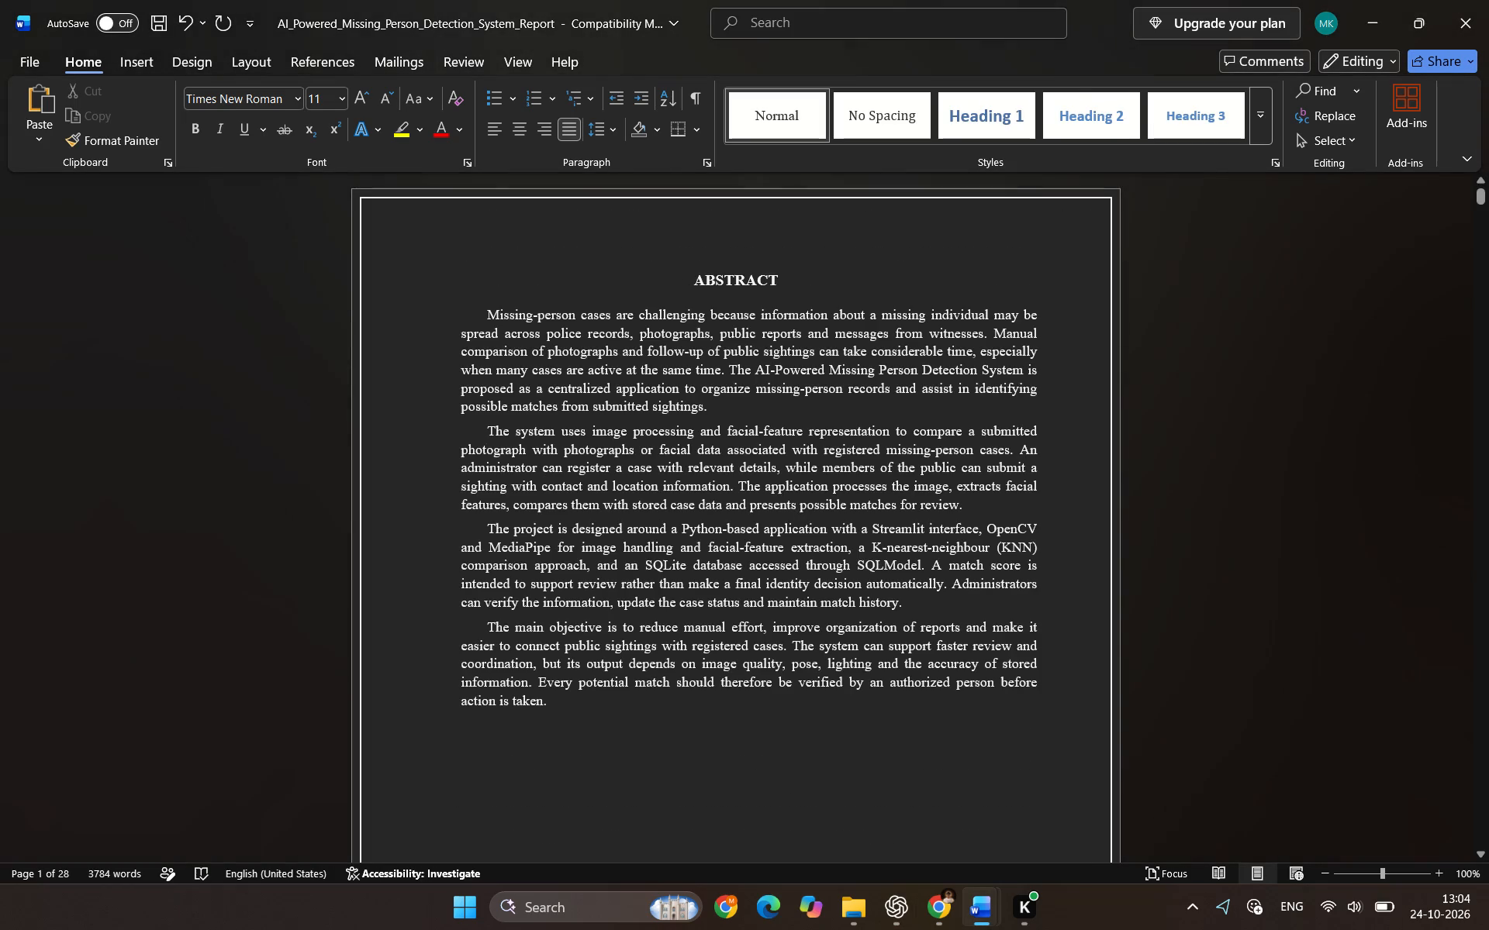
{"action": "scroll", "coordinate": [689, 466], "scroll_direction": "down", "scroll_amount": 7}
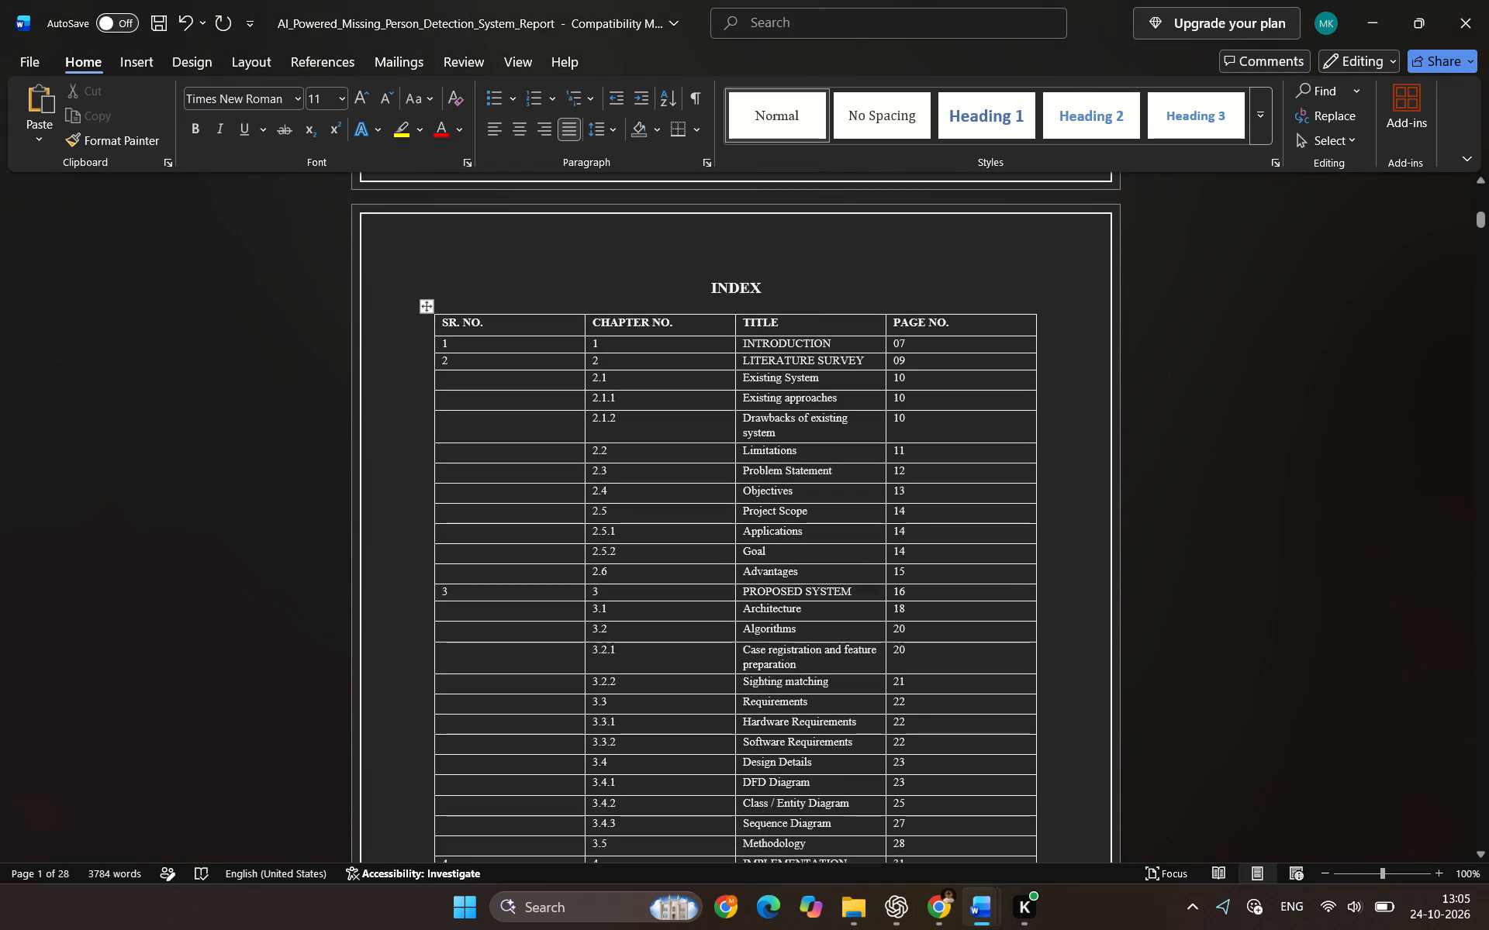
{"action": "scroll", "coordinate": [744, 400], "scroll_direction": "down", "scroll_amount": 4}
{"action": "scroll", "coordinate": [756, 494], "scroll_direction": "down", "scroll_amount": 4}
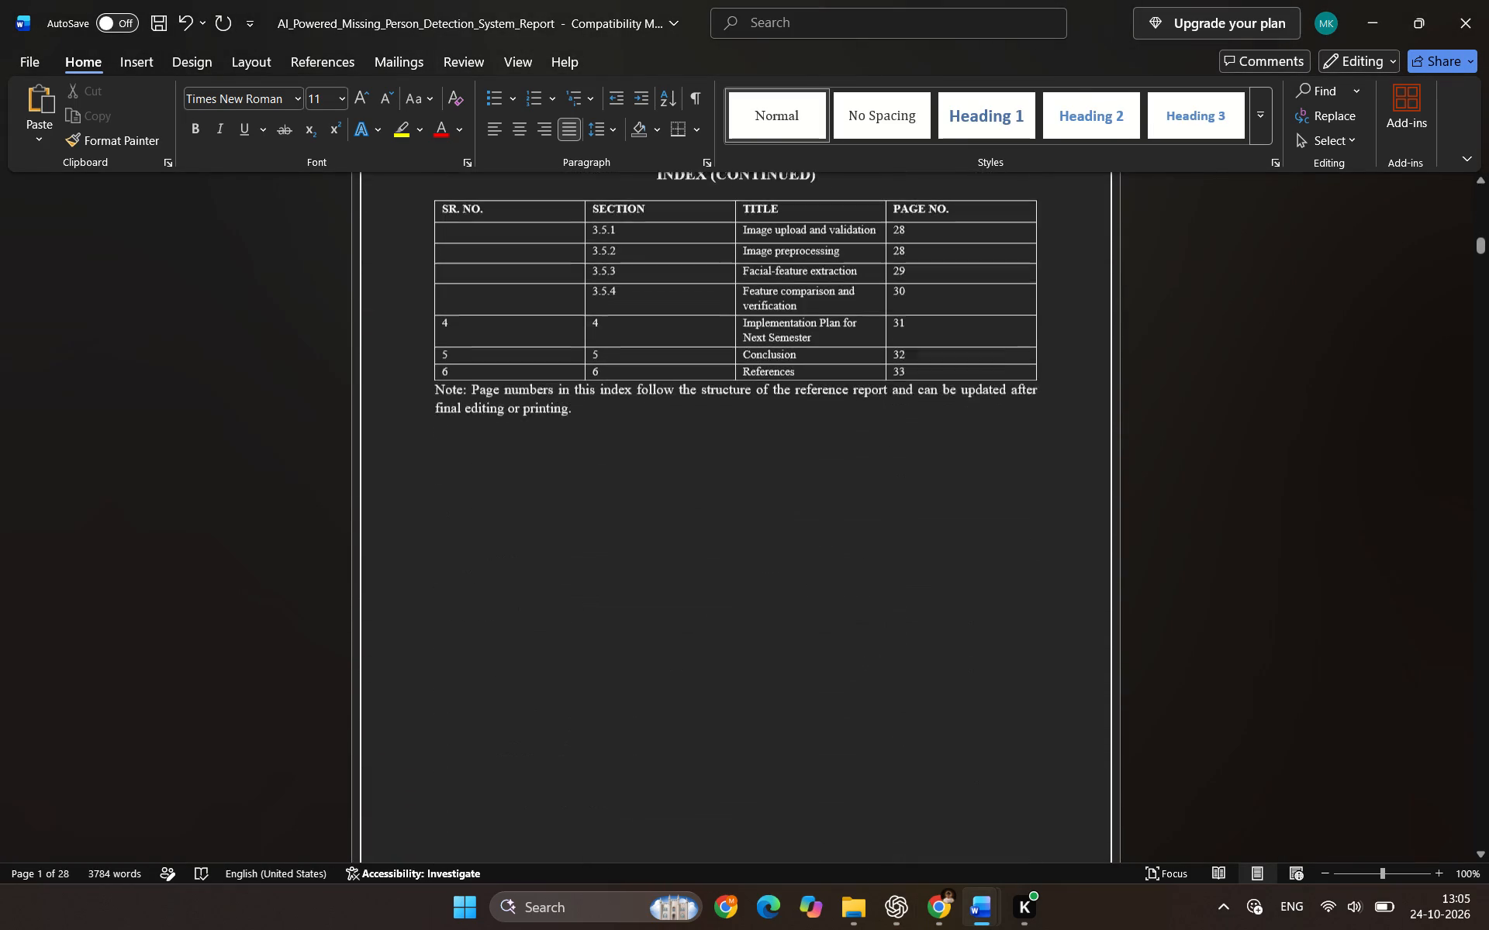
{"action": "scroll", "coordinate": [725, 567], "scroll_direction": "up", "scroll_amount": 1}
{"action": "scroll", "coordinate": [726, 570], "scroll_direction": "down", "scroll_amount": 4}
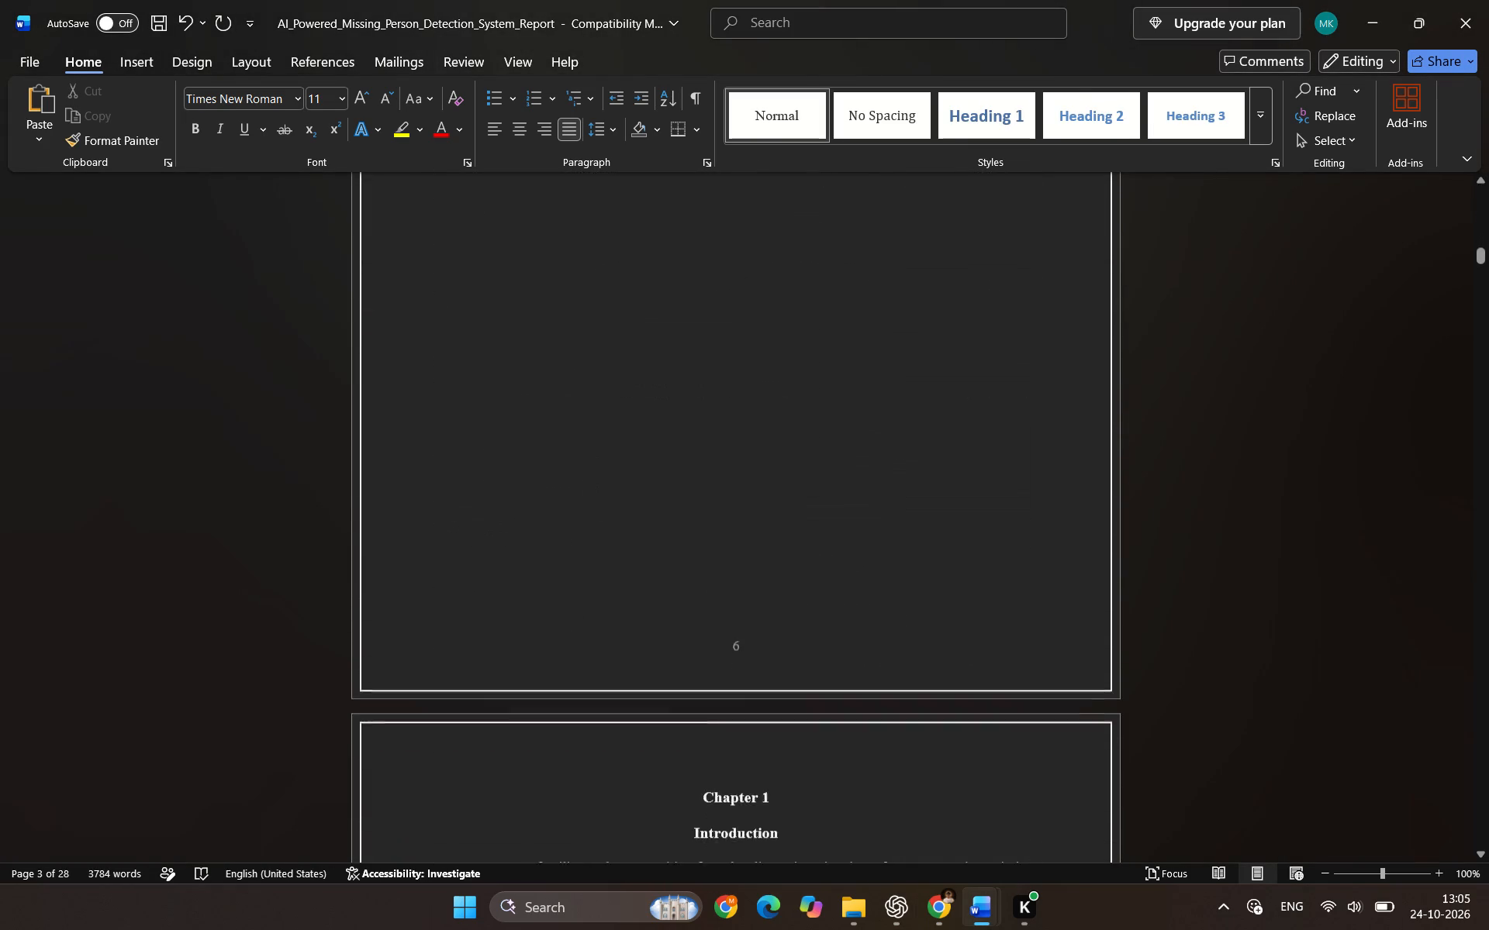
{"action": "scroll", "coordinate": [724, 581], "scroll_direction": "down", "scroll_amount": 3}
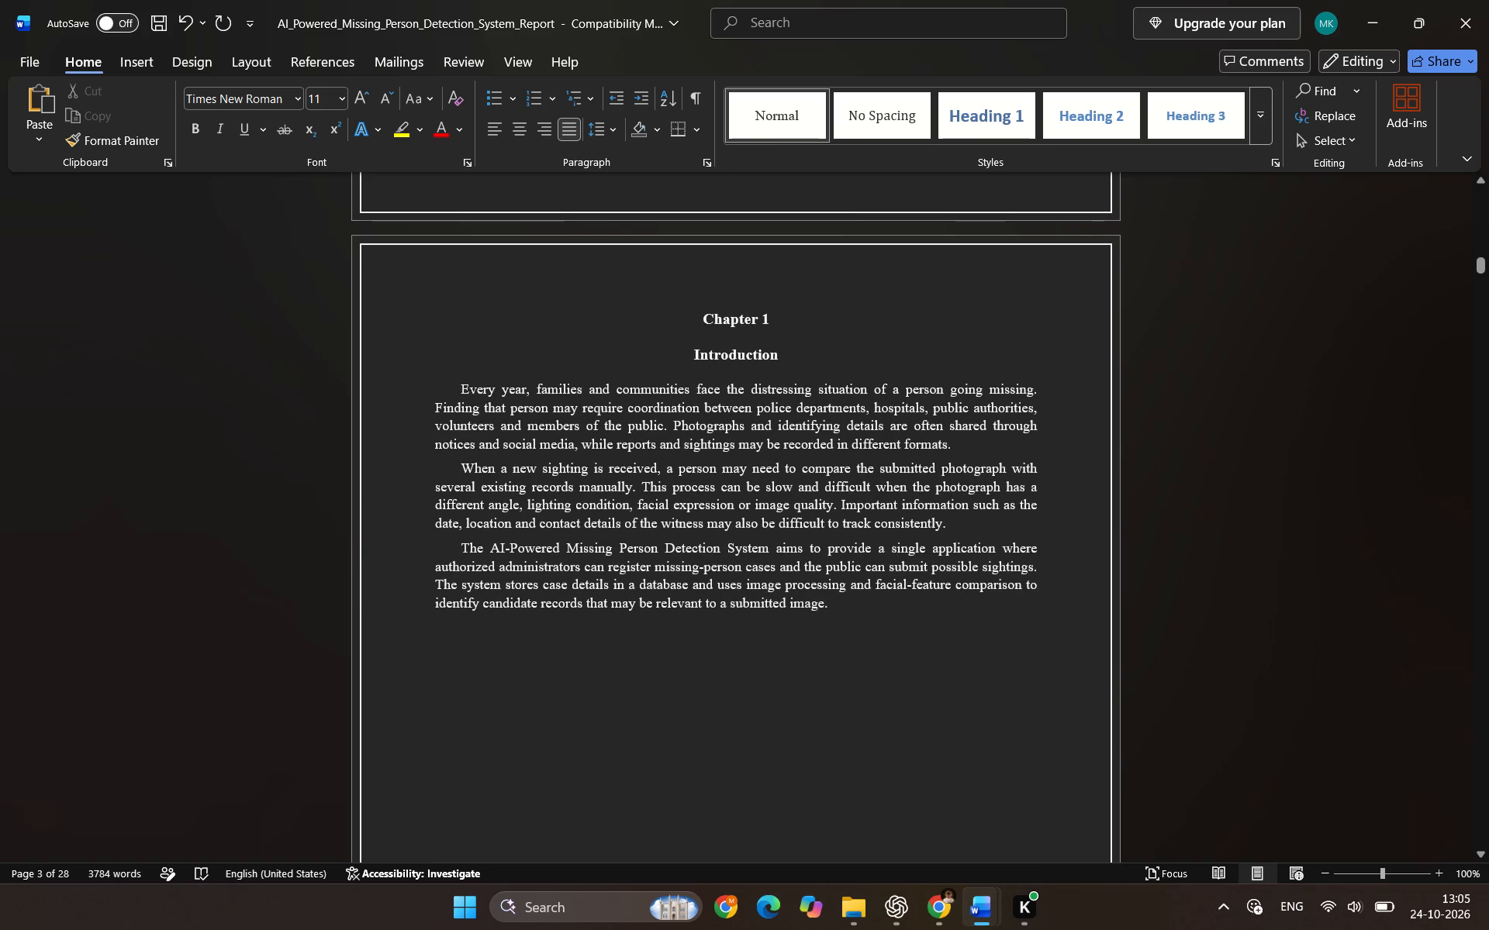
{"action": "left_click_drag", "start_coordinate": [456, 383], "coordinate": [814, 604]}
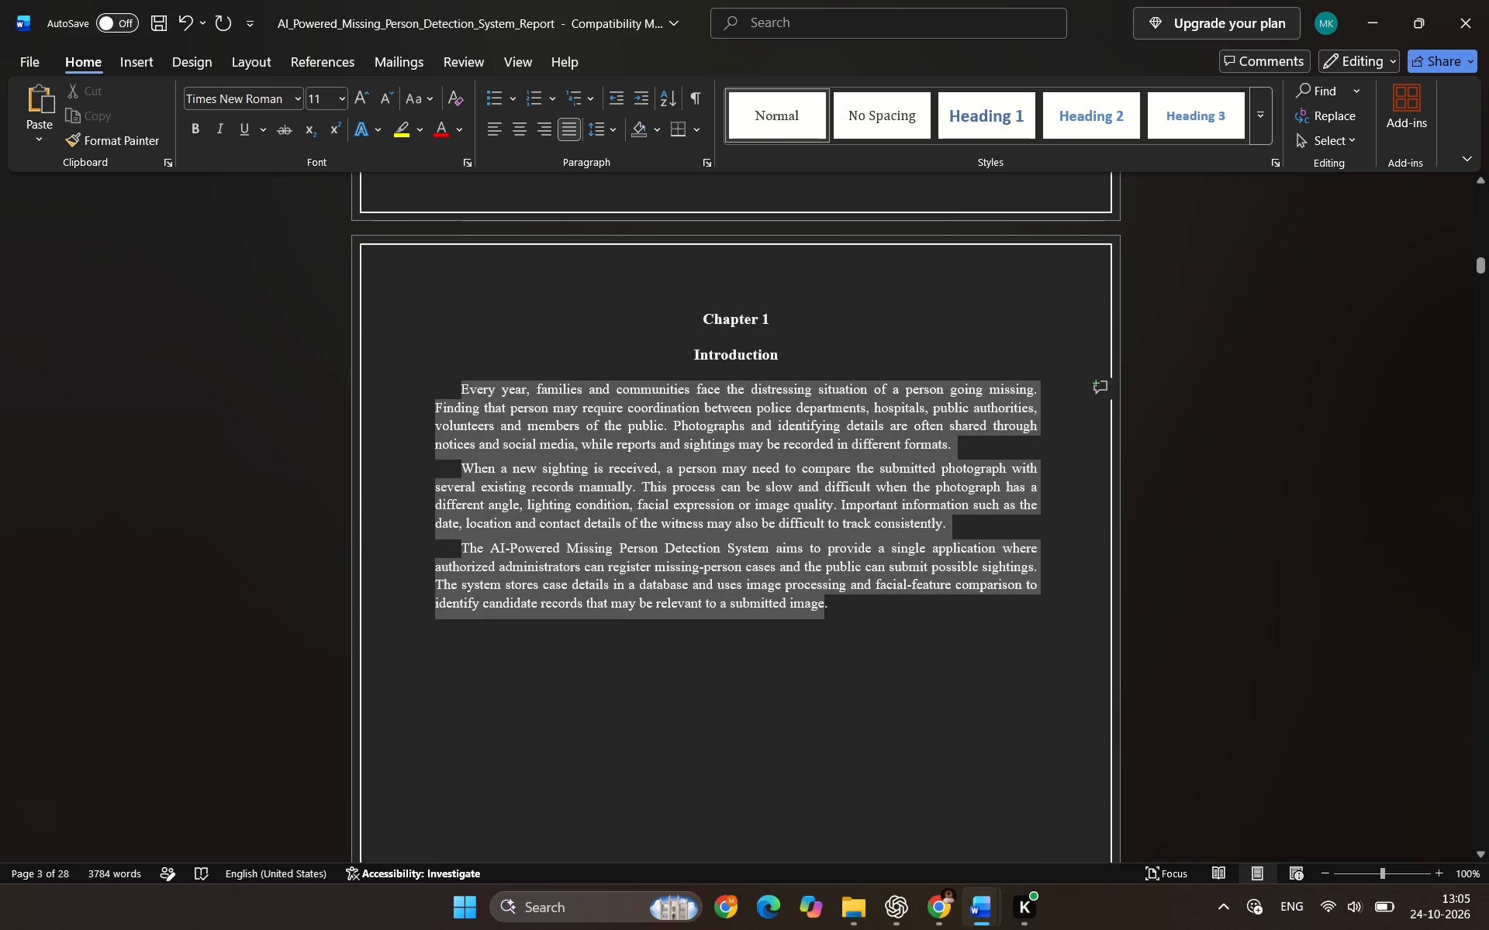
{"action": "left_click_drag", "start_coordinate": [814, 604], "coordinate": [827, 608]}
{"action": "left_click_drag", "start_coordinate": [827, 608], "coordinate": [827, 608]}
{"action": "key", "text": "ctrl+c"}
In Project Report sem 7, replace the whole Chapter 1 Introduction body with the copied paragraphs, pasted as plain text.
{"action": "key", "text": "alt+Tab"}
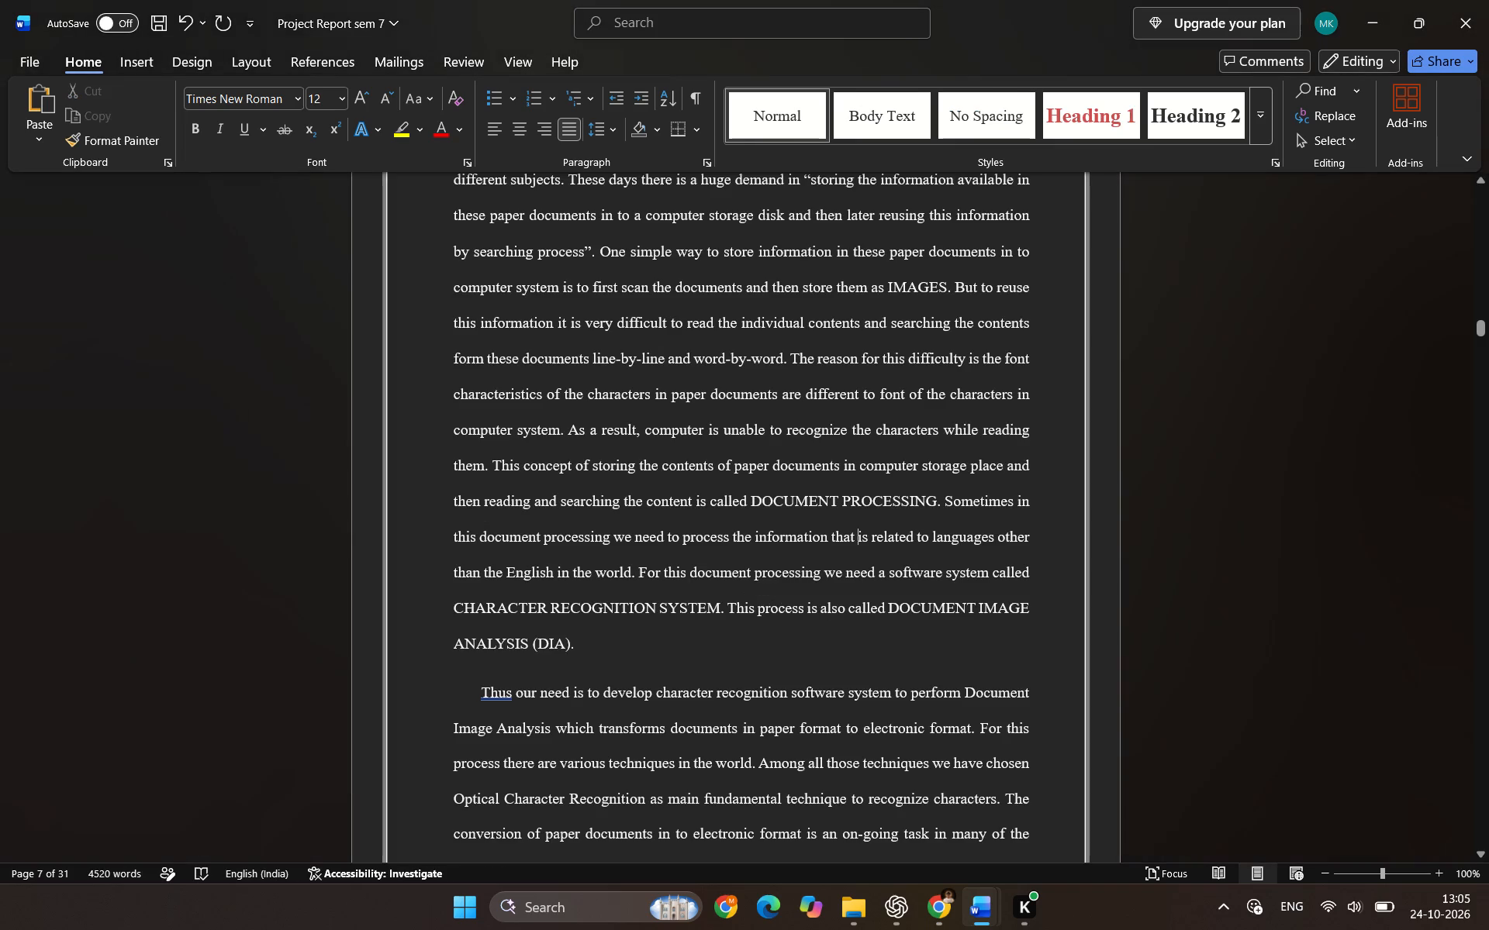
{"action": "scroll", "coordinate": [765, 566], "scroll_direction": "up", "scroll_amount": 3}
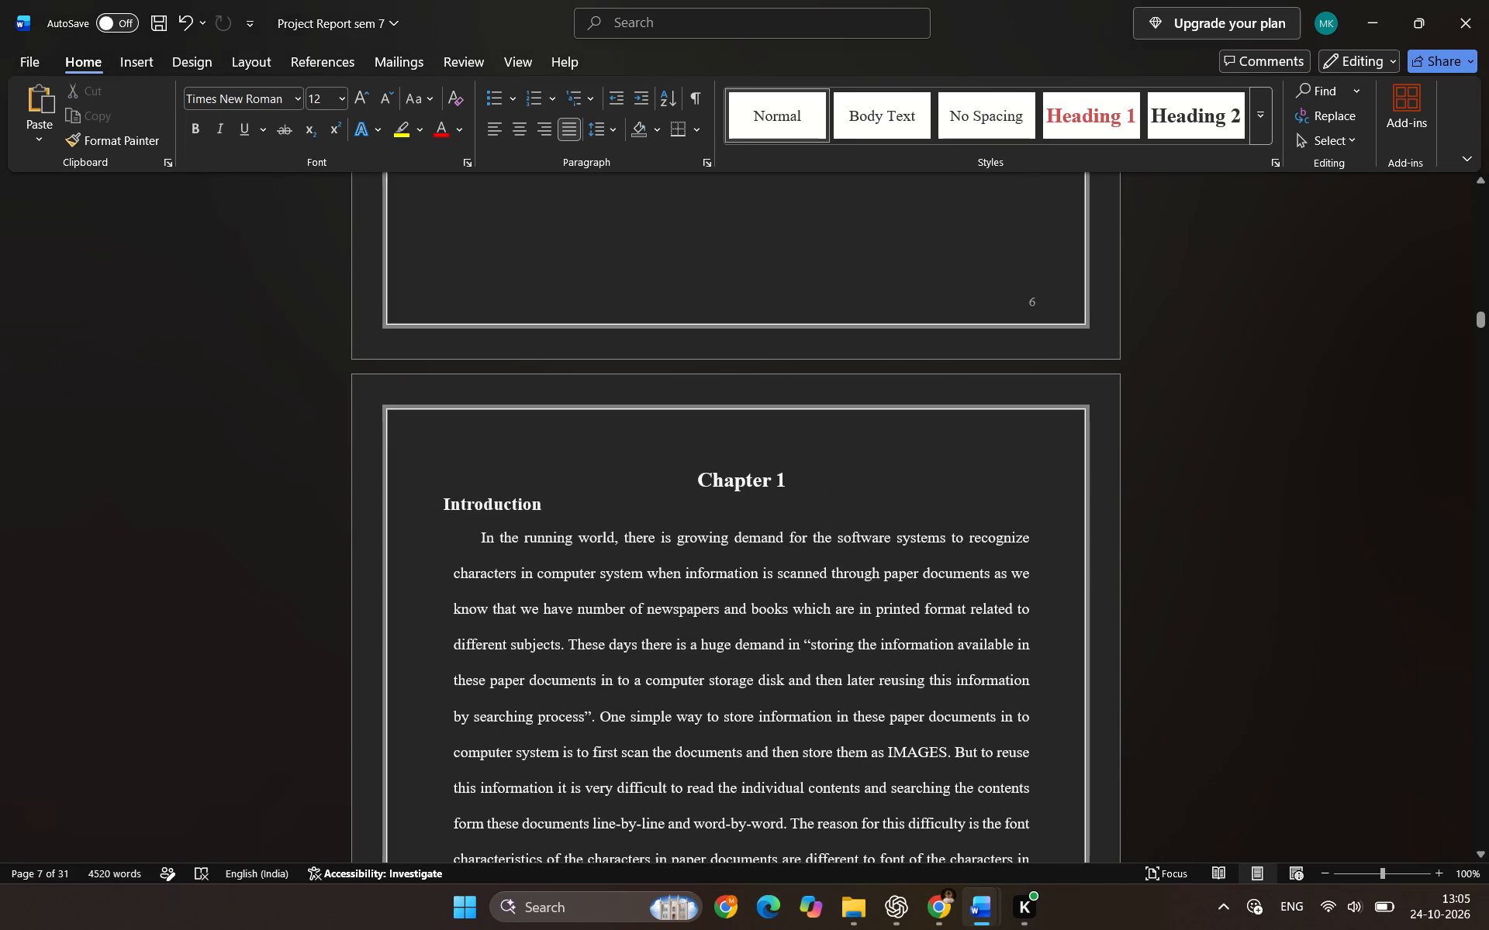
{"action": "left_click_drag", "start_coordinate": [478, 539], "coordinate": [572, 875]}
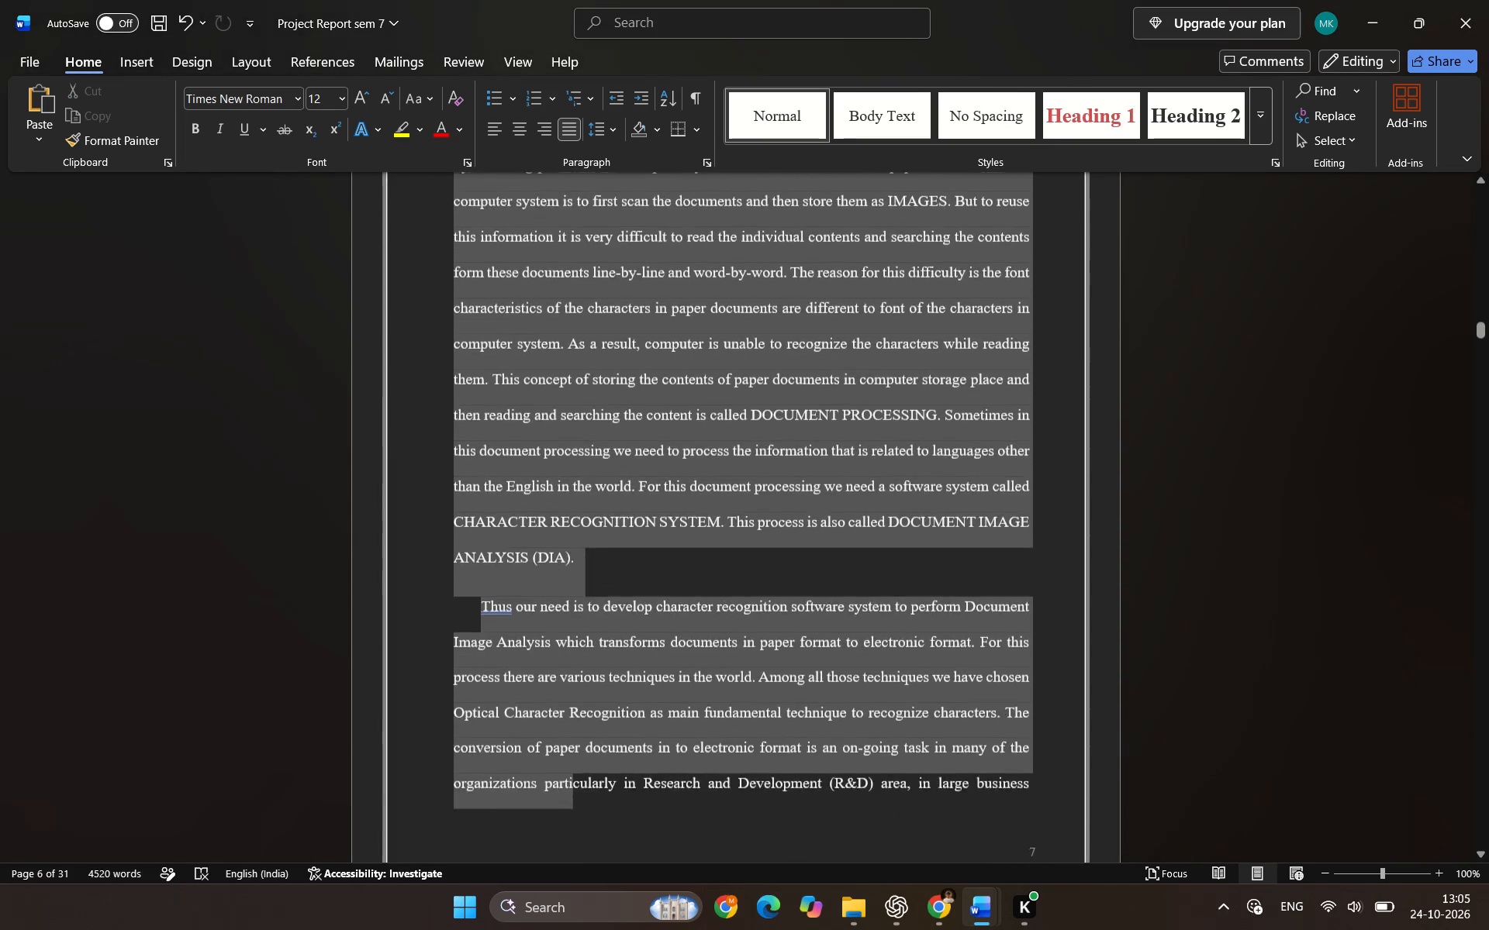
{"action": "left_click_drag", "start_coordinate": [572, 875], "coordinate": [831, 806]}
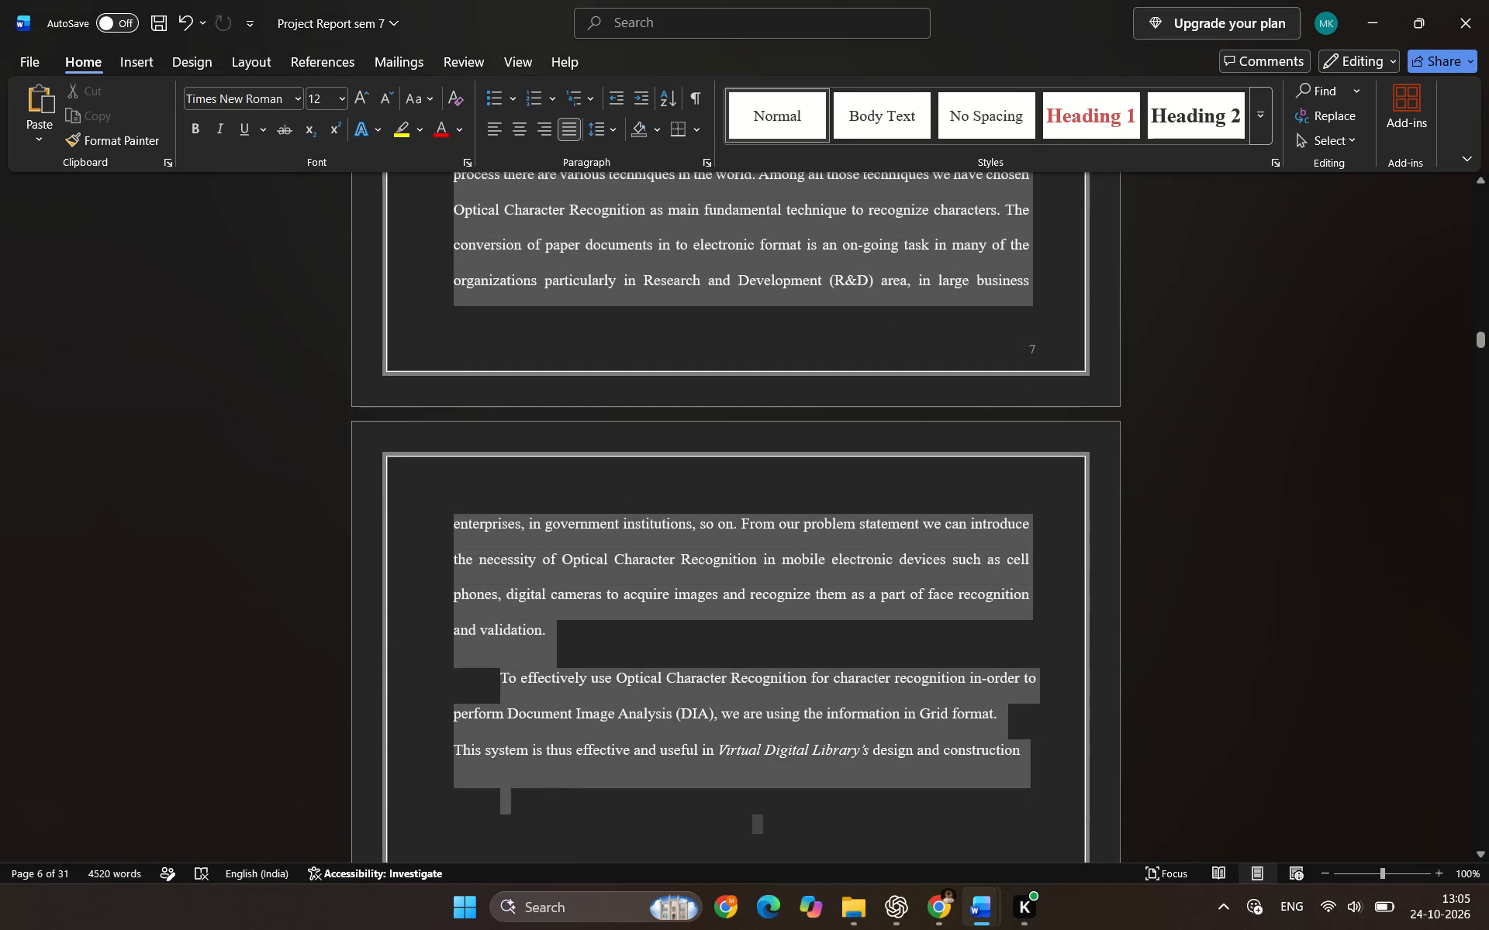
{"action": "left_click_drag", "start_coordinate": [831, 806], "coordinate": [1013, 746]}
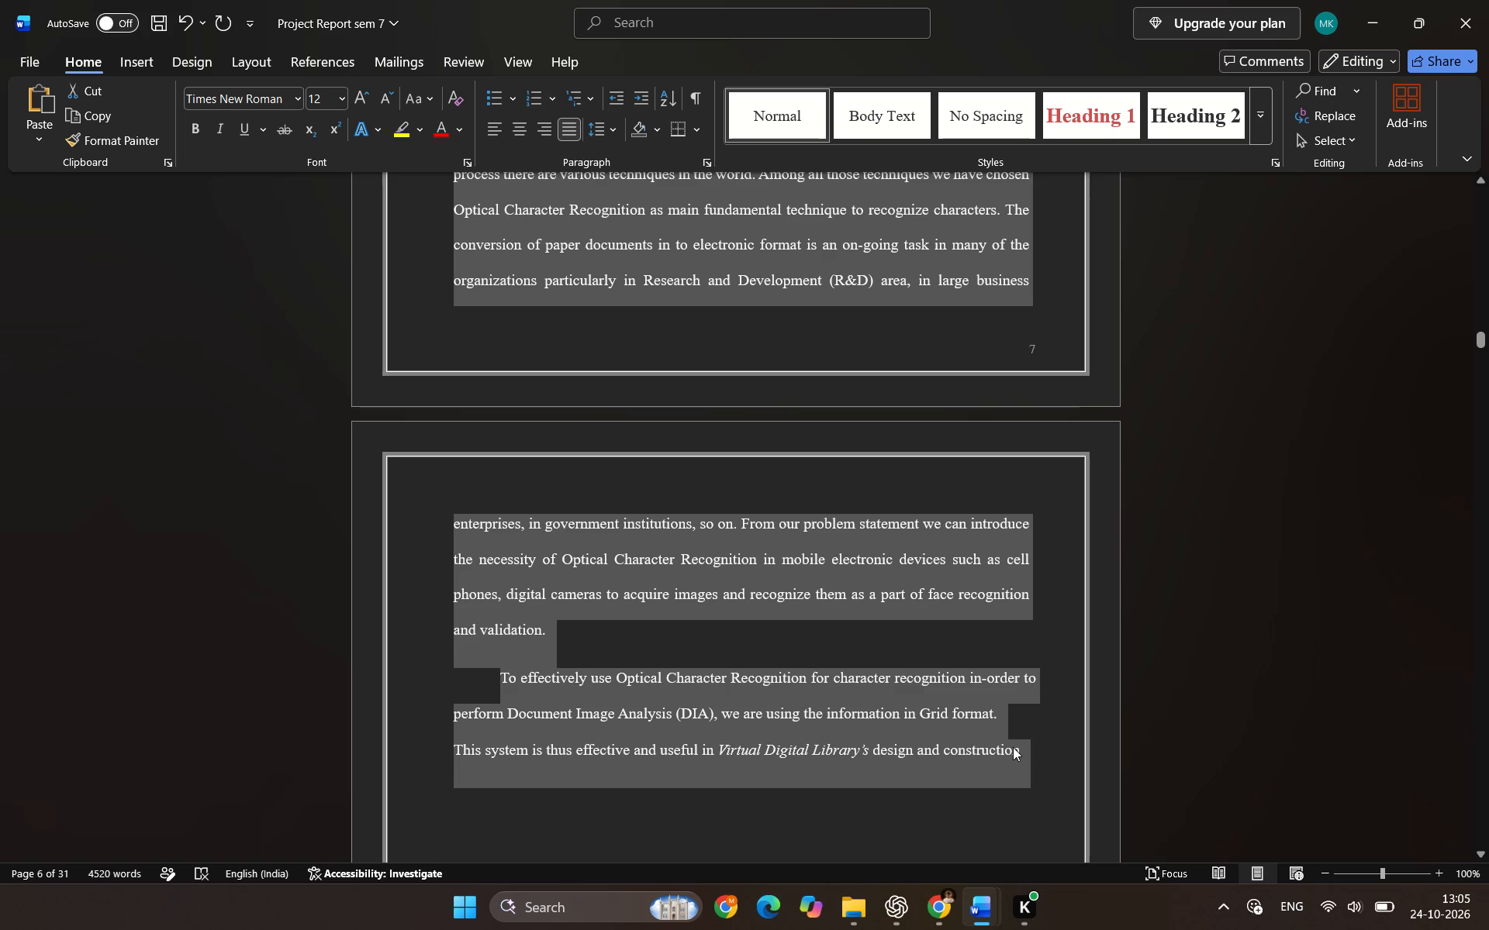
{"action": "key", "text": "ctrl+shift+v"}
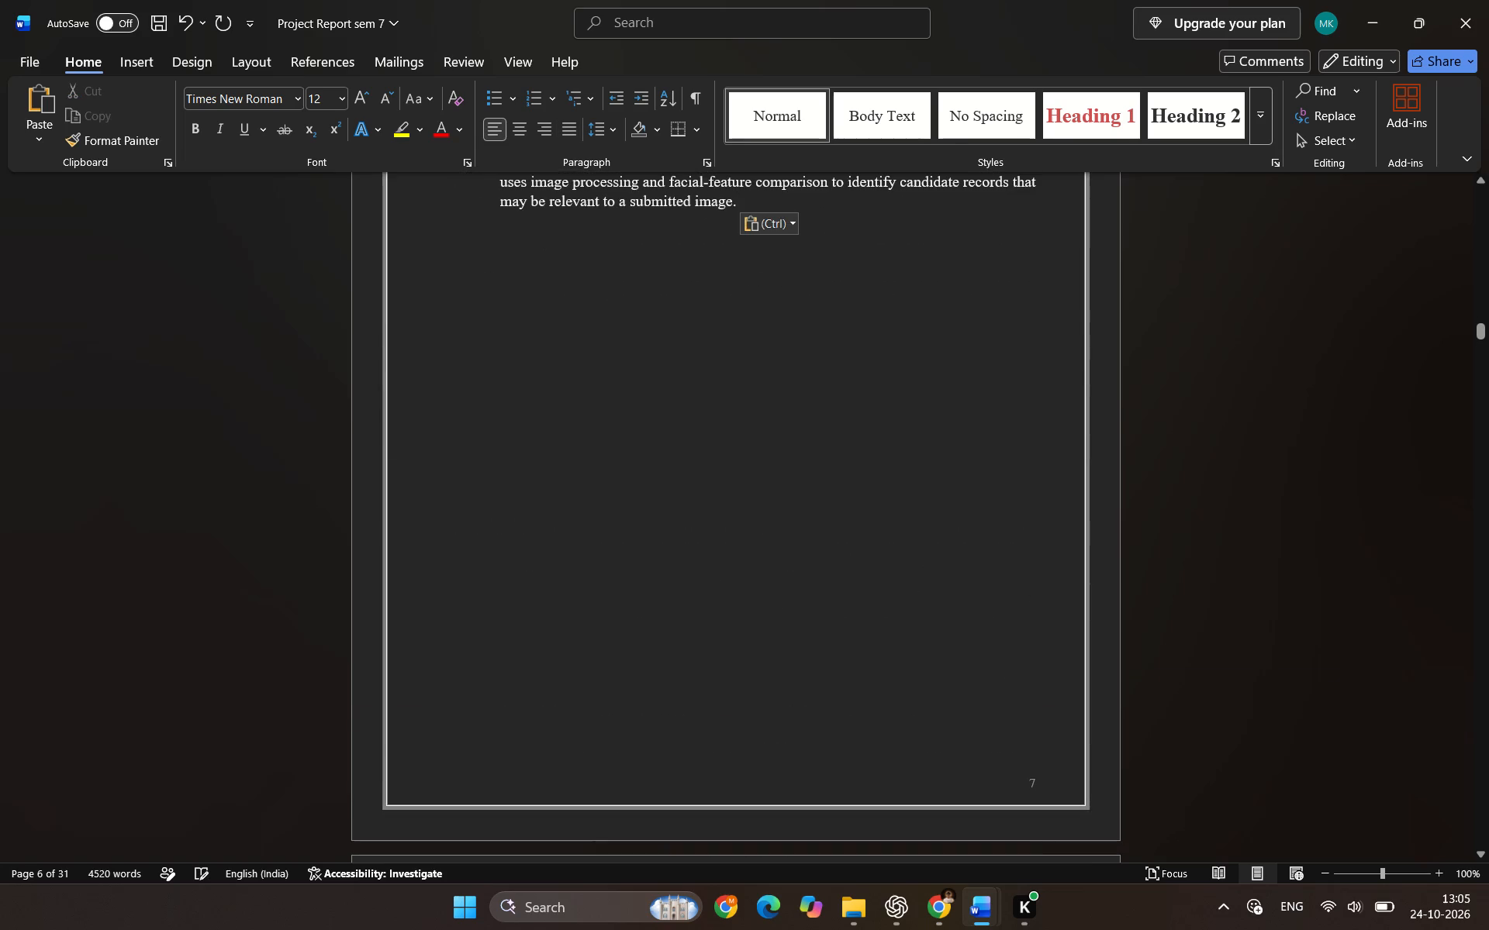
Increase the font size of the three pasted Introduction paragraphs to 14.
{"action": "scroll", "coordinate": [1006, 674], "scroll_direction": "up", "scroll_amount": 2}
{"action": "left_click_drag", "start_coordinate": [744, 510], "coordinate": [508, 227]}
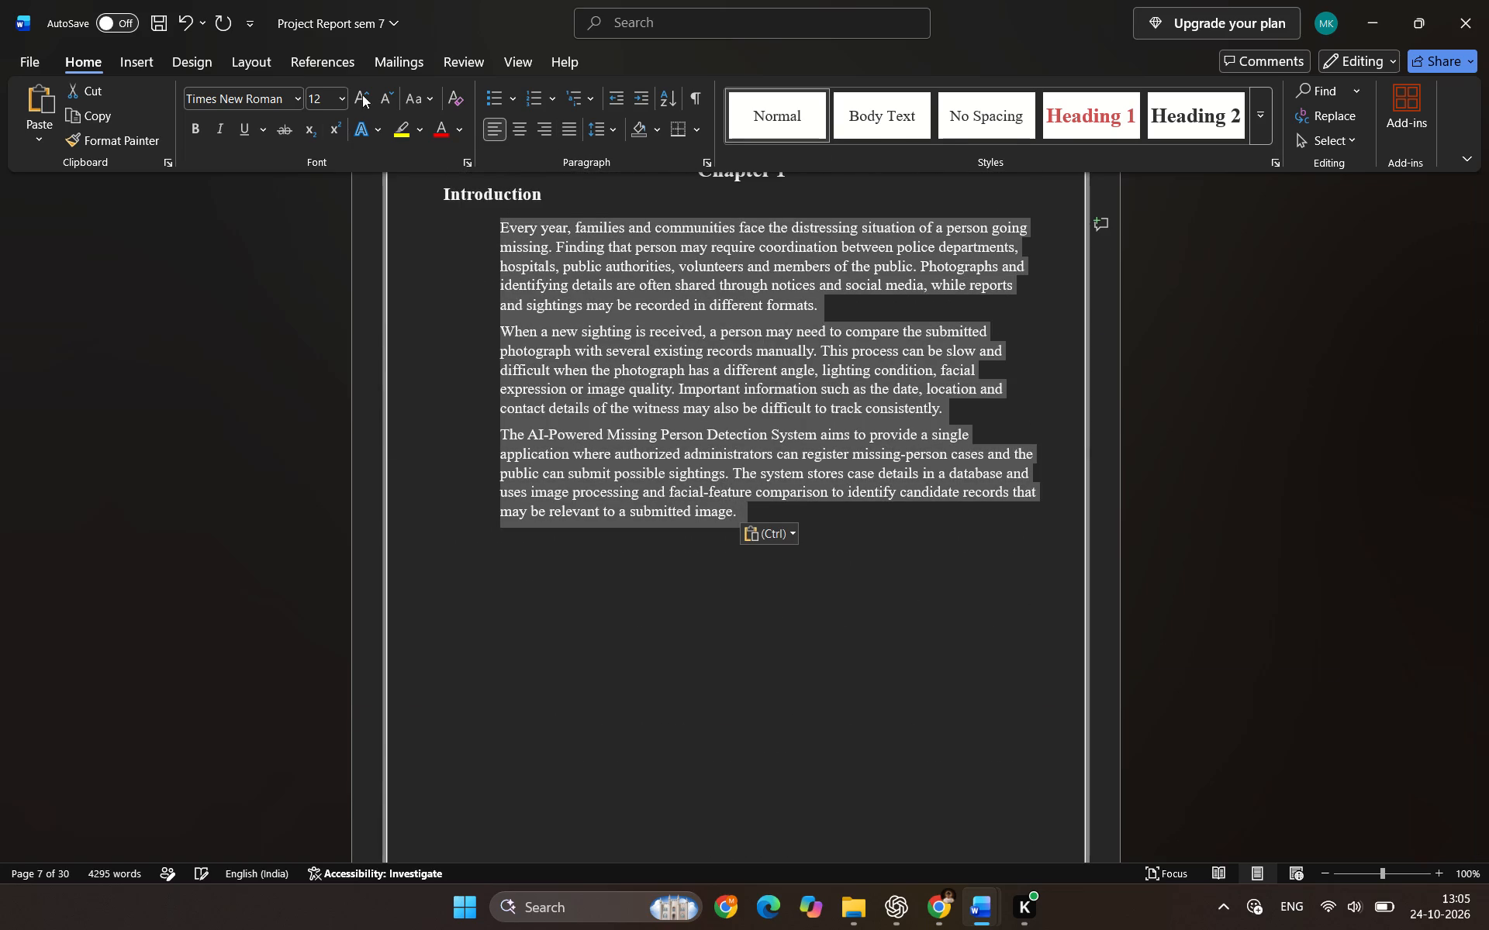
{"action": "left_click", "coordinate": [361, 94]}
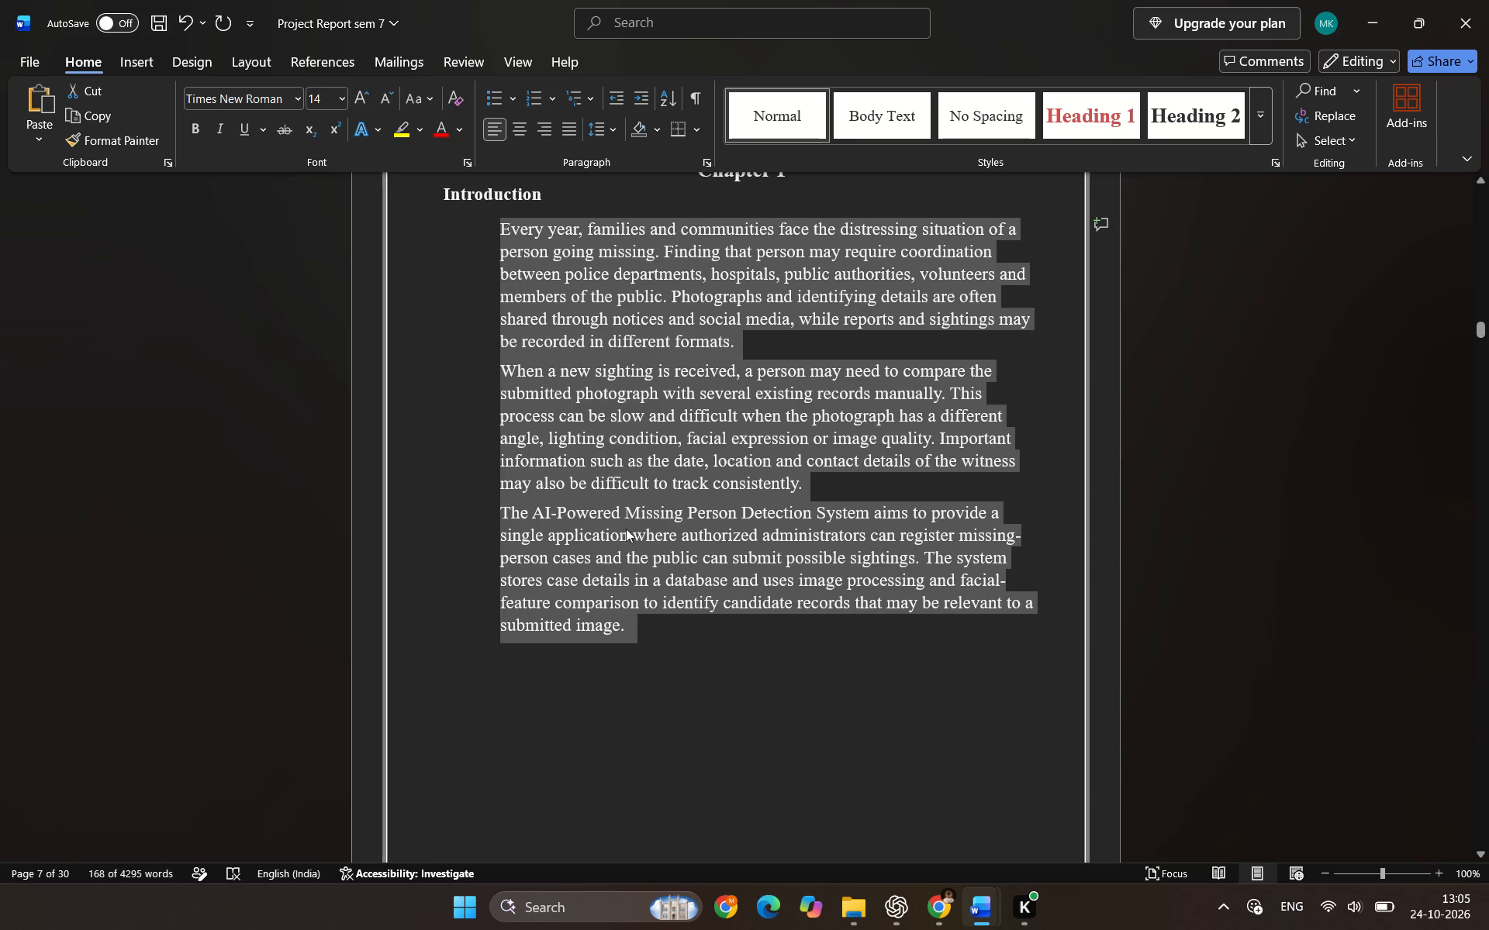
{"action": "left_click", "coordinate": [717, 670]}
Compare the new Introduction text with the body text of the Chapter 2 Literature Survey.
{"action": "scroll", "coordinate": [705, 671], "scroll_direction": "up", "scroll_amount": 1}
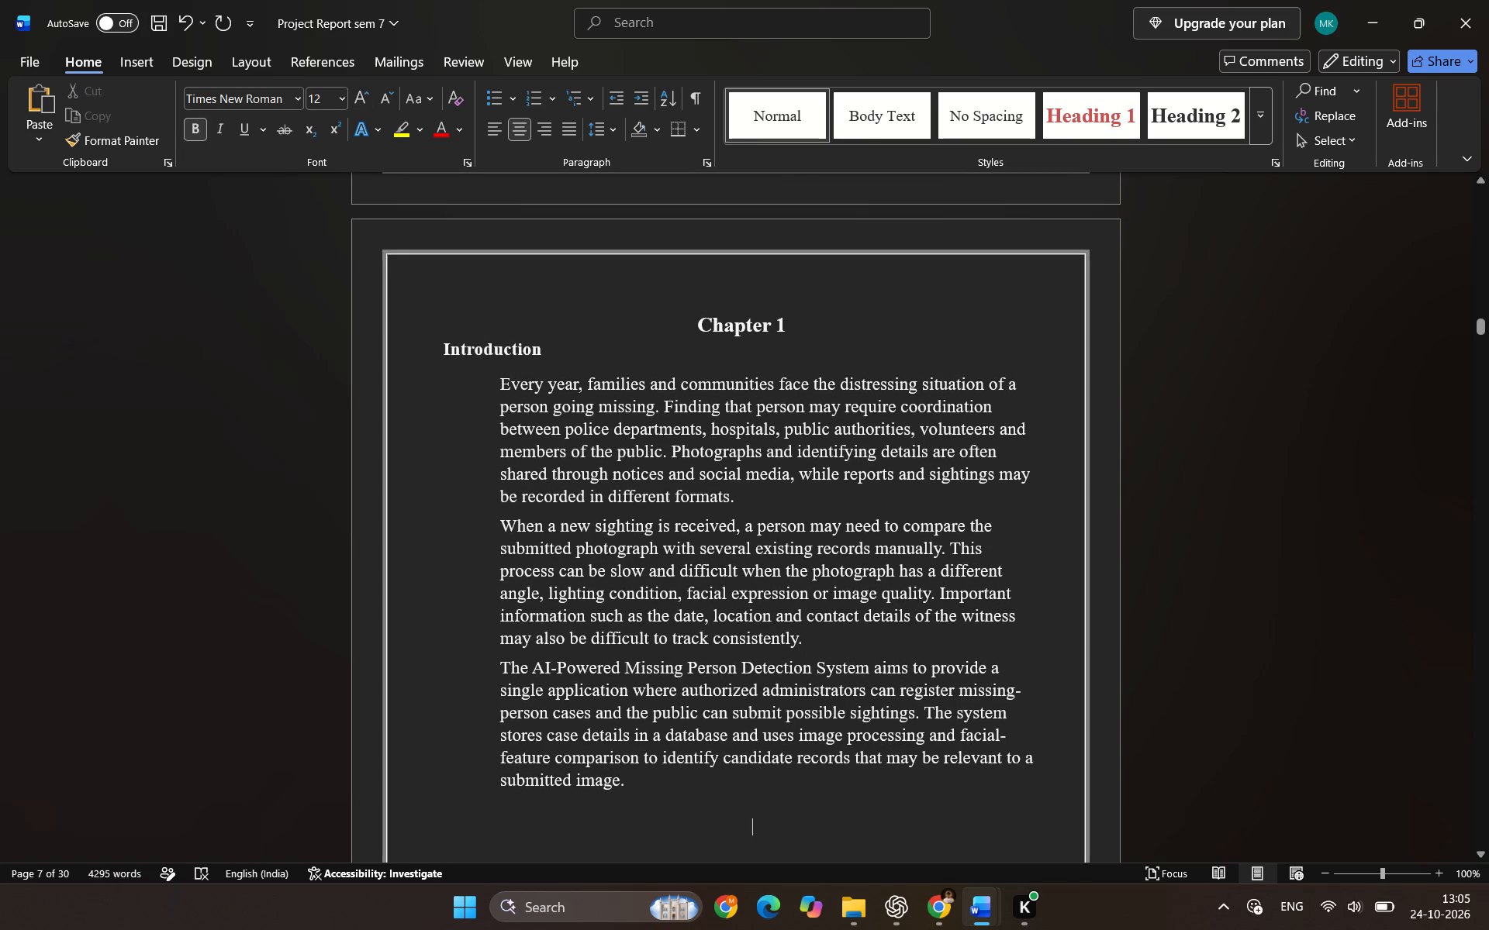
{"action": "scroll", "coordinate": [693, 547], "scroll_direction": "down", "scroll_amount": 3}
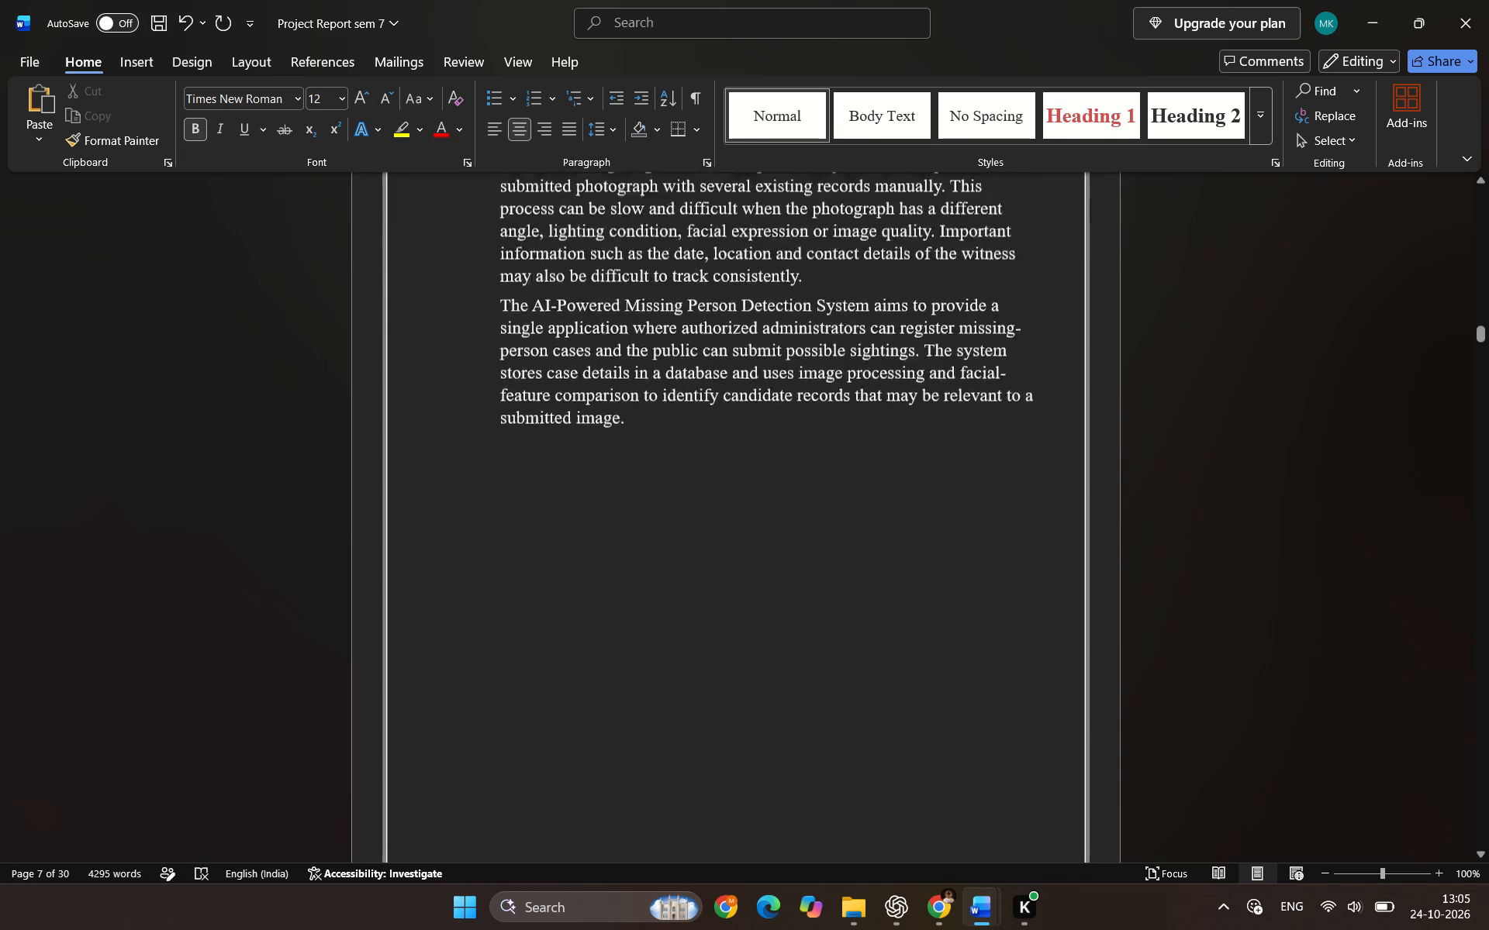
{"action": "scroll", "coordinate": [708, 580], "scroll_direction": "down", "scroll_amount": 4}
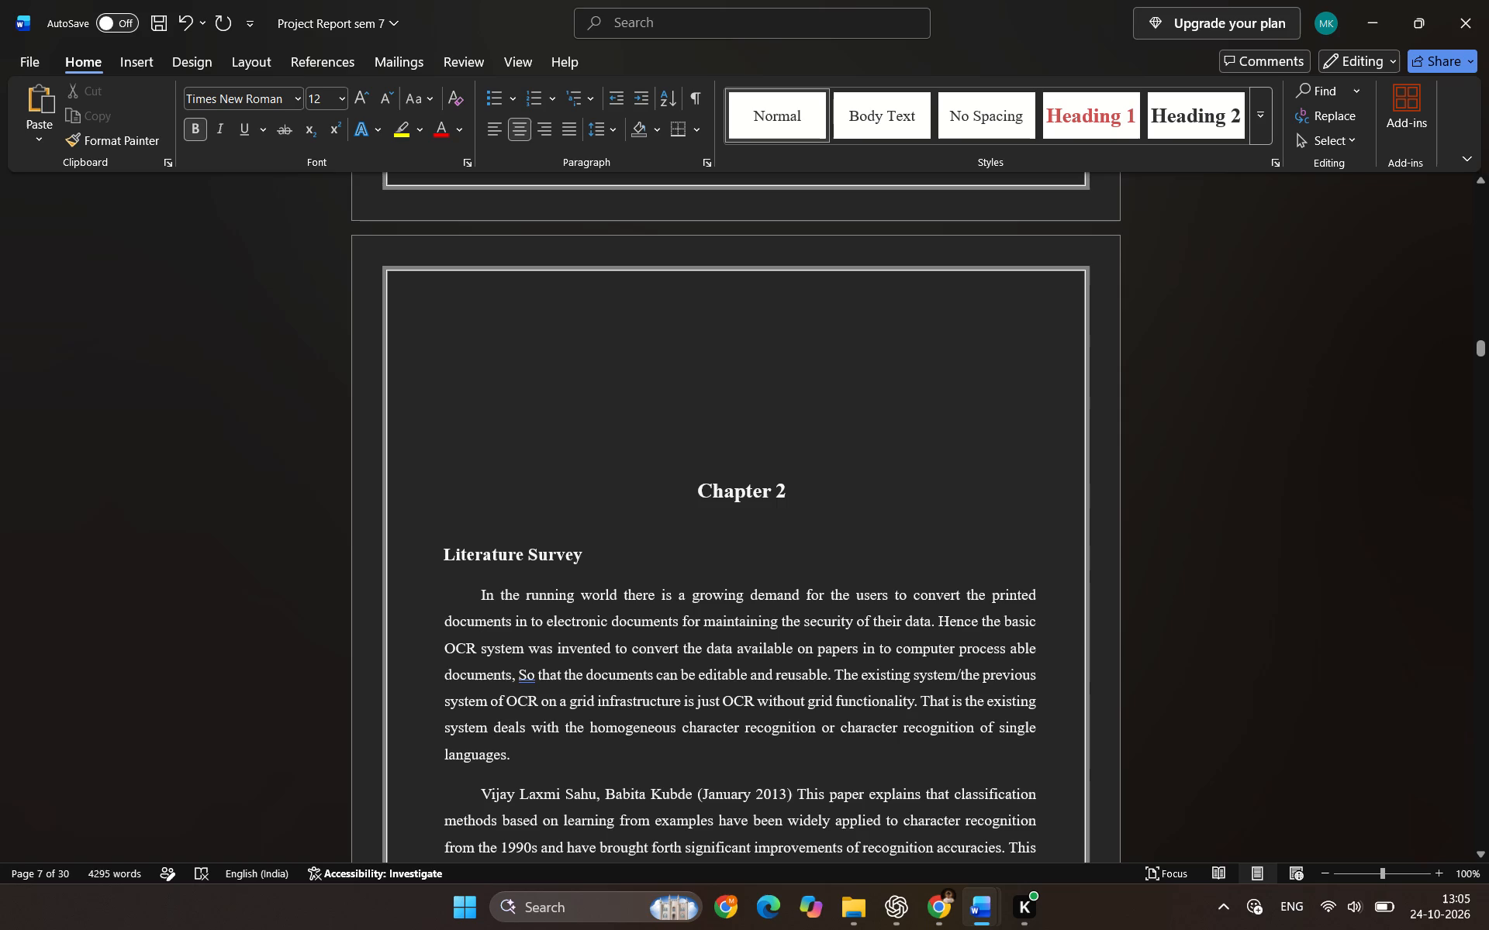
{"action": "scroll", "coordinate": [550, 596], "scroll_direction": "down", "scroll_amount": 1}
{"action": "scroll", "coordinate": [576, 585], "scroll_direction": "up", "scroll_amount": 2}
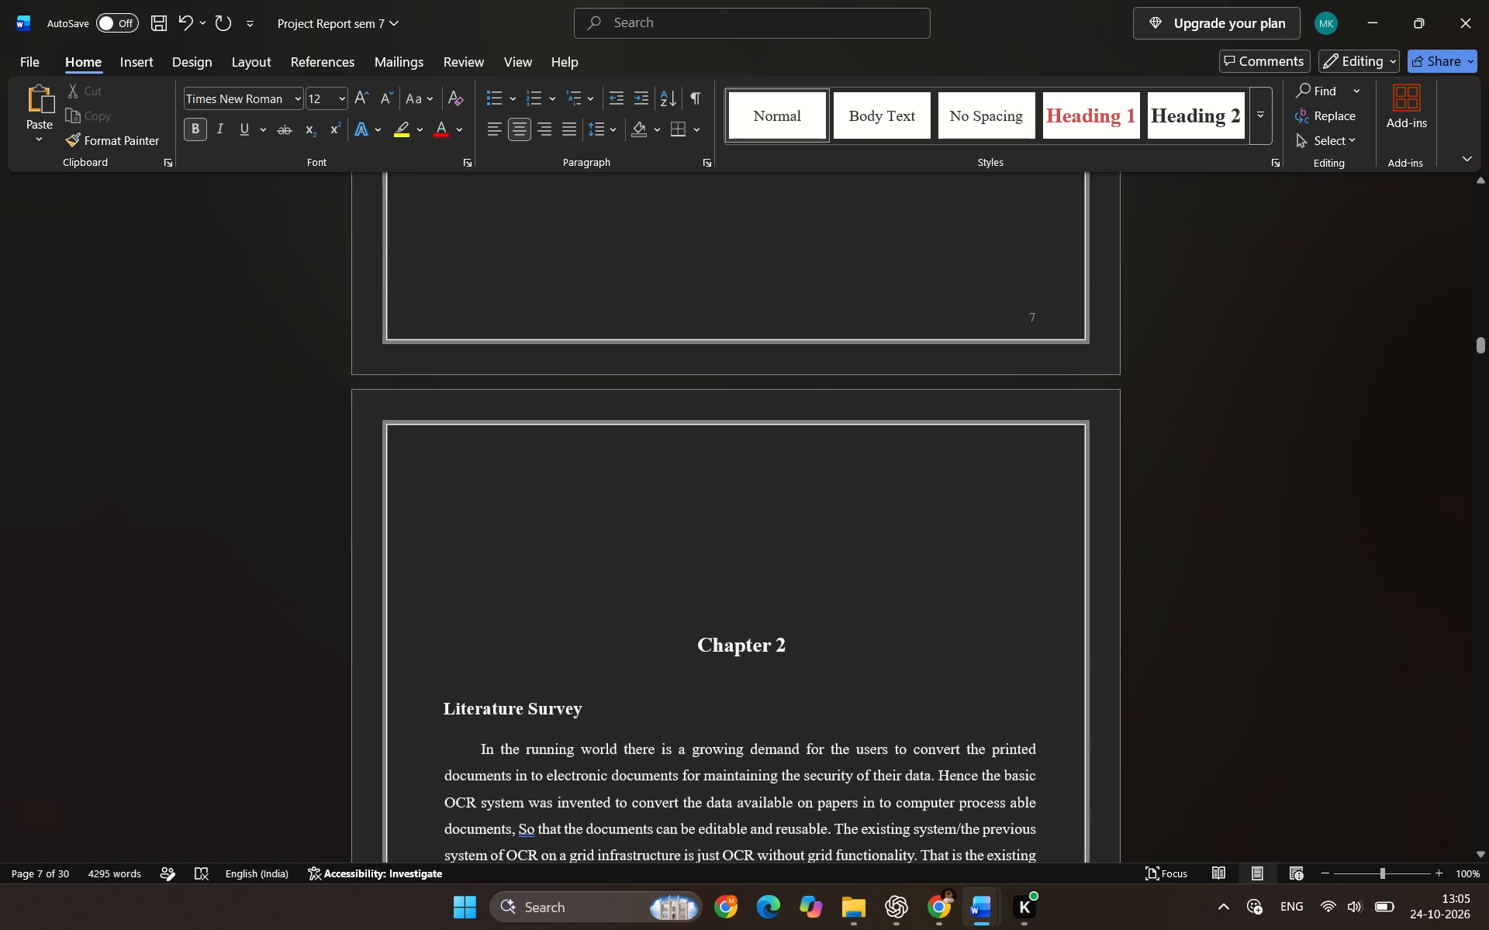
{"action": "left_click_drag", "start_coordinate": [531, 759], "coordinate": [751, 777]}
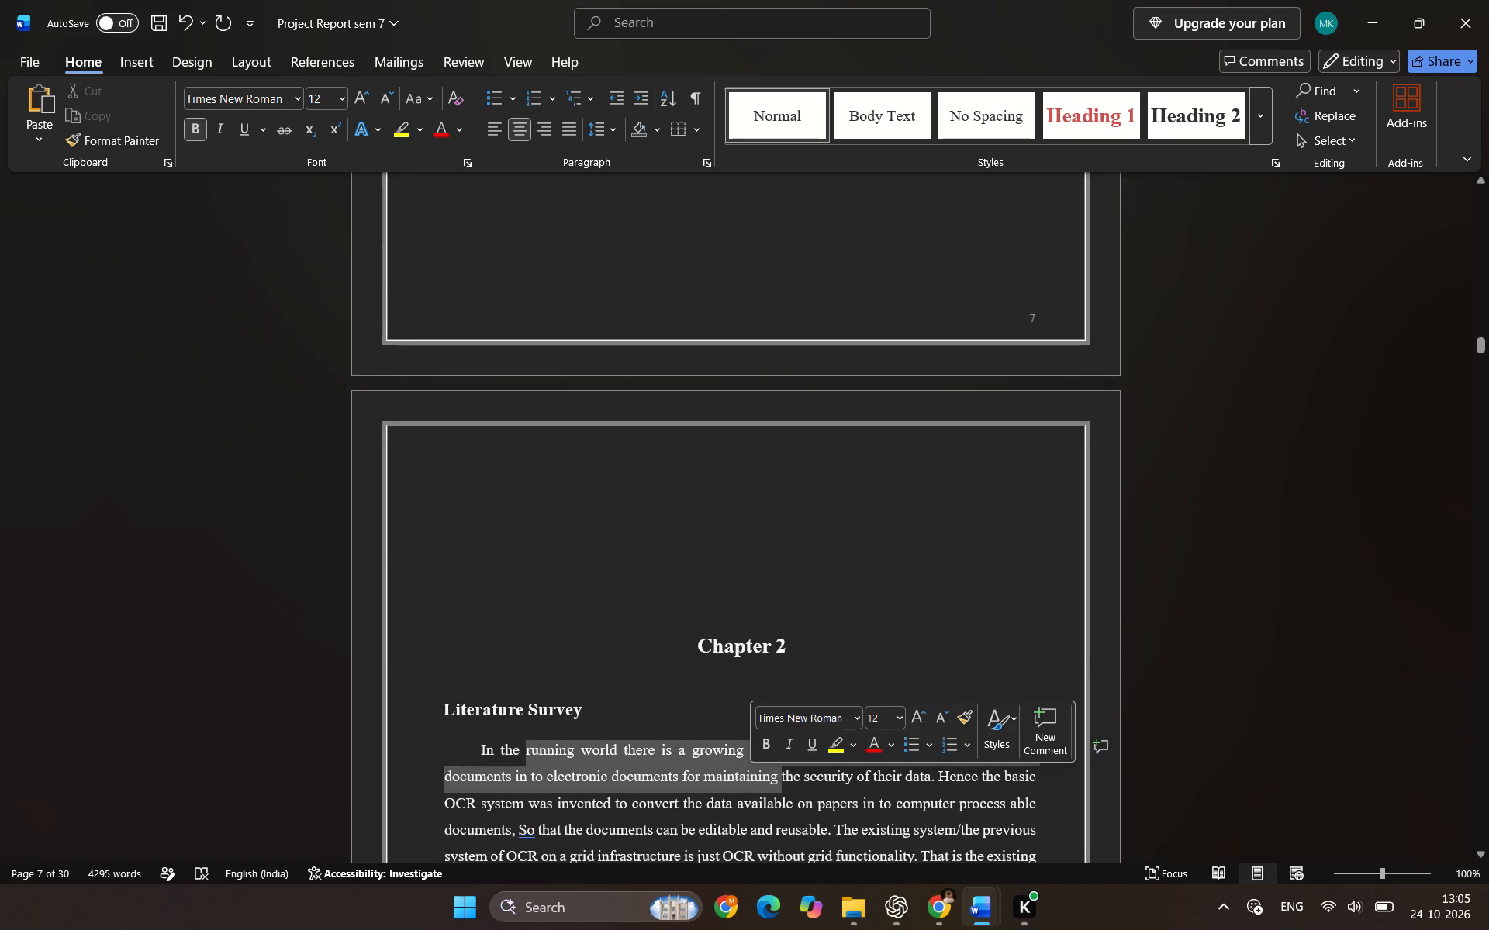
{"action": "left_click", "coordinate": [800, 433]}
{"action": "scroll", "coordinate": [779, 508], "scroll_direction": "up", "scroll_amount": 4}
{"action": "left_click_drag", "start_coordinate": [637, 394], "coordinate": [741, 412]}
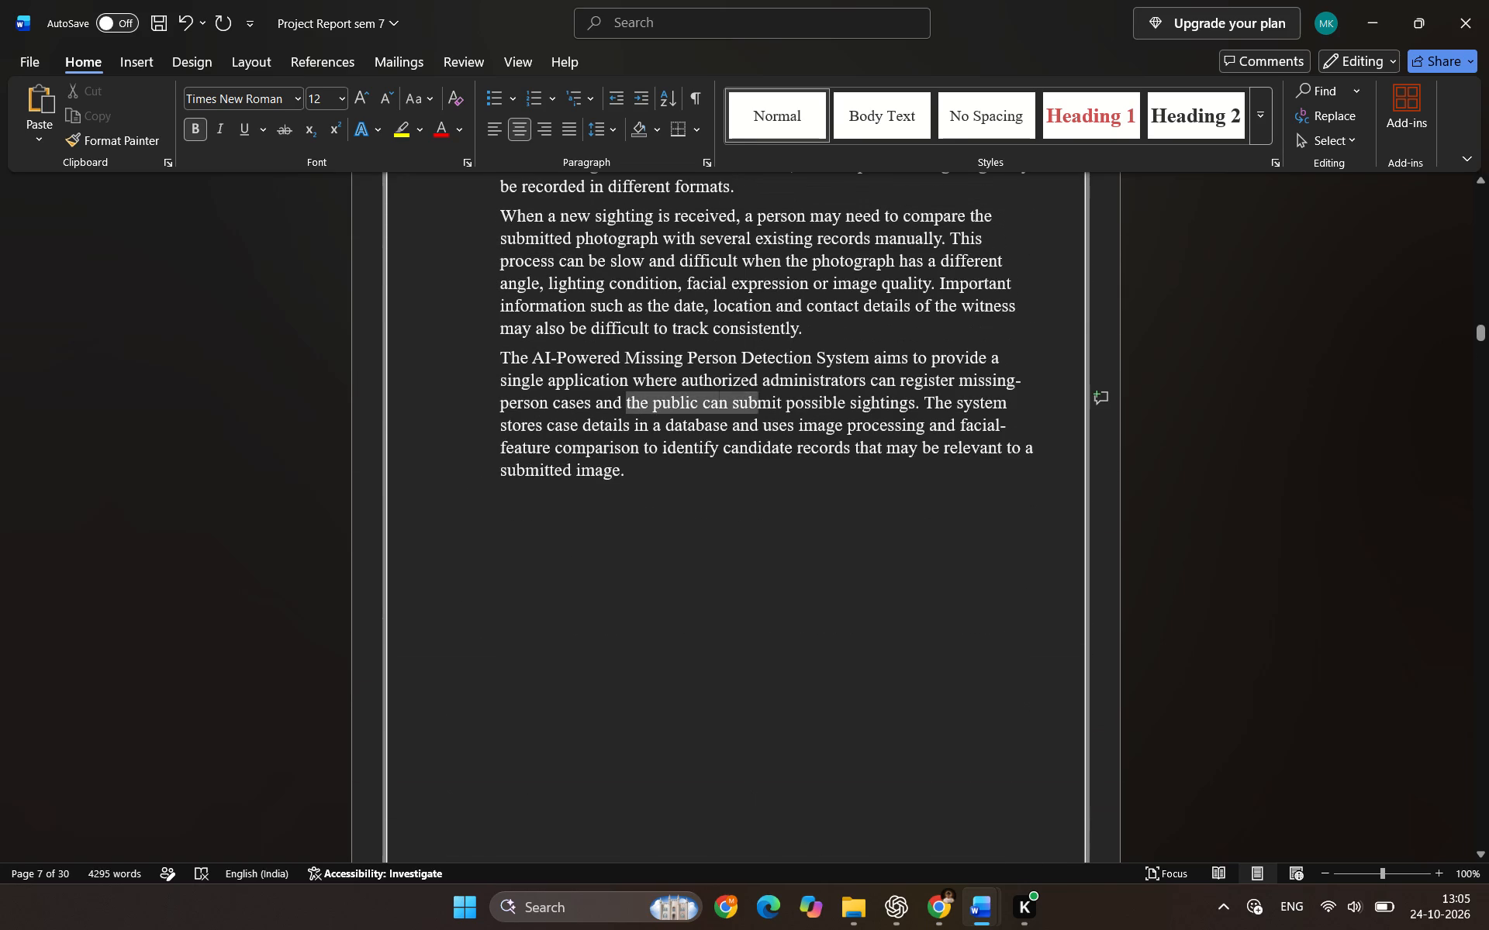
{"action": "left_click_drag", "start_coordinate": [741, 412], "coordinate": [741, 412]}
{"action": "scroll", "coordinate": [751, 454], "scroll_direction": "up", "scroll_amount": 1}
{"action": "scroll", "coordinate": [630, 363], "scroll_direction": "up", "scroll_amount": 1}
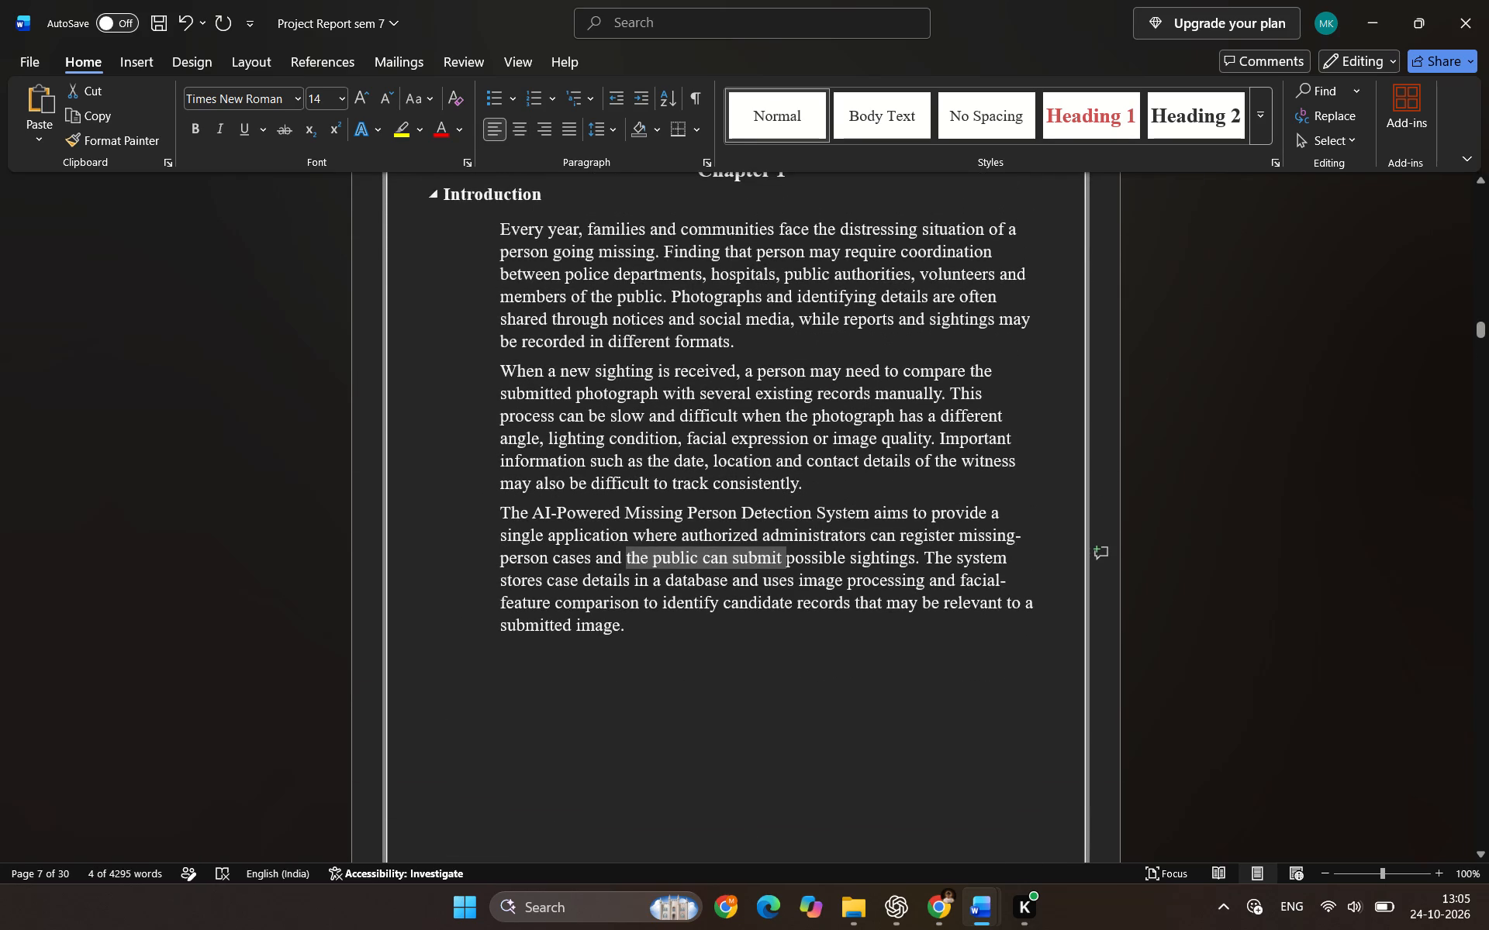
Set the font size of the three Introduction paragraphs to 12.
{"action": "left_click_drag", "start_coordinate": [500, 379], "coordinate": [767, 710]}
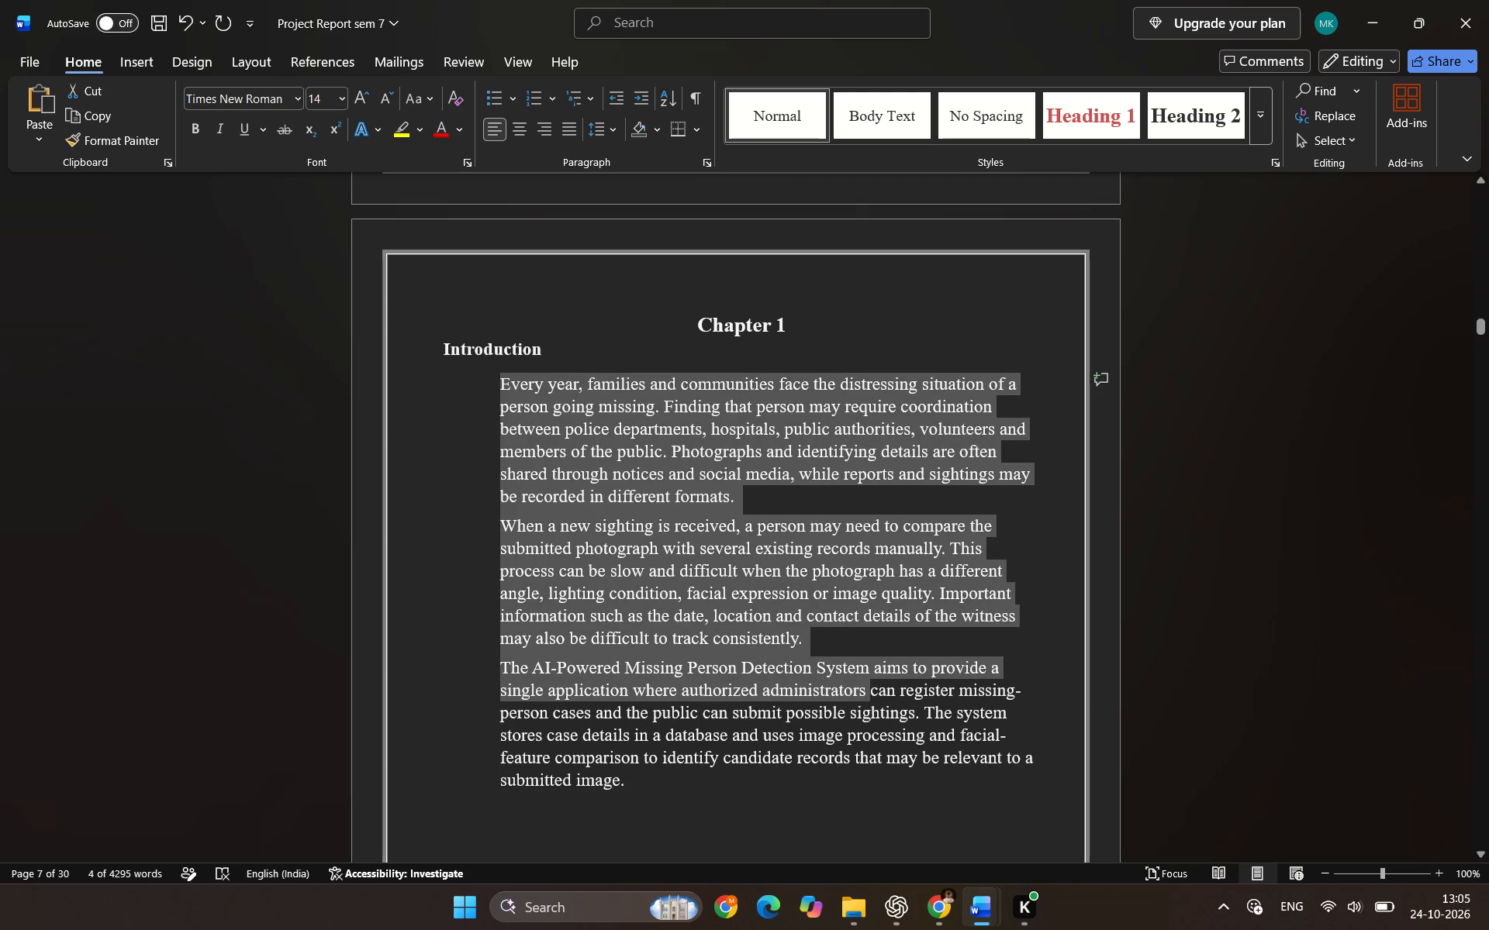
{"action": "left_click_drag", "start_coordinate": [767, 710], "coordinate": [624, 778]}
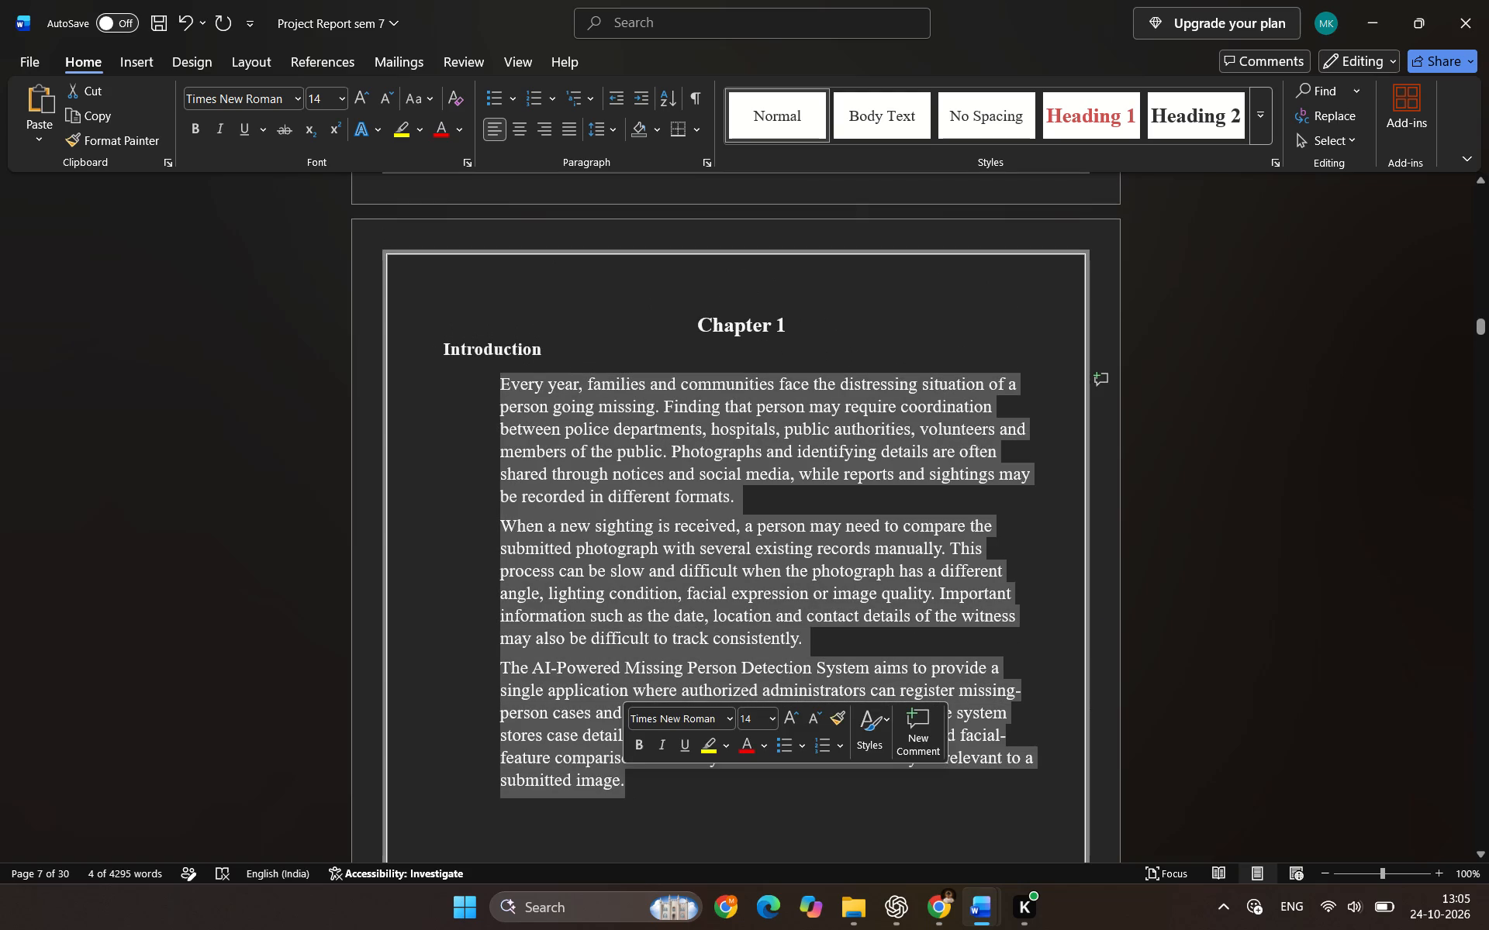
{"action": "left_click", "coordinate": [814, 719]}
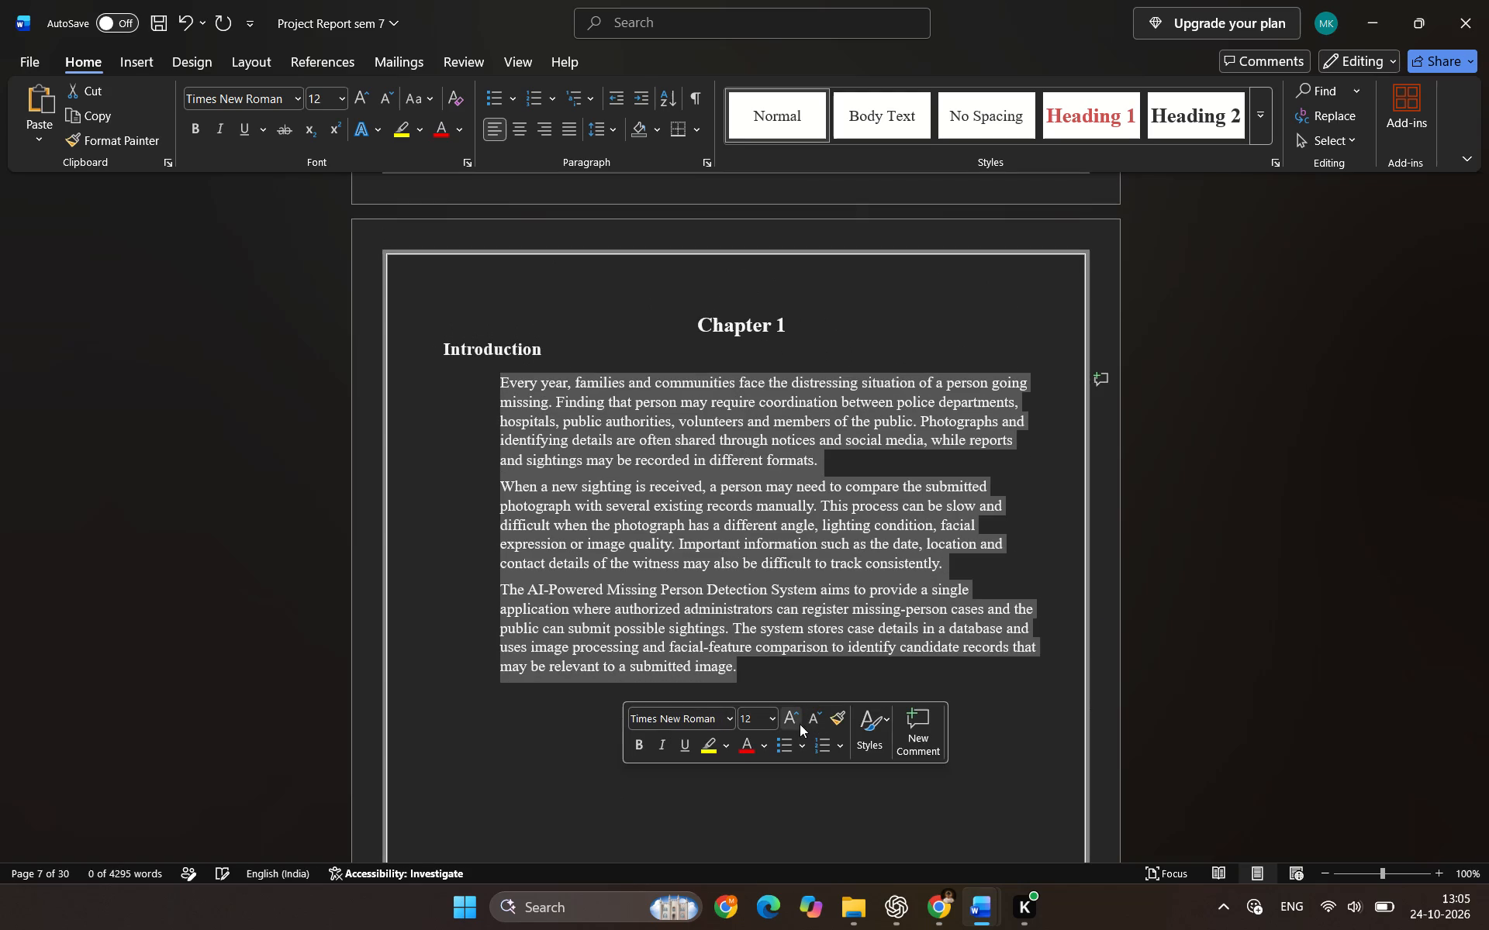
{"action": "left_click", "coordinate": [1007, 691]}
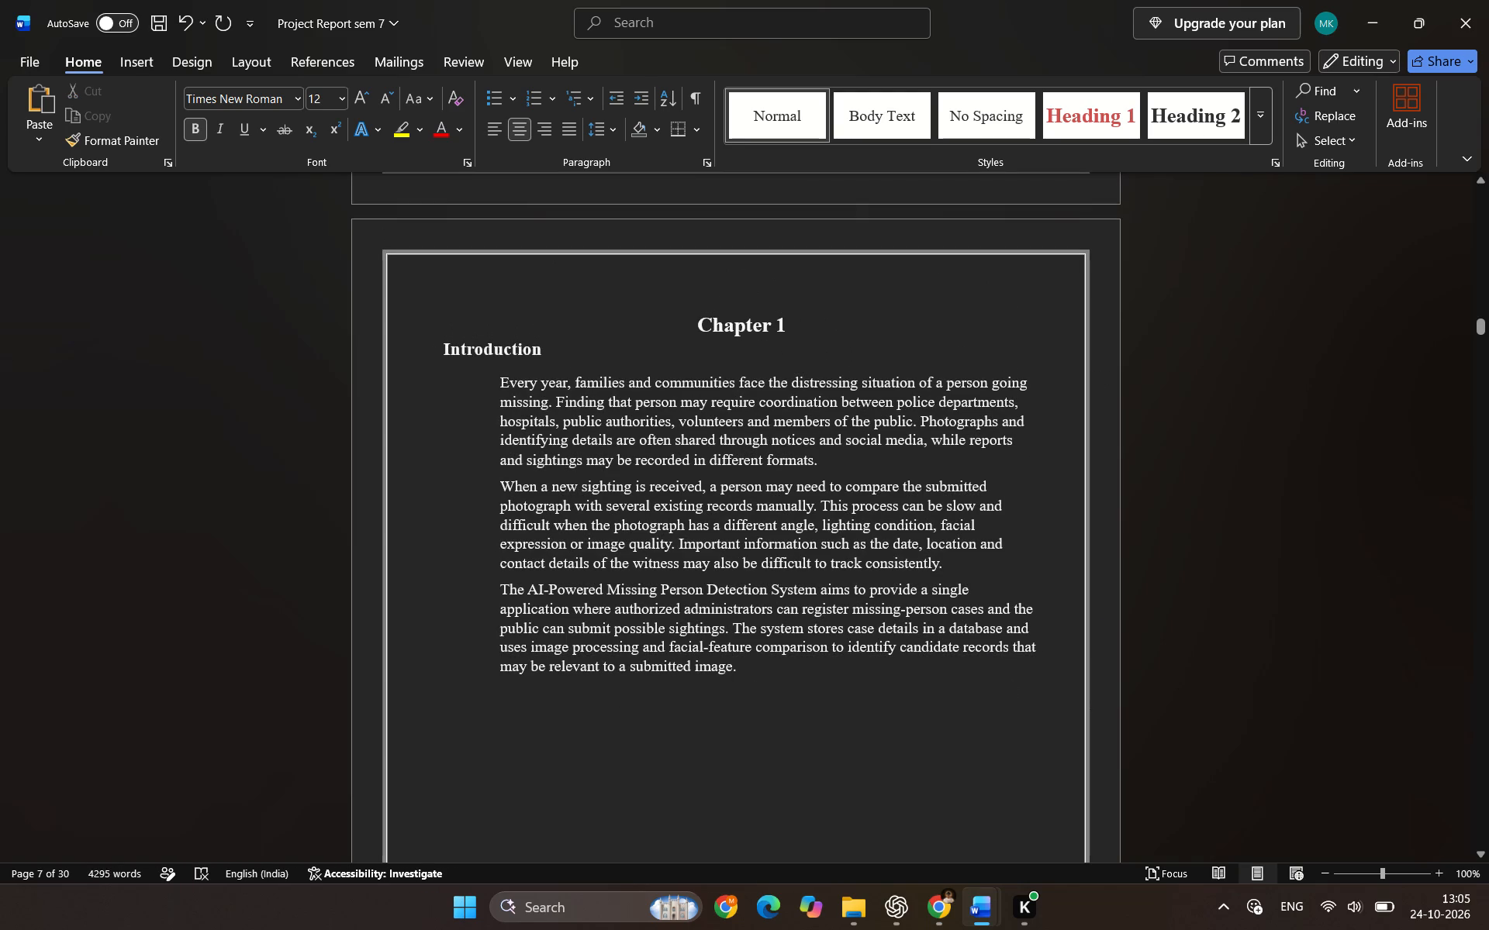
Check the font sizes of the Introduction and Chapter 1 headings, and look on to the start of Chapter 2.
{"action": "left_click_drag", "start_coordinate": [548, 349], "coordinate": [428, 350]}
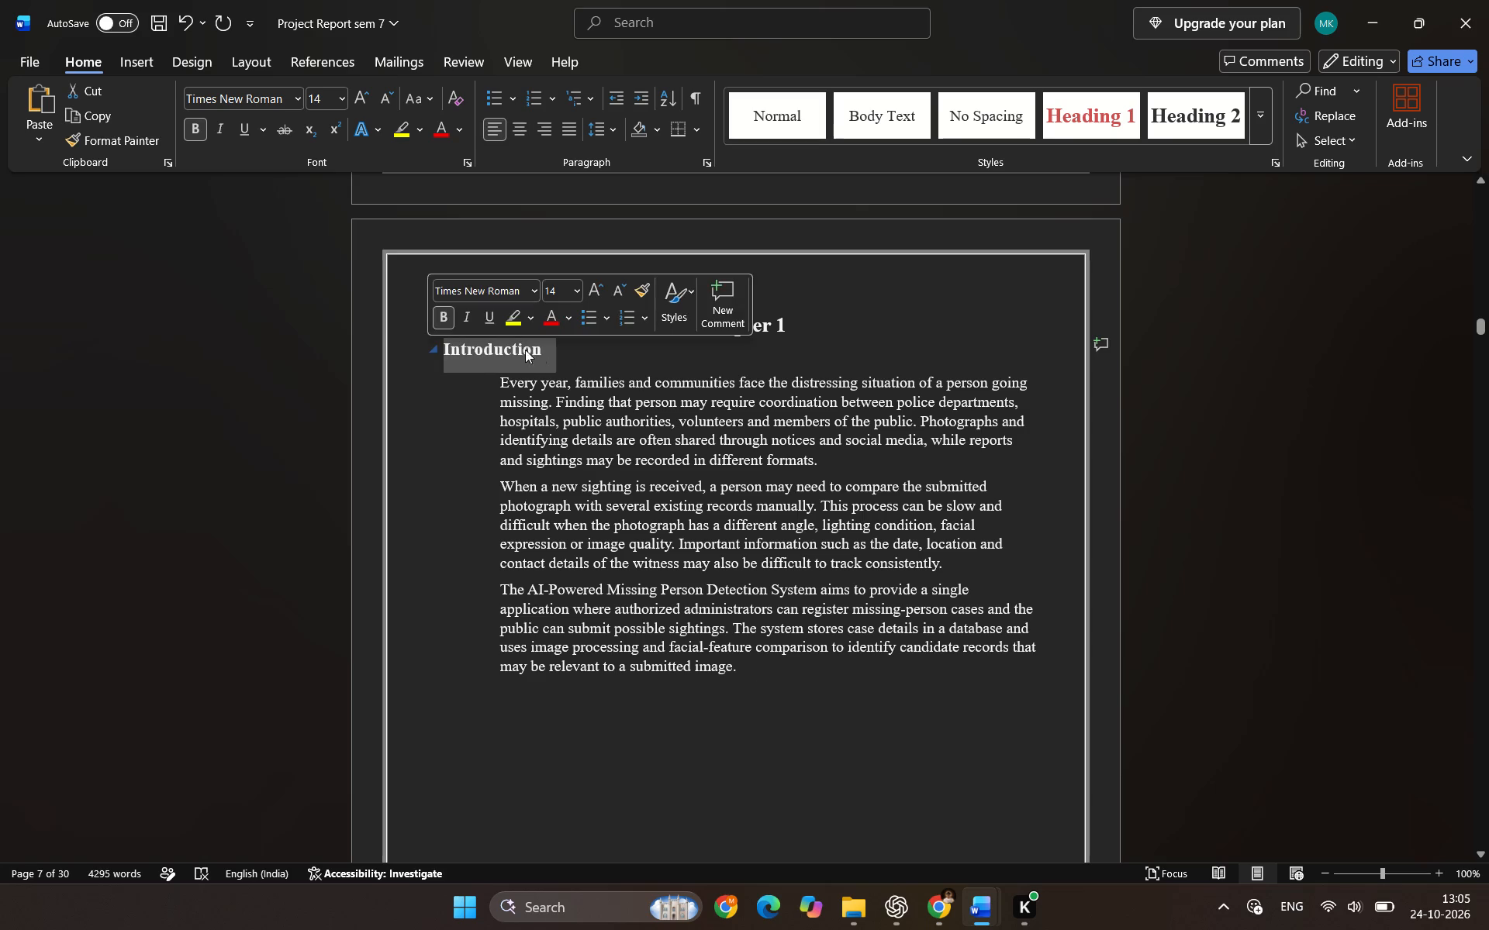
{"action": "left_click", "coordinate": [657, 353]}
{"action": "left_click_drag", "start_coordinate": [704, 317], "coordinate": [821, 332]}
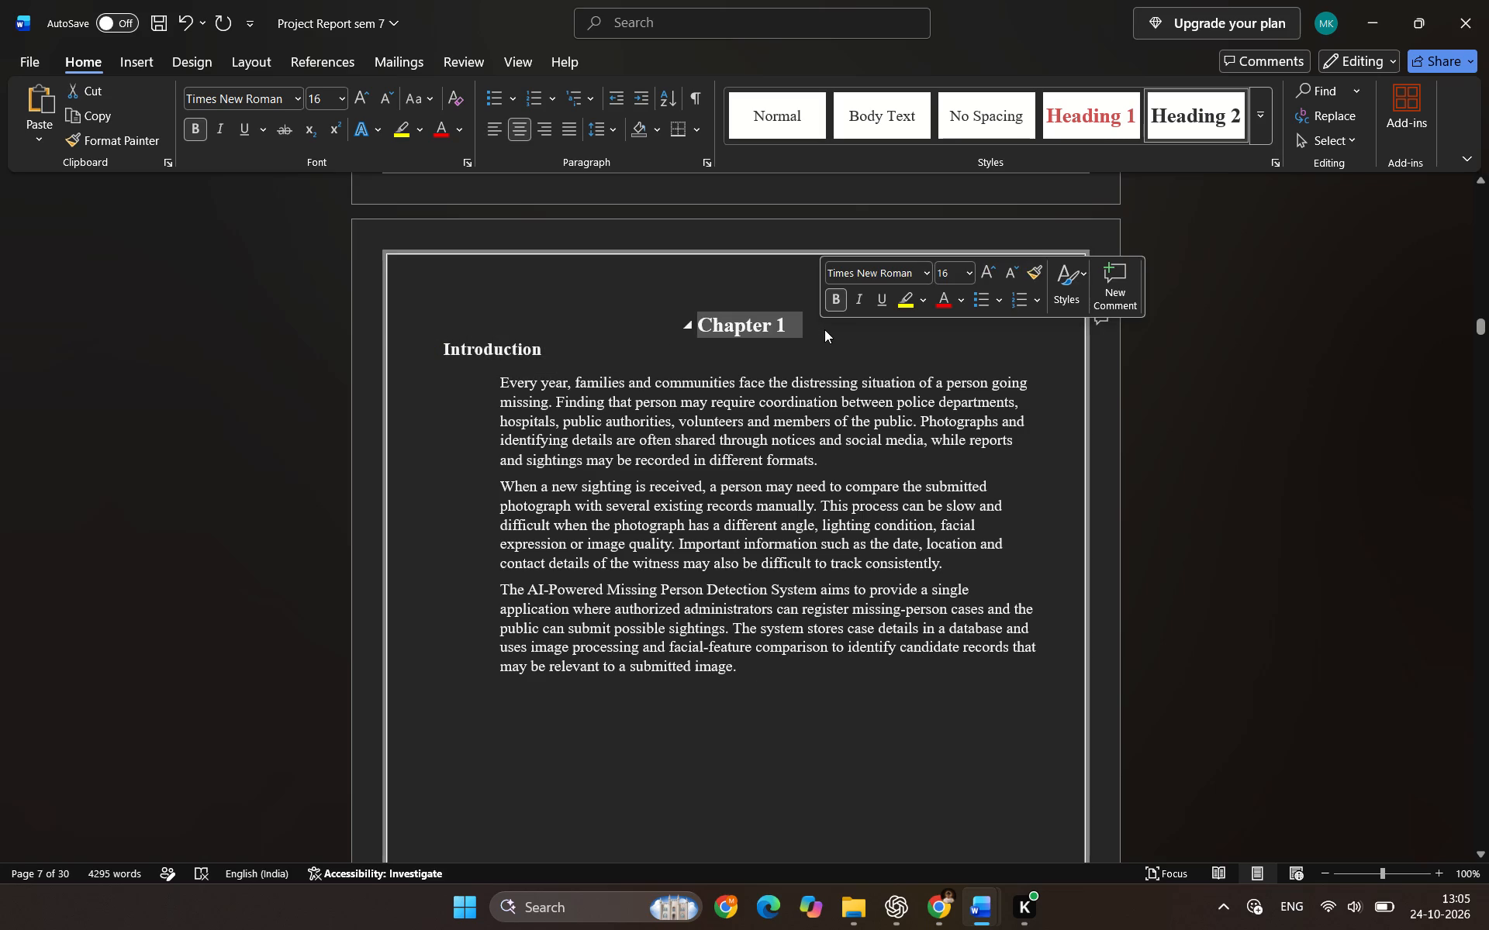
{"action": "left_click_drag", "start_coordinate": [931, 407], "coordinate": [931, 424]}
{"action": "scroll", "coordinate": [835, 728], "scroll_direction": "down", "scroll_amount": 5}
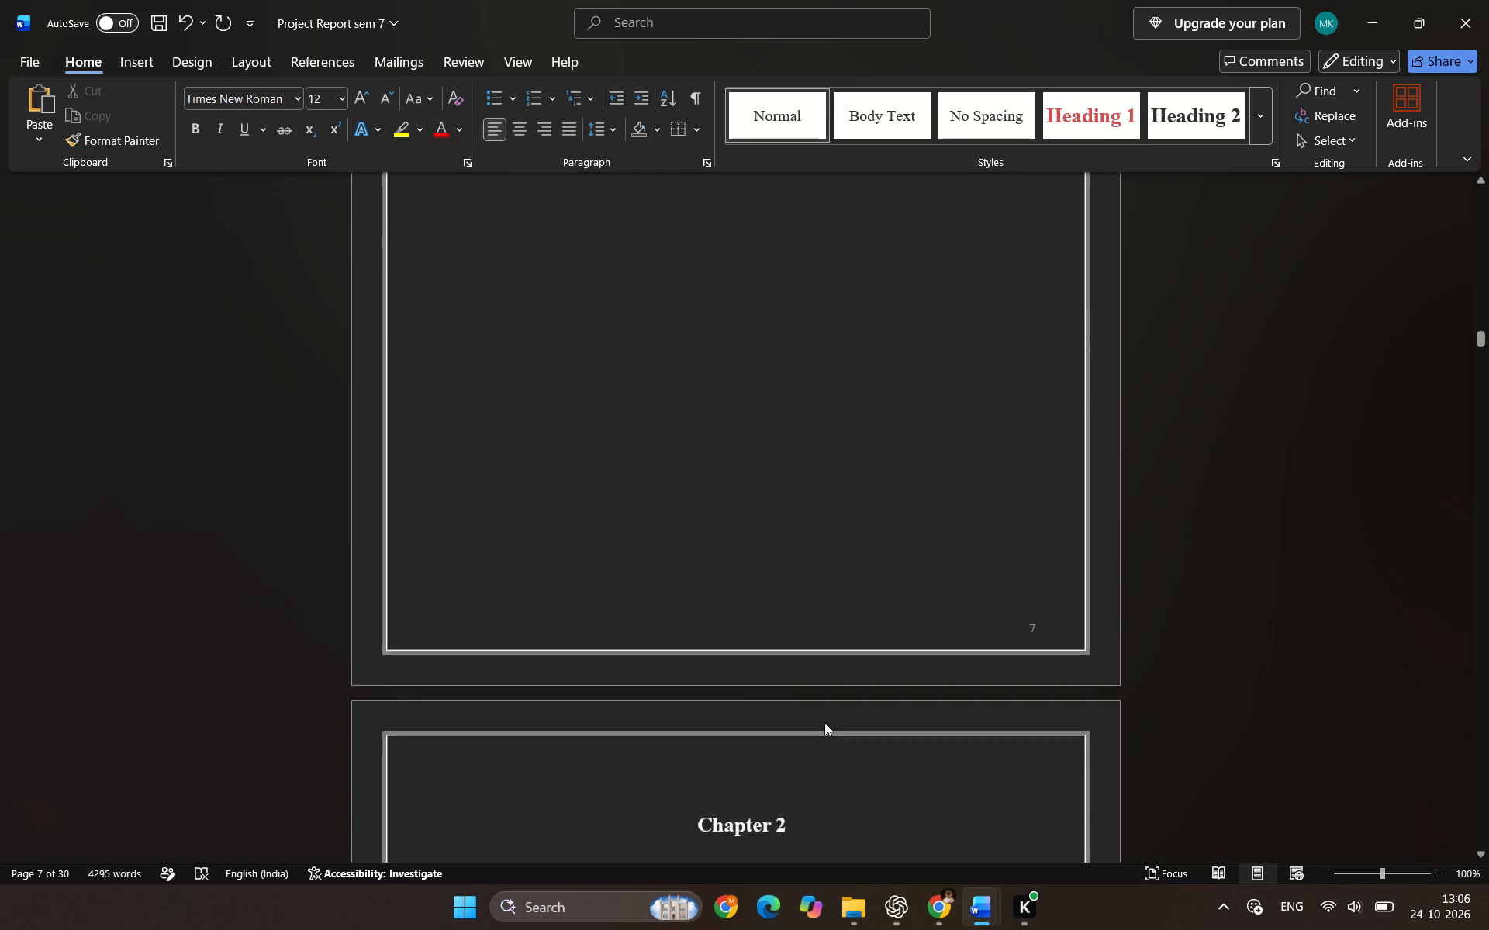
Look at the start of Chapter 2, and examine the rest of the Introduction in AI_Powered_Missing_Person_Detection_System_Report up to its Literature Survey.
{"action": "scroll", "coordinate": [789, 700], "scroll_direction": "down", "scroll_amount": 1}
{"action": "scroll", "coordinate": [580, 622], "scroll_direction": "down", "scroll_amount": 1}
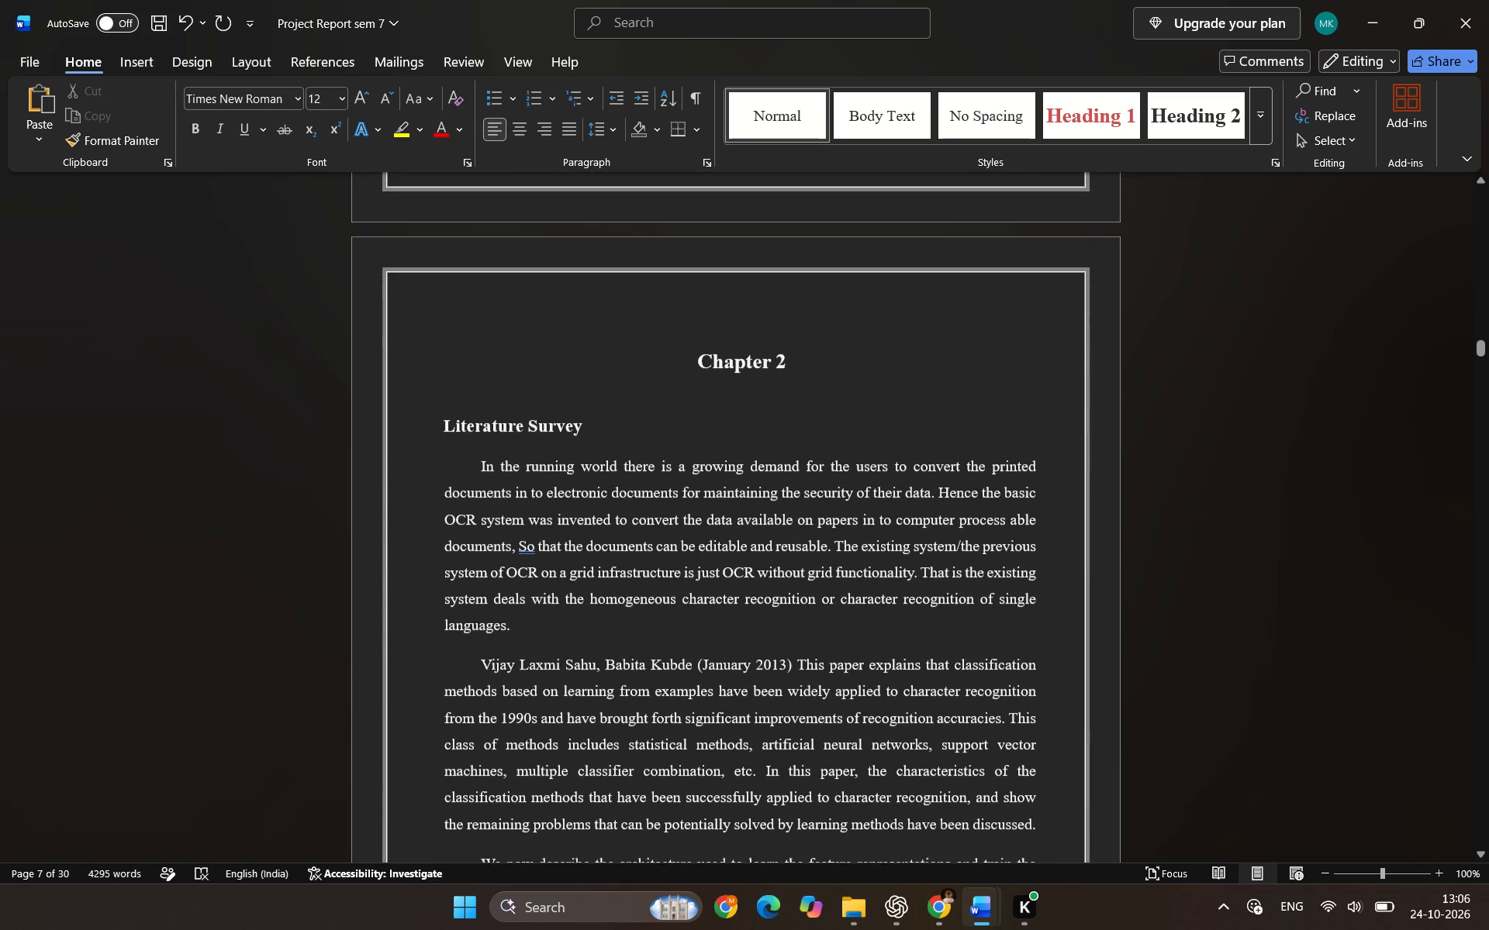
{"action": "key", "text": "alt+Tab"}
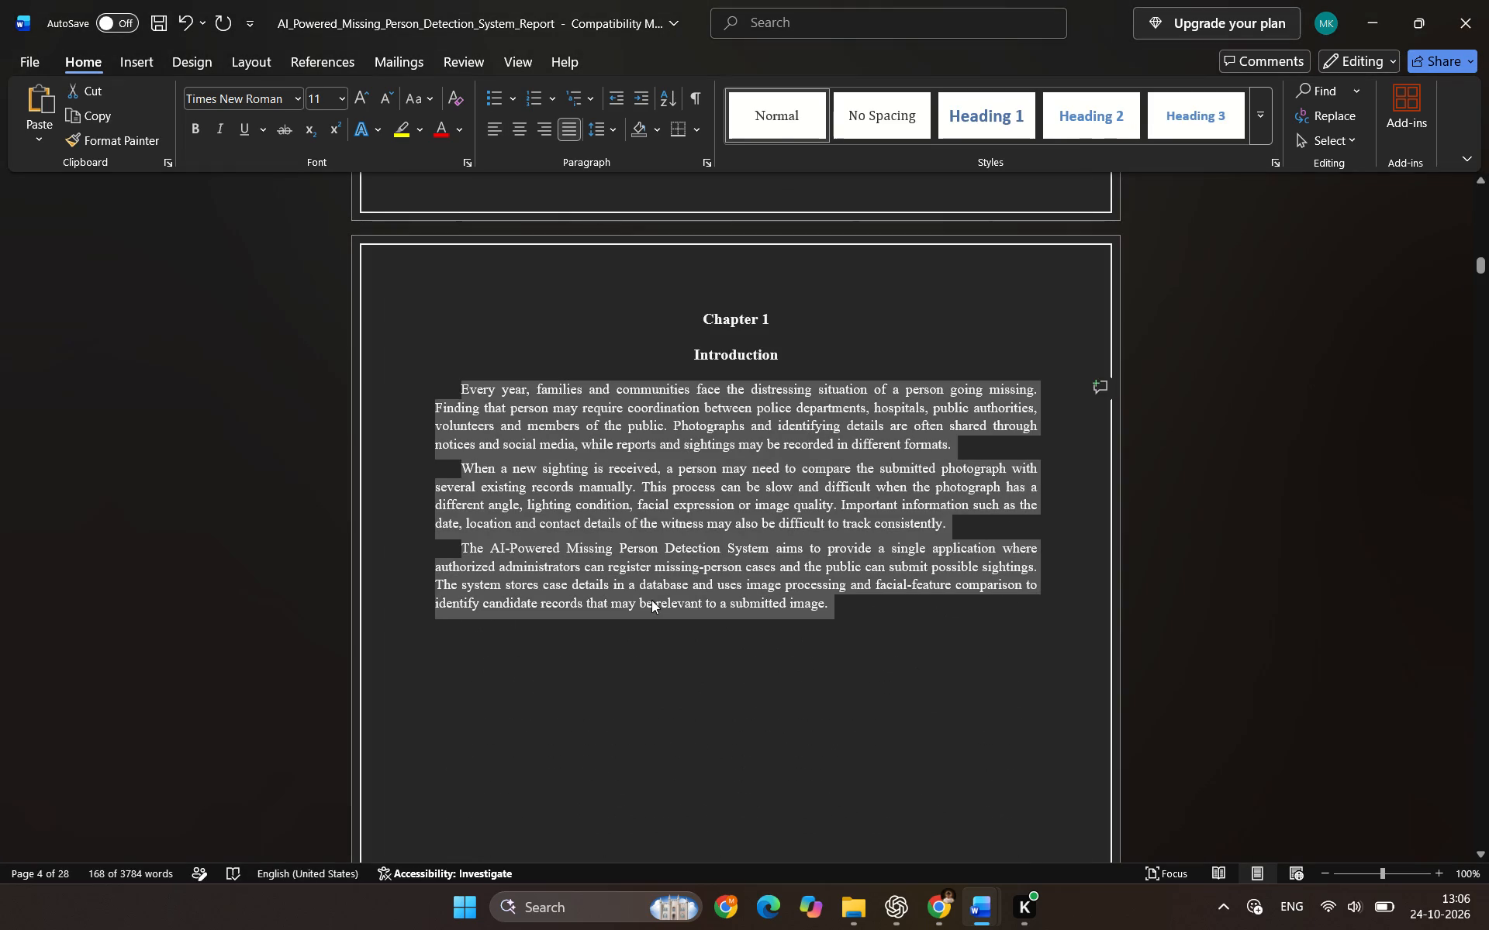
{"action": "left_click", "coordinate": [841, 671]}
{"action": "scroll", "coordinate": [841, 671], "scroll_direction": "down", "scroll_amount": 6}
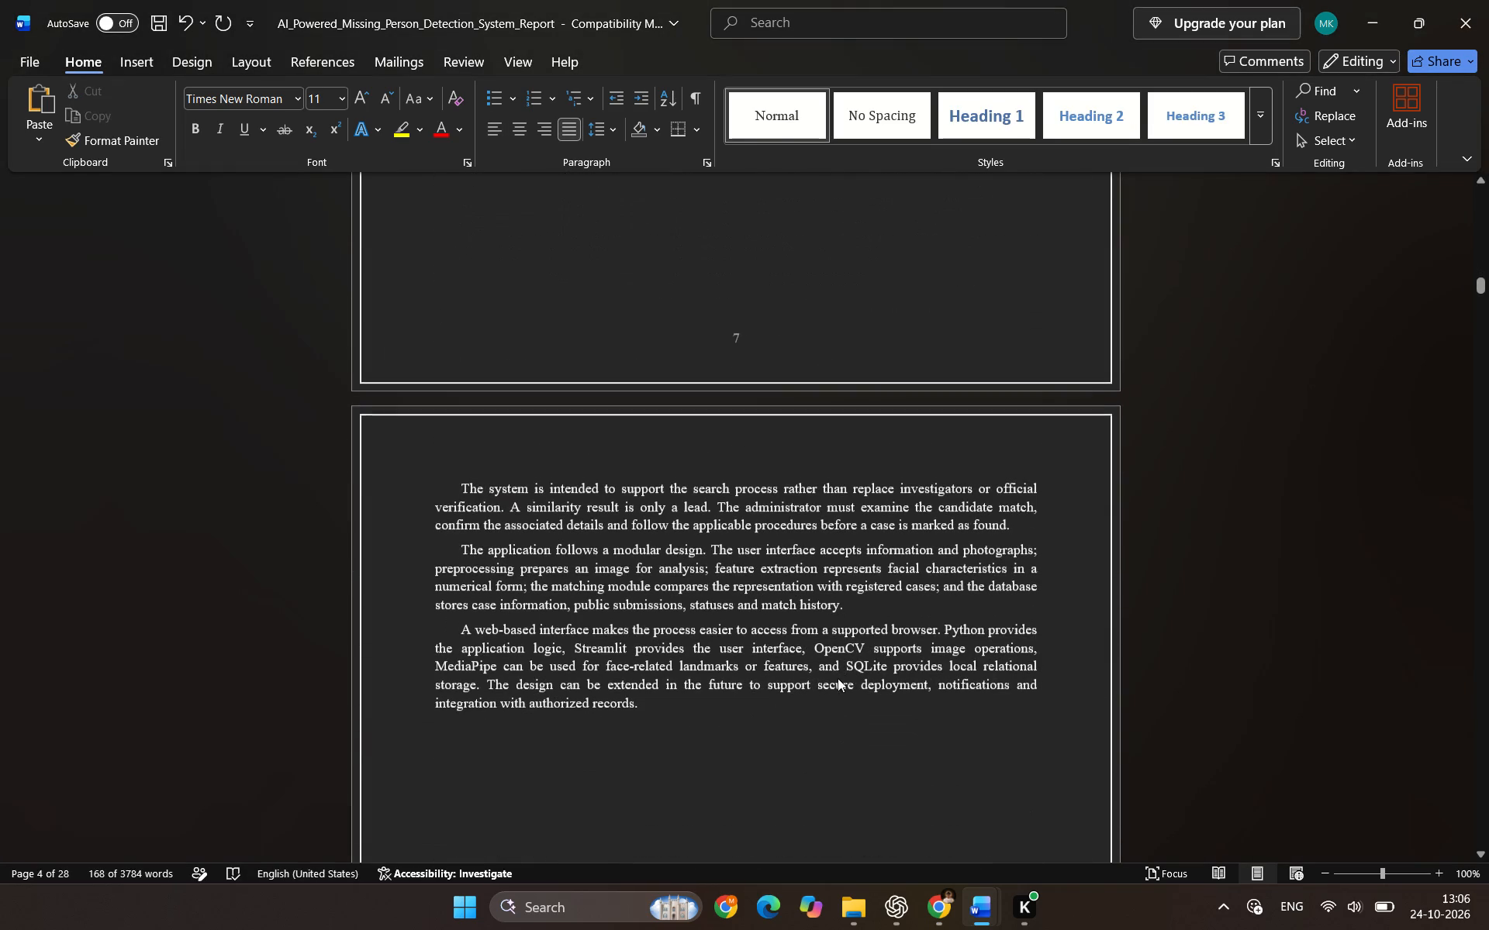
{"action": "scroll", "coordinate": [825, 674], "scroll_direction": "down", "scroll_amount": 1}
{"action": "scroll", "coordinate": [825, 674], "scroll_direction": "up", "scroll_amount": 3}
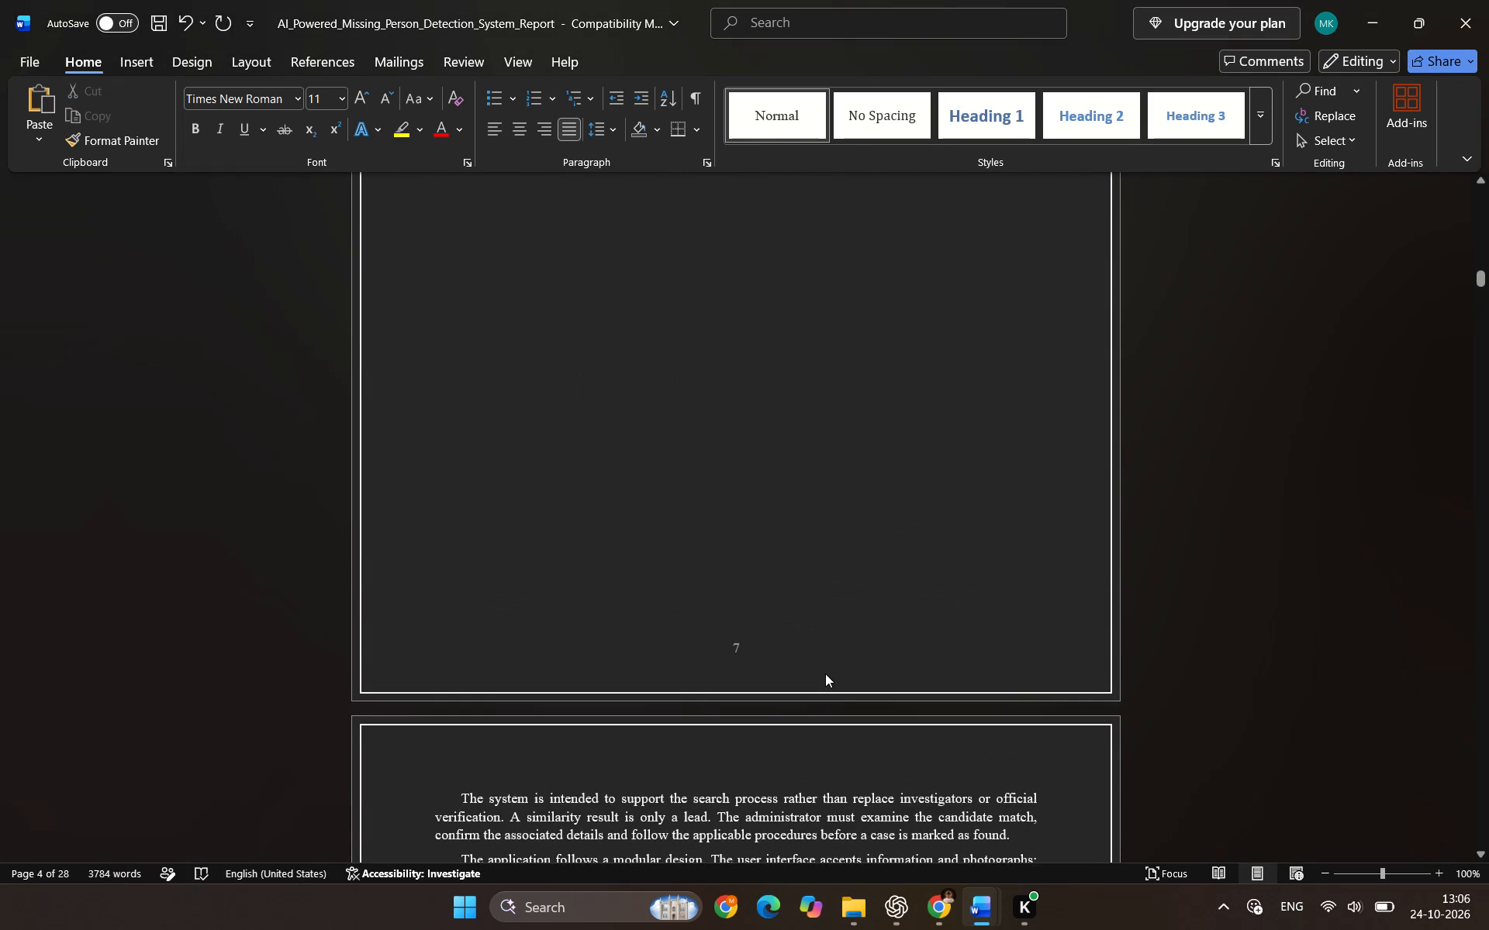
{"action": "scroll", "coordinate": [825, 673], "scroll_direction": "up", "scroll_amount": 5}
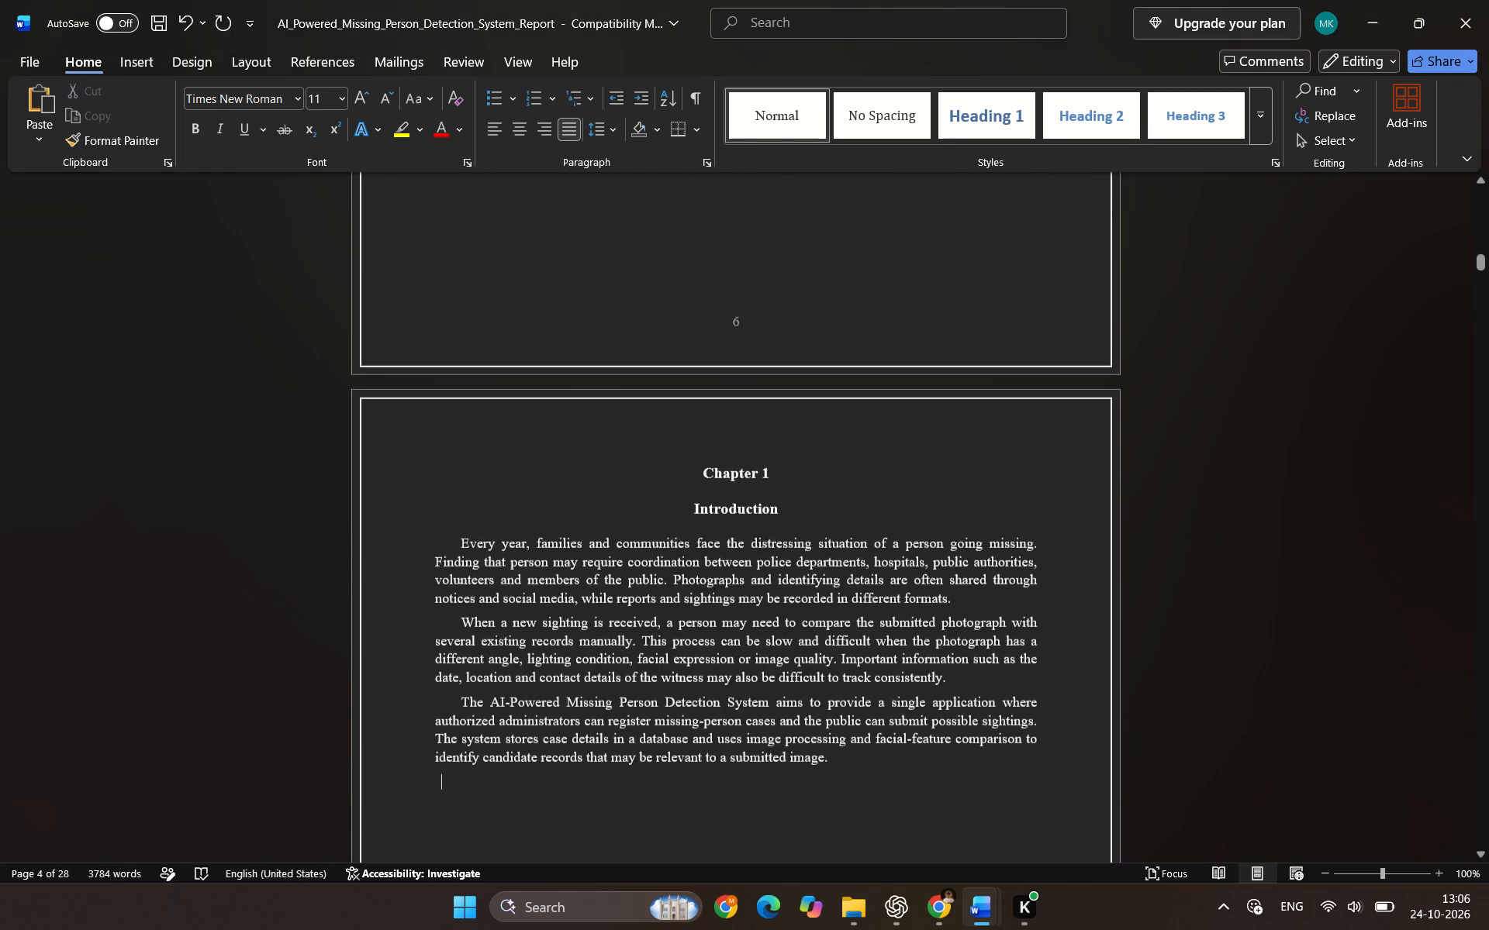
{"action": "scroll", "coordinate": [825, 677], "scroll_direction": "down", "scroll_amount": 10}
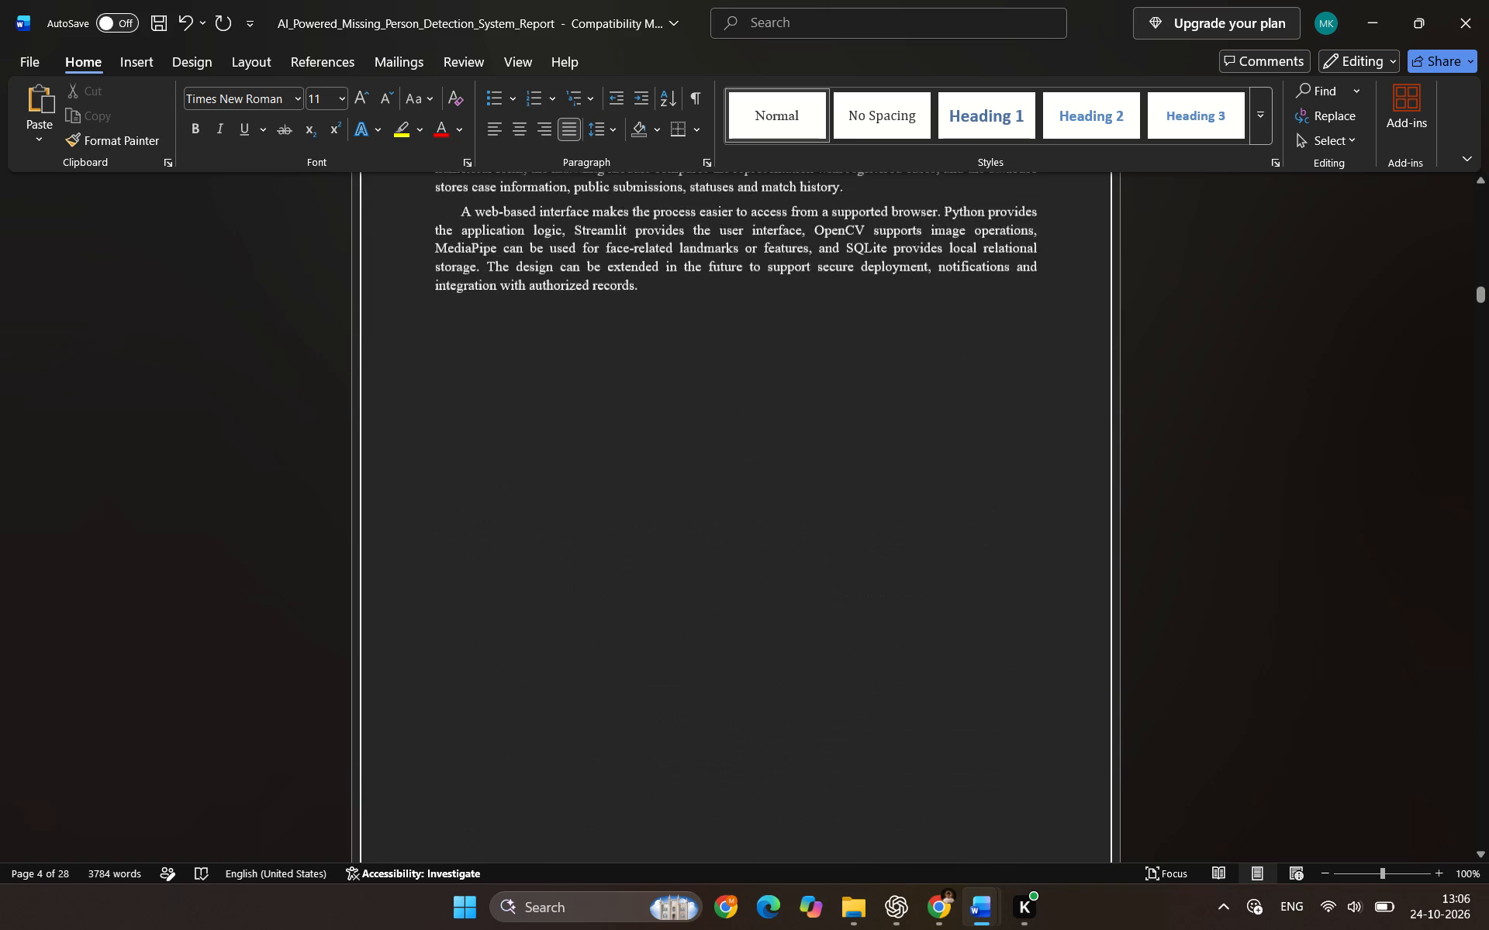
{"action": "scroll", "coordinate": [827, 684], "scroll_direction": "down", "scroll_amount": 10}
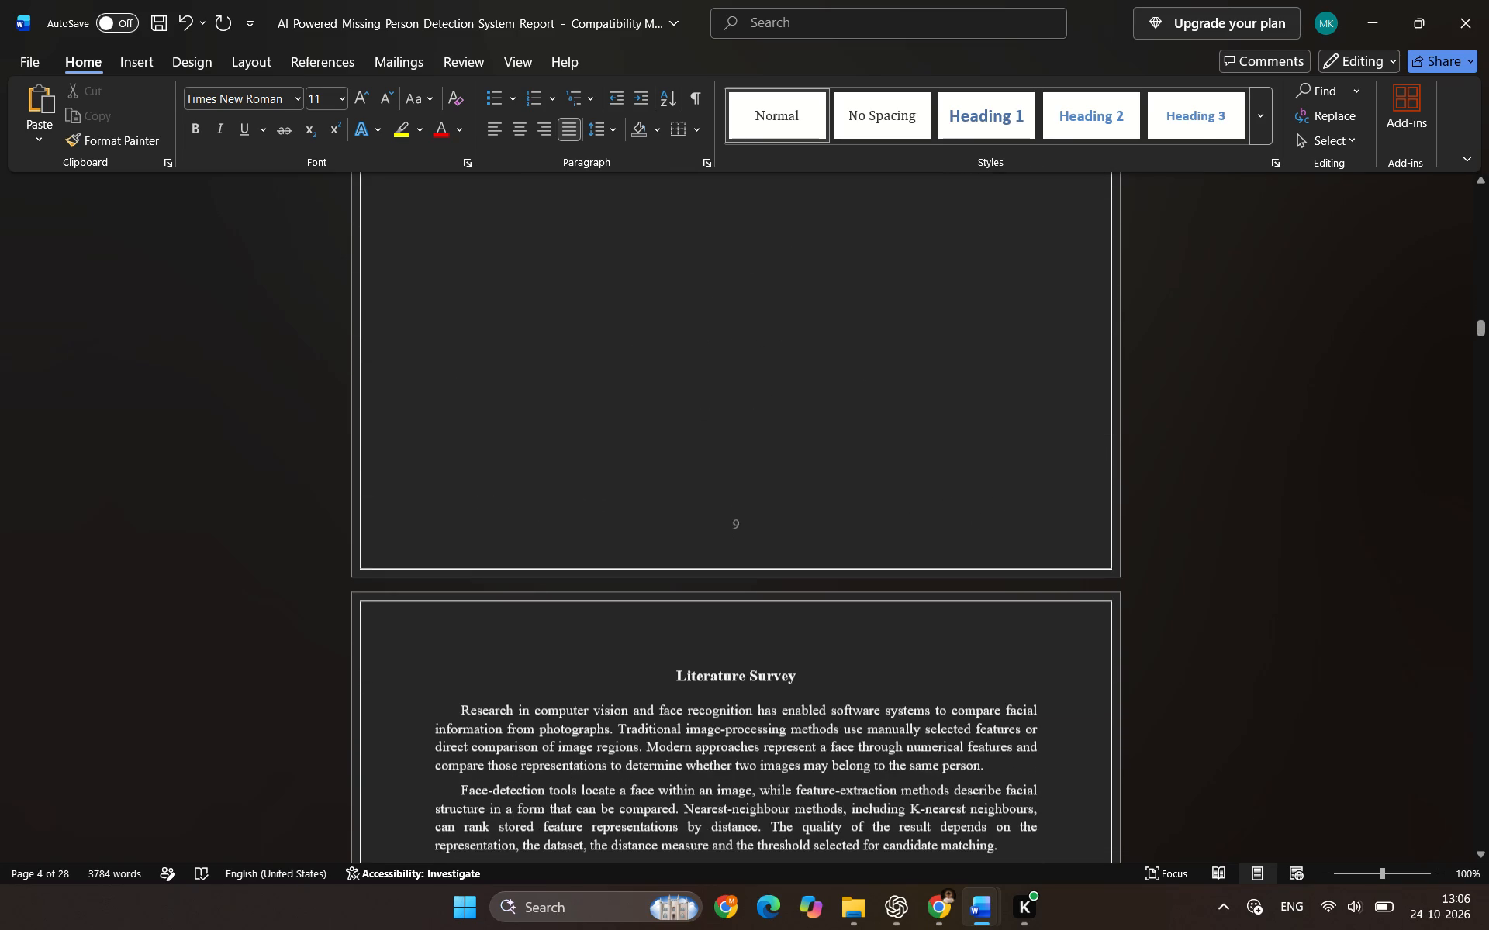
{"action": "scroll", "coordinate": [827, 684], "scroll_direction": "up", "scroll_amount": 13}
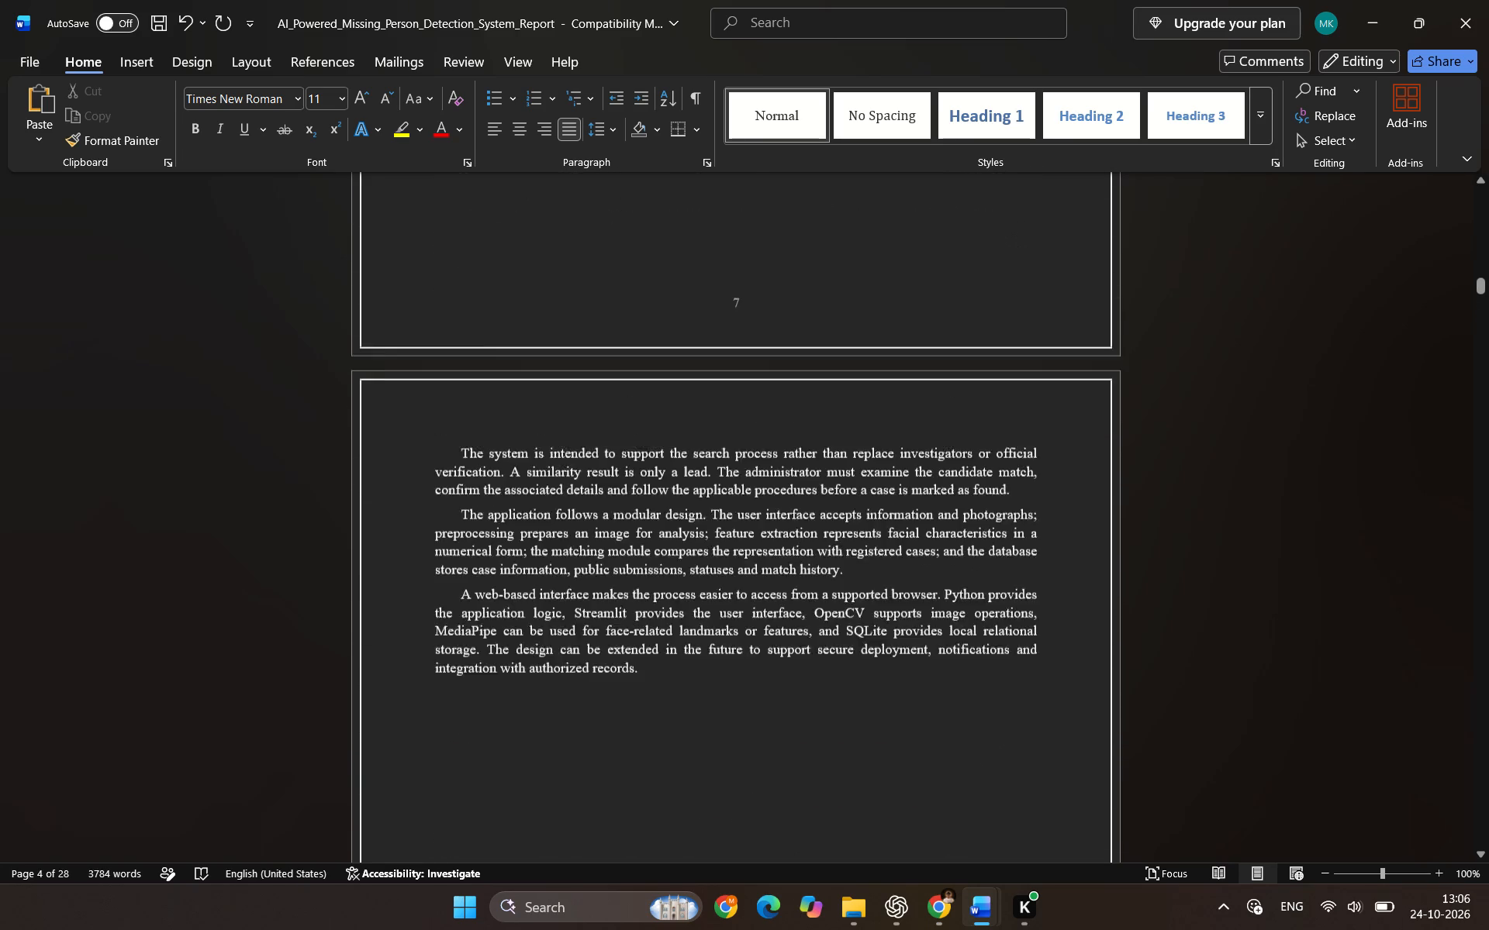
Copy the source report's second page of Introduction text and paste it as plain text below the Introduction's third paragraph in Project Report sem 7.
{"action": "left_click_drag", "start_coordinate": [640, 707], "coordinate": [481, 480]}
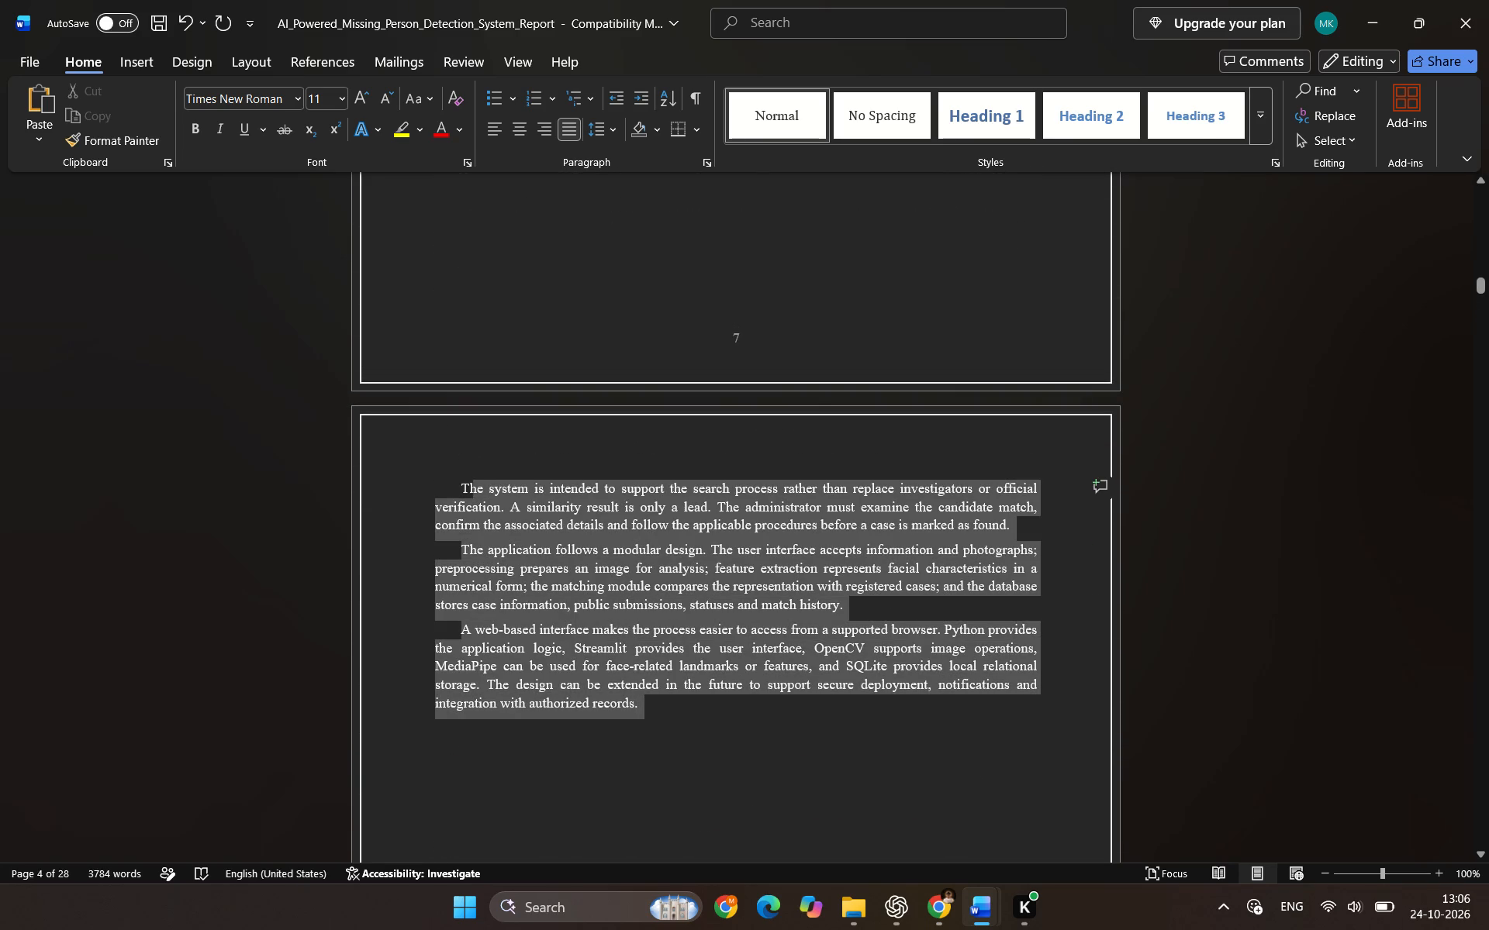
{"action": "left_click_drag", "start_coordinate": [481, 480], "coordinate": [477, 479]}
{"action": "key", "text": "ctrl+c"}
{"action": "key", "text": "alt+Tab"}
{"action": "scroll", "coordinate": [603, 484], "scroll_direction": "down", "scroll_amount": 2}
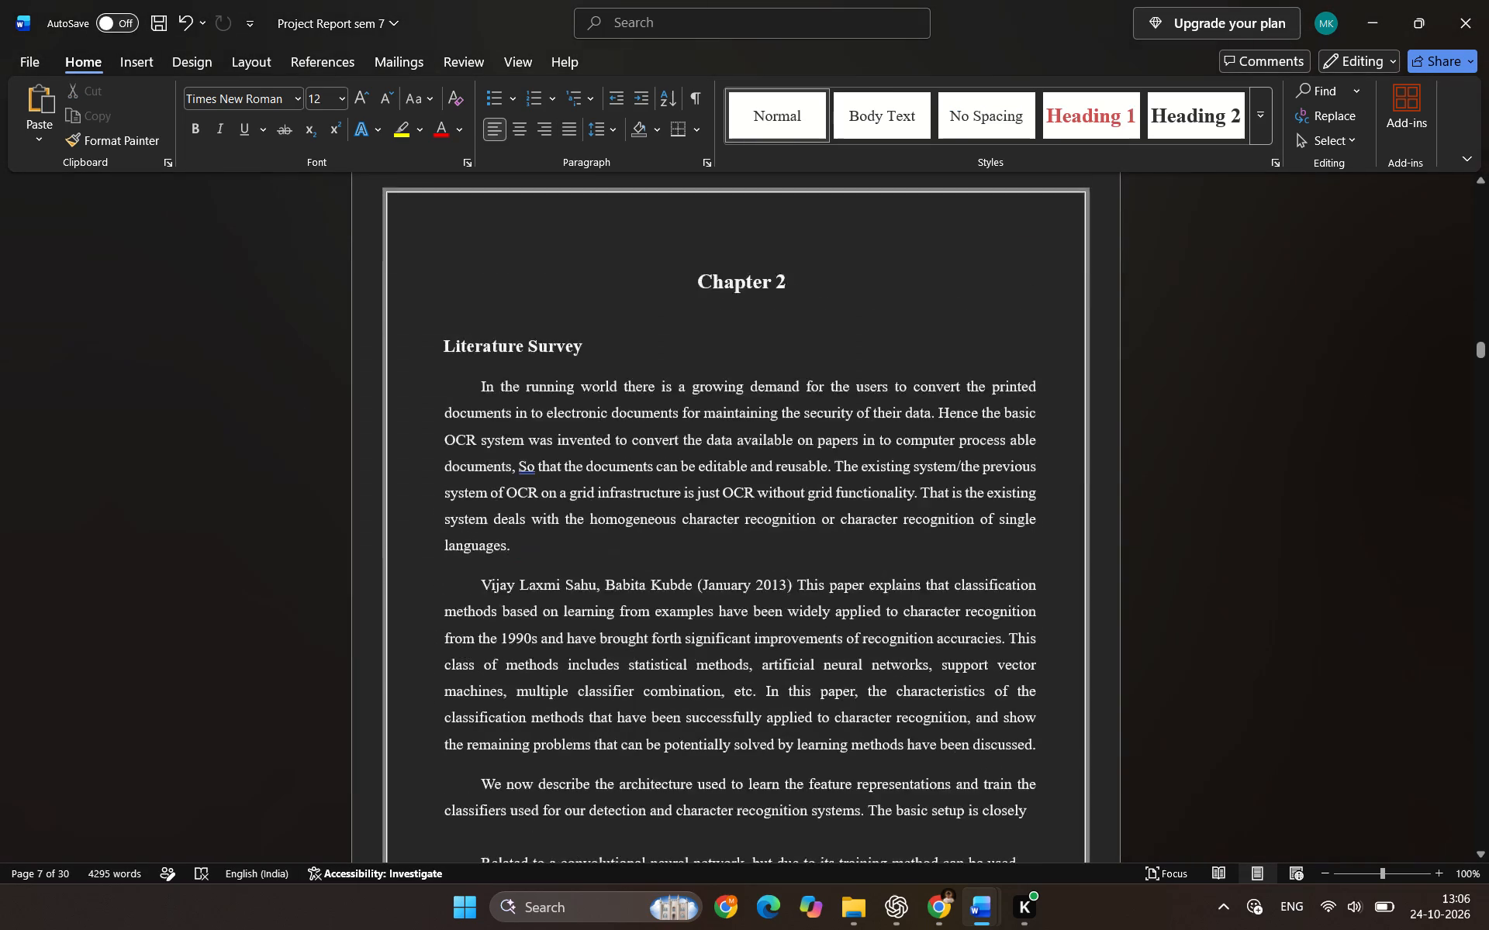
{"action": "scroll", "coordinate": [603, 484], "scroll_direction": "up", "scroll_amount": 7}
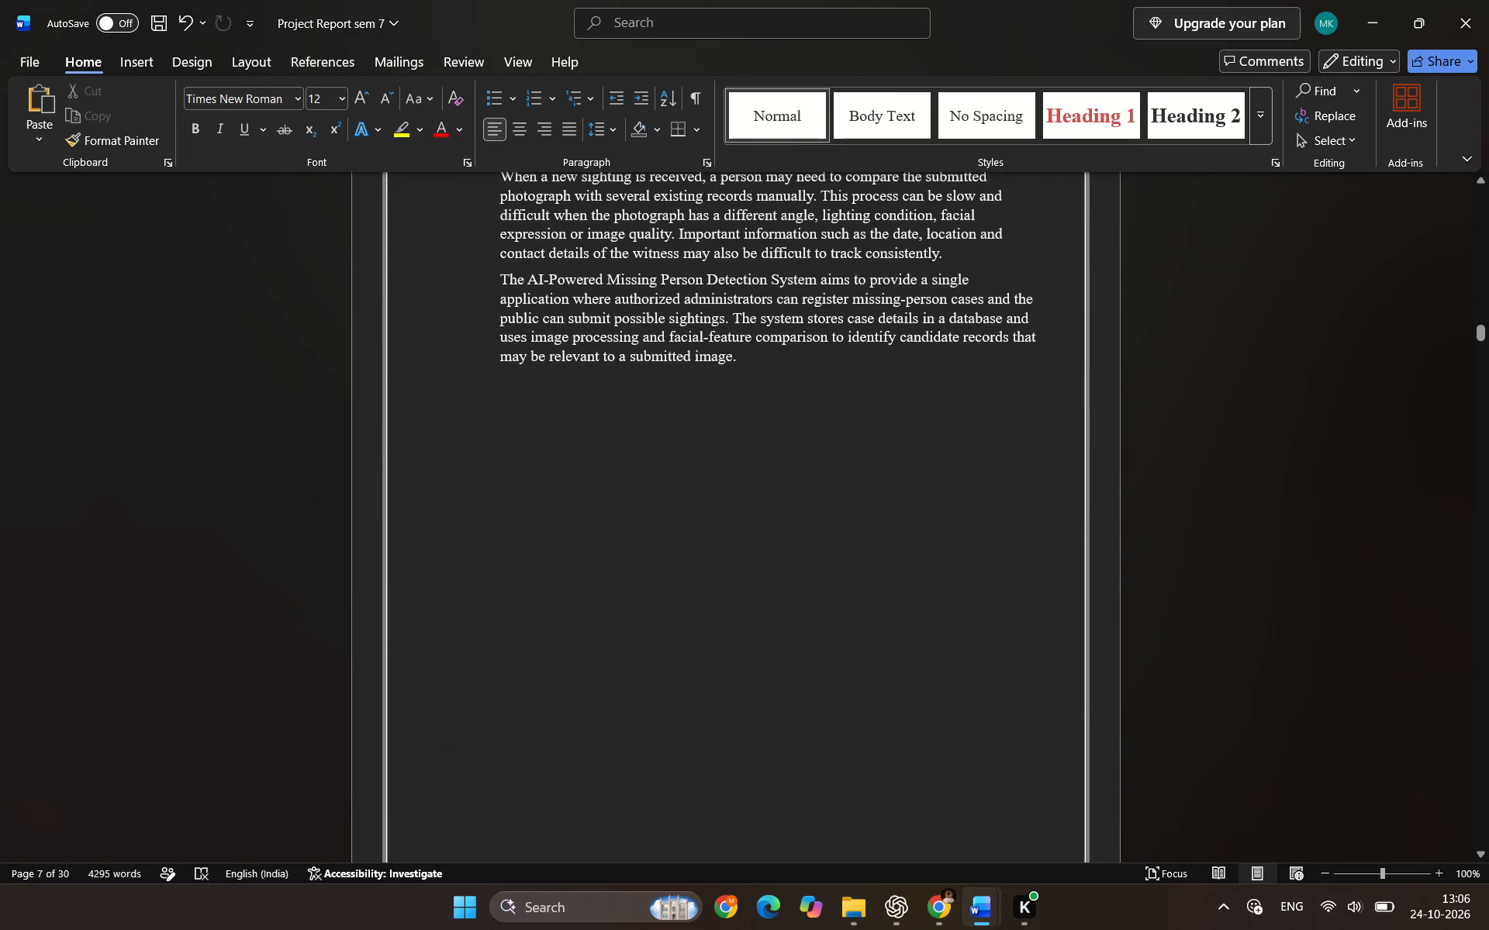
{"action": "left_click", "coordinate": [782, 365]}
{"action": "key", "text": "Return"}
{"action": "key", "text": "Tab"}
{"action": "key", "text": "ctrl+shift+v"}
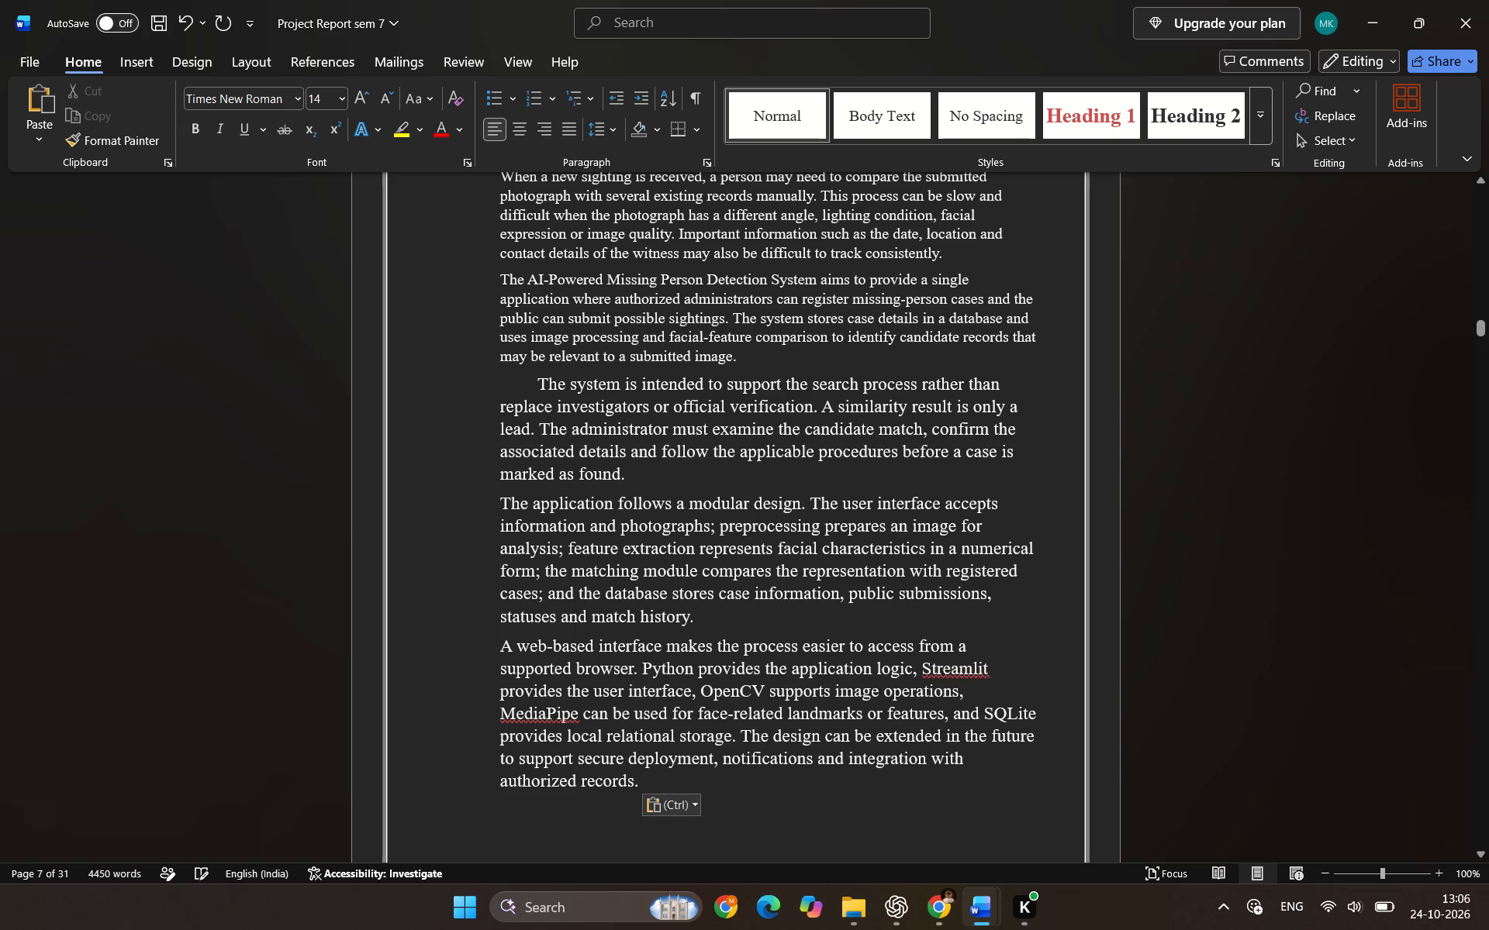
Set the font size of the three newly pasted Introduction paragraphs to 12.
{"action": "left_click_drag", "start_coordinate": [543, 387], "coordinate": [904, 677]}
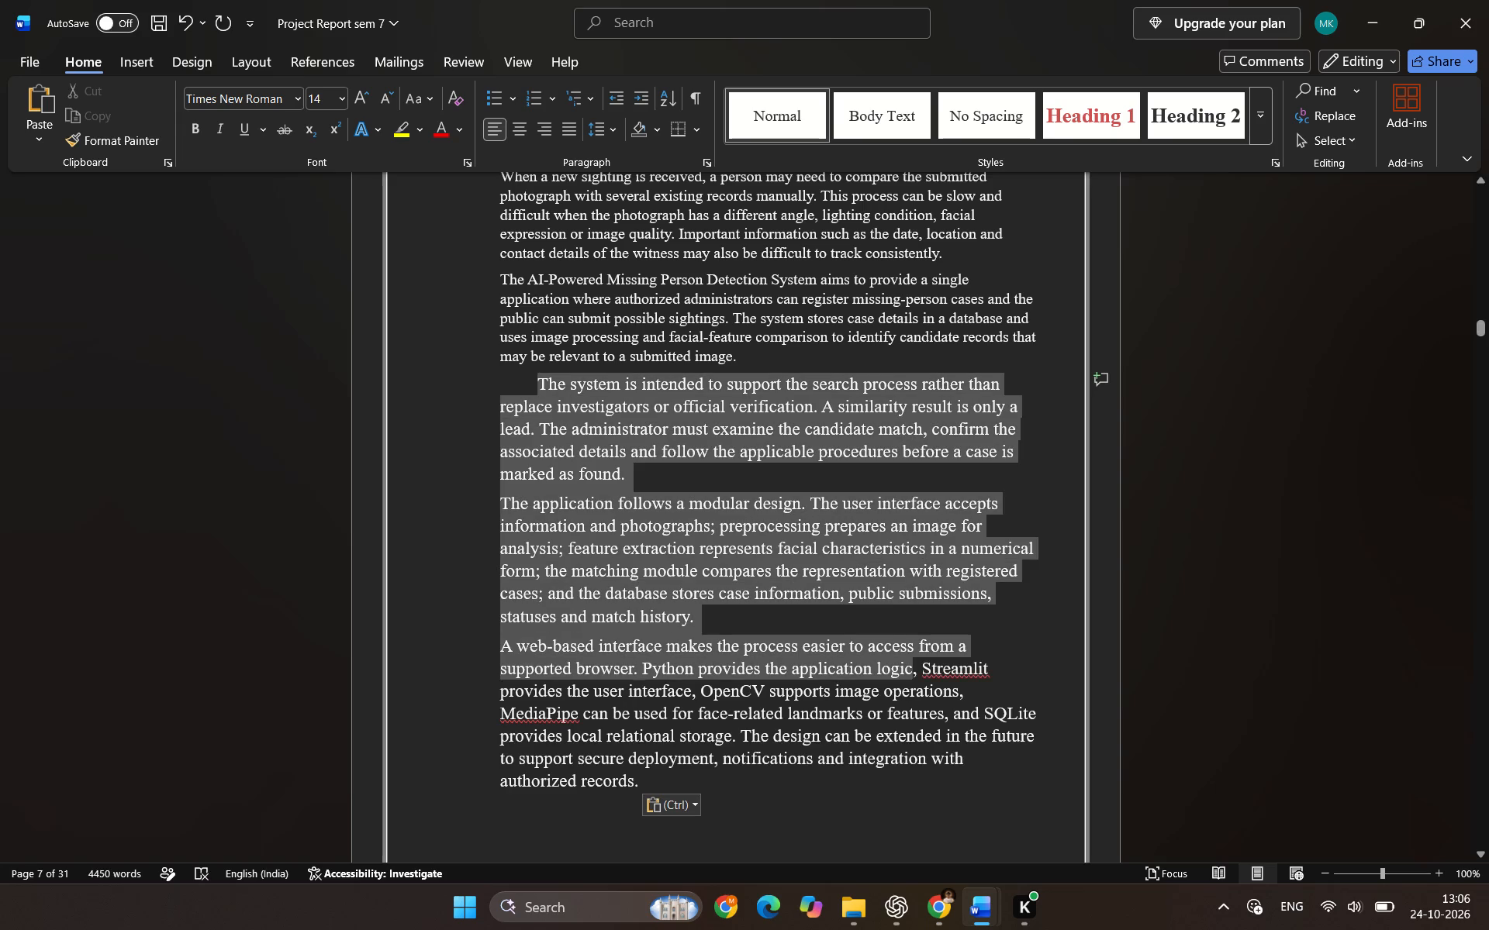
{"action": "left_click_drag", "start_coordinate": [904, 677], "coordinate": [883, 791]}
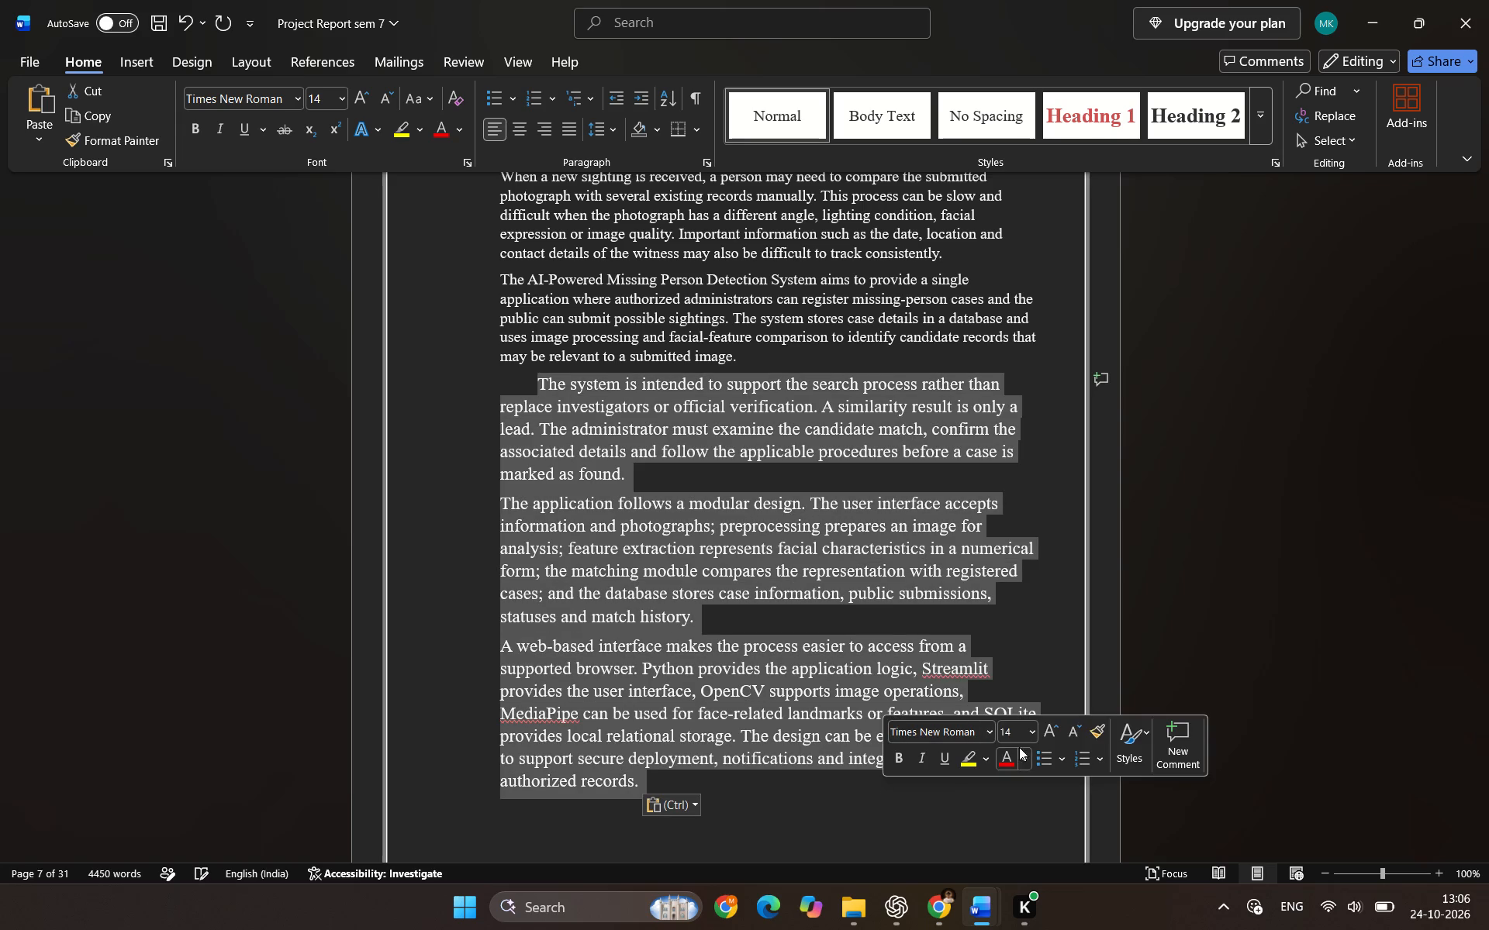
{"action": "left_click", "coordinate": [1076, 733]}
{"action": "left_click", "coordinate": [657, 737]}
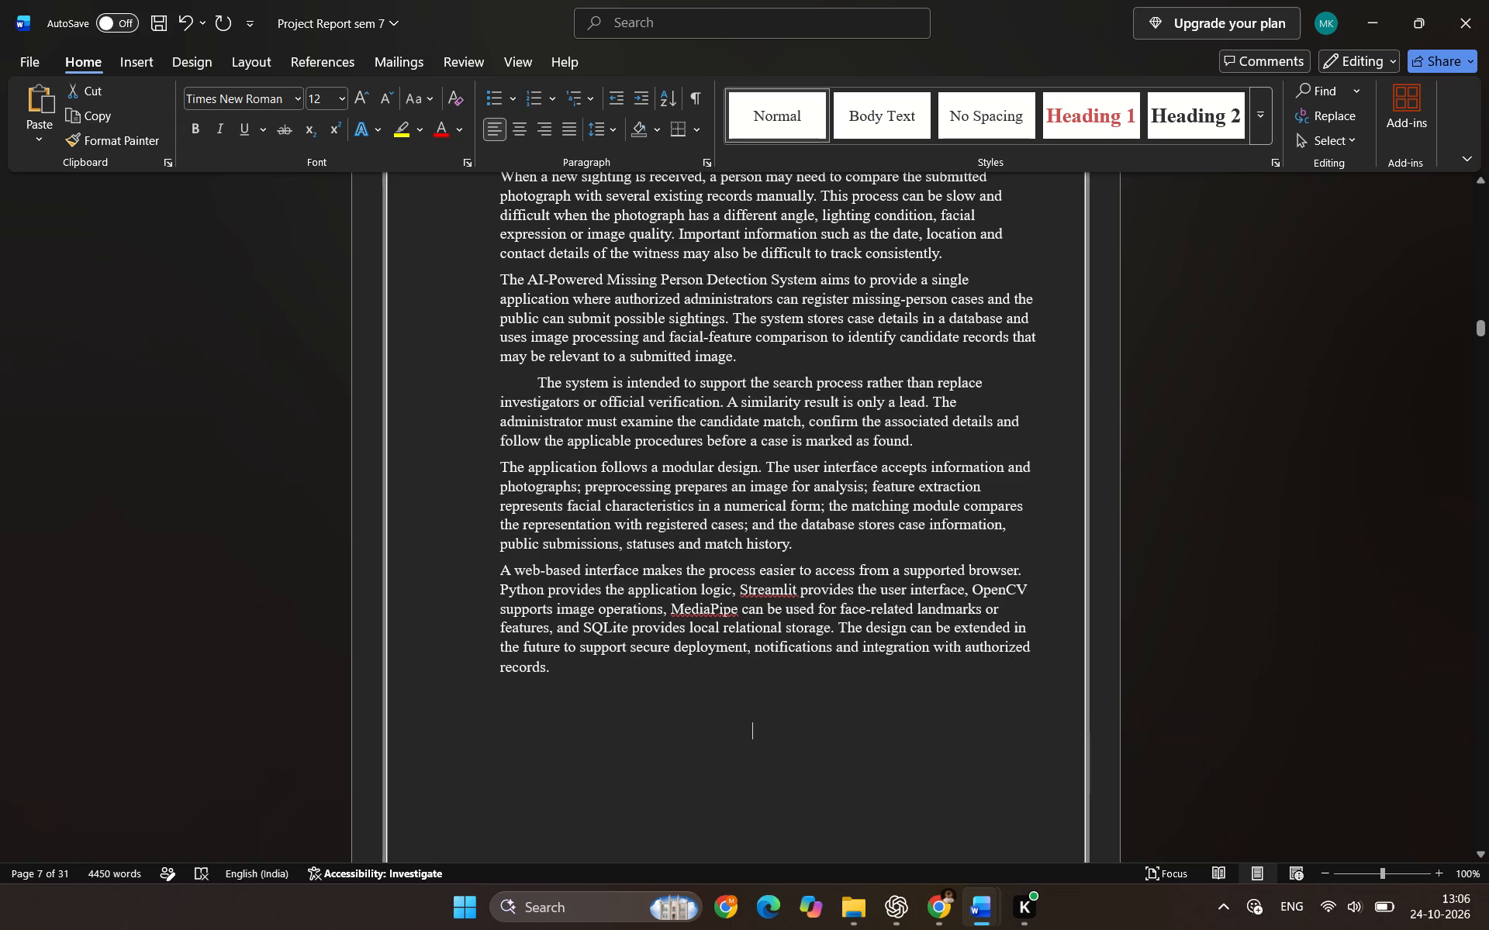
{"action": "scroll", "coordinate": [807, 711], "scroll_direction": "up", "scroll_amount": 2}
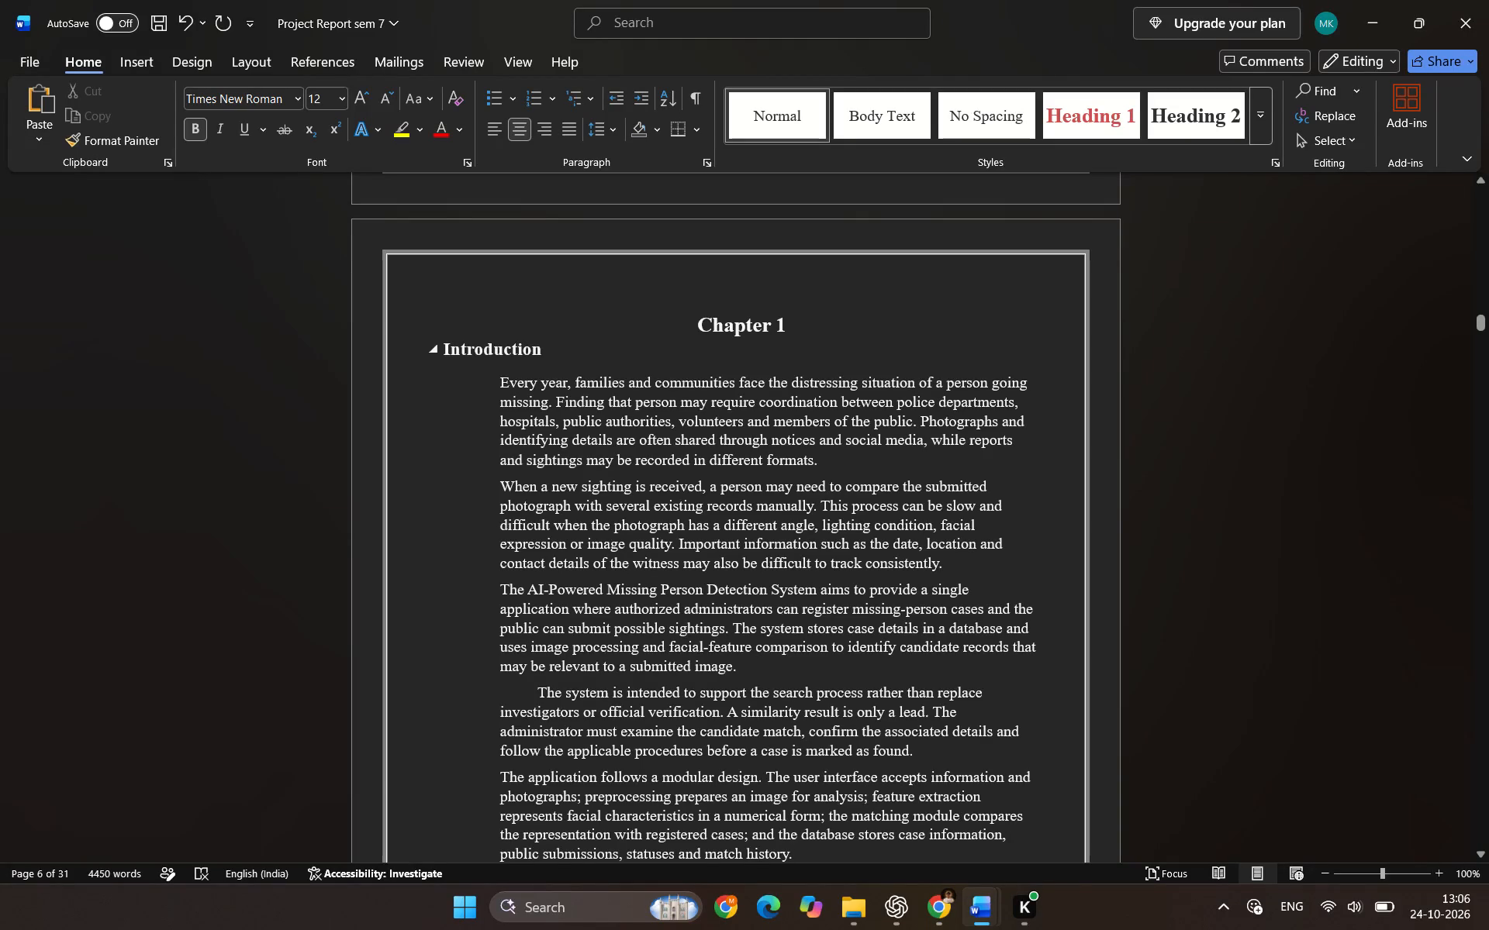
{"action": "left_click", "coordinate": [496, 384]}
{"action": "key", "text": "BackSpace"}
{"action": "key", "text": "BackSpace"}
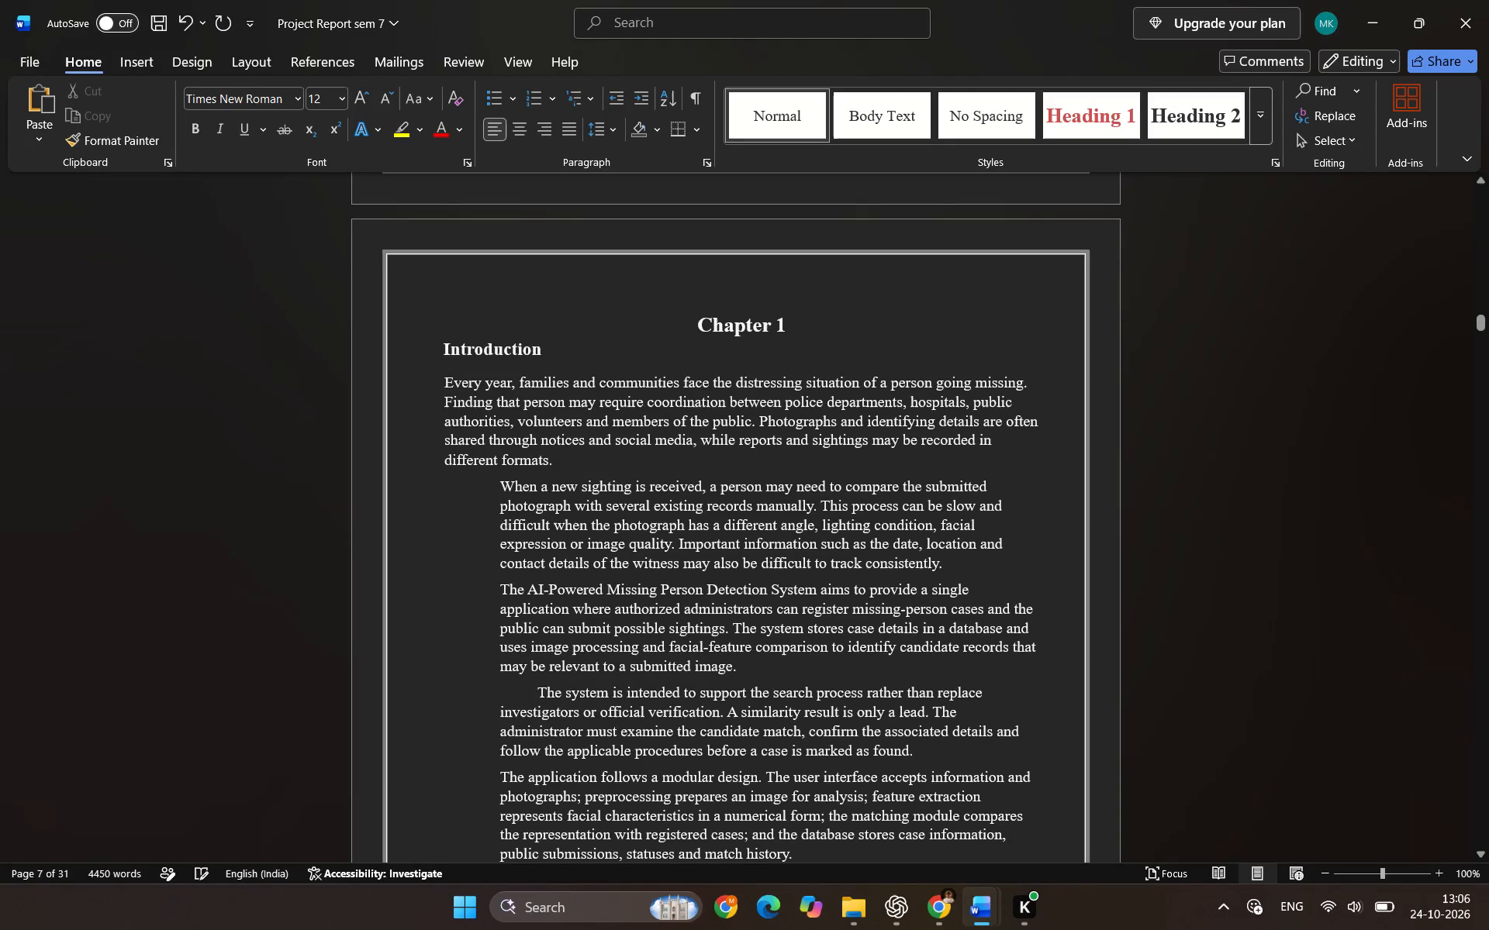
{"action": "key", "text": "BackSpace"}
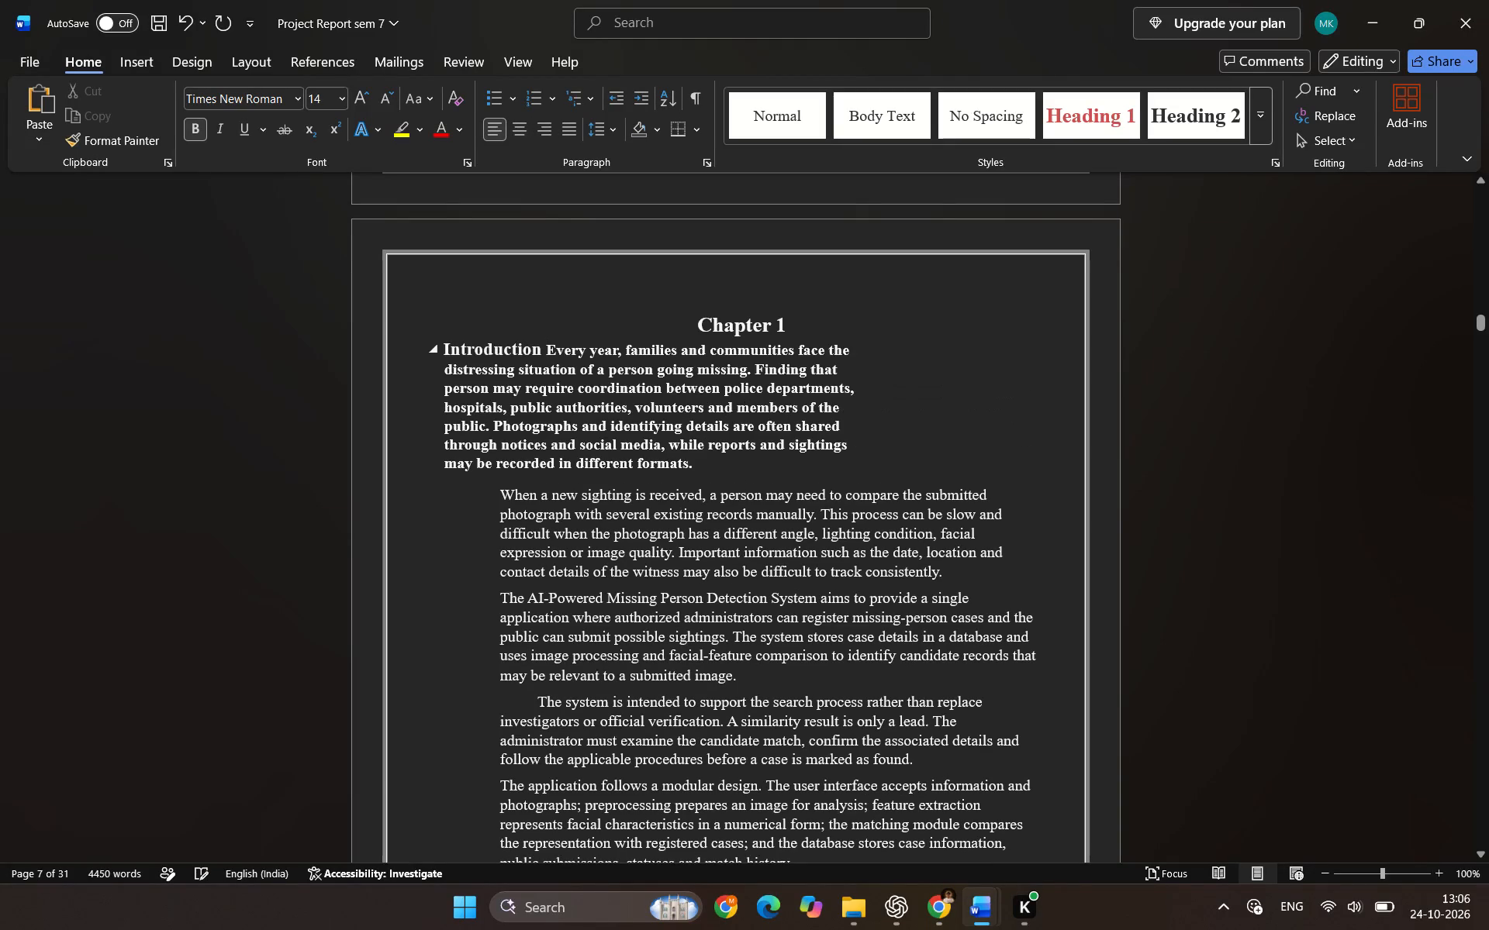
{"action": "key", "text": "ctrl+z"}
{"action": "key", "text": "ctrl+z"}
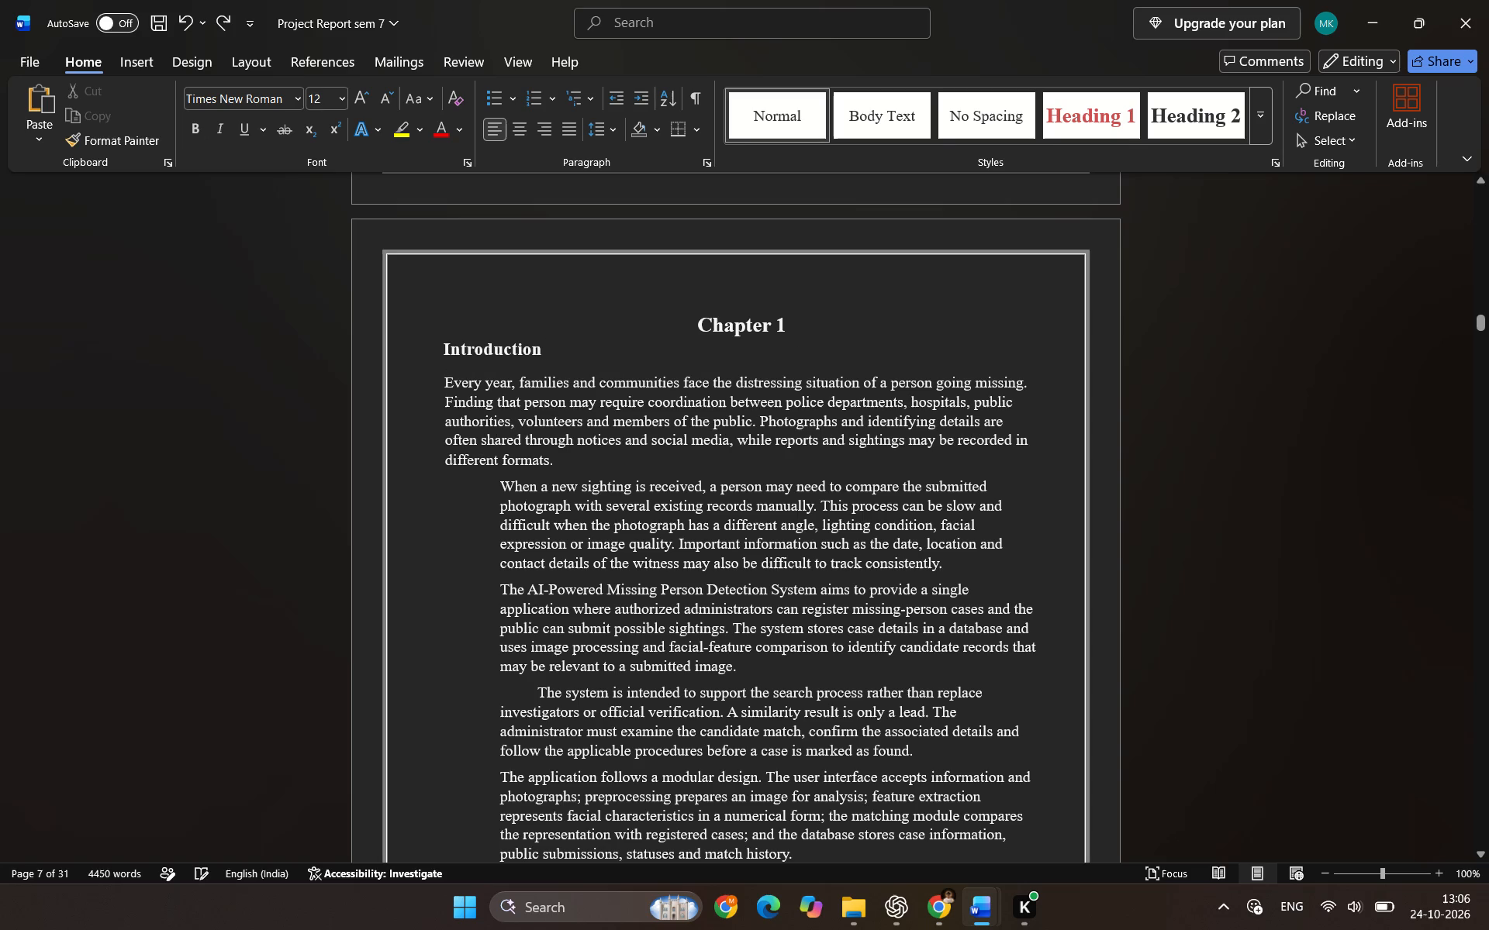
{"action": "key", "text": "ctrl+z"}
Remove the left indent from all six Introduction paragraphs, including the tab before "The system is intended", aligning them with the Introduction heading.
{"action": "key", "text": "BackSpace"}
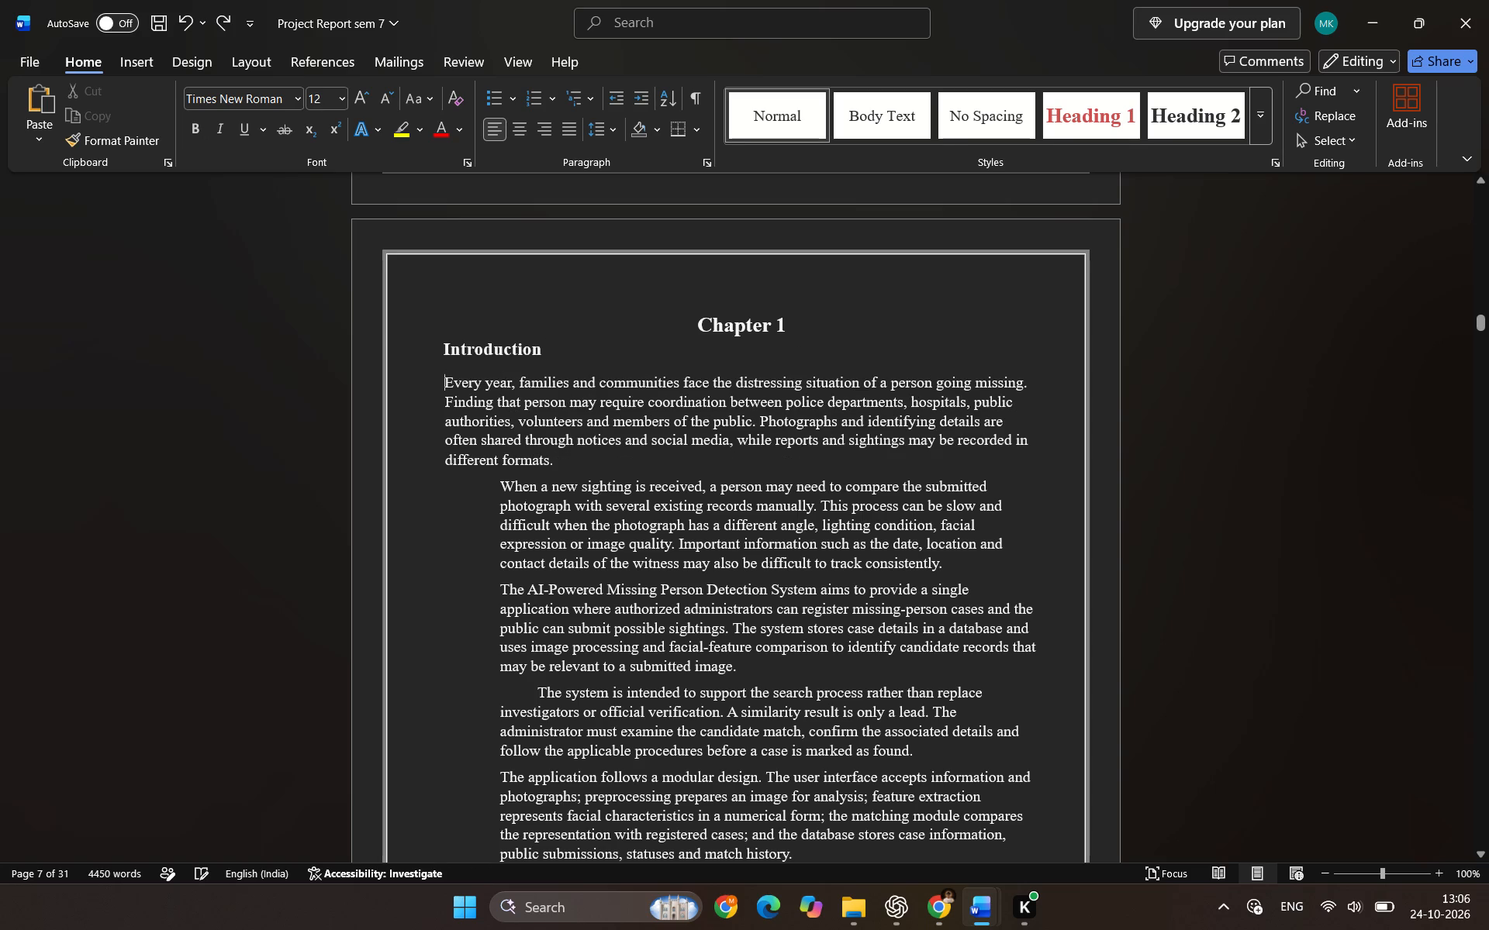
{"action": "key", "text": "BackSpace"}
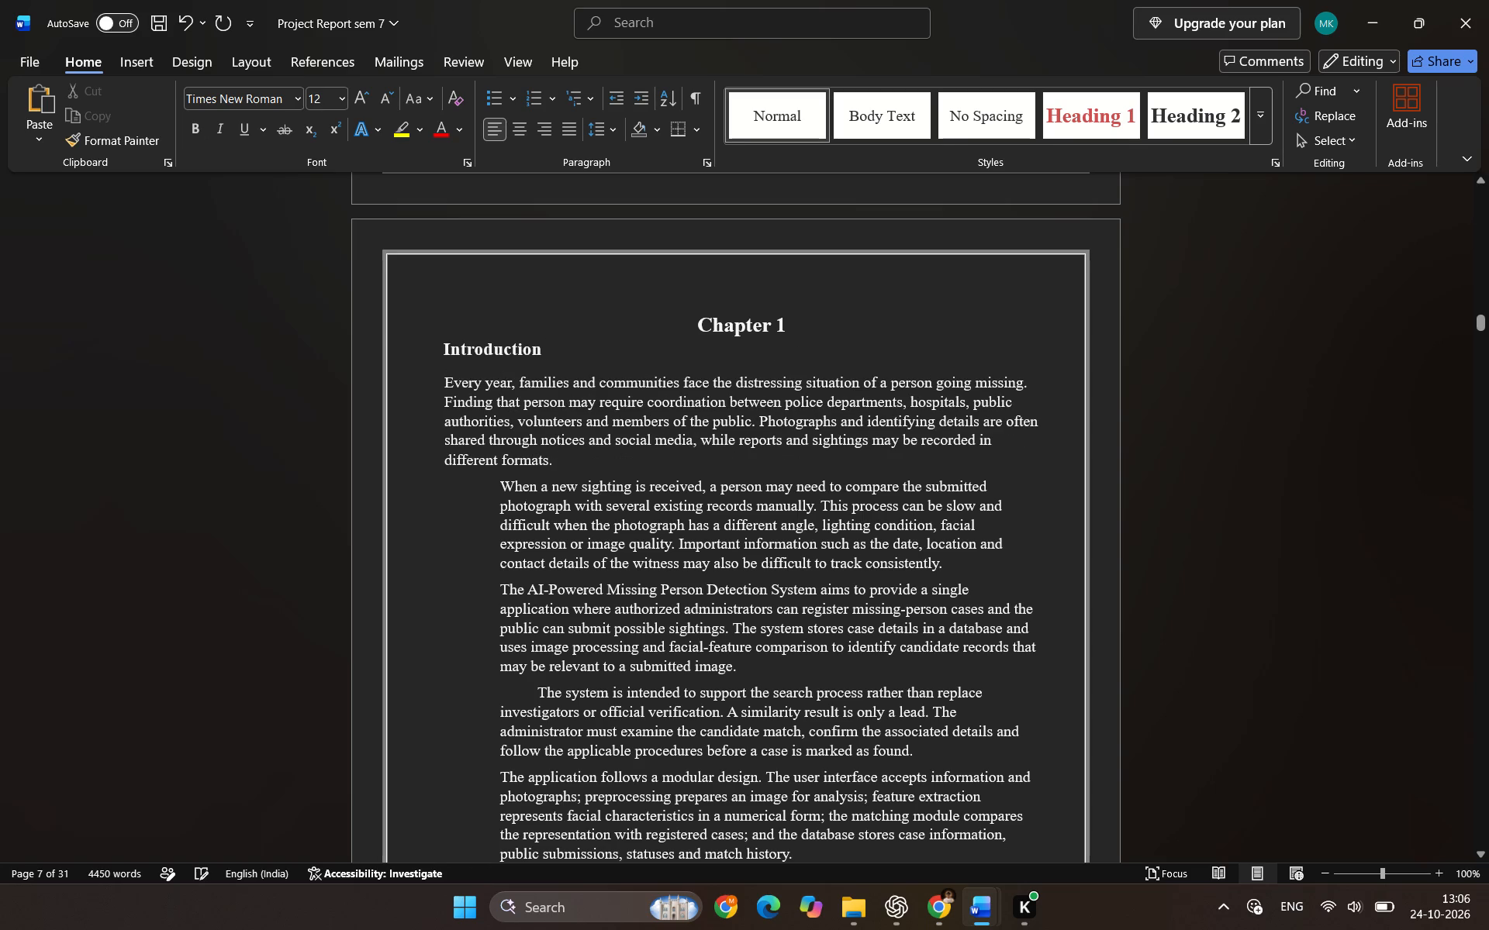
{"action": "left_click", "coordinate": [506, 492]}
{"action": "key", "text": "BackSpace"}
{"action": "left_click", "coordinate": [497, 577]}
{"action": "left_click", "coordinate": [497, 587]}
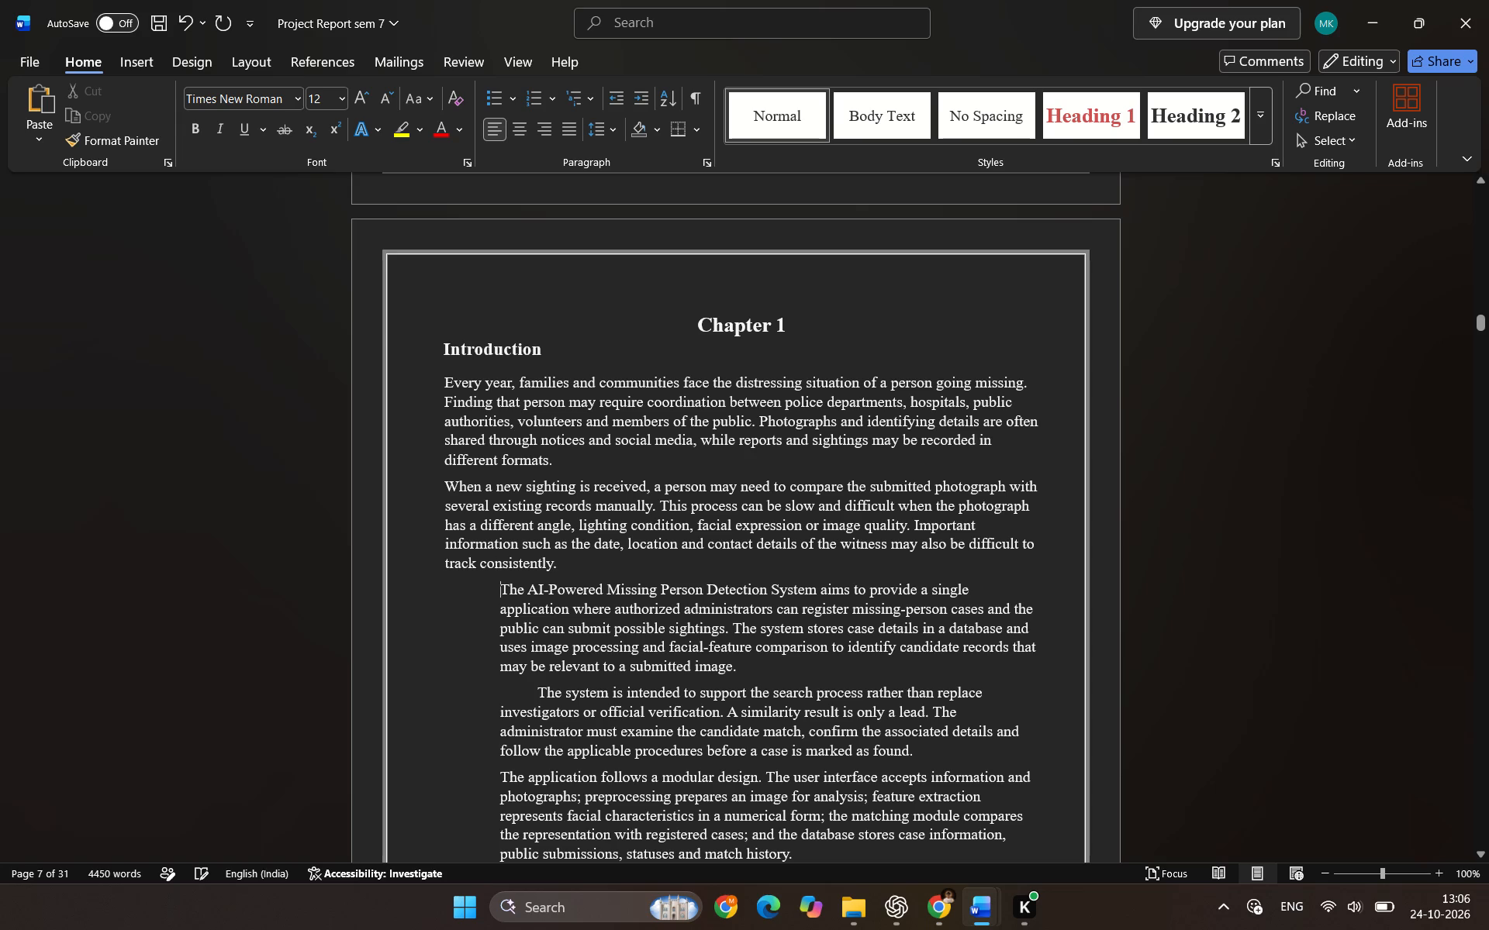
{"action": "key", "text": "BackSpace"}
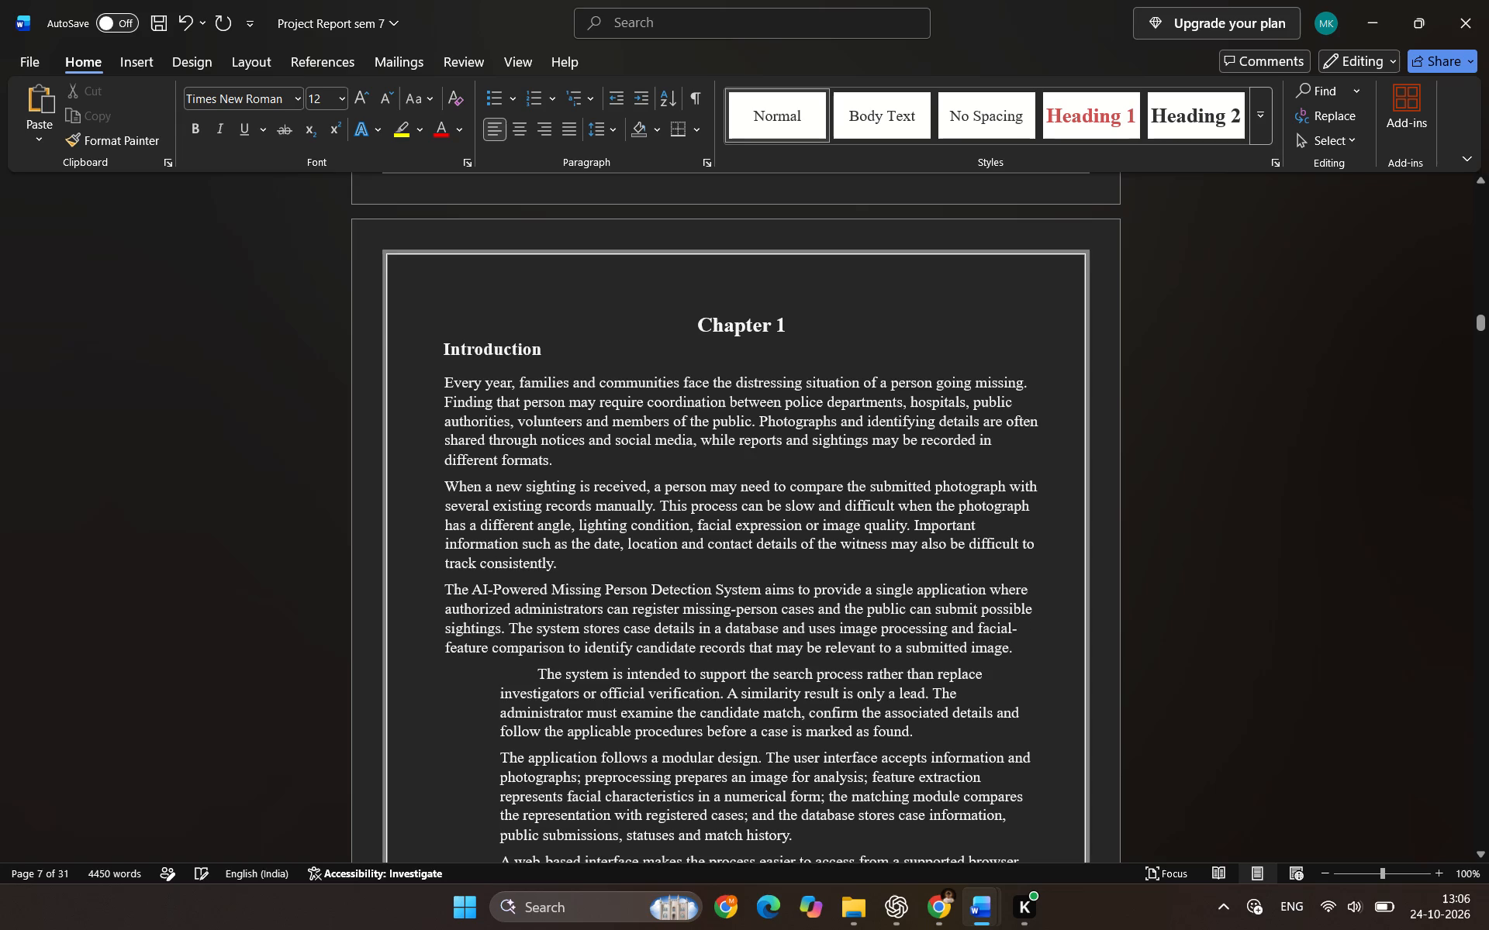
{"action": "left_click", "coordinate": [529, 673]}
{"action": "key", "text": "BackSpace"}
{"action": "key", "text": "BackSpace"}
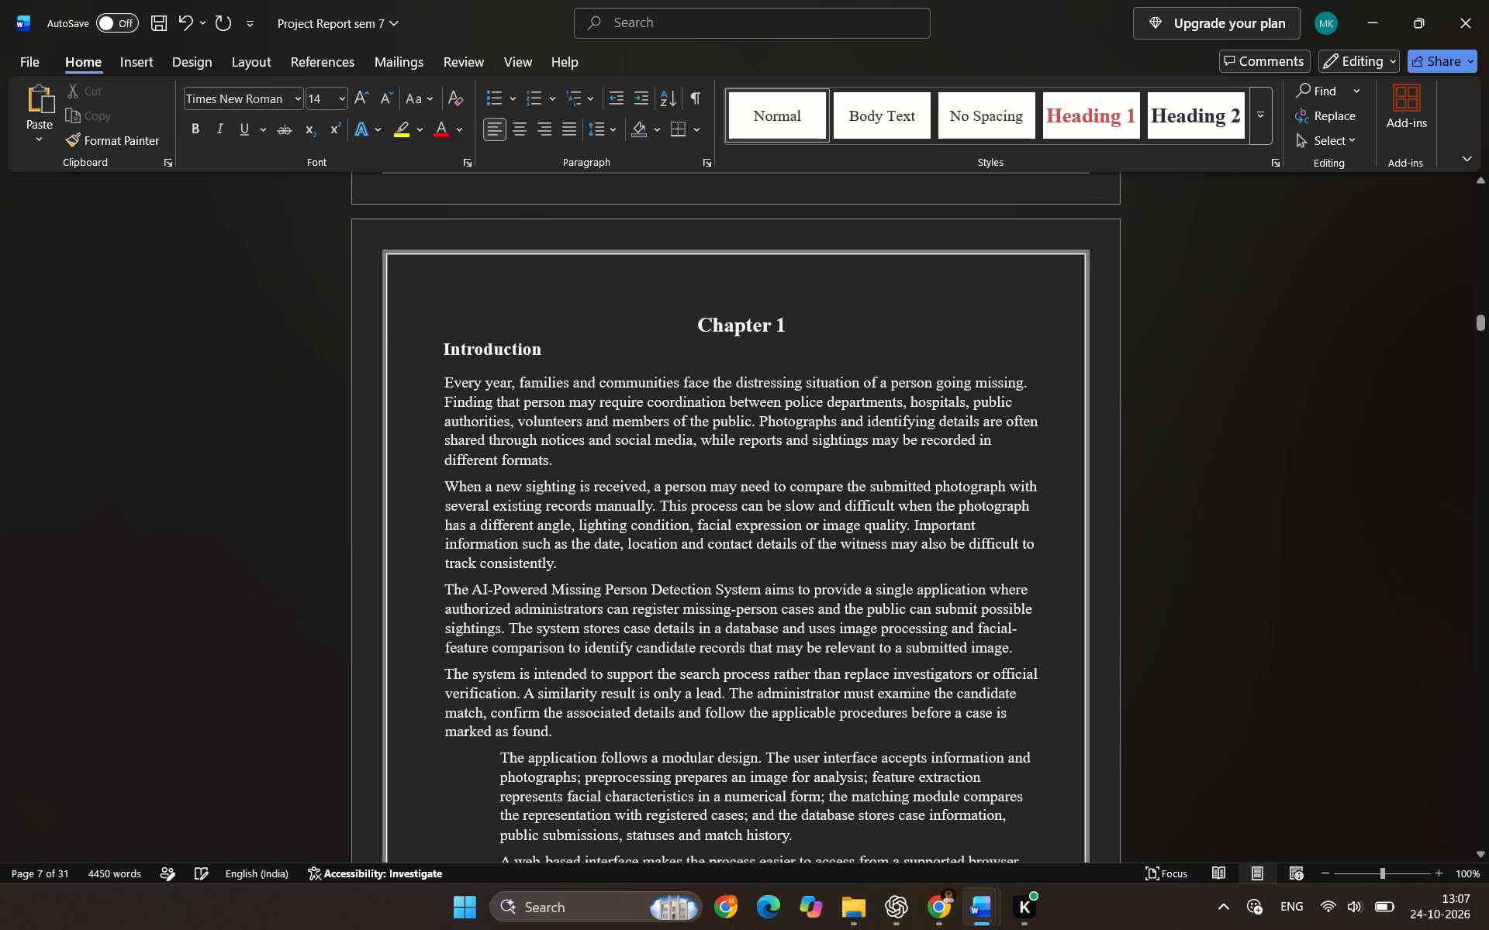
{"action": "left_click", "coordinate": [503, 759]}
{"action": "key", "text": "BackSpace"}
{"action": "scroll", "coordinate": [498, 792], "scroll_direction": "down", "scroll_amount": 1}
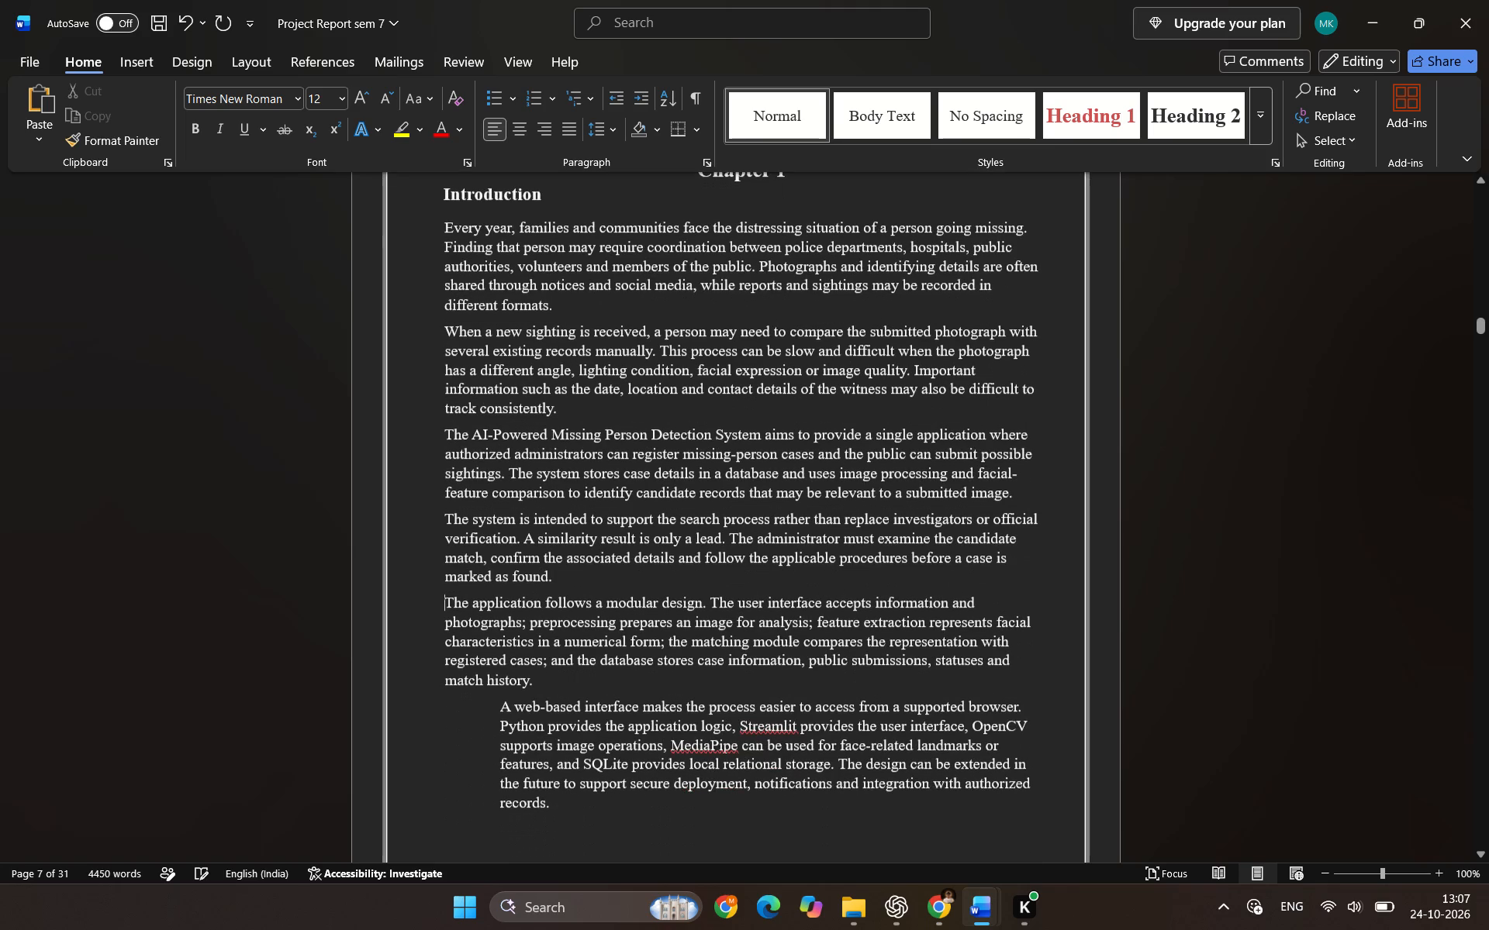
{"action": "left_click", "coordinate": [499, 709]}
{"action": "key", "text": "BackSpace"}
{"action": "scroll", "coordinate": [494, 736], "scroll_direction": "down", "scroll_amount": 2}
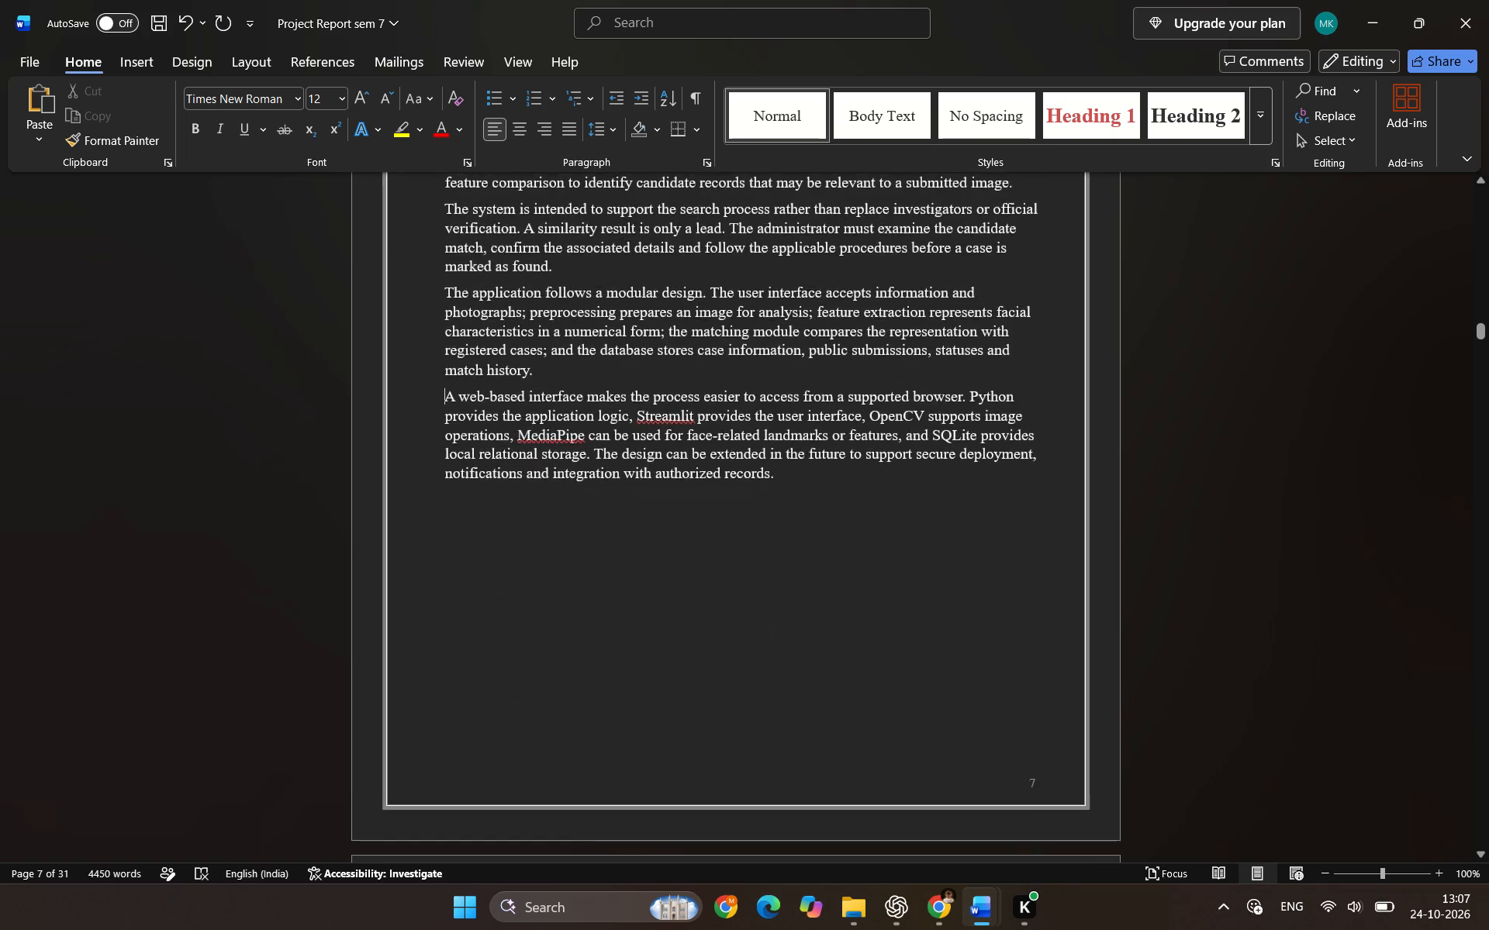
Add a tab at the start of the first two Introduction paragraphs, "Every year" and "When a new sighting", to indent their first lines.
{"action": "scroll", "coordinate": [484, 671], "scroll_direction": "up", "scroll_amount": 3}
{"action": "left_click", "coordinate": [443, 384]}
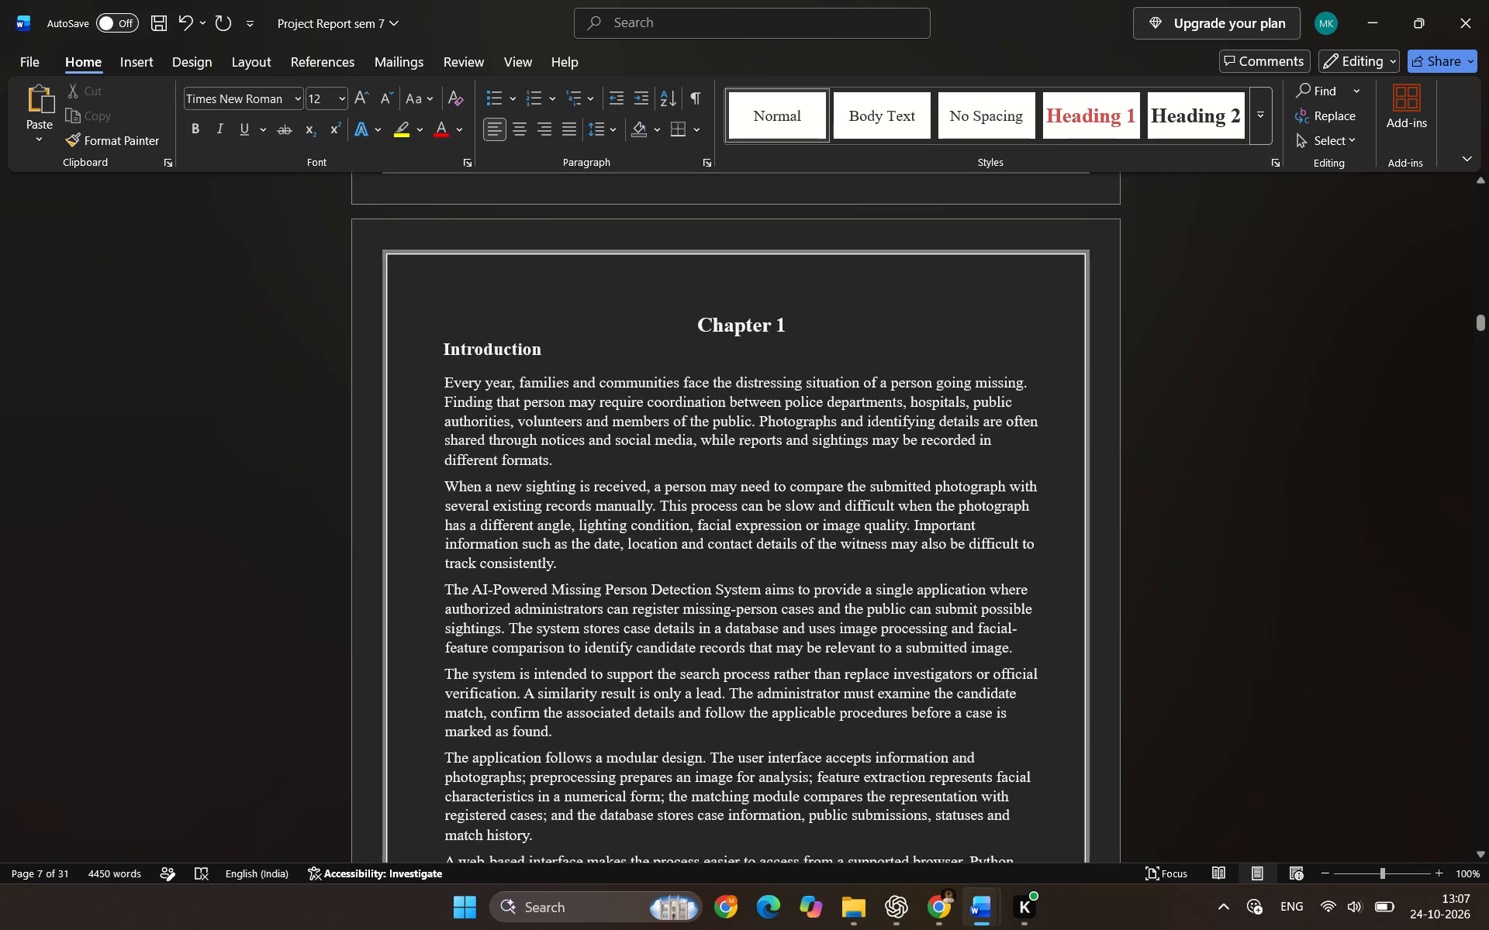
{"action": "key", "text": "Tab"}
{"action": "left_click", "coordinate": [456, 398]}
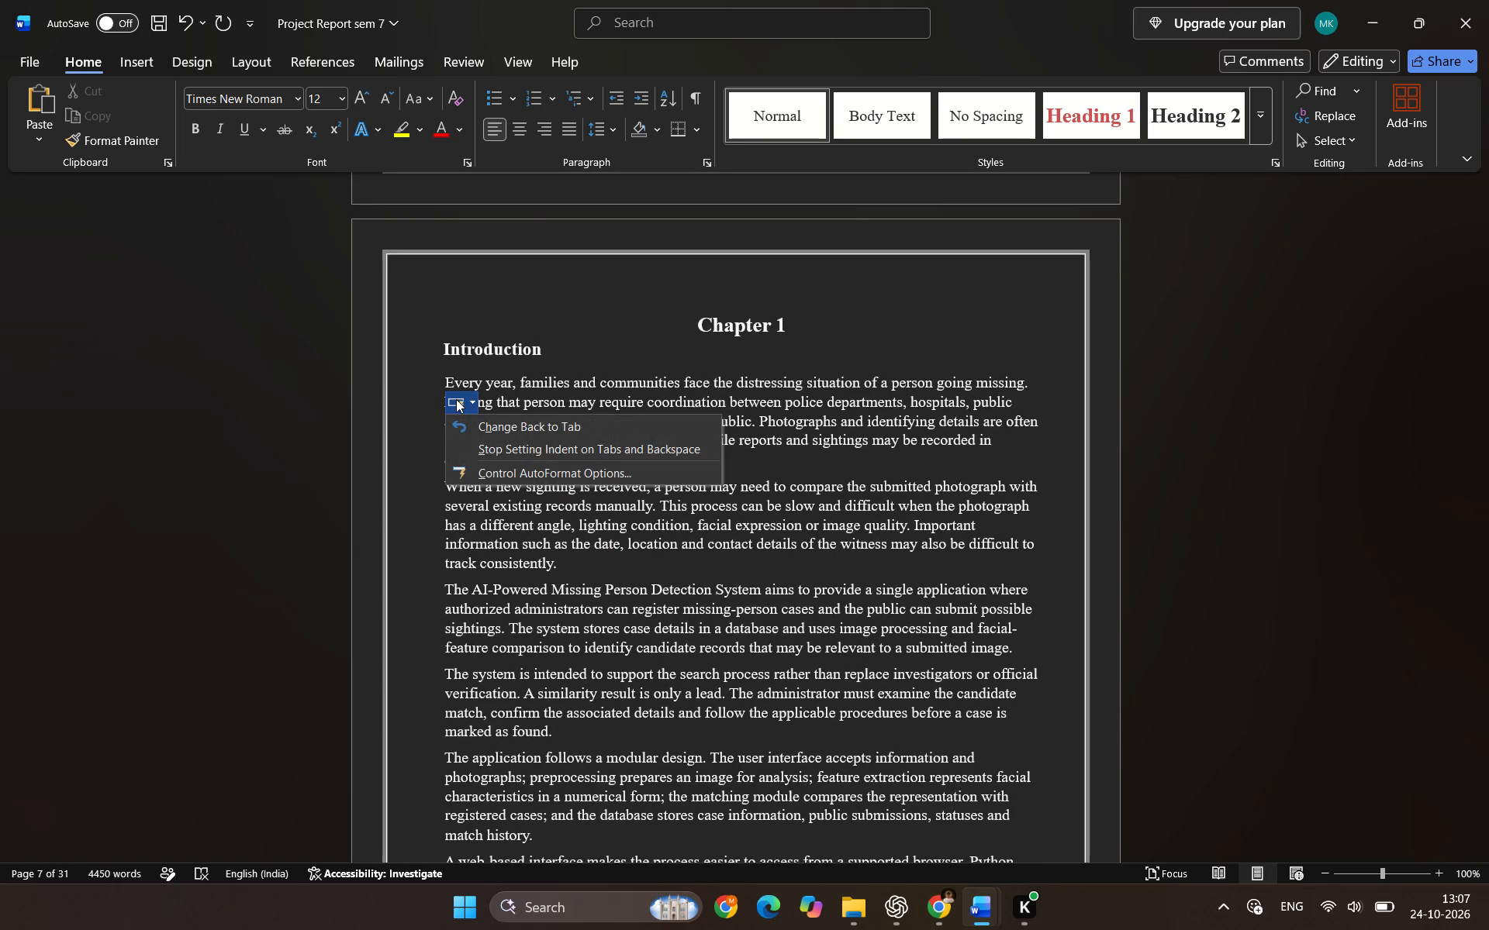
{"action": "left_click", "coordinate": [531, 425]}
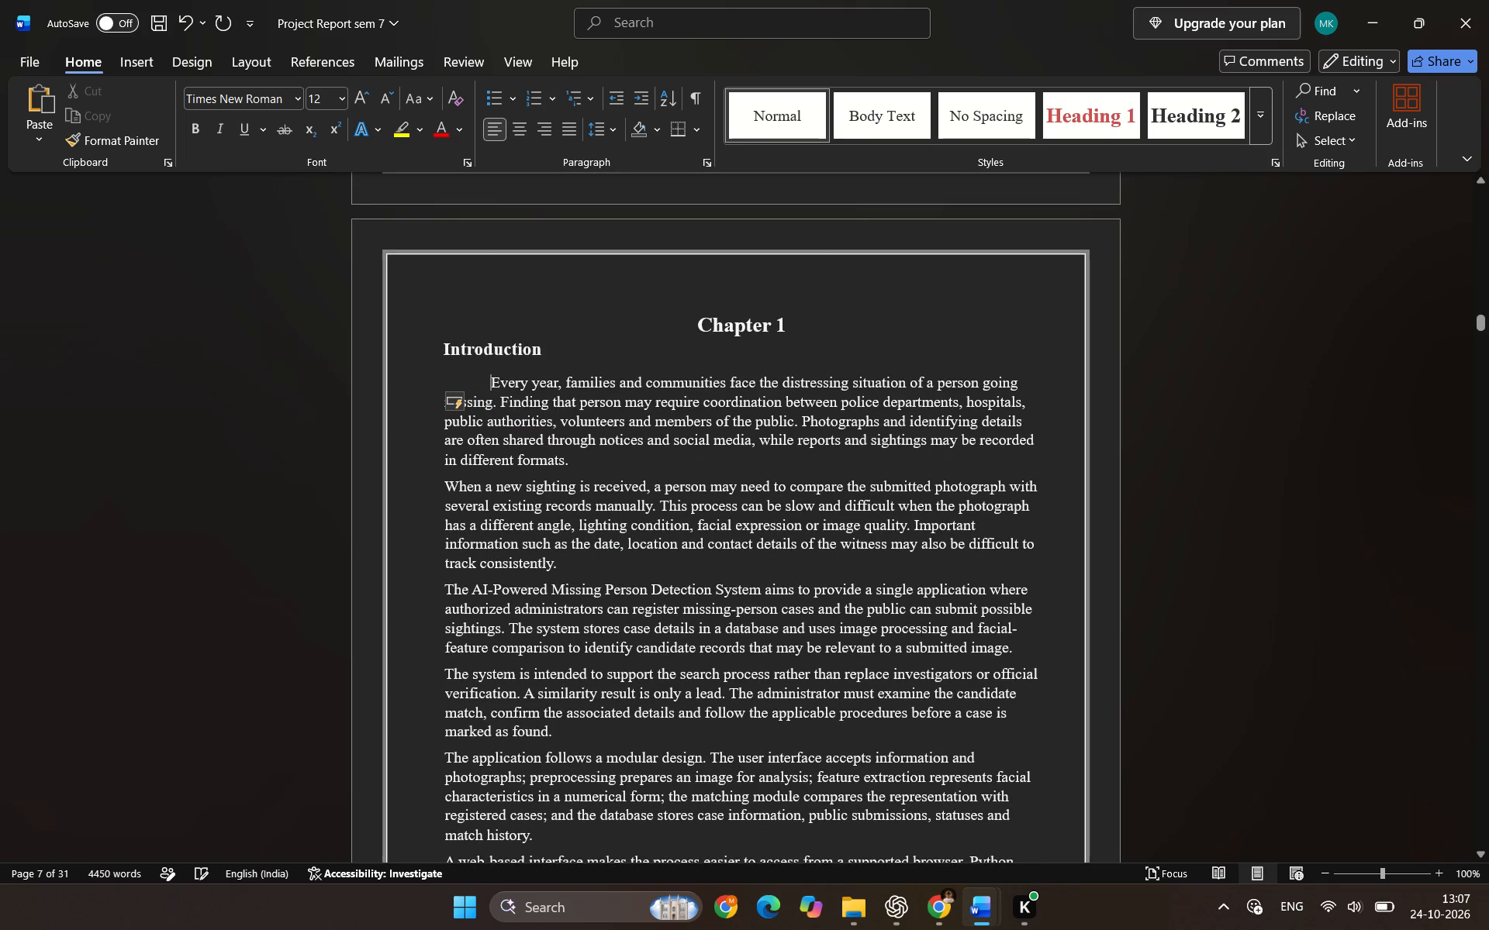
{"action": "left_click", "coordinate": [447, 491]}
{"action": "key", "text": "Tab"}
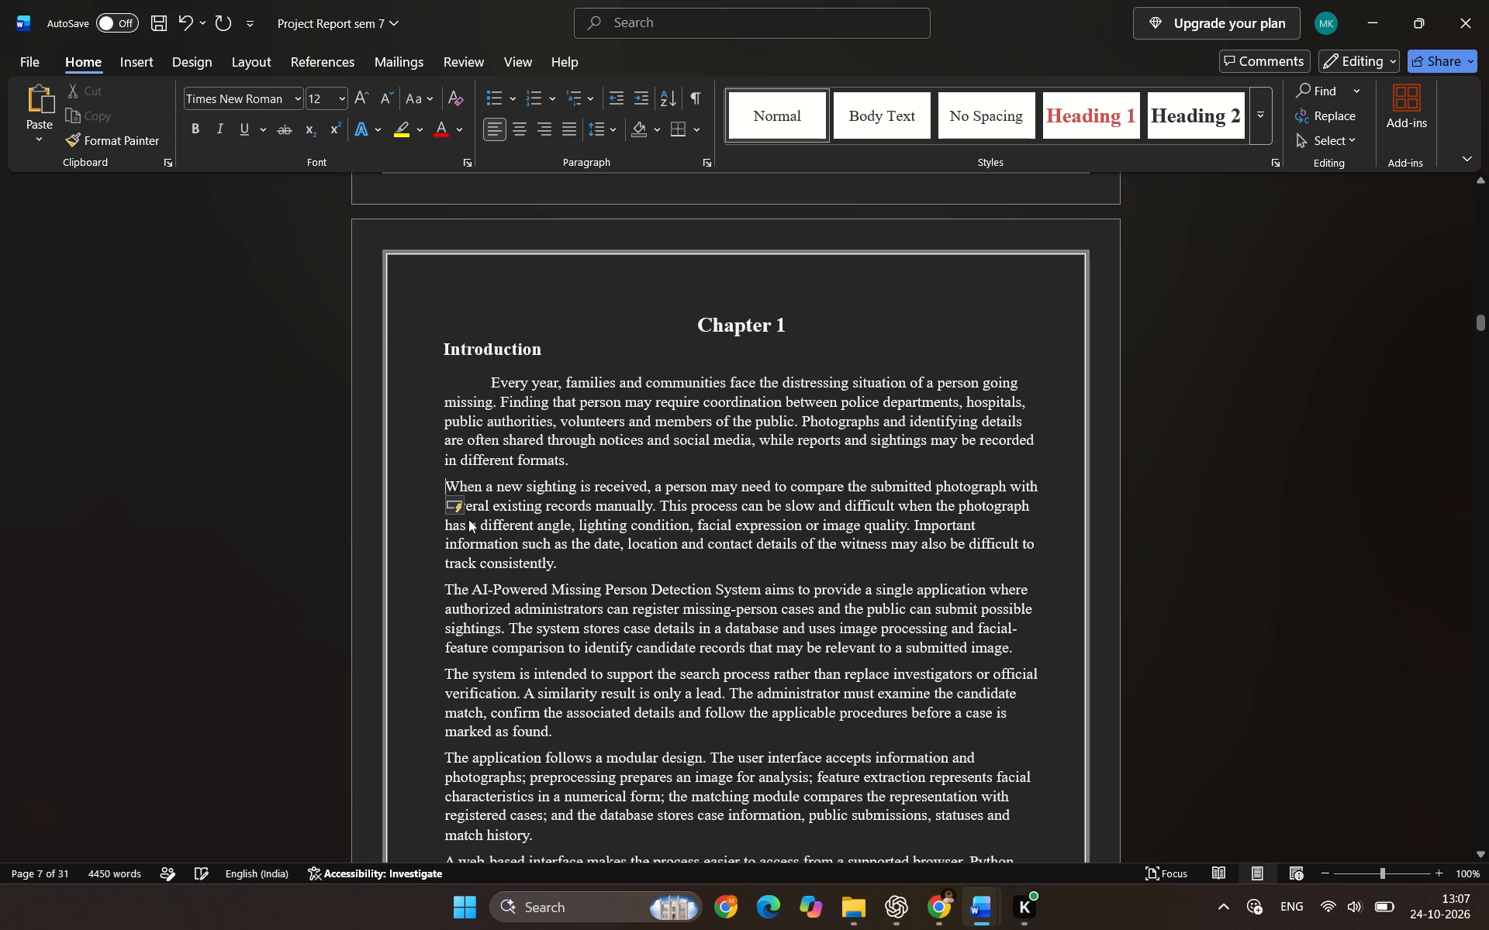
{"action": "left_click", "coordinate": [462, 505]}
{"action": "left_click", "coordinate": [510, 528]}
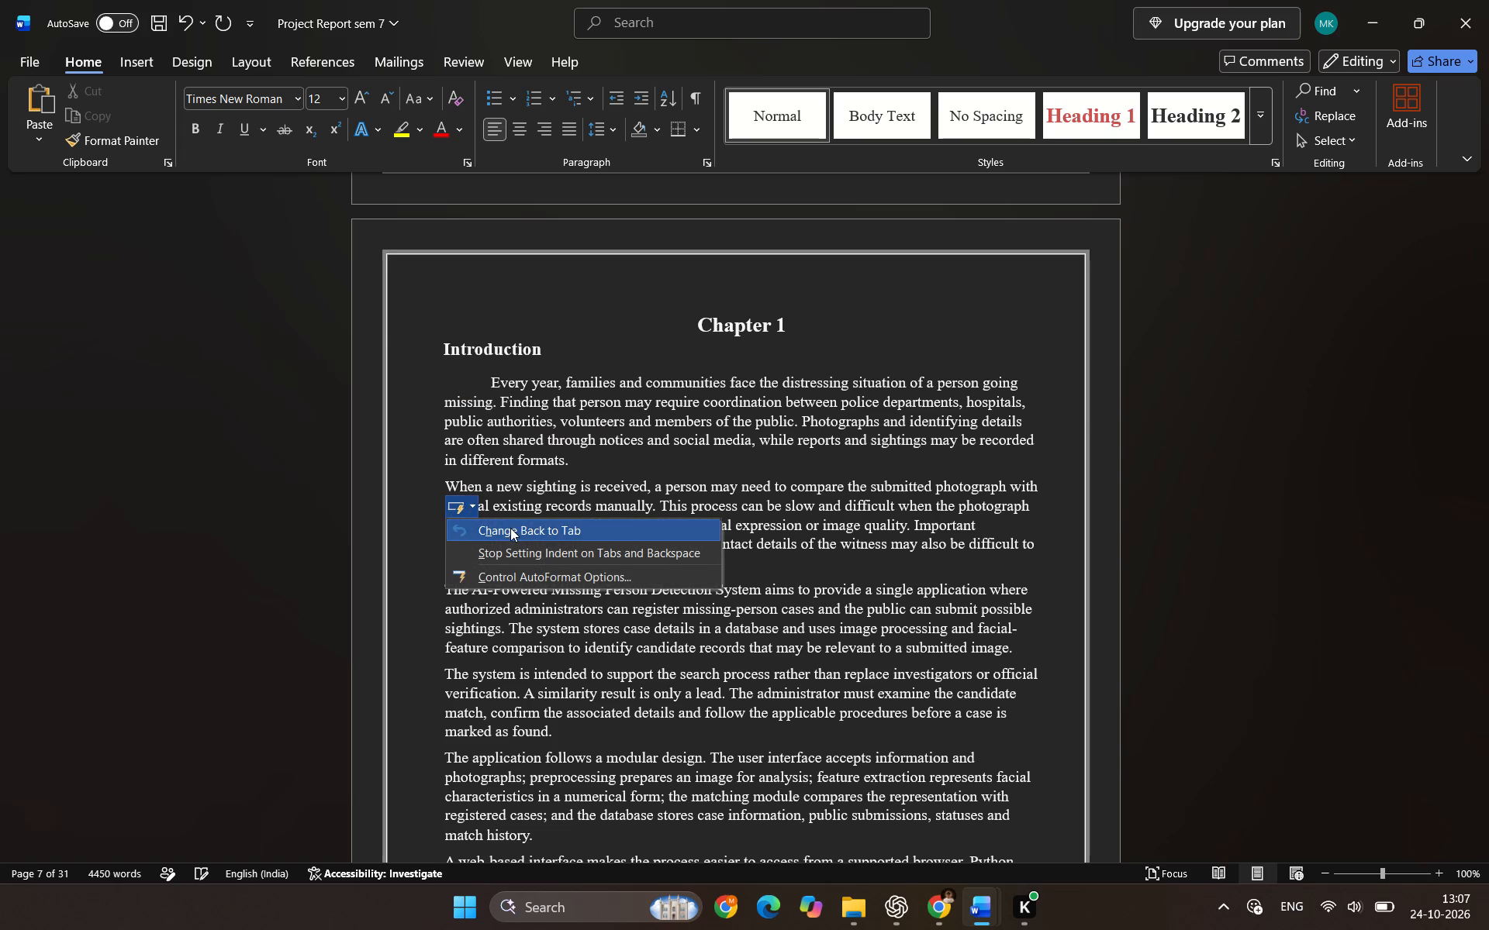
{"action": "left_click", "coordinate": [455, 505]}
{"action": "left_click", "coordinate": [541, 551]}
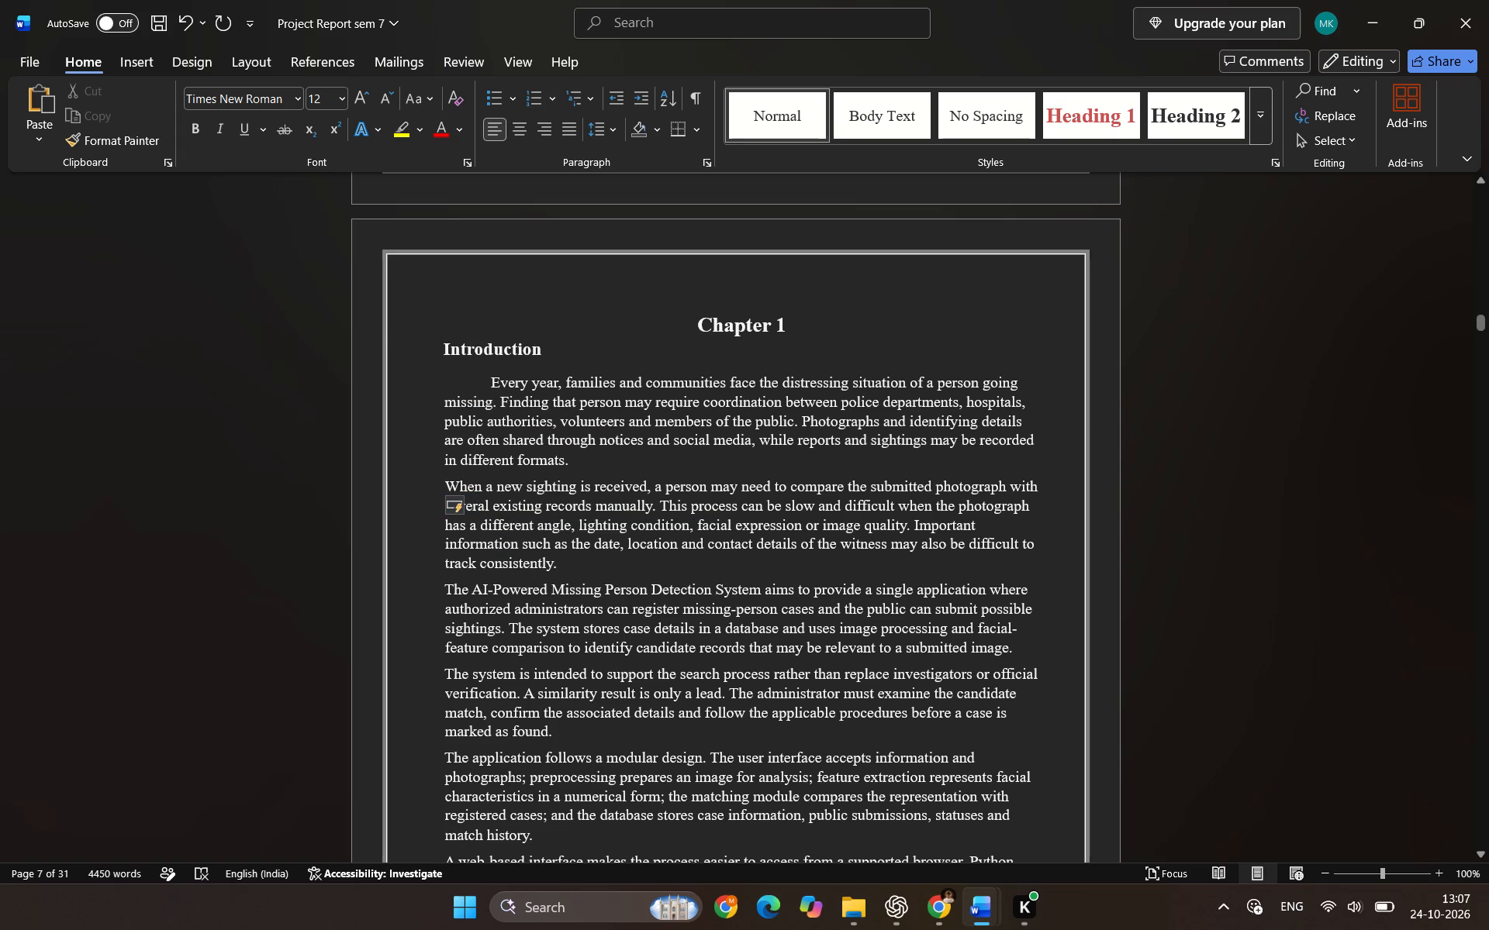
{"action": "key", "text": "Tab"}
Indent the first line of the remaining four Introduction paragraphs, from "The AI-Powered Missing Person Detection System" to "A web-based interface".
{"action": "left_click", "coordinate": [451, 598]}
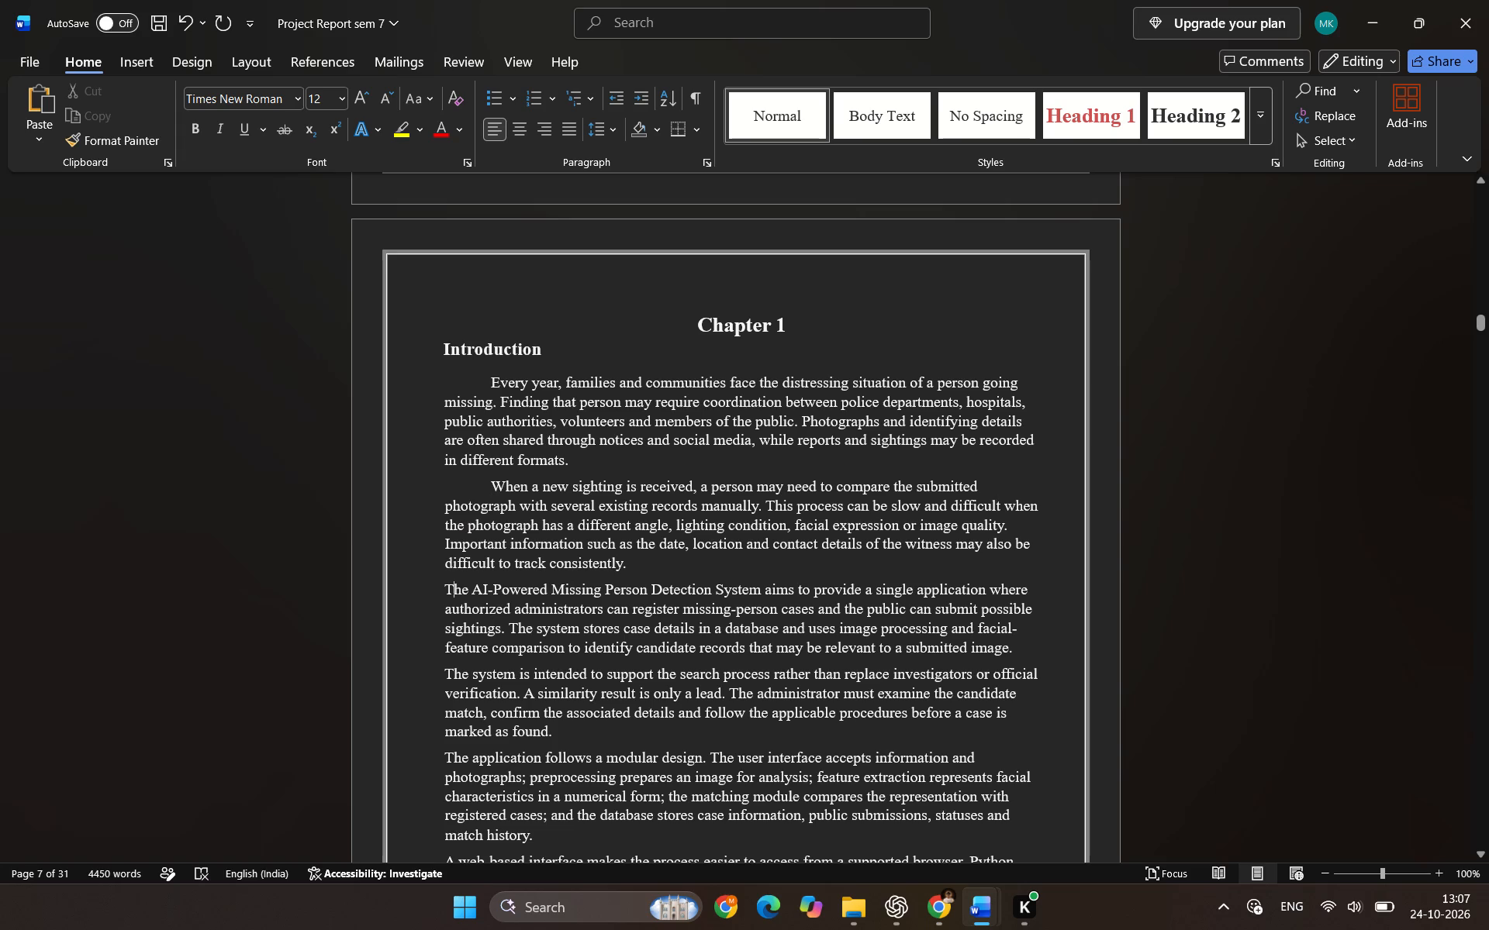
{"action": "left_click", "coordinate": [448, 593]}
{"action": "key", "text": "Tab"}
{"action": "key", "text": "Tab"}
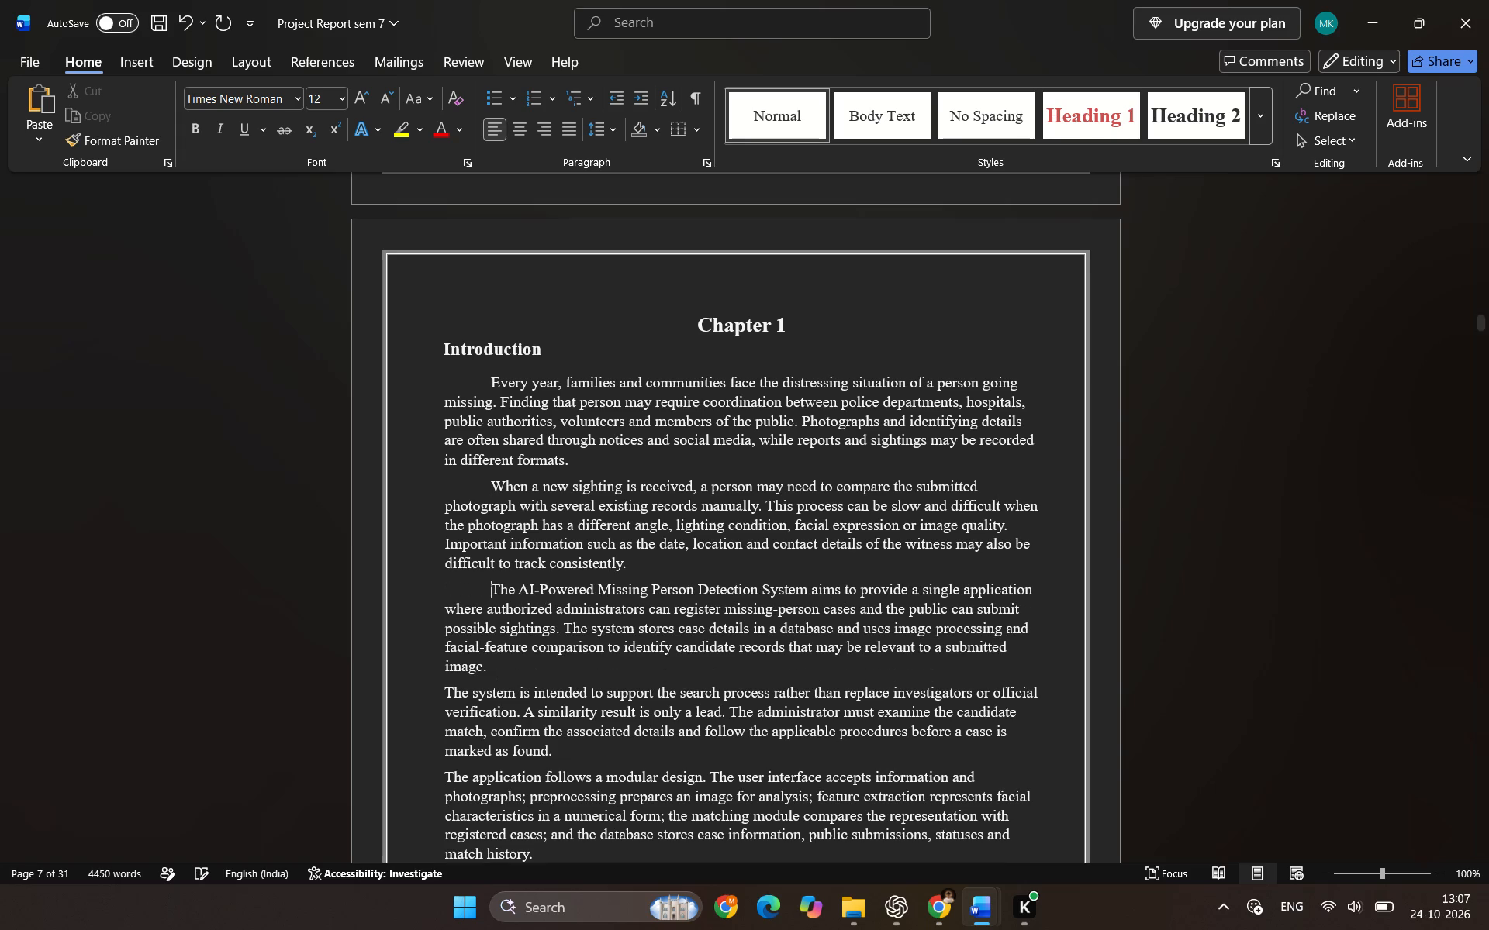
{"action": "left_click", "coordinate": [447, 684]}
{"action": "key", "text": "Tab"}
{"action": "key", "text": "Tab"}
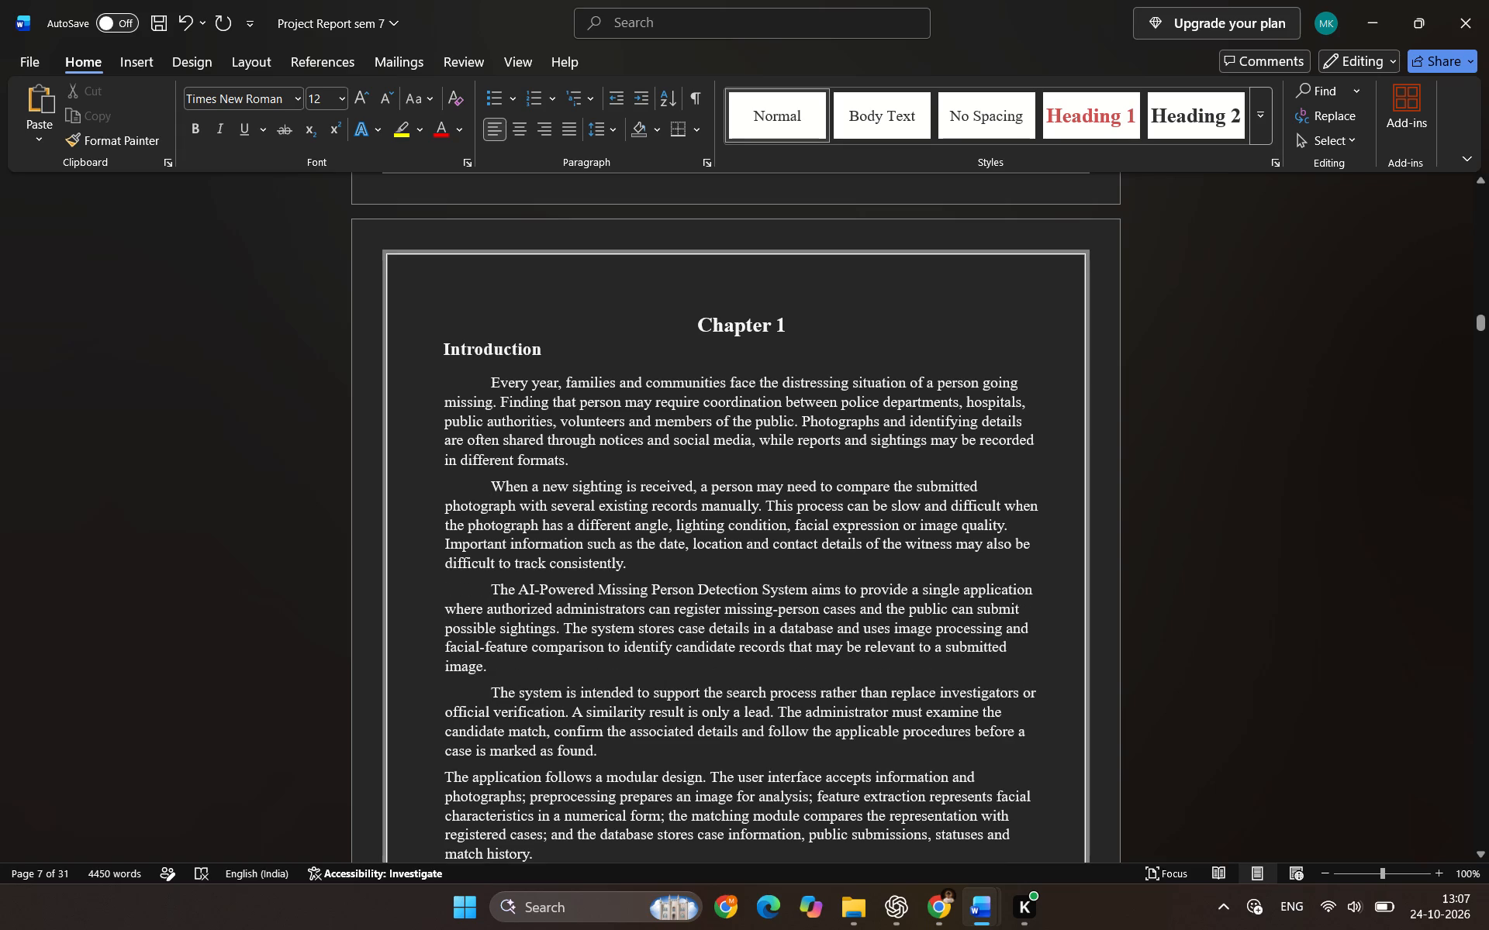
{"action": "left_click", "coordinate": [444, 769]}
{"action": "key", "text": "Tab"}
{"action": "key", "text": "Tab"}
{"action": "scroll", "coordinate": [512, 746], "scroll_direction": "down", "scroll_amount": 1}
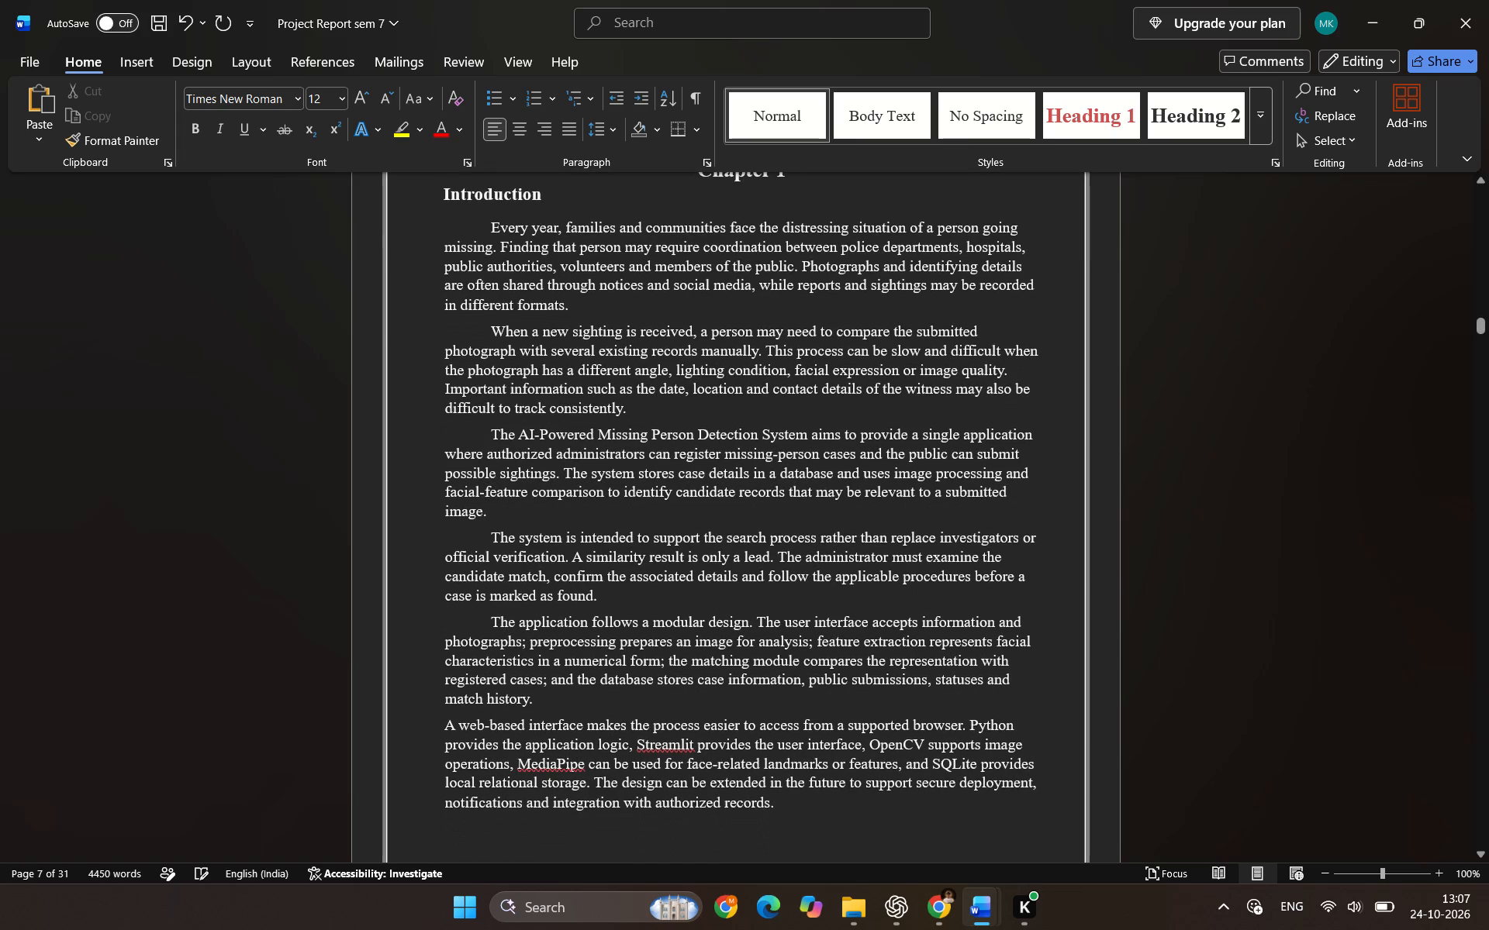
{"action": "left_click", "coordinate": [446, 722]}
{"action": "key", "text": "Tab"}
{"action": "key", "text": "Tab"}
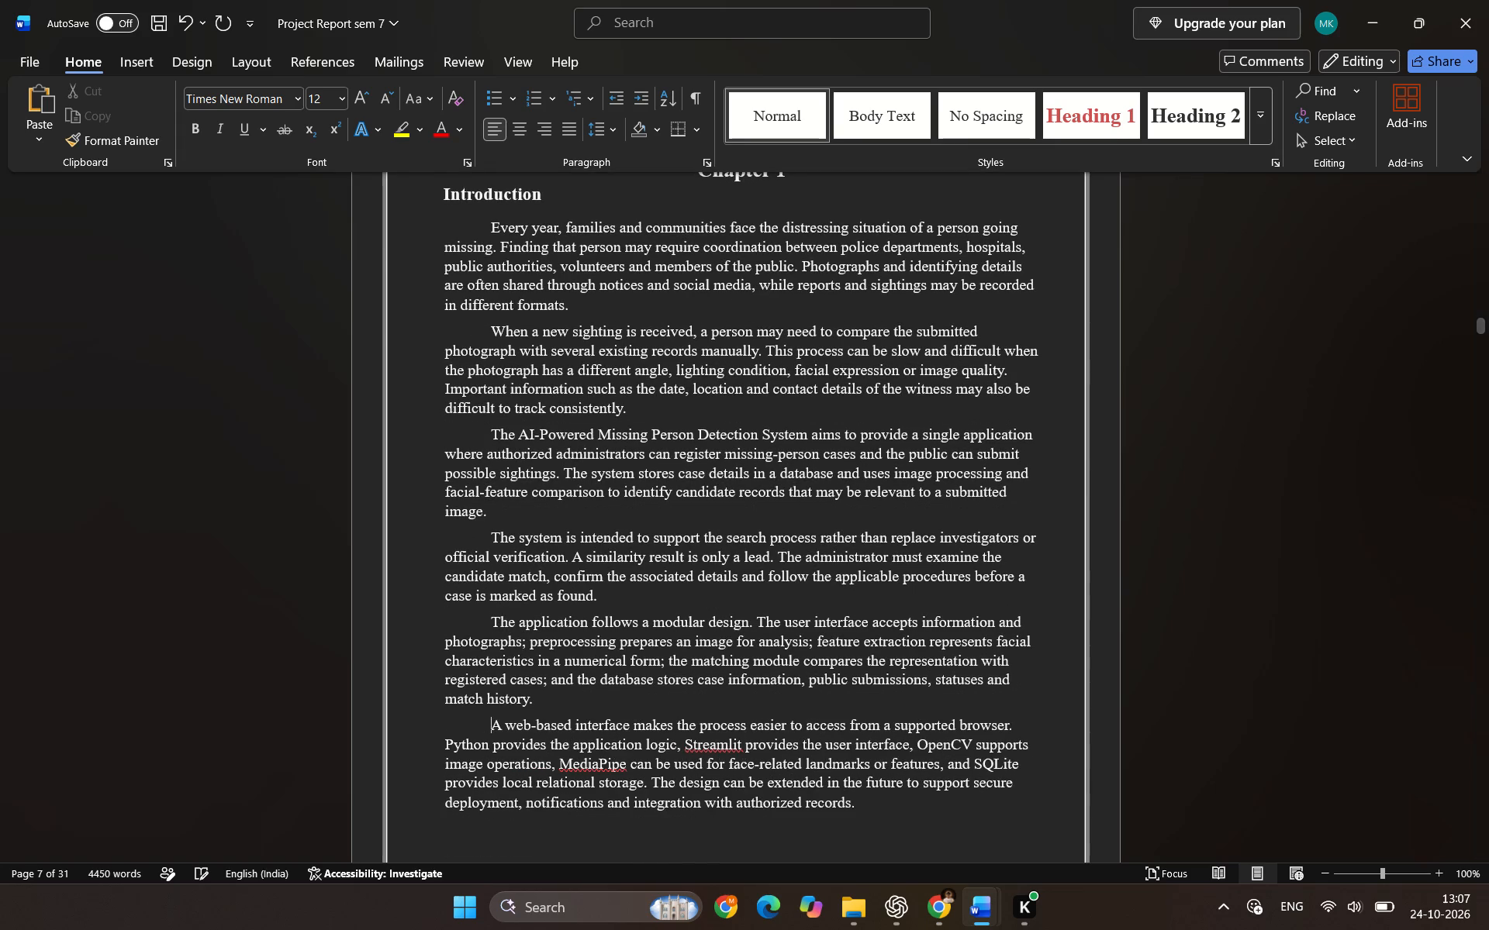
Delete the blank lines closest to the Chapter 2 heading, on the page after the Introduction.
{"action": "scroll", "coordinate": [580, 685], "scroll_direction": "down", "scroll_amount": 1}
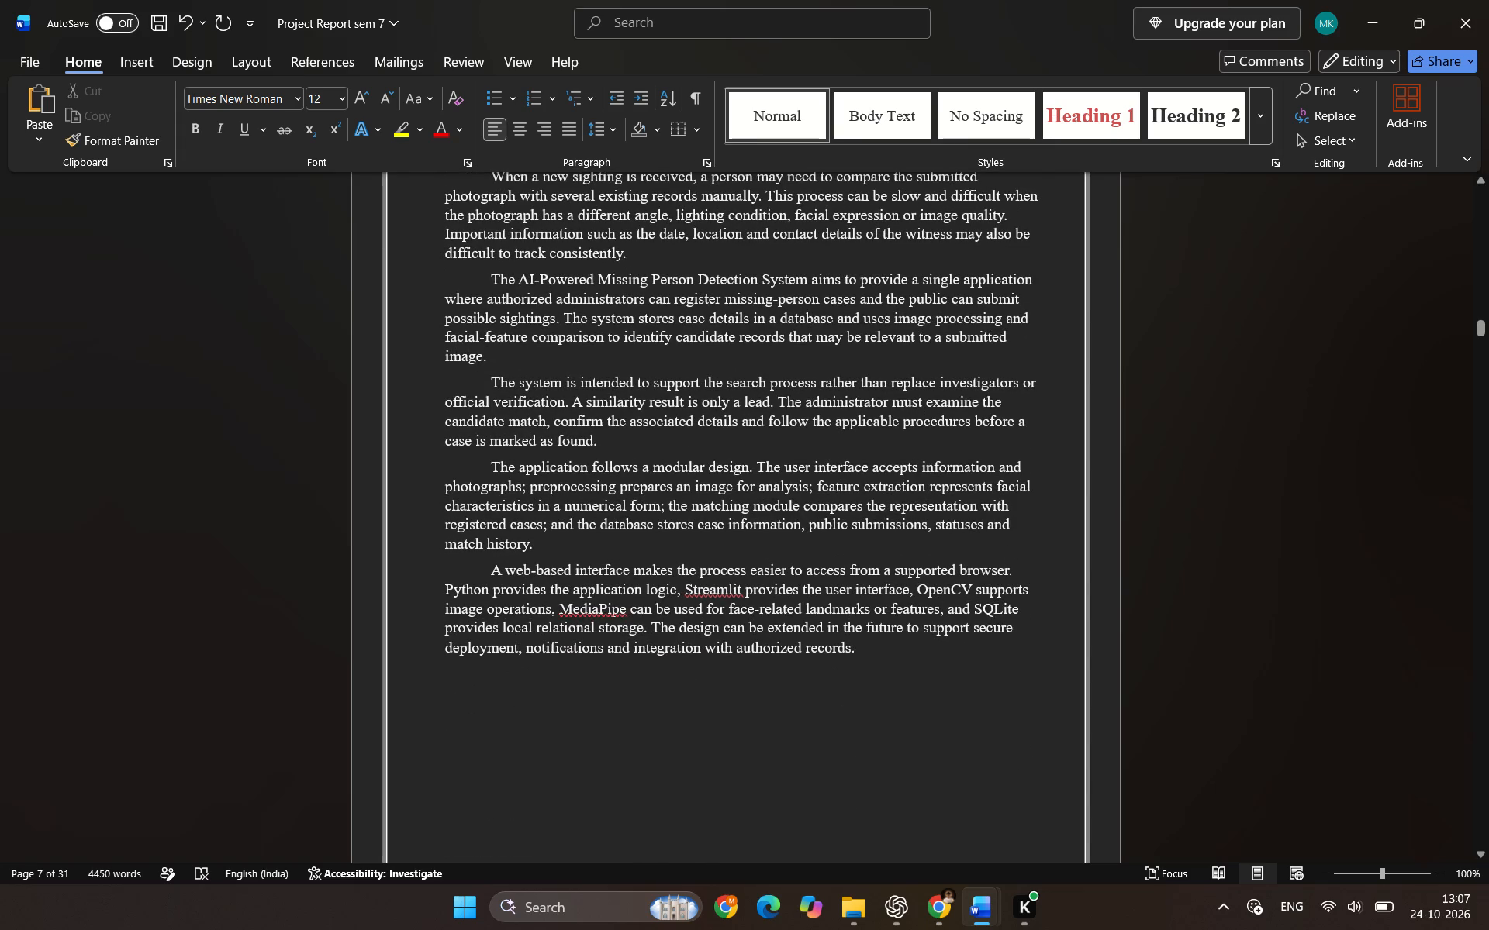
{"action": "scroll", "coordinate": [721, 645], "scroll_direction": "down", "scroll_amount": 5}
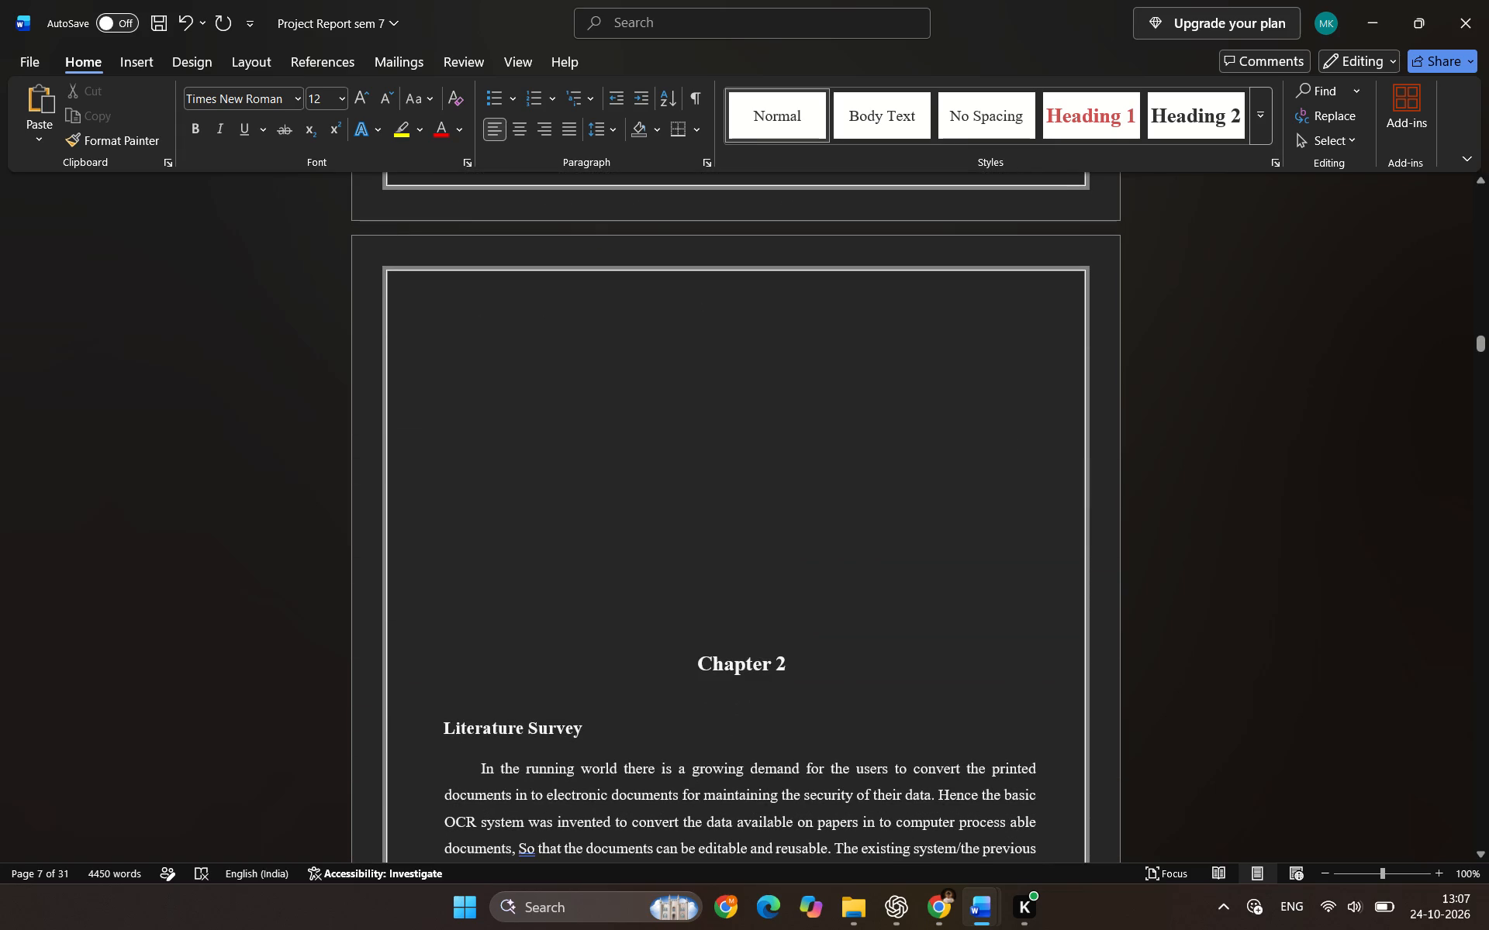
{"action": "left_click", "coordinate": [742, 631]}
{"action": "key", "text": "BackSpace"}
{"action": "key", "text": "BackSpace"}
{"action": "key", "text": "BackSpace"}
{"action": "key", "text": "BackSpace"}
{"action": "key", "text": "BackSpace"}
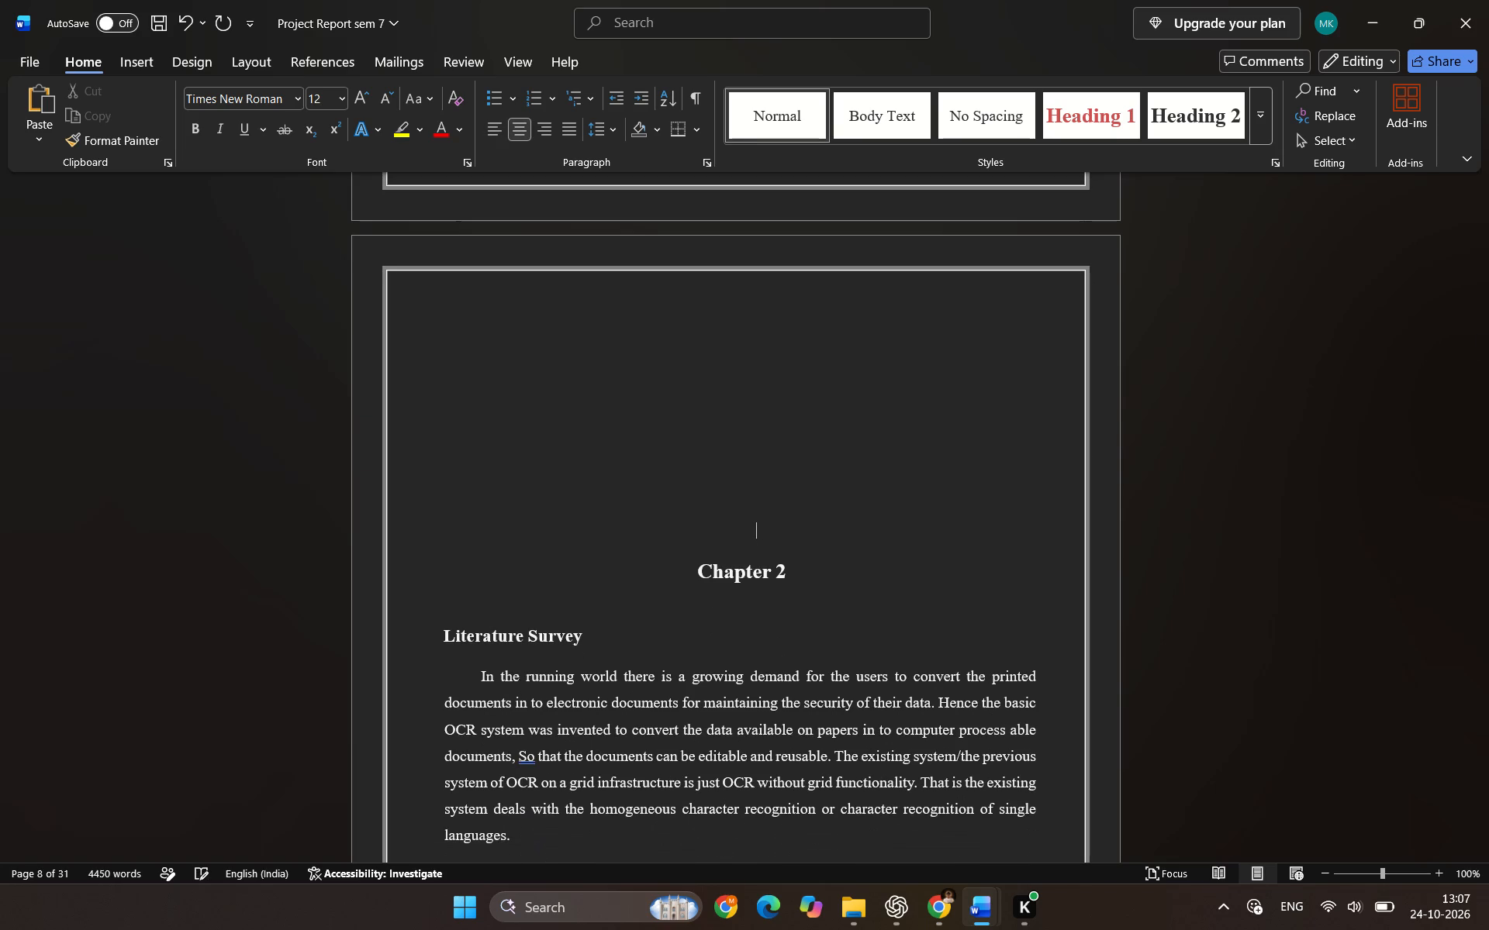
{"action": "key", "text": "BackSpace"}
{"action": "key", "text": "Delete"}
{"action": "key", "text": "Delete"}
{"action": "key", "text": "Delete"}
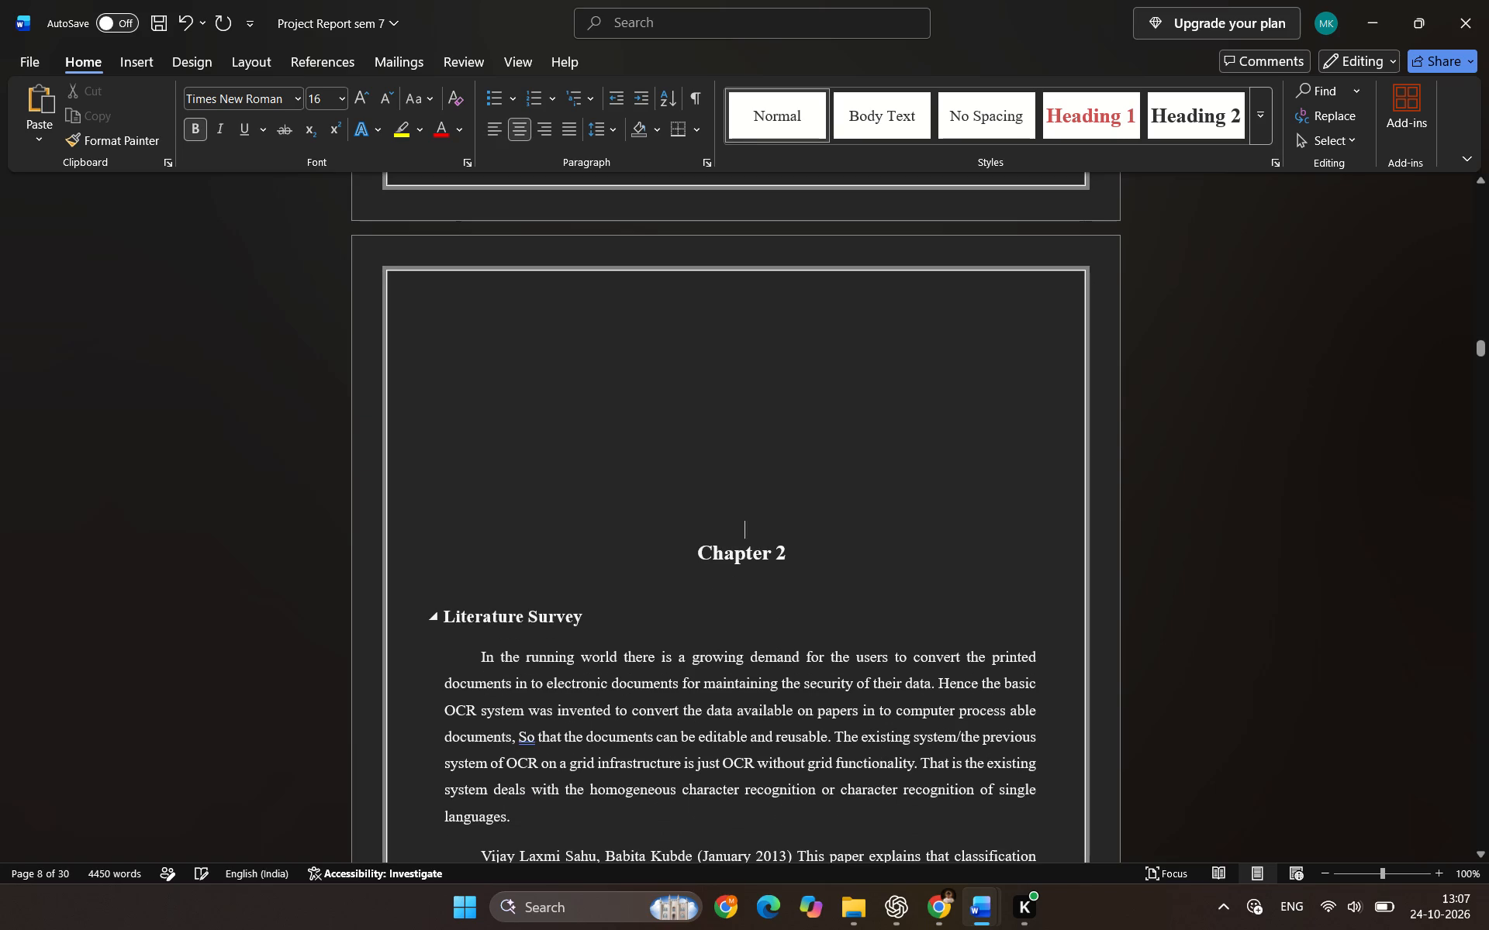
{"action": "key", "text": "Delete"}
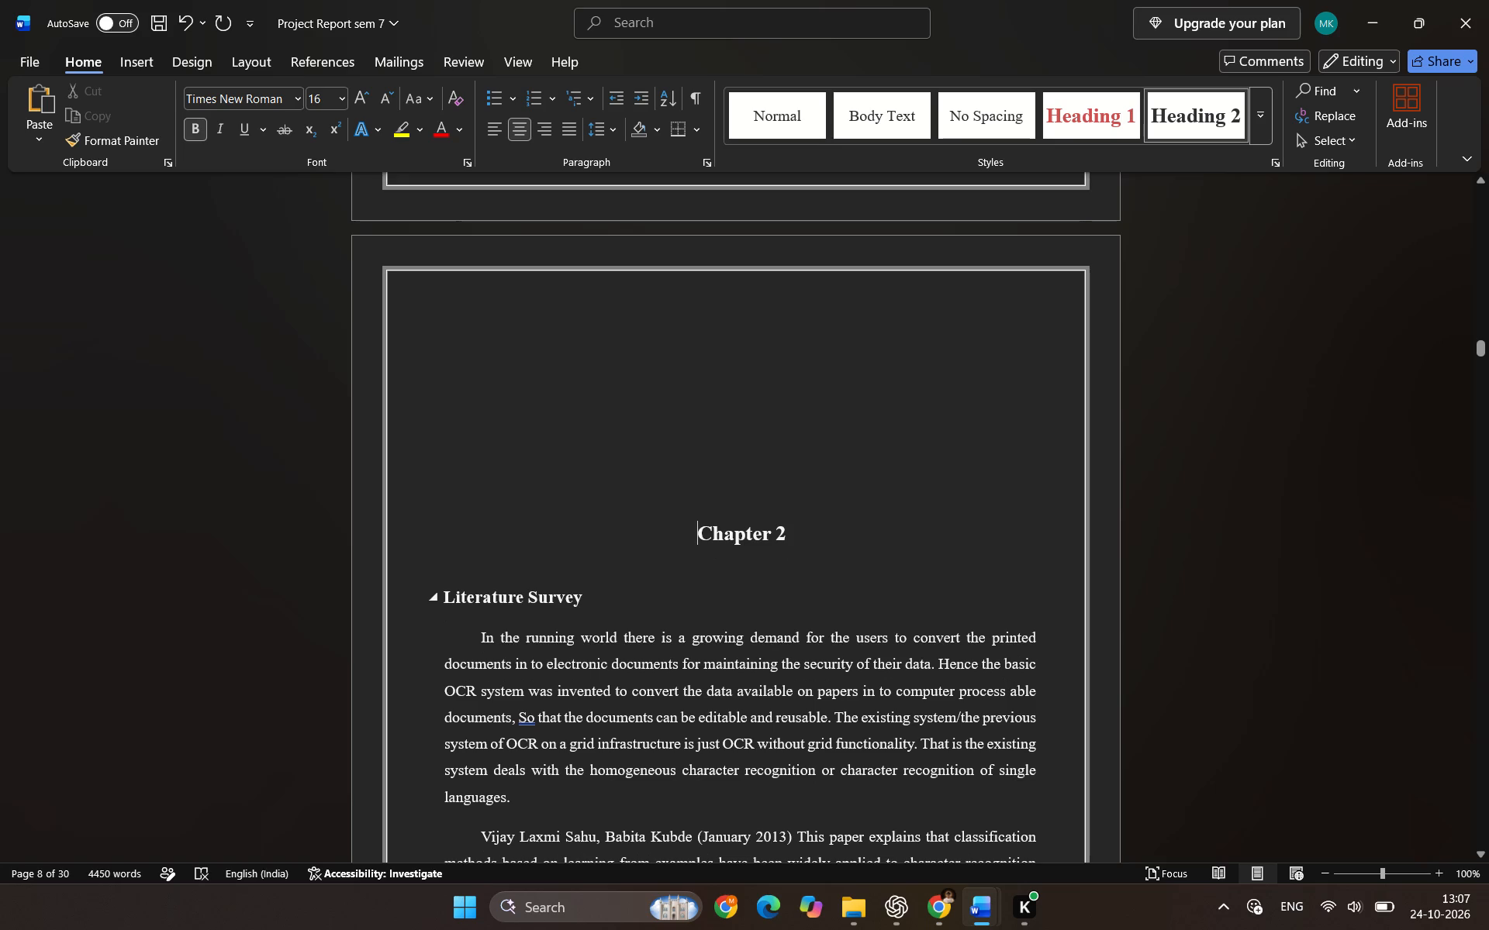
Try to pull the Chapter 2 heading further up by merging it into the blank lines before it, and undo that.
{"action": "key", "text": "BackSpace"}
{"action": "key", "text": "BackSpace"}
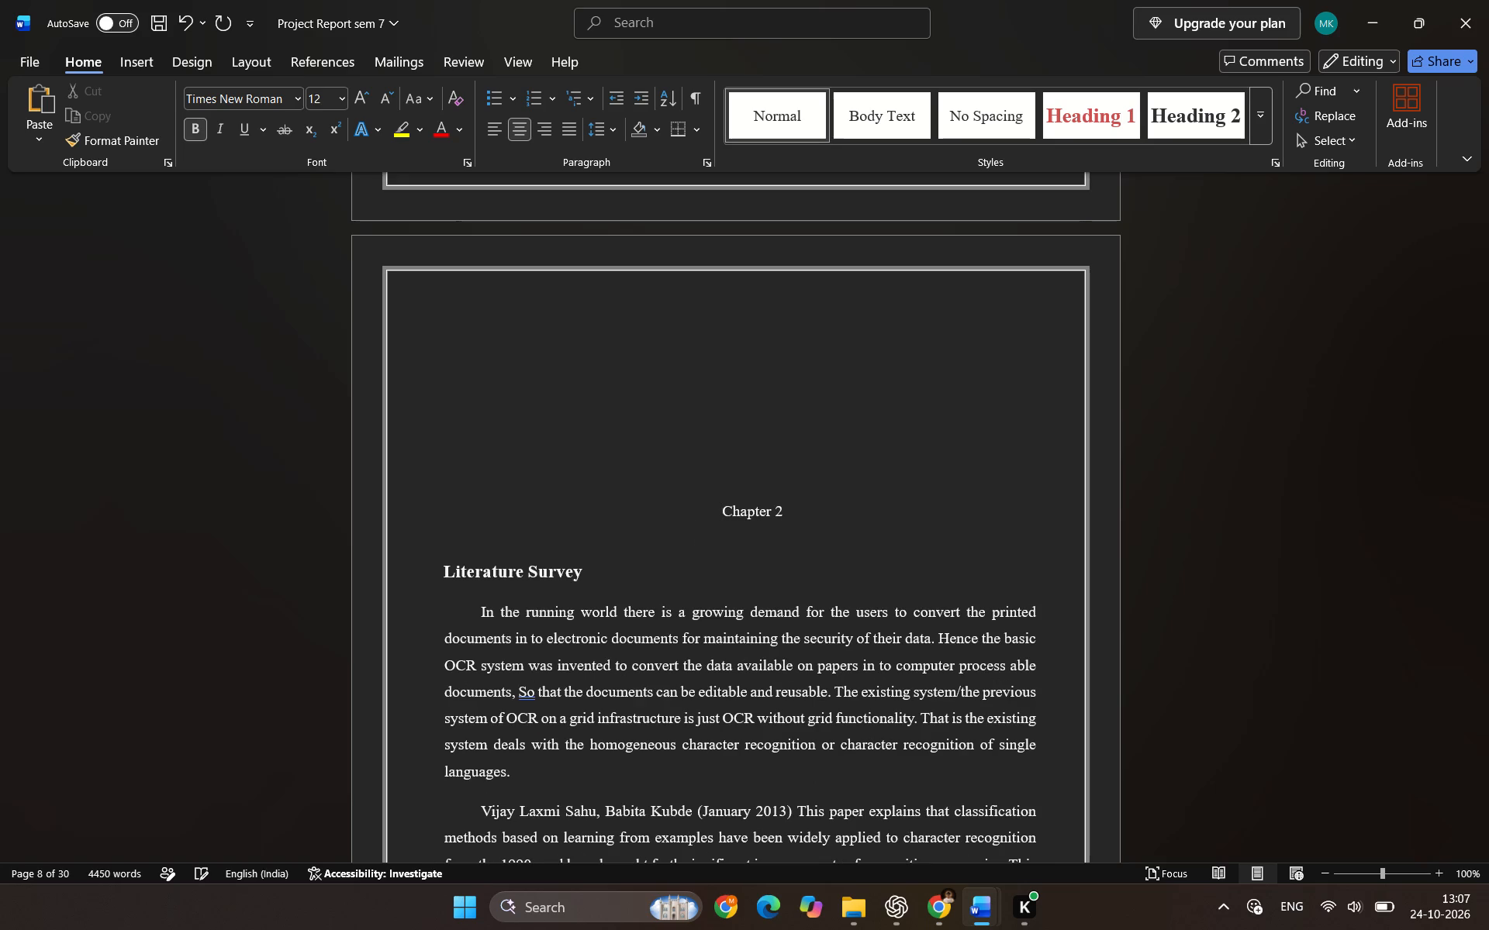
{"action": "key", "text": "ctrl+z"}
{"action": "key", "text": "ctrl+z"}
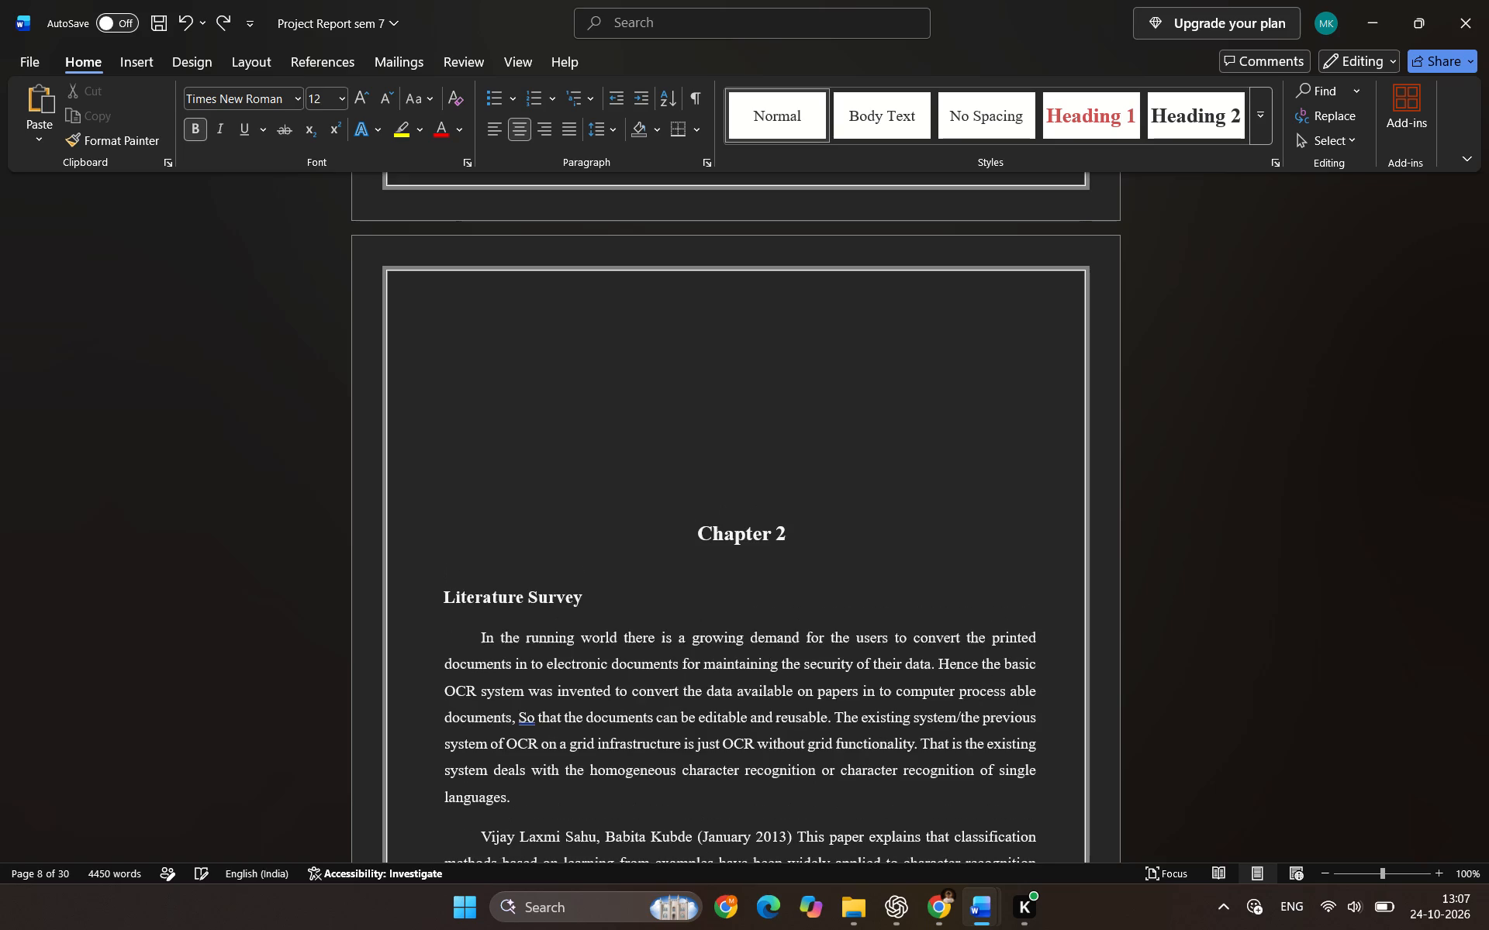
Remove the remaining blank lines above the Chapter 2 heading so it starts at the top of the page after the Introduction.
{"action": "key", "text": "Up"}
{"action": "key", "text": "BackSpace"}
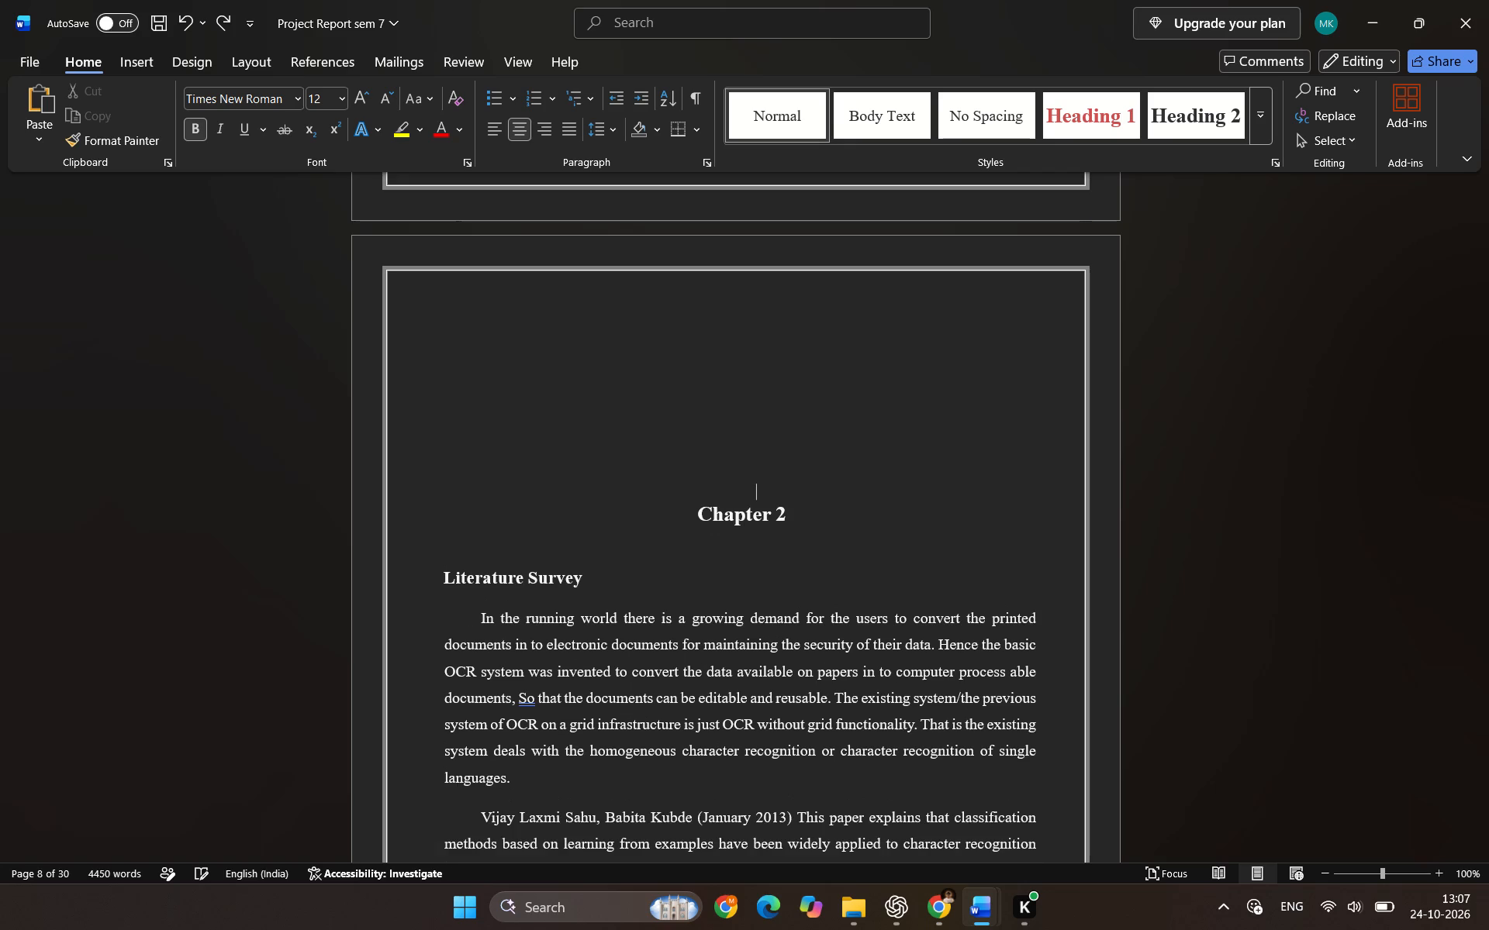
{"action": "key", "text": "BackSpace"}
{"action": "key", "text": "BackSpace"}
{"action": "key", "text": "BackSpace"}
{"action": "key", "text": "BackSpace"}
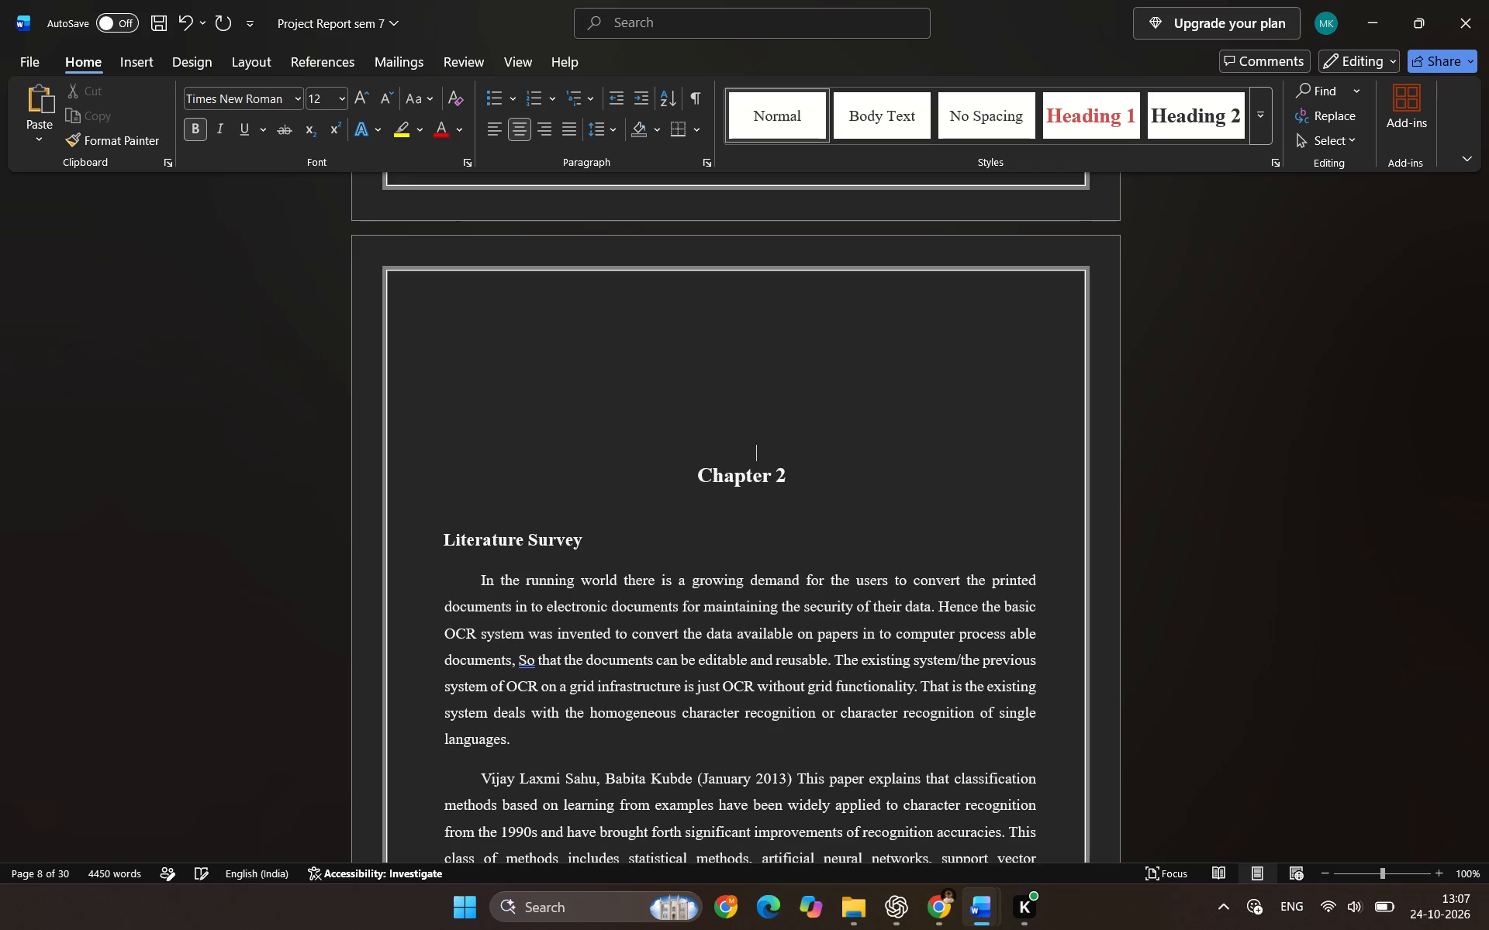
{"action": "key", "text": "BackSpace"}
{"action": "key", "text": "BackSpace"}
{"action": "key", "text": "BackSpace"}
{"action": "key", "text": "BackSpace"}
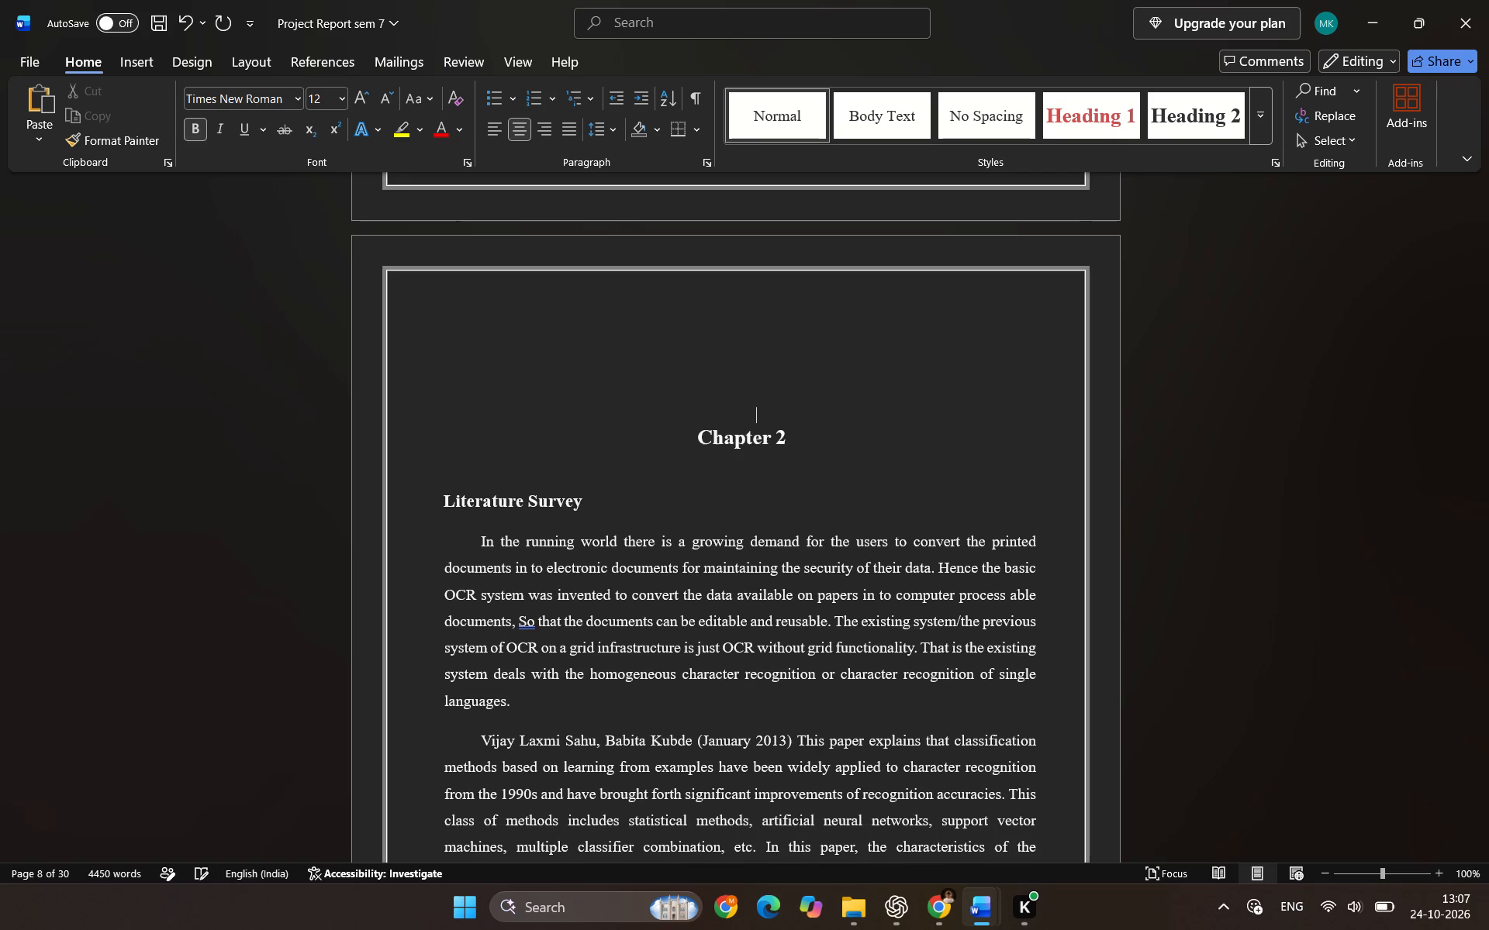
{"action": "key", "text": "BackSpace"}
{"action": "key", "text": "BackSpace"}
{"action": "key", "text": "BackSpace"}
{"action": "key", "text": "BackSpace"}
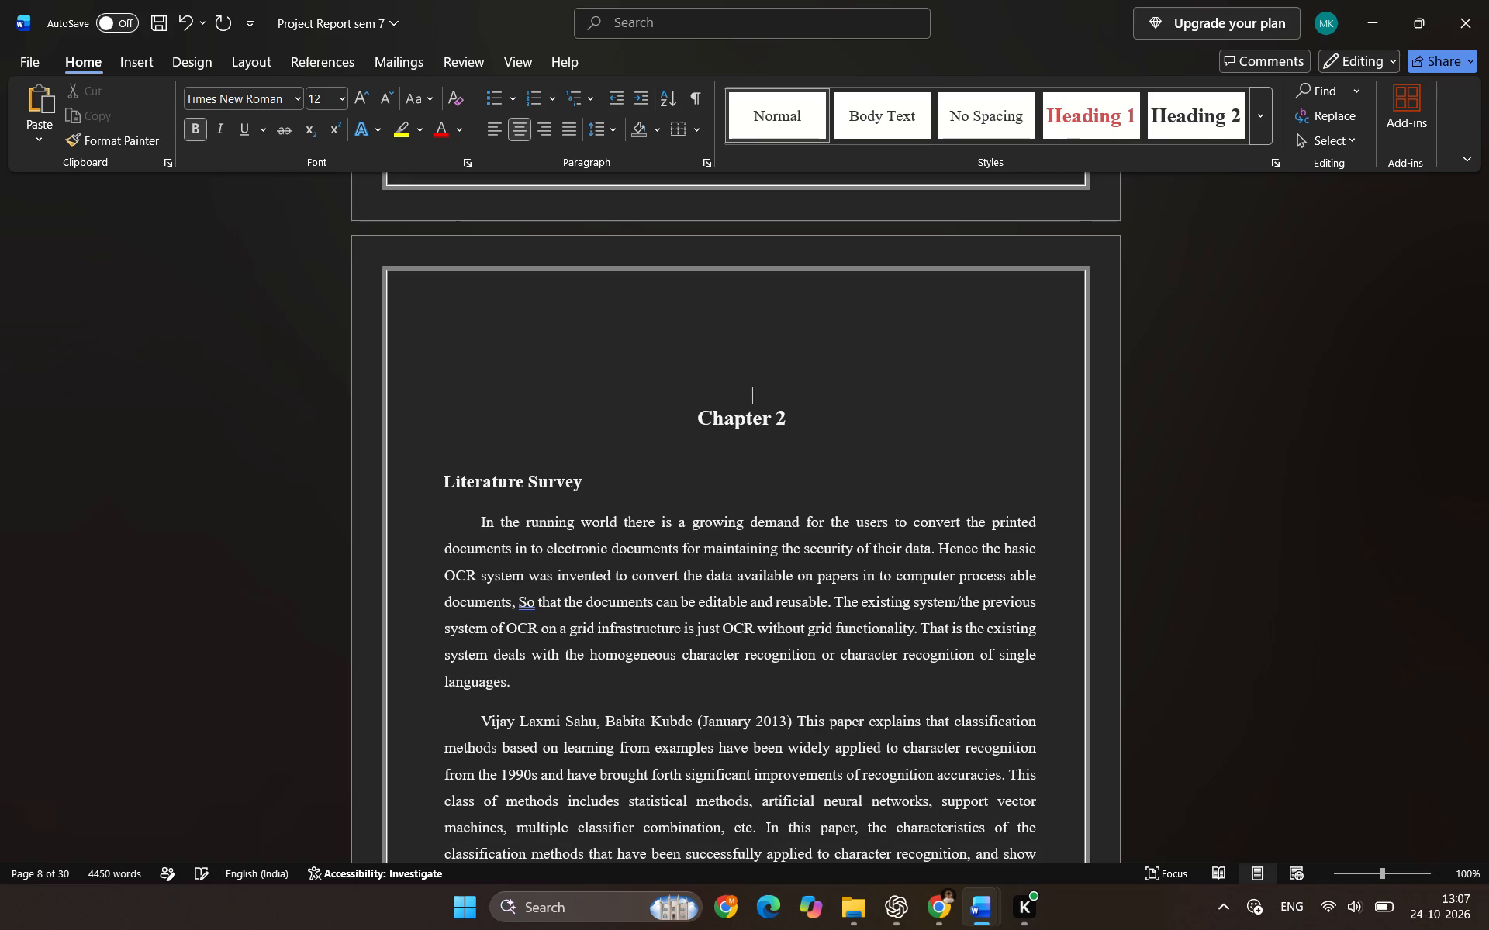
{"action": "key", "text": "BackSpace"}
{"action": "key", "text": "BackSpace"}
{"action": "key", "text": "BackSpace"}
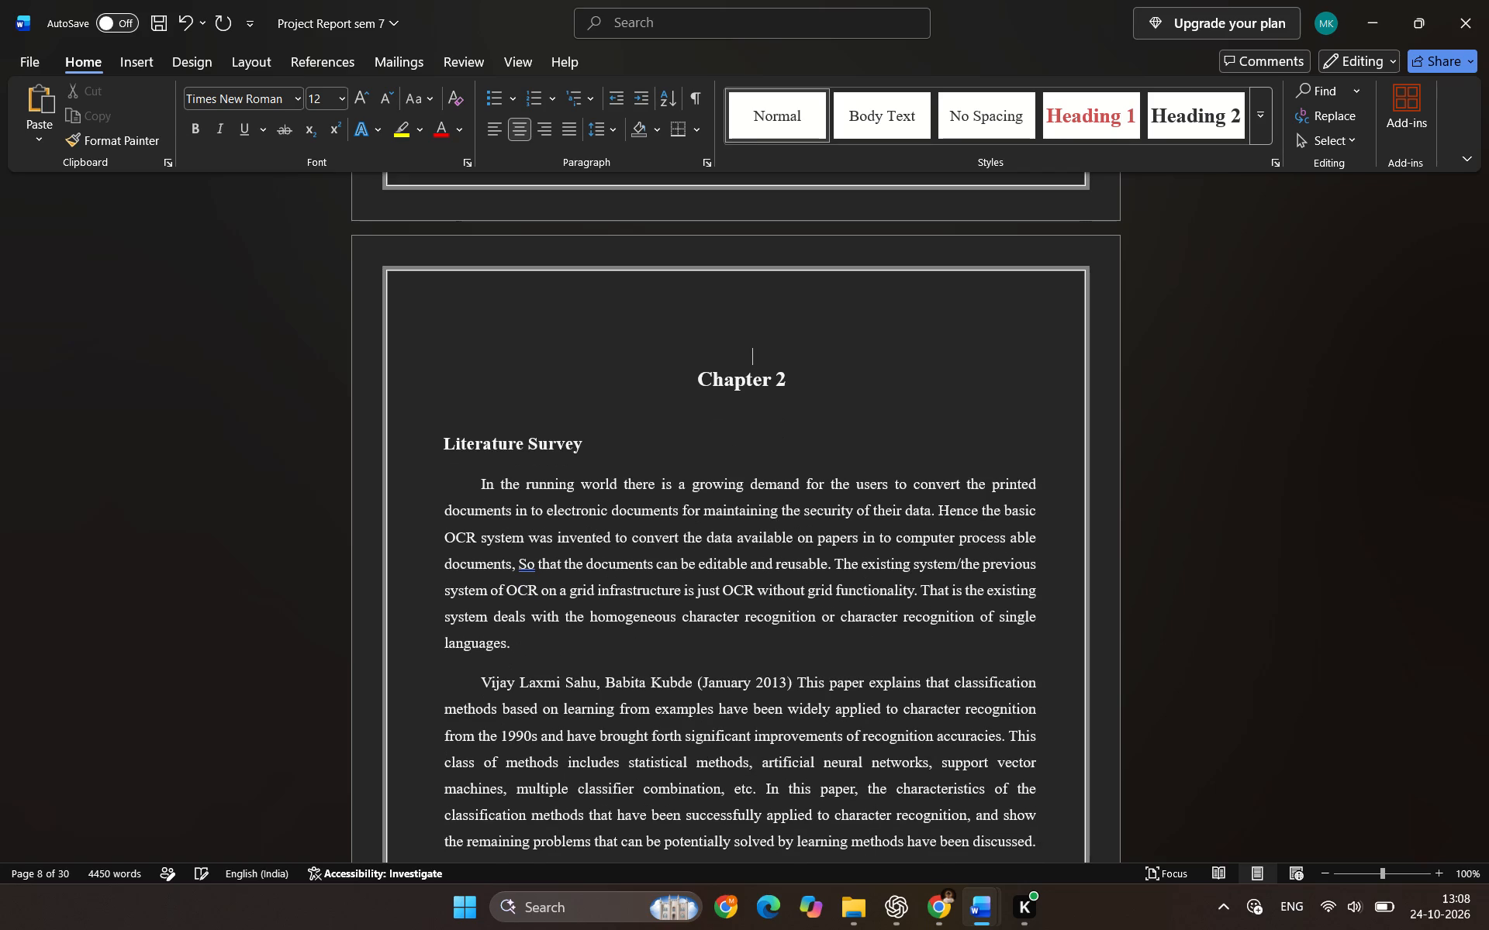
{"action": "key", "text": "BackSpace"}
{"action": "key", "text": "BackSpace"}
{"action": "key", "text": "BackSpace"}
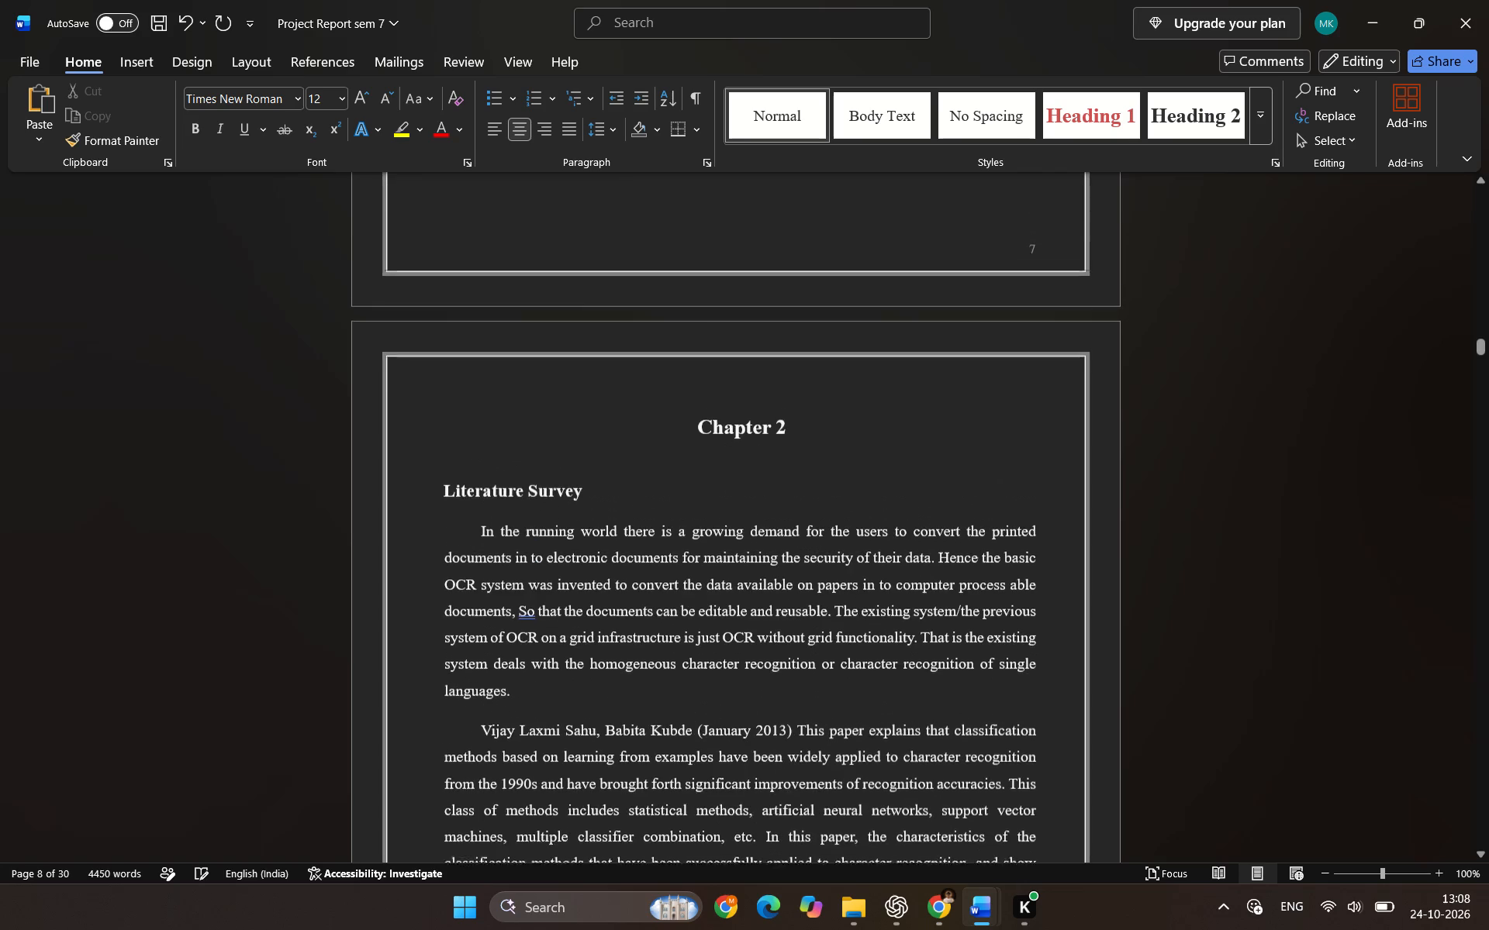
{"action": "key", "text": "BackSpace"}
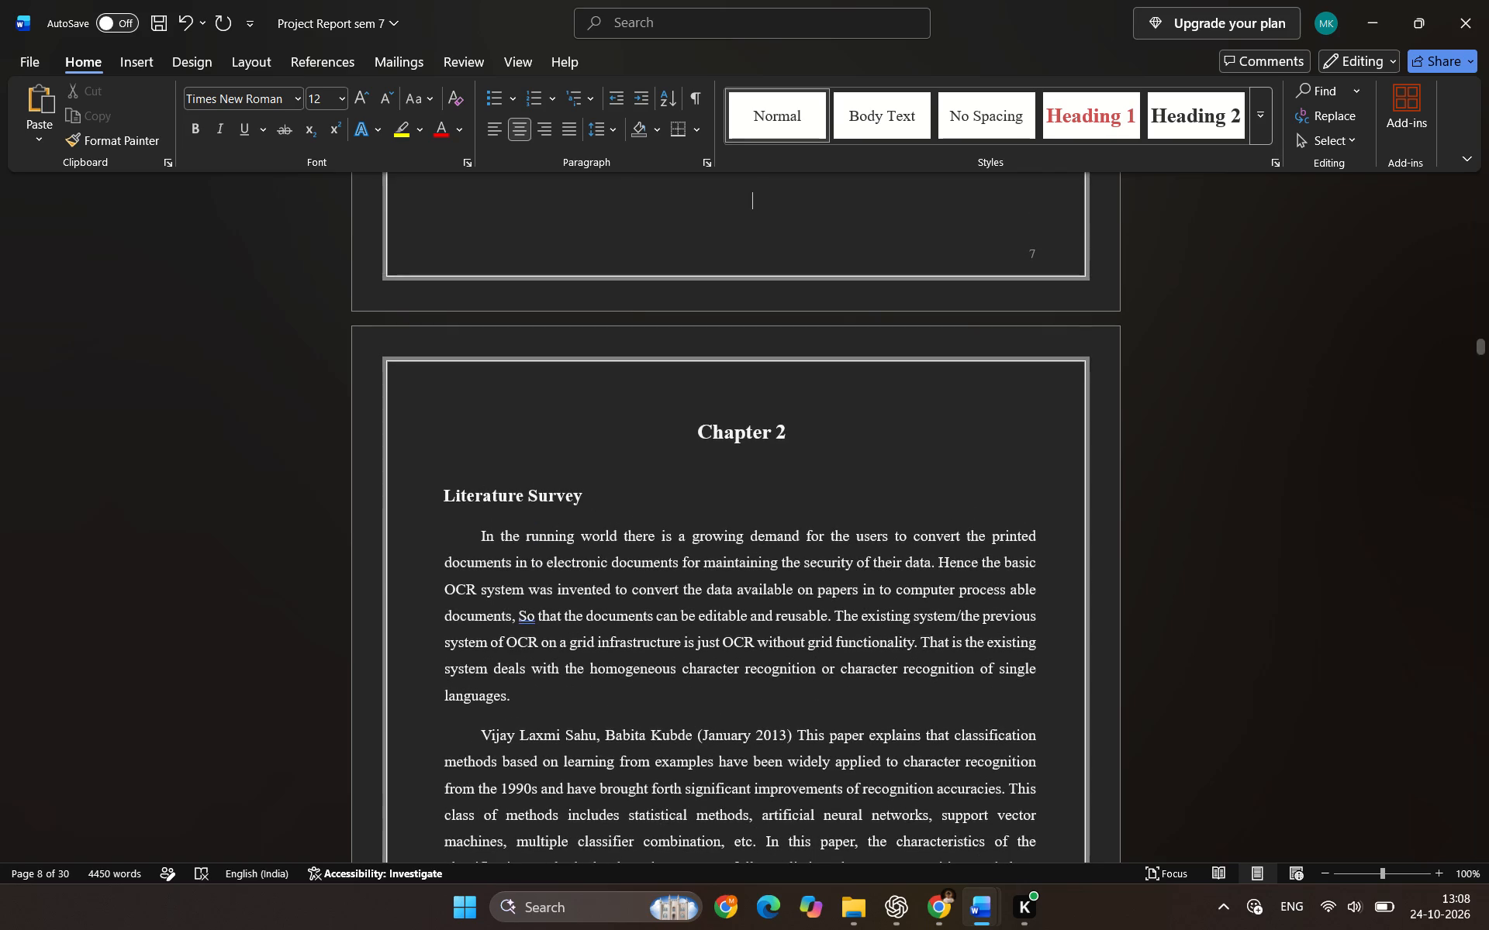
{"action": "key", "text": "BackSpace"}
{"action": "key", "text": "BackSpace"}
{"action": "key", "text": "BackSpace"}
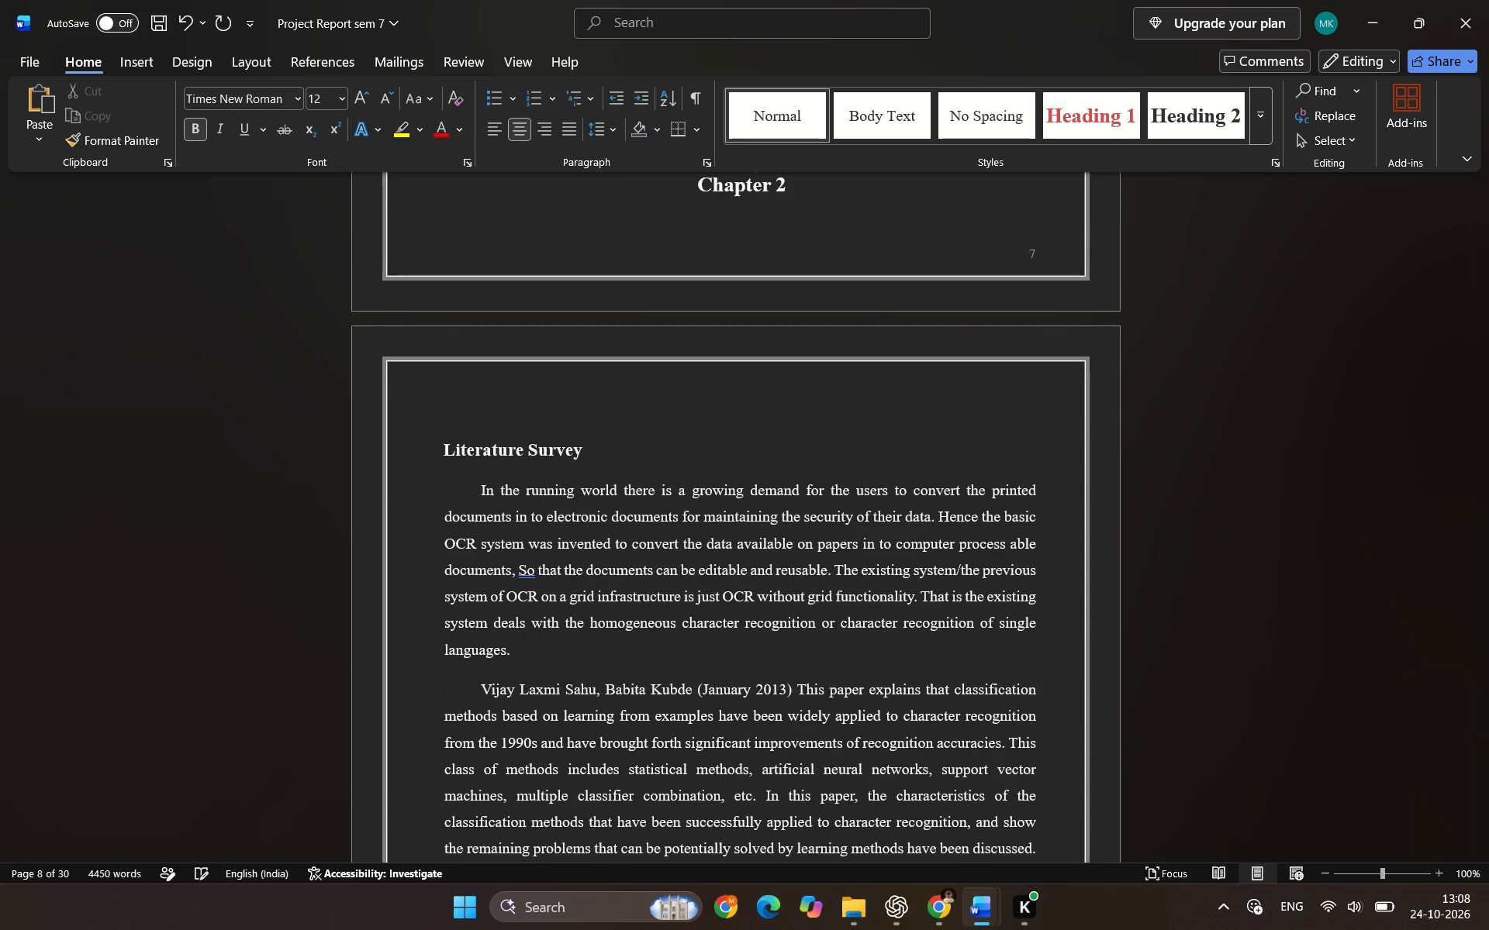
{"action": "key", "text": "Return"}
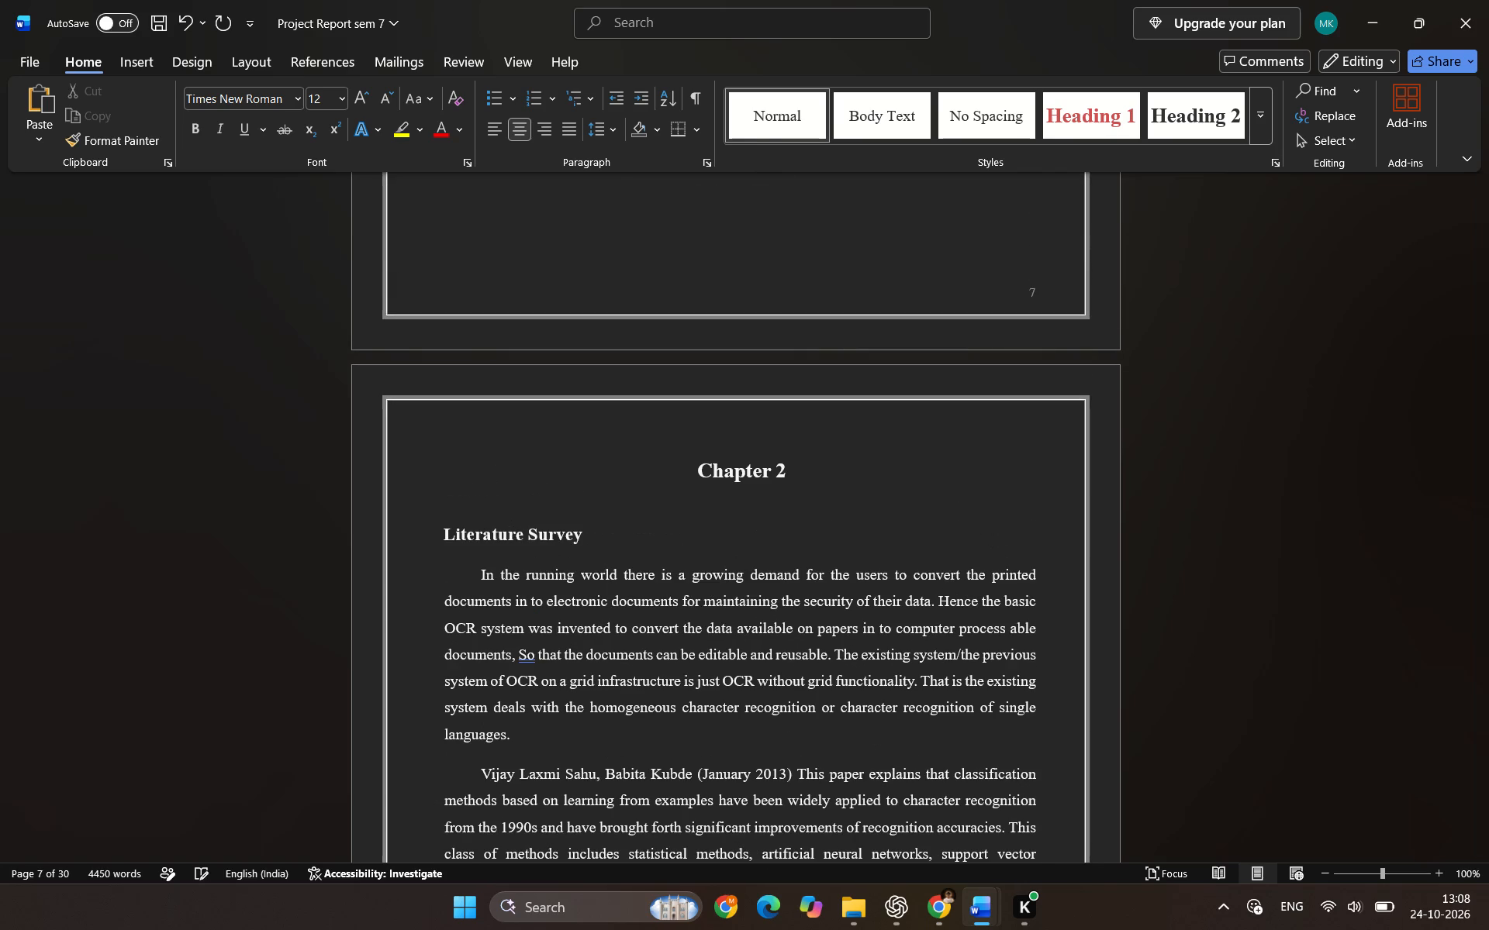
Copy the four Literature Survey body paragraphs, from "Research in computer vision" to "additional evidence", in the AI_Powered_Missing_Person_Detection_System_Report document.
{"action": "scroll", "coordinate": [486, 894], "scroll_direction": "down", "scroll_amount": 1}
{"action": "scroll", "coordinate": [554, 580], "scroll_direction": "down", "scroll_amount": 1}
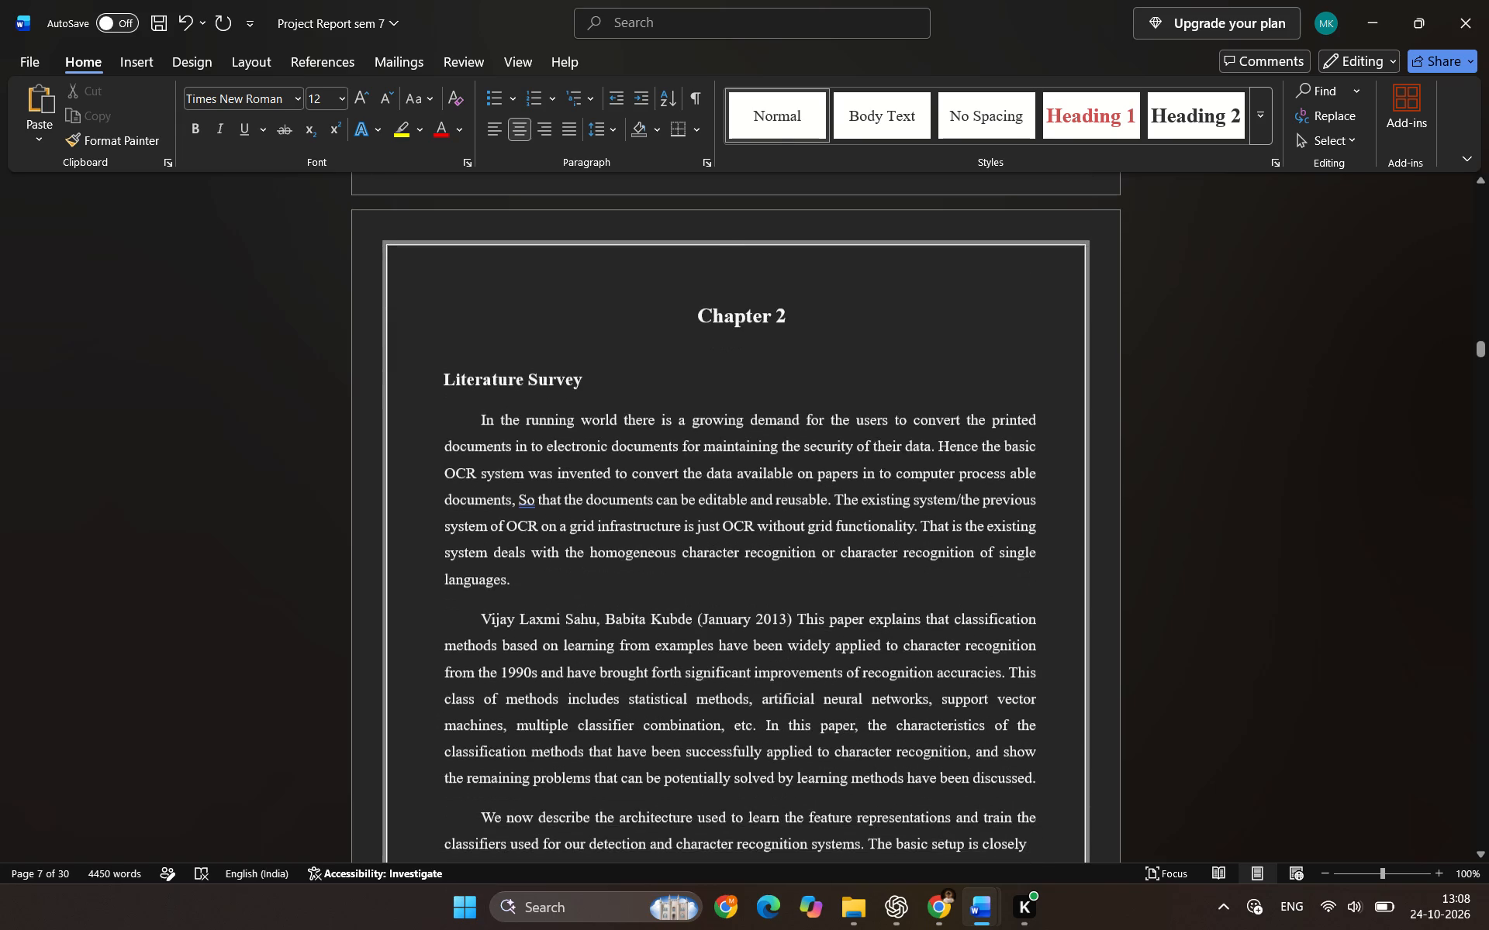
{"action": "scroll", "coordinate": [517, 556], "scroll_direction": "down", "scroll_amount": 1}
{"action": "key", "text": "alt+Tab"}
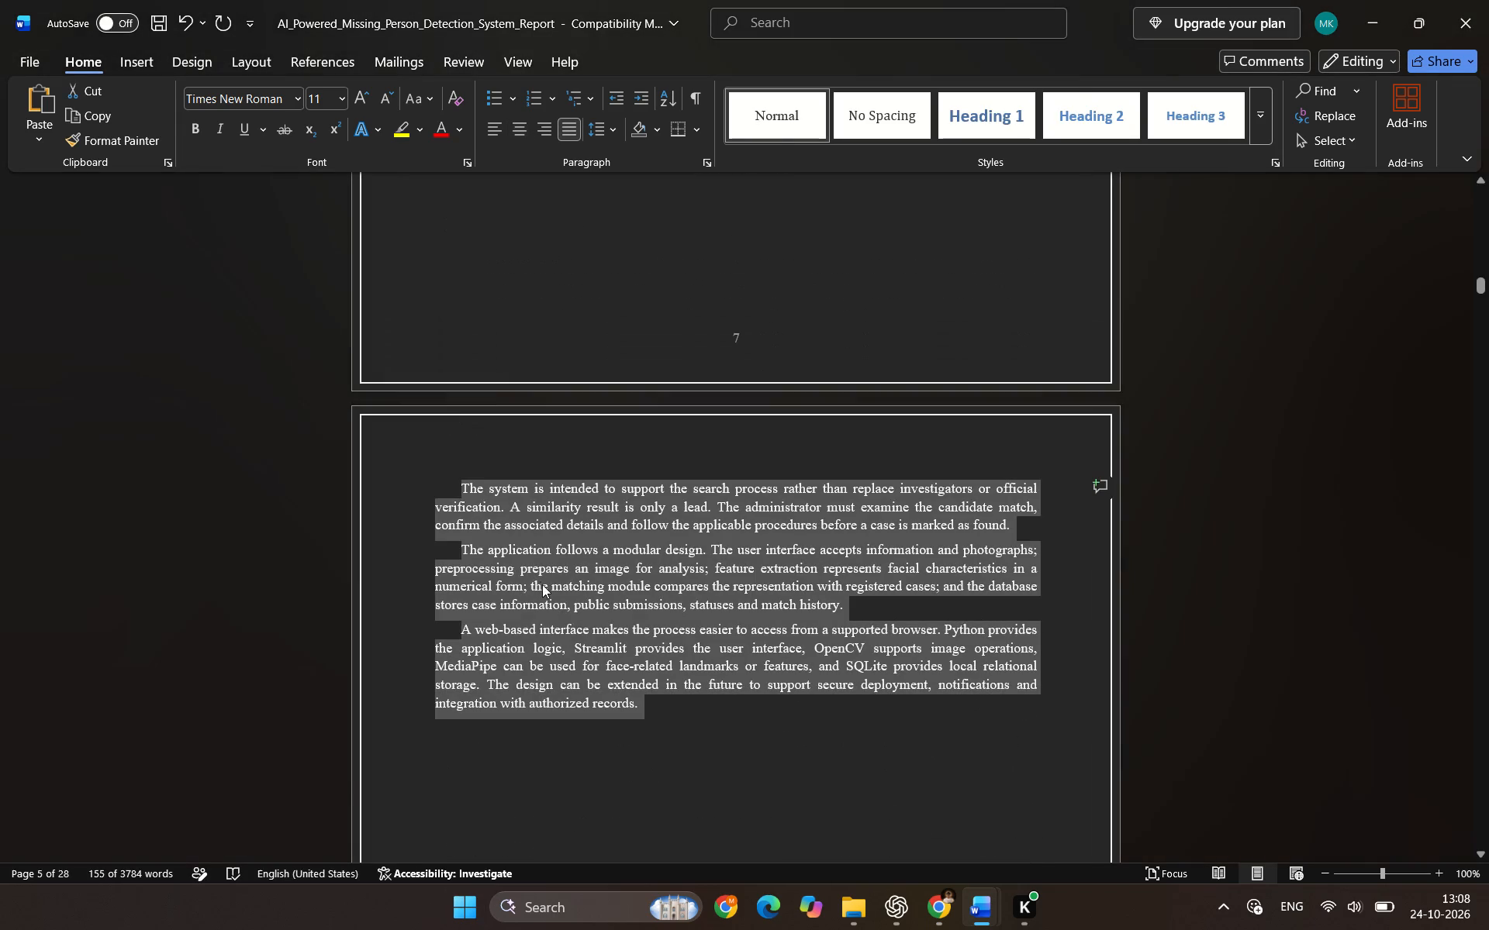
{"action": "scroll", "coordinate": [627, 552], "scroll_direction": "down", "scroll_amount": 7}
{"action": "scroll", "coordinate": [734, 608], "scroll_direction": "down", "scroll_amount": 3}
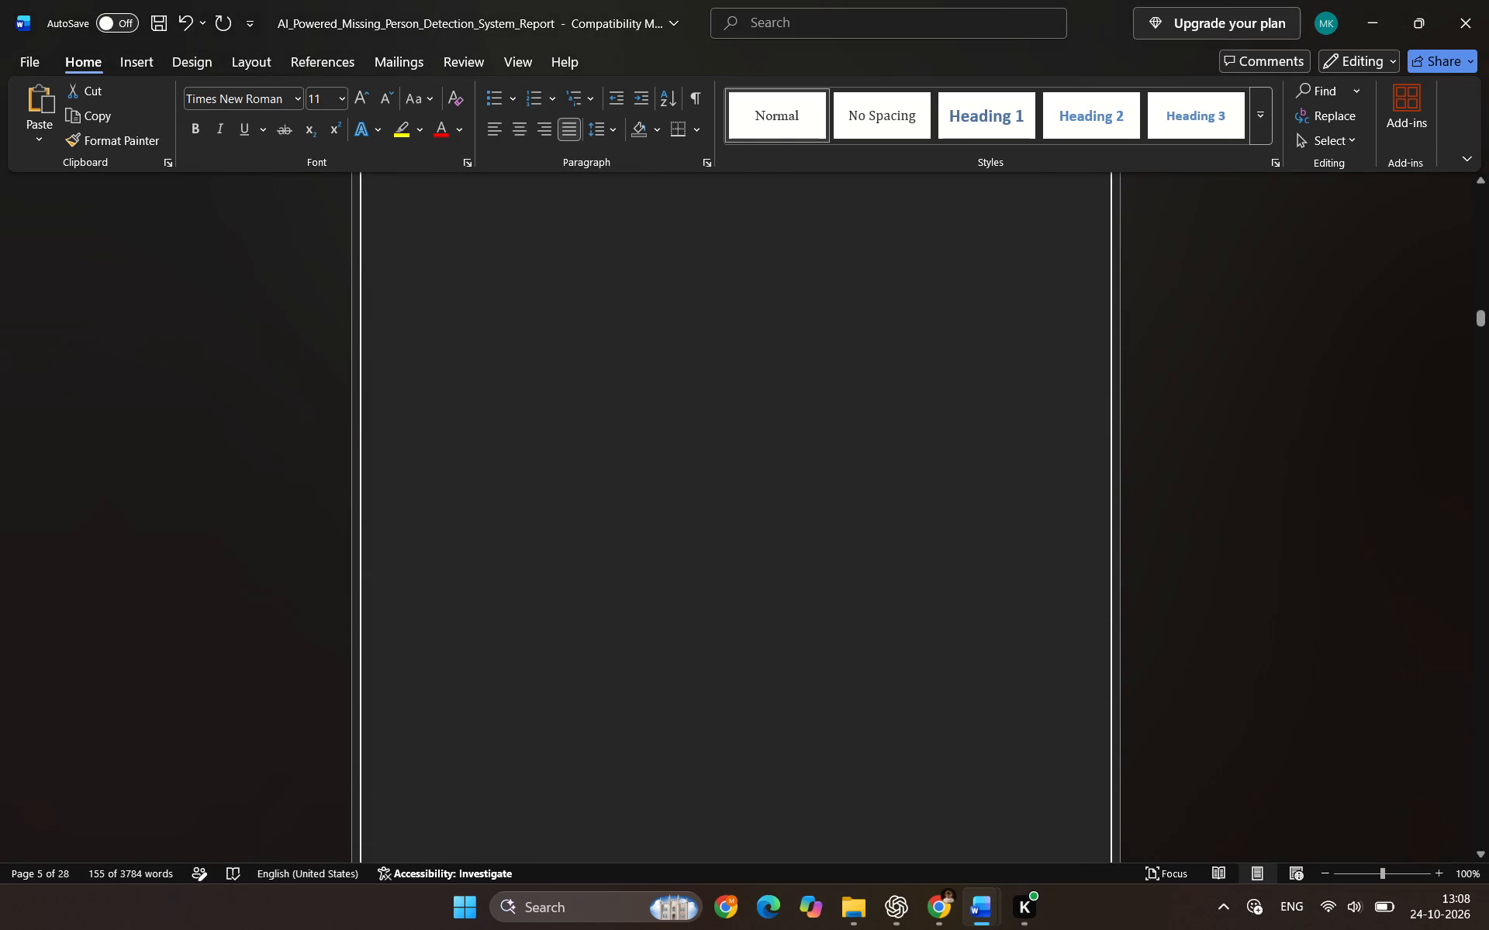
{"action": "scroll", "coordinate": [737, 611], "scroll_direction": "down", "scroll_amount": 5}
{"action": "left_click", "coordinate": [515, 487]}
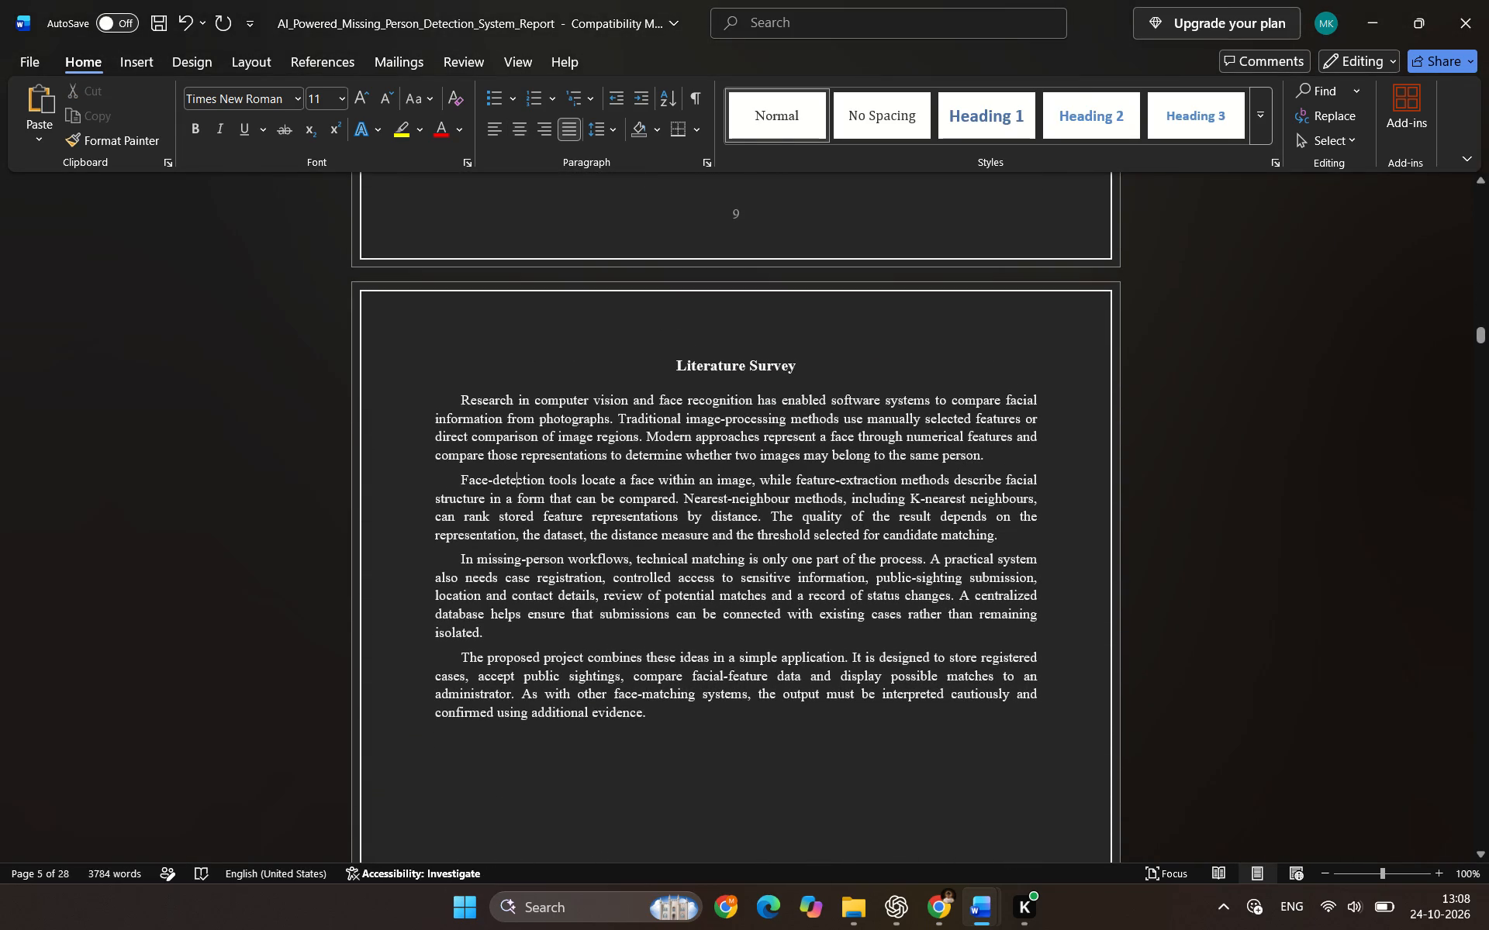
{"action": "left_click_drag", "start_coordinate": [461, 400], "coordinate": [616, 712]}
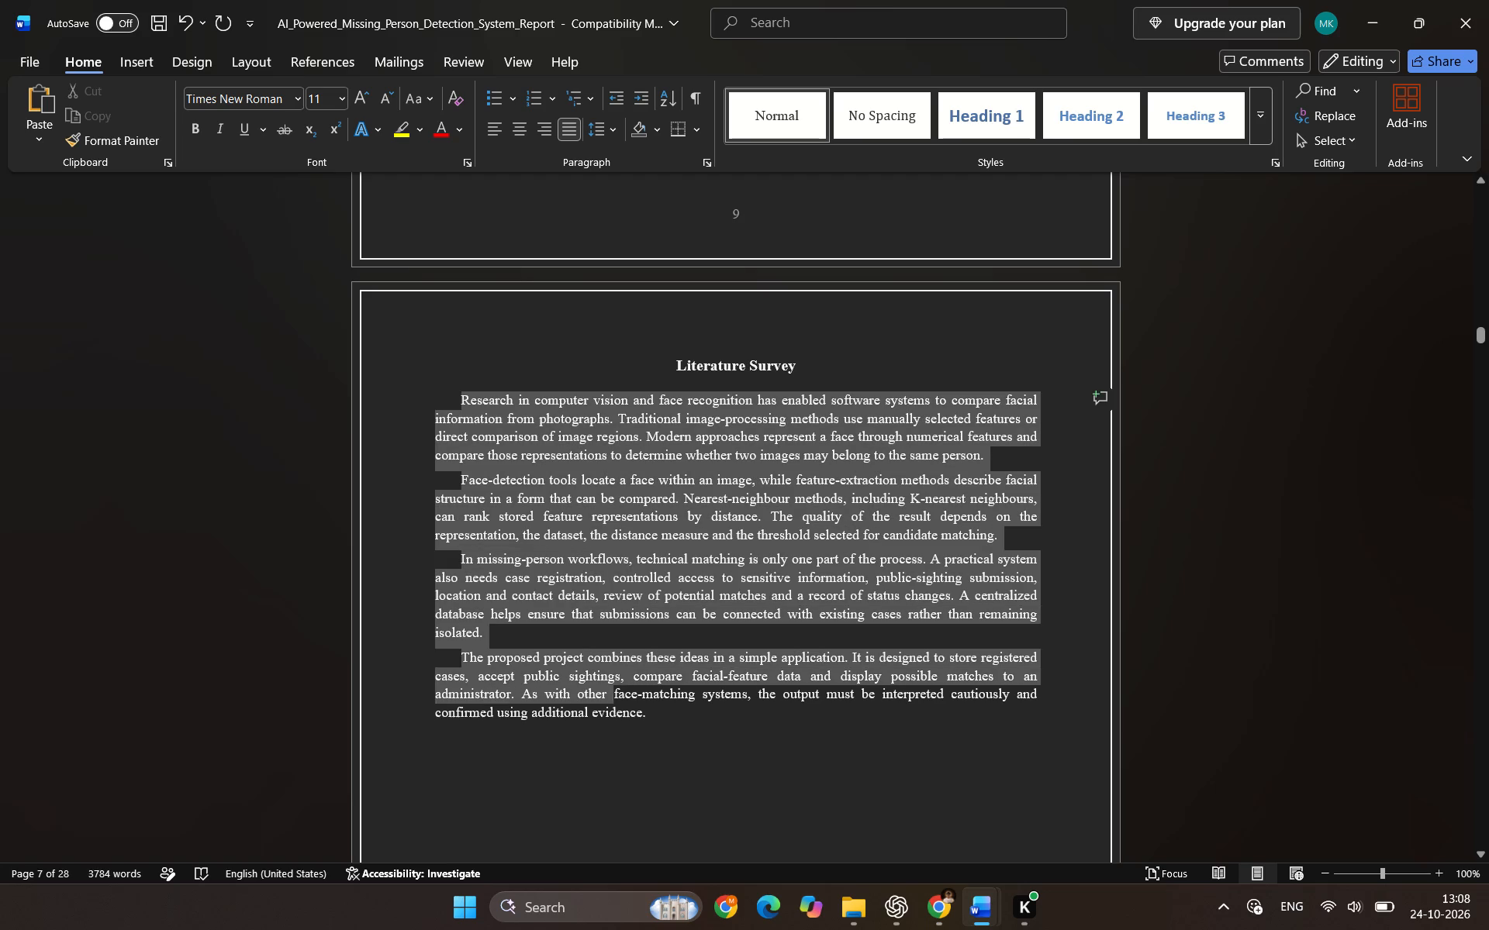
{"action": "left_click_drag", "start_coordinate": [616, 712], "coordinate": [643, 727]}
{"action": "key", "text": "ctrl+c"}
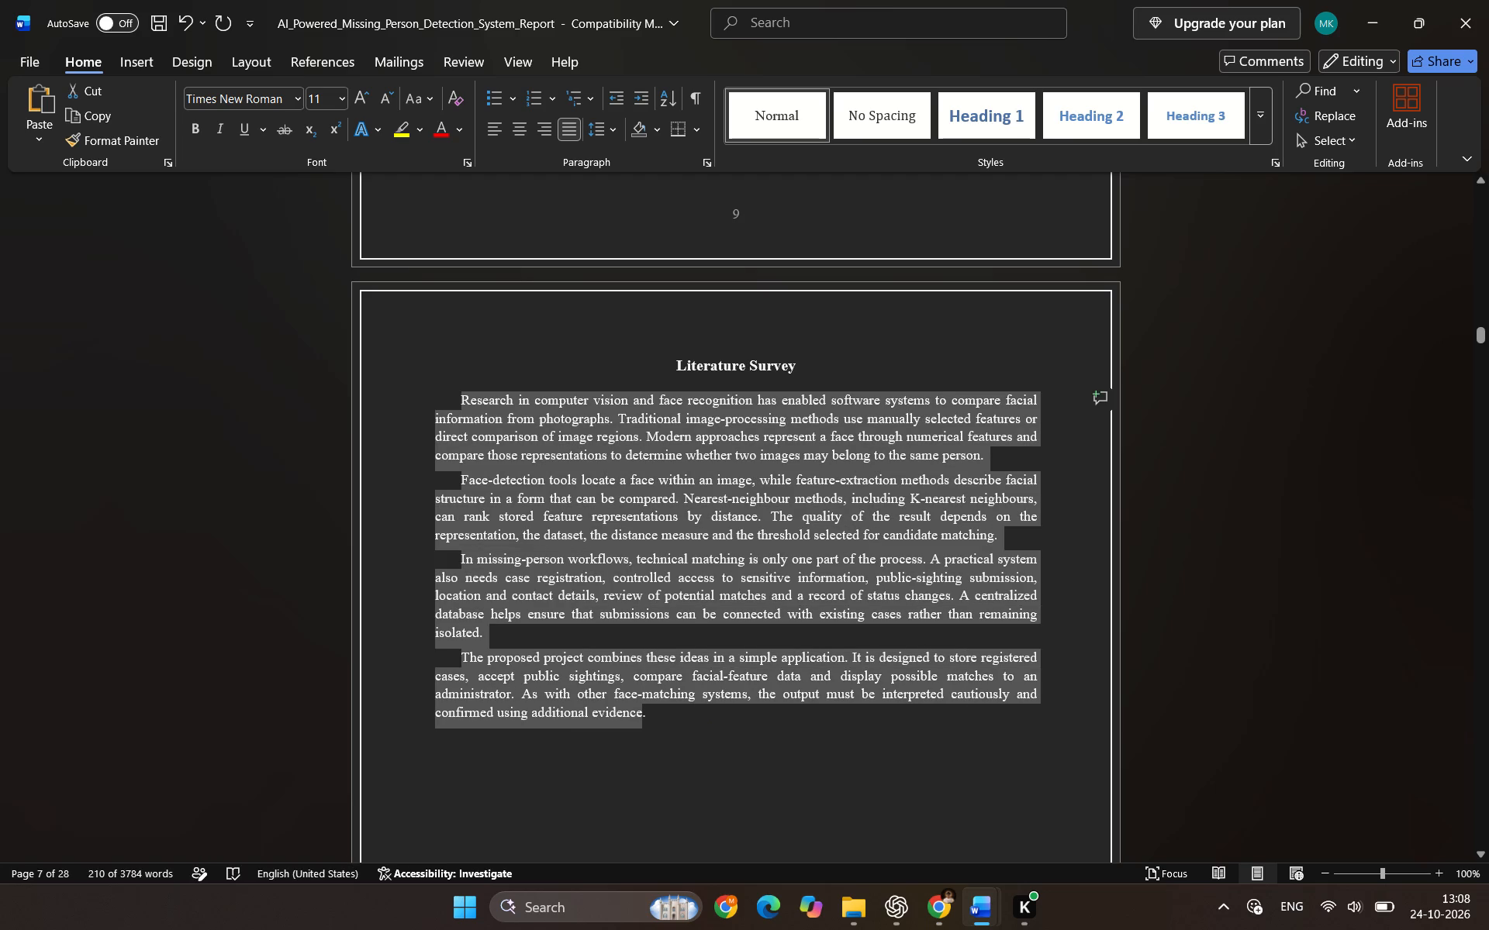
{"action": "scroll", "coordinate": [747, 705], "scroll_direction": "down", "scroll_amount": 7}
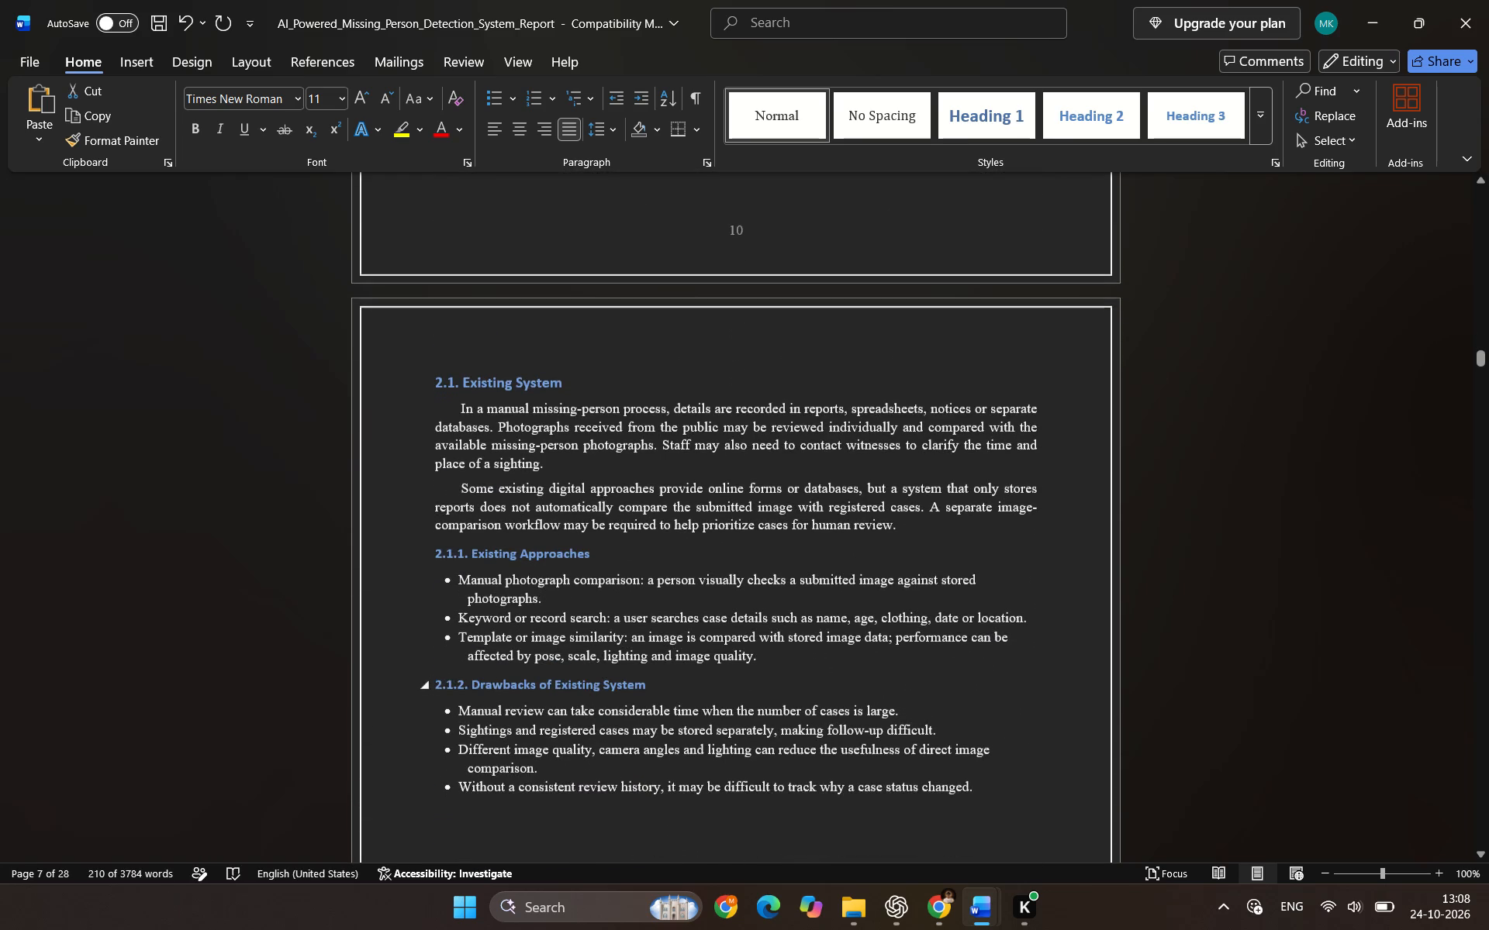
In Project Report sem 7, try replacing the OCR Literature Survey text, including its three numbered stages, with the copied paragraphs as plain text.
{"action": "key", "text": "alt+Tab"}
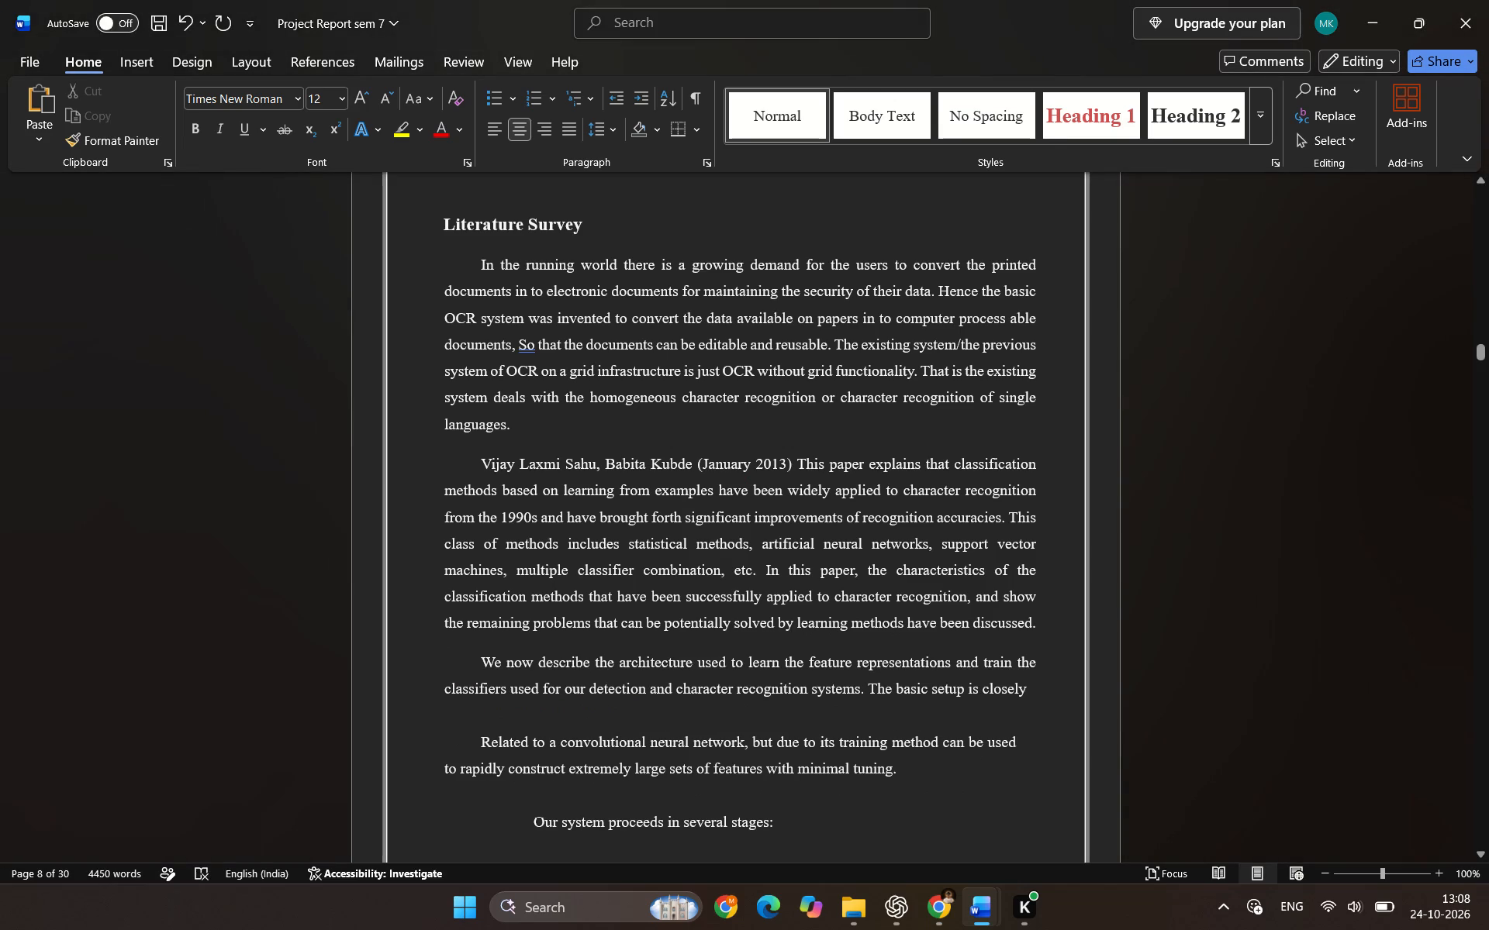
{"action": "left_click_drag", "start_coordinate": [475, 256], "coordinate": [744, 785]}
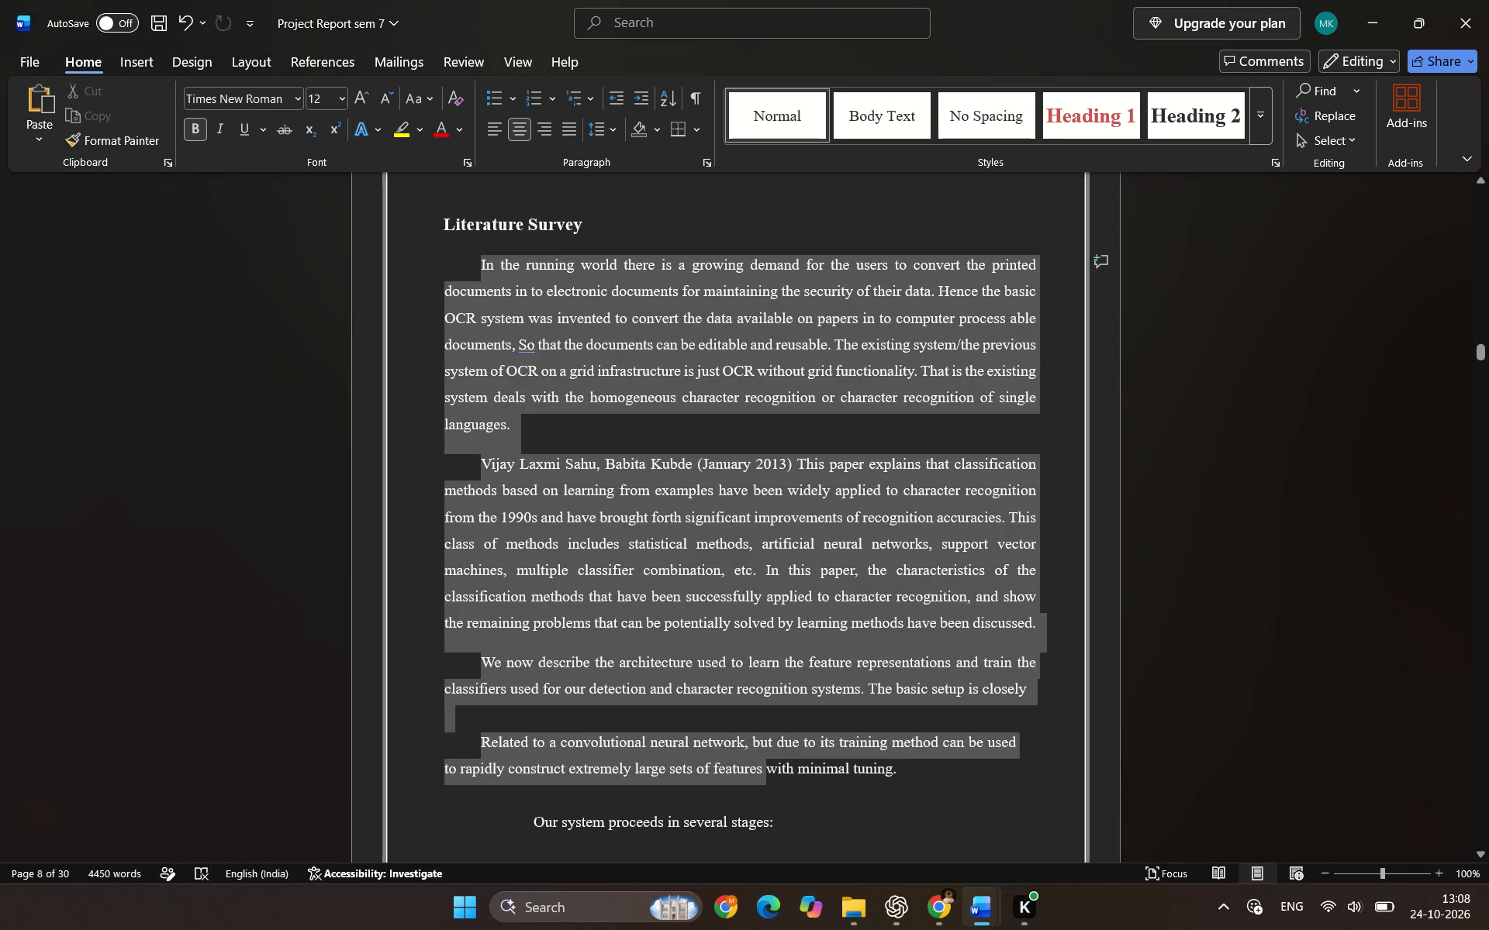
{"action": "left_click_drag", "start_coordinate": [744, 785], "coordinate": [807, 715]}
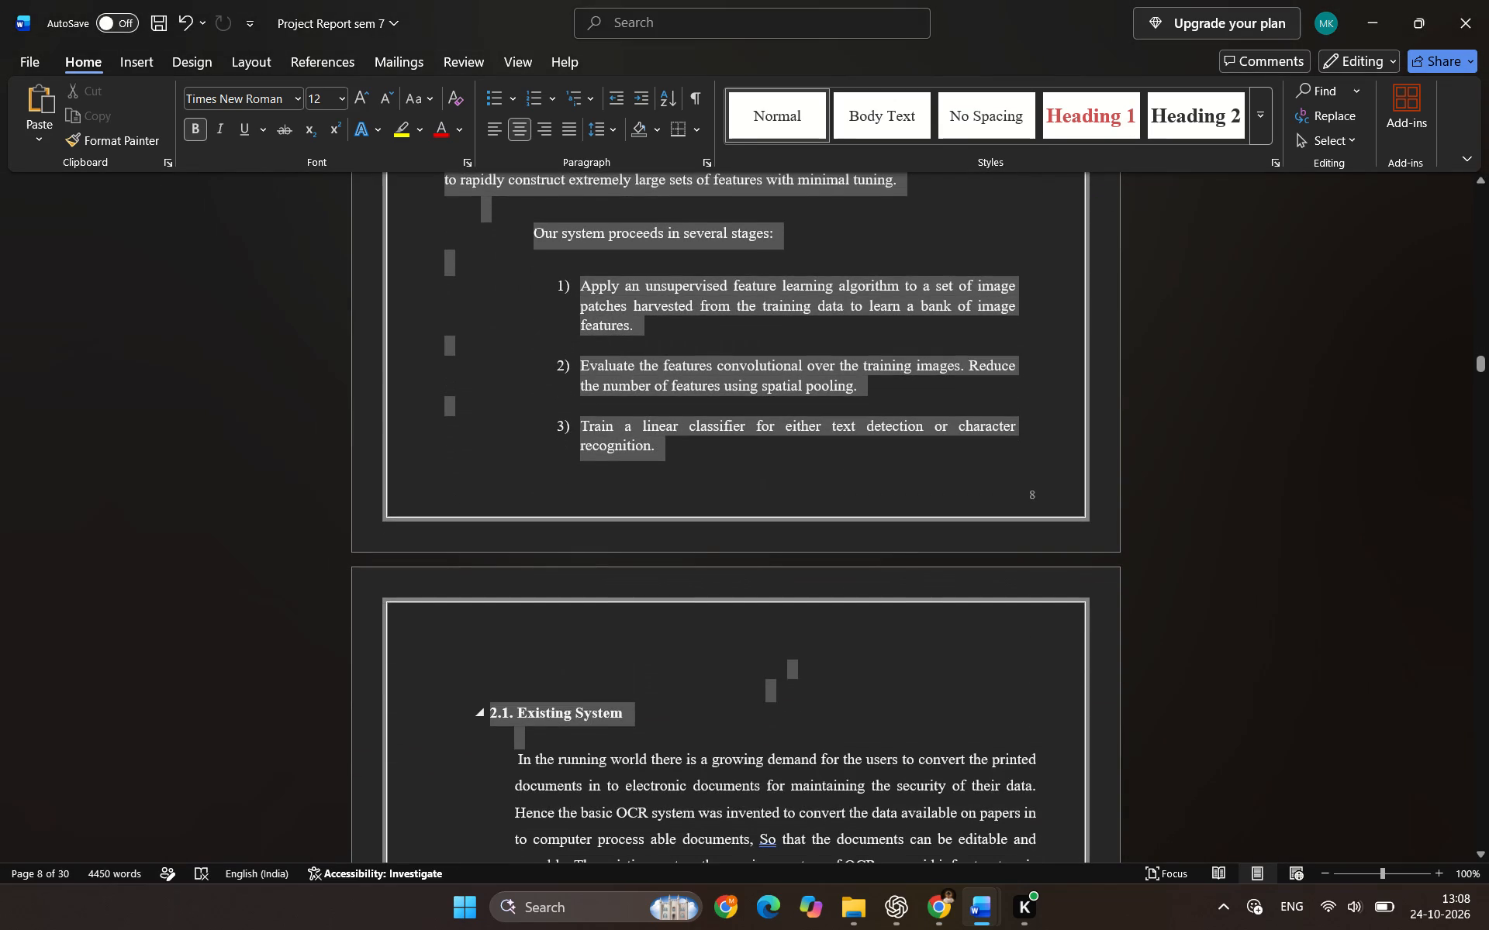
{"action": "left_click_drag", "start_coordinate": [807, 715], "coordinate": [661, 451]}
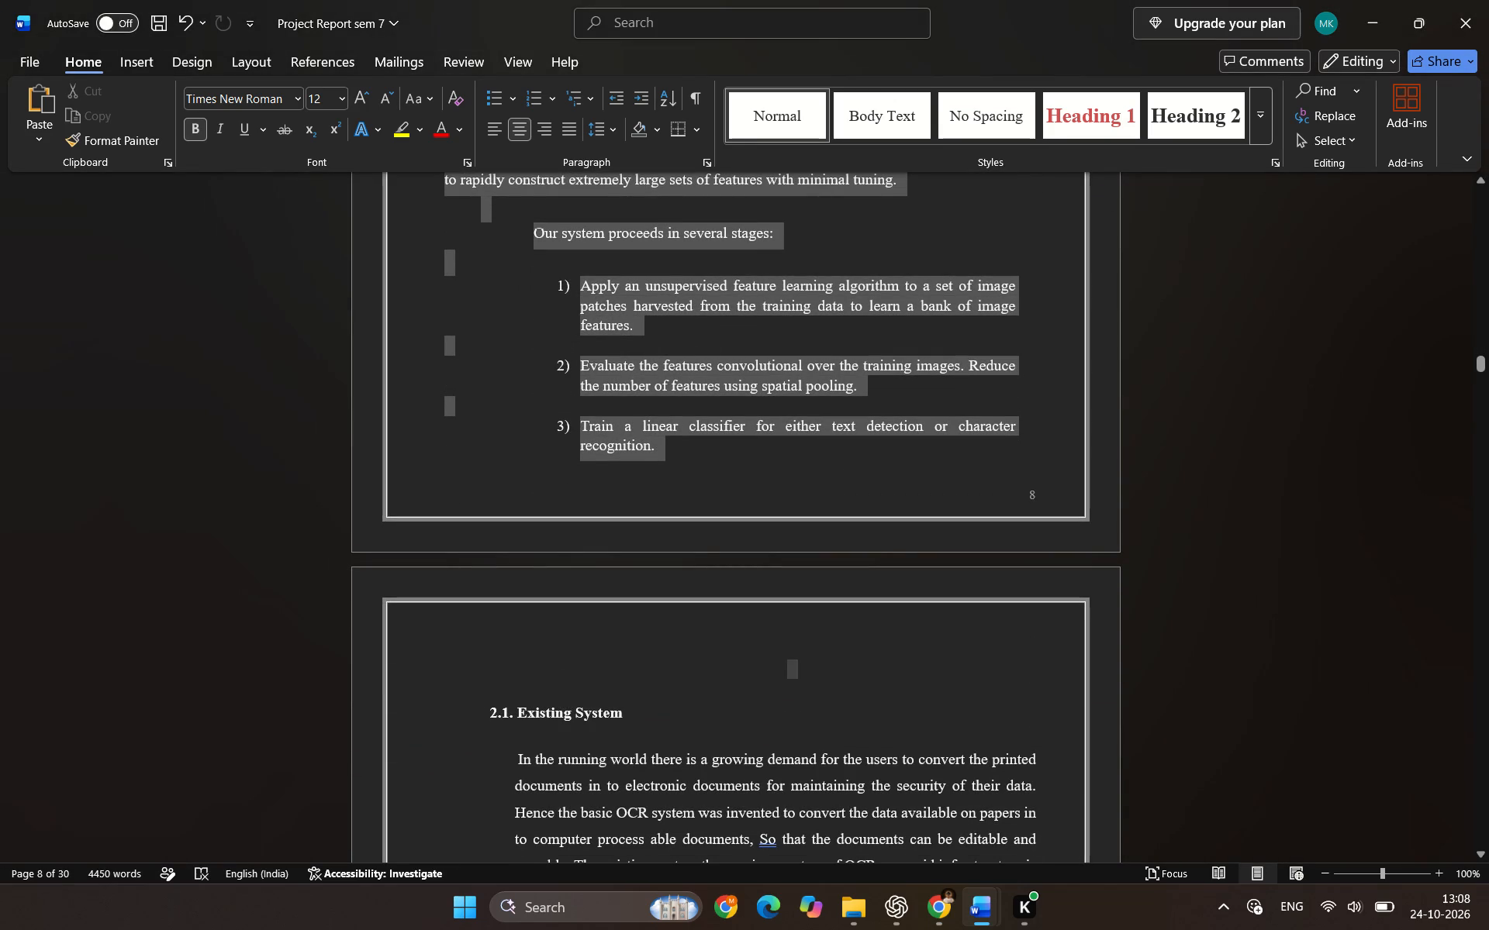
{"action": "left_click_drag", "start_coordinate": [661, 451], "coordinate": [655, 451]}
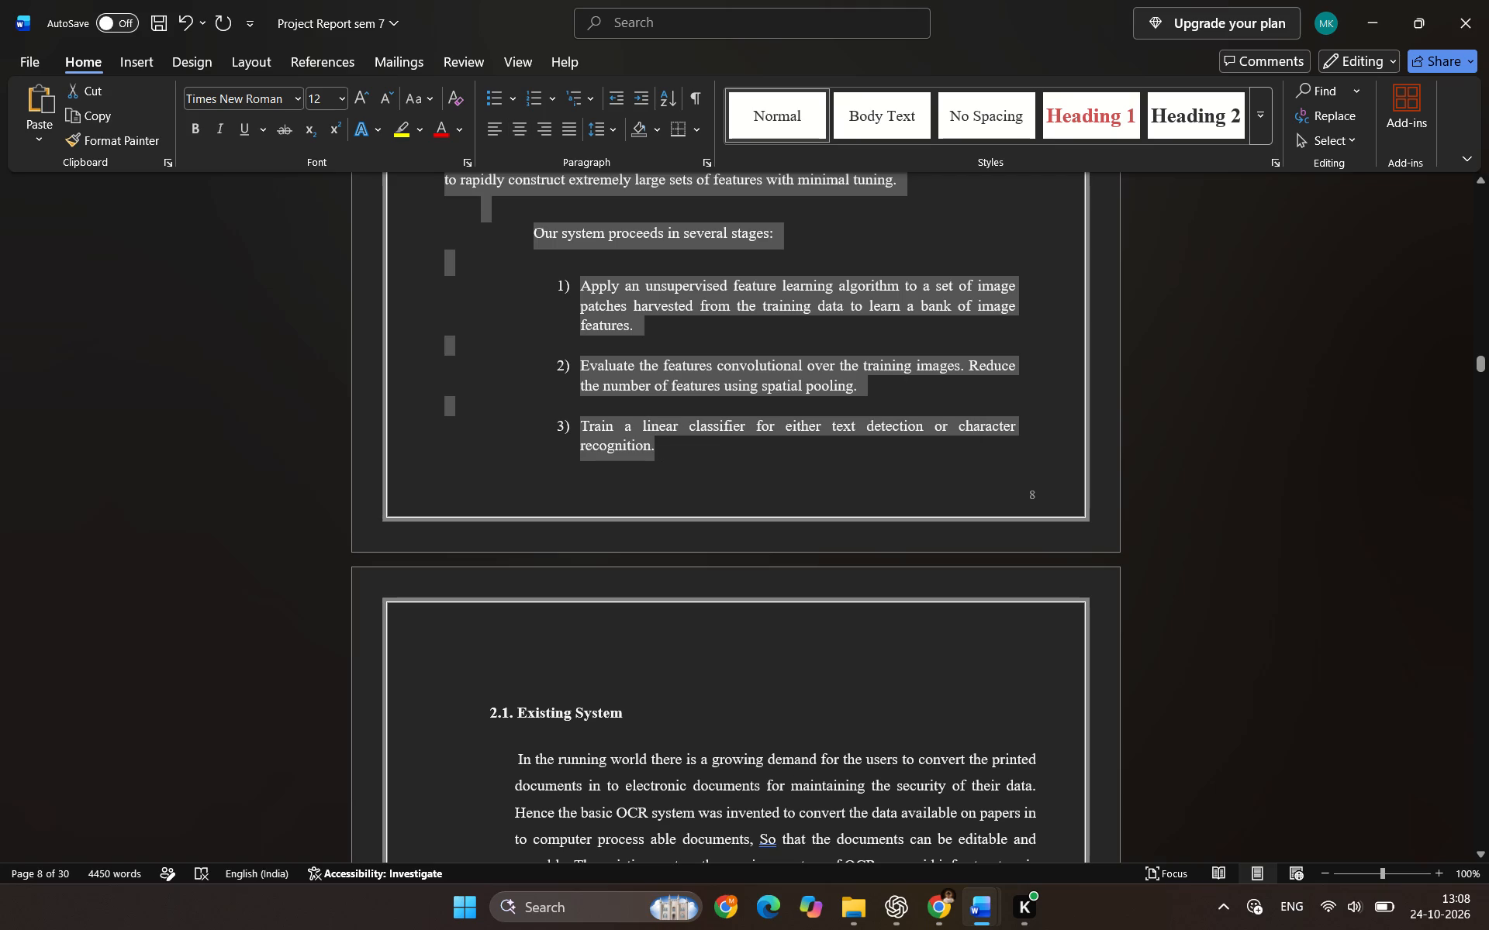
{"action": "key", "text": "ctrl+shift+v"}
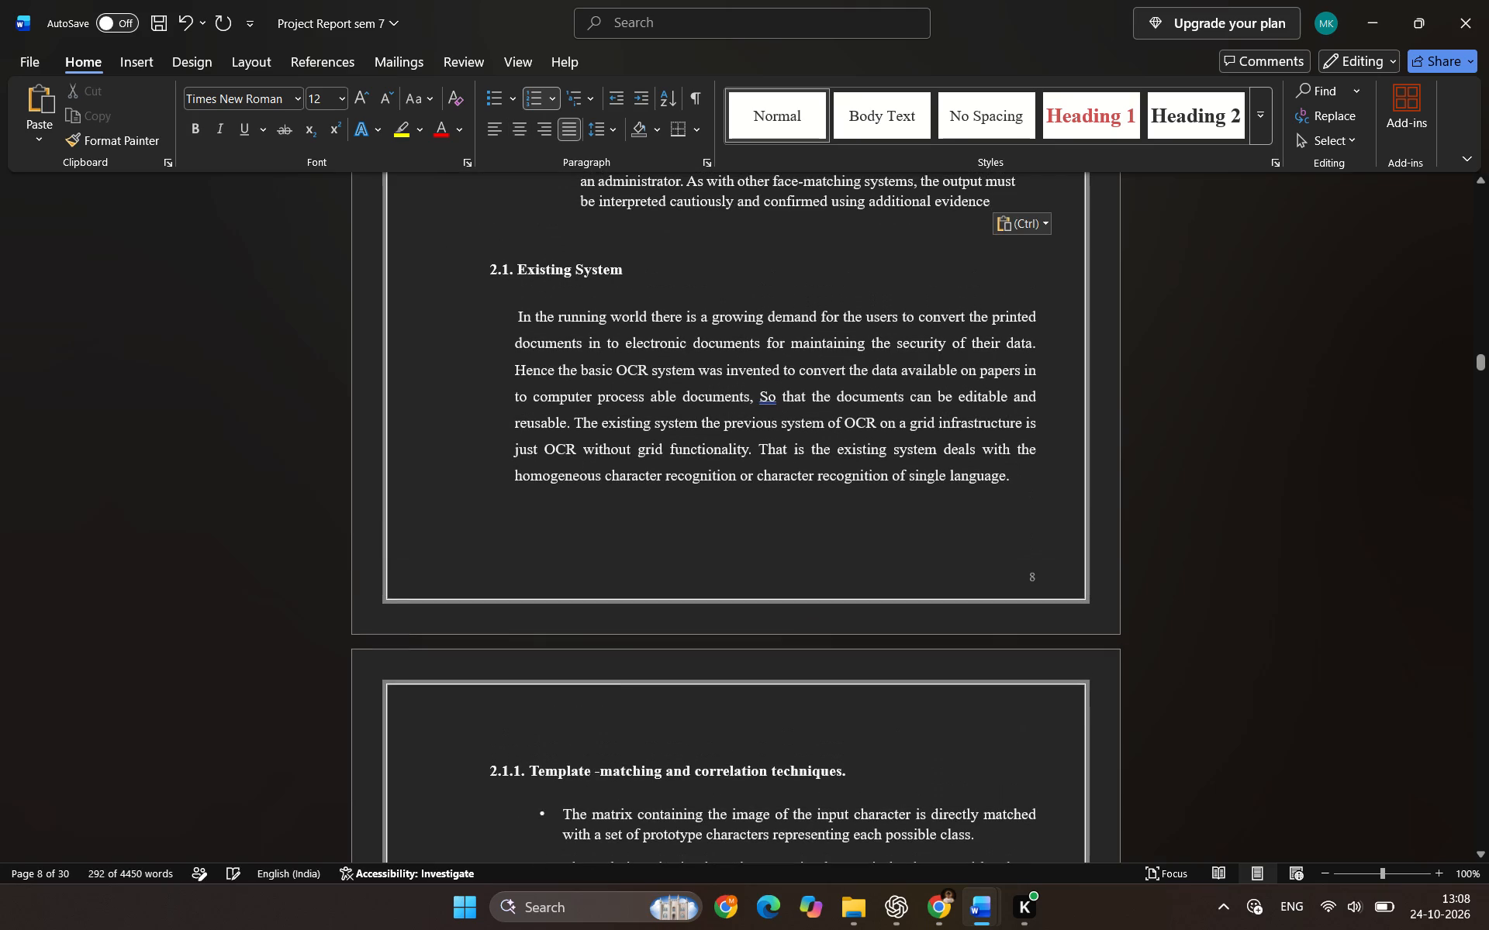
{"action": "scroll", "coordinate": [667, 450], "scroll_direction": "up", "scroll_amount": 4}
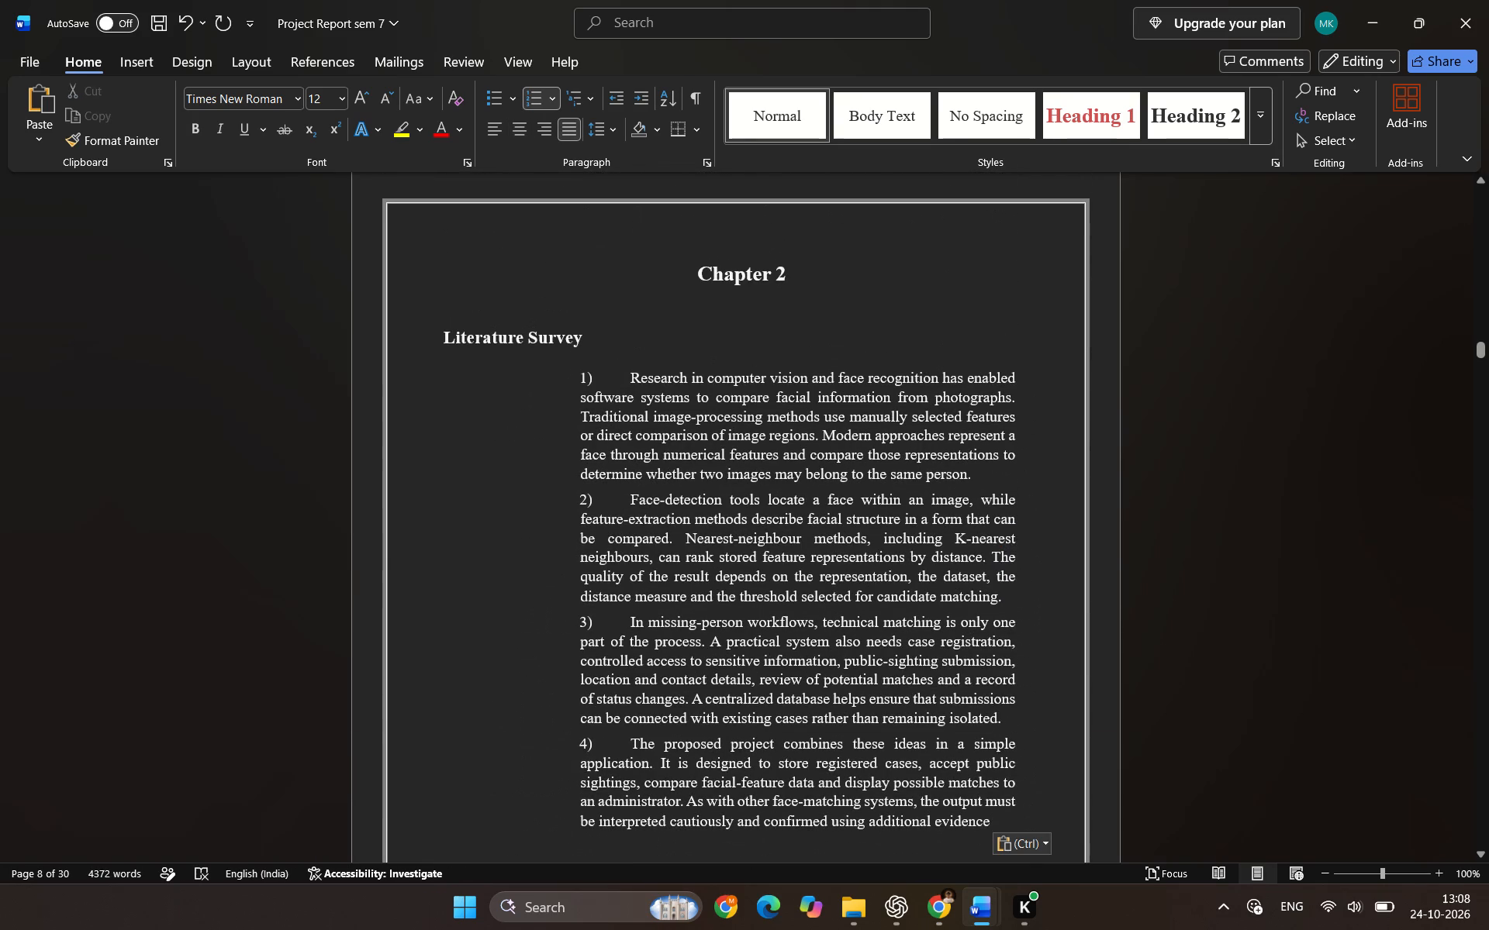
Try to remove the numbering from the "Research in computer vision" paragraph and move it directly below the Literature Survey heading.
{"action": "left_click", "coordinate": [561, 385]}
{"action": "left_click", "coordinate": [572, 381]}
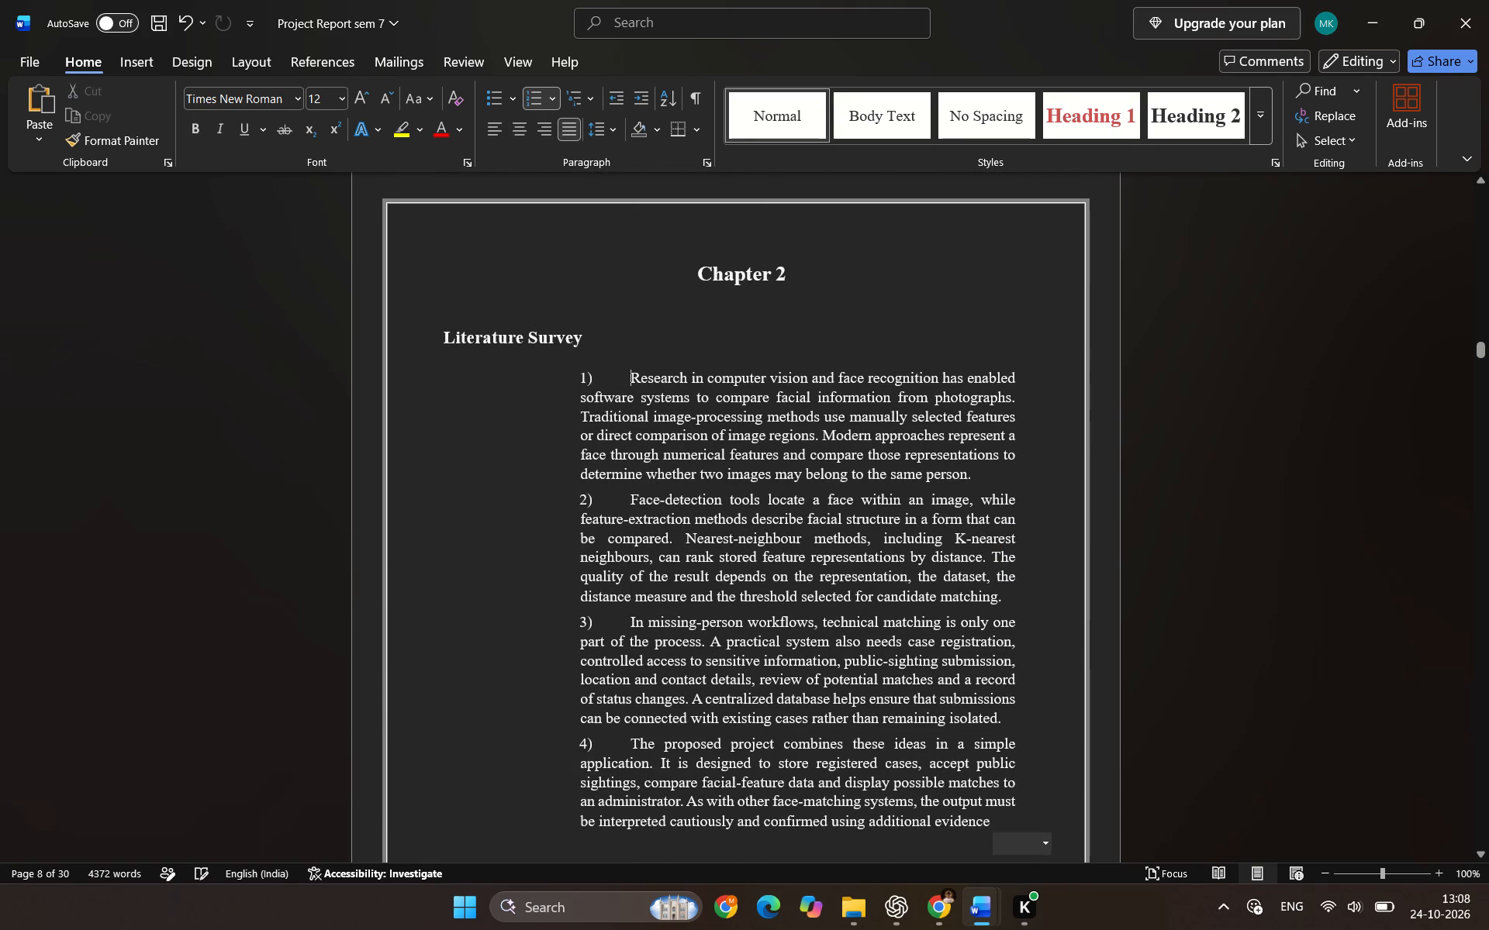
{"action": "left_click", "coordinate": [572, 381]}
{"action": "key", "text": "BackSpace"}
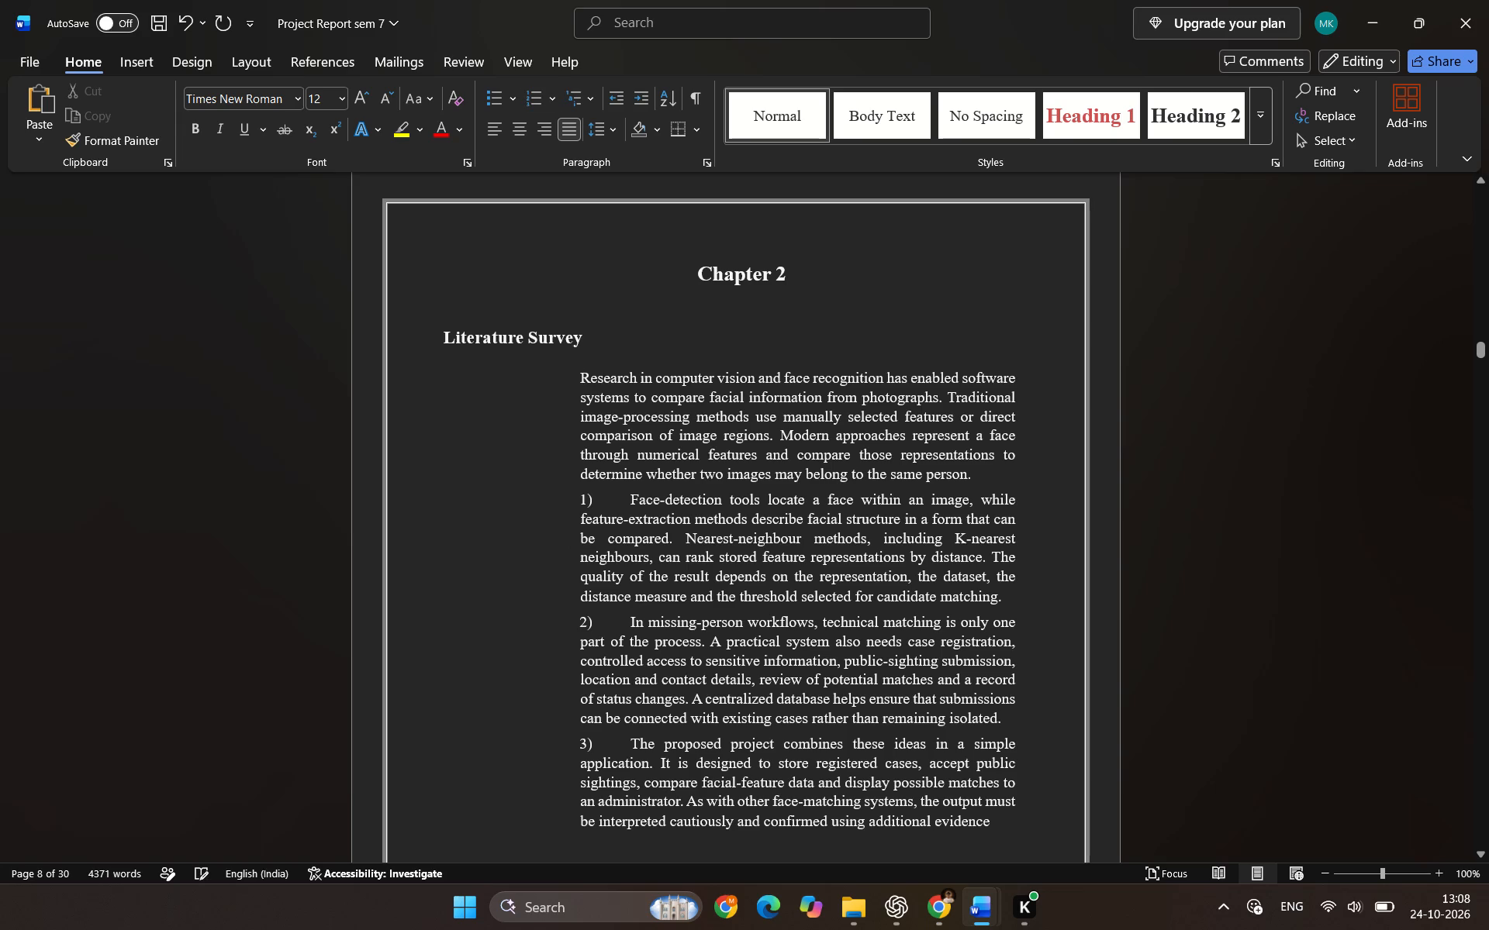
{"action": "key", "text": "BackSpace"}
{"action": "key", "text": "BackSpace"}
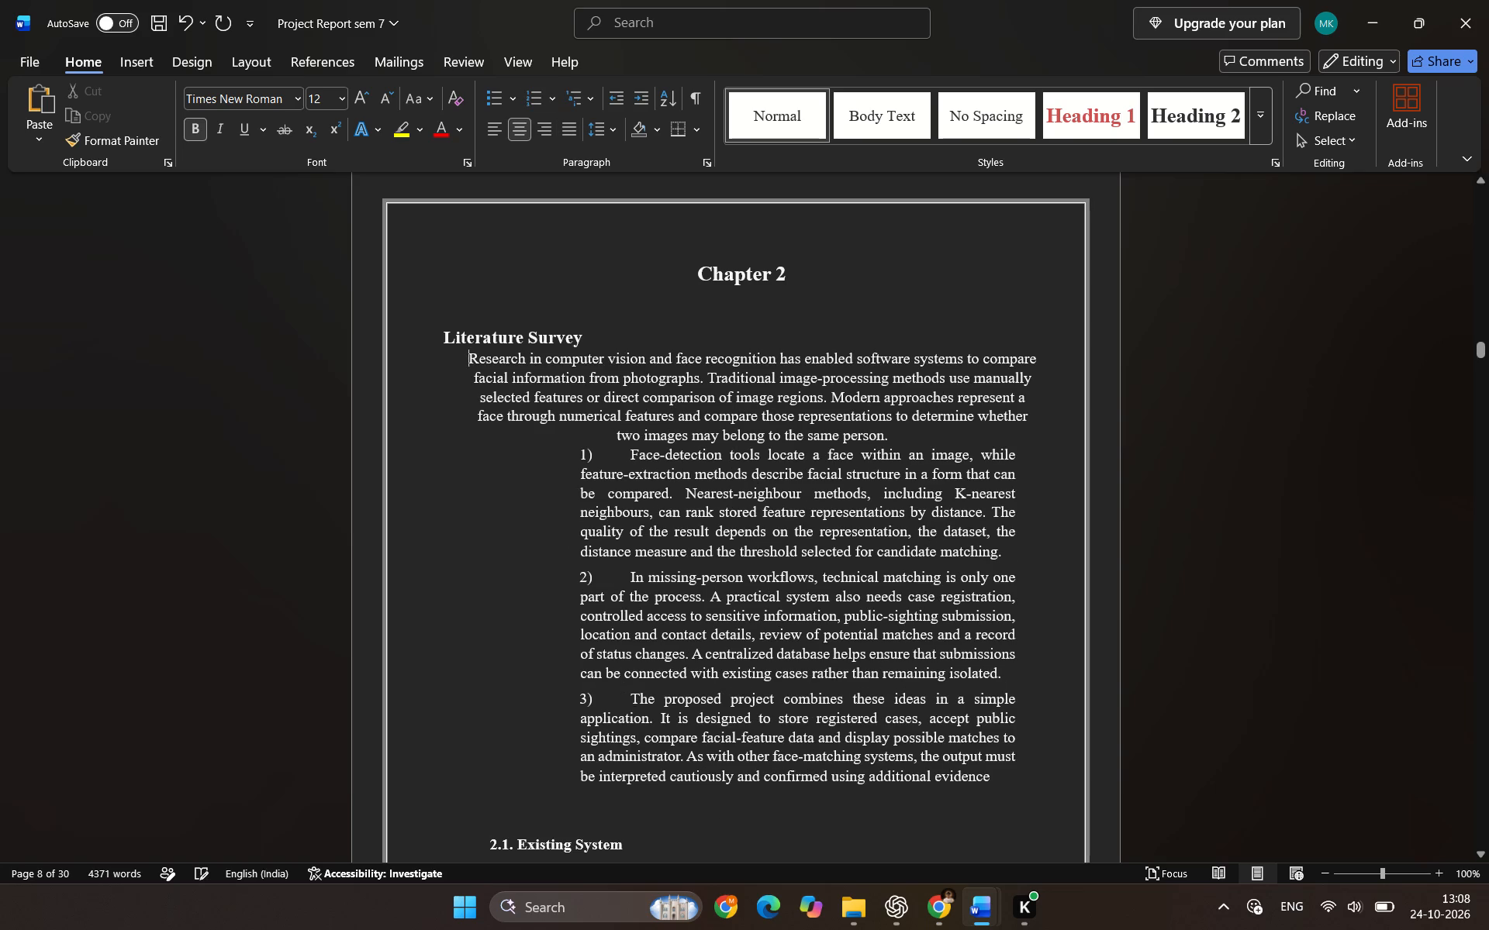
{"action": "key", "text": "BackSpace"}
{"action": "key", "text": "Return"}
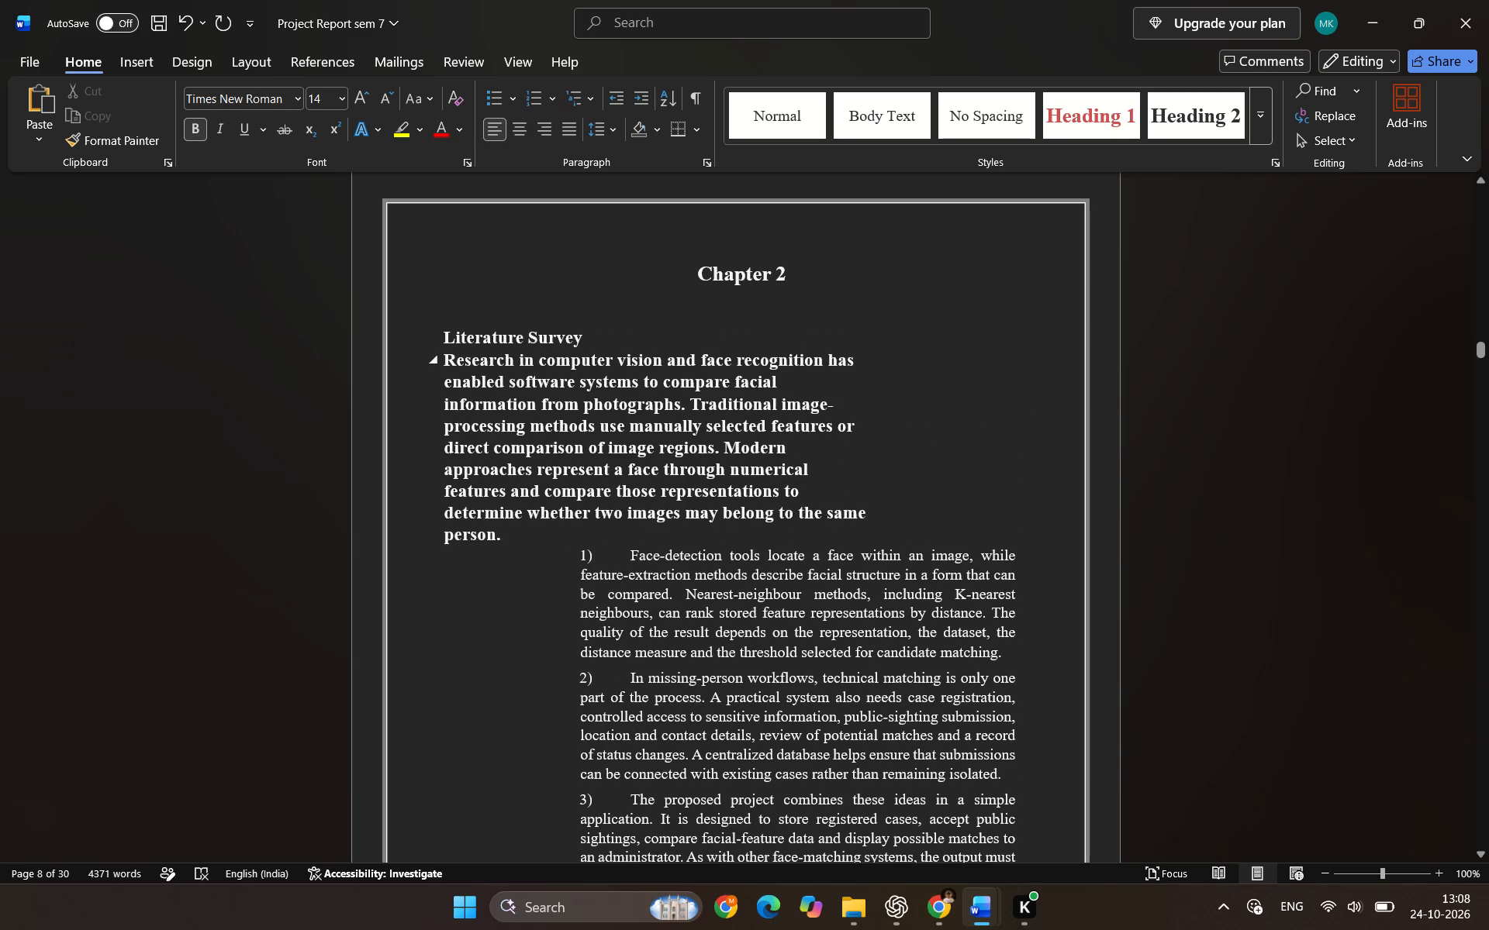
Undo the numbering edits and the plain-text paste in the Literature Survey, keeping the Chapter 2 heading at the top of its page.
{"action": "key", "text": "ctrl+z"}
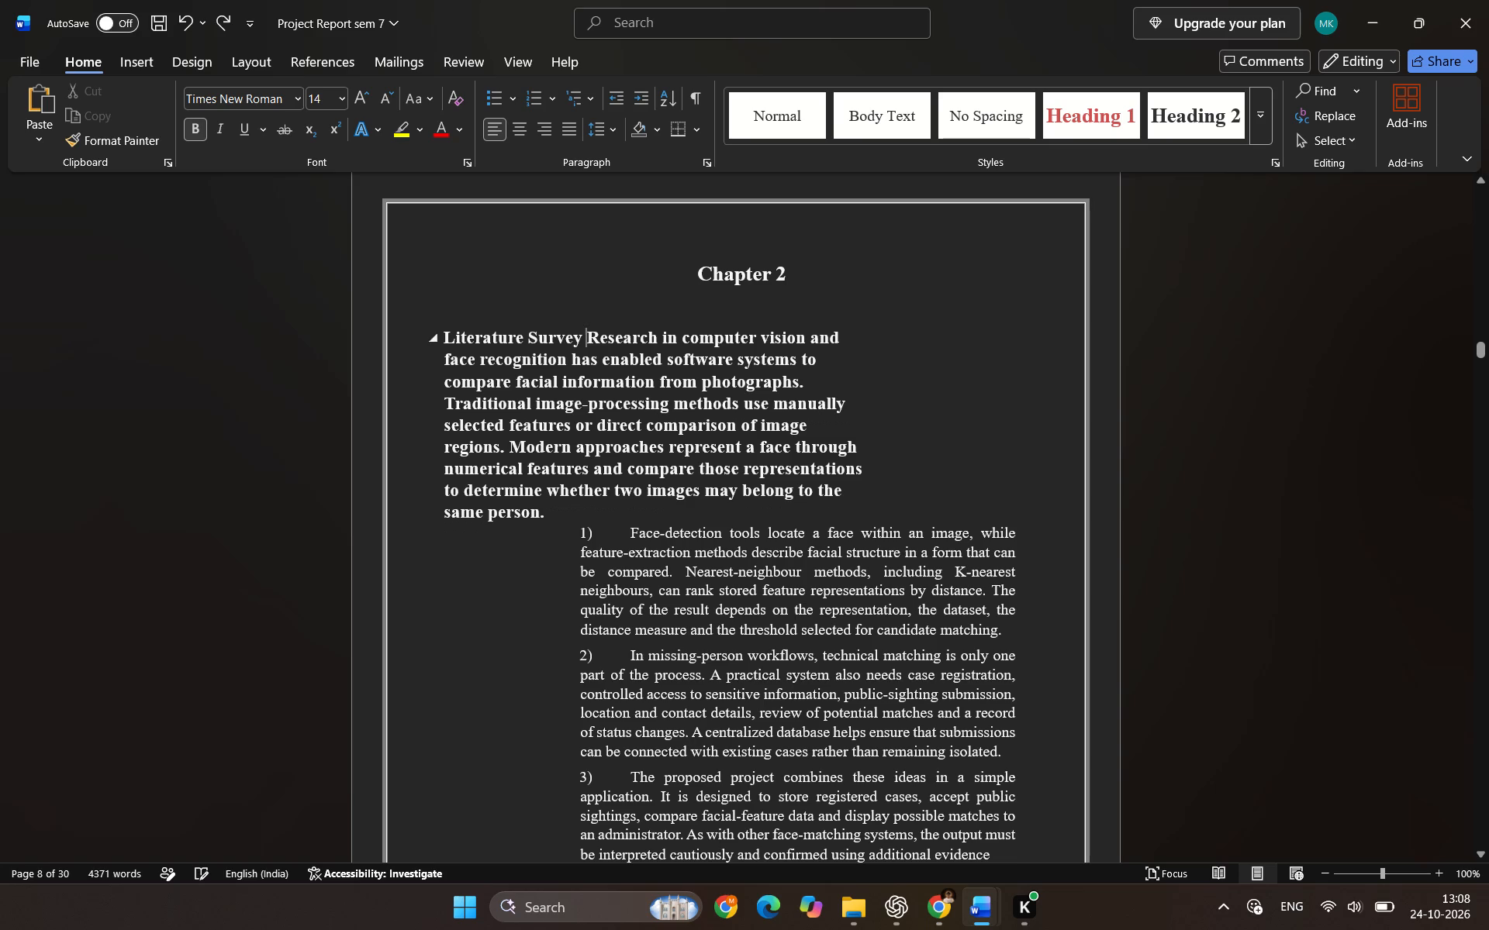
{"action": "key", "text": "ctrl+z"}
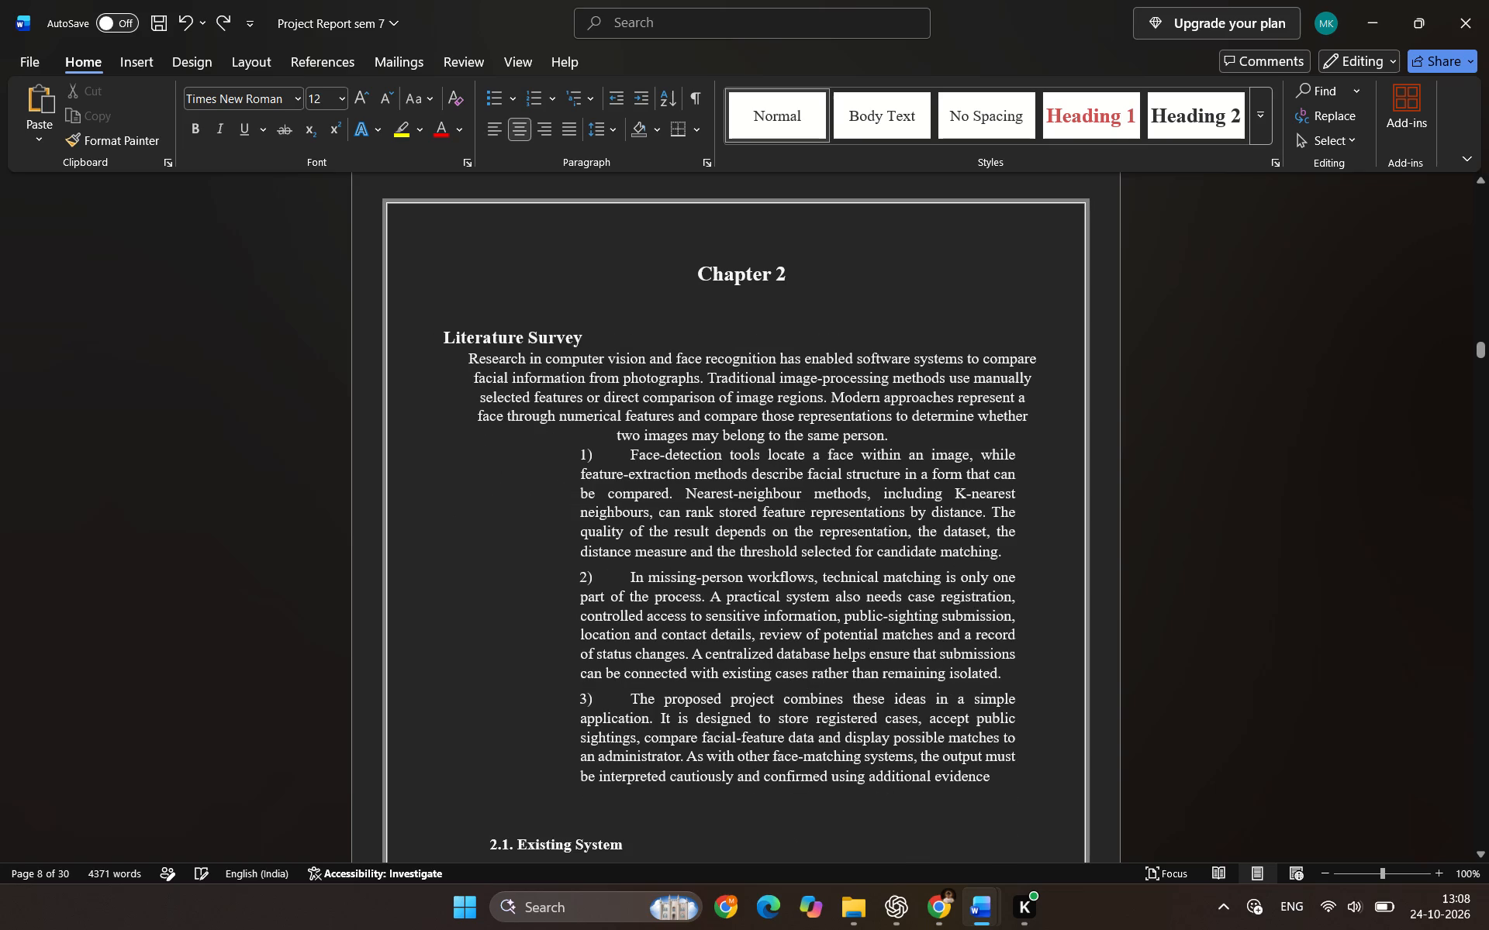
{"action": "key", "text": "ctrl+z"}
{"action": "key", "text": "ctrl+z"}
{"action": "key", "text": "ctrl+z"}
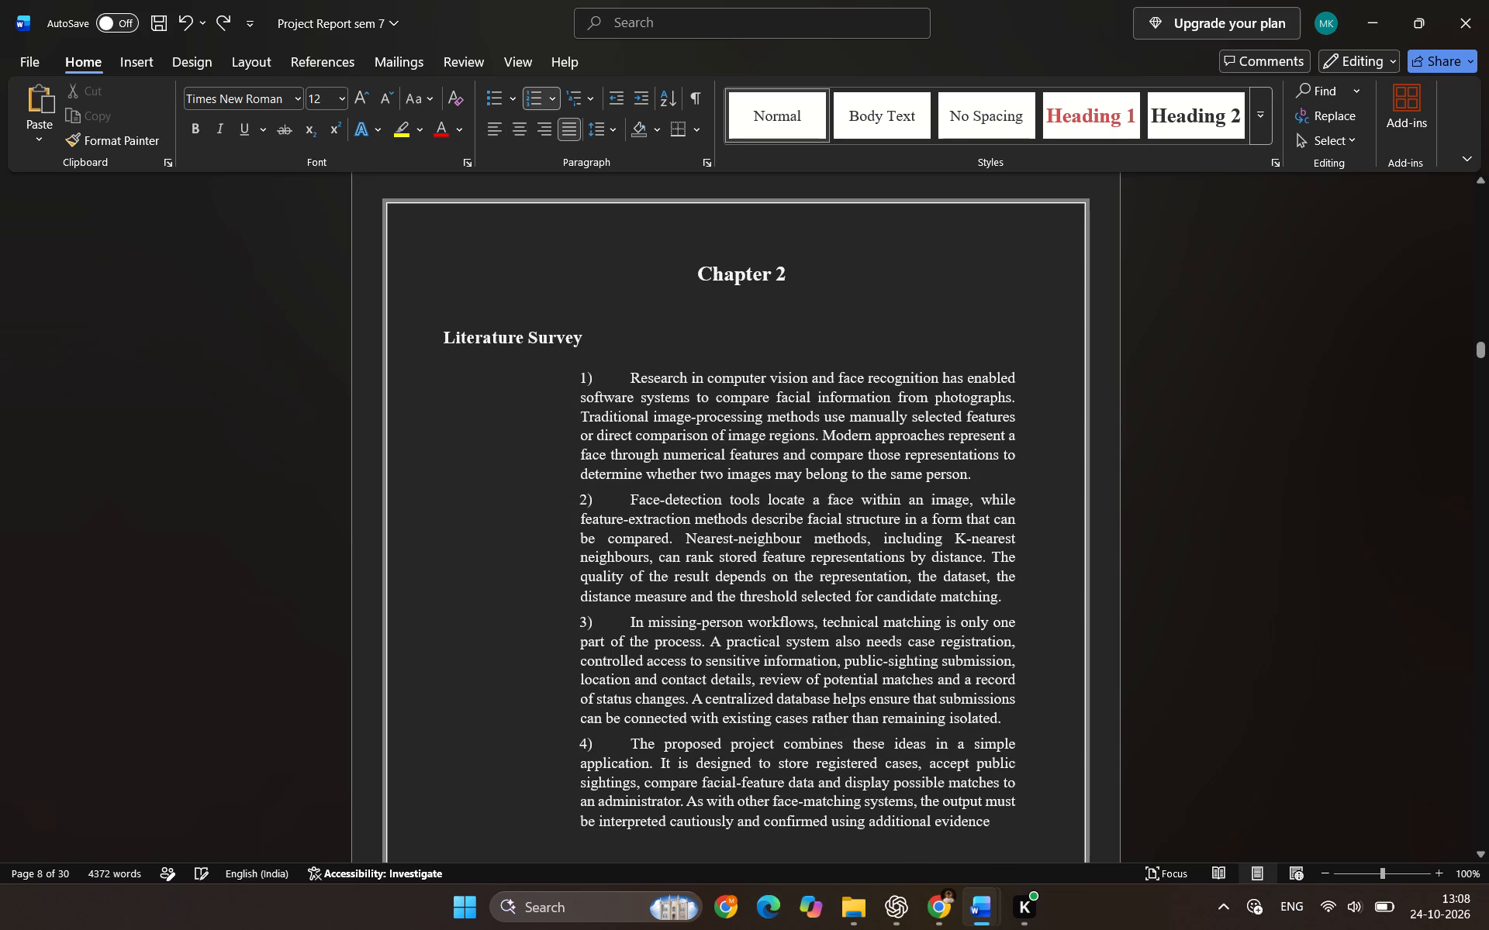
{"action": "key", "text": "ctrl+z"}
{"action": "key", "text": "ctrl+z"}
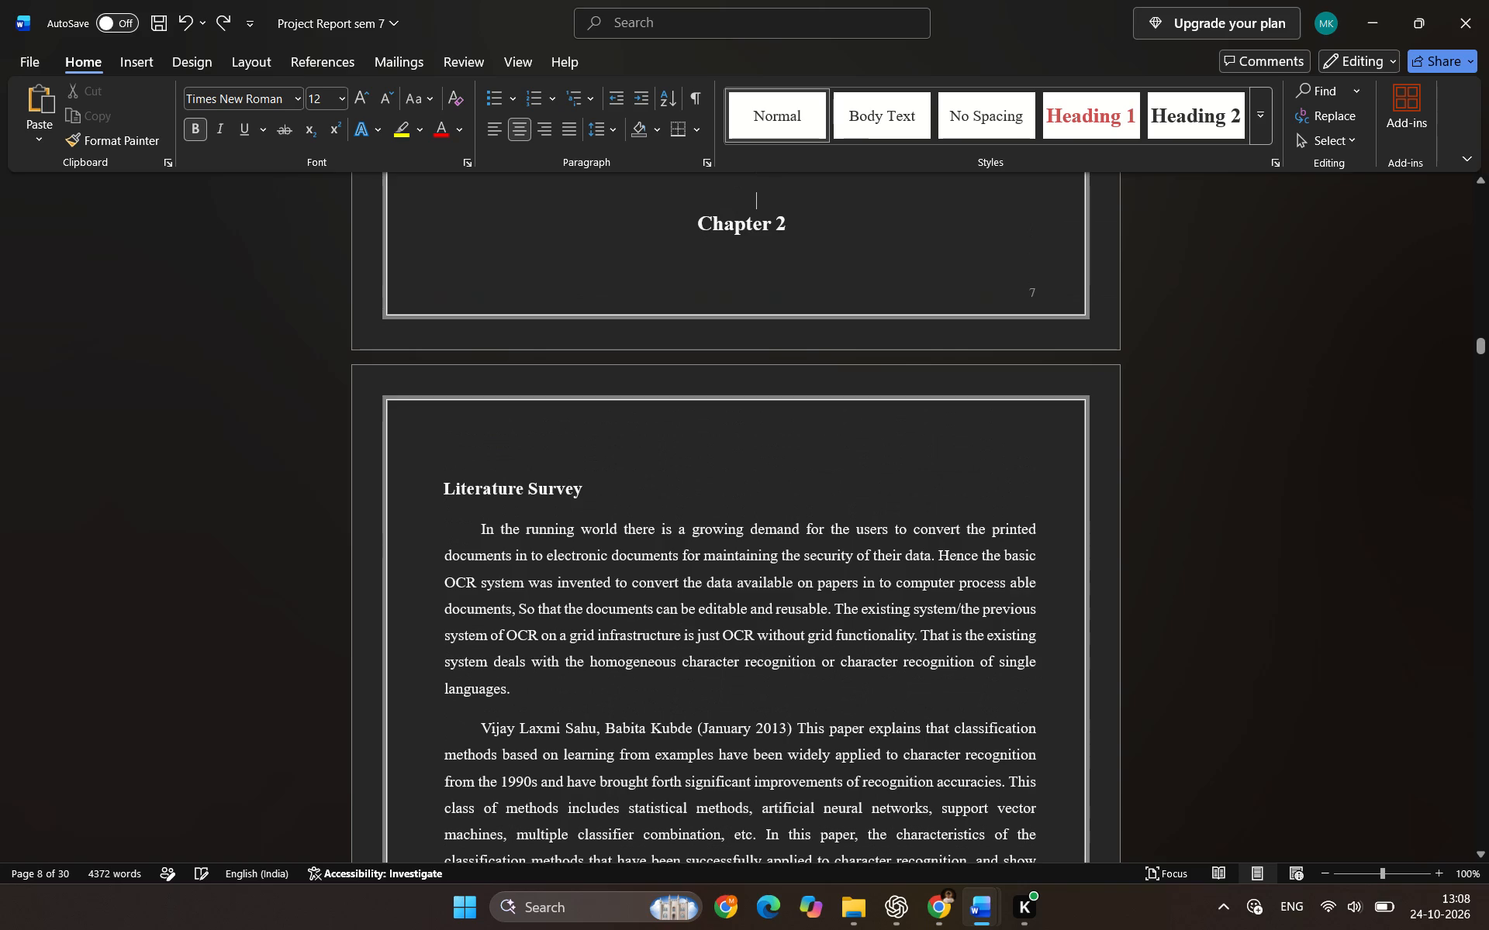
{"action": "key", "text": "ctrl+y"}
Replace the OCR Literature Survey text, from "In the running world" through the third numbered stage, with the copied paragraphs in their source formatting.
{"action": "scroll", "coordinate": [620, 480], "scroll_direction": "down", "scroll_amount": 1}
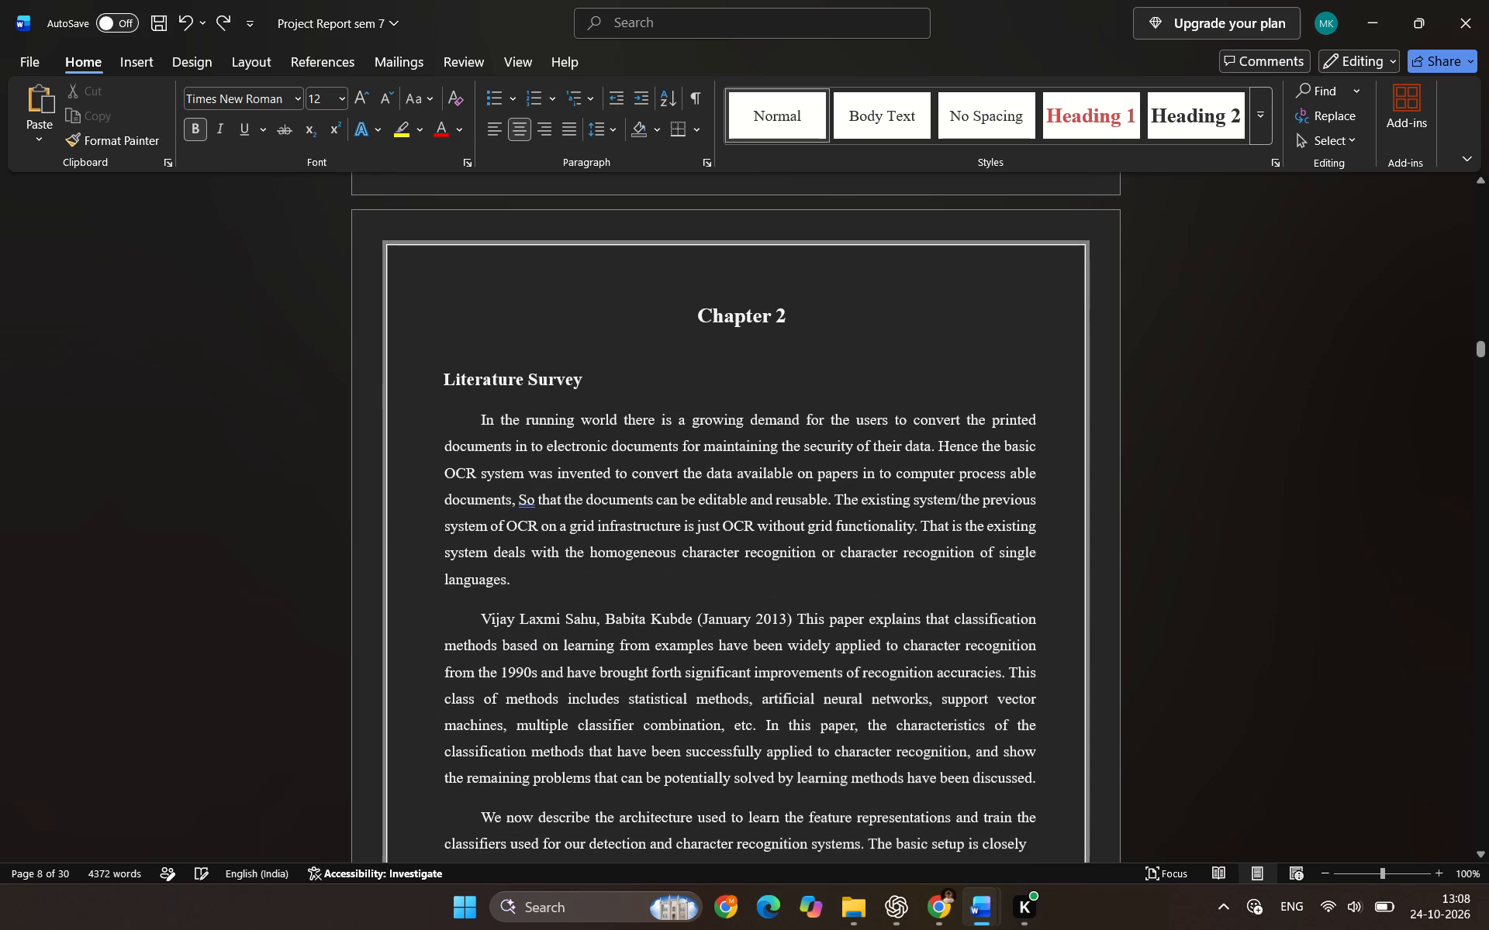
{"action": "left_click_drag", "start_coordinate": [482, 423], "coordinate": [492, 505]}
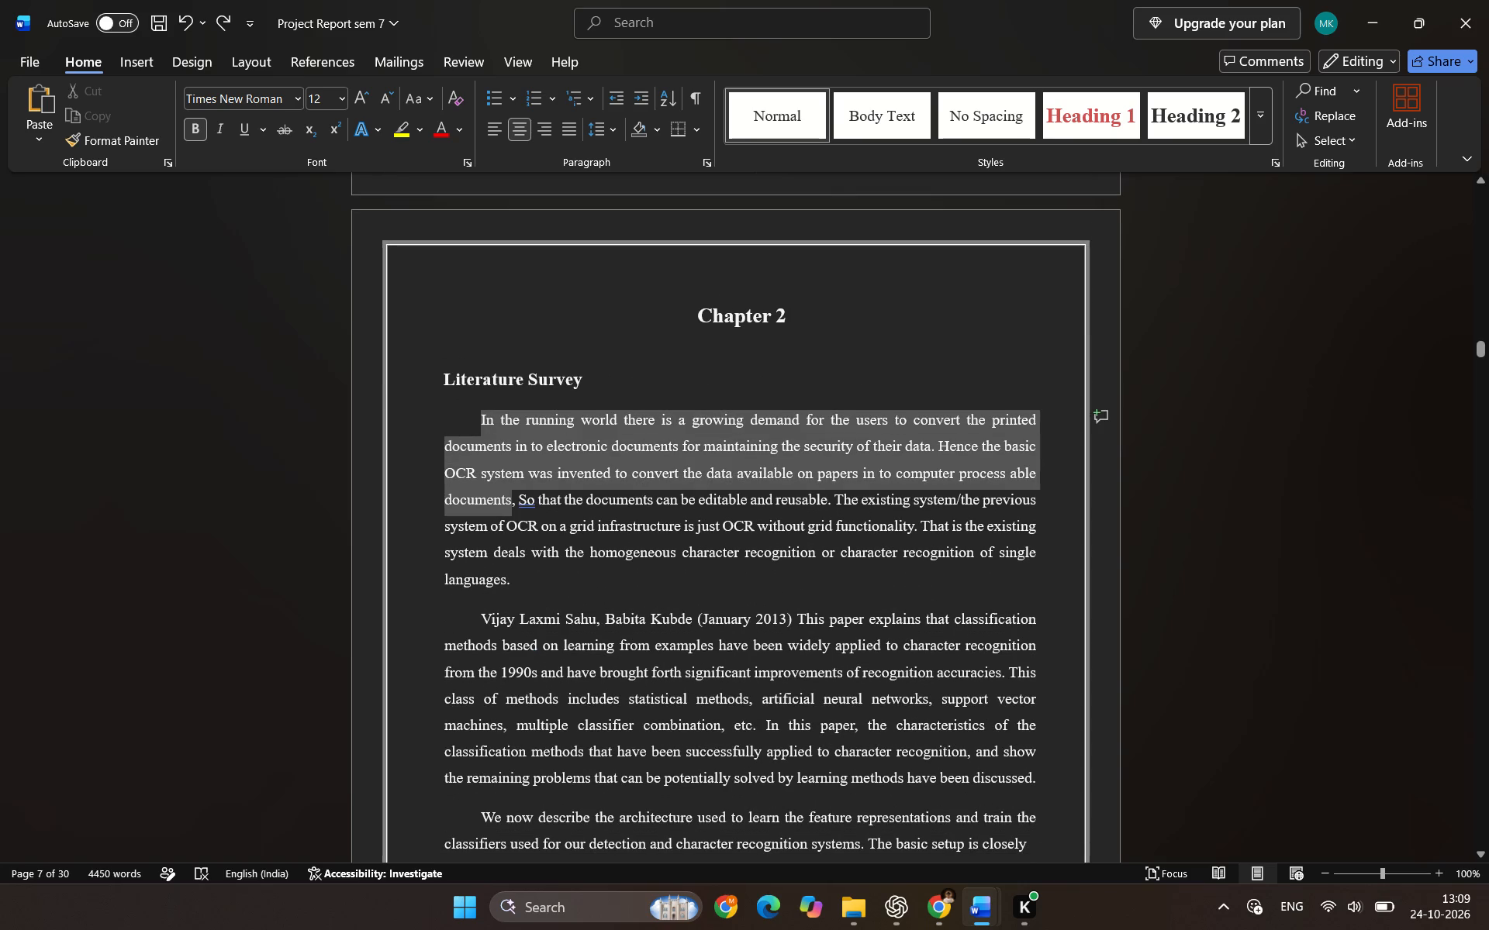
{"action": "left_click_drag", "start_coordinate": [492, 505], "coordinate": [517, 705]}
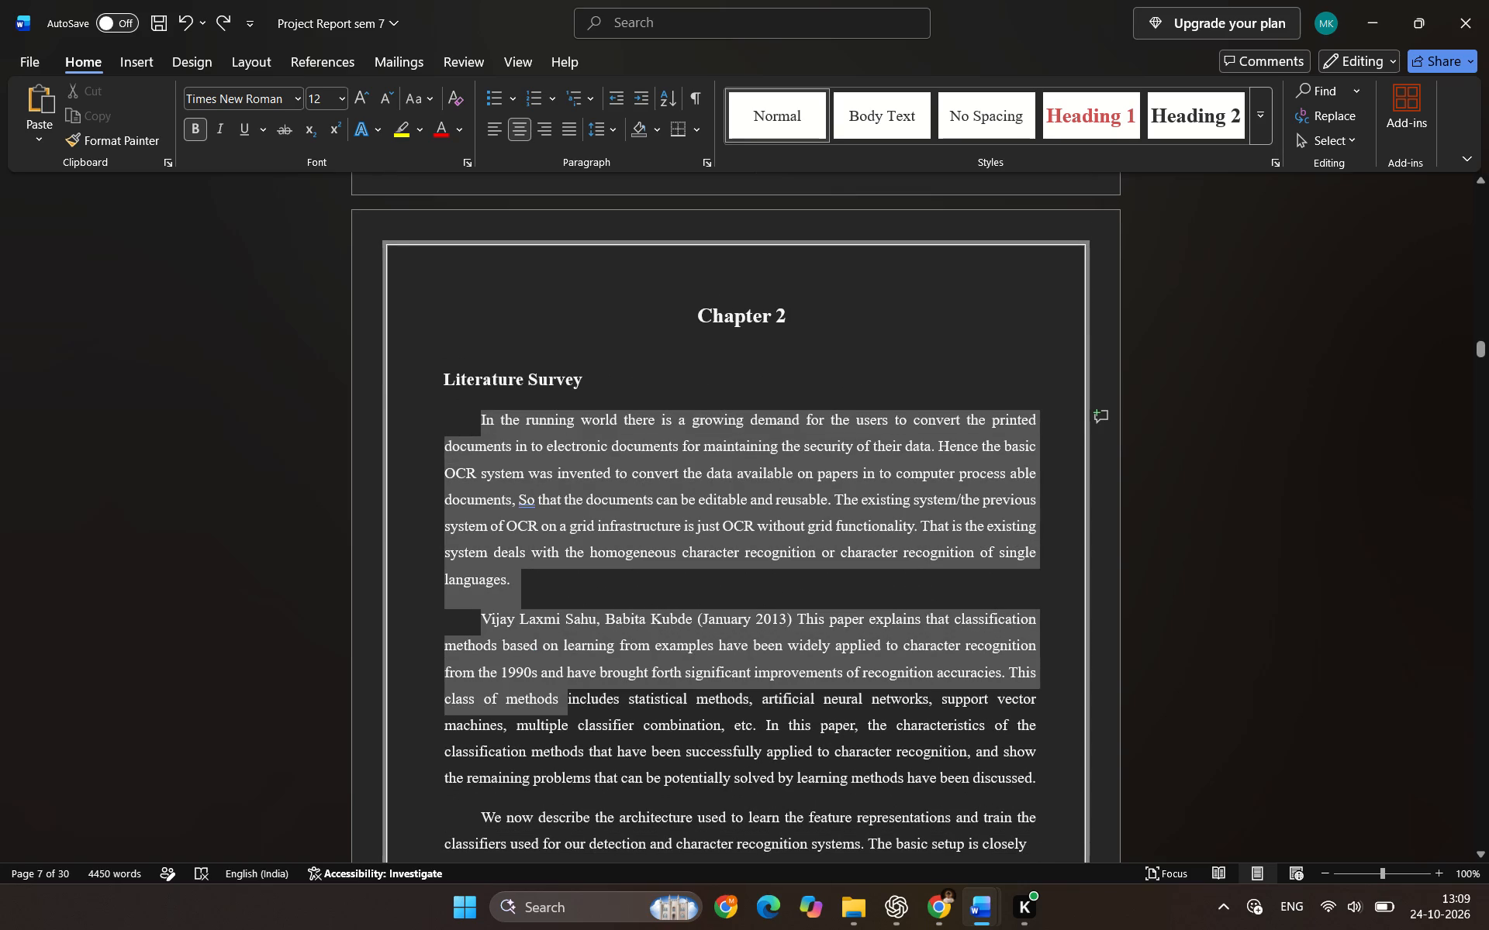
{"action": "left_click_drag", "start_coordinate": [517, 705], "coordinate": [600, 862]}
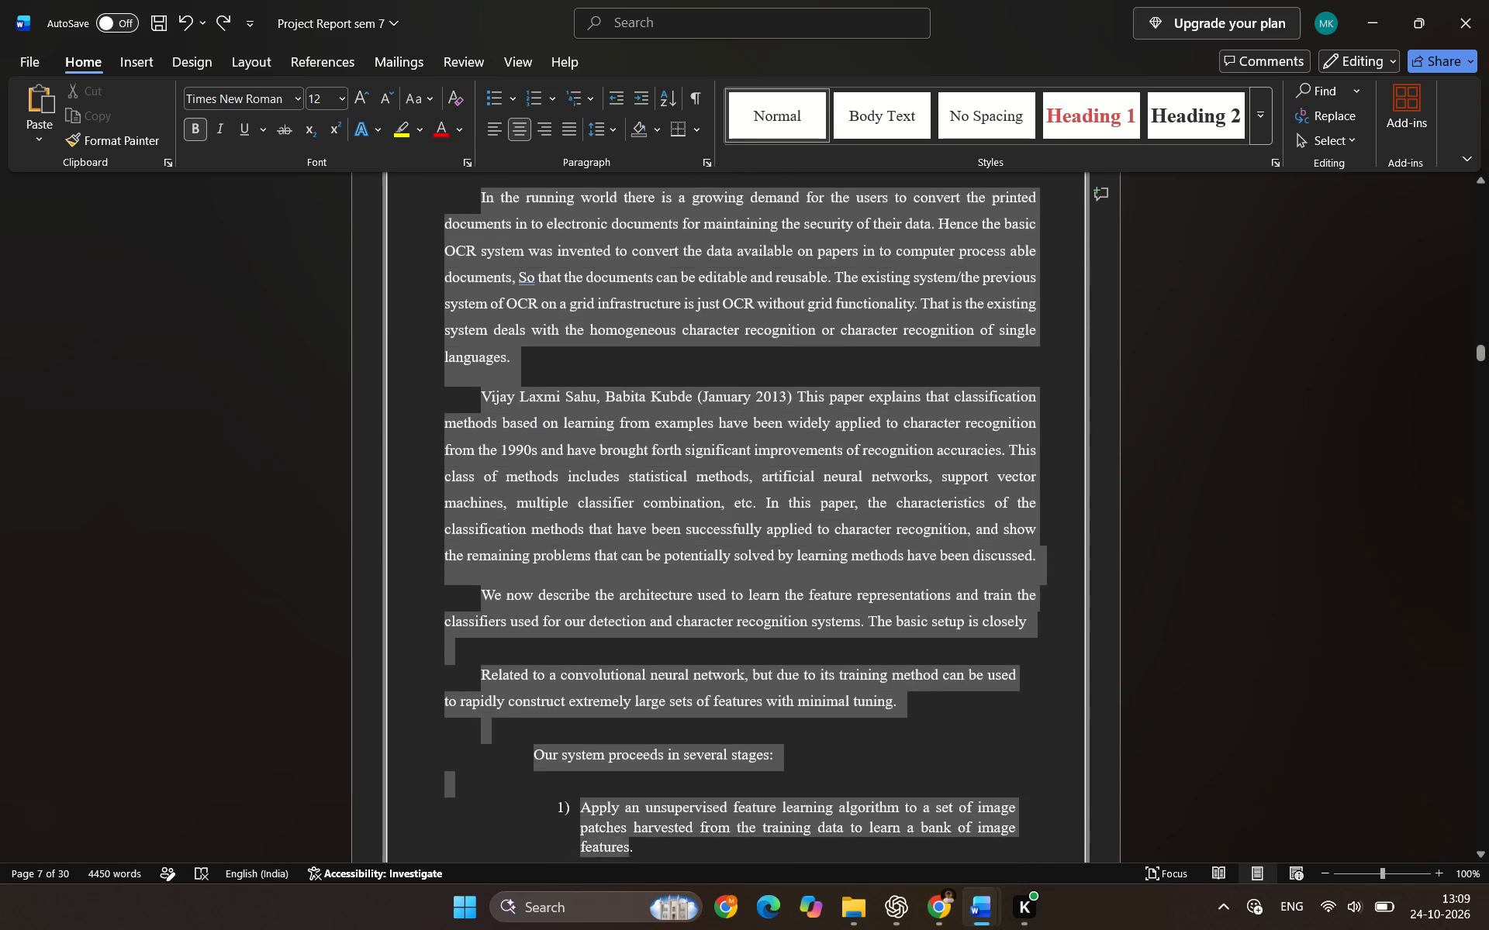
{"action": "left_click_drag", "start_coordinate": [600, 862], "coordinate": [658, 588]}
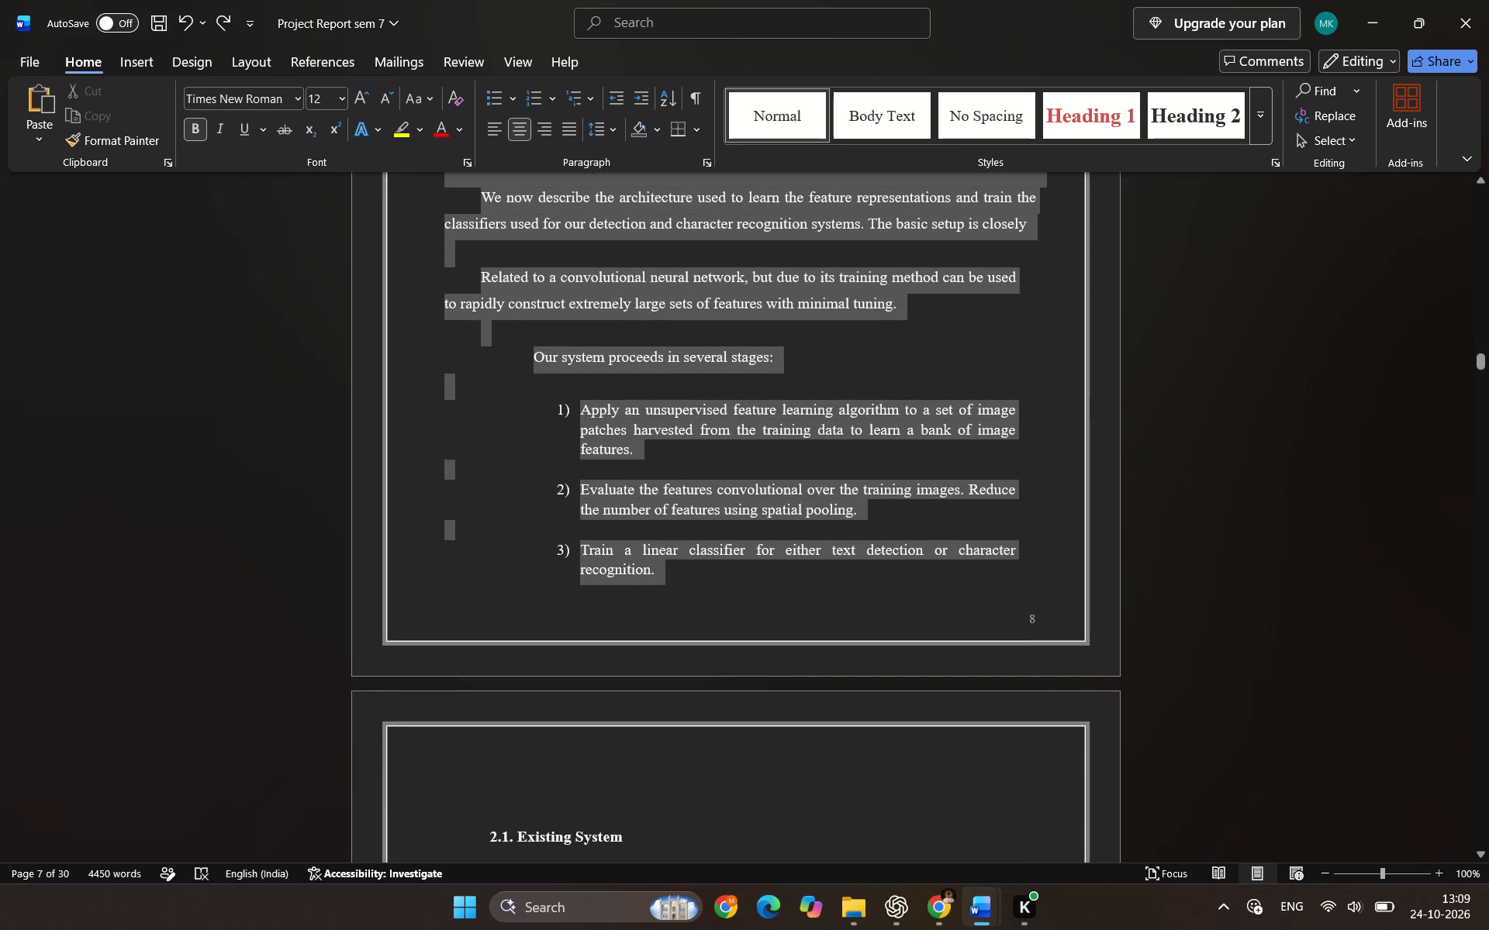
{"action": "left_click_drag", "start_coordinate": [658, 588], "coordinate": [652, 569]}
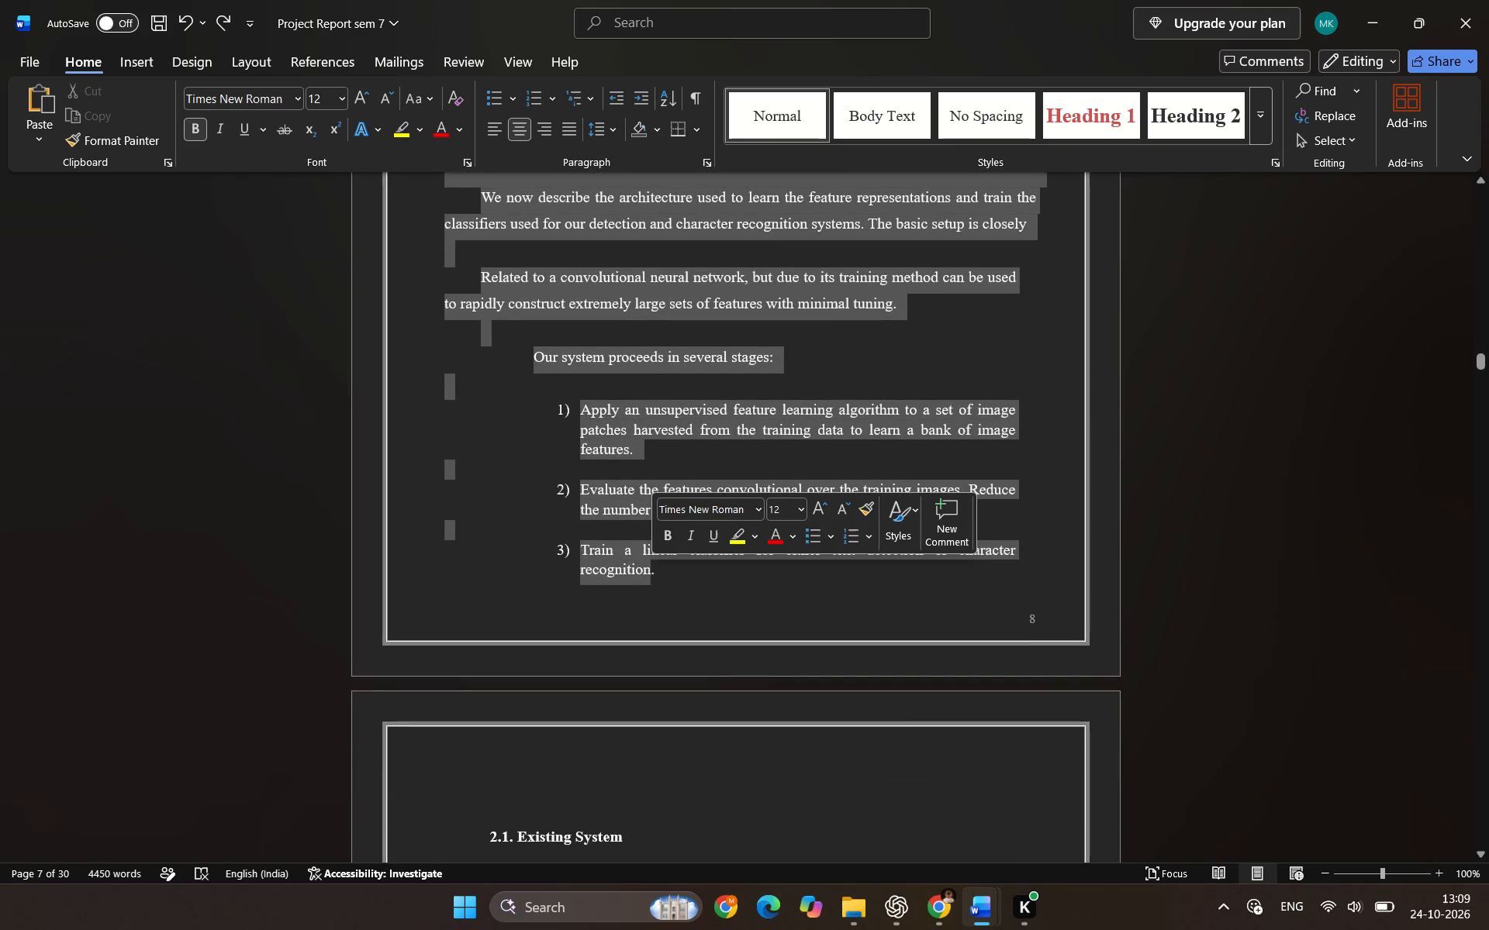
{"action": "key", "text": "super+v"}
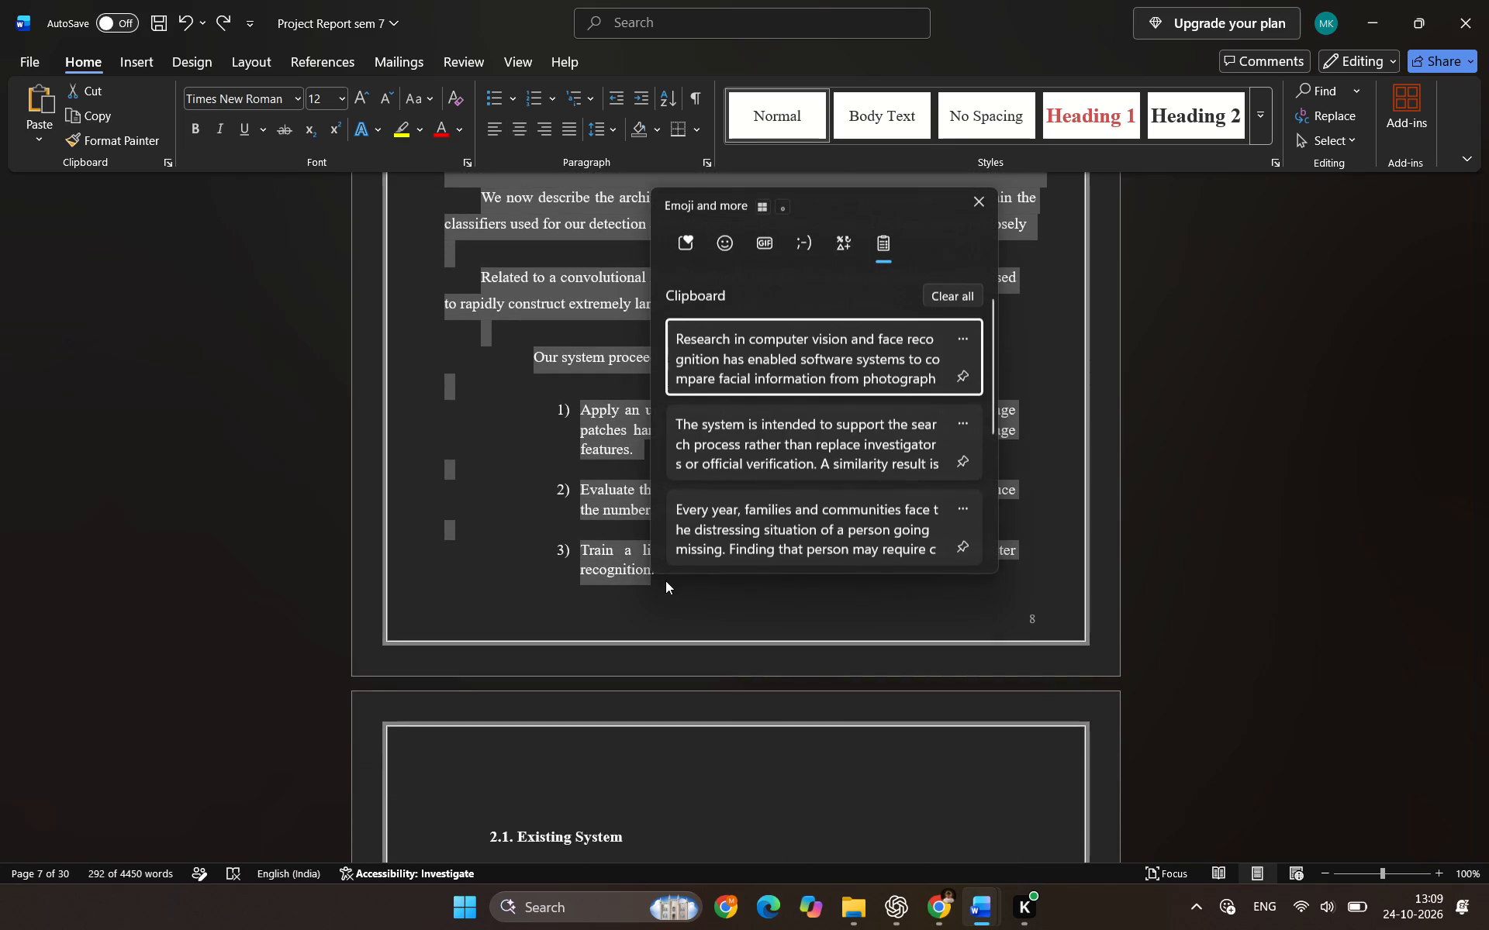
{"action": "left_click", "coordinate": [821, 353]}
{"action": "key", "text": "ctrl+v"}
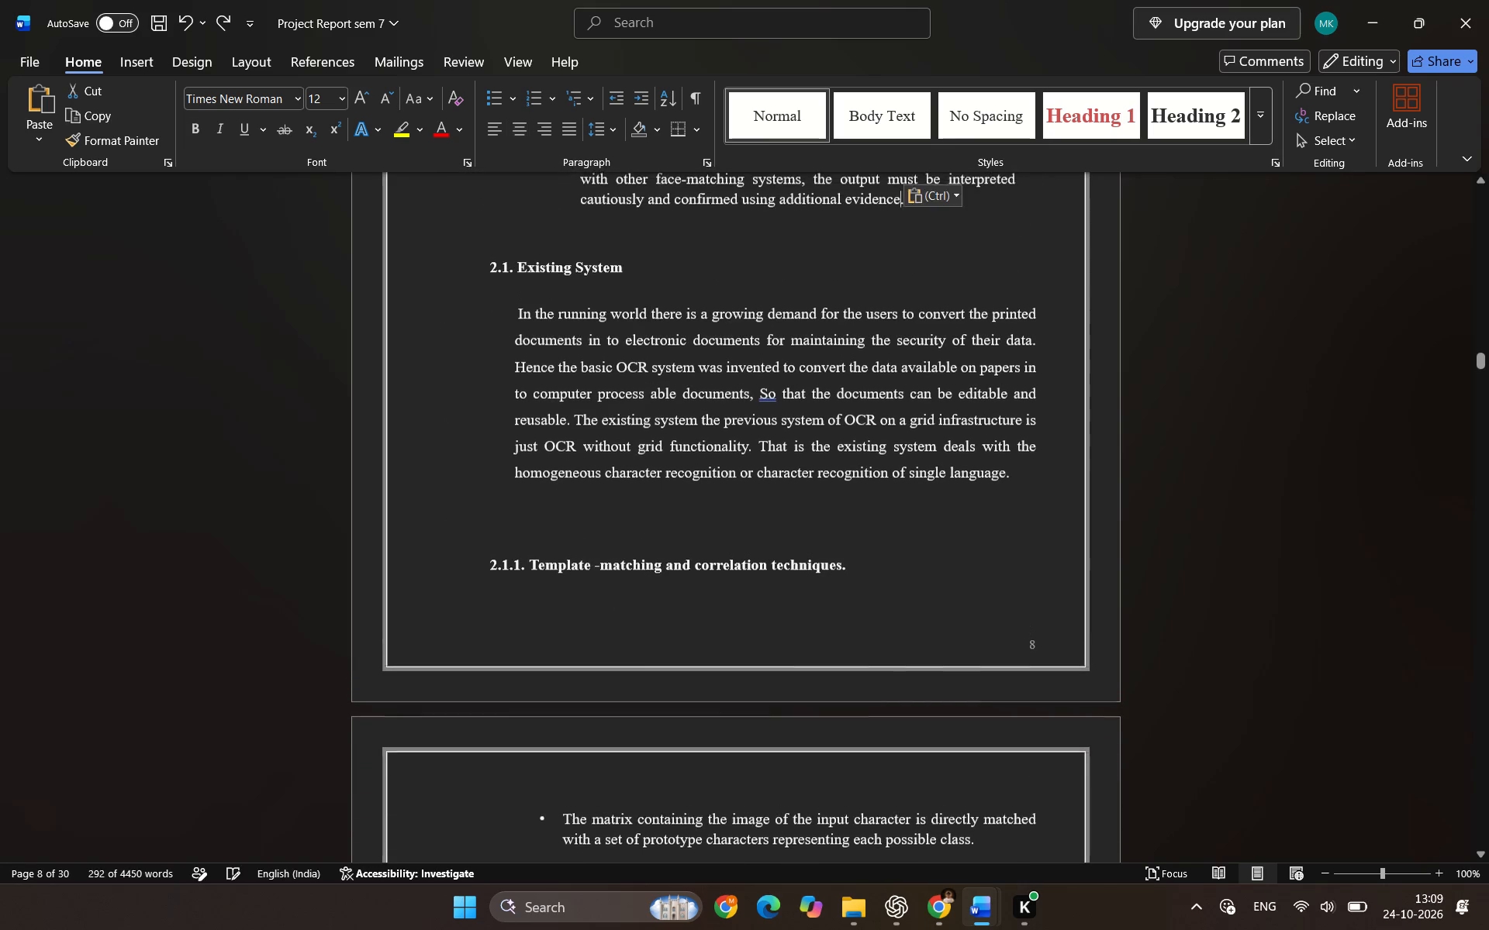
{"action": "scroll", "coordinate": [741, 470], "scroll_direction": "up", "scroll_amount": 3}
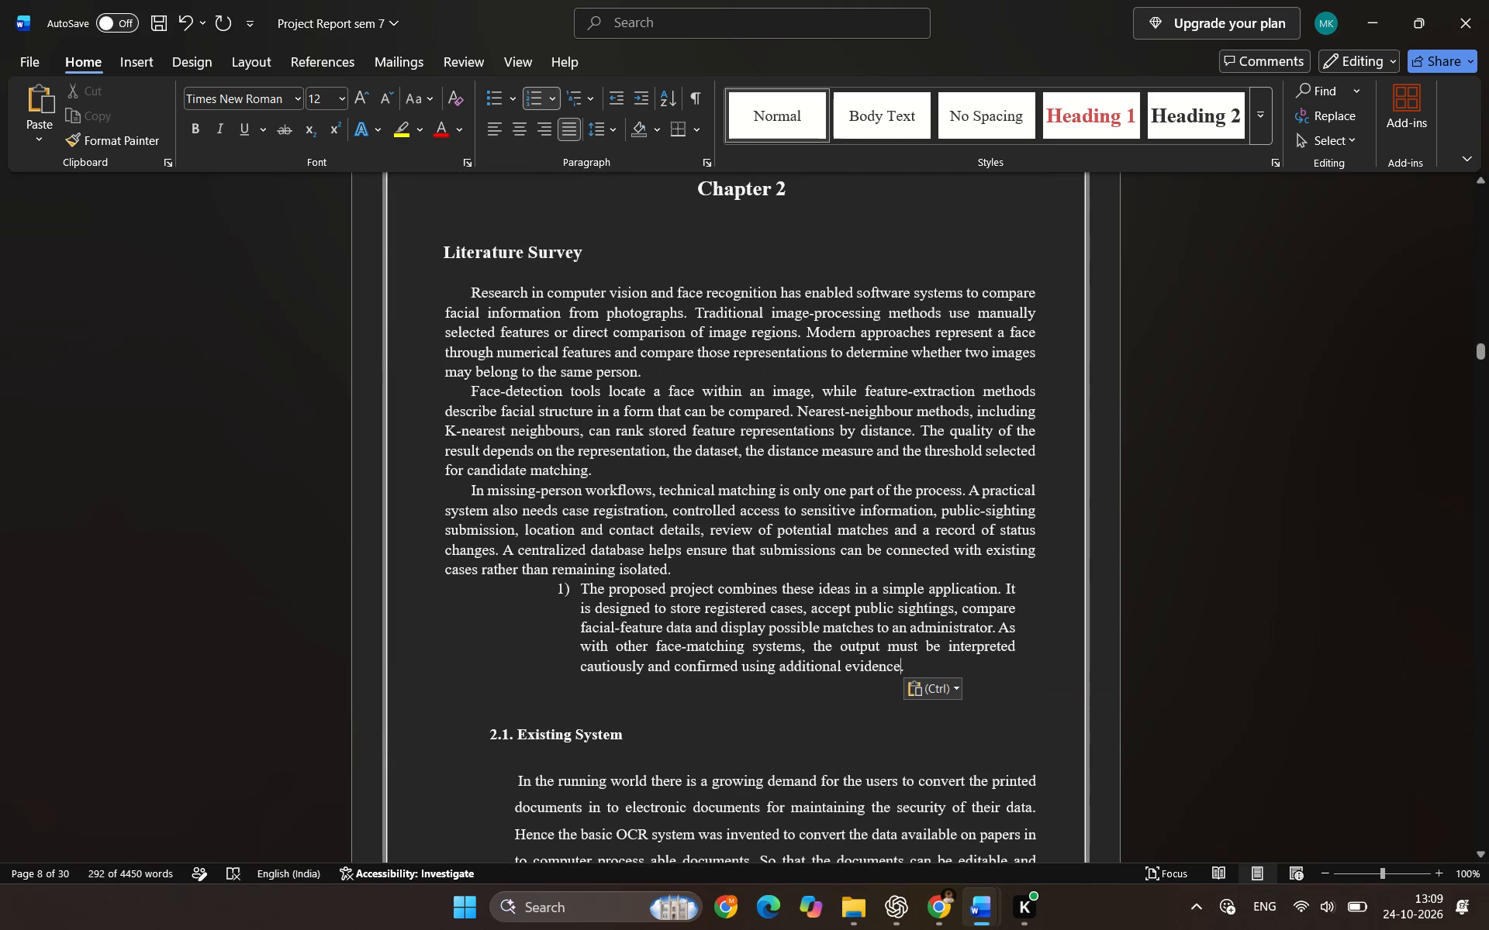
Remove the list numbering from "The proposed project combines these ideas" and make it a separate paragraph formatted like the ones before it.
{"action": "left_click", "coordinate": [581, 595]}
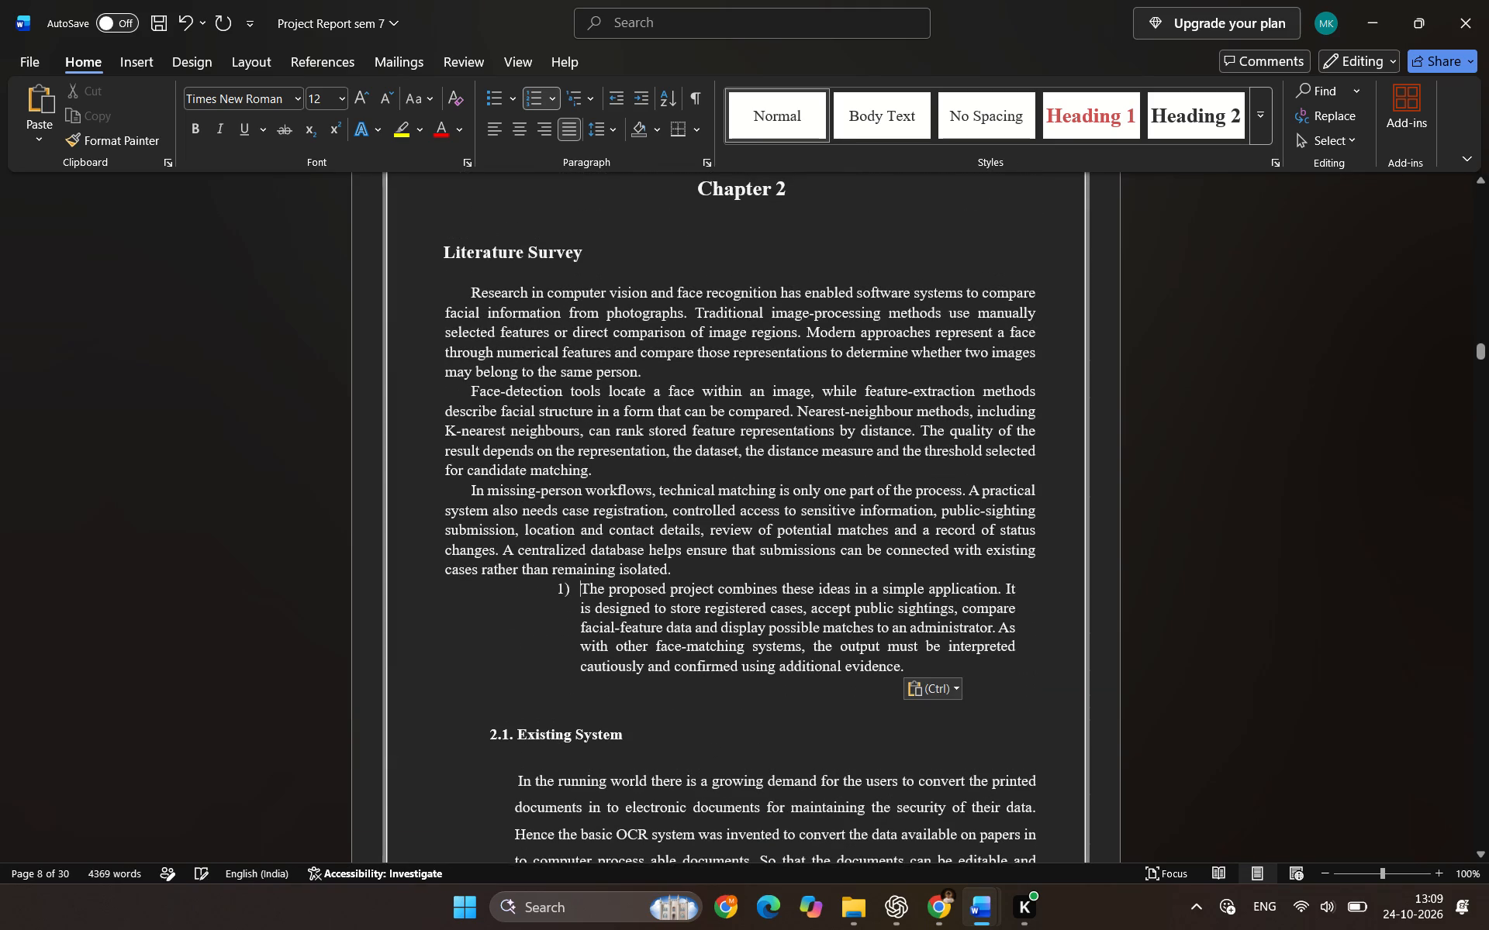
{"action": "key", "text": "BackSpace"}
{"action": "key", "text": "BackSpace"}
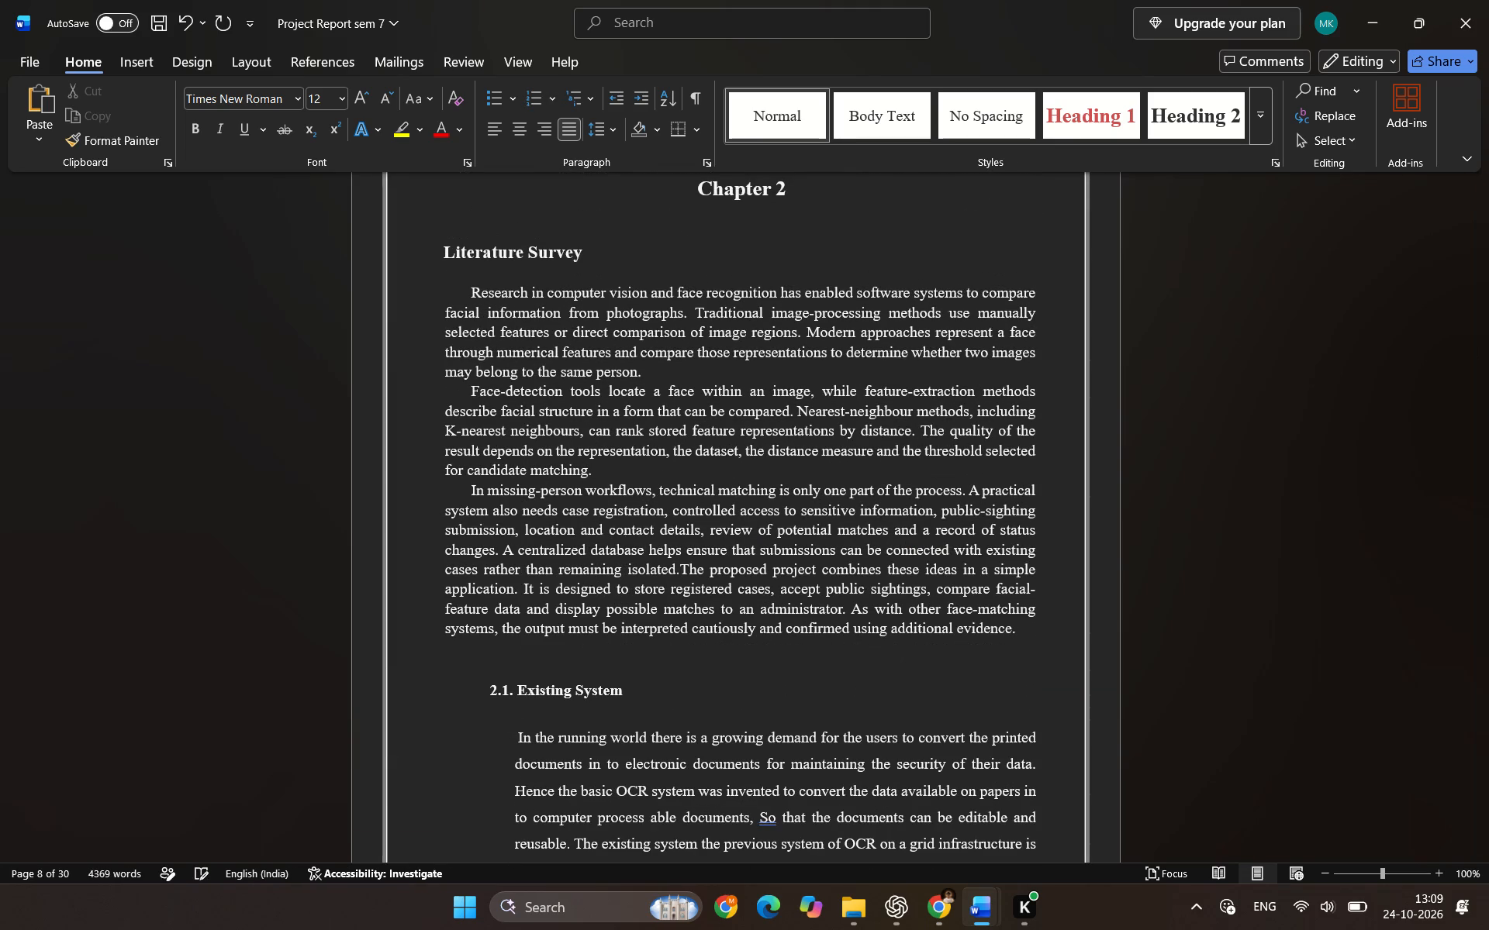
{"action": "key", "text": "Return"}
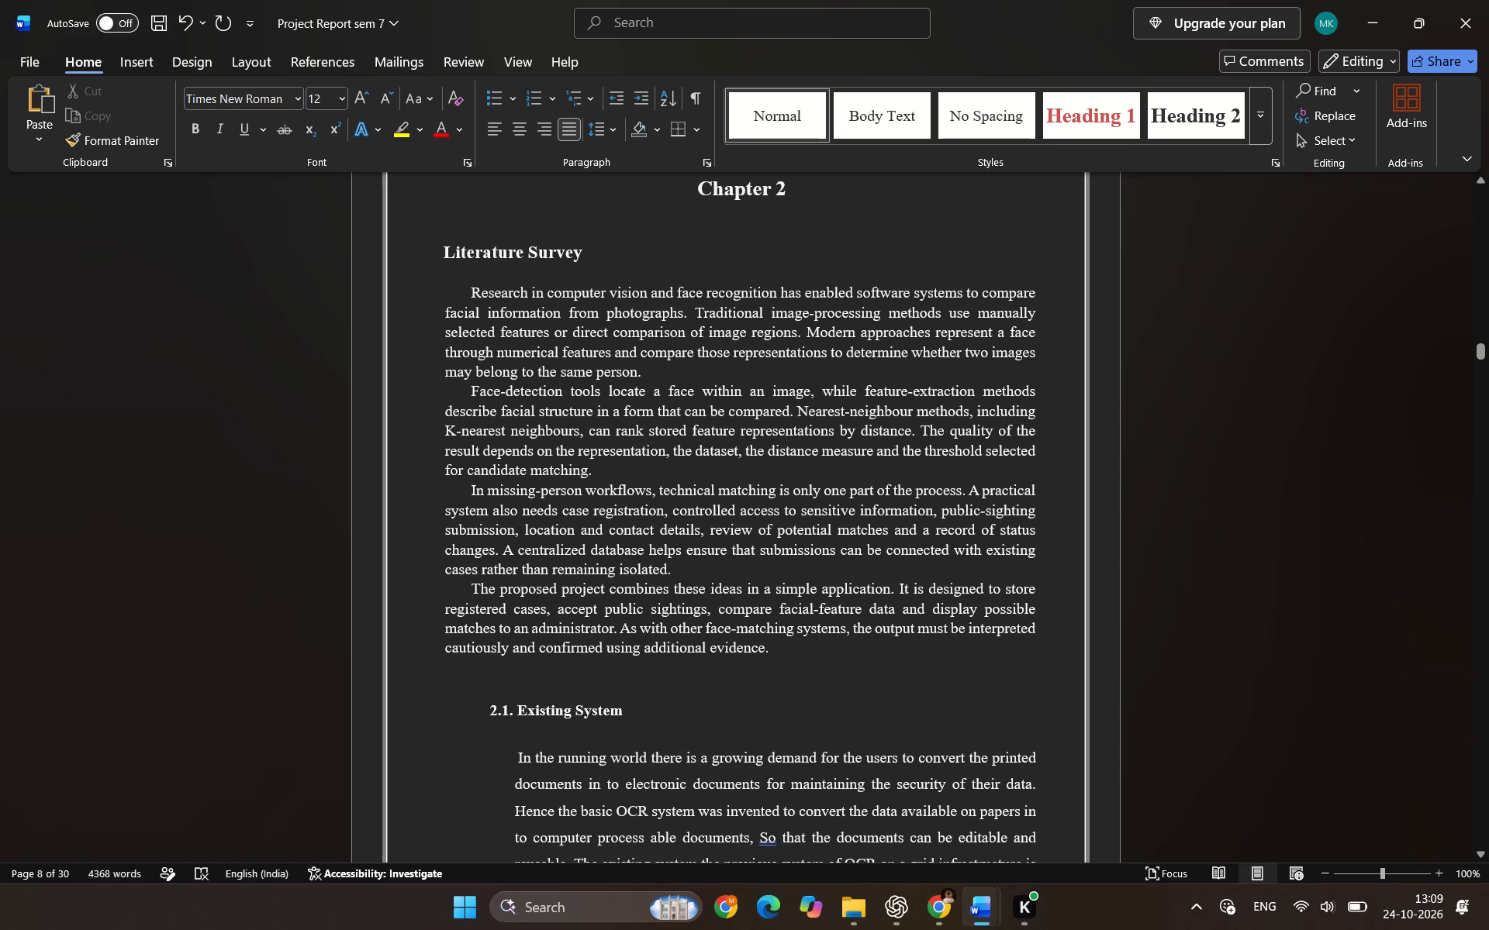
Remove the paragraph's first-line indent and the gap between the 2.1 Existing System heading and the "In the running world" paragraph.
{"action": "scroll", "coordinate": [571, 415], "scroll_direction": "down", "scroll_amount": 1}
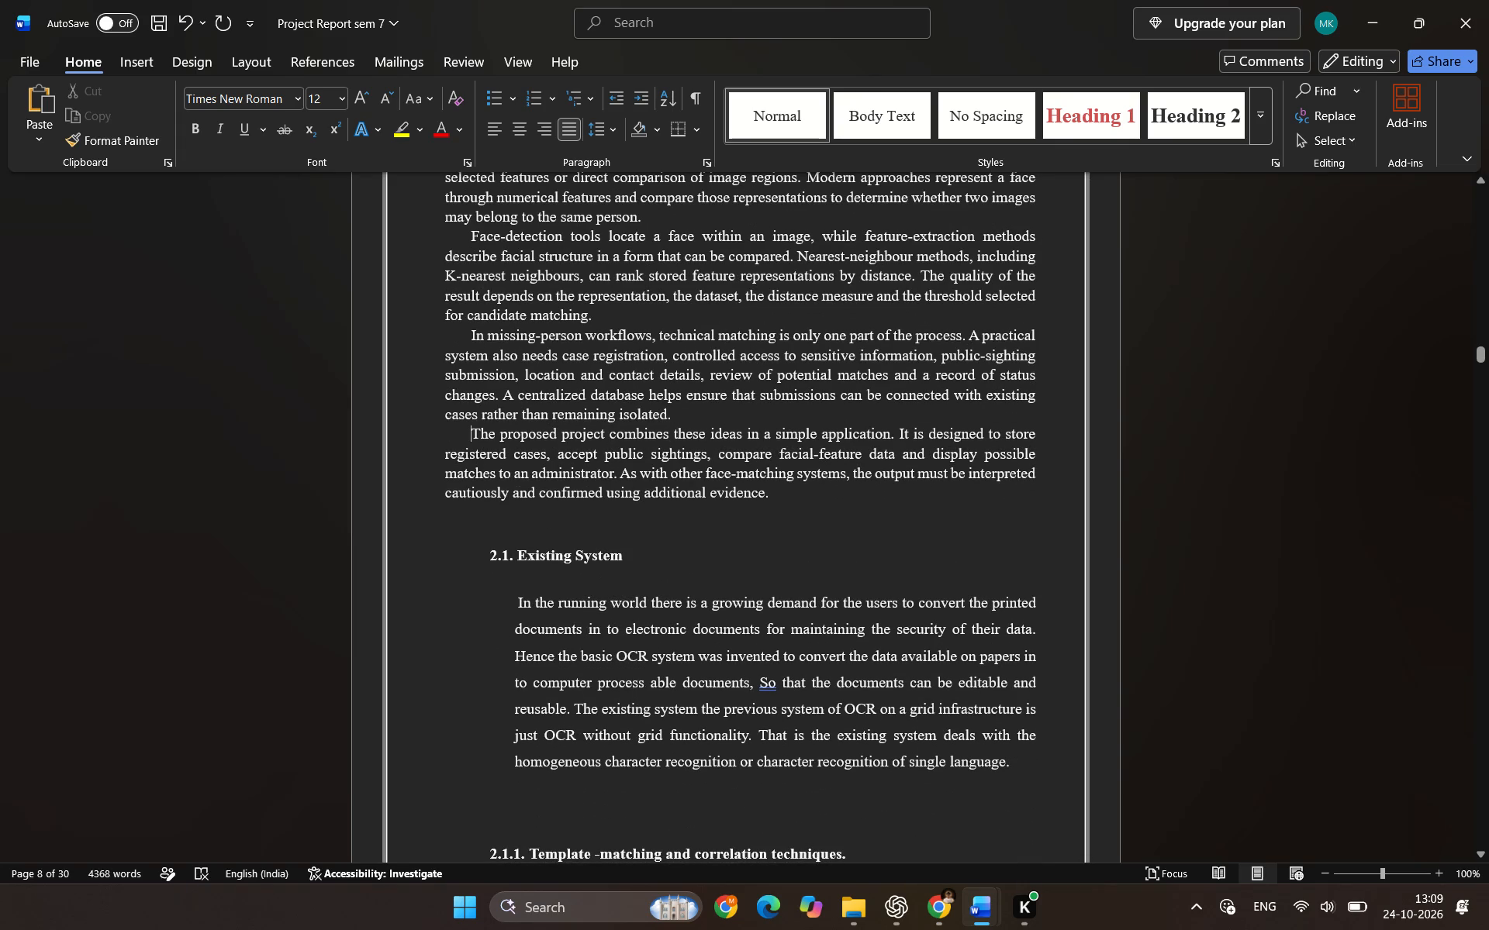
{"action": "left_click", "coordinate": [518, 595]}
{"action": "scroll", "coordinate": [517, 603], "scroll_direction": "down", "scroll_amount": 20}
{"action": "scroll", "coordinate": [518, 602], "scroll_direction": "down", "scroll_amount": 1}
{"action": "scroll", "coordinate": [518, 602], "scroll_direction": "up", "scroll_amount": 3}
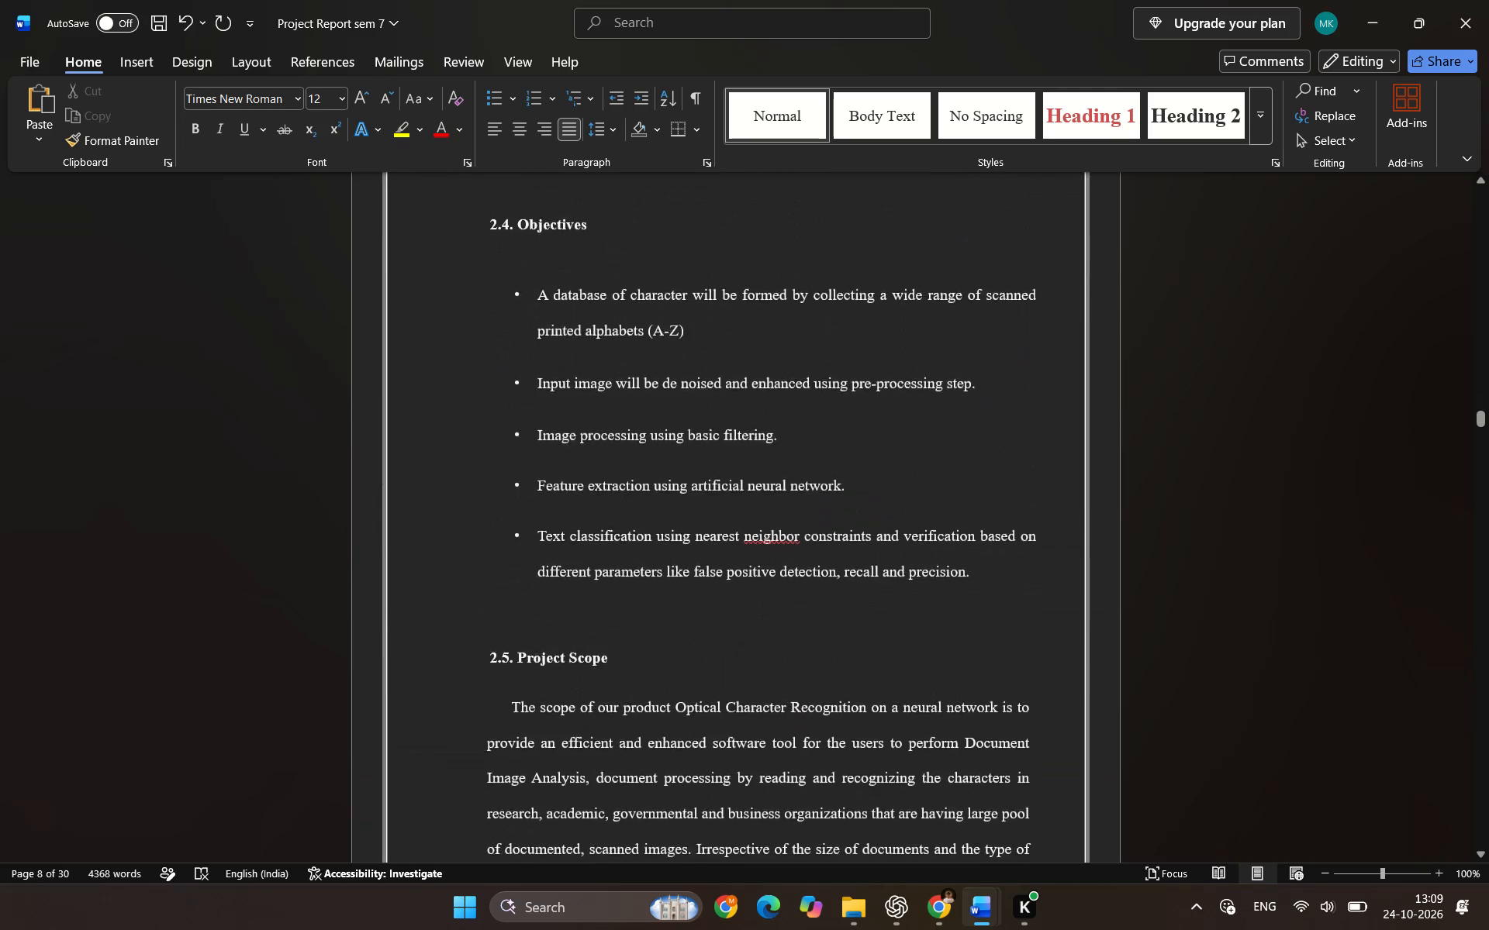
{"action": "scroll", "coordinate": [518, 602], "scroll_direction": "up", "scroll_amount": 17}
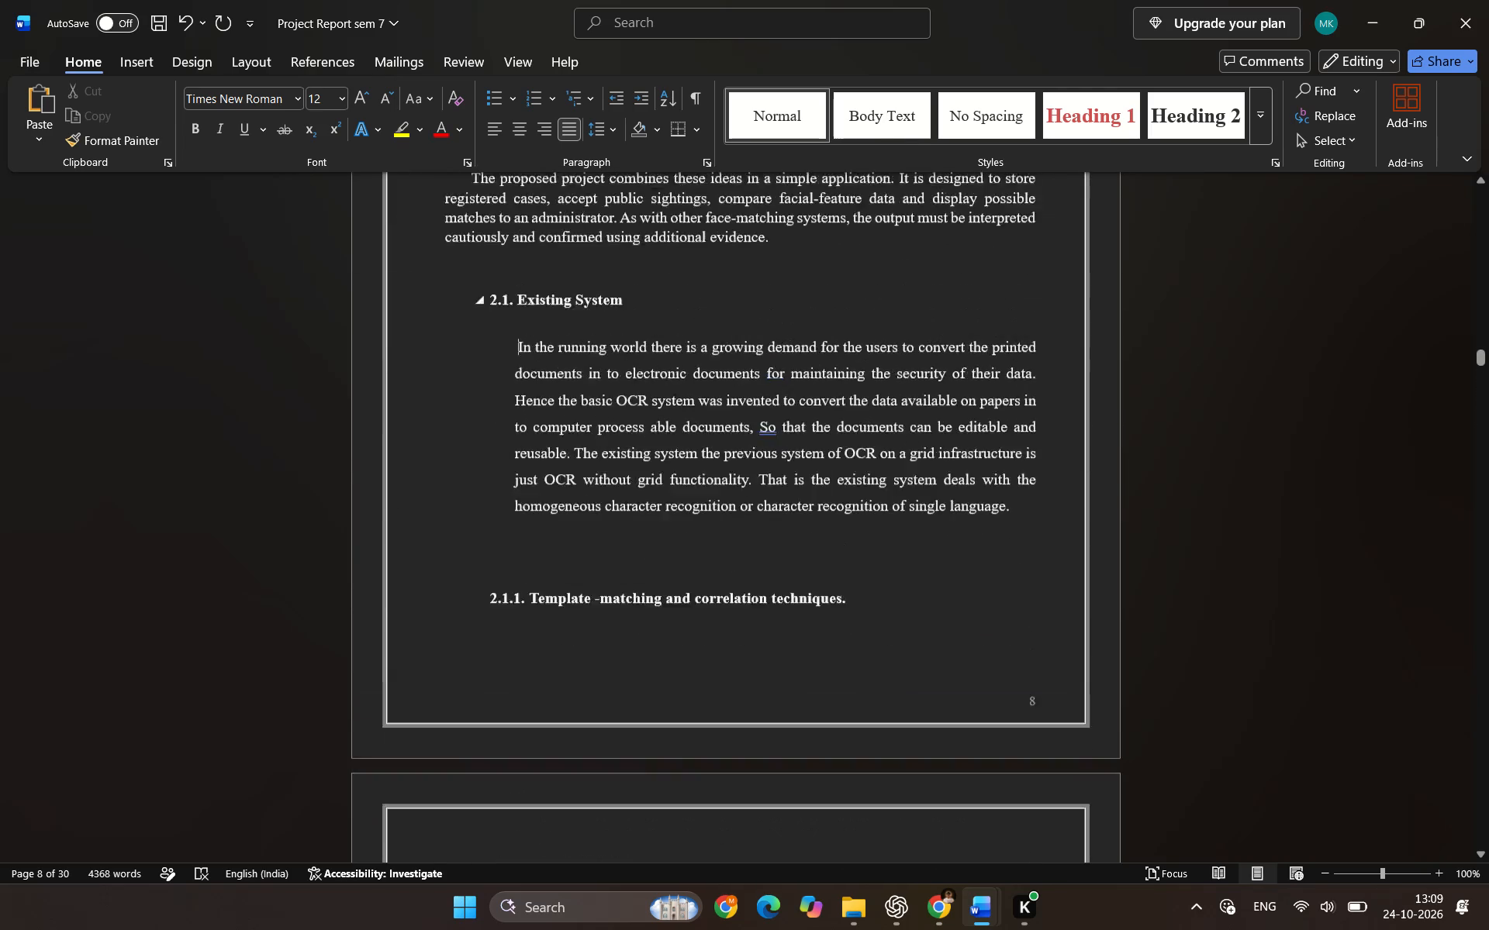
{"action": "scroll", "coordinate": [516, 559], "scroll_direction": "up", "scroll_amount": 2}
{"action": "key", "text": "BackSpace"}
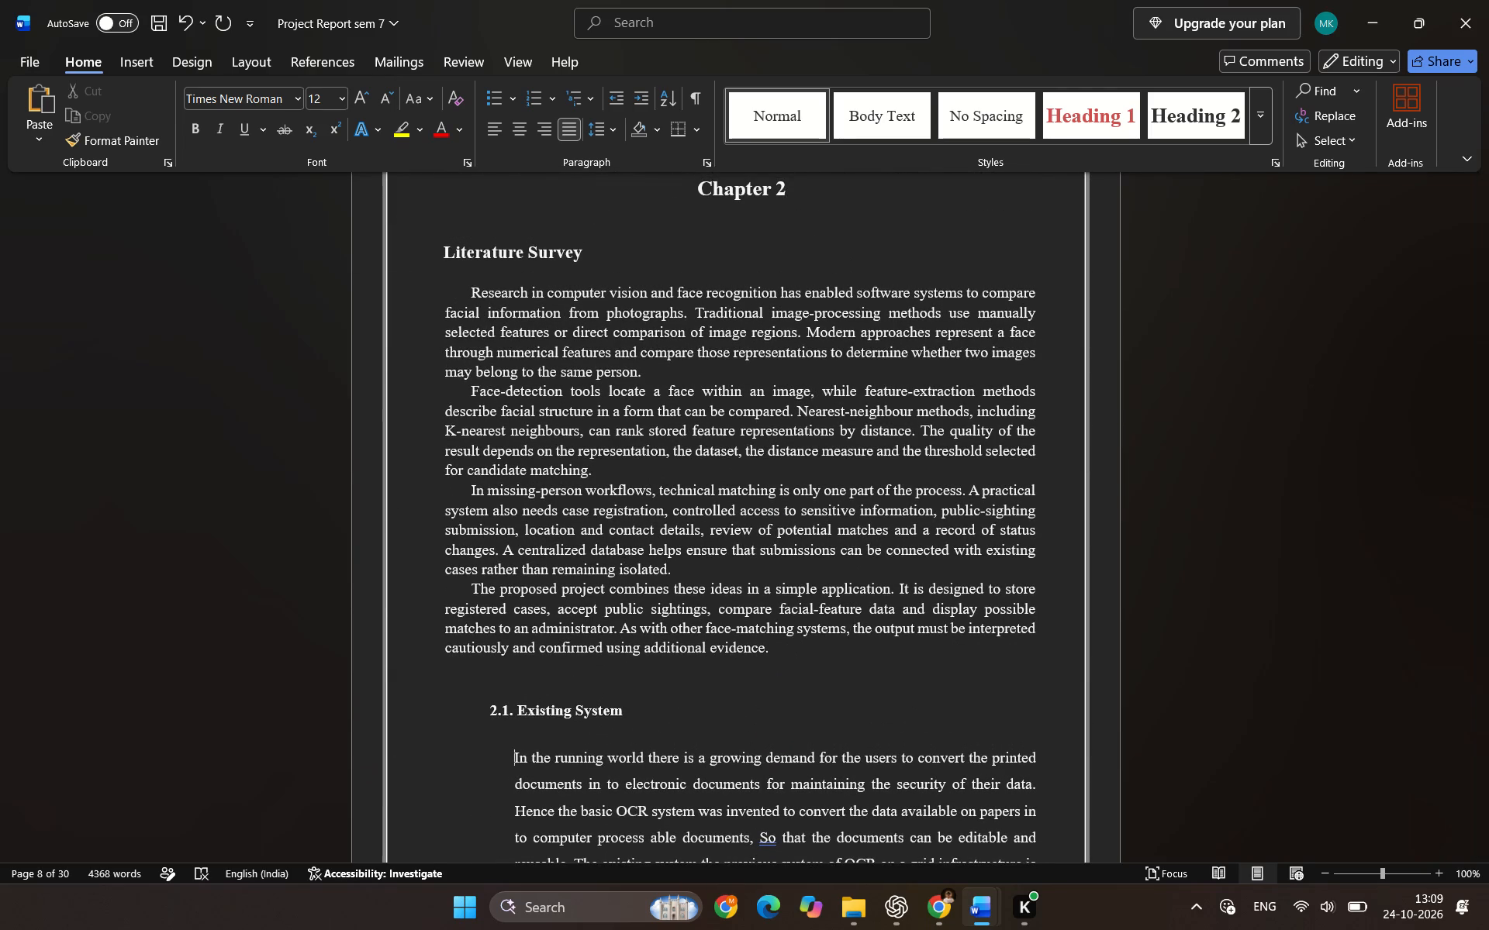
{"action": "key", "text": "BackSpace"}
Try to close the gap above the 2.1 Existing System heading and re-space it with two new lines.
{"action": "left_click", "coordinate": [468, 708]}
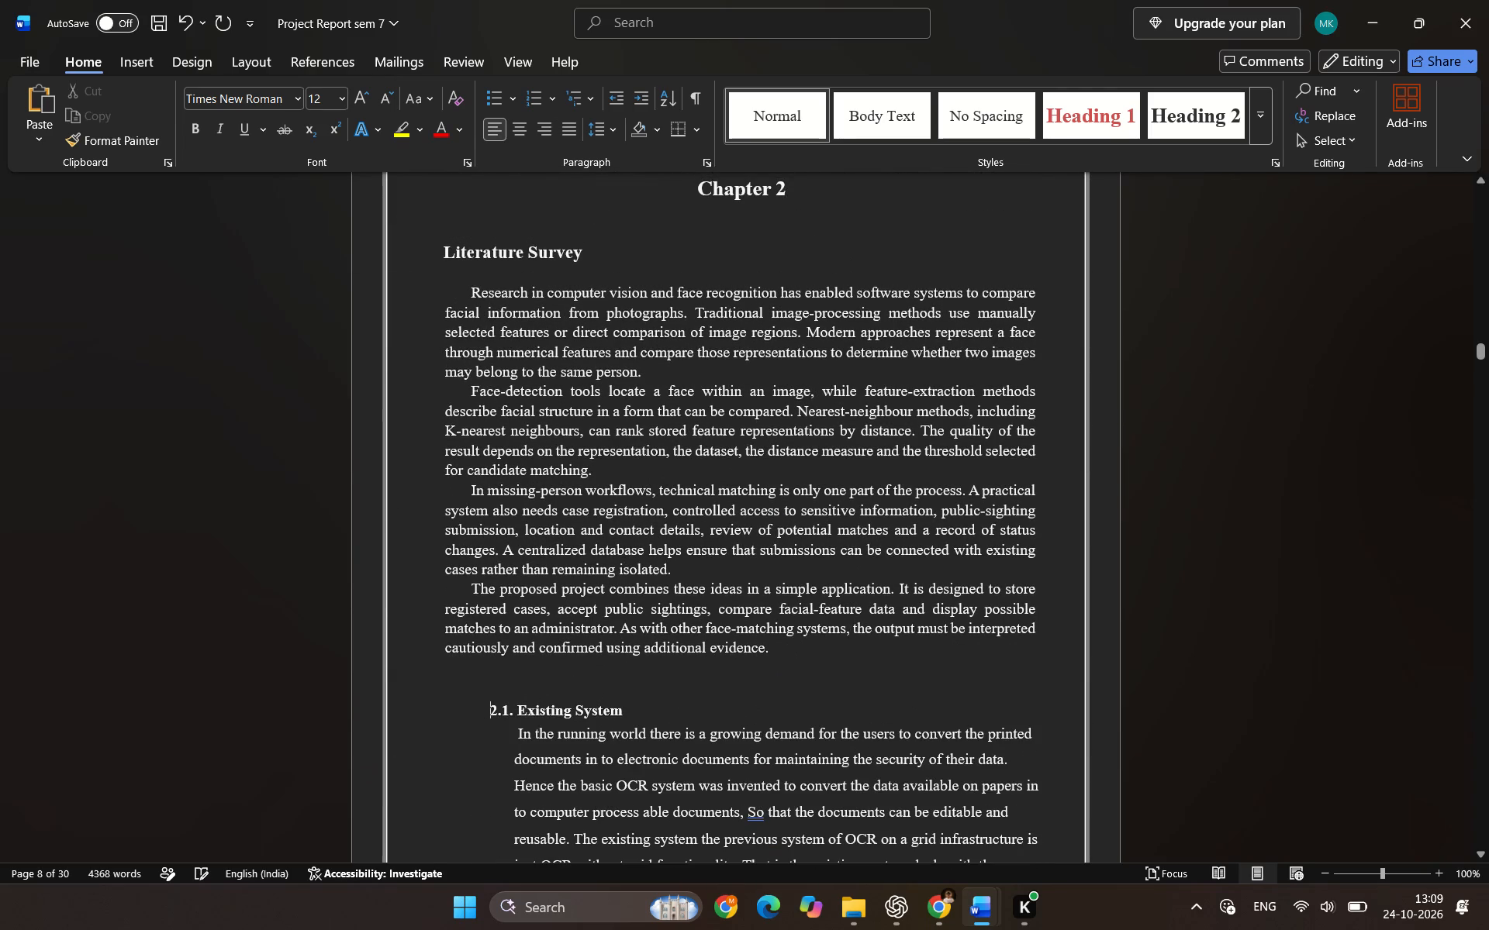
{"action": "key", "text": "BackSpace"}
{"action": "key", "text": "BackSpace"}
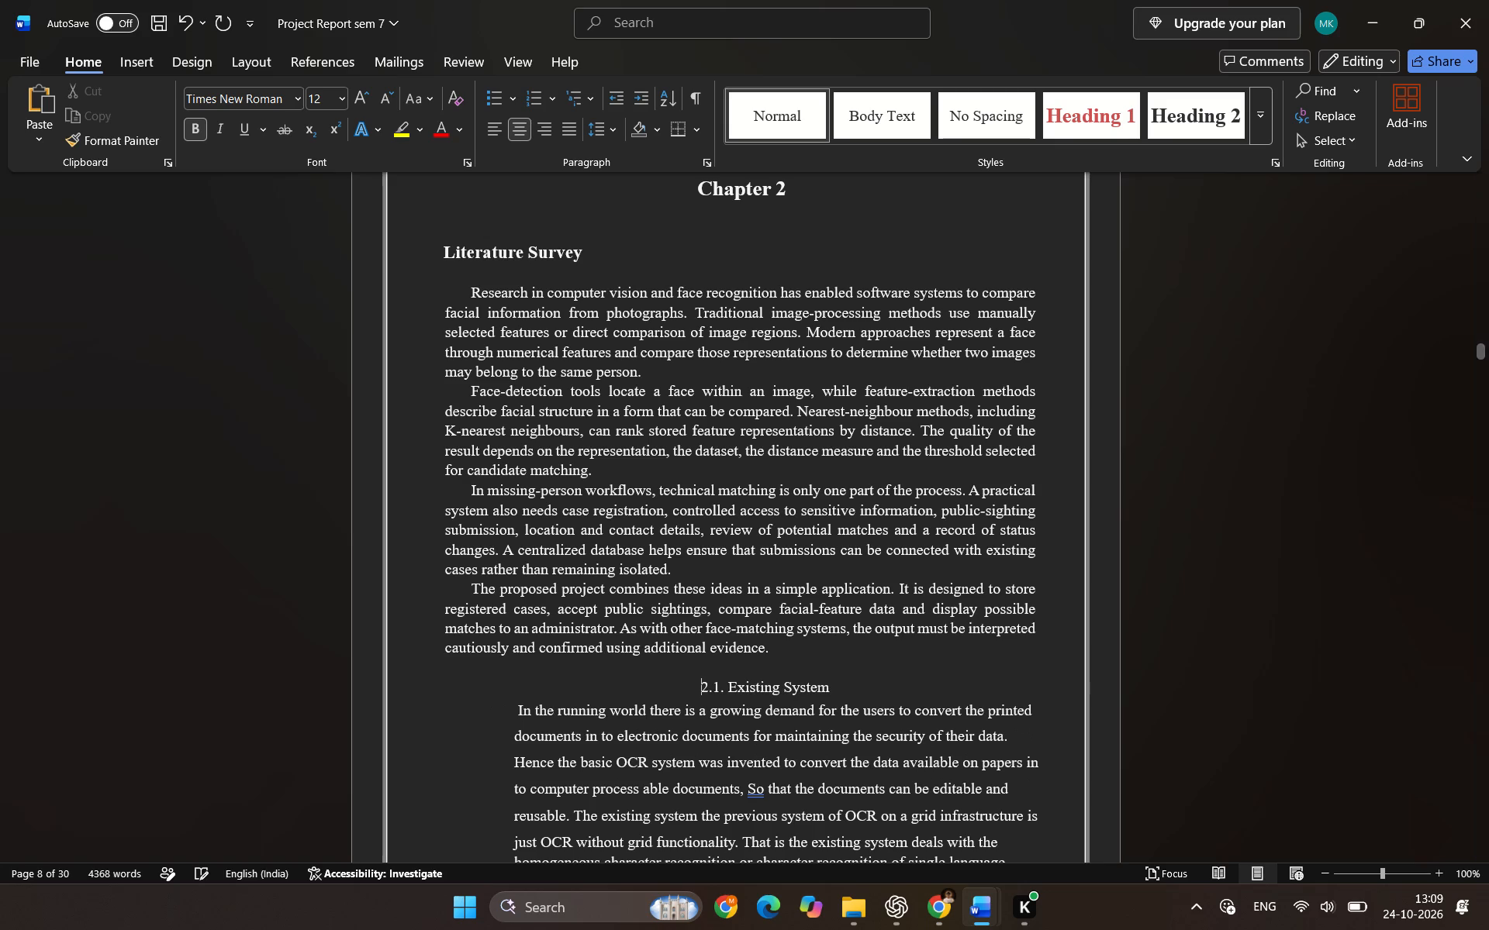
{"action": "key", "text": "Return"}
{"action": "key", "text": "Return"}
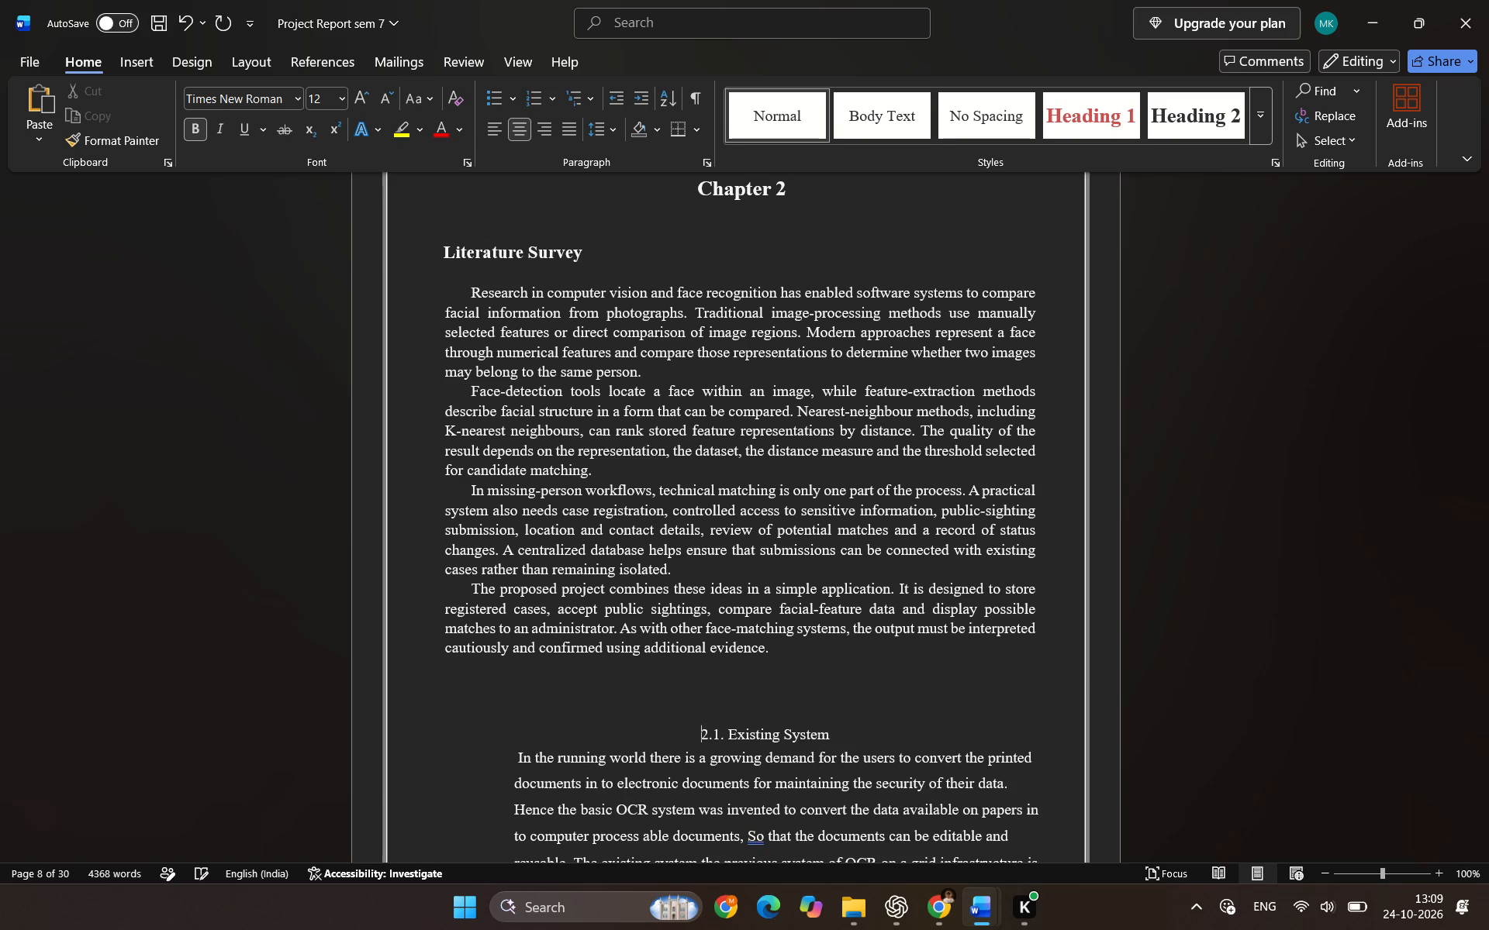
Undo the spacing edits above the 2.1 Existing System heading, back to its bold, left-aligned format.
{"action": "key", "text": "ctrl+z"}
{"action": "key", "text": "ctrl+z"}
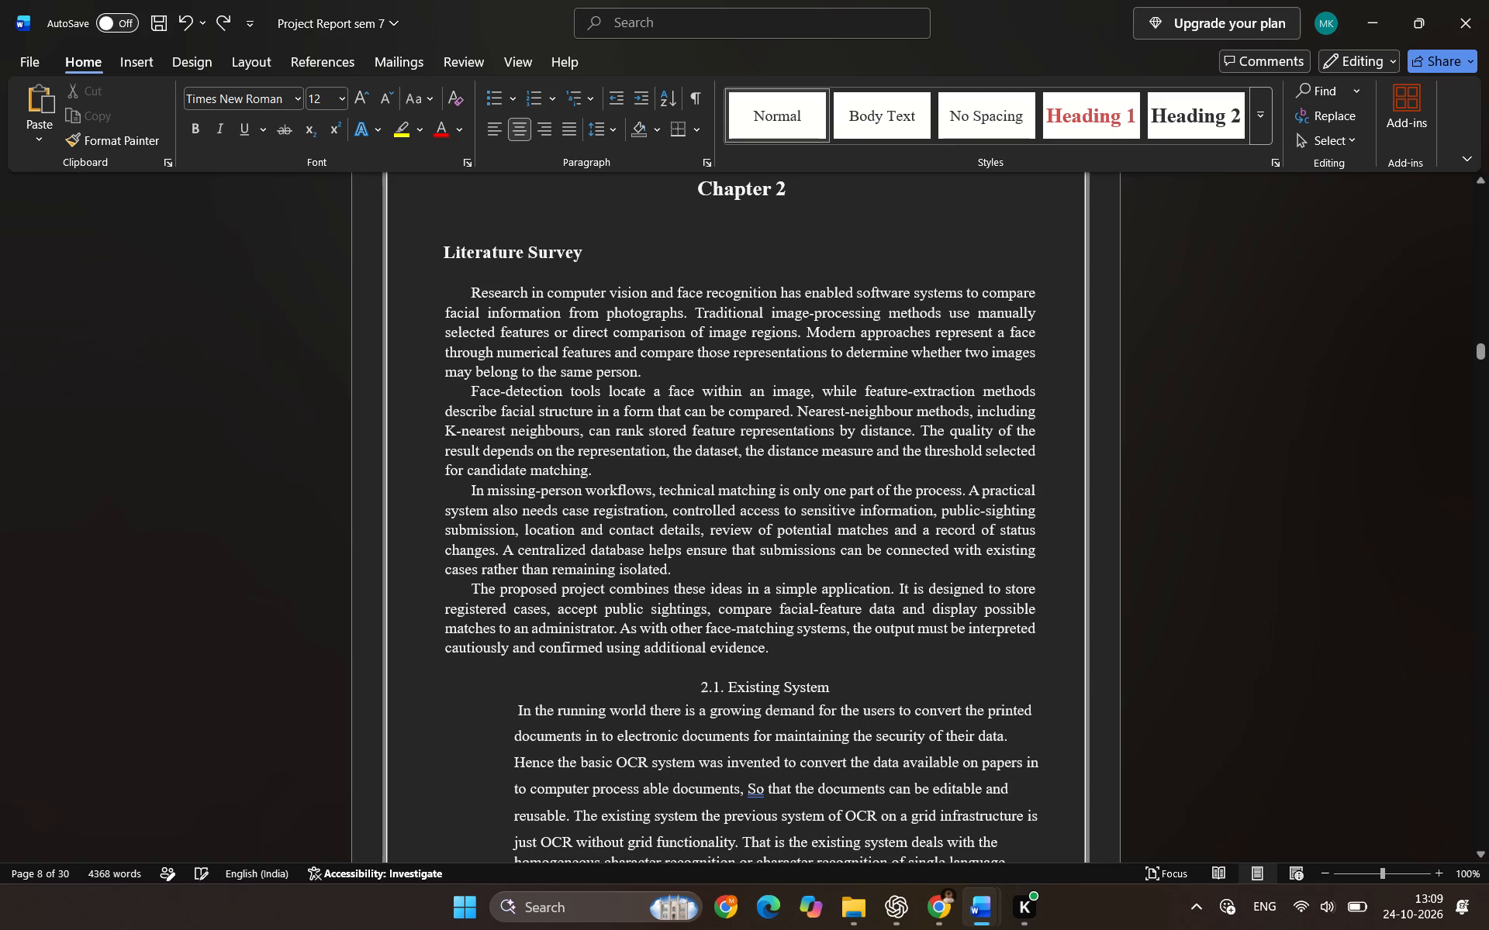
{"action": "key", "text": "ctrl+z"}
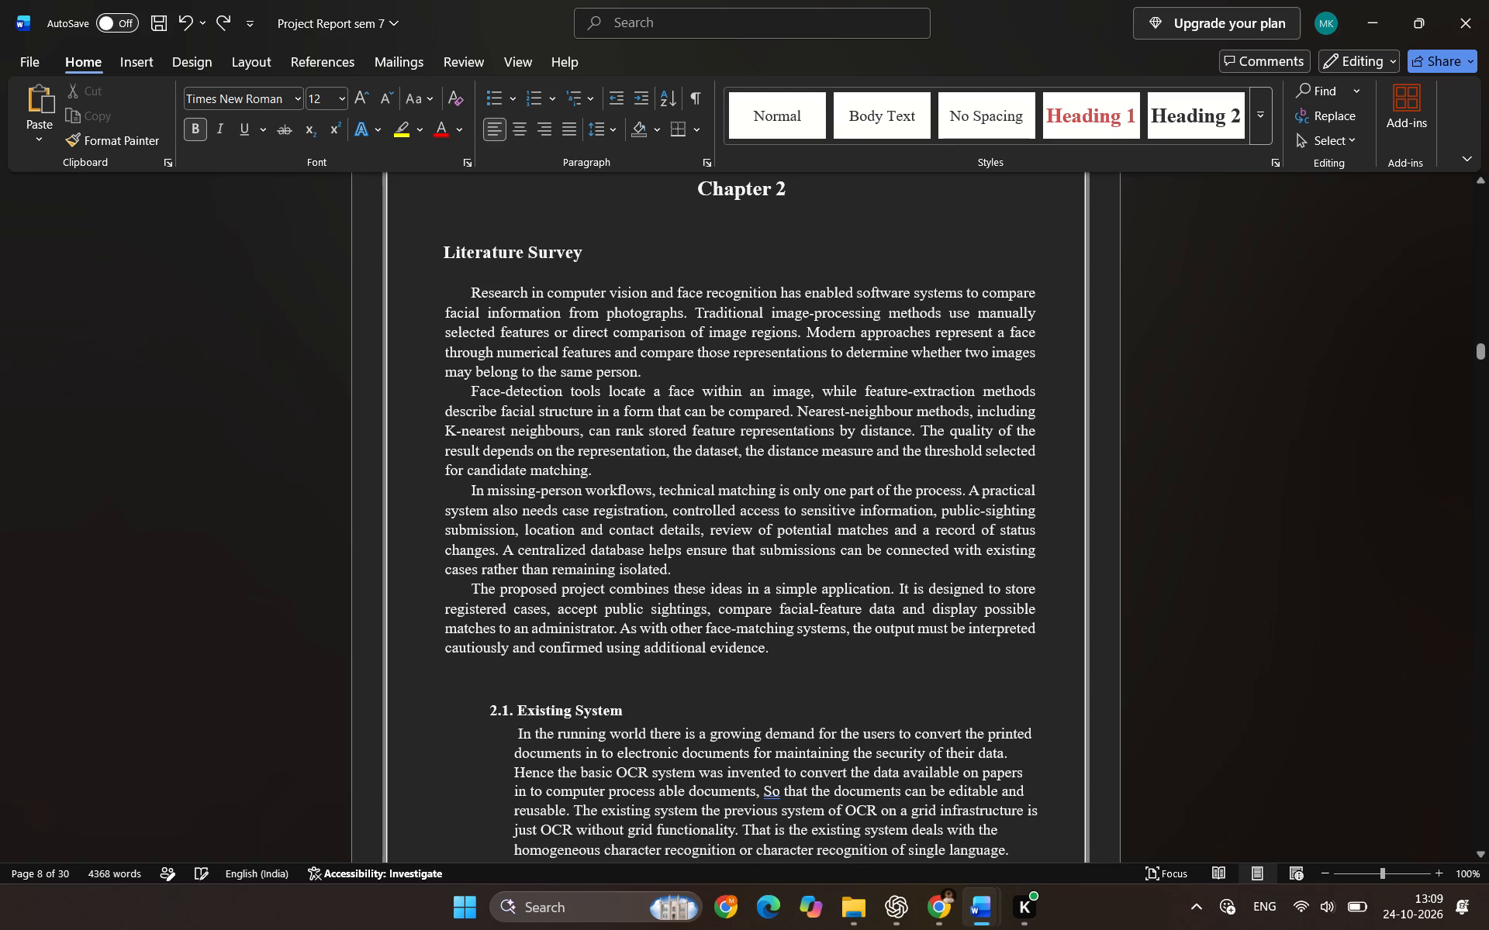
Switch to the AI_Powered_Missing_Person_Detection_System_Report document and locate the Chapter 2 subsections following the Literature Survey text.
{"action": "scroll", "coordinate": [643, 652], "scroll_direction": "down", "scroll_amount": 2}
{"action": "key", "text": "alt+Tab"}
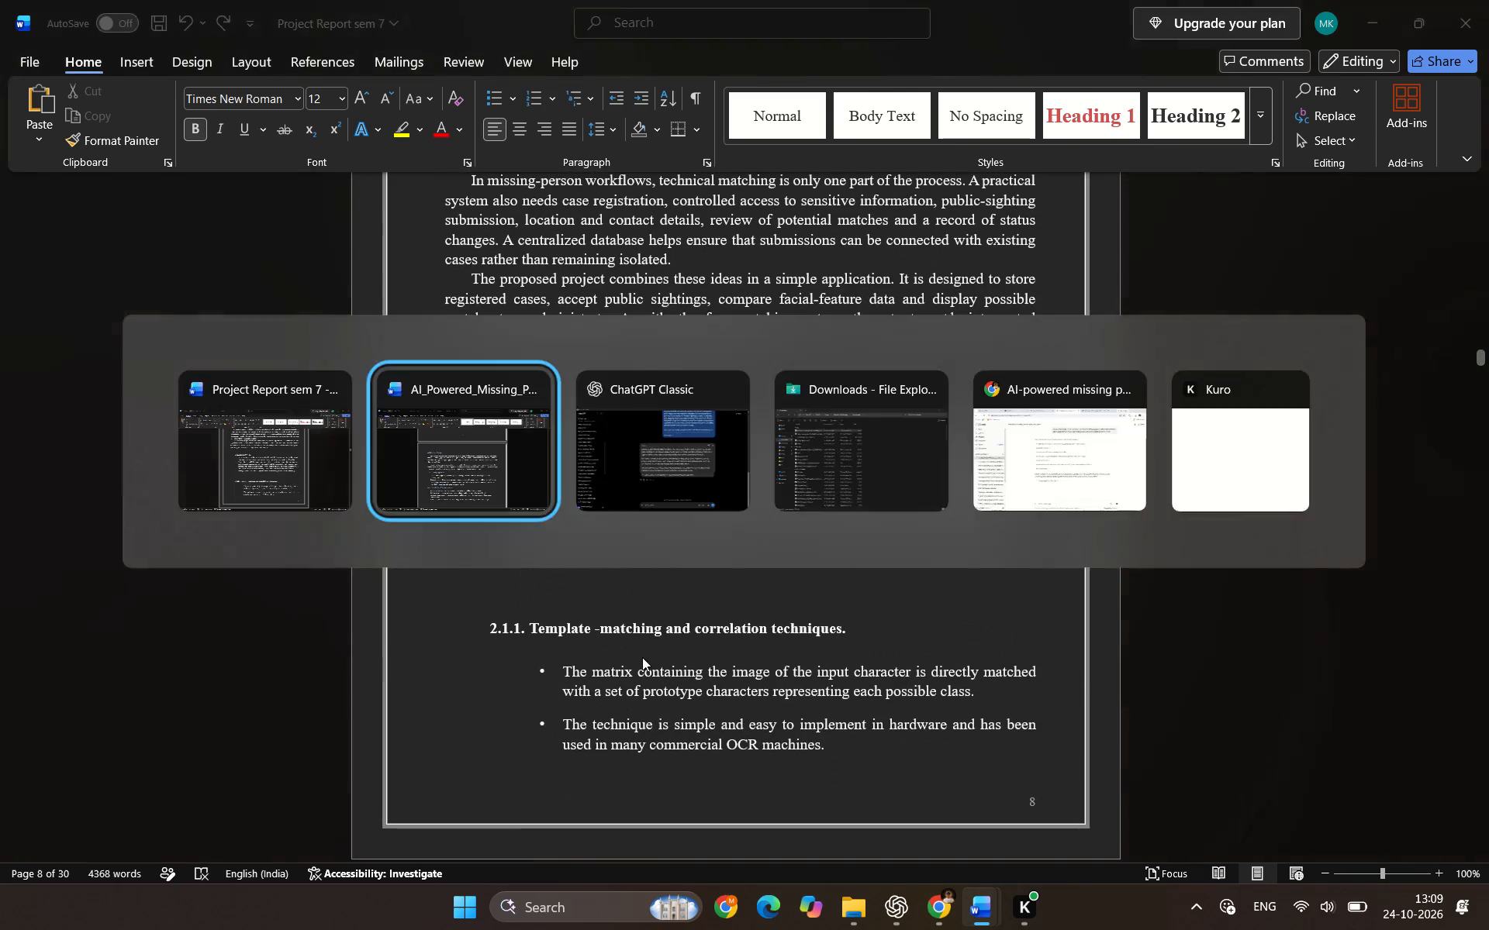
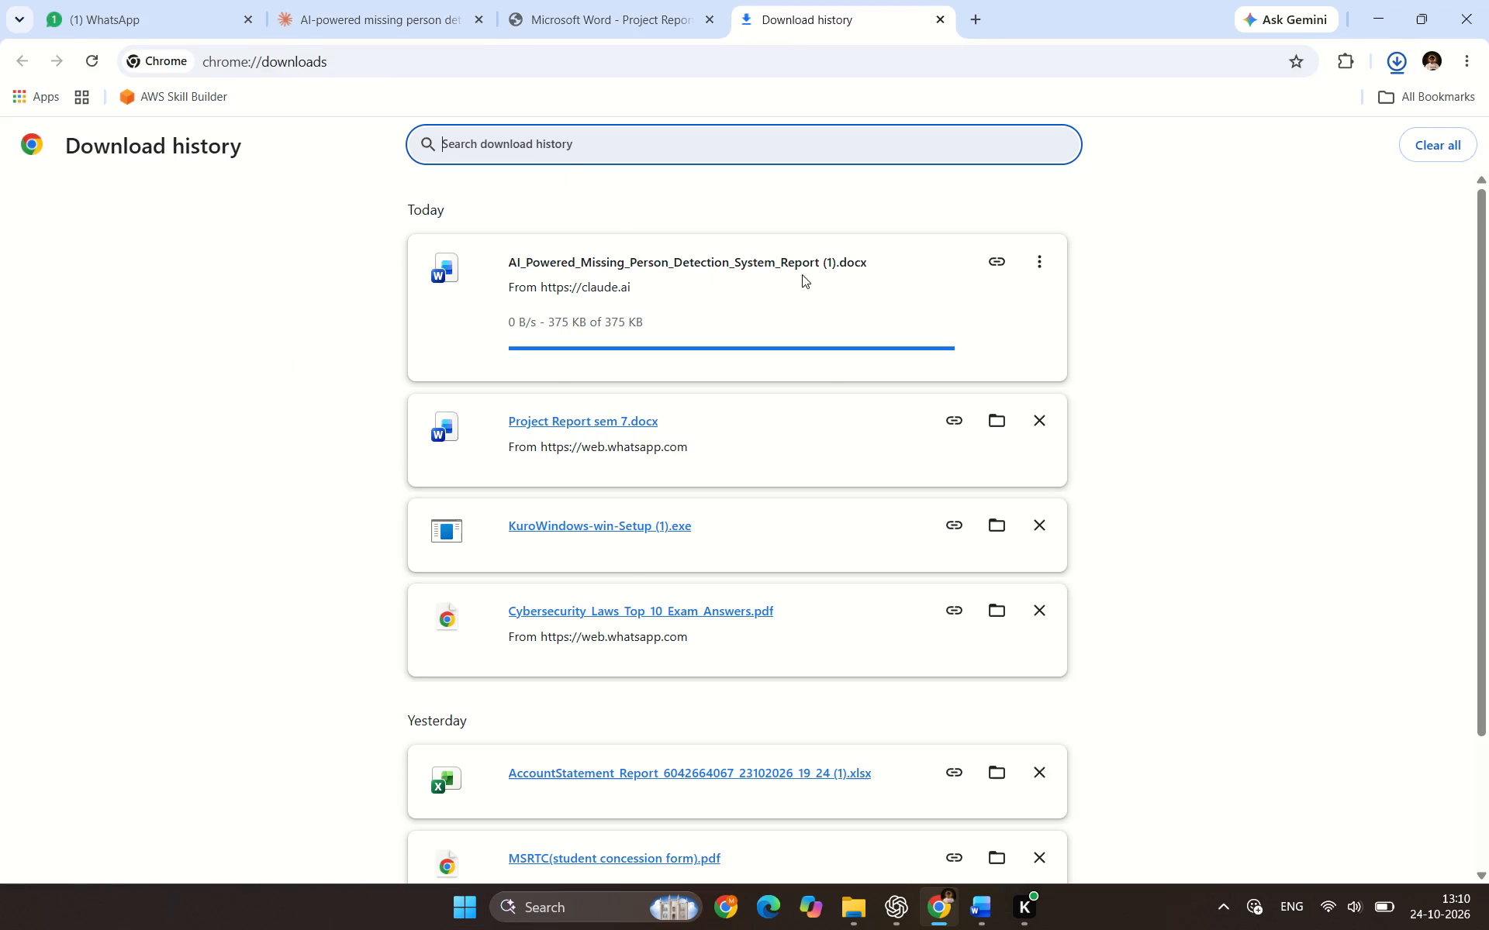
{"action": "left_click", "coordinate": [583, 0]}
{"action": "scroll", "coordinate": [789, 396], "scroll_direction": "up", "scroll_amount": 4}
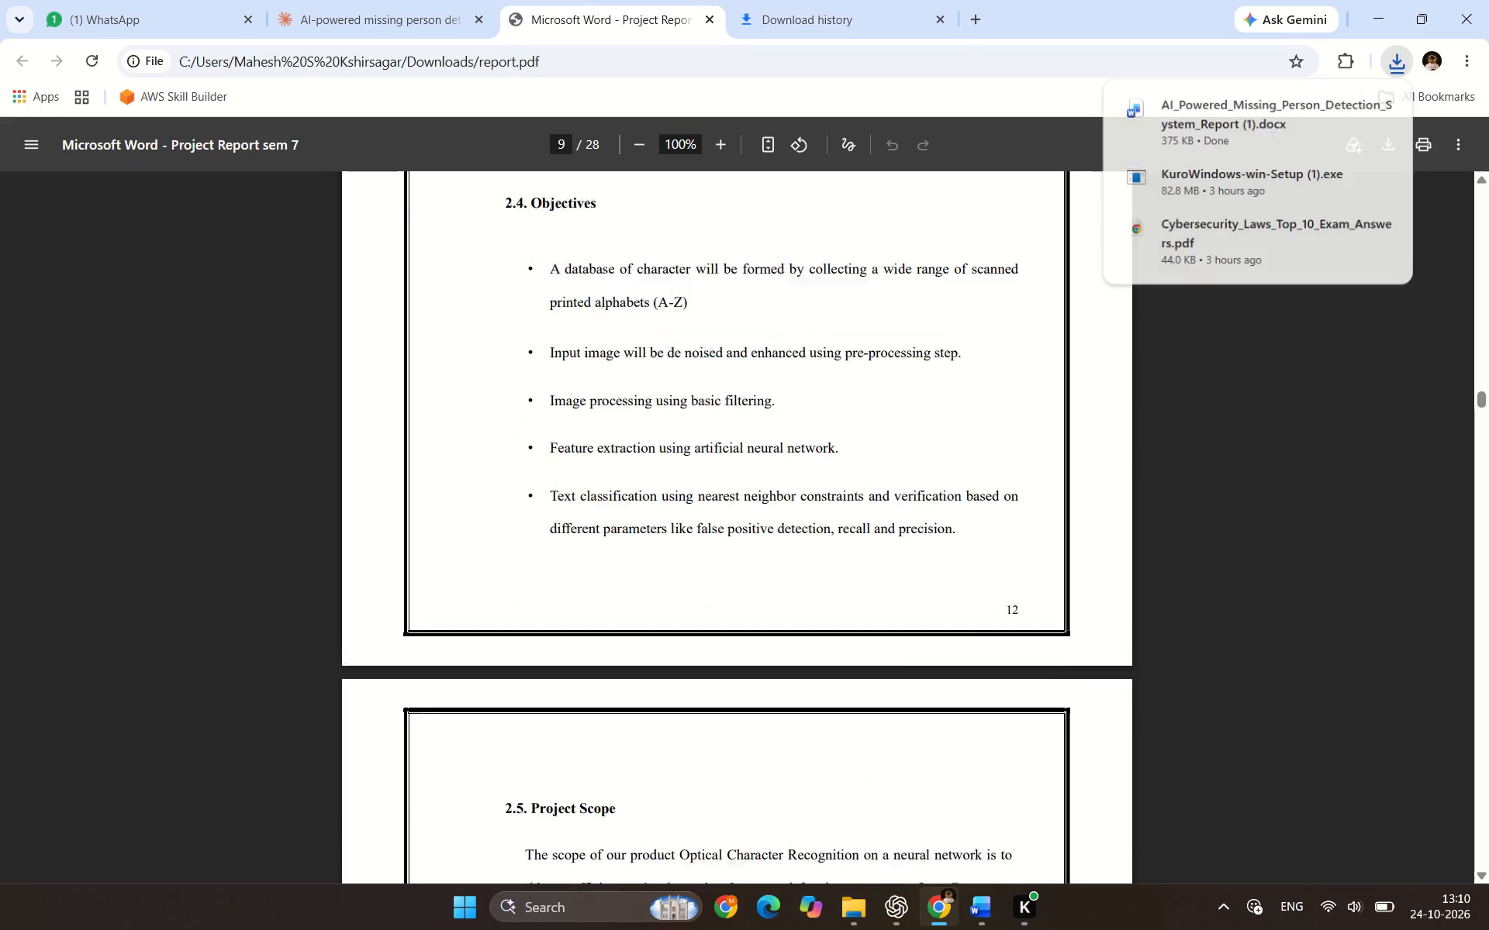
{"action": "scroll", "coordinate": [791, 388], "scroll_direction": "up", "scroll_amount": 4}
{"action": "left_click", "coordinate": [853, 0]}
{"action": "left_click", "coordinate": [711, 260]}
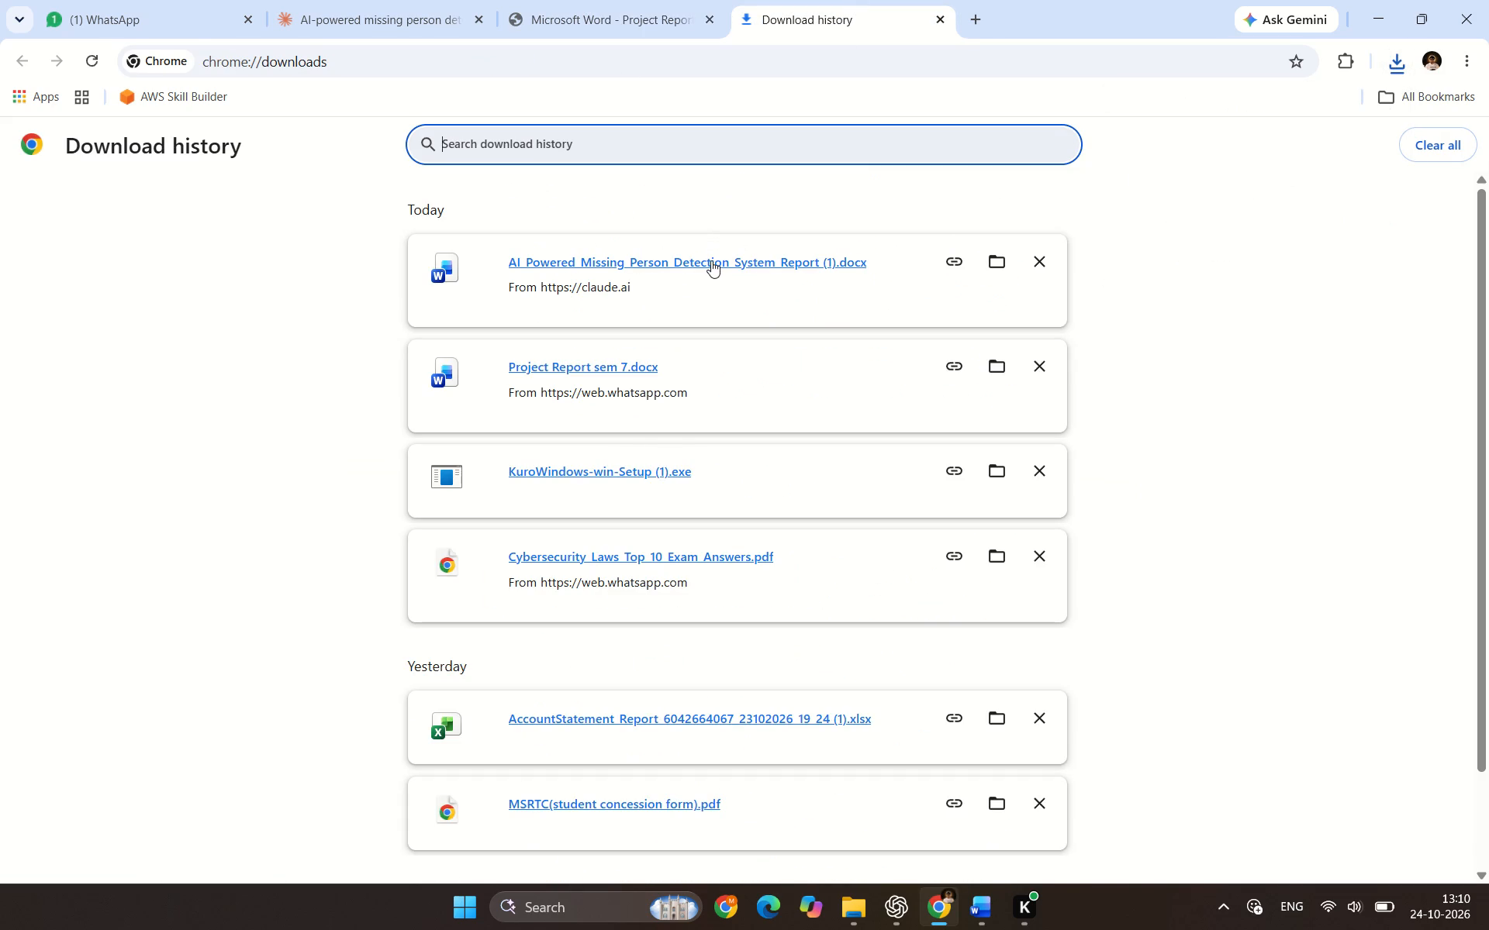
{"action": "scroll", "coordinate": [516, 484], "scroll_direction": "down", "scroll_amount": 1}
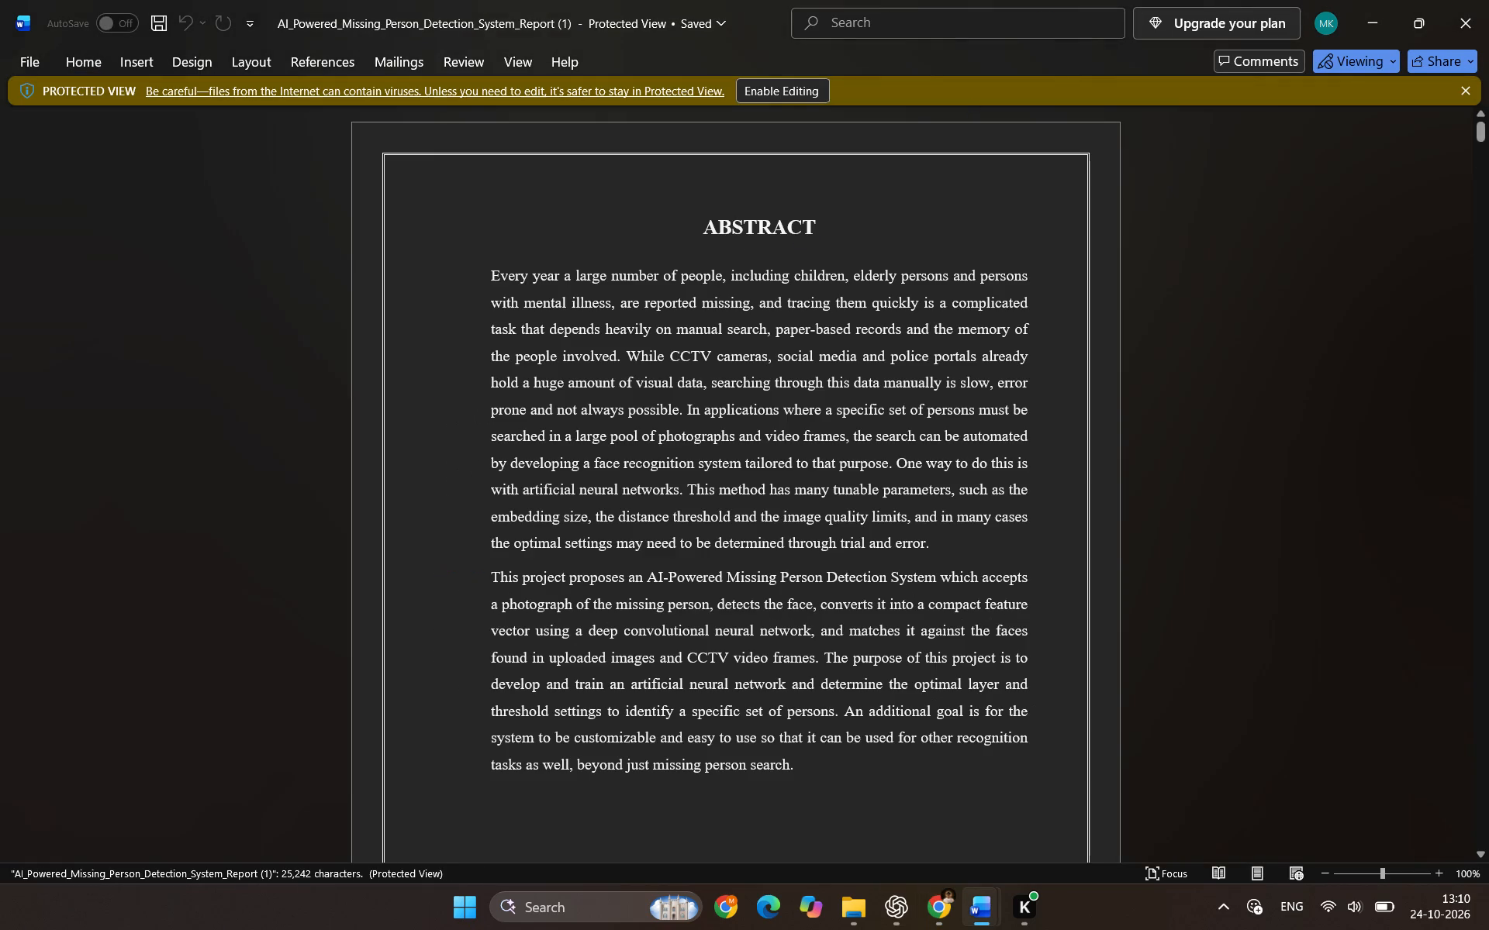
{"action": "left_click", "coordinate": [782, 93]}
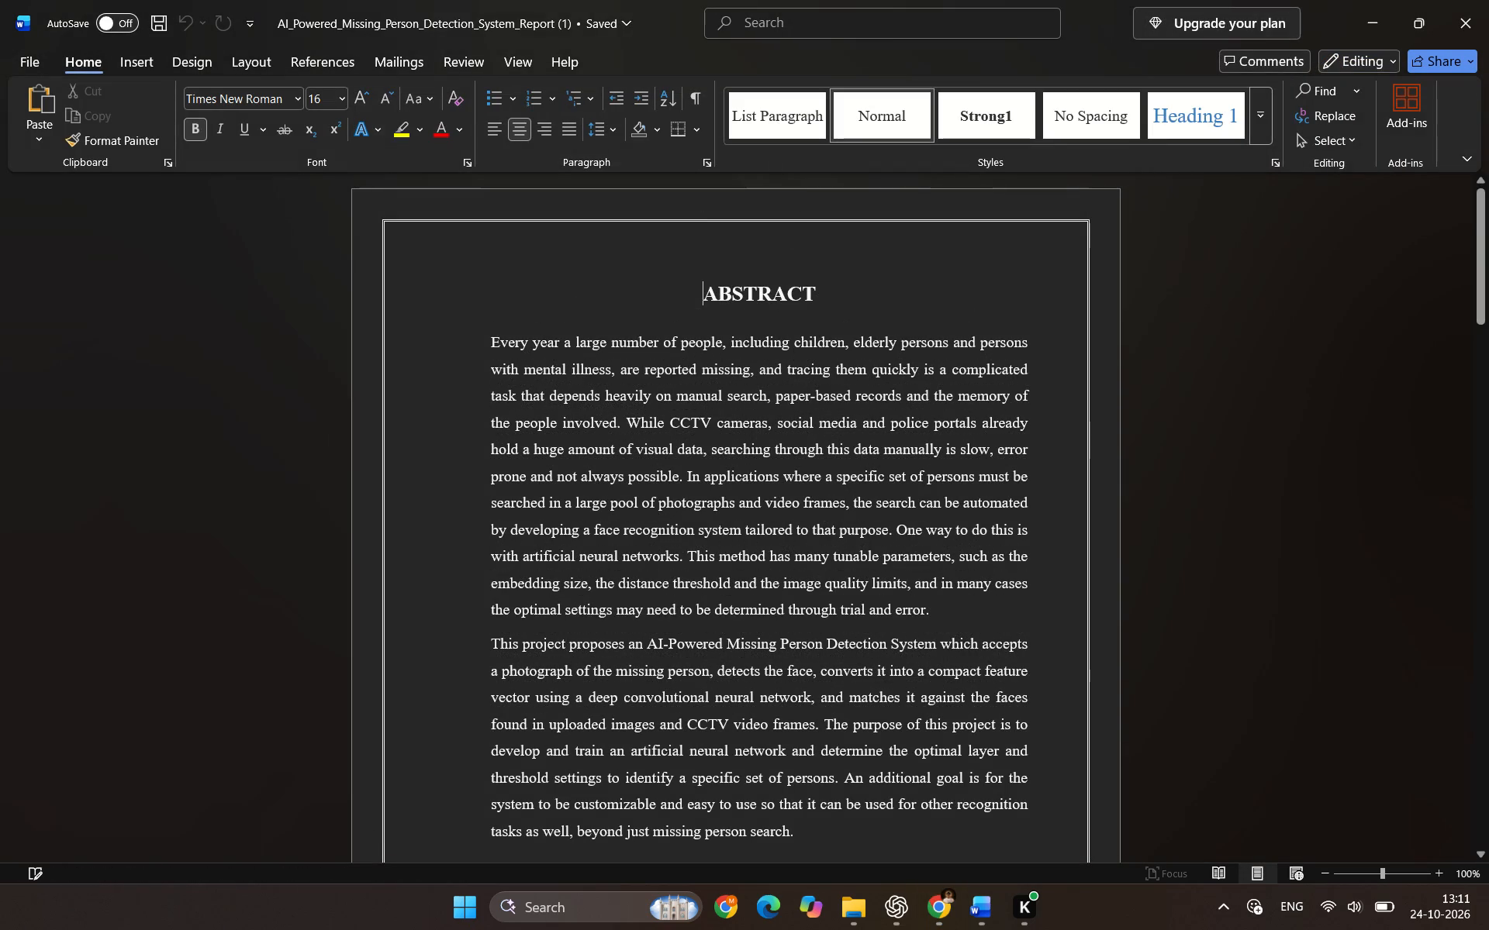
Review the new report's Abstract, Index table and Chapter 1 Introduction, up to the start of Chapter 2.
{"action": "left_click_drag", "start_coordinate": [627, 386], "coordinate": [693, 432]}
{"action": "scroll", "coordinate": [712, 435], "scroll_direction": "down", "scroll_amount": 2}
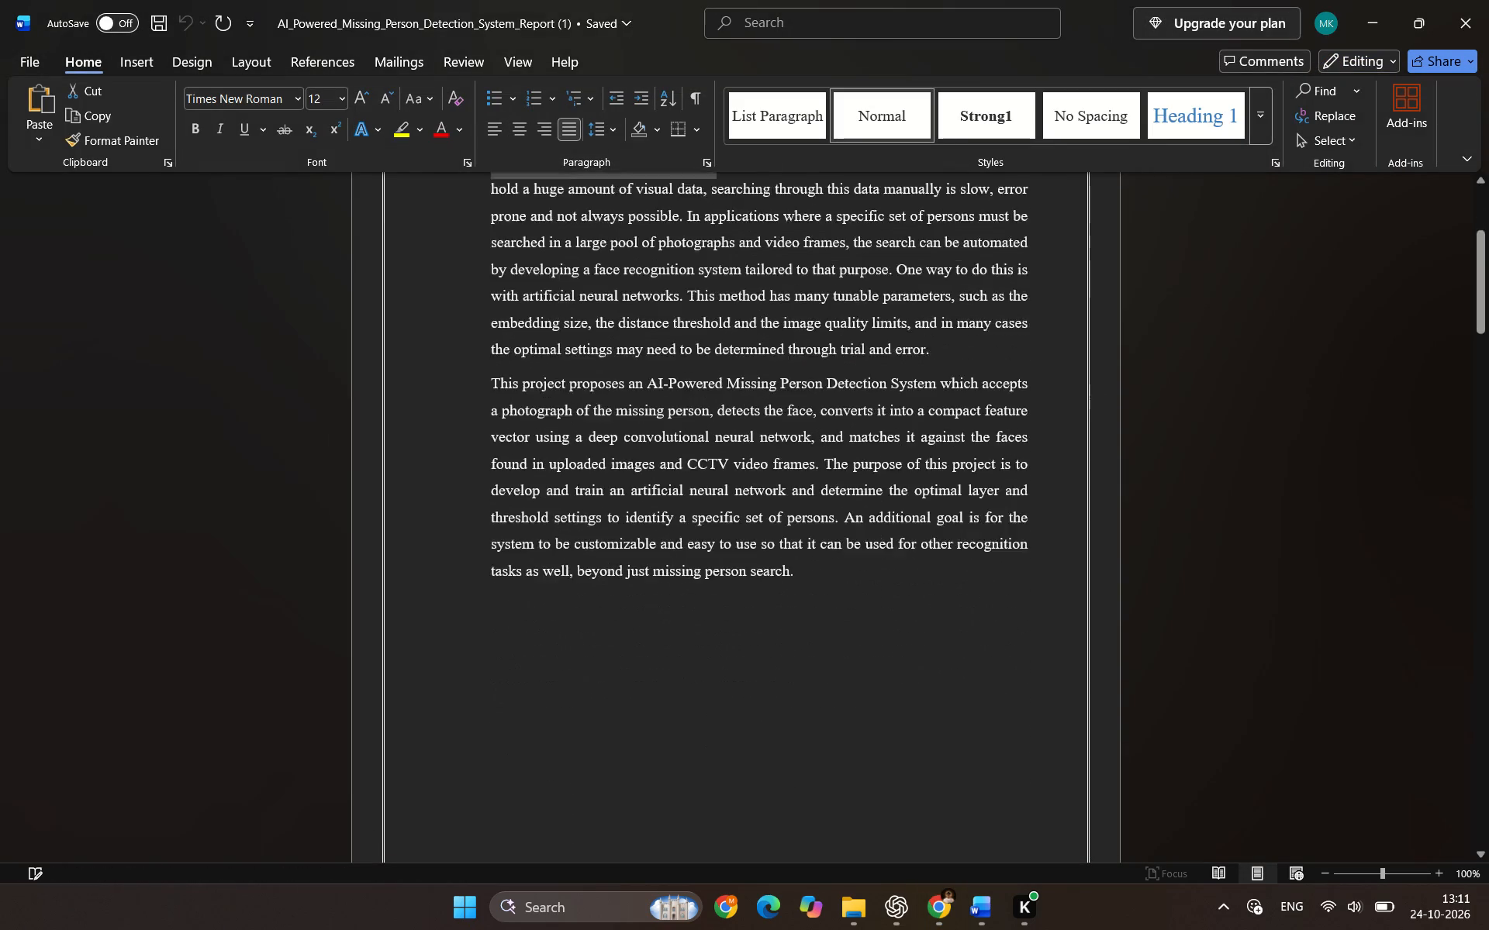
{"action": "scroll", "coordinate": [734, 454], "scroll_direction": "down", "scroll_amount": 6}
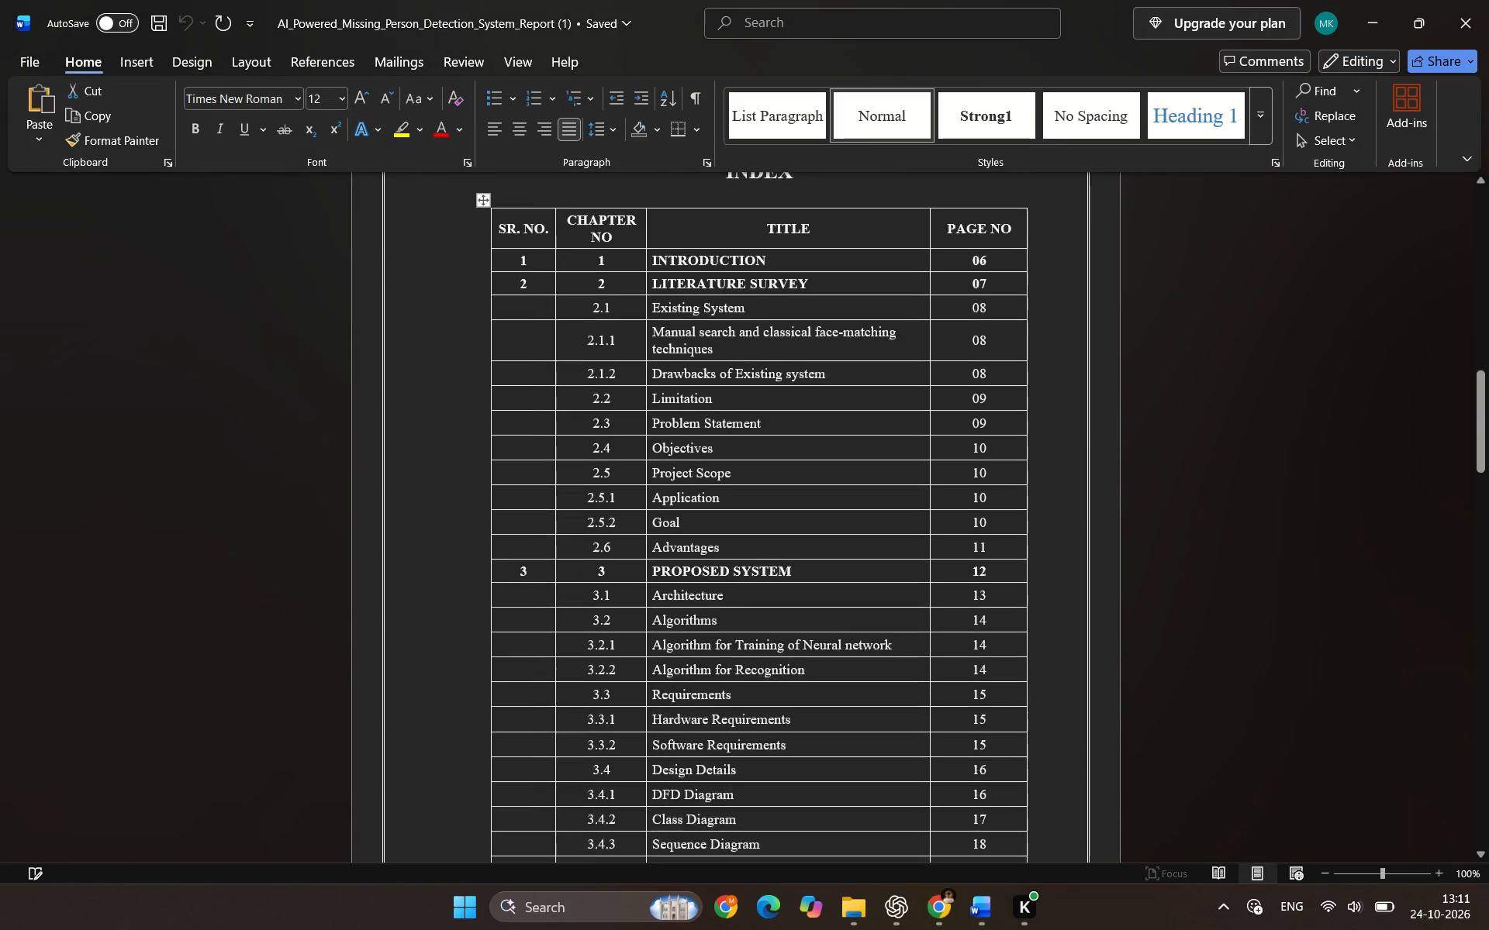
{"action": "scroll", "coordinate": [754, 460], "scroll_direction": "down", "scroll_amount": 5}
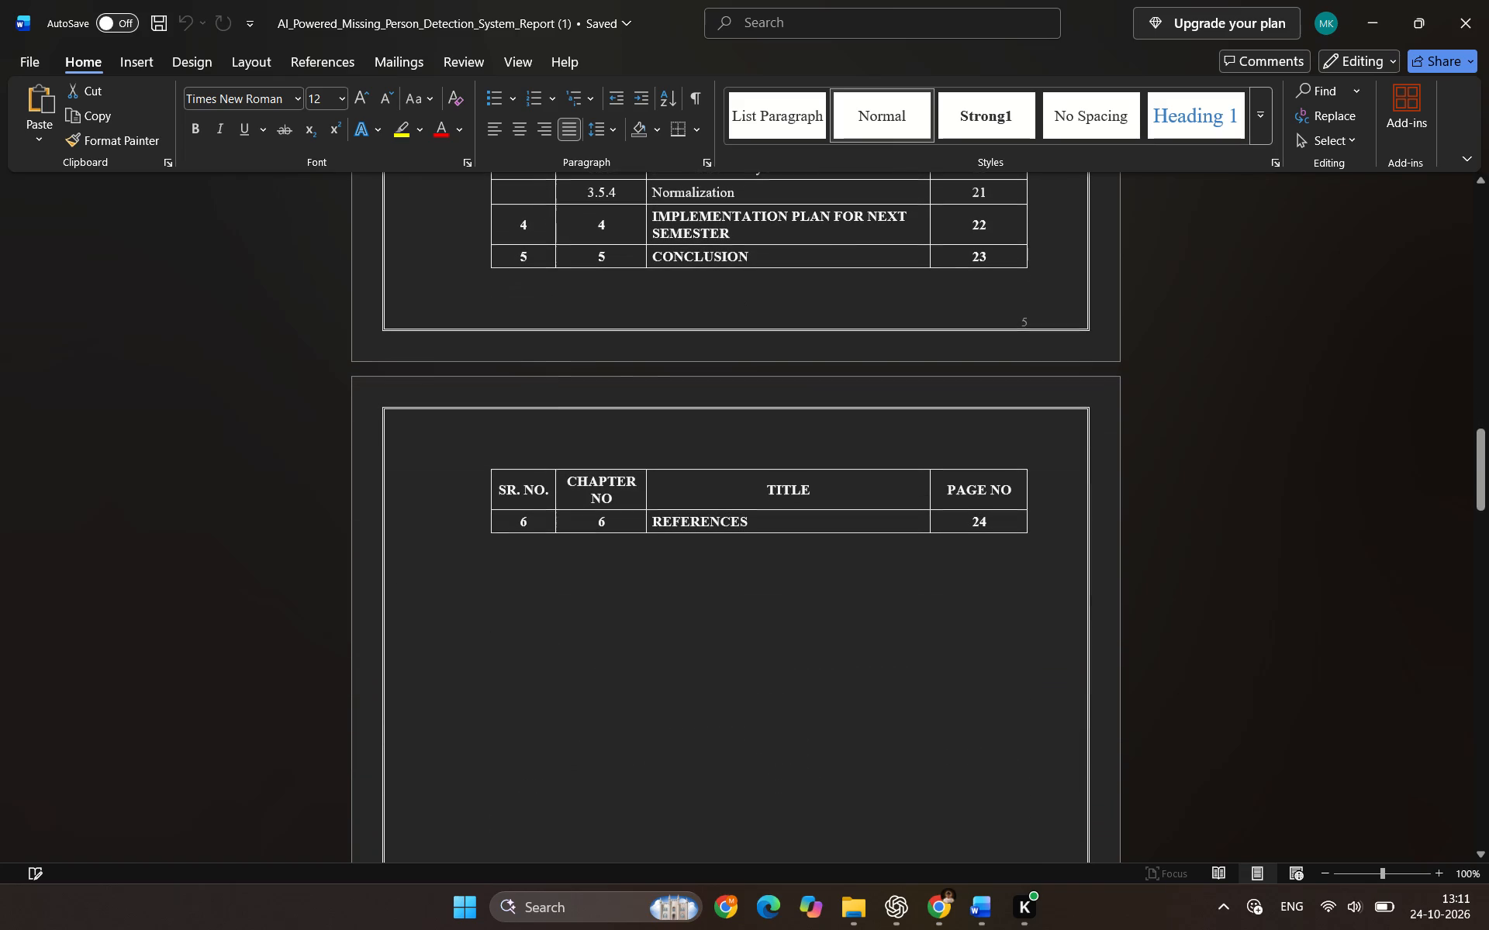
{"action": "scroll", "coordinate": [758, 481], "scroll_direction": "down", "scroll_amount": 6}
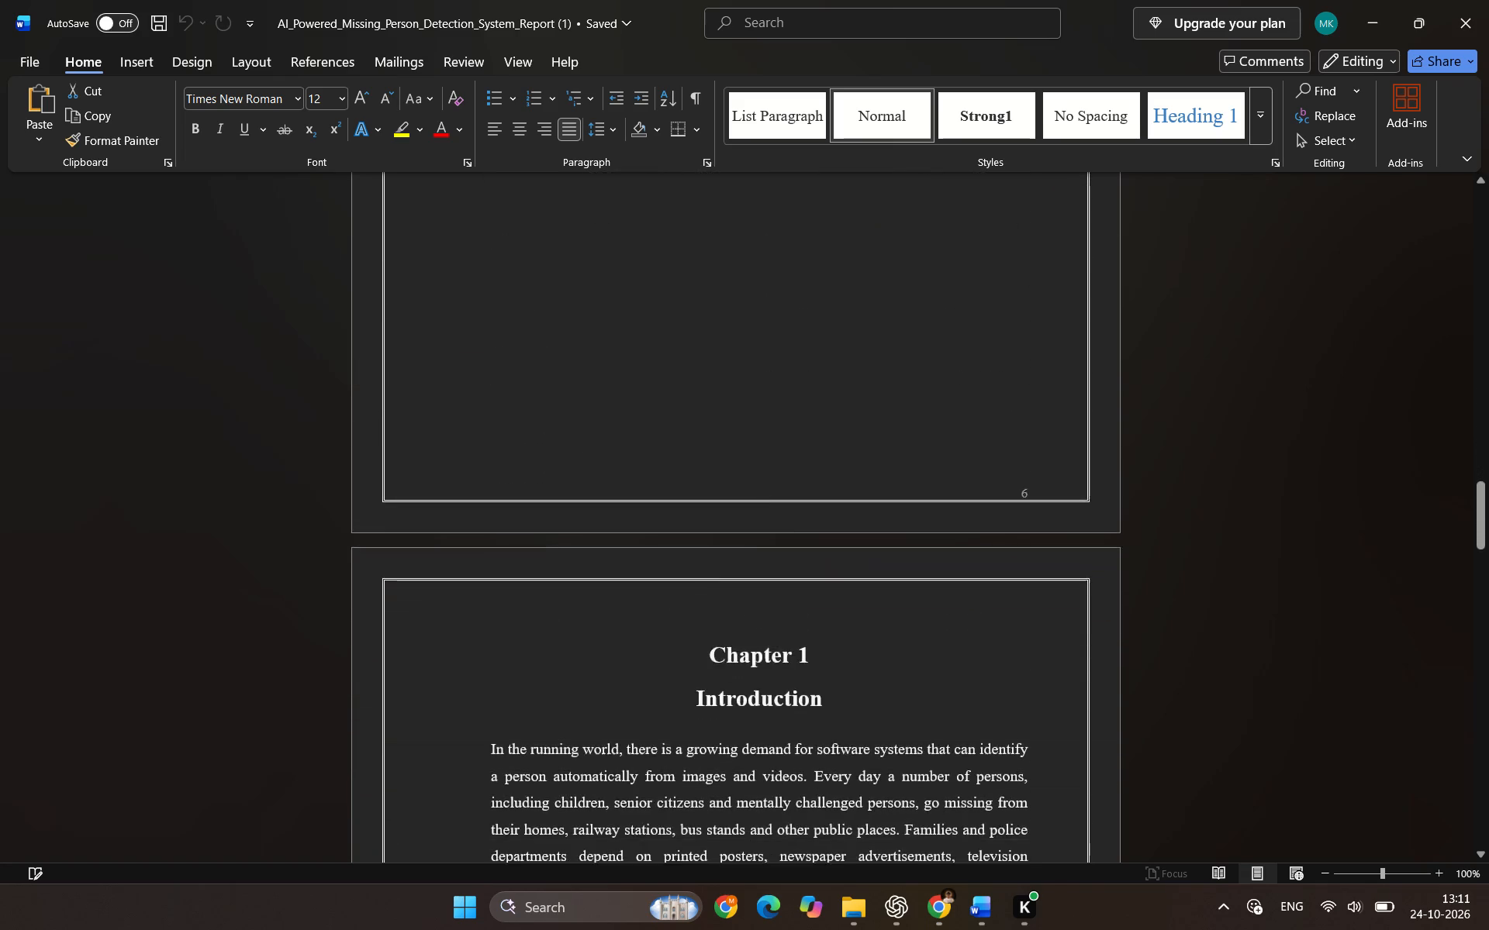
{"action": "scroll", "coordinate": [761, 490], "scroll_direction": "down", "scroll_amount": 6}
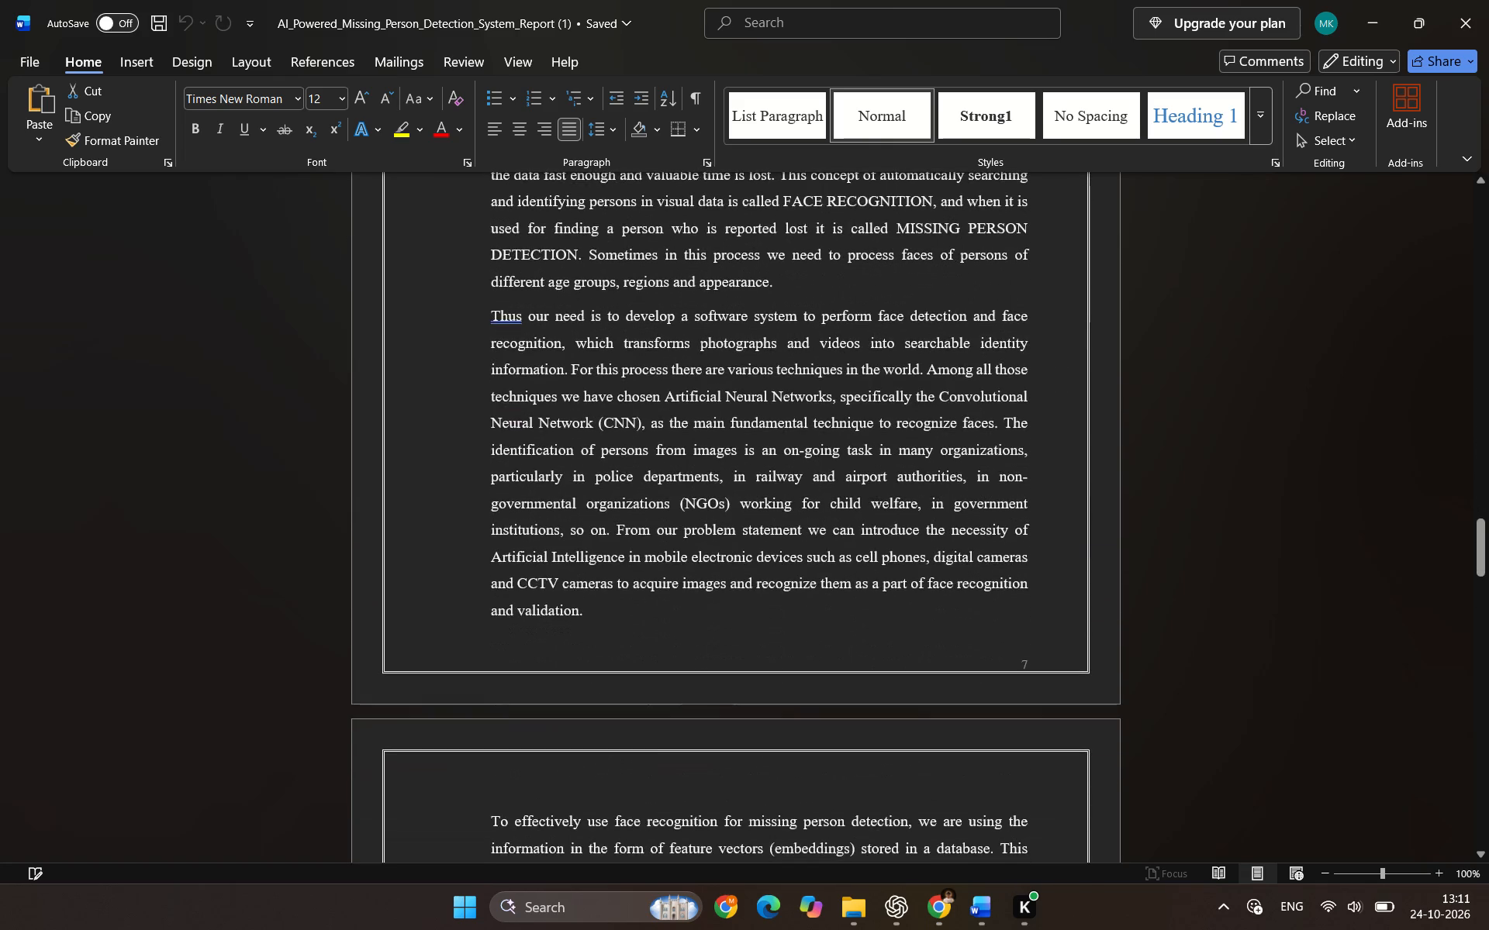
{"action": "scroll", "coordinate": [762, 497], "scroll_direction": "down", "scroll_amount": 10}
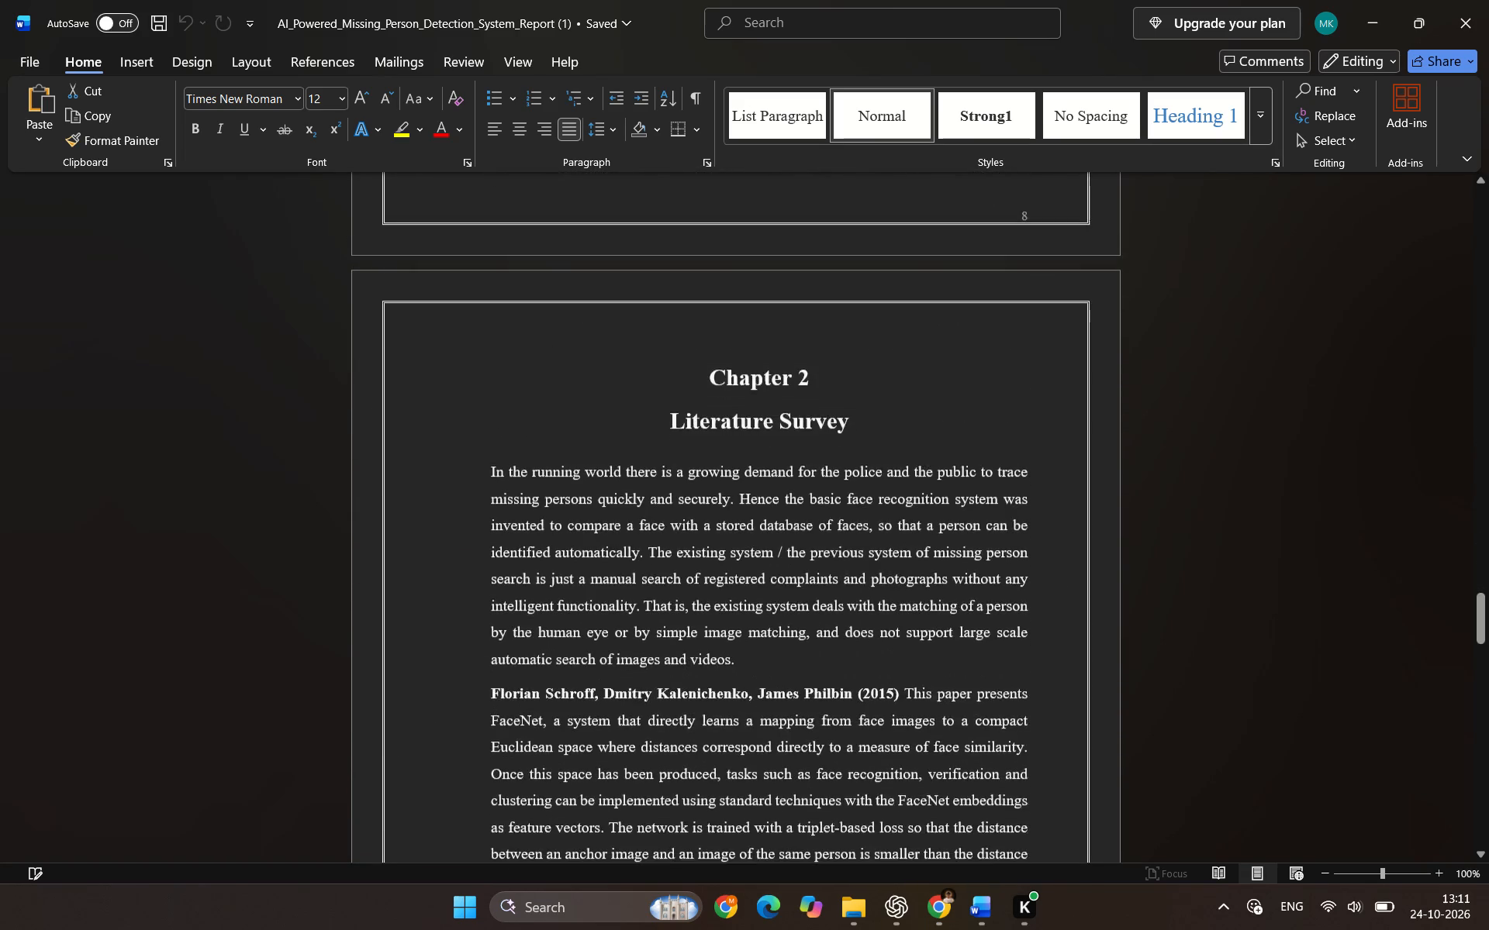
Read through Chapter 2, from the Literature Survey through sections 2.1 Existing System to 2.6 Advantages.
{"action": "scroll", "coordinate": [762, 497], "scroll_direction": "down", "scroll_amount": 8}
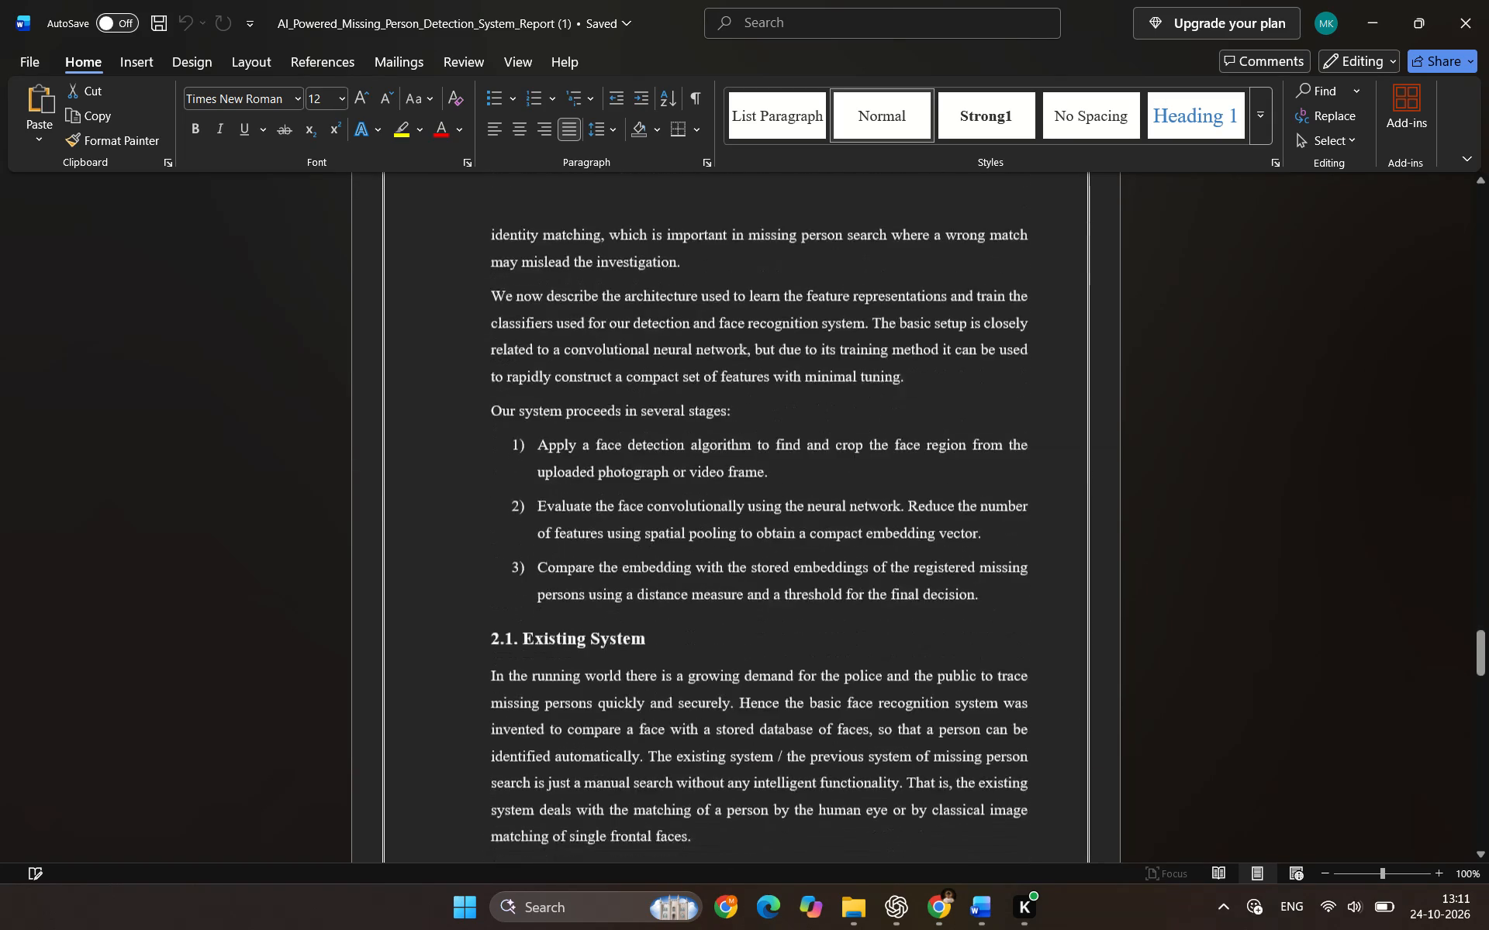
{"action": "scroll", "coordinate": [762, 501], "scroll_direction": "down", "scroll_amount": 4}
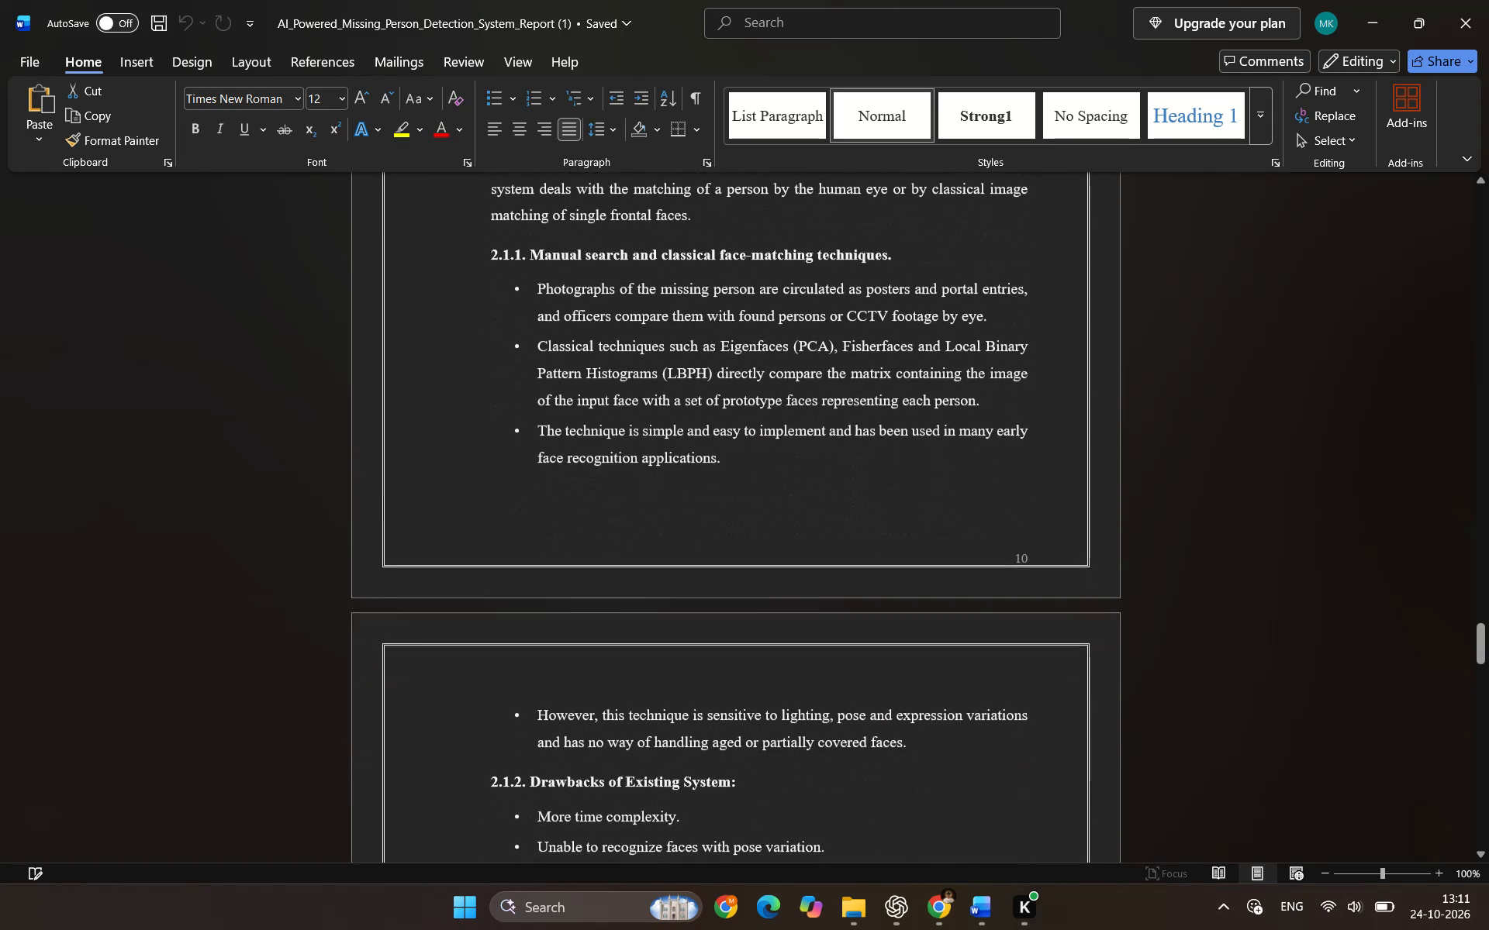
{"action": "scroll", "coordinate": [763, 504], "scroll_direction": "down", "scroll_amount": 10}
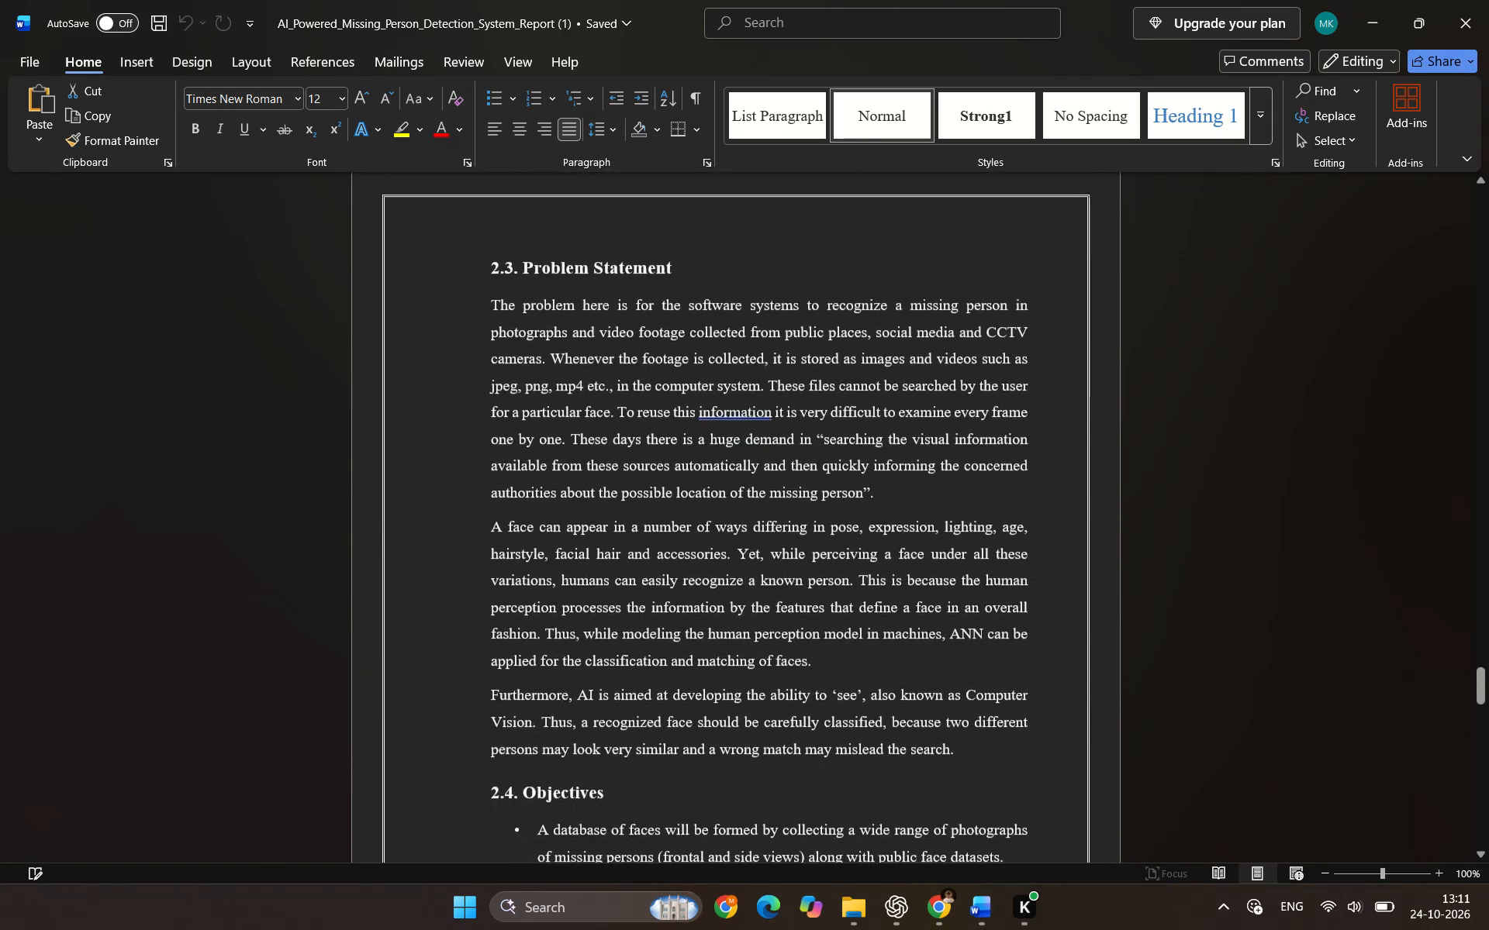
{"action": "scroll", "coordinate": [765, 508], "scroll_direction": "down", "scroll_amount": 11}
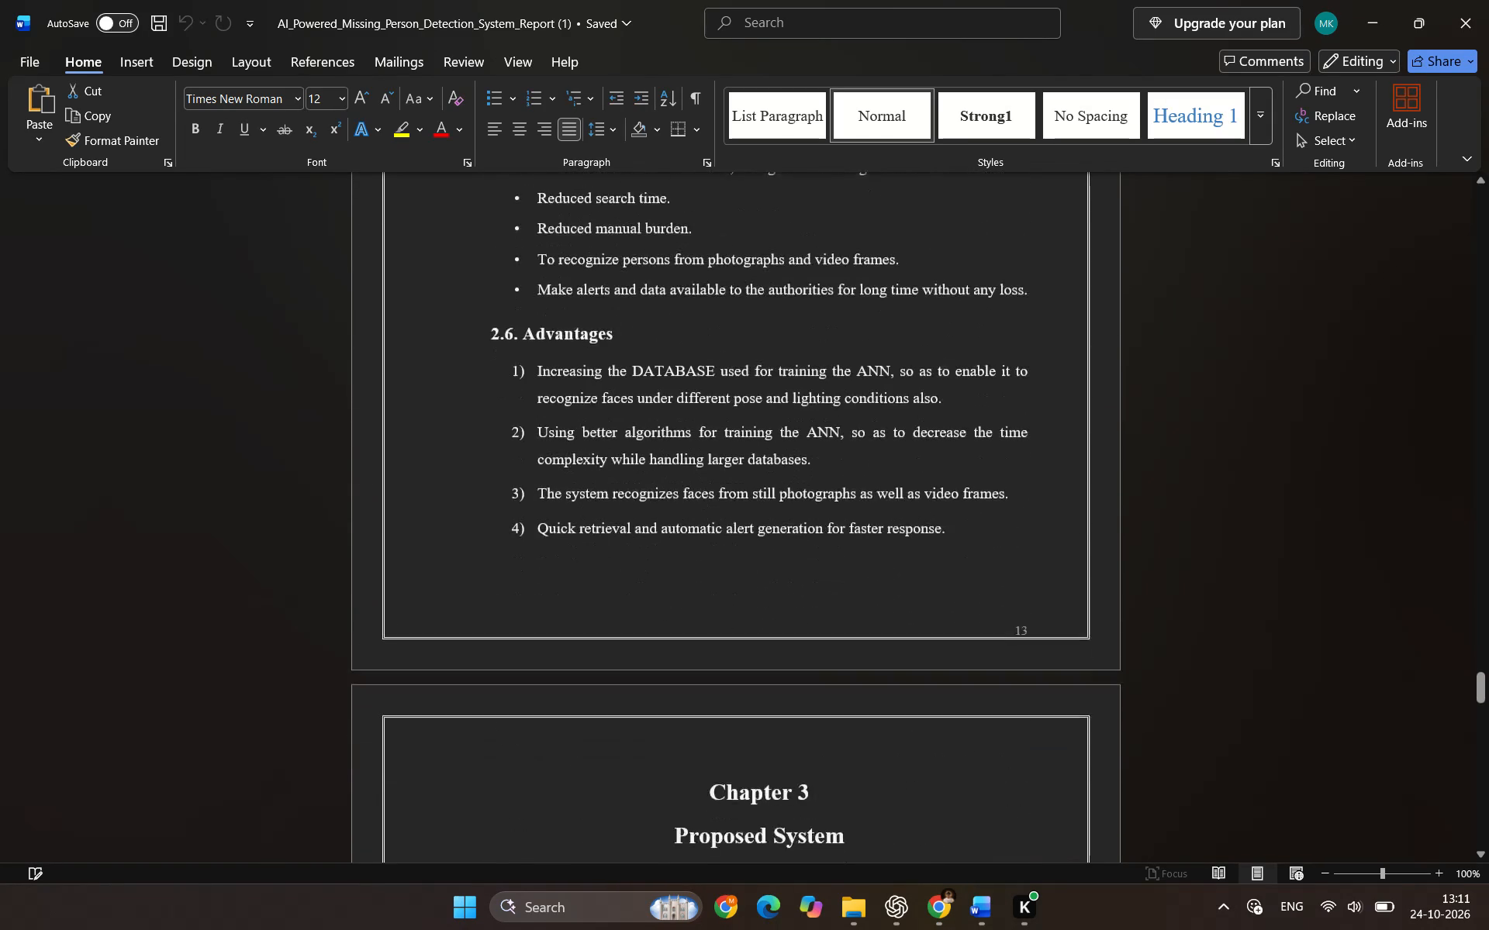
Examine Chapter 3's system architecture diagram, training and recognition algorithms, and hardware and software requirements.
{"action": "scroll", "coordinate": [765, 511], "scroll_direction": "down", "scroll_amount": 10}
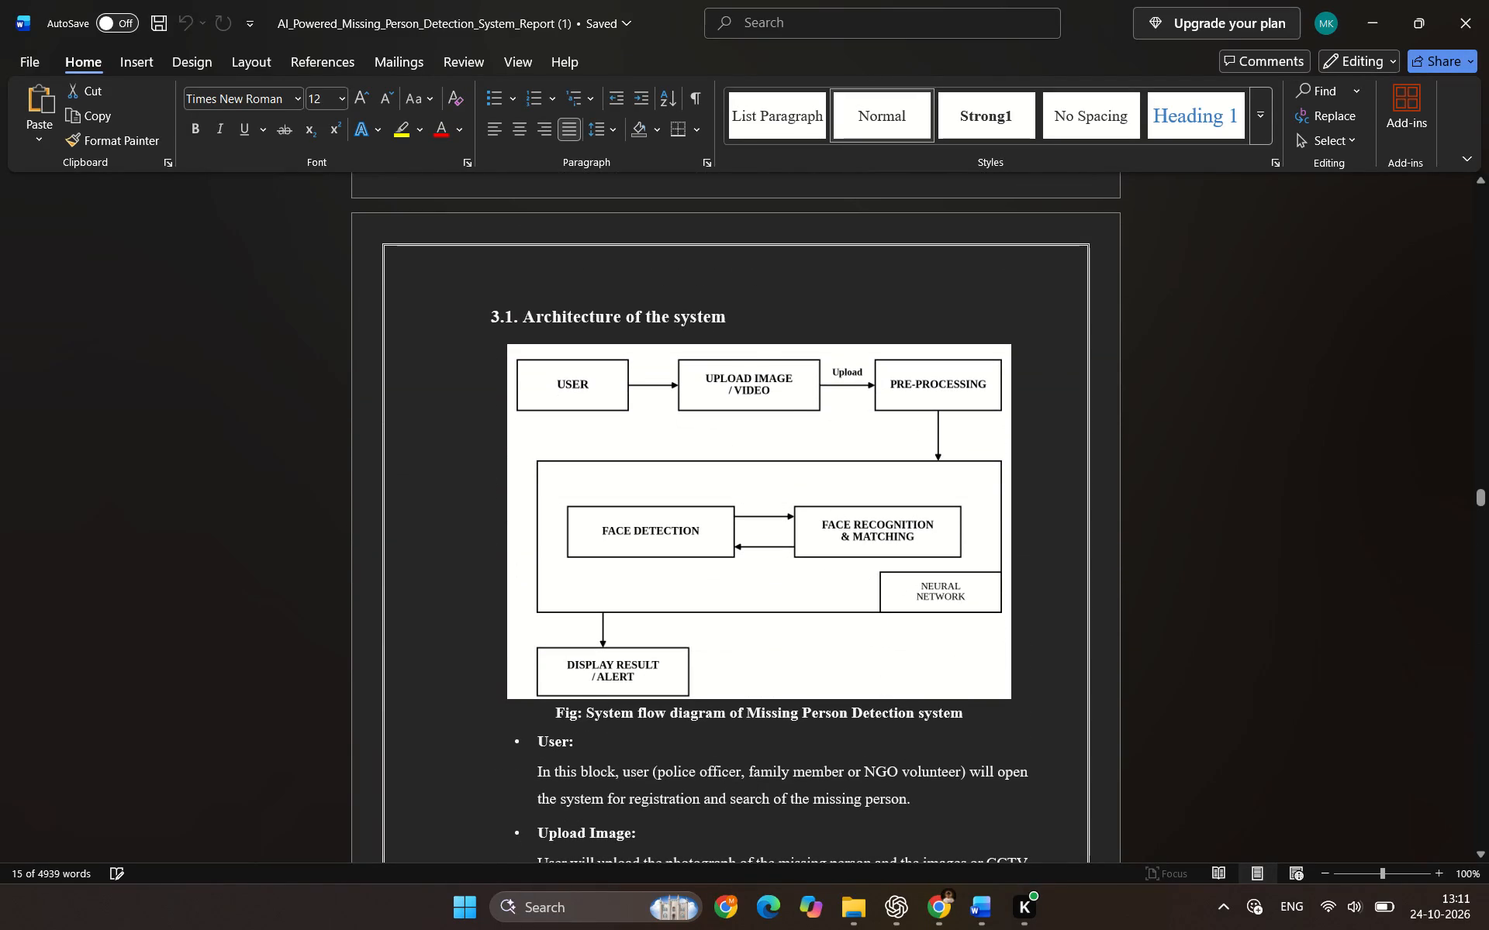
{"action": "scroll", "coordinate": [831, 516], "scroll_direction": "down", "scroll_amount": 7}
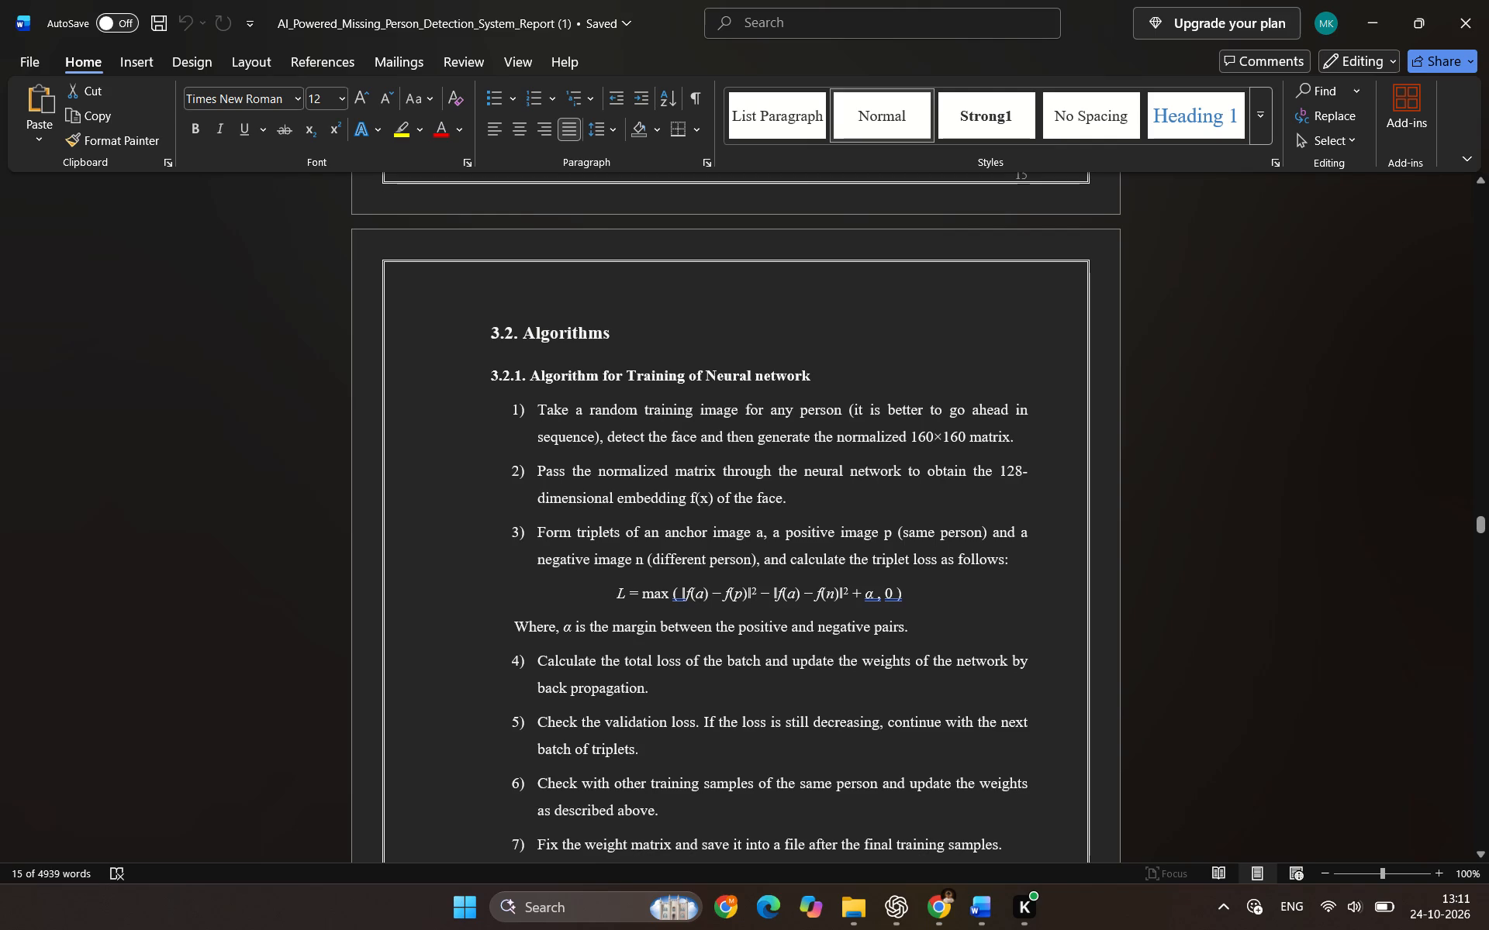
{"action": "scroll", "coordinate": [743, 545], "scroll_direction": "down", "scroll_amount": 5}
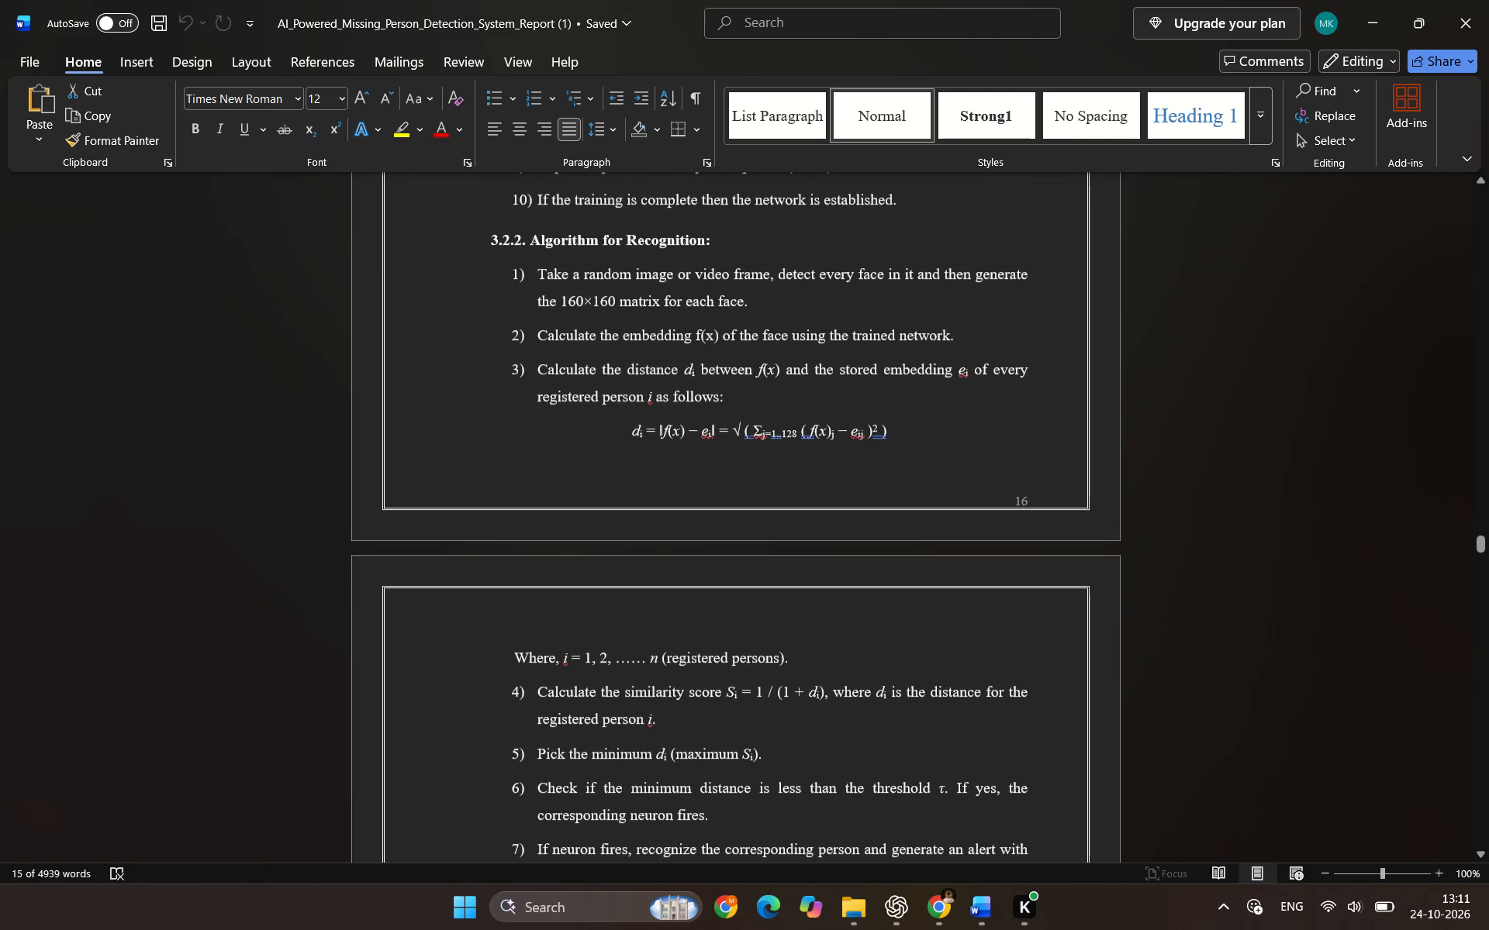
{"action": "scroll", "coordinate": [747, 552], "scroll_direction": "down", "scroll_amount": 6}
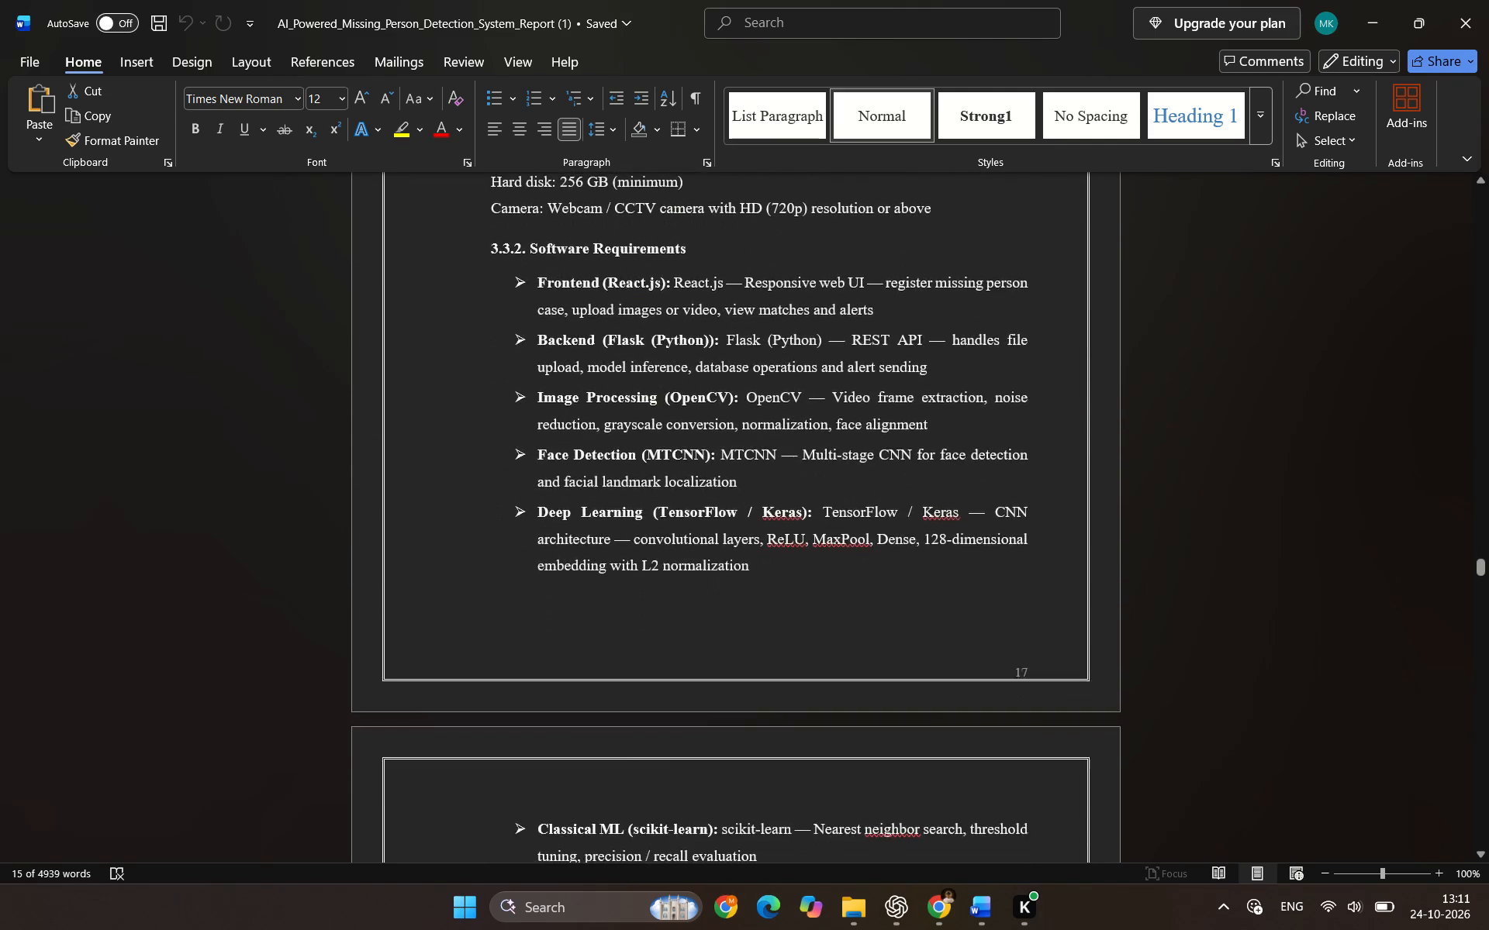
{"action": "scroll", "coordinate": [748, 556], "scroll_direction": "down", "scroll_amount": 9}
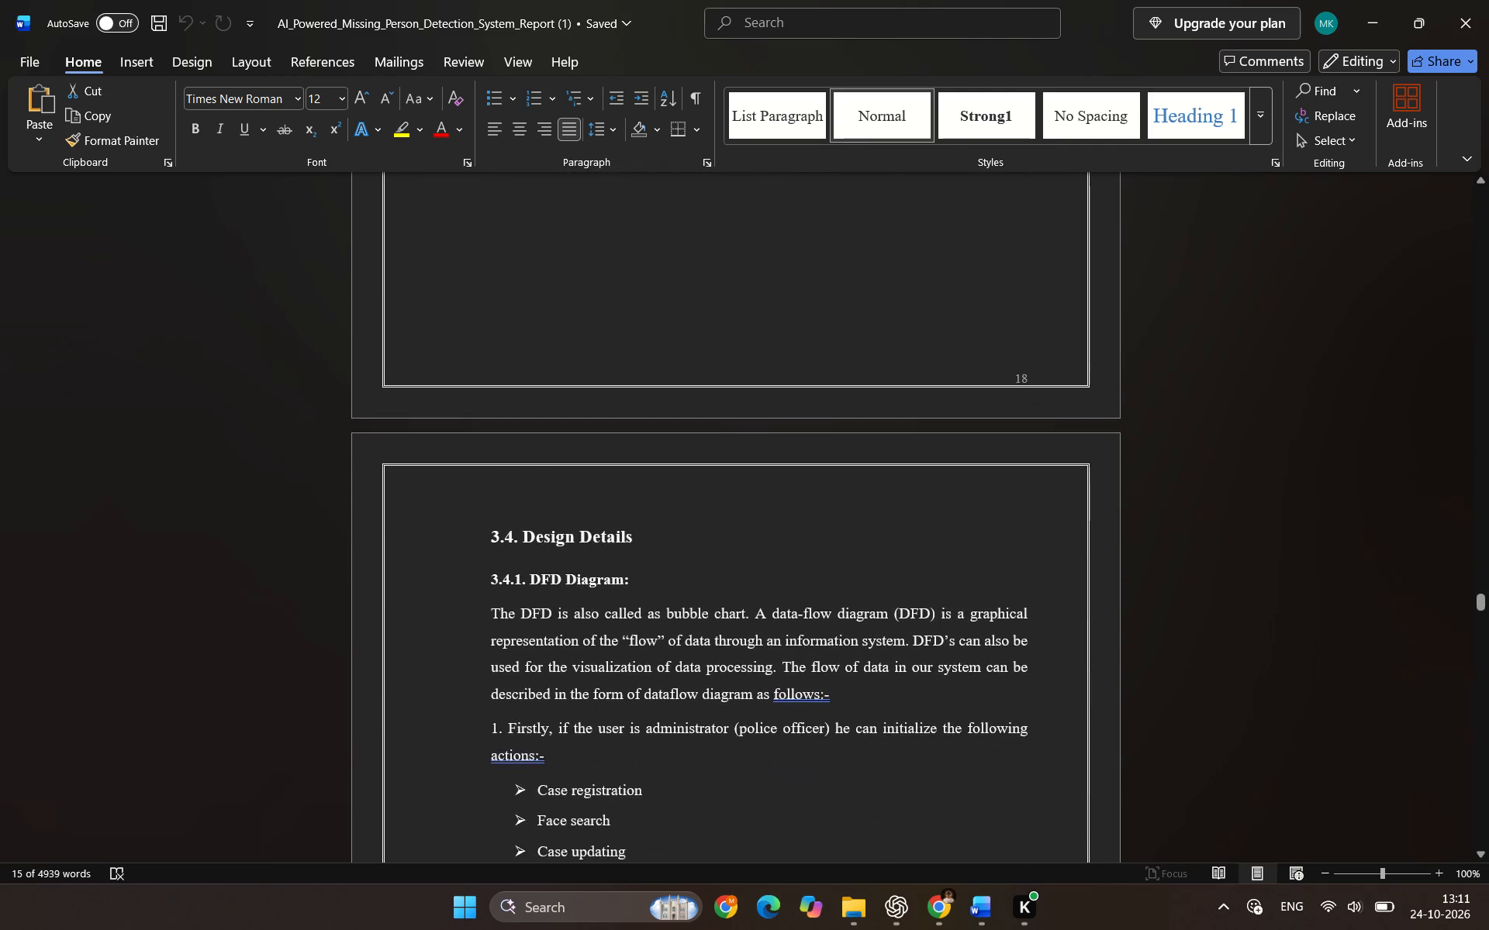
Examine section 3.4 Design Details with its DFD, class and sequence diagrams.
{"action": "scroll", "coordinate": [748, 556], "scroll_direction": "down", "scroll_amount": 2}
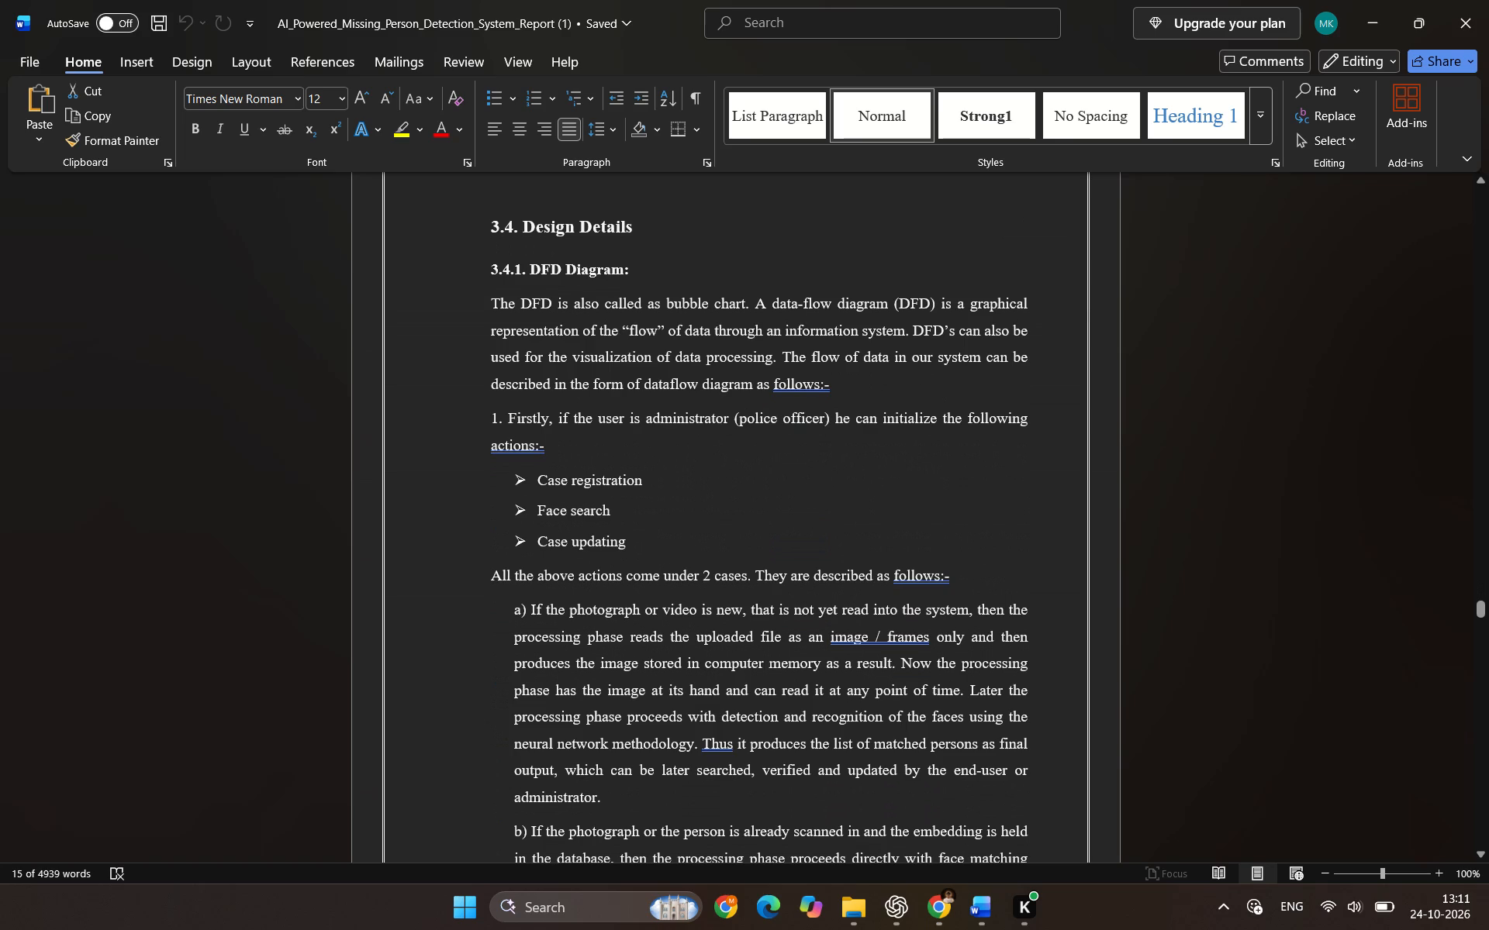
{"action": "scroll", "coordinate": [736, 555], "scroll_direction": "down", "scroll_amount": 3}
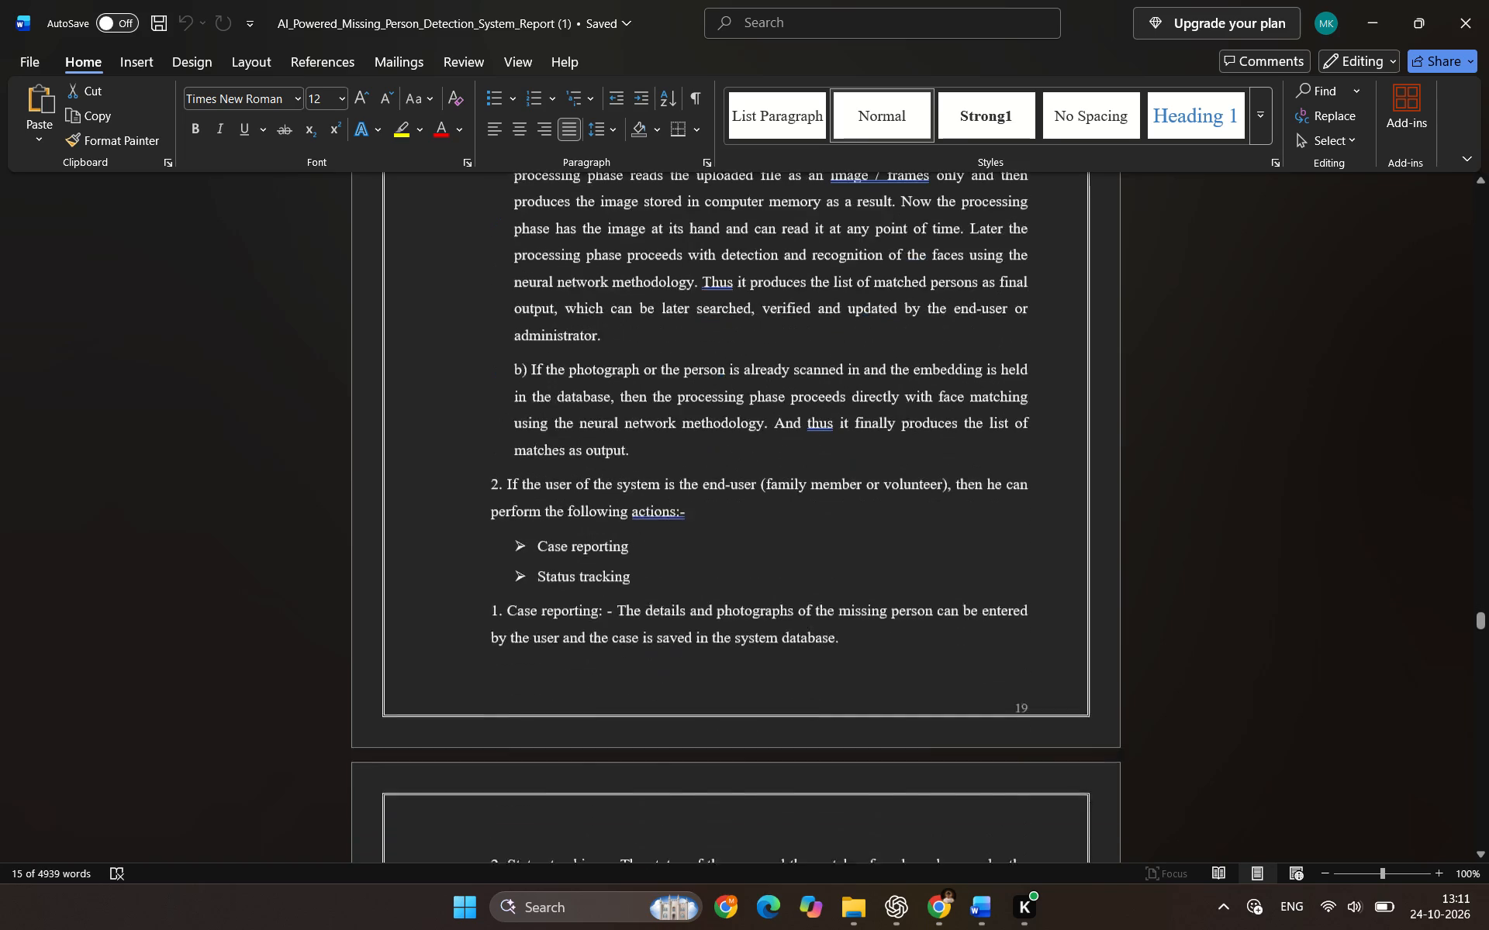
{"action": "scroll", "coordinate": [735, 560], "scroll_direction": "down", "scroll_amount": 5}
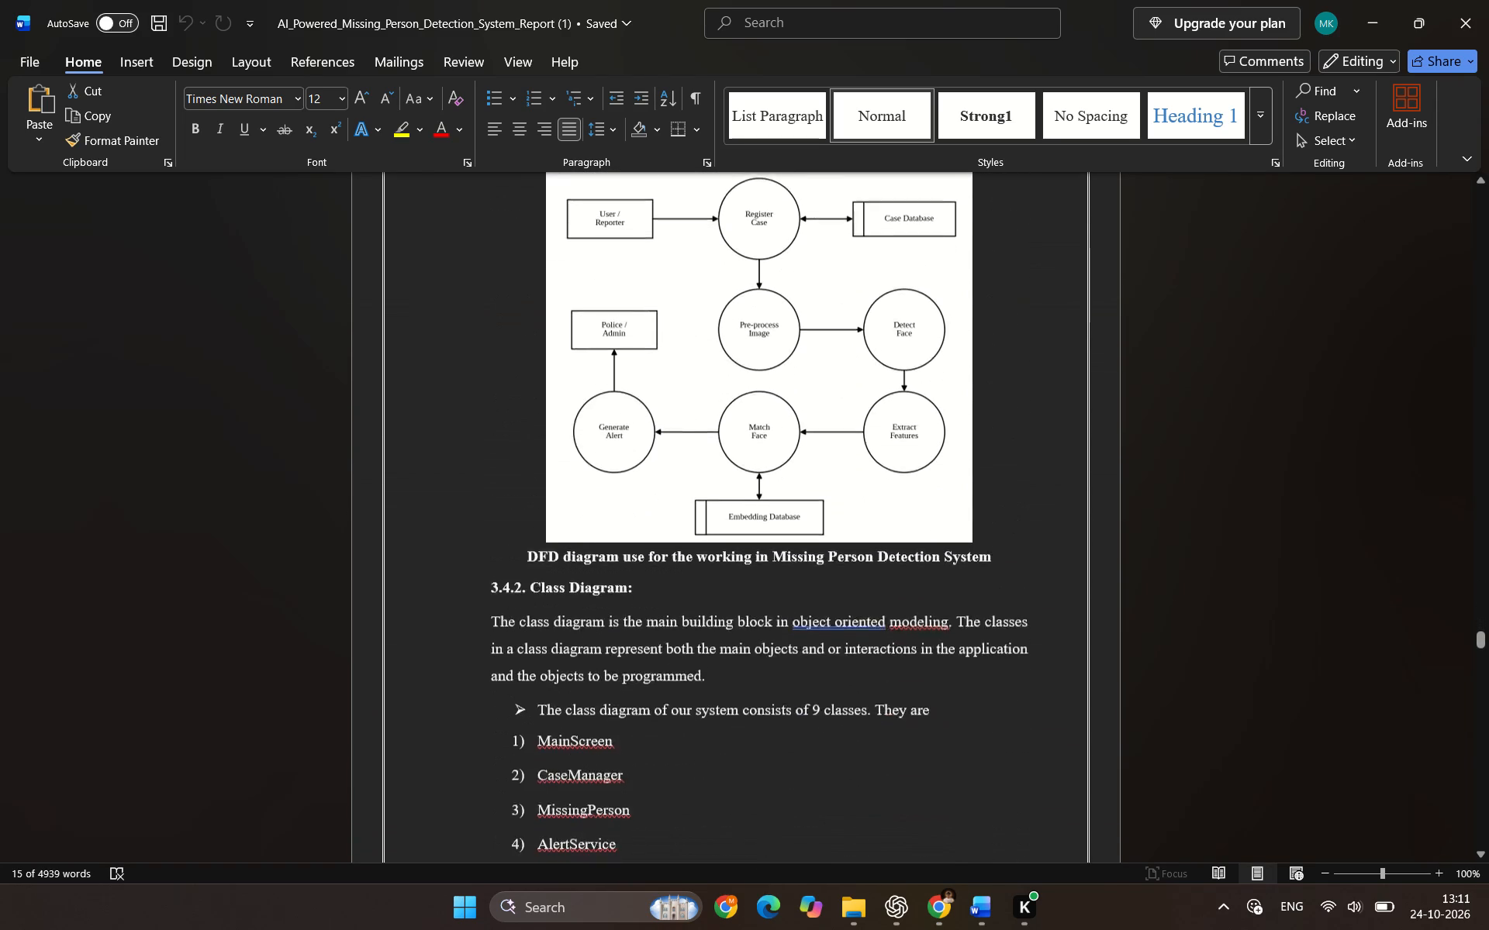
{"action": "scroll", "coordinate": [735, 561], "scroll_direction": "down", "scroll_amount": 1}
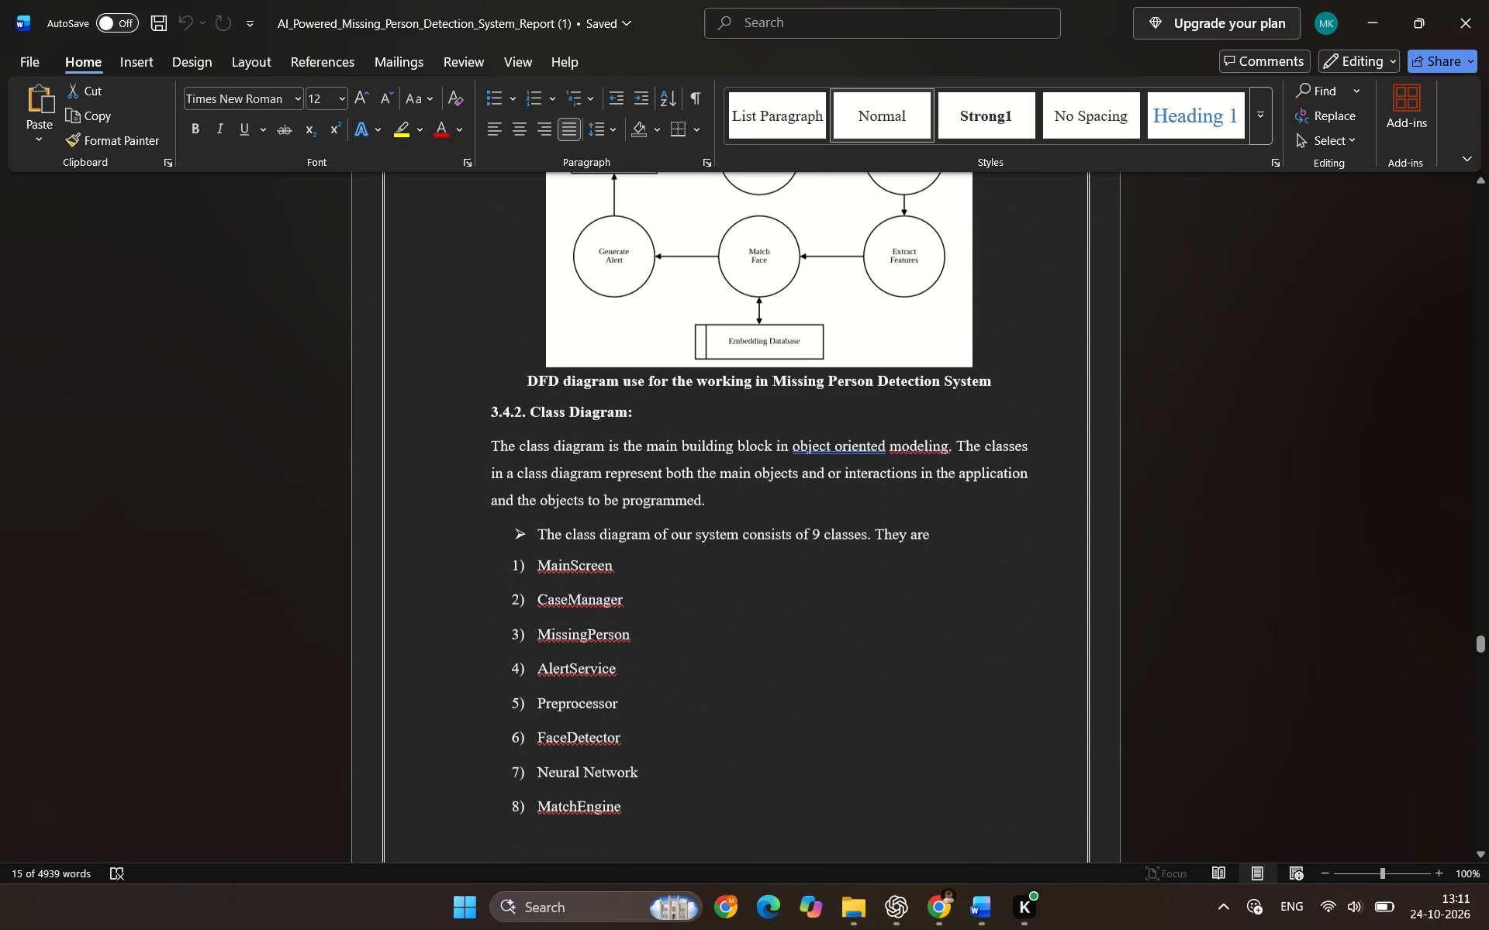
{"action": "scroll", "coordinate": [735, 561], "scroll_direction": "down", "scroll_amount": 2}
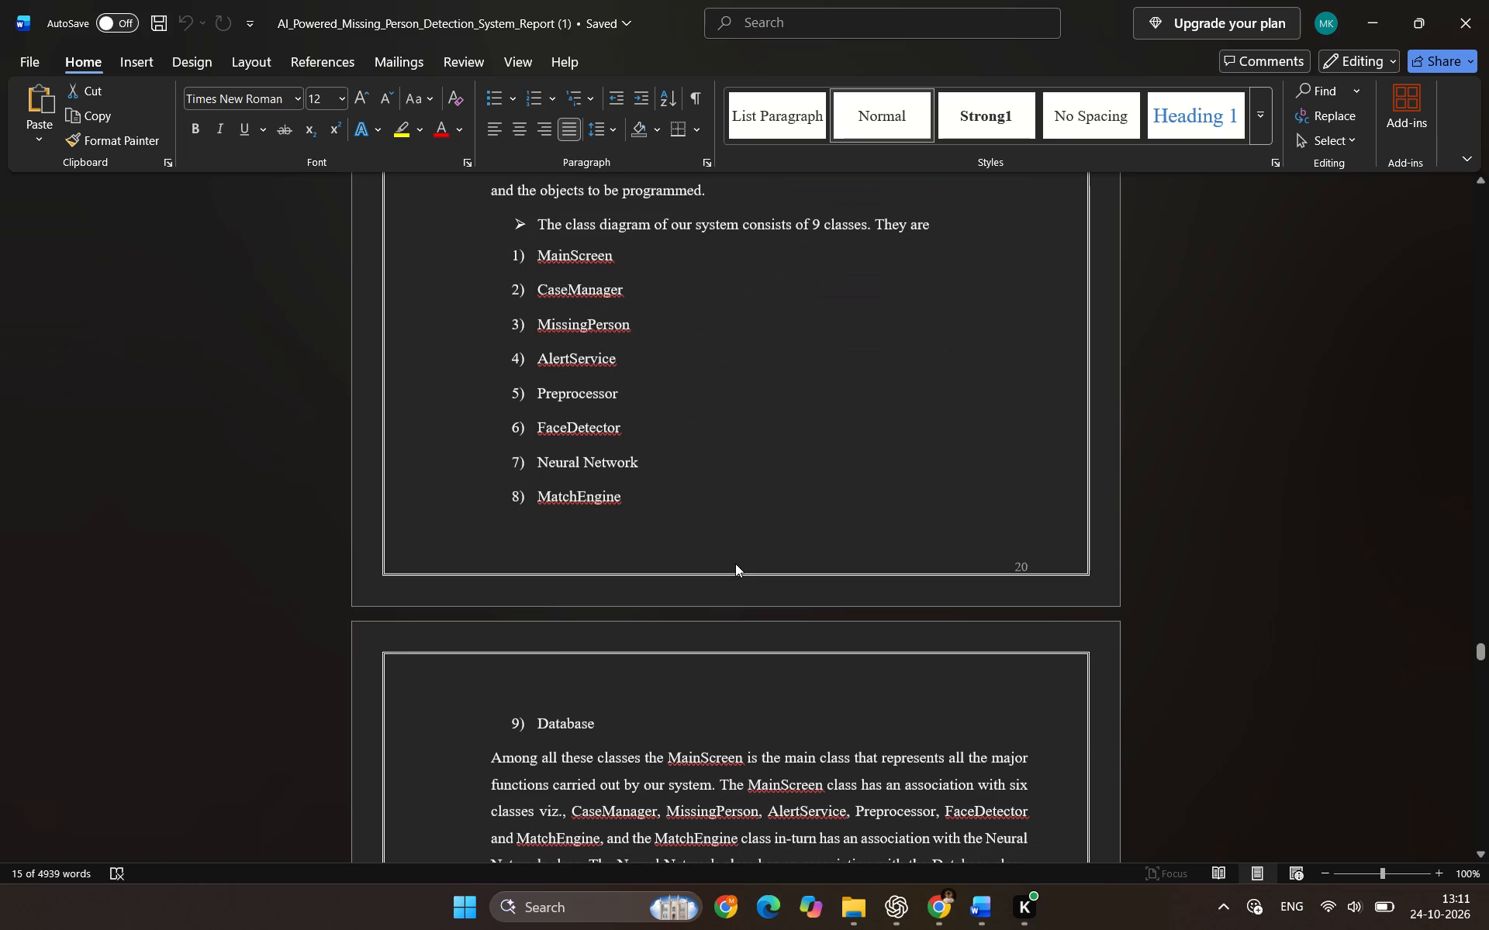
{"action": "scroll", "coordinate": [735, 563], "scroll_direction": "down", "scroll_amount": 6}
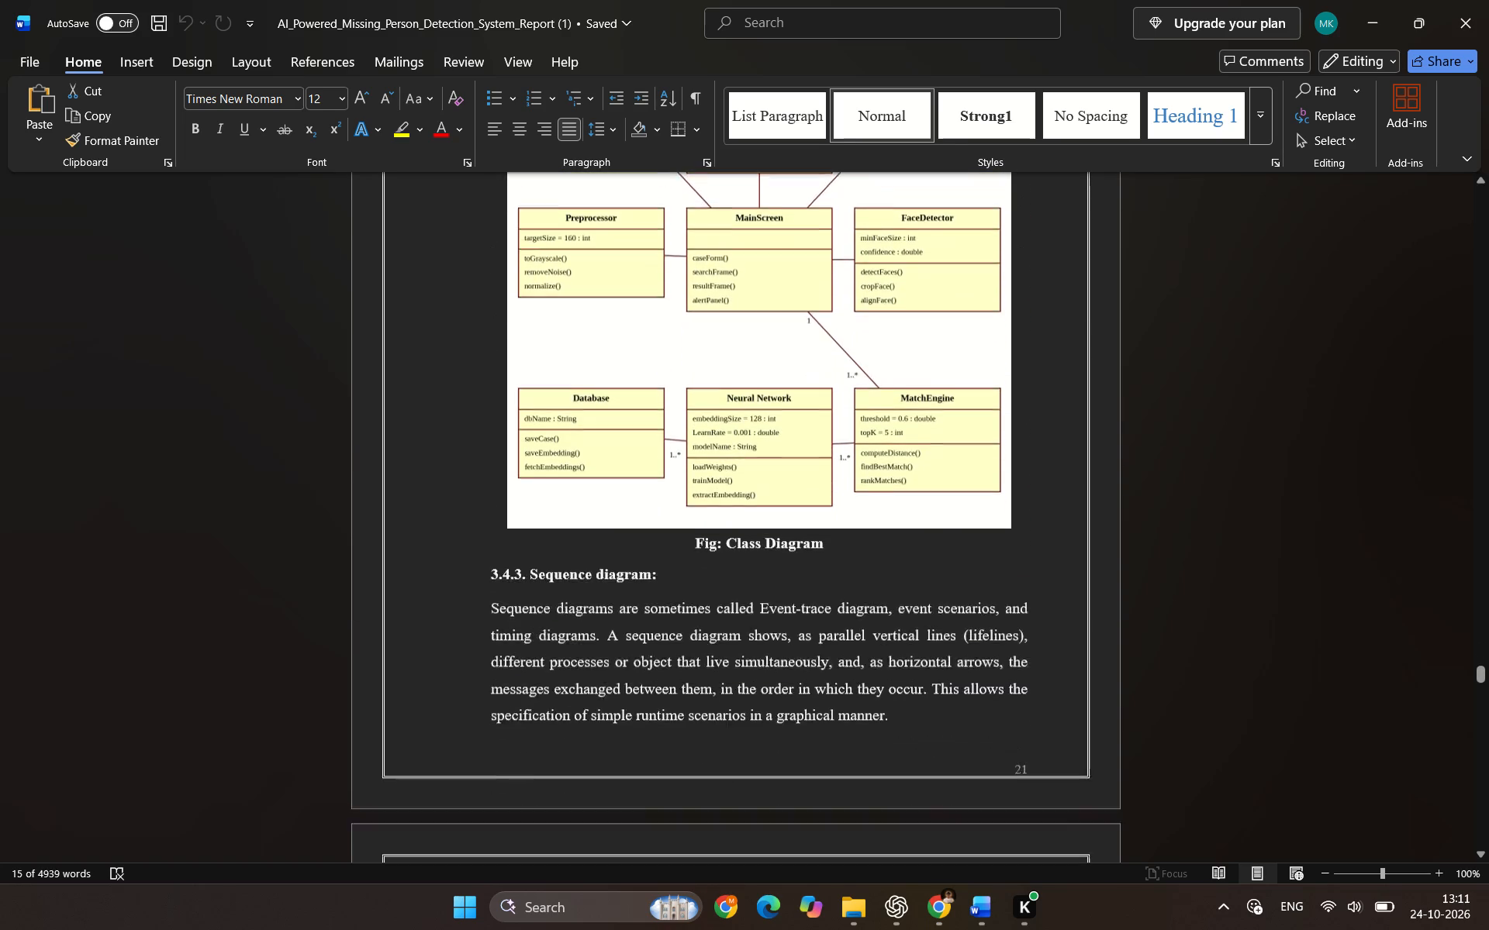
{"action": "scroll", "coordinate": [736, 566], "scroll_direction": "down", "scroll_amount": 8}
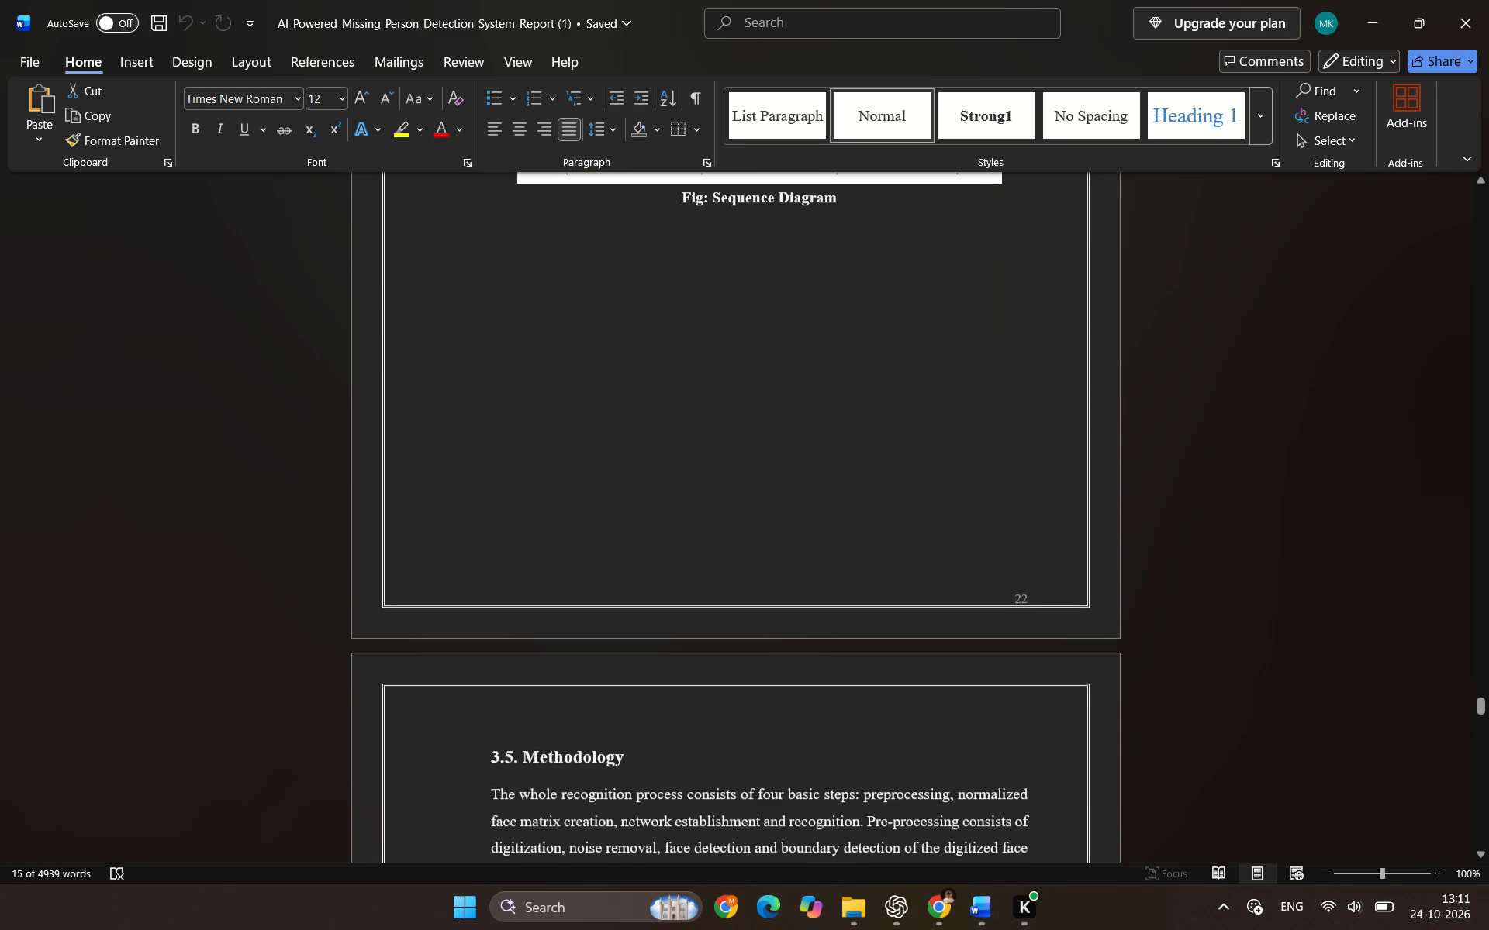
{"action": "scroll", "coordinate": [737, 566], "scroll_direction": "up", "scroll_amount": 3}
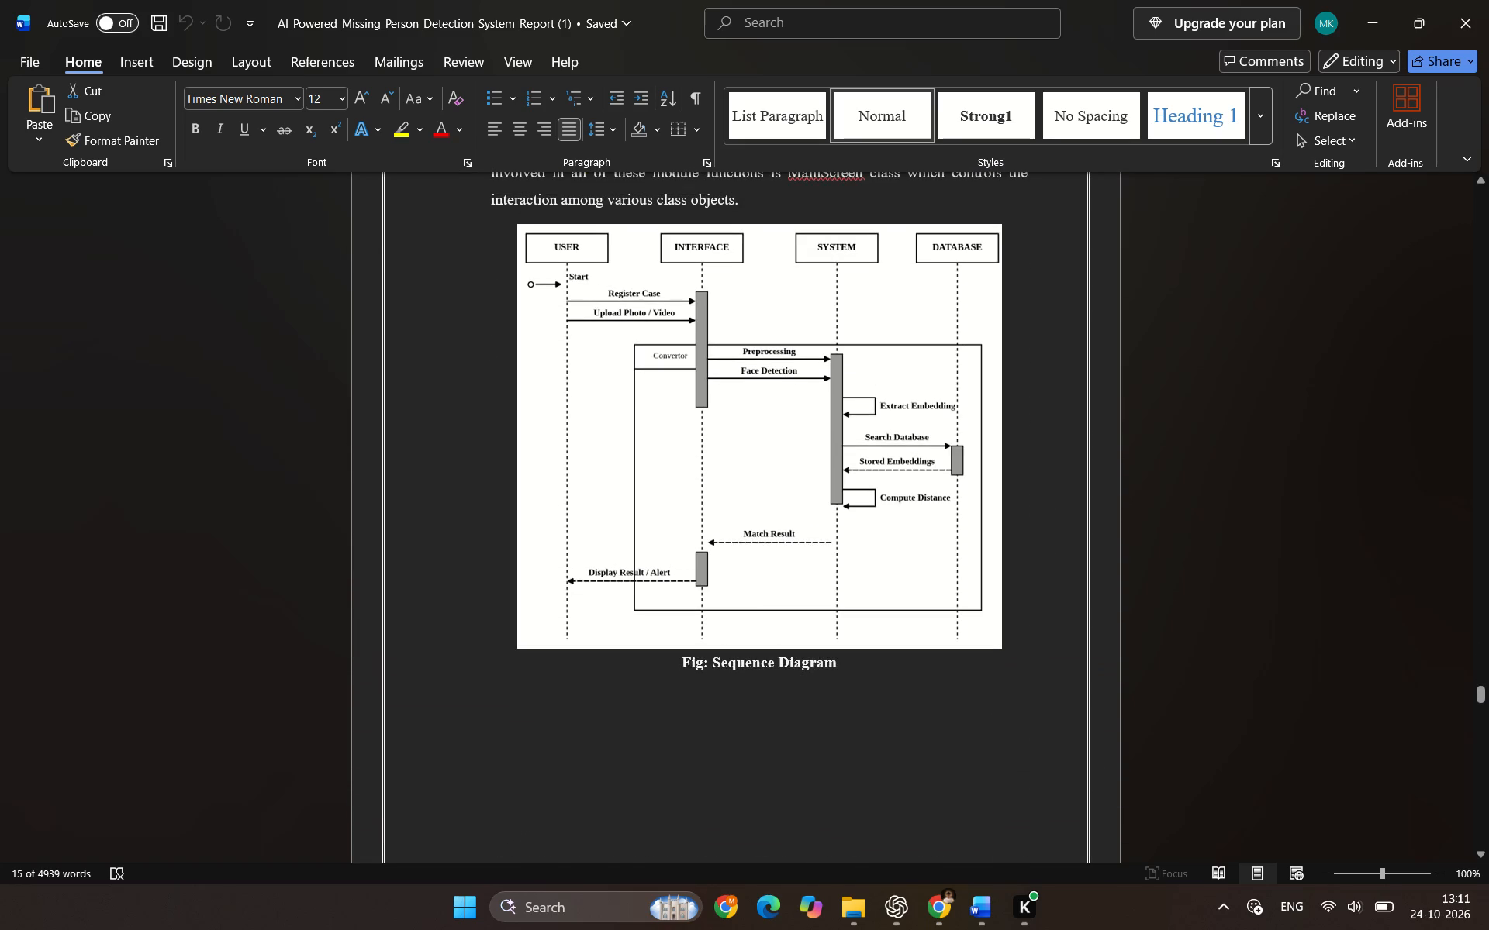
{"action": "scroll", "coordinate": [725, 579], "scroll_direction": "down", "scroll_amount": 3}
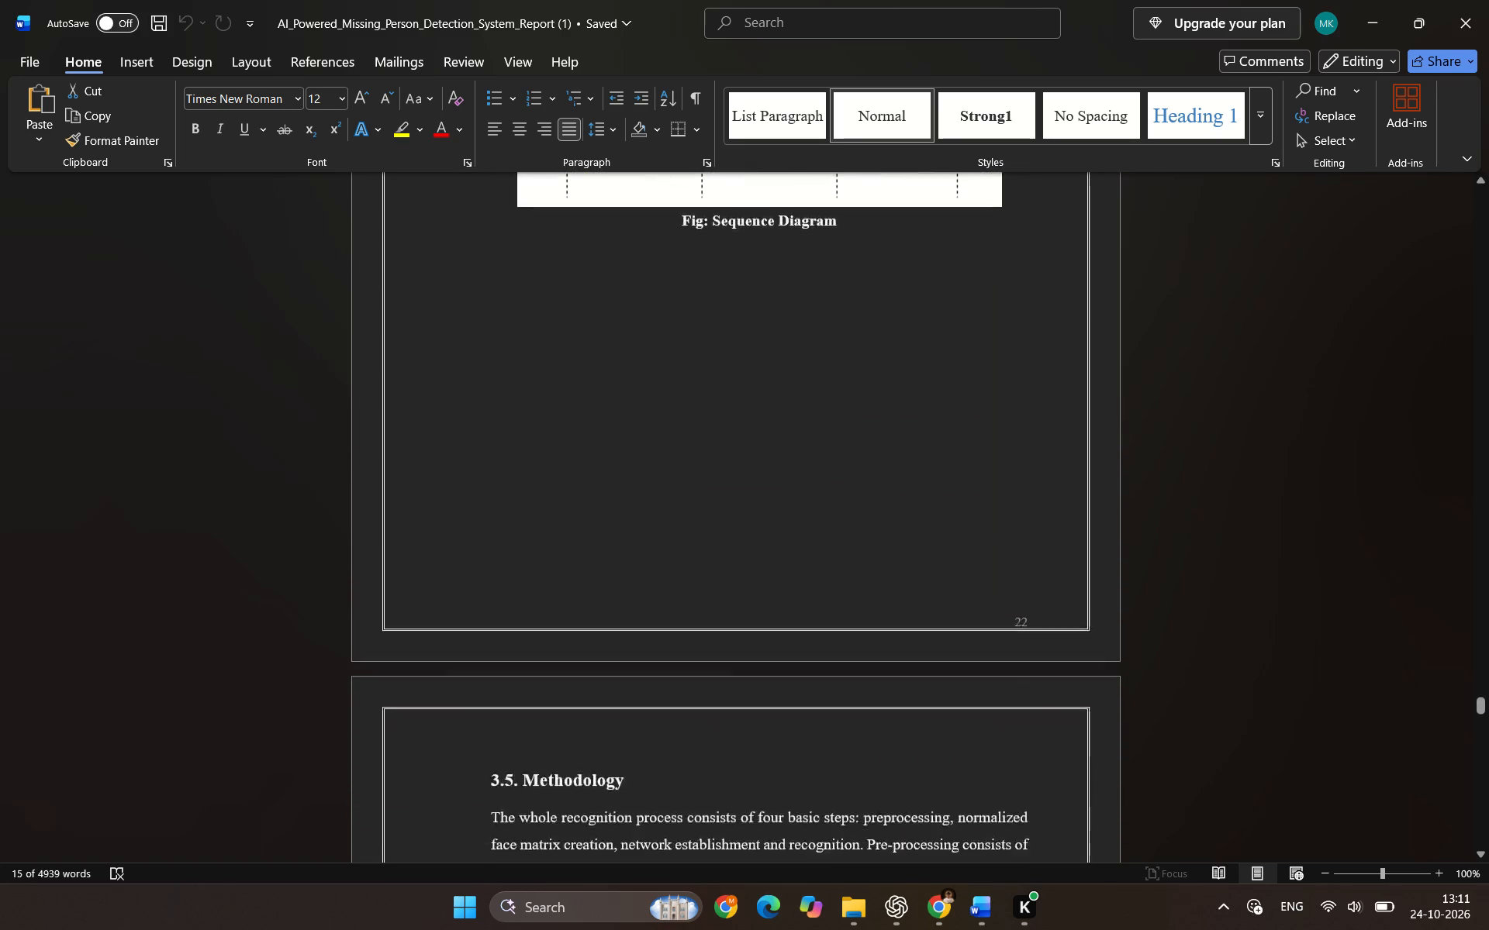
Review section 3.5 Methodology and the Chapter 4 implementation plan table for next semester.
{"action": "scroll", "coordinate": [725, 584], "scroll_direction": "down", "scroll_amount": 4}
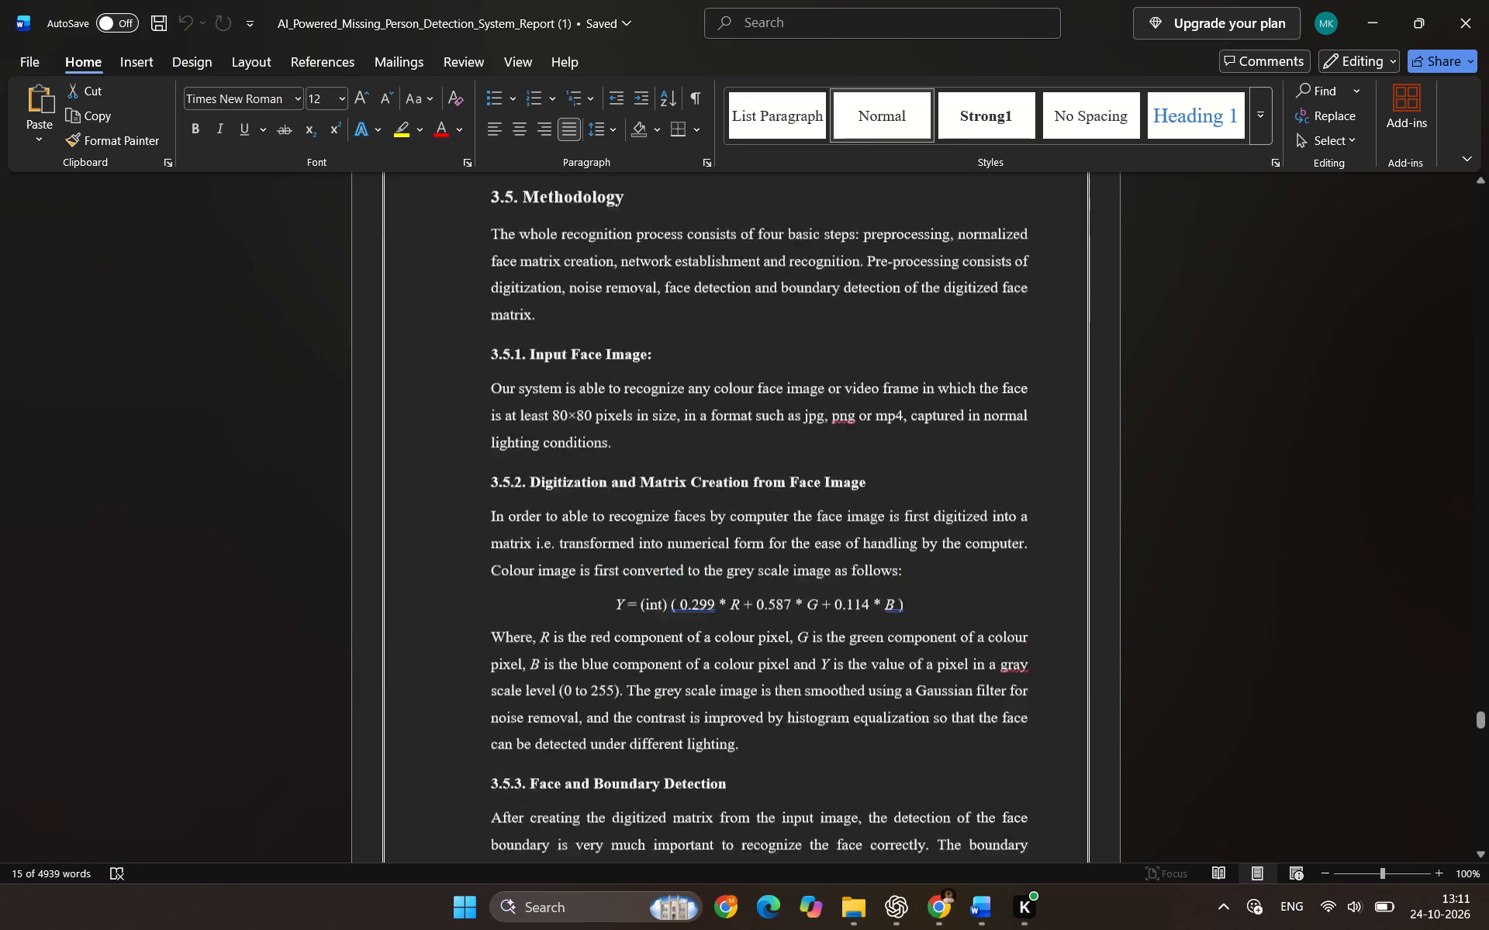
{"action": "scroll", "coordinate": [725, 589], "scroll_direction": "down", "scroll_amount": 12}
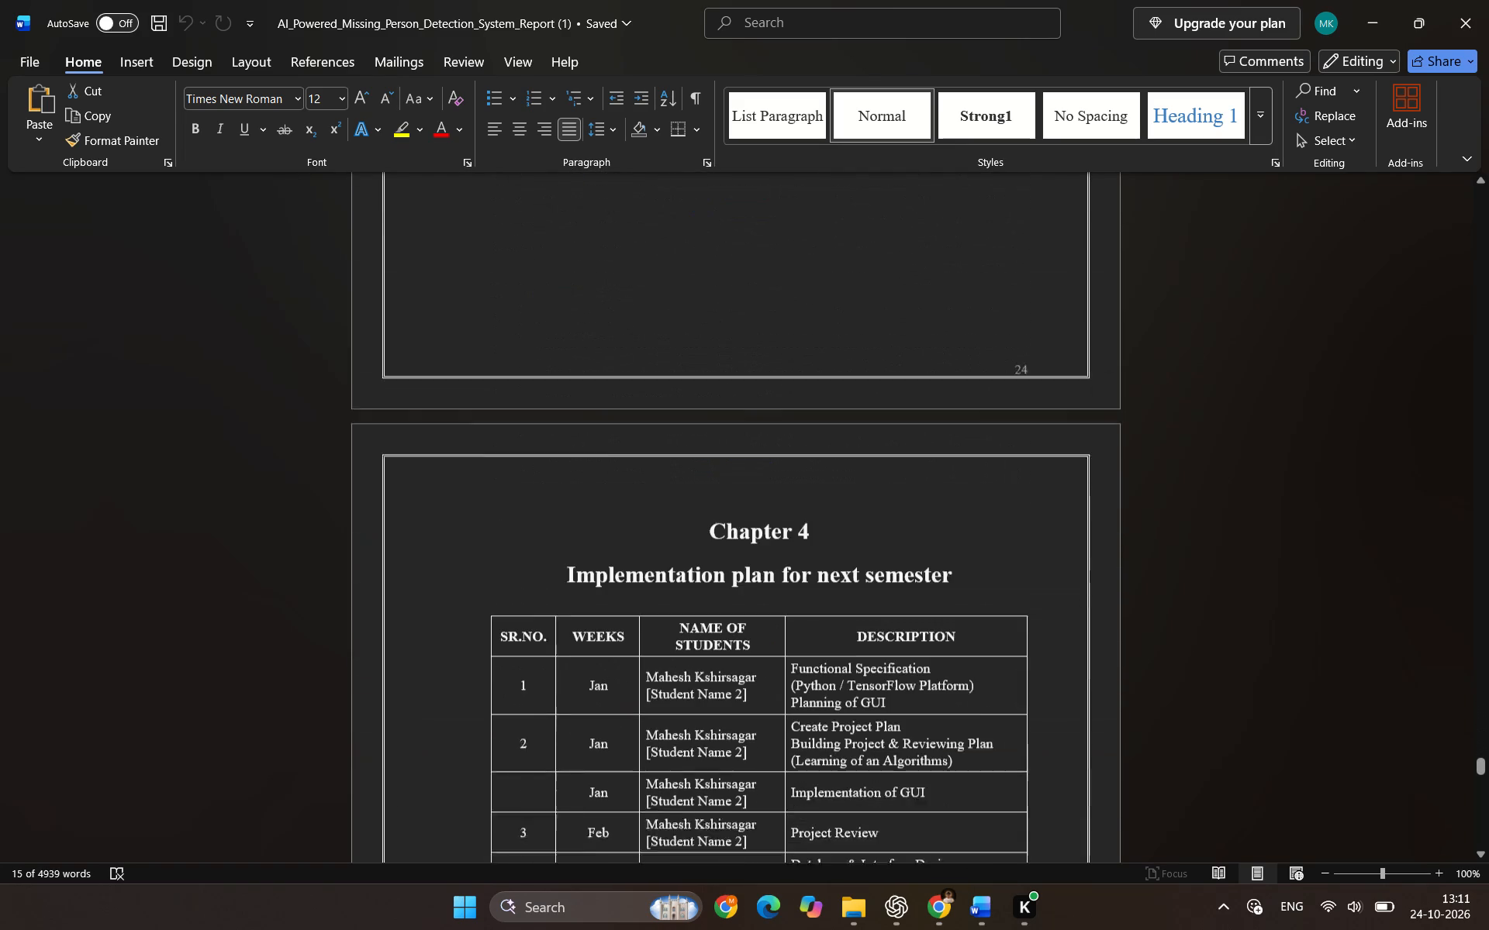
{"action": "scroll", "coordinate": [796, 582], "scroll_direction": "down", "scroll_amount": 1}
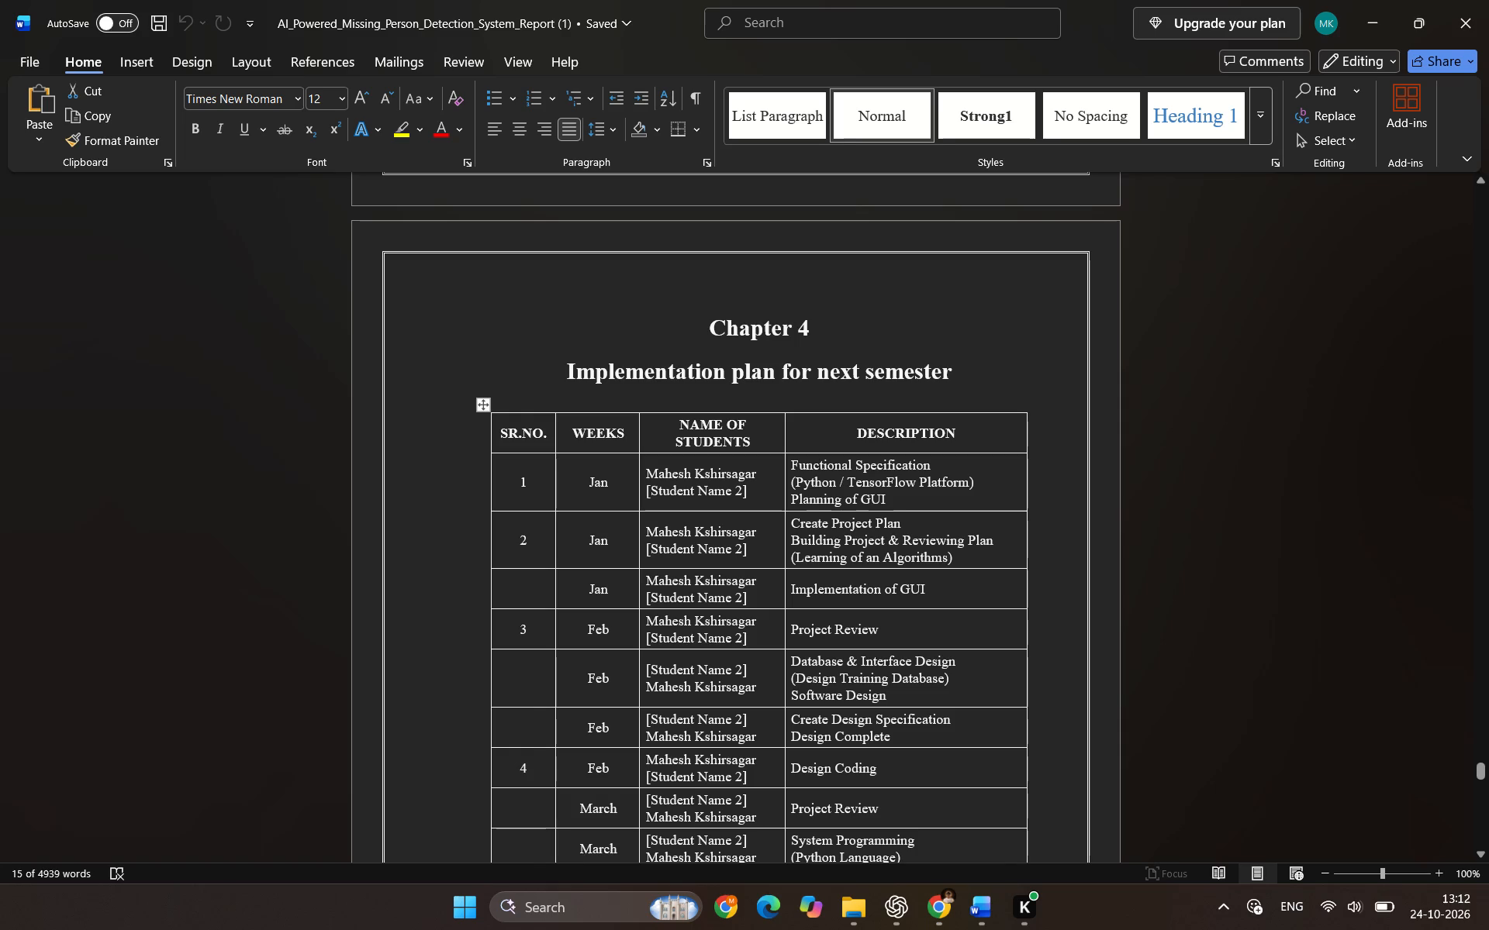
{"action": "scroll", "coordinate": [714, 583], "scroll_direction": "down", "scroll_amount": 1}
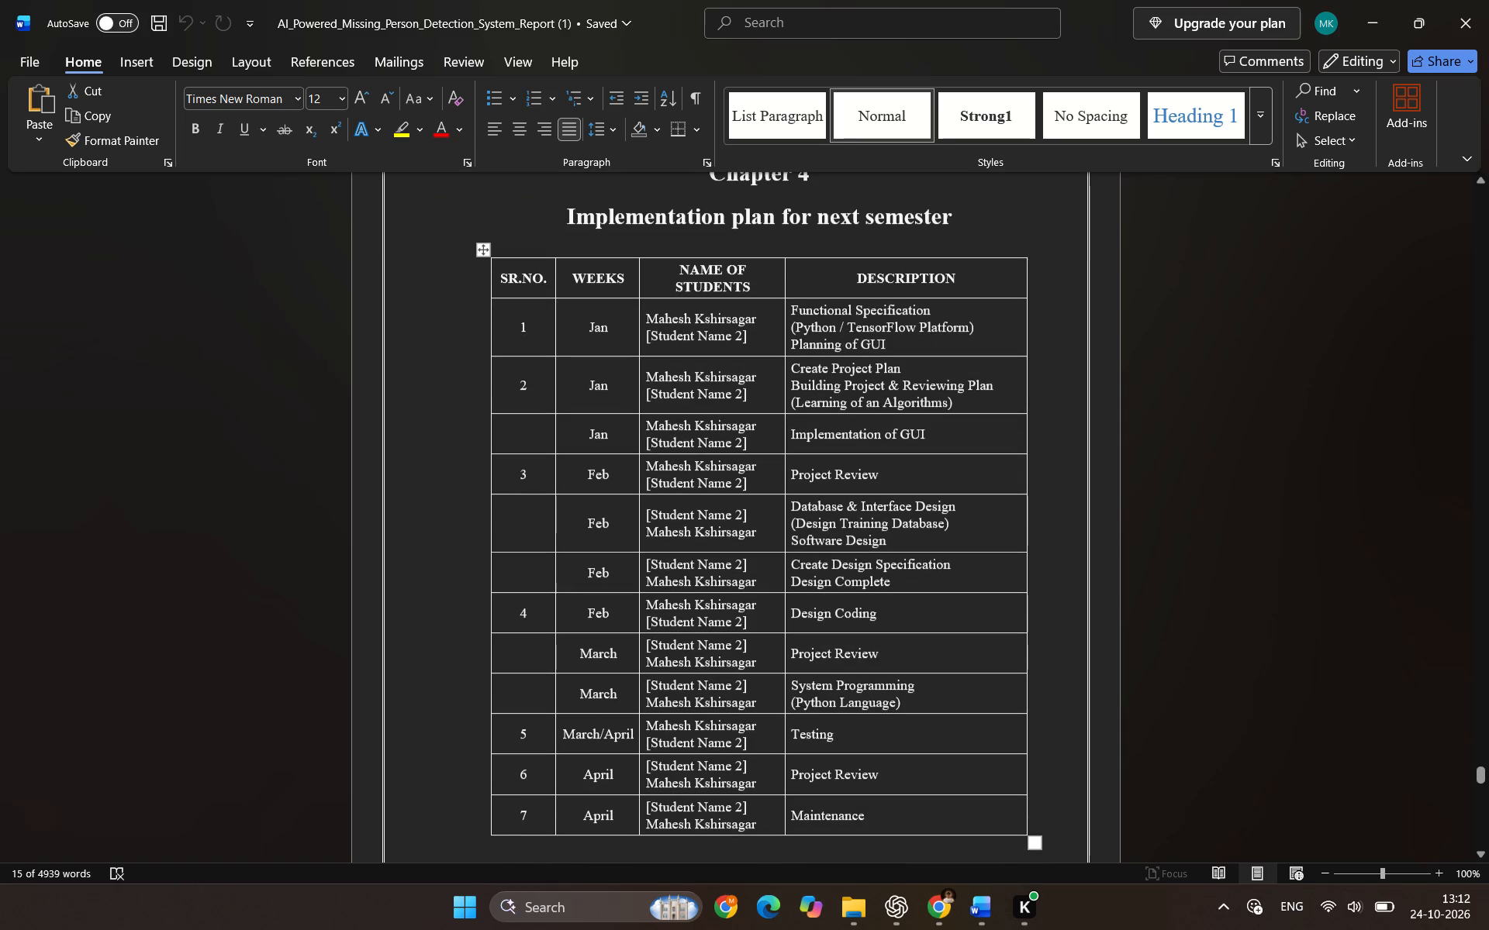
Review the end of the Chapter 4 plan table, the Chapter 5 Conclusion and the References list.
{"action": "scroll", "coordinate": [712, 610], "scroll_direction": "down", "scroll_amount": 1}
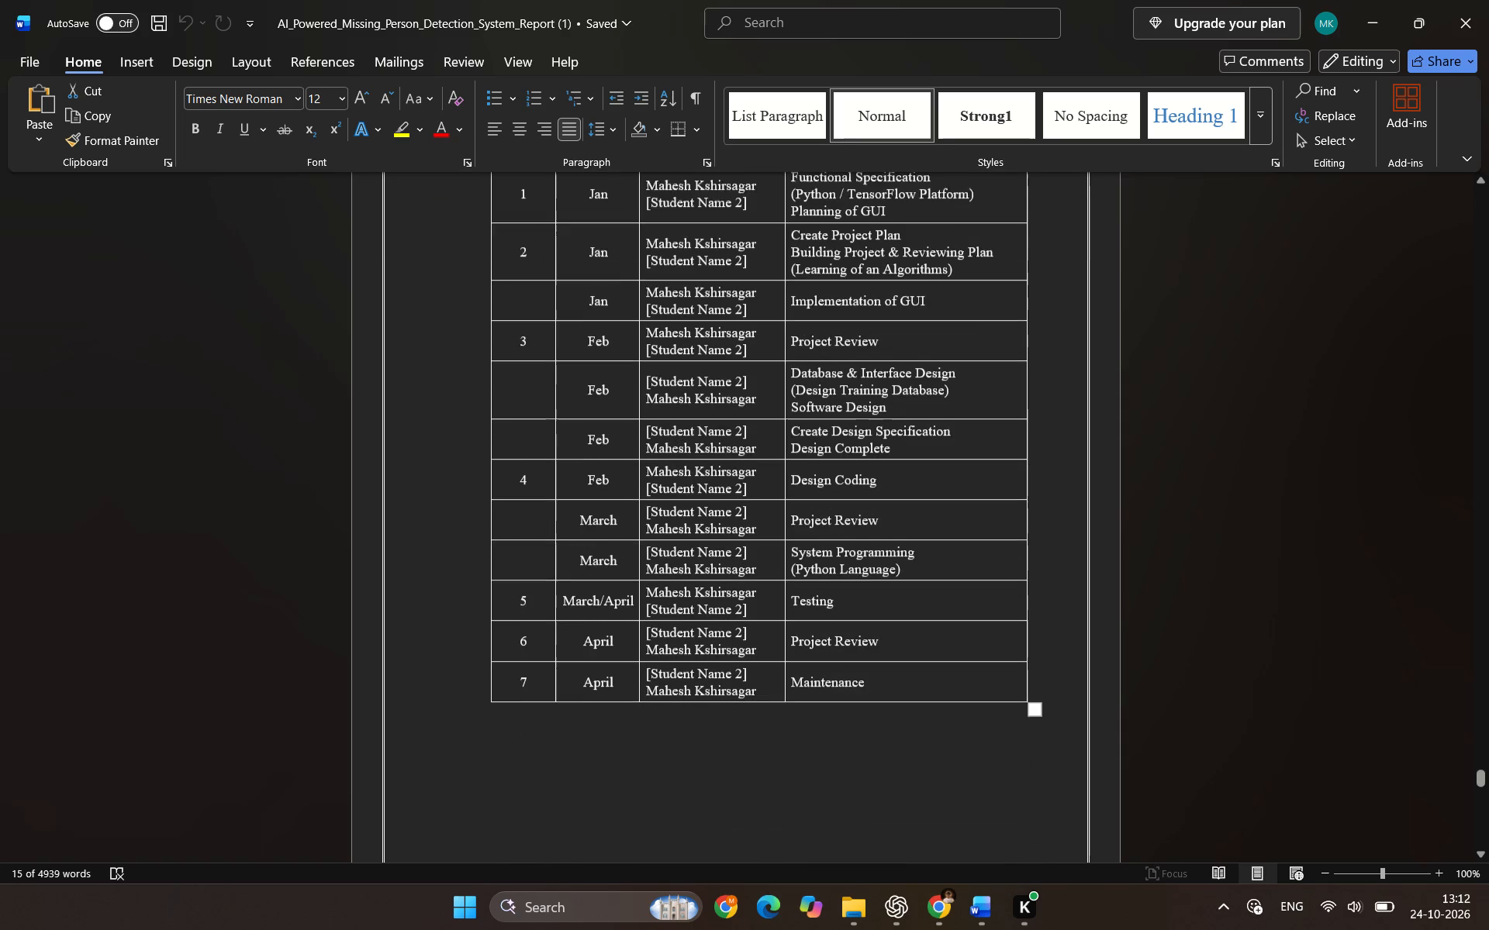
{"action": "scroll", "coordinate": [713, 617], "scroll_direction": "down", "scroll_amount": 4}
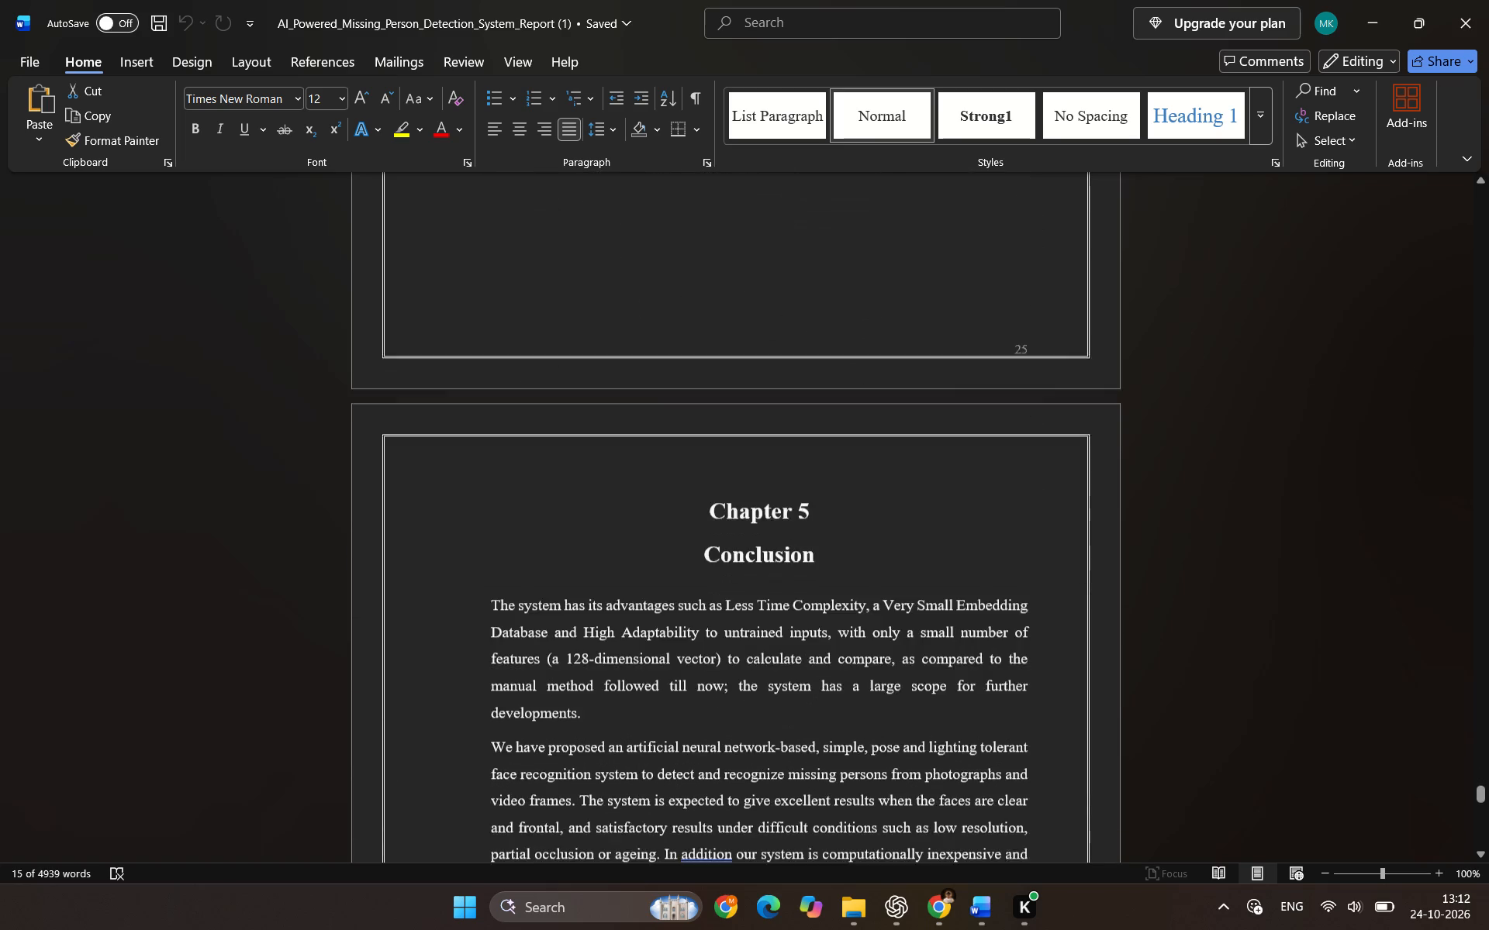
{"action": "scroll", "coordinate": [713, 622], "scroll_direction": "down", "scroll_amount": 10}
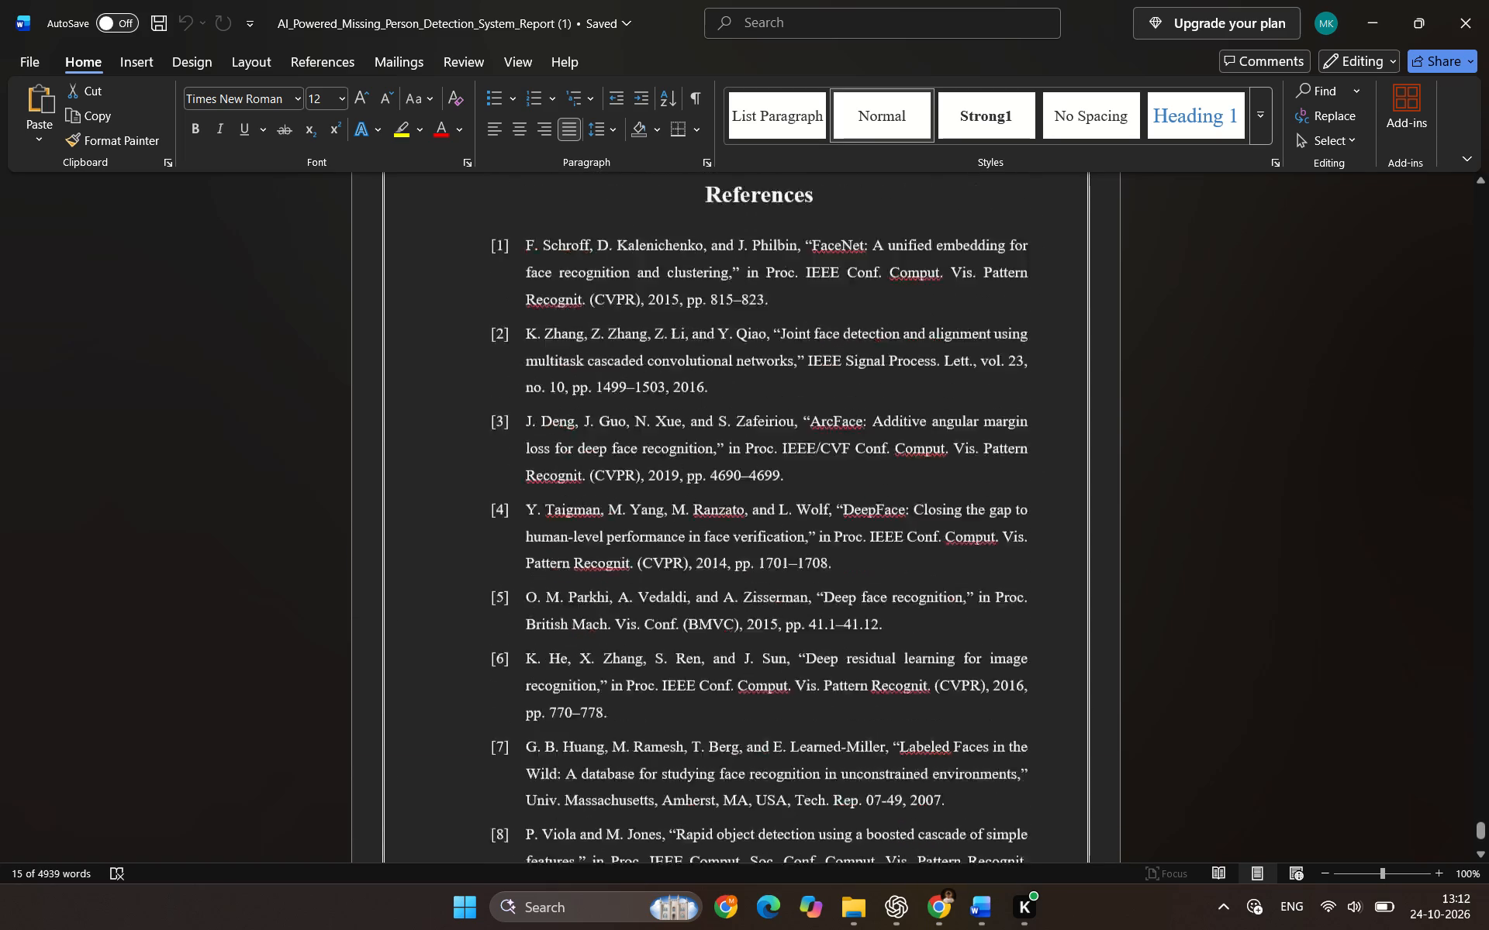
{"action": "scroll", "coordinate": [711, 625], "scroll_direction": "down", "scroll_amount": 4}
Replace the [Student Name 2] placeholder in row 1 of the Chapter 4 implementation plan table with the second student's name.
{"action": "scroll", "coordinate": [711, 625], "scroll_direction": "up", "scroll_amount": 9}
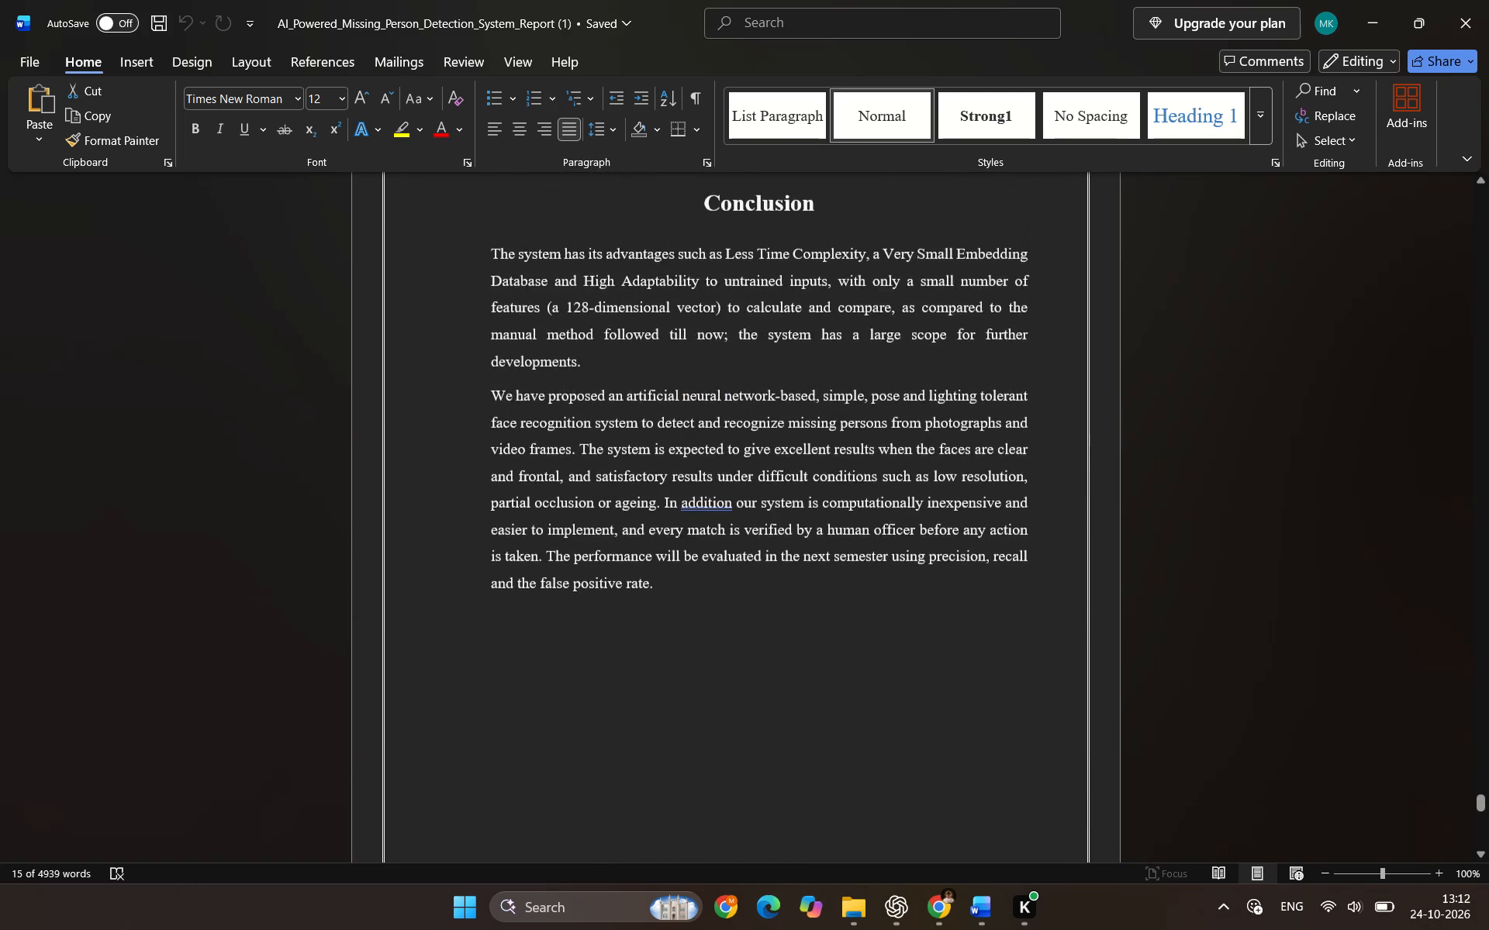
{"action": "scroll", "coordinate": [689, 608], "scroll_direction": "up", "scroll_amount": 7}
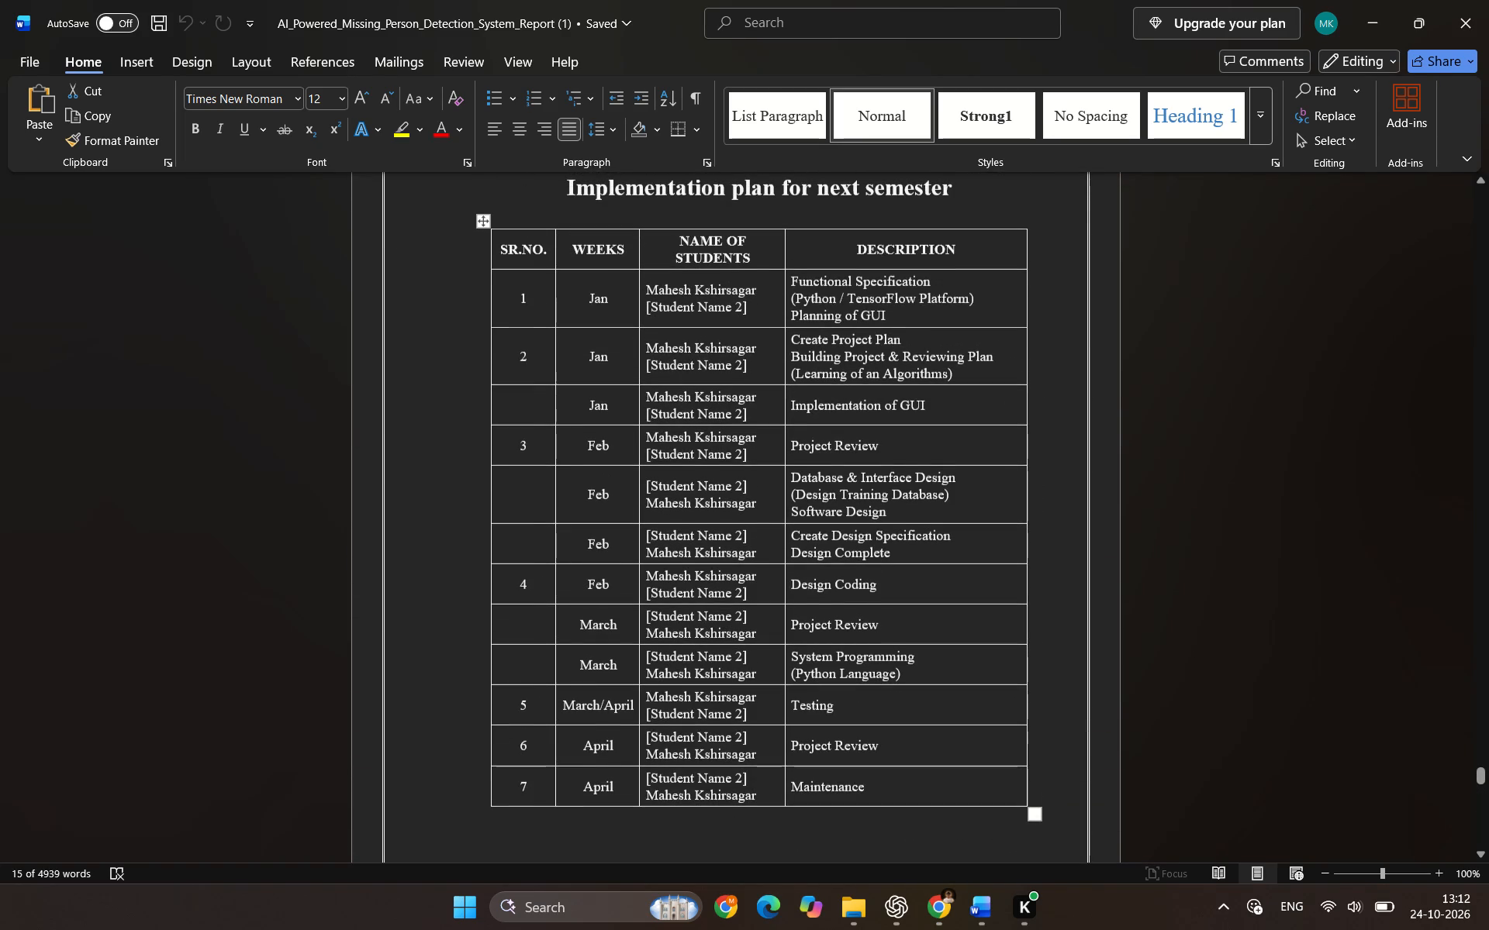
{"action": "left_click", "coordinate": [750, 308]}
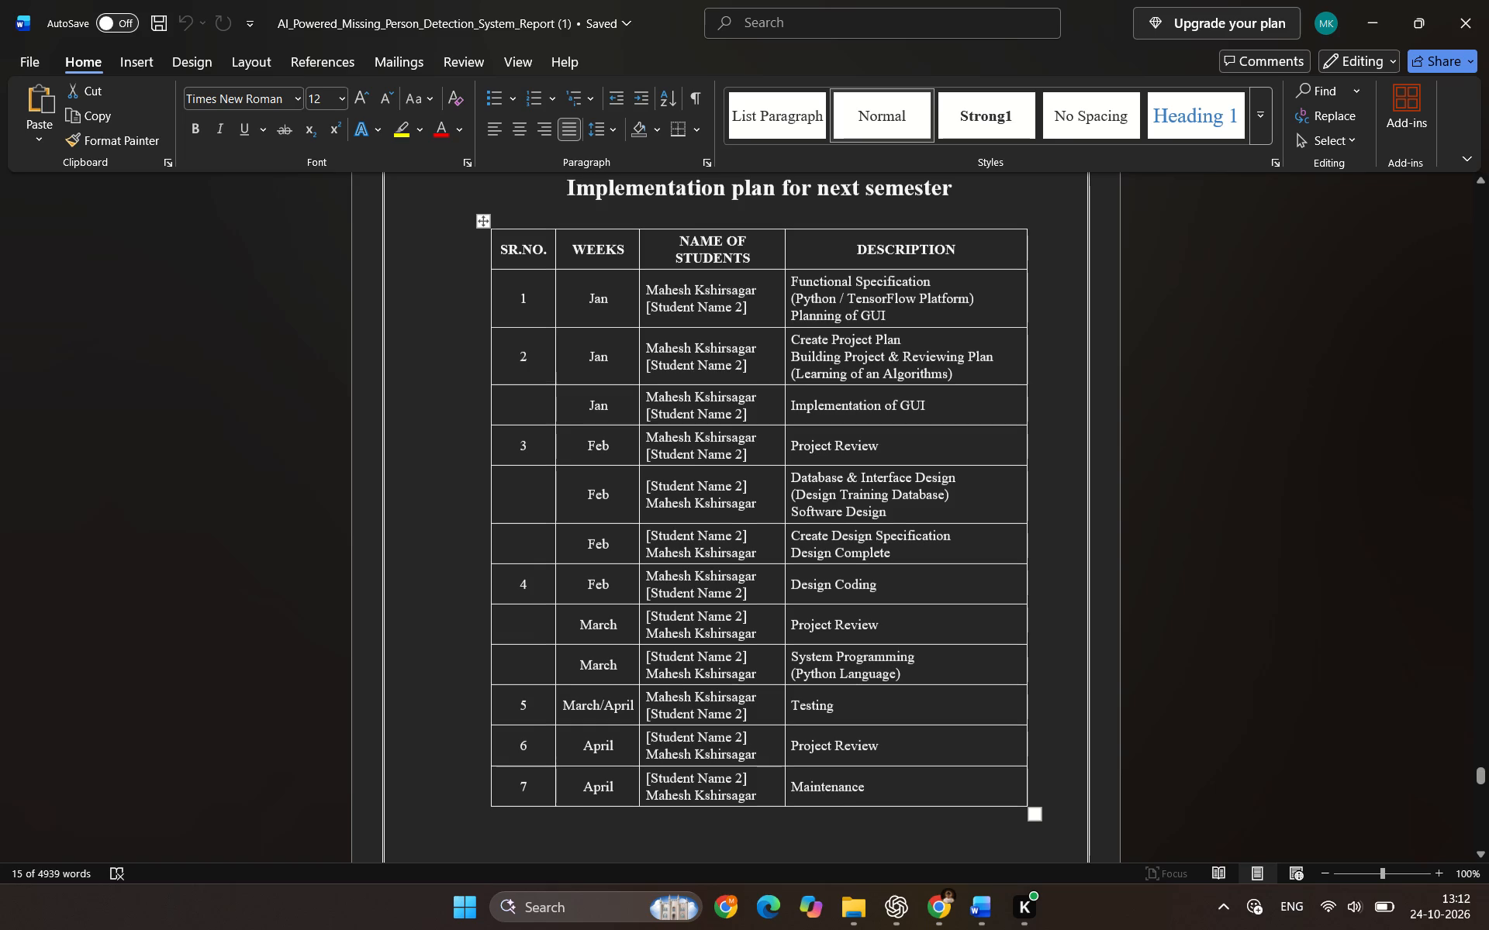
{"action": "key", "text": "BackSpace"}
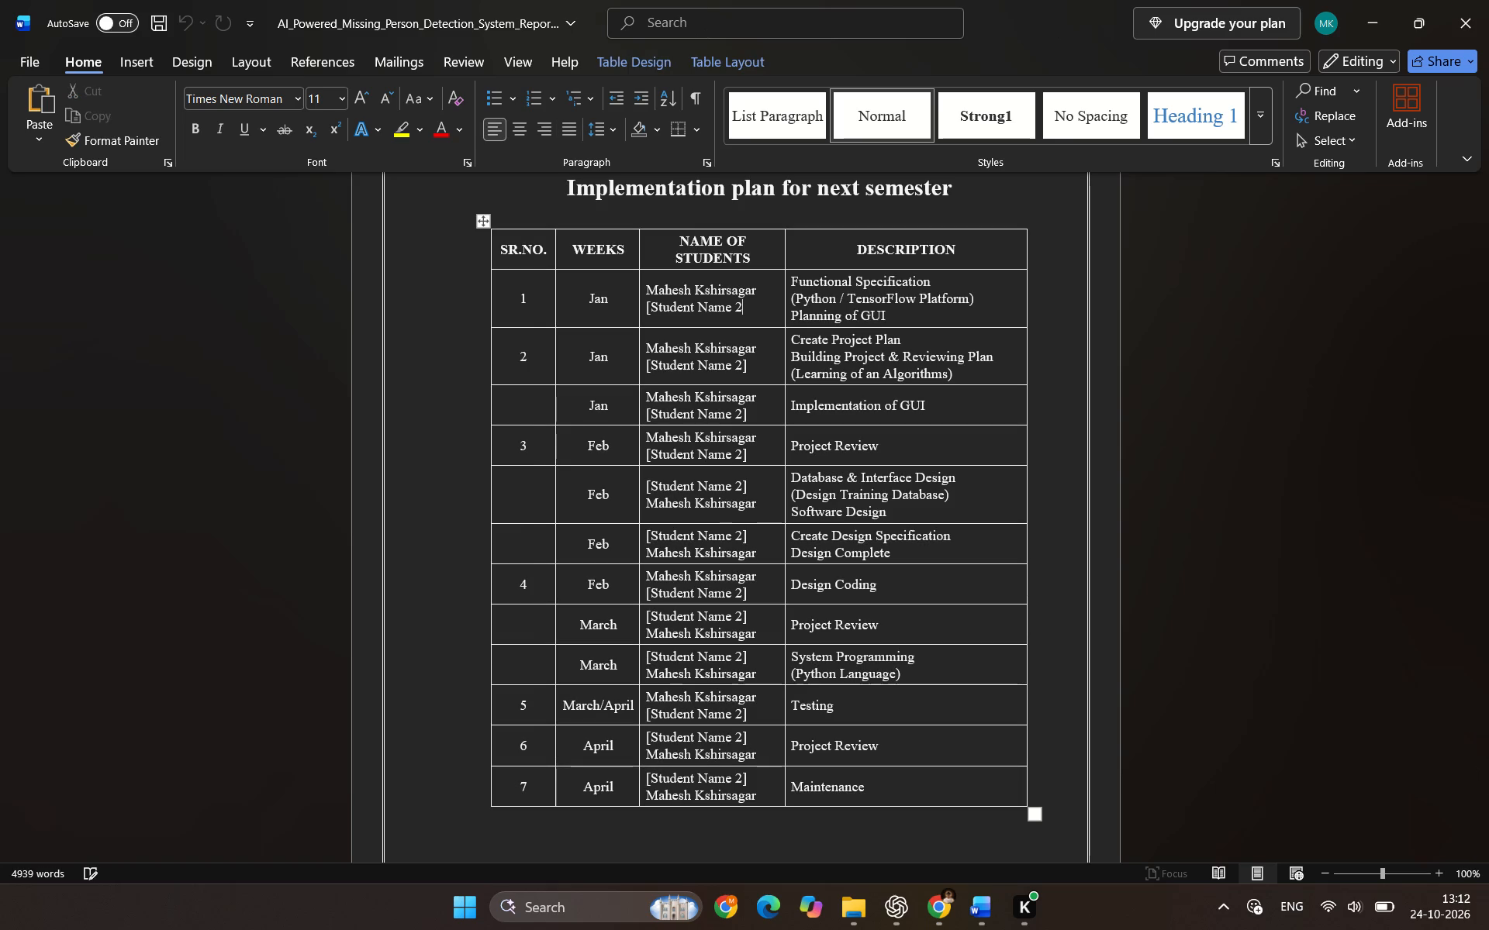
{"action": "key", "text": "BackSpace"}
{"action": "key", "text": "BackSpace"}
{"action": "key", "text": "BackSpace"}
{"action": "key", "text": "BackSpace"}
{"action": "key", "text": "BackSpace"}
{"action": "key", "text": "BackSpace"}
{"action": "key", "text": "BackSpace"}
{"action": "key", "text": "BackSpace"}
{"action": "key", "text": "BackSpace"}
{"action": "key", "text": "BackSpace"}
{"action": "key", "text": "BackSpace"}
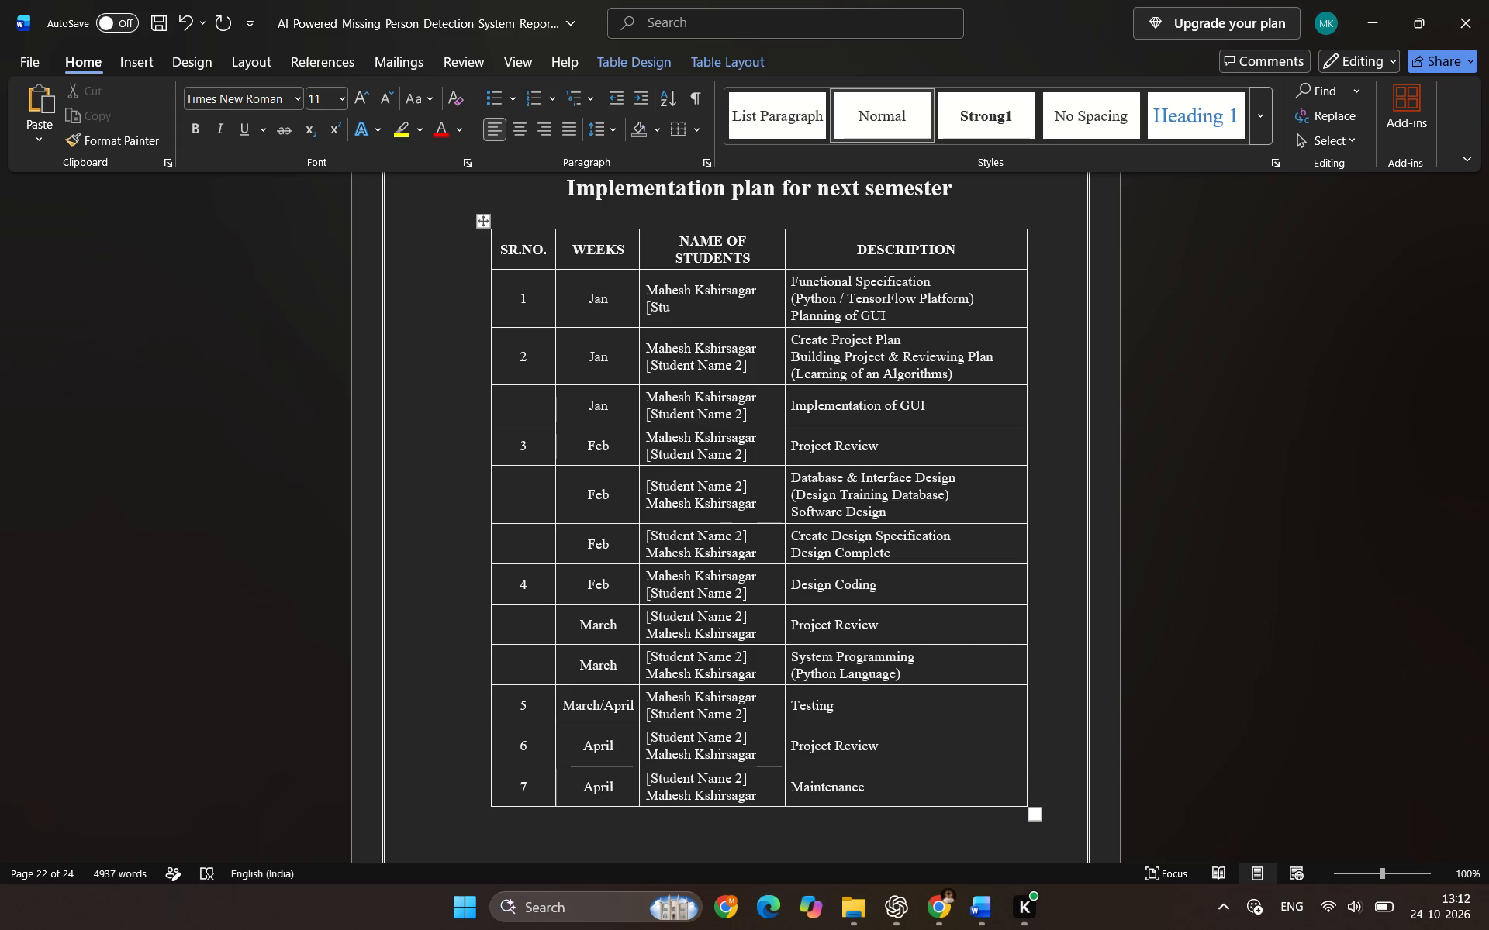
{"action": "key", "text": "BackSpace"}
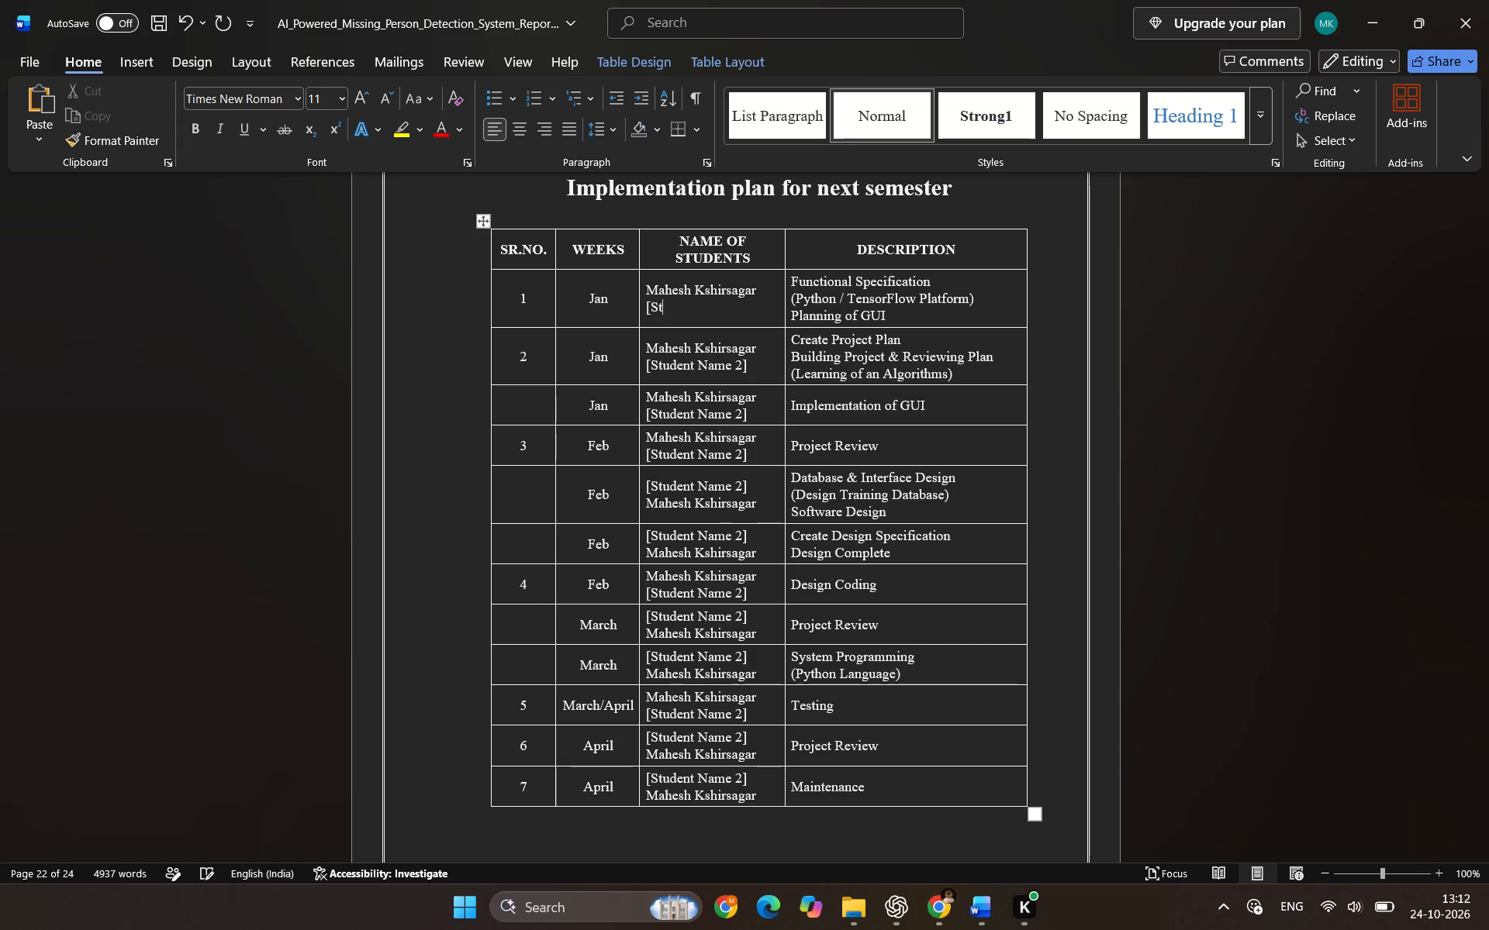
{"action": "key", "text": "BackSpace"}
{"action": "key", "text": "BackSpace"}
{"action": "key", "text": "BackSpace"}
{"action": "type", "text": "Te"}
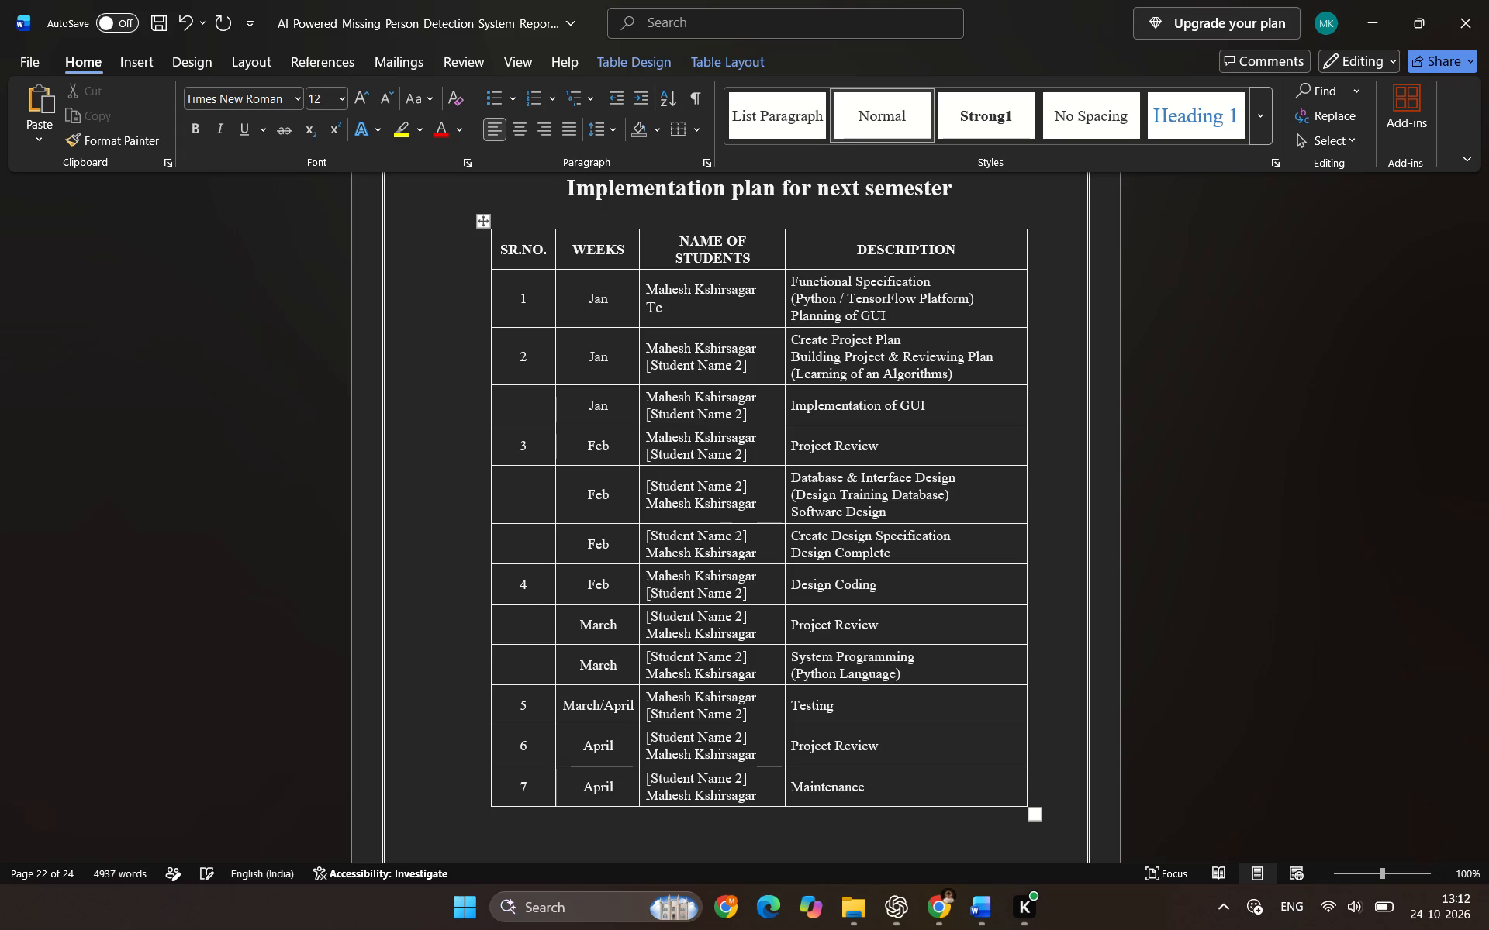
Finish entering the second student's full name in row 1 of the Chapter 4 implementation plan table.
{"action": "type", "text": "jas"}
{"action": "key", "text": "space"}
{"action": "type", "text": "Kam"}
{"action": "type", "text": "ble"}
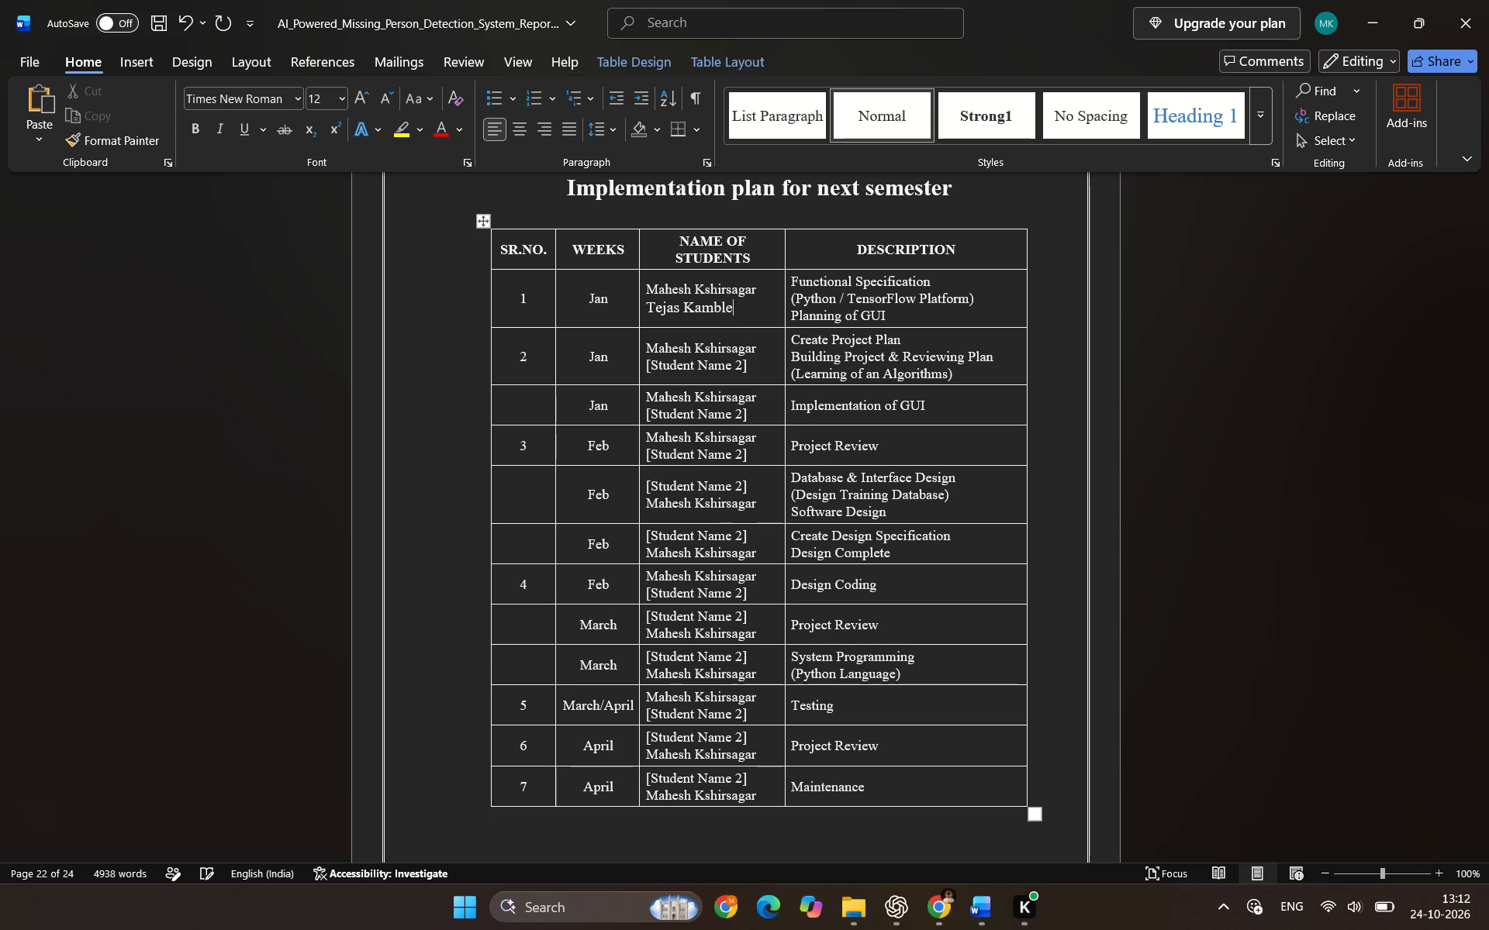
Start deleting the [Student Name 2] placeholder text in row 2 of the implementation plan table.
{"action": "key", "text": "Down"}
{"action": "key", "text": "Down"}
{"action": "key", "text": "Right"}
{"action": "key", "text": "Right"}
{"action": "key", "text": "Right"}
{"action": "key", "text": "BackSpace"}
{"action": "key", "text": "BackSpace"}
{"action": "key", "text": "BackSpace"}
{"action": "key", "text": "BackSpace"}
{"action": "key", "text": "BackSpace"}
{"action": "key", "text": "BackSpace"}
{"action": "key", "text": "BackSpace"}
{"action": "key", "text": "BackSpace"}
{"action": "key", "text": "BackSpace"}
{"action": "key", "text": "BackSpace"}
Switch from Word to the Chrome window showing the download history.
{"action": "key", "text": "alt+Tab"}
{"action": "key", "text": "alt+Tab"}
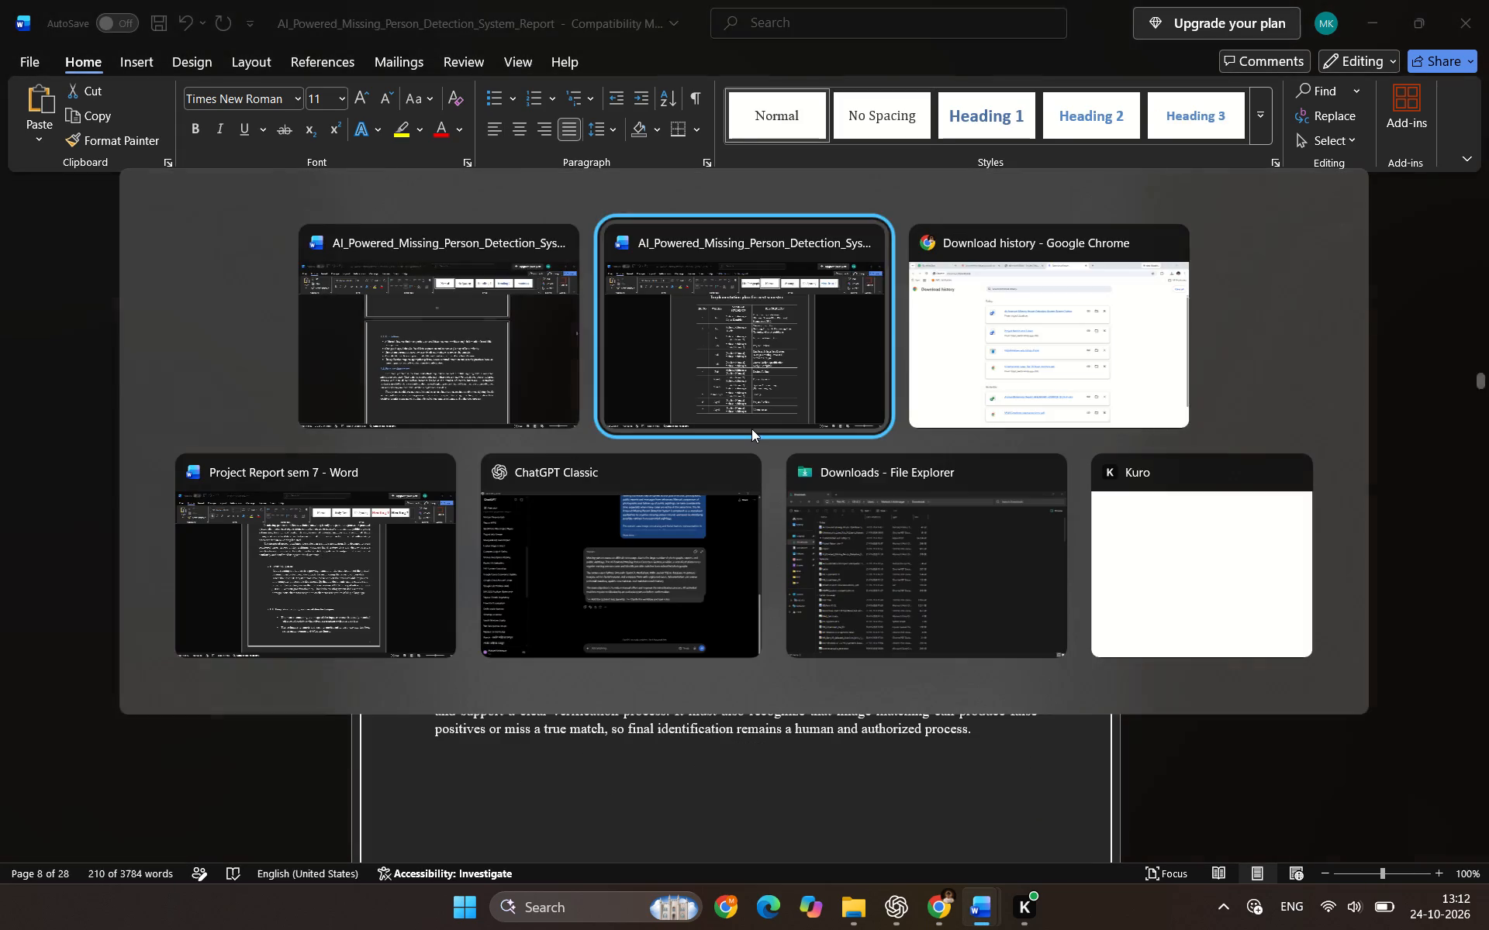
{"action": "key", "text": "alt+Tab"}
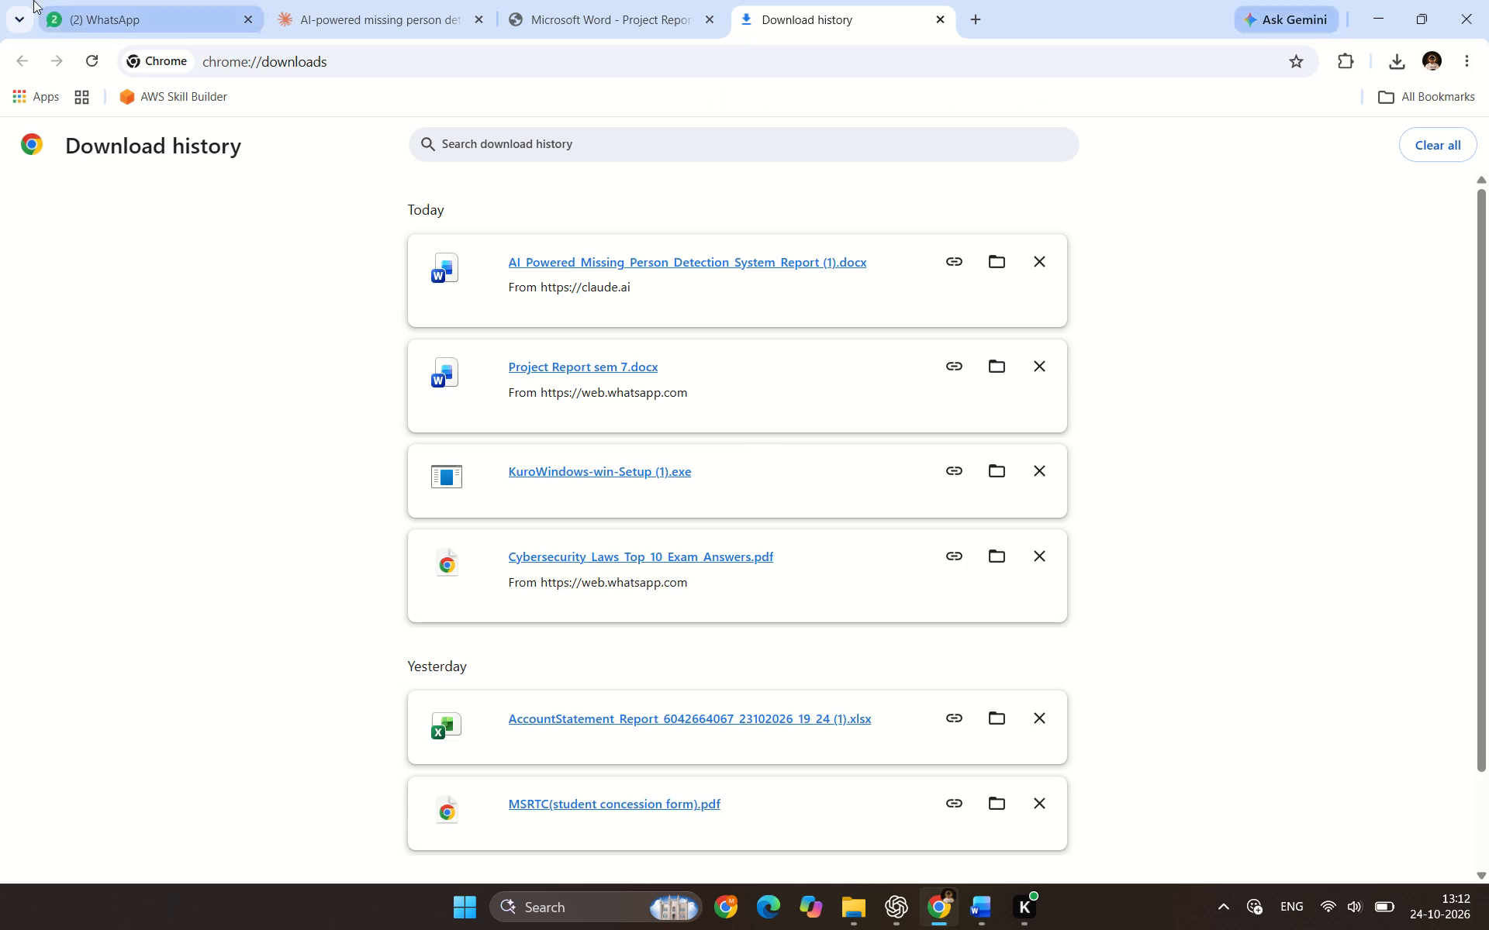
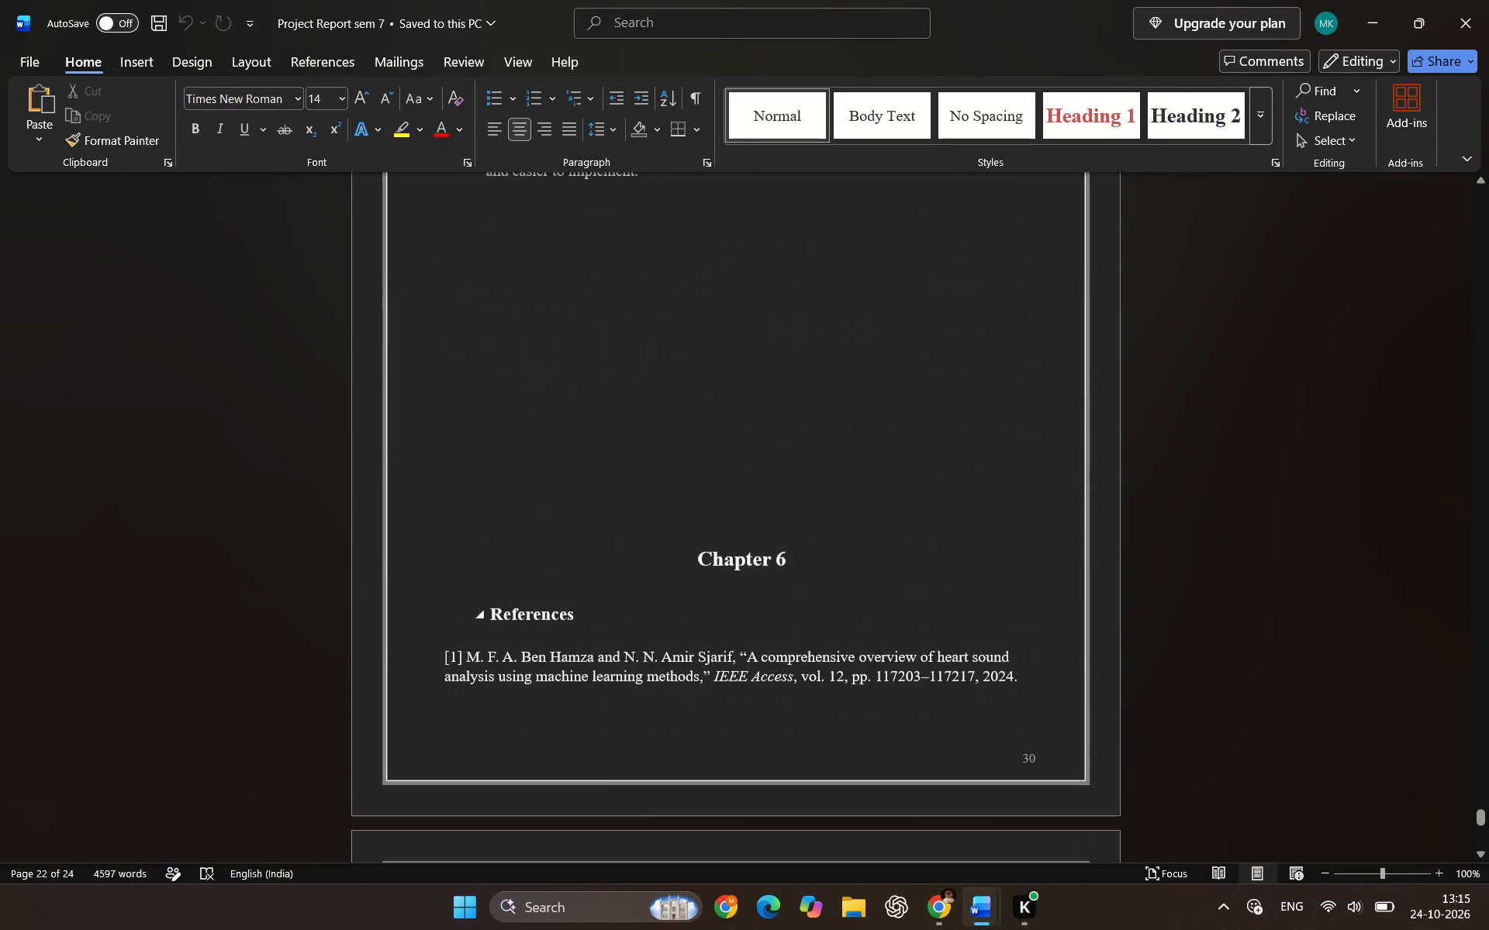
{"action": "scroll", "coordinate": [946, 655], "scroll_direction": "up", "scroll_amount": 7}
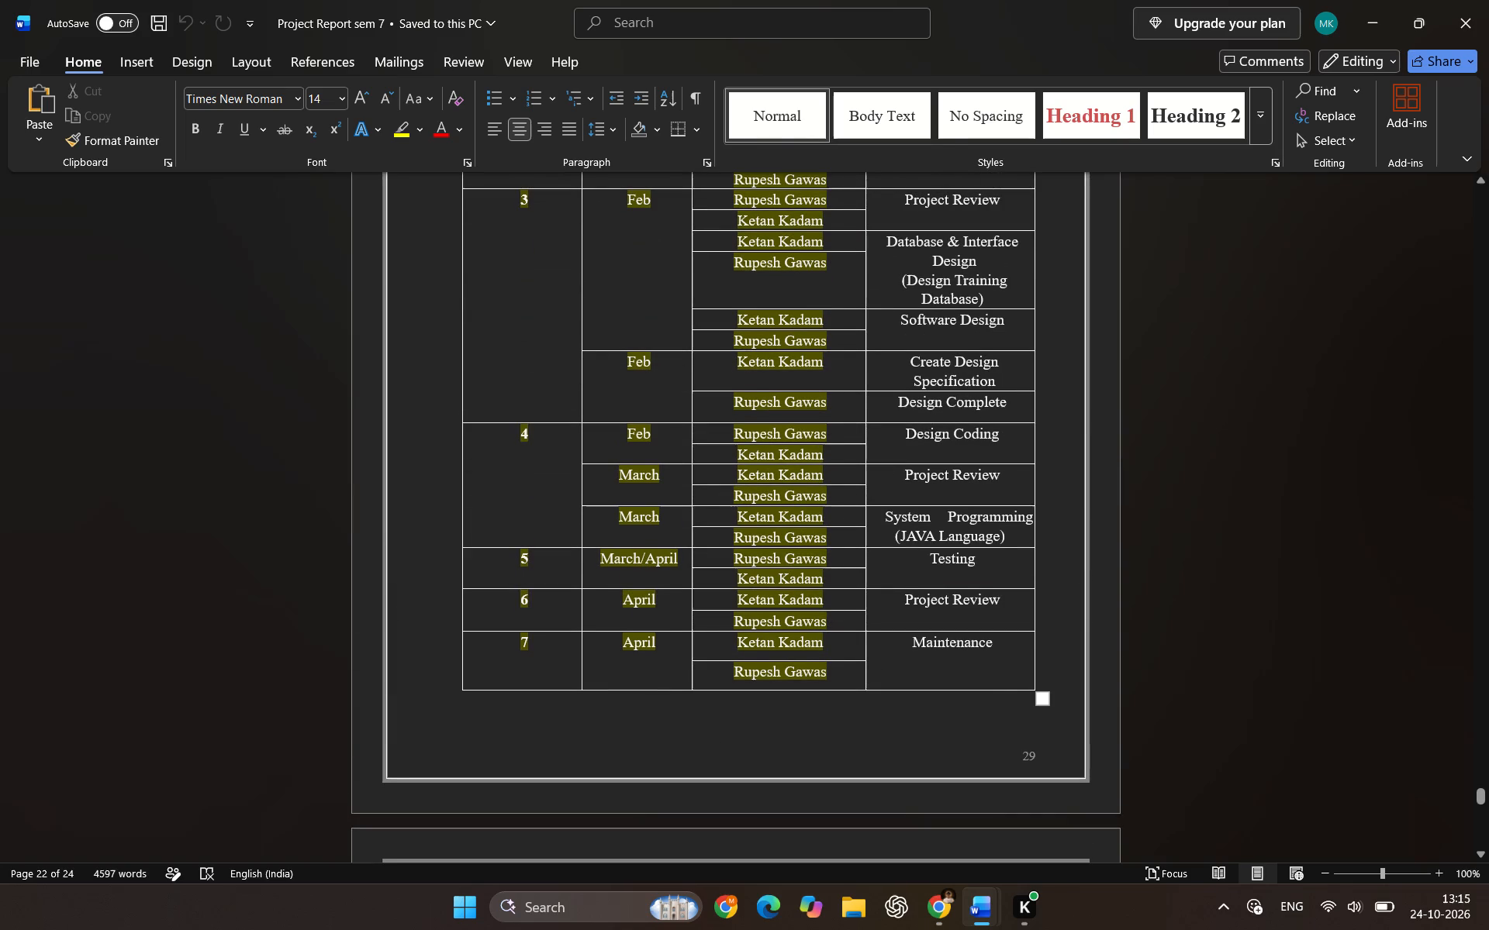
Examine how students are assigned in the Chapter 4 plan table of the Project Report sem 7 document, and close that document.
{"action": "scroll", "coordinate": [833, 476], "scroll_direction": "up", "scroll_amount": 1}
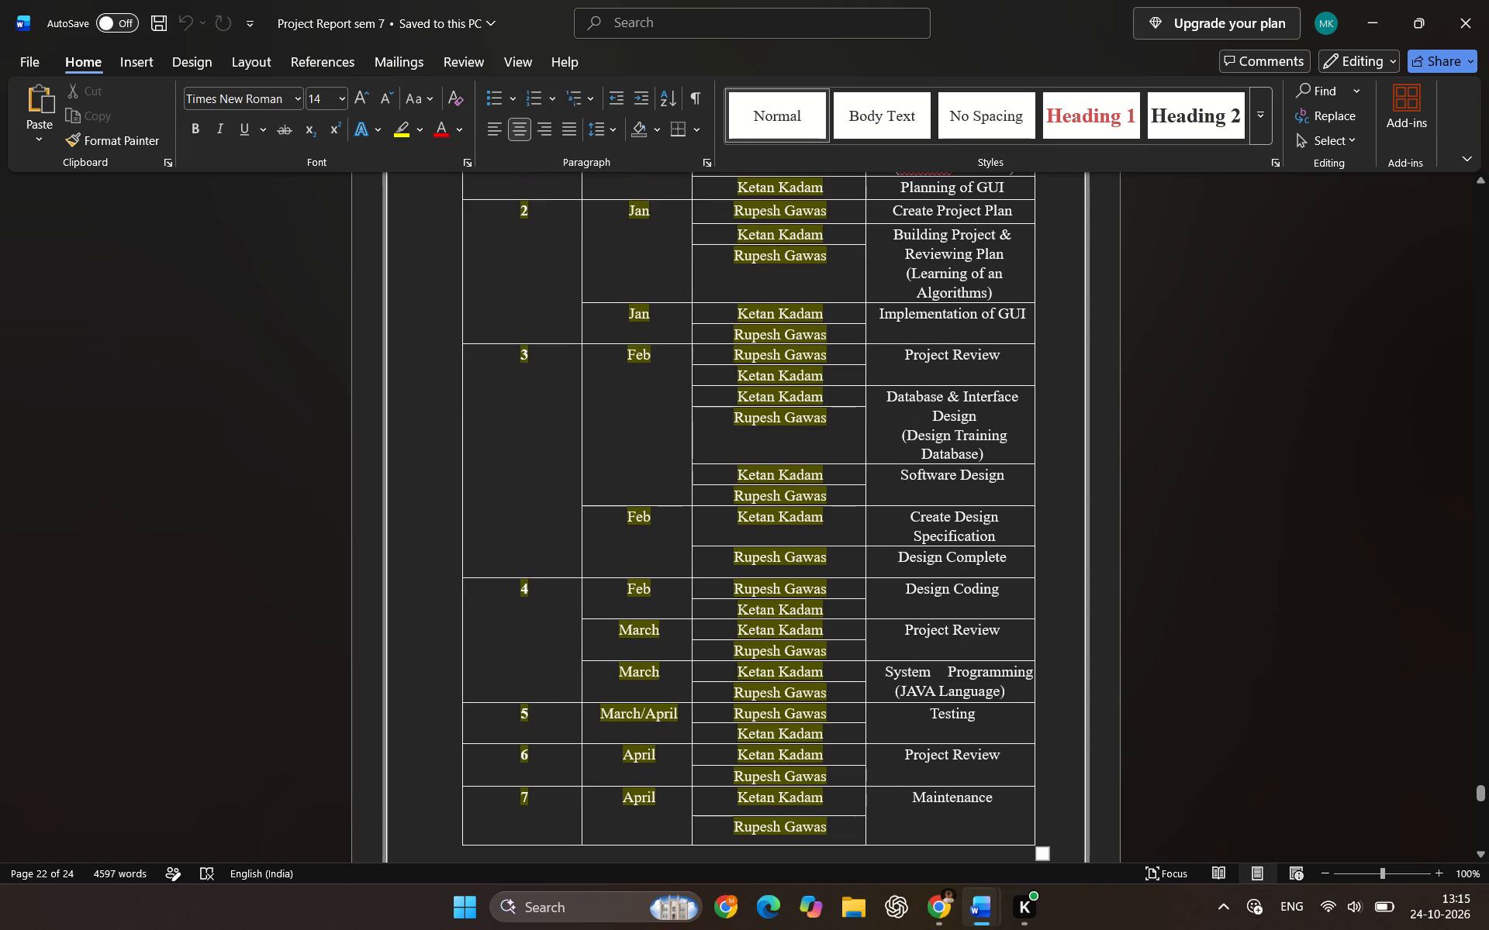
{"action": "scroll", "coordinate": [828, 507], "scroll_direction": "up", "scroll_amount": 1}
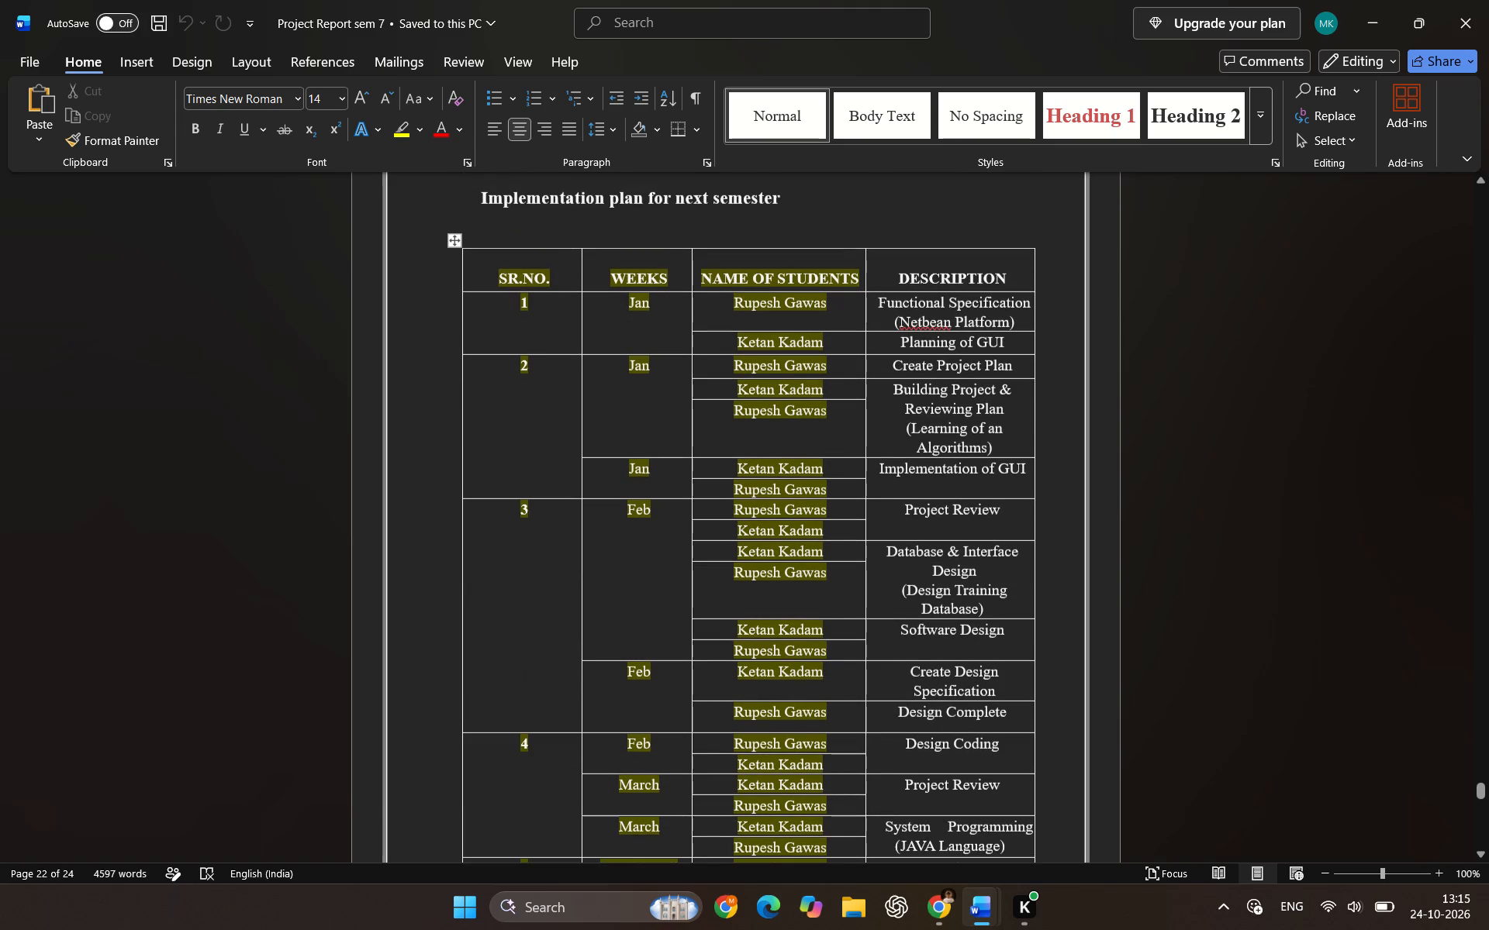
{"action": "scroll", "coordinate": [829, 598], "scroll_direction": "up", "scroll_amount": 1}
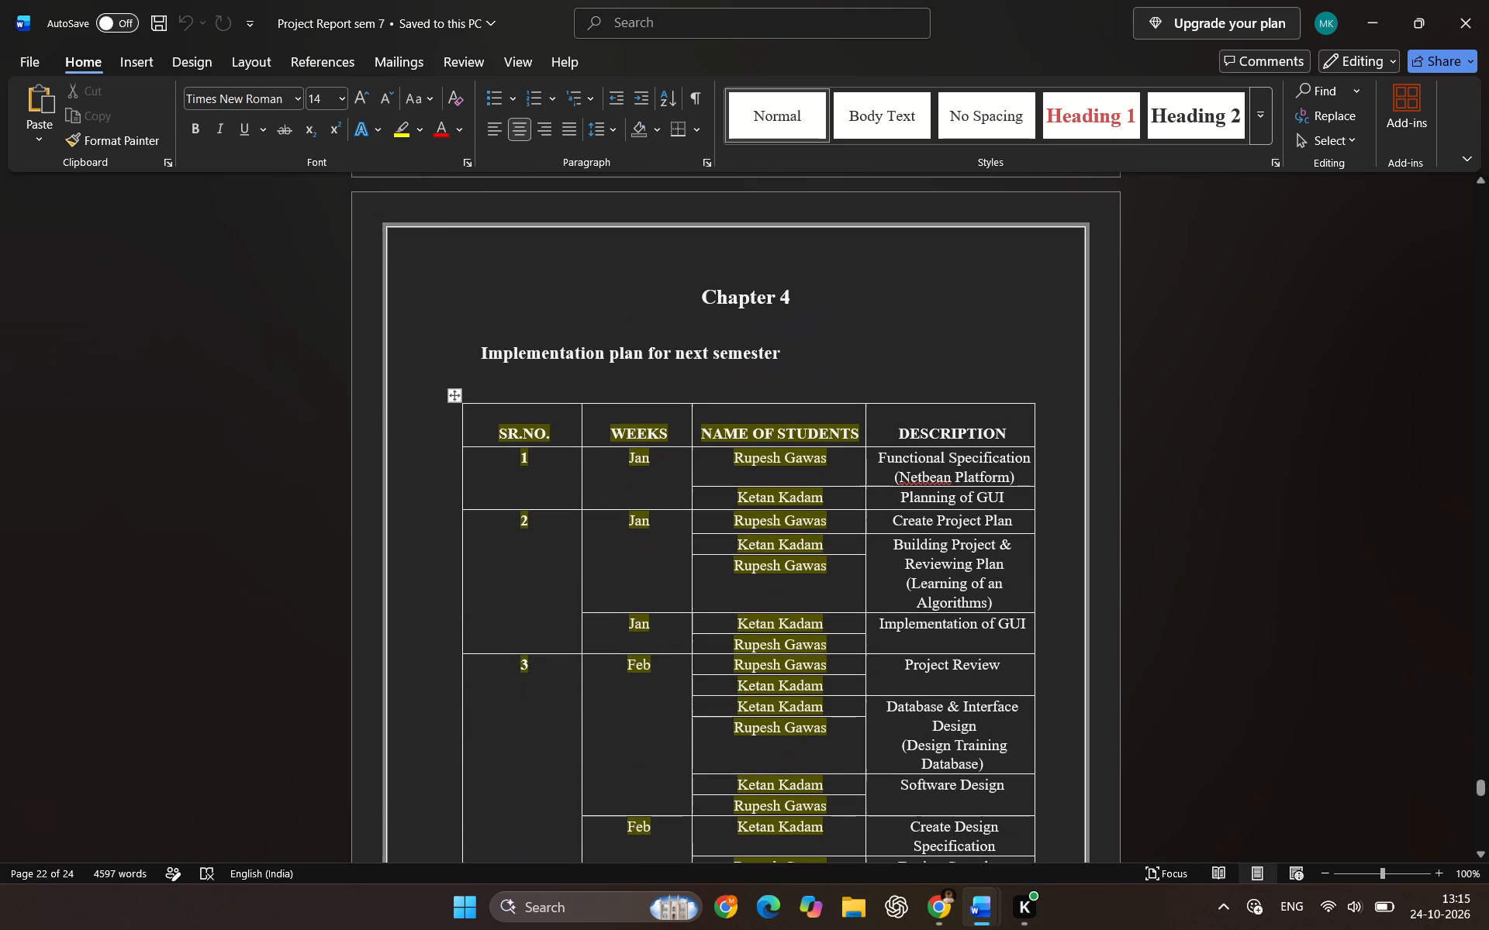
{"action": "scroll", "coordinate": [829, 604], "scroll_direction": "up", "scroll_amount": 1}
{"action": "scroll", "coordinate": [806, 635], "scroll_direction": "down", "scroll_amount": 1}
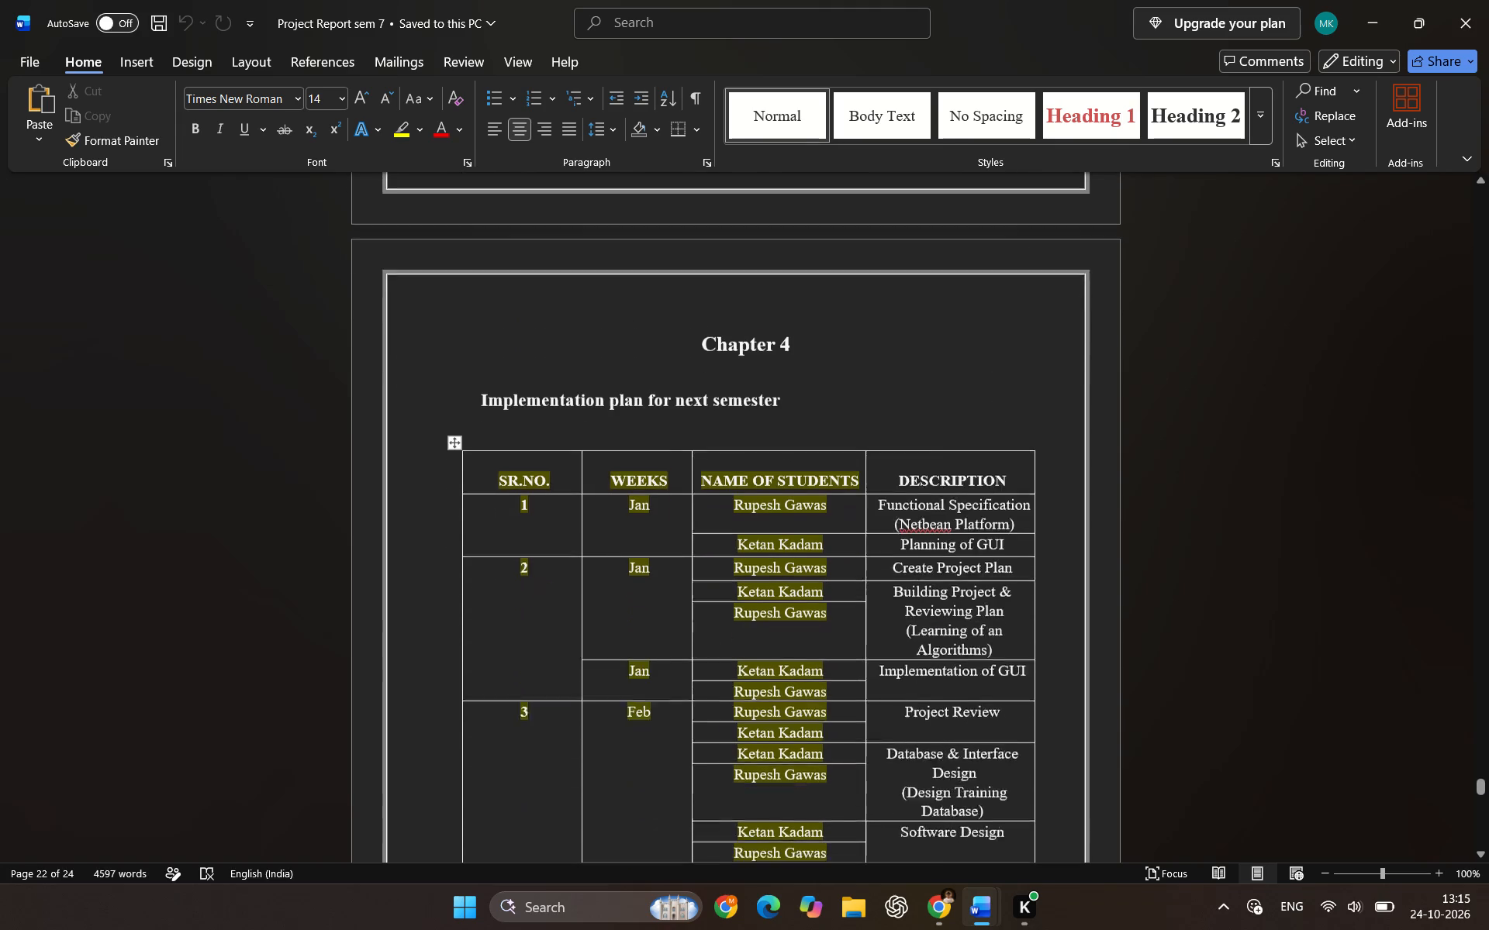
{"action": "scroll", "coordinate": [785, 596], "scroll_direction": "down", "scroll_amount": 1}
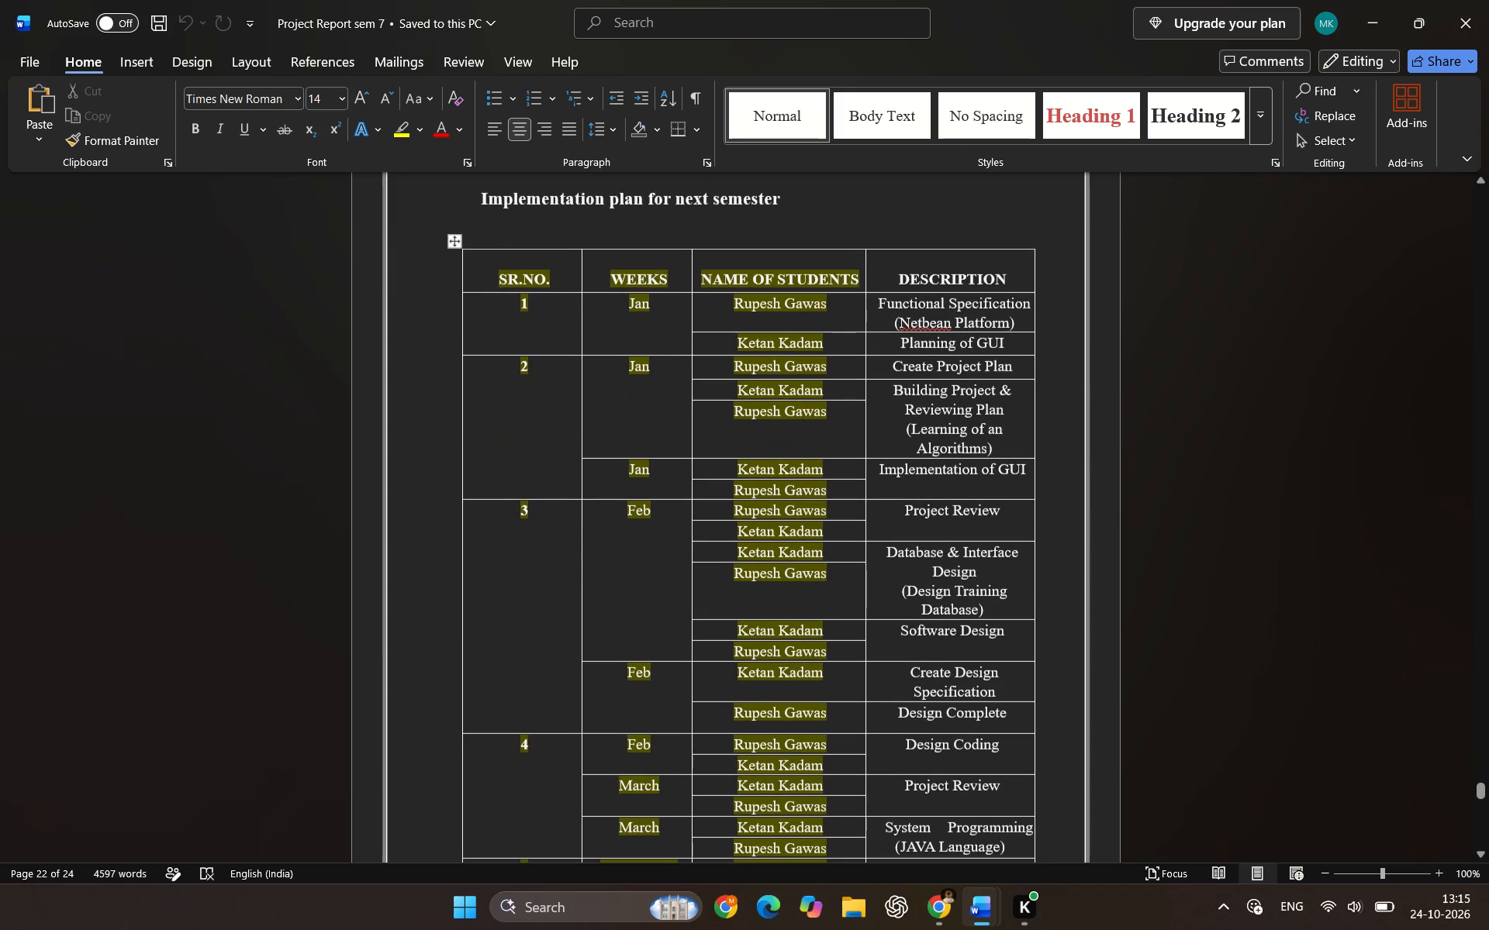
{"action": "left_click", "coordinate": [1488, 0]}
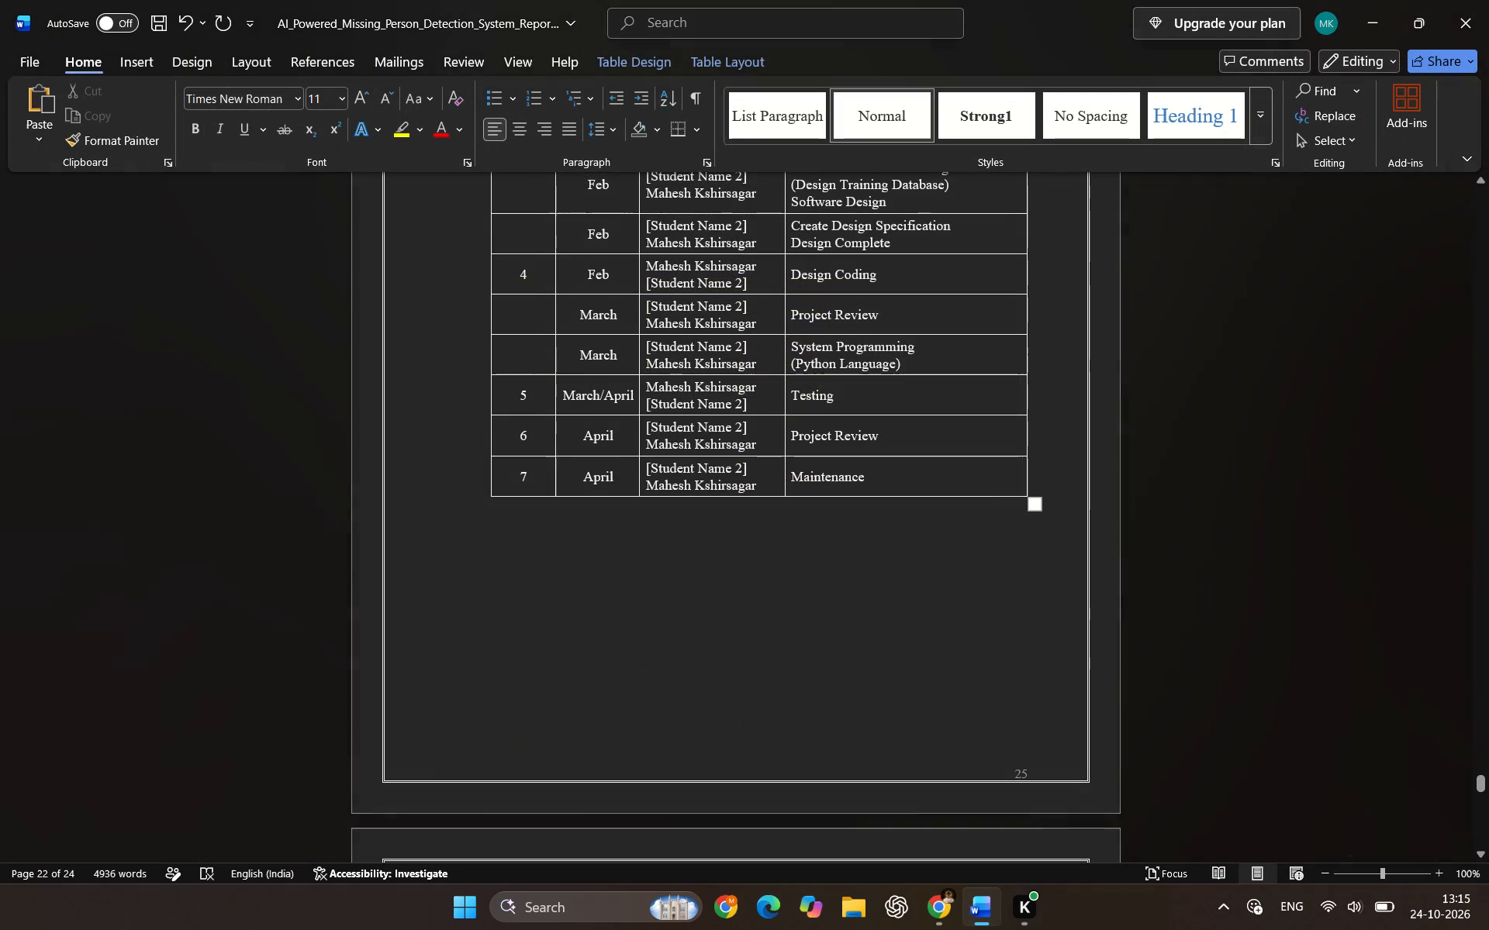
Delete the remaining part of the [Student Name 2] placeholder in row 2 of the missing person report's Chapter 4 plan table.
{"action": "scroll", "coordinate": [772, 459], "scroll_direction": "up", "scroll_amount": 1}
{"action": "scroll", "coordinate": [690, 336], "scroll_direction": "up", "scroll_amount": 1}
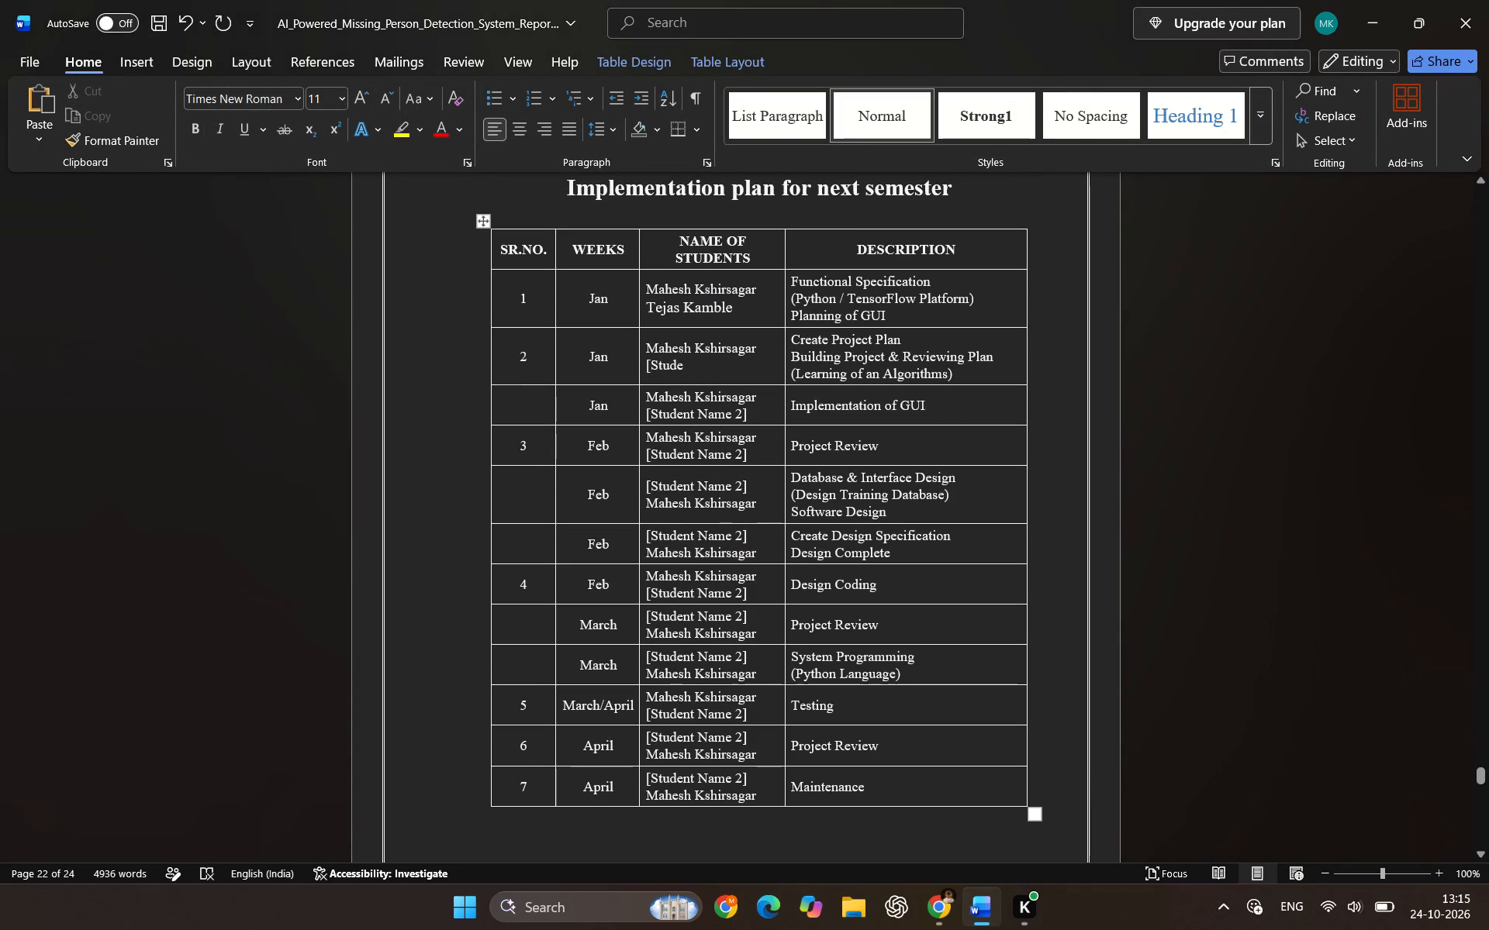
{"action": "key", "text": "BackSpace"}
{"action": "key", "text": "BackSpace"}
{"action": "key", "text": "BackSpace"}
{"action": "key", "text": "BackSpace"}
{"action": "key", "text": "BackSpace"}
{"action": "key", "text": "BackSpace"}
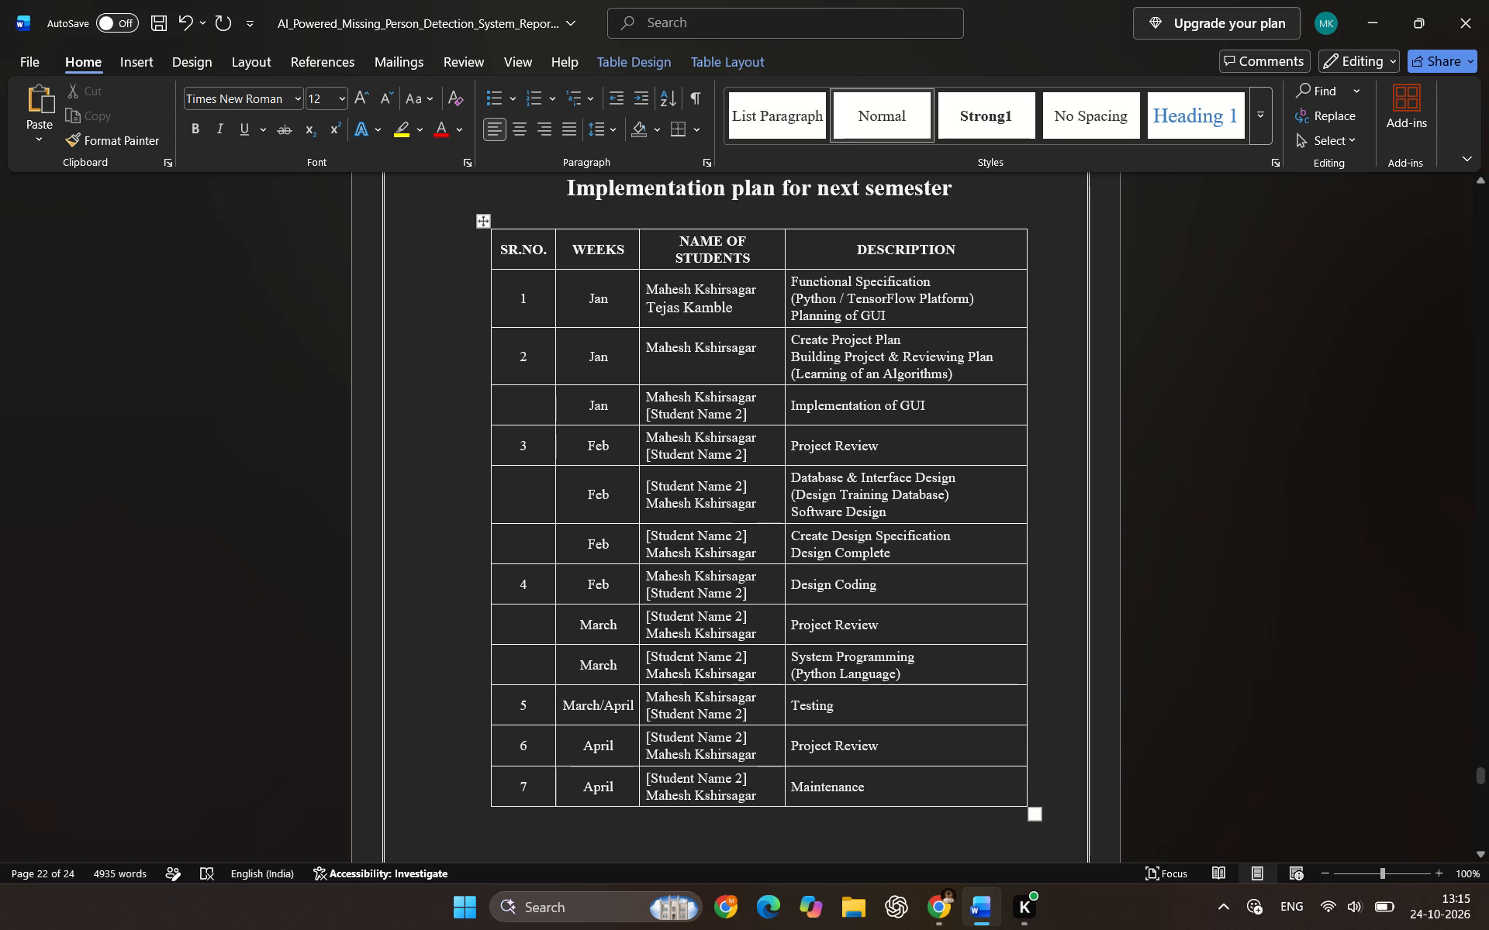
Add the third student's name on a new line below the second student's name in row 1 of the plan table.
{"action": "left_click", "coordinate": [738, 306]}
{"action": "key", "text": "Return"}
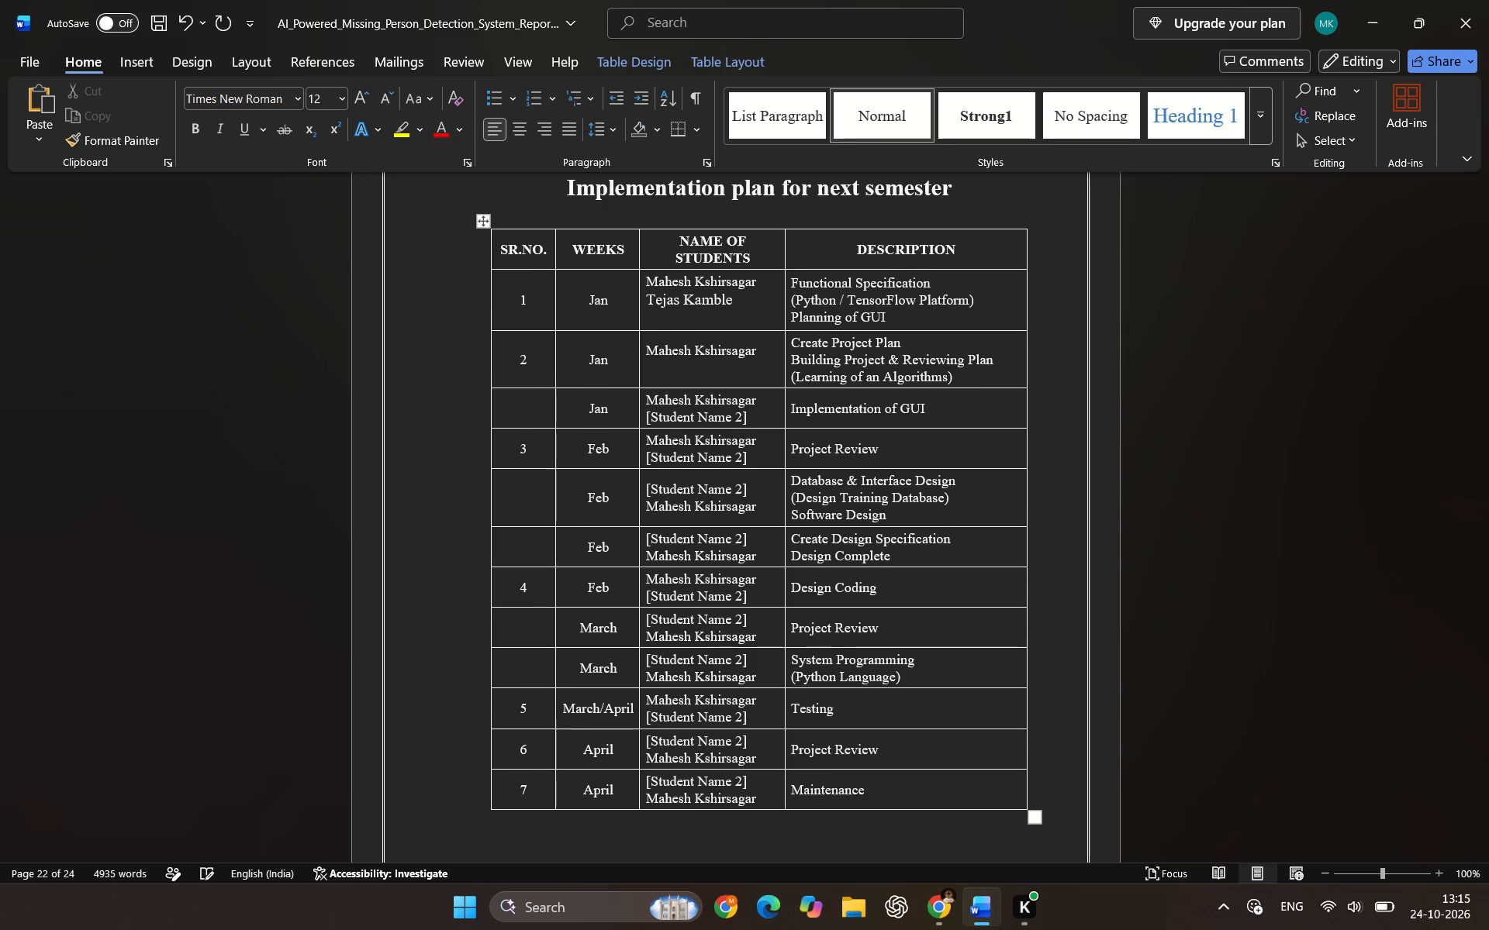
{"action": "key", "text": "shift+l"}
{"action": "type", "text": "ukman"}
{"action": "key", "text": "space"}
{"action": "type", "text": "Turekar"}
Copy the three student names from row 1 of the implementation plan table.
{"action": "left_click_drag", "start_coordinate": [647, 284], "coordinate": [704, 314]}
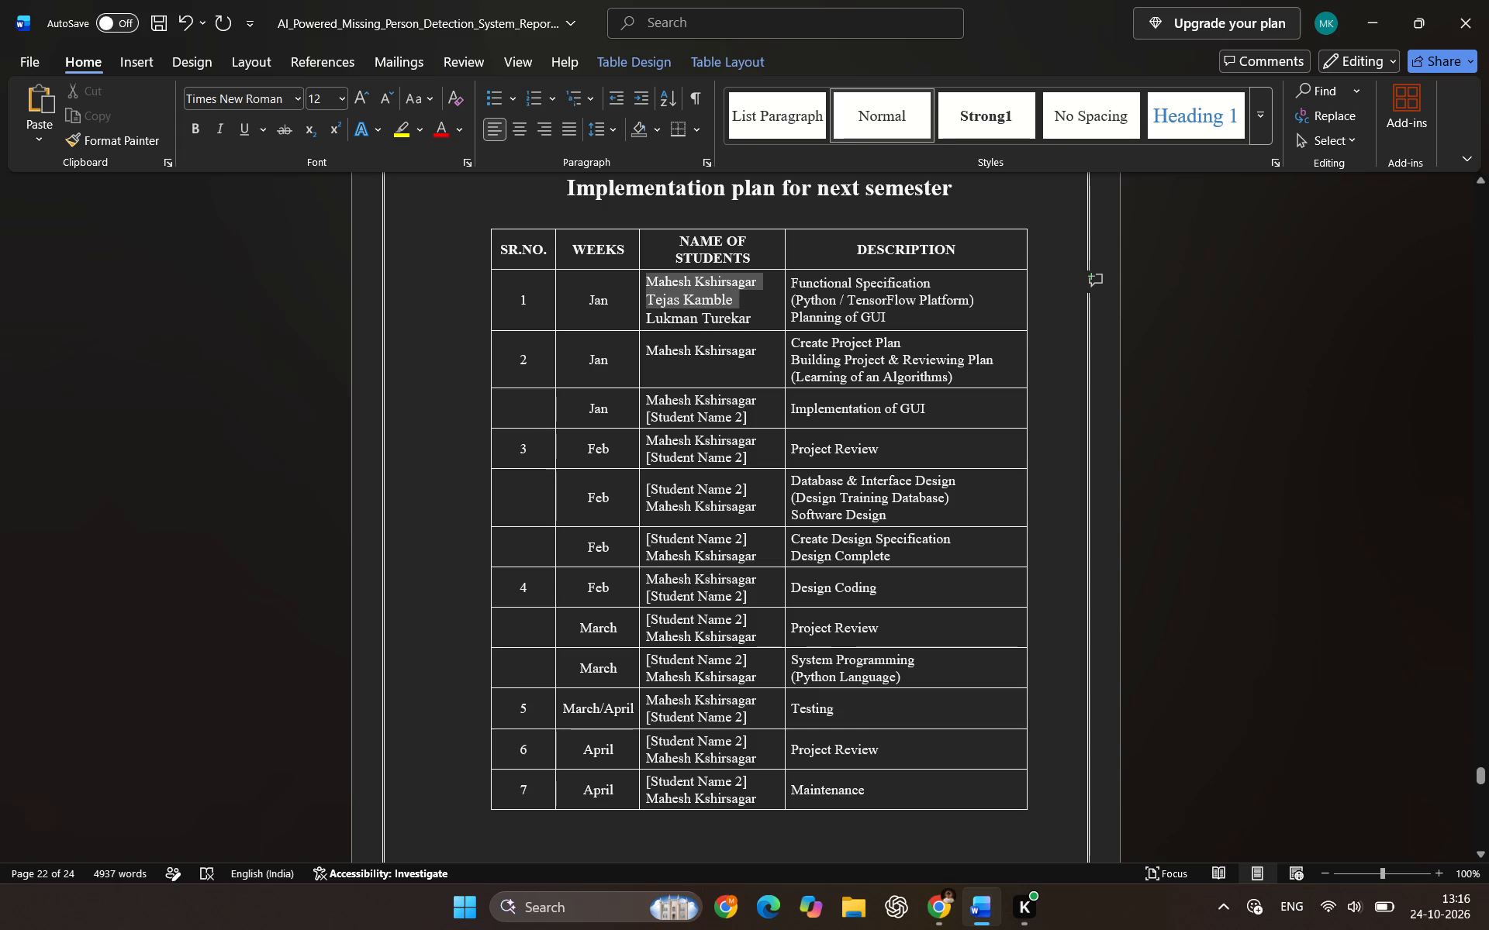
{"action": "left_click_drag", "start_coordinate": [704, 314], "coordinate": [729, 330]}
{"action": "left_click", "coordinate": [729, 330]}
{"action": "left_click", "coordinate": [756, 317]}
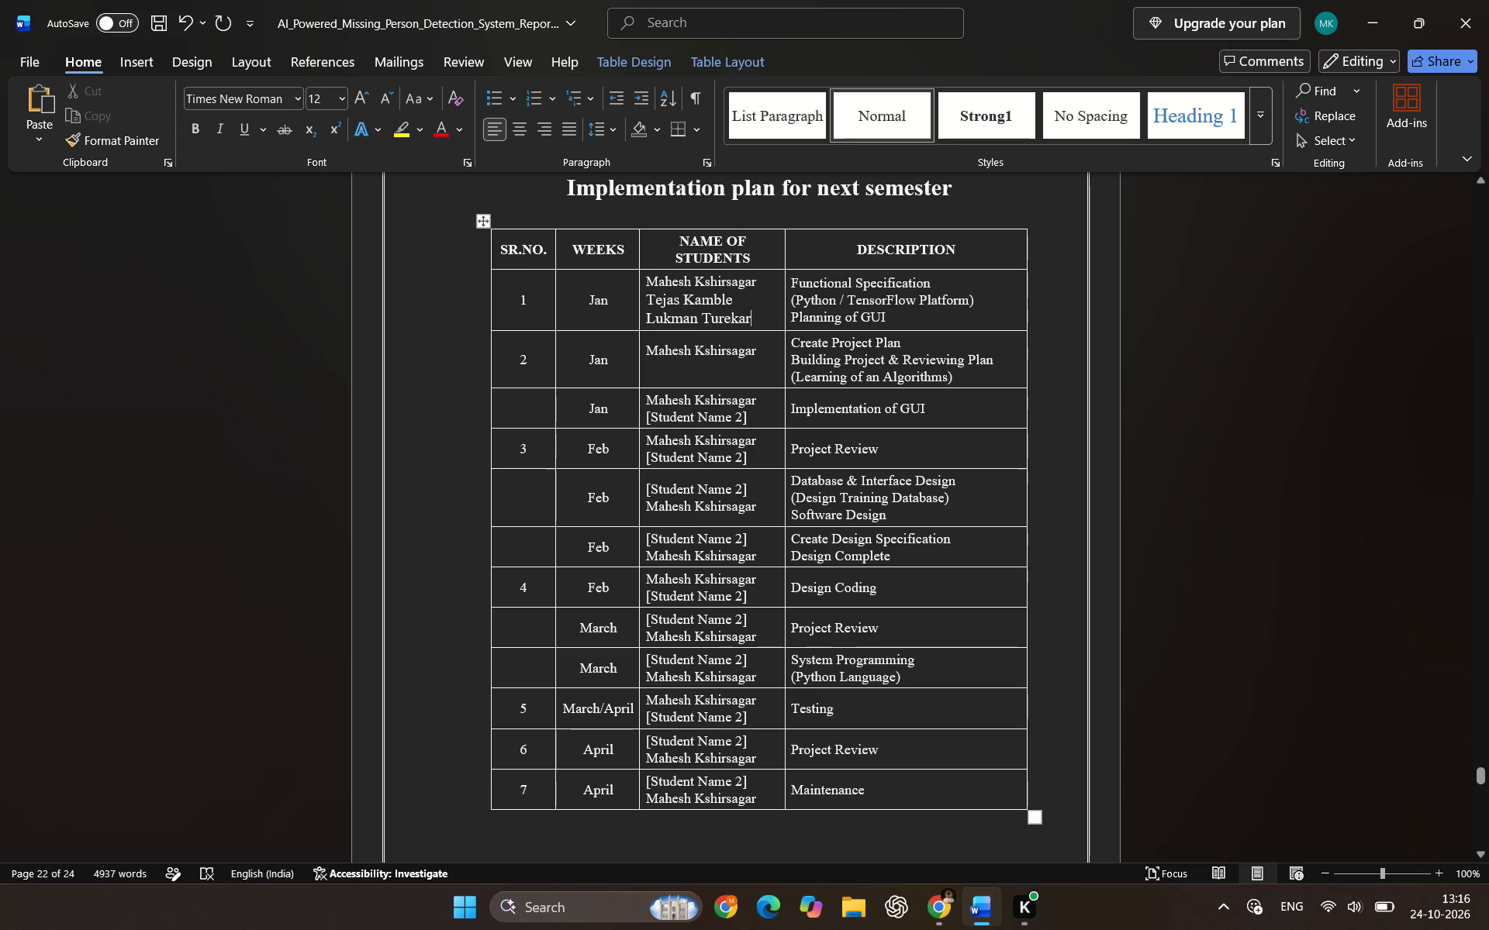
{"action": "left_click_drag", "start_coordinate": [651, 276], "coordinate": [751, 319]}
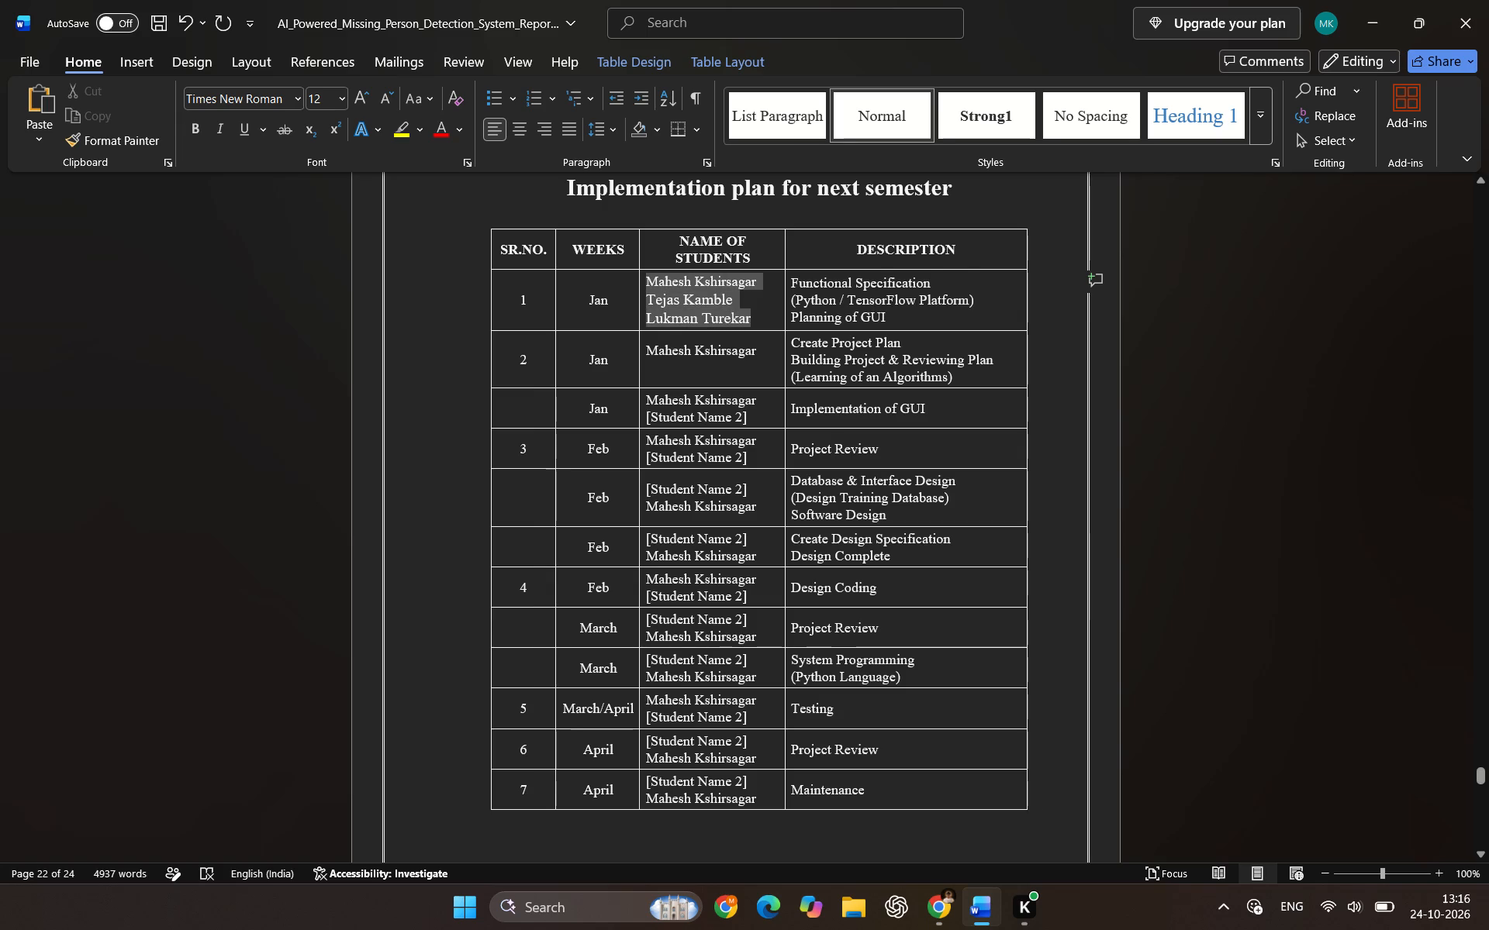
{"action": "key", "text": "ctrl+c"}
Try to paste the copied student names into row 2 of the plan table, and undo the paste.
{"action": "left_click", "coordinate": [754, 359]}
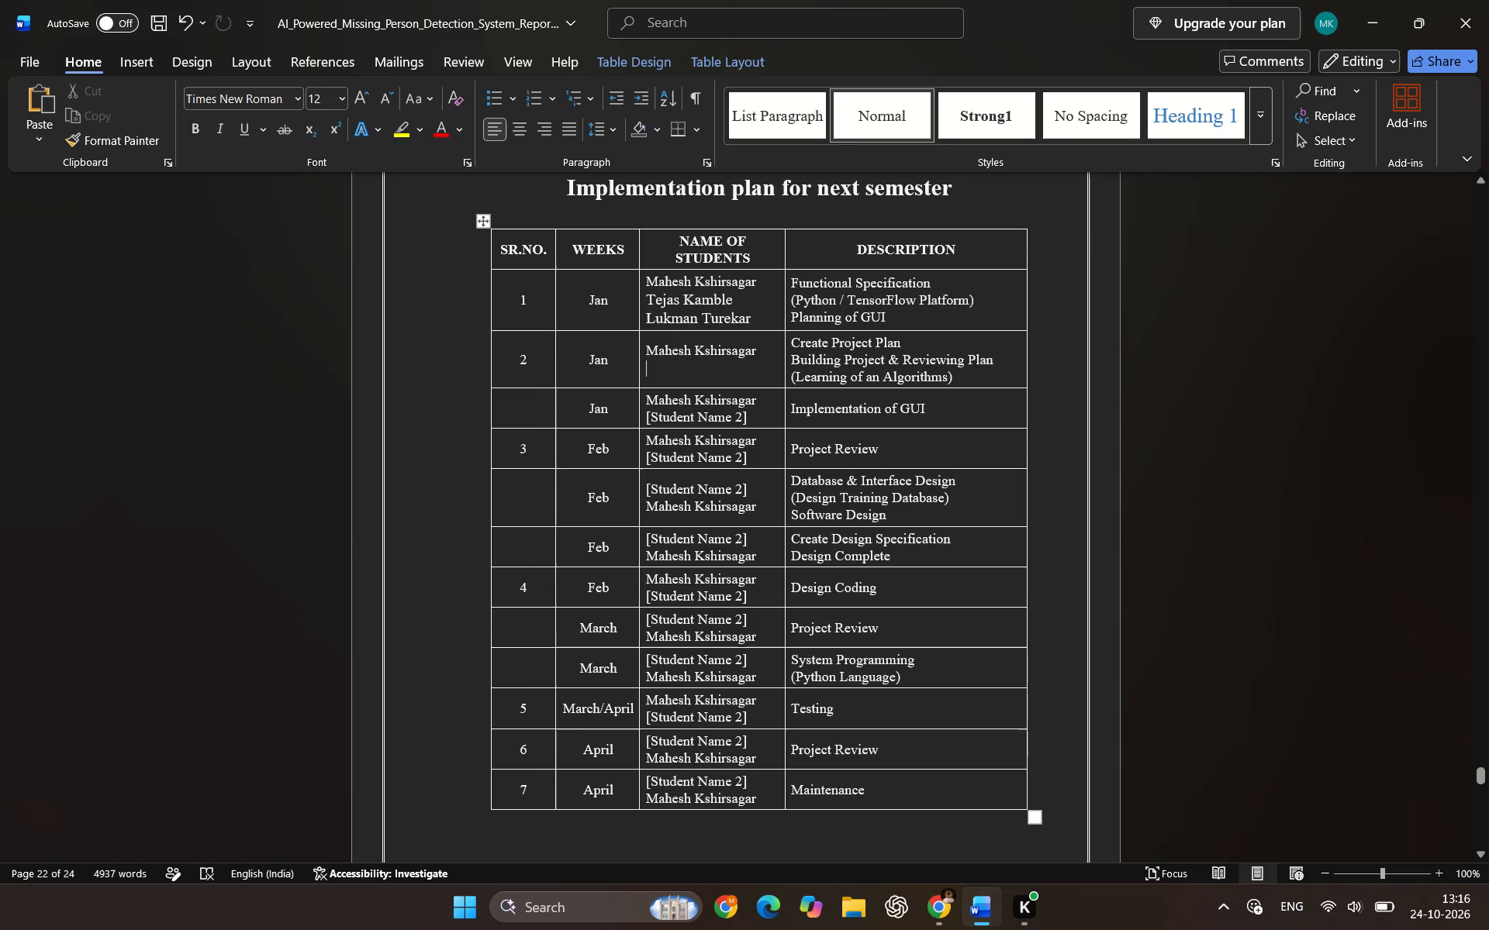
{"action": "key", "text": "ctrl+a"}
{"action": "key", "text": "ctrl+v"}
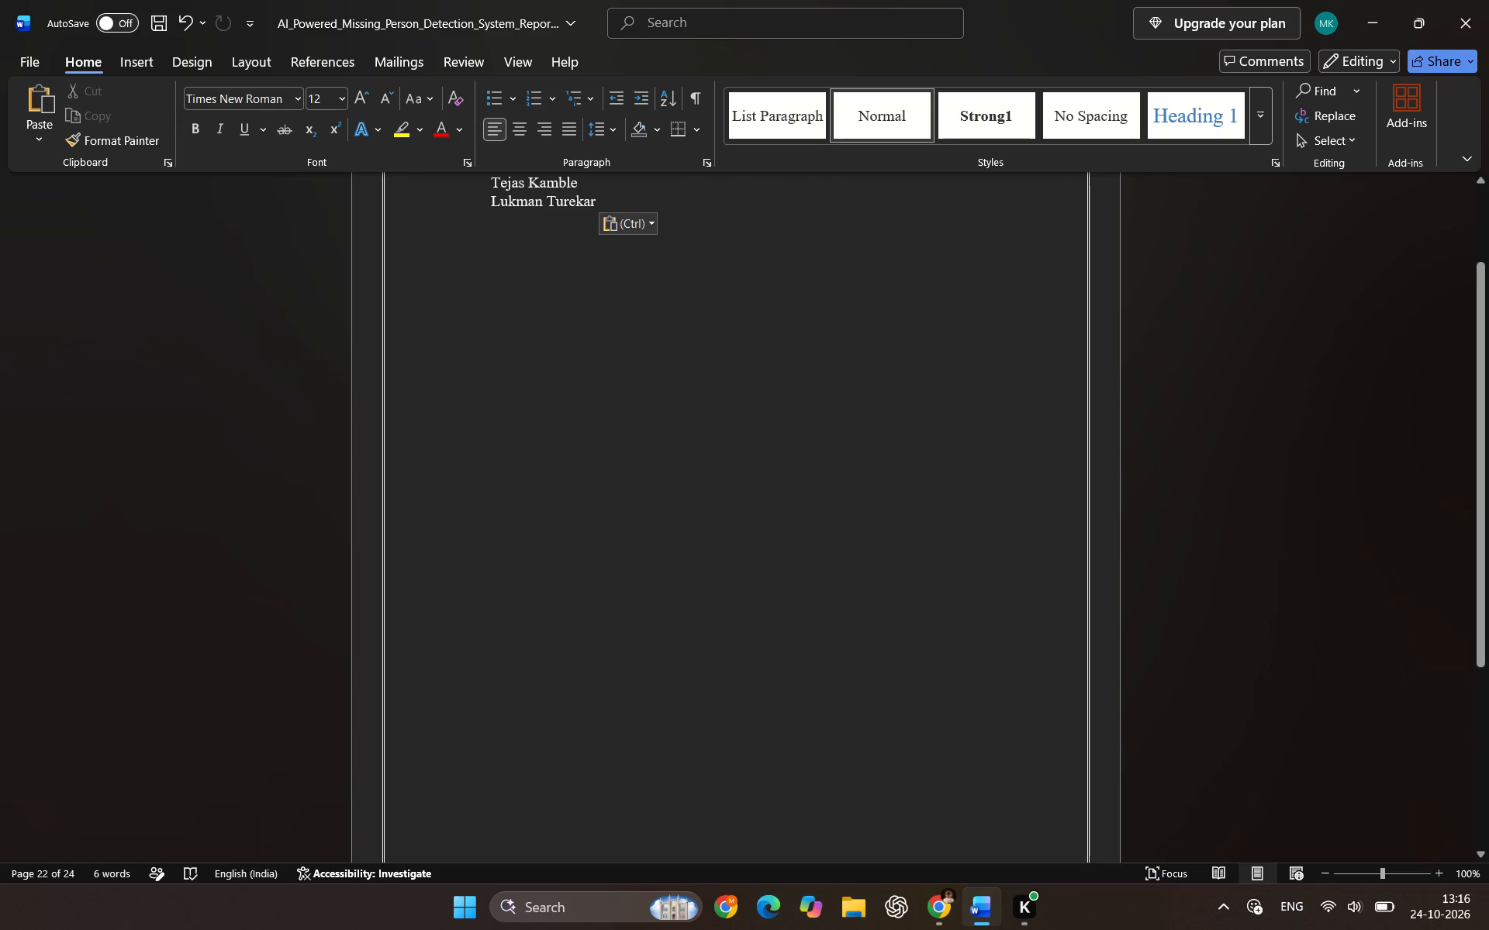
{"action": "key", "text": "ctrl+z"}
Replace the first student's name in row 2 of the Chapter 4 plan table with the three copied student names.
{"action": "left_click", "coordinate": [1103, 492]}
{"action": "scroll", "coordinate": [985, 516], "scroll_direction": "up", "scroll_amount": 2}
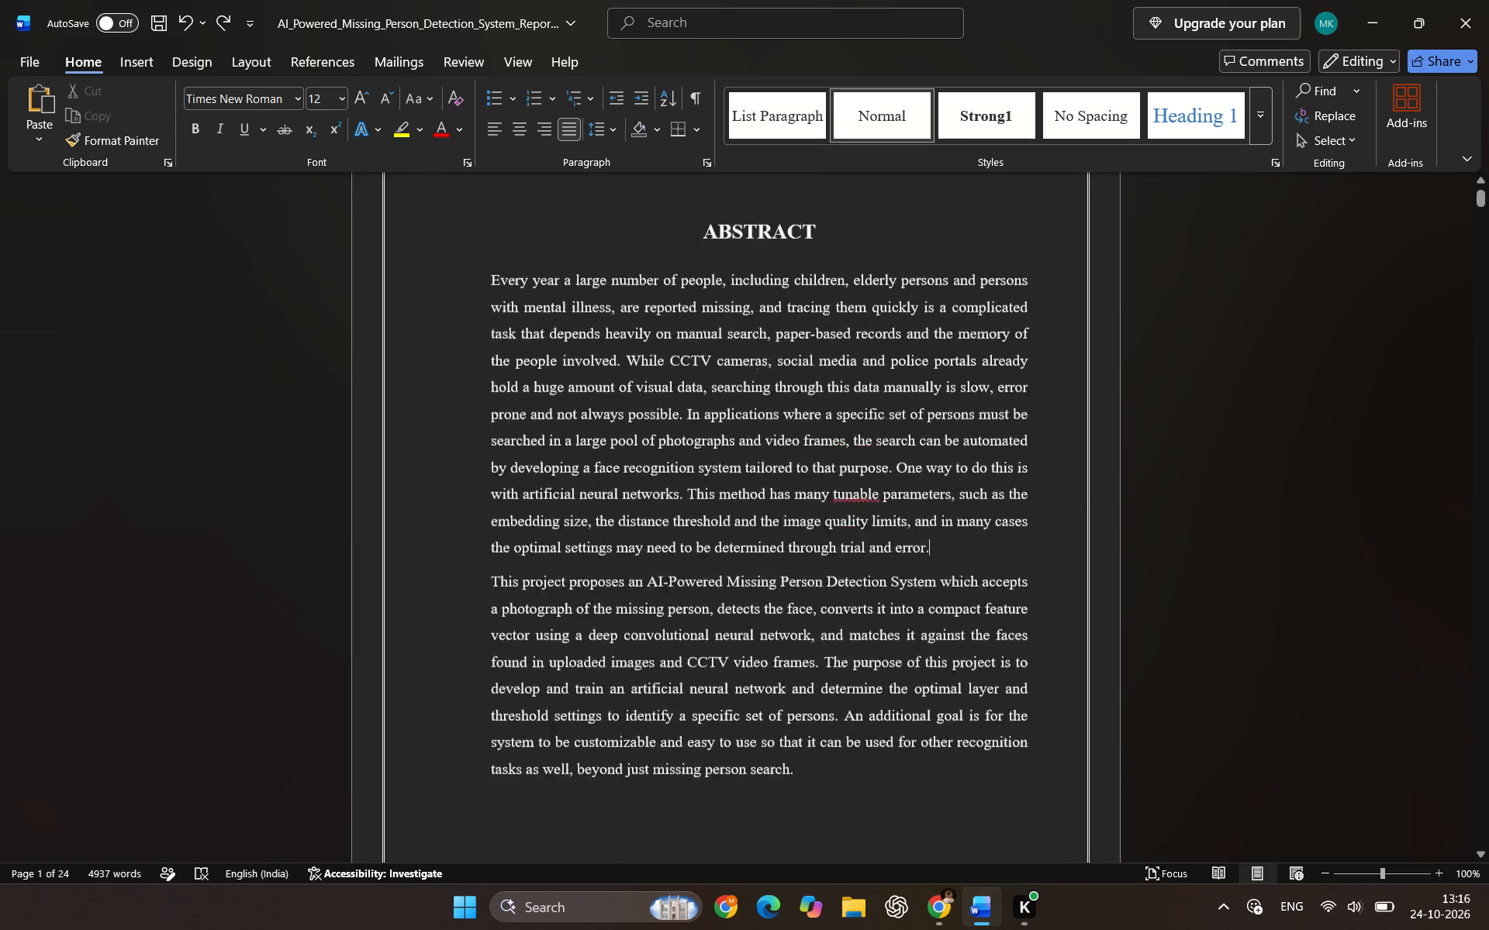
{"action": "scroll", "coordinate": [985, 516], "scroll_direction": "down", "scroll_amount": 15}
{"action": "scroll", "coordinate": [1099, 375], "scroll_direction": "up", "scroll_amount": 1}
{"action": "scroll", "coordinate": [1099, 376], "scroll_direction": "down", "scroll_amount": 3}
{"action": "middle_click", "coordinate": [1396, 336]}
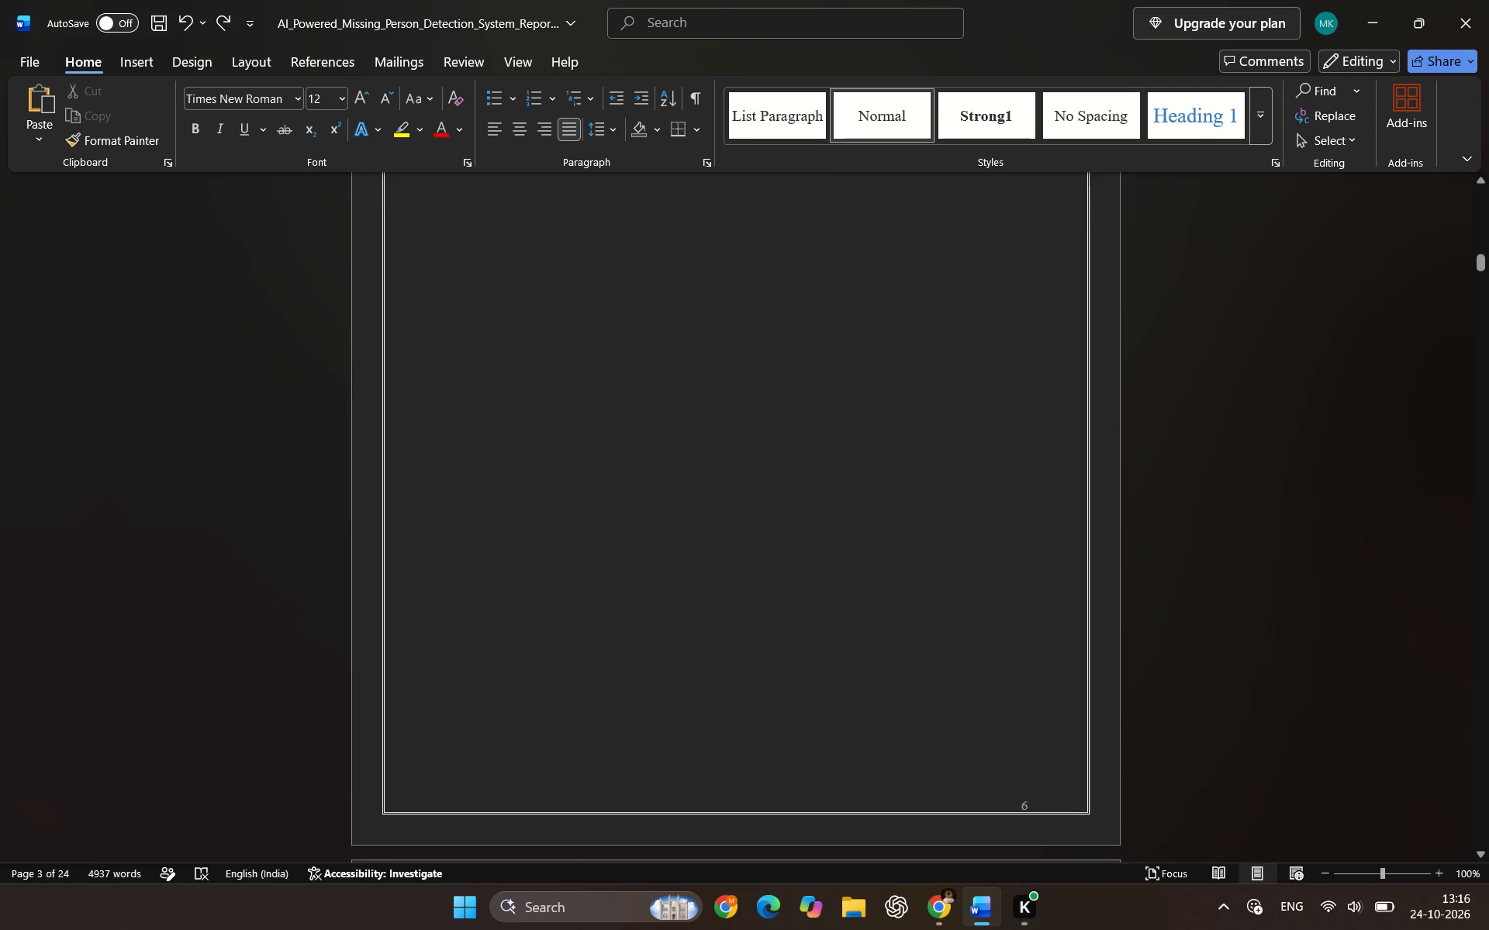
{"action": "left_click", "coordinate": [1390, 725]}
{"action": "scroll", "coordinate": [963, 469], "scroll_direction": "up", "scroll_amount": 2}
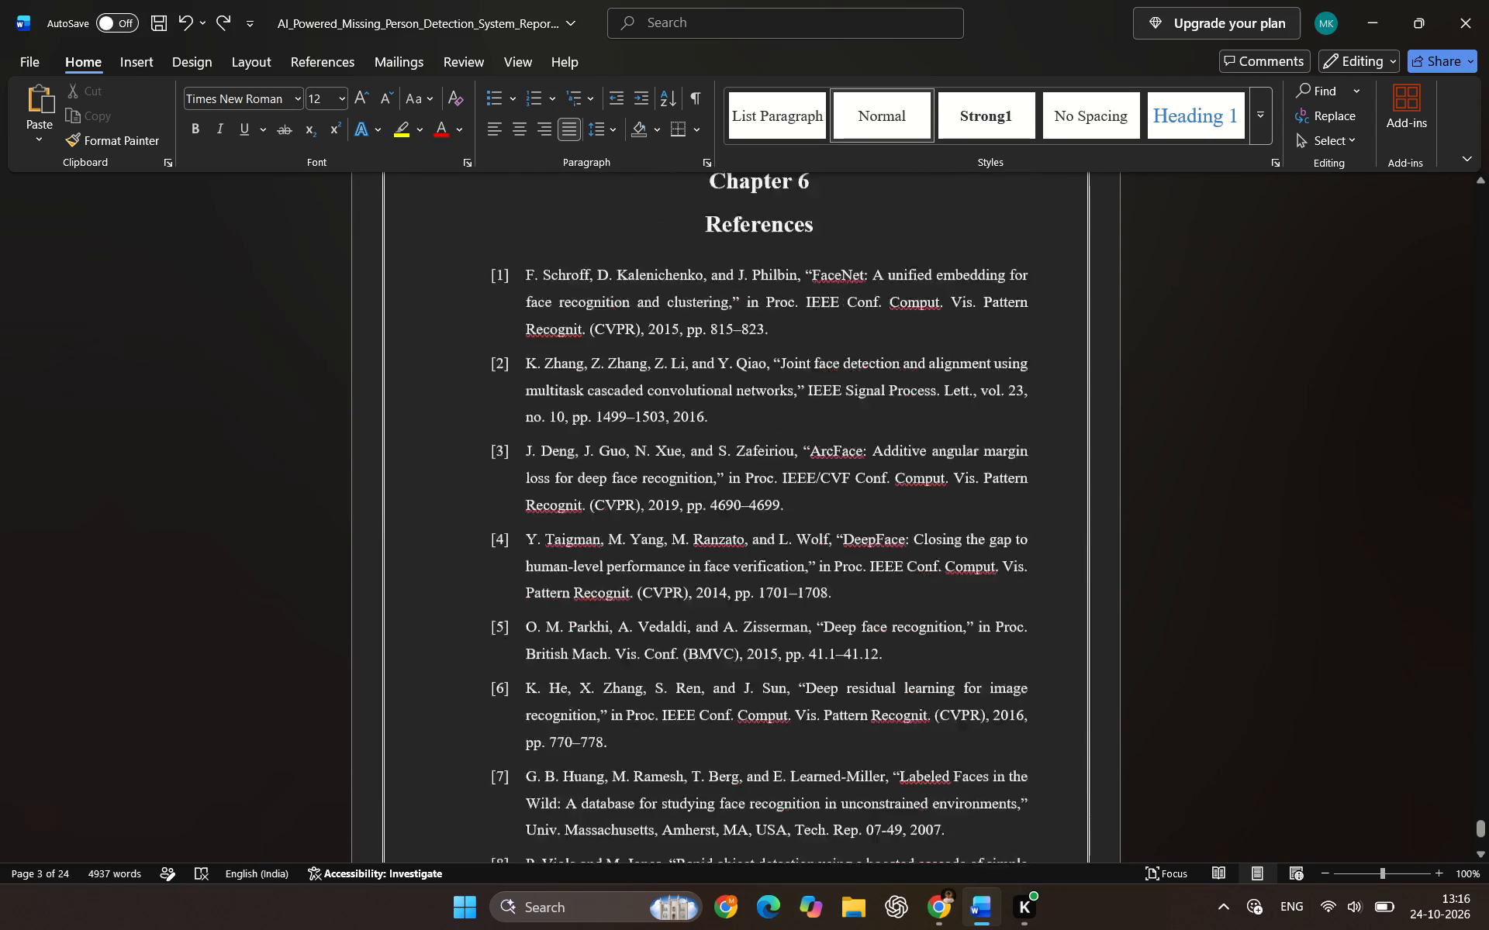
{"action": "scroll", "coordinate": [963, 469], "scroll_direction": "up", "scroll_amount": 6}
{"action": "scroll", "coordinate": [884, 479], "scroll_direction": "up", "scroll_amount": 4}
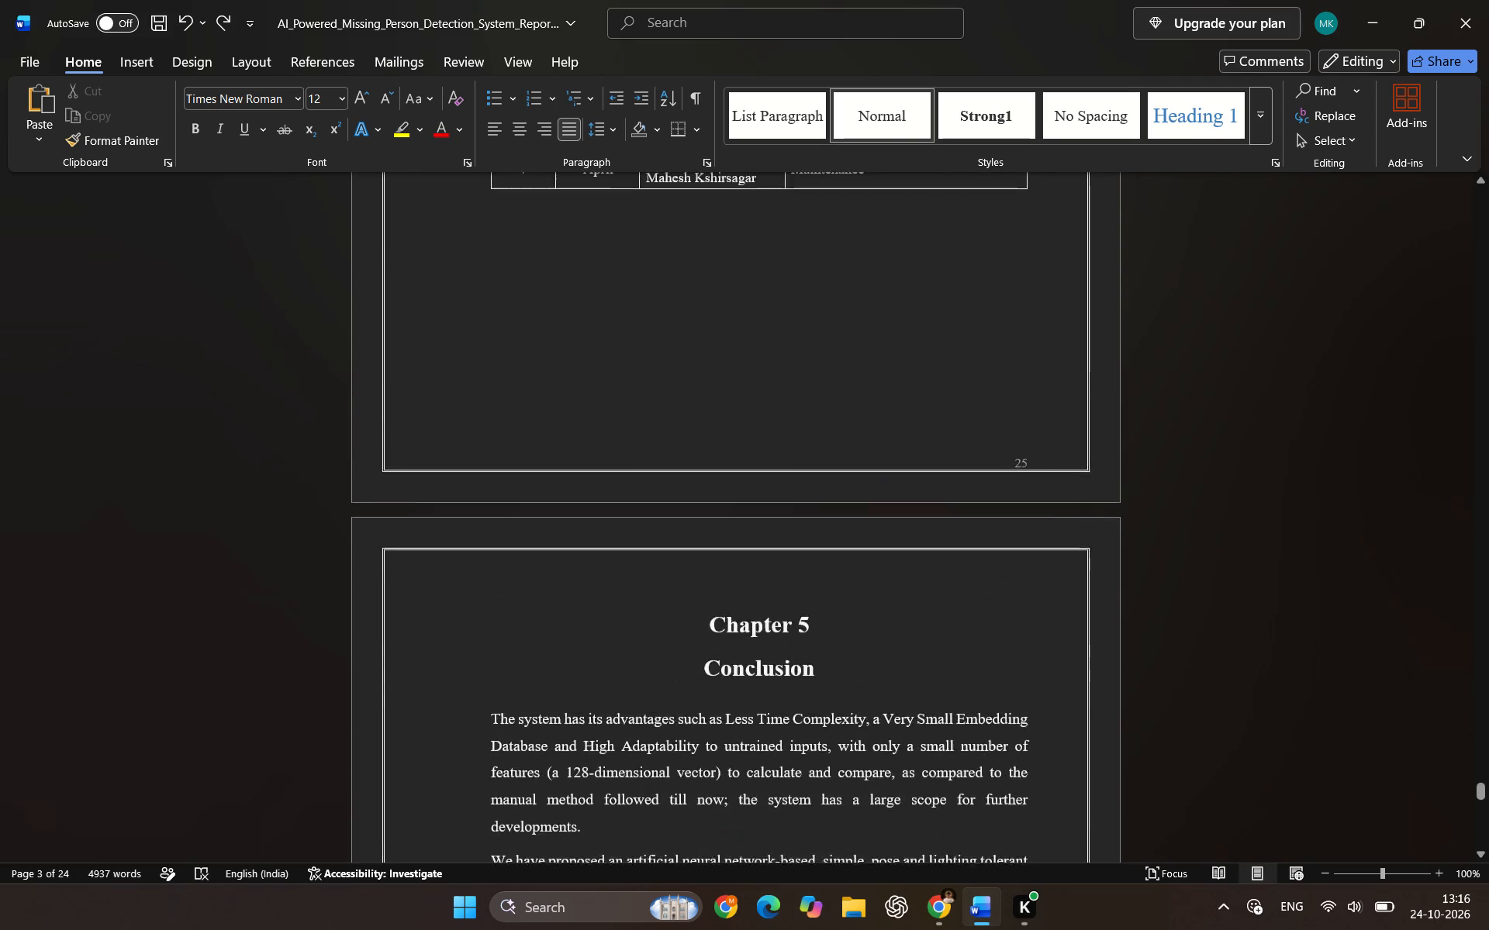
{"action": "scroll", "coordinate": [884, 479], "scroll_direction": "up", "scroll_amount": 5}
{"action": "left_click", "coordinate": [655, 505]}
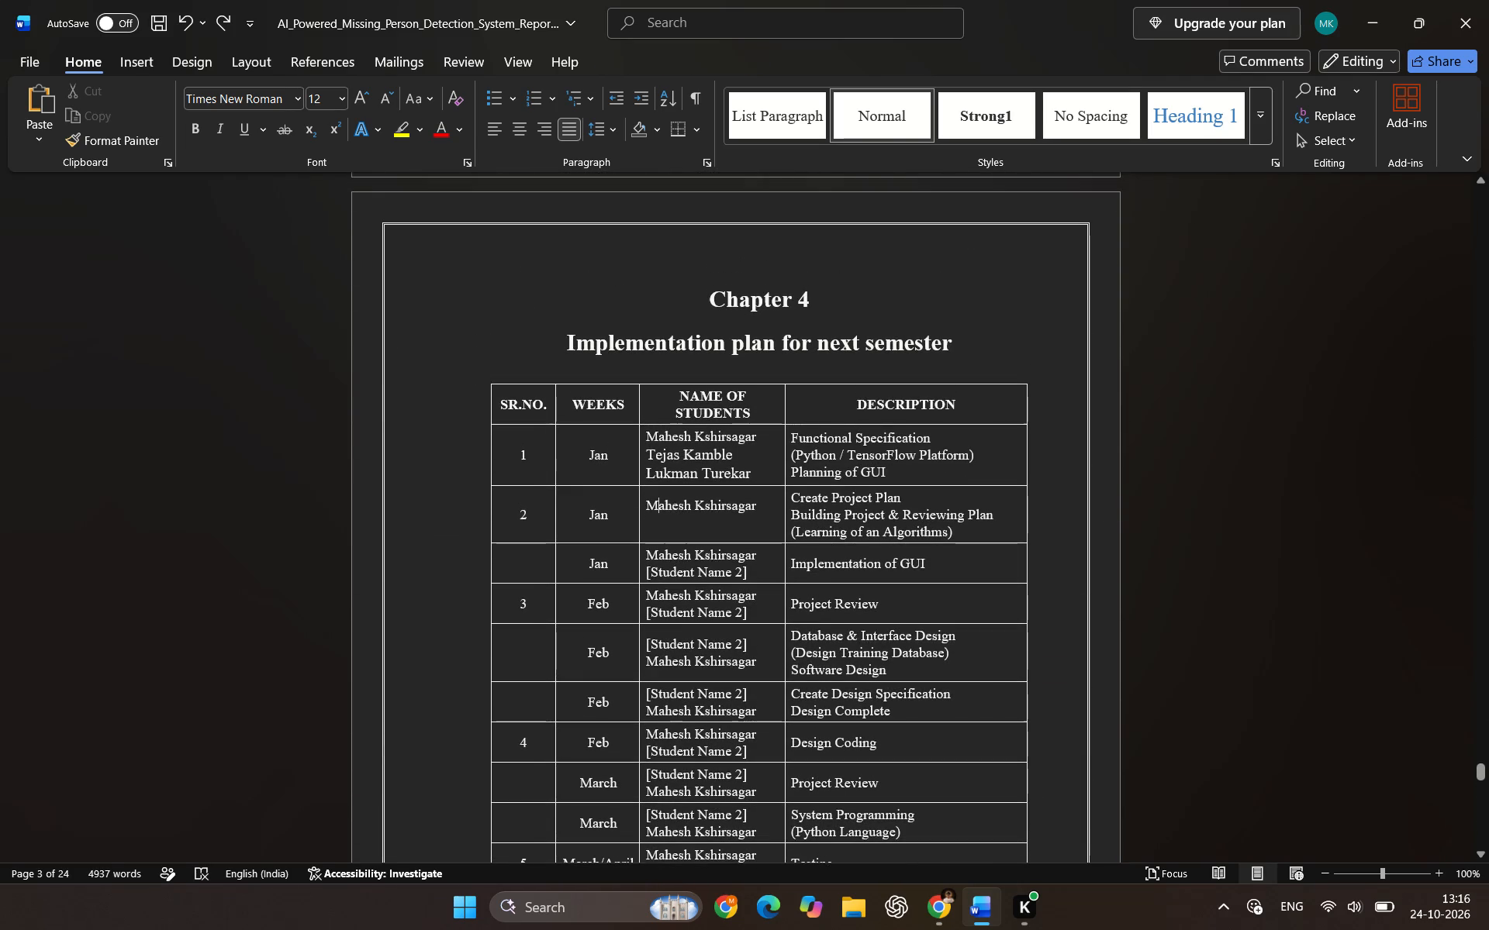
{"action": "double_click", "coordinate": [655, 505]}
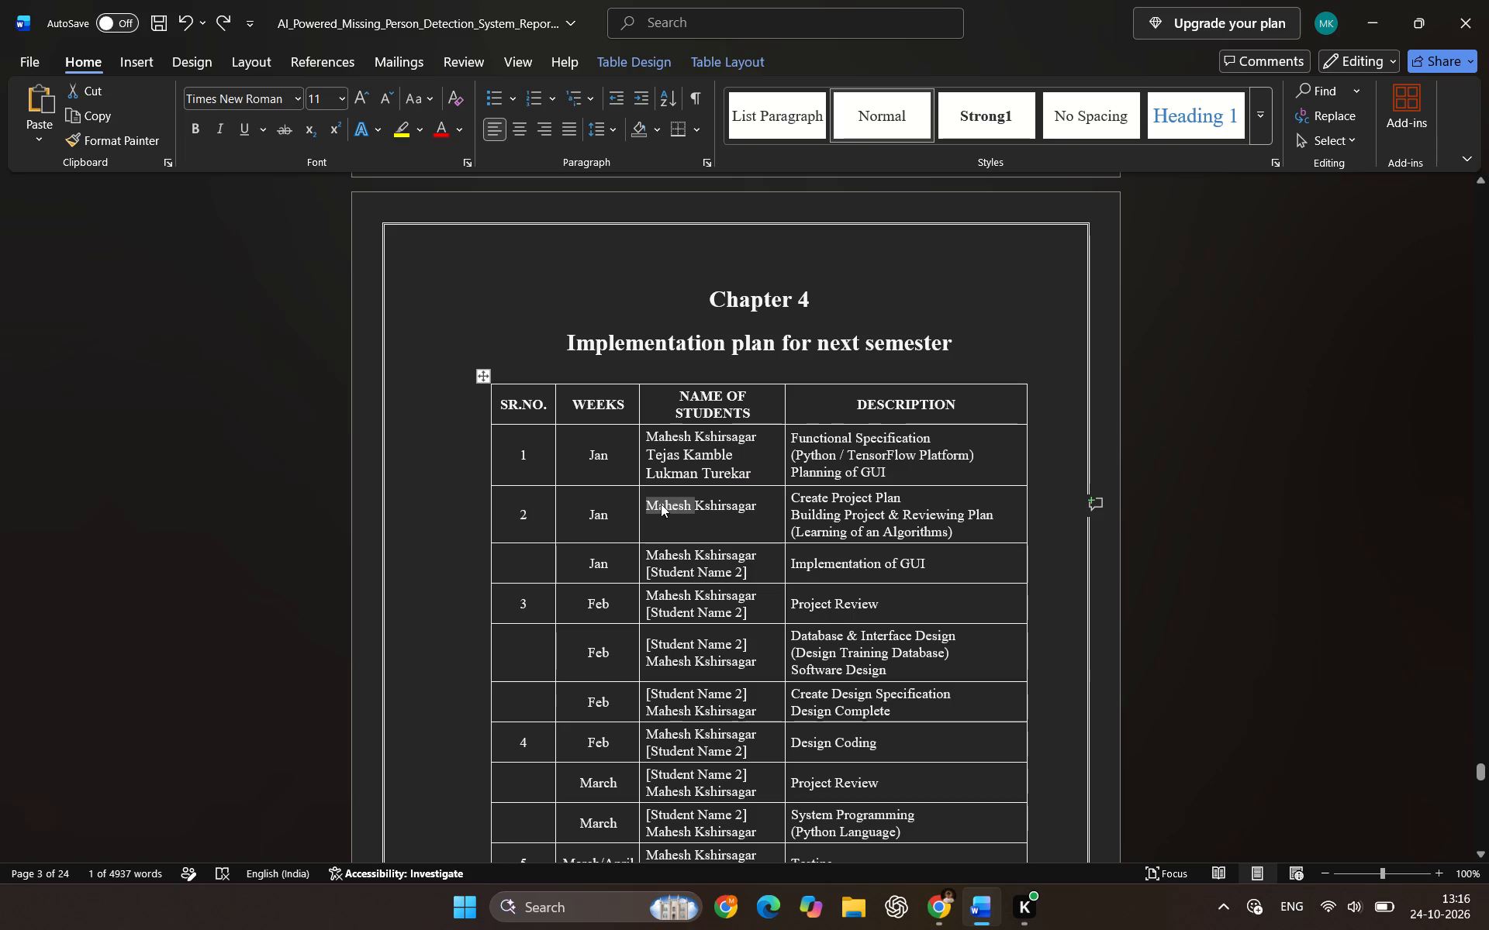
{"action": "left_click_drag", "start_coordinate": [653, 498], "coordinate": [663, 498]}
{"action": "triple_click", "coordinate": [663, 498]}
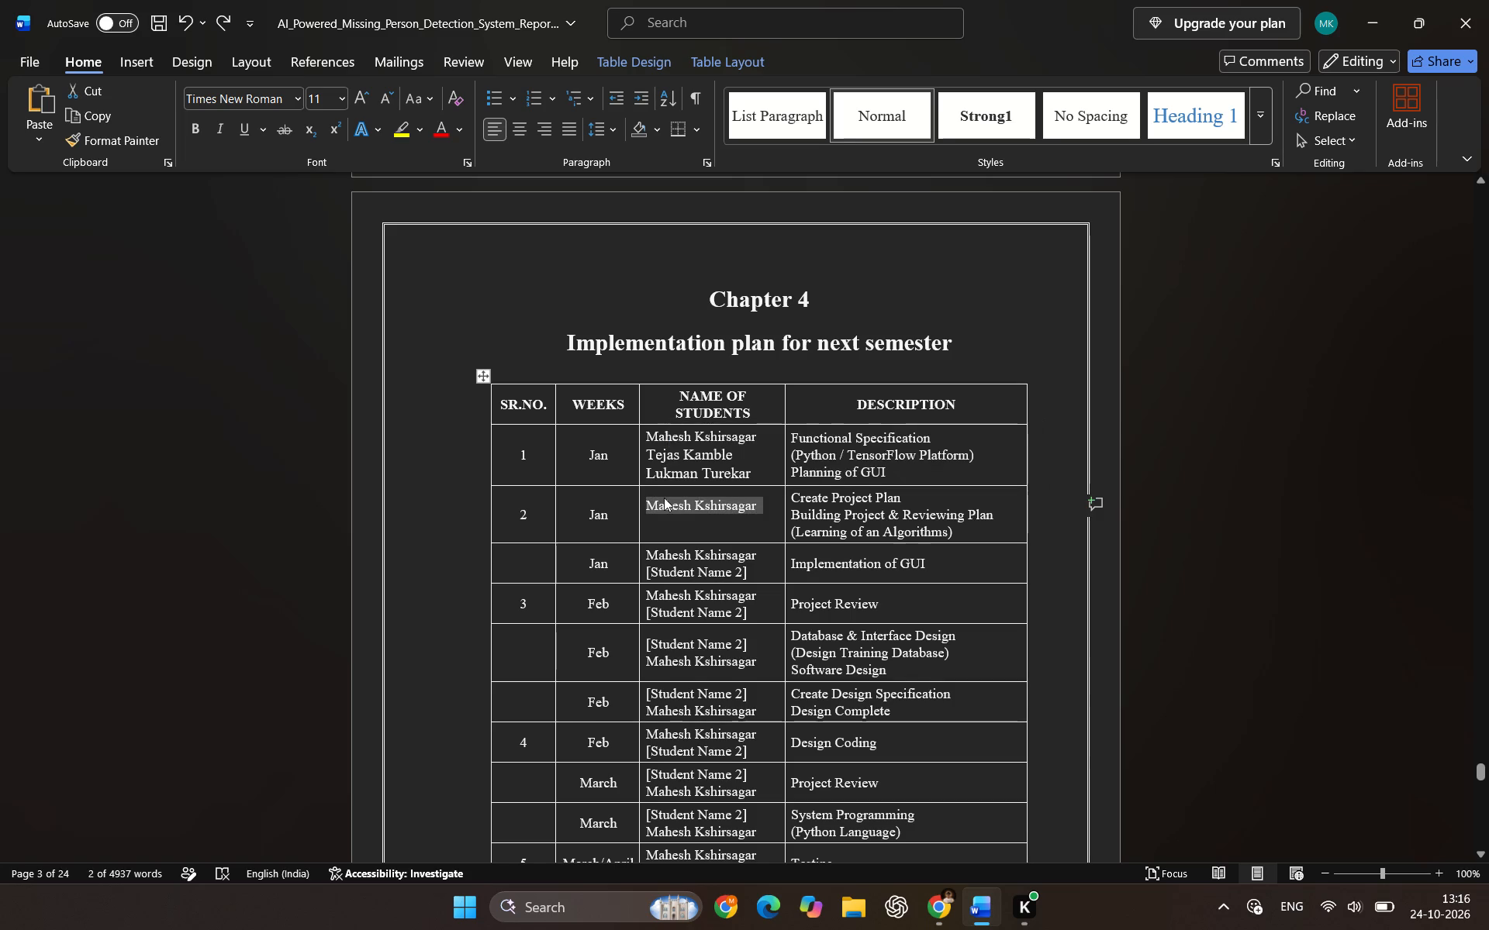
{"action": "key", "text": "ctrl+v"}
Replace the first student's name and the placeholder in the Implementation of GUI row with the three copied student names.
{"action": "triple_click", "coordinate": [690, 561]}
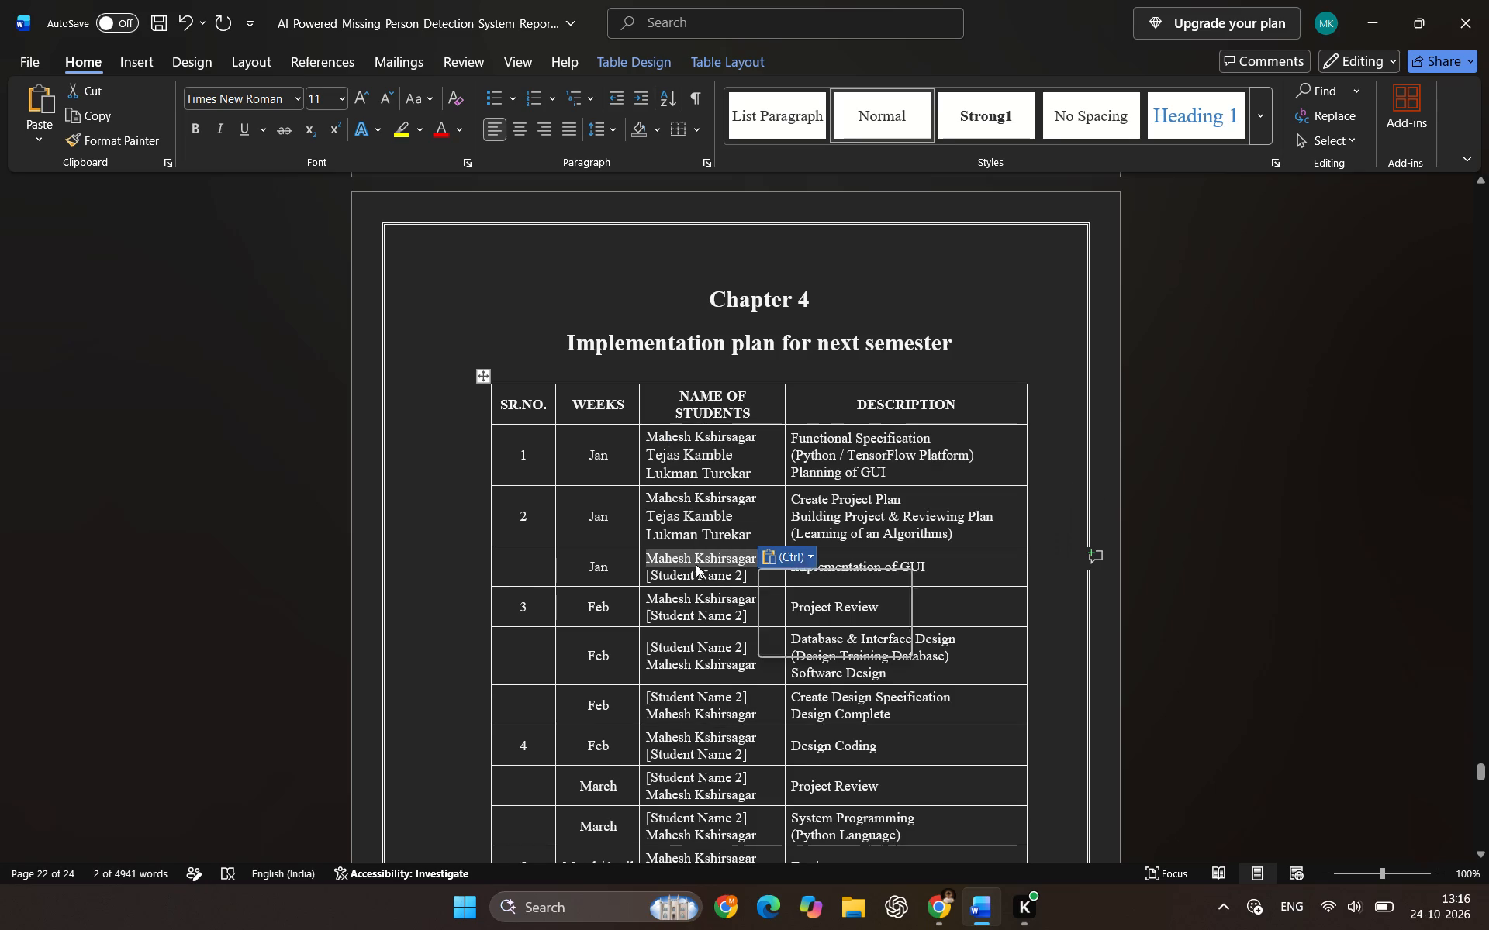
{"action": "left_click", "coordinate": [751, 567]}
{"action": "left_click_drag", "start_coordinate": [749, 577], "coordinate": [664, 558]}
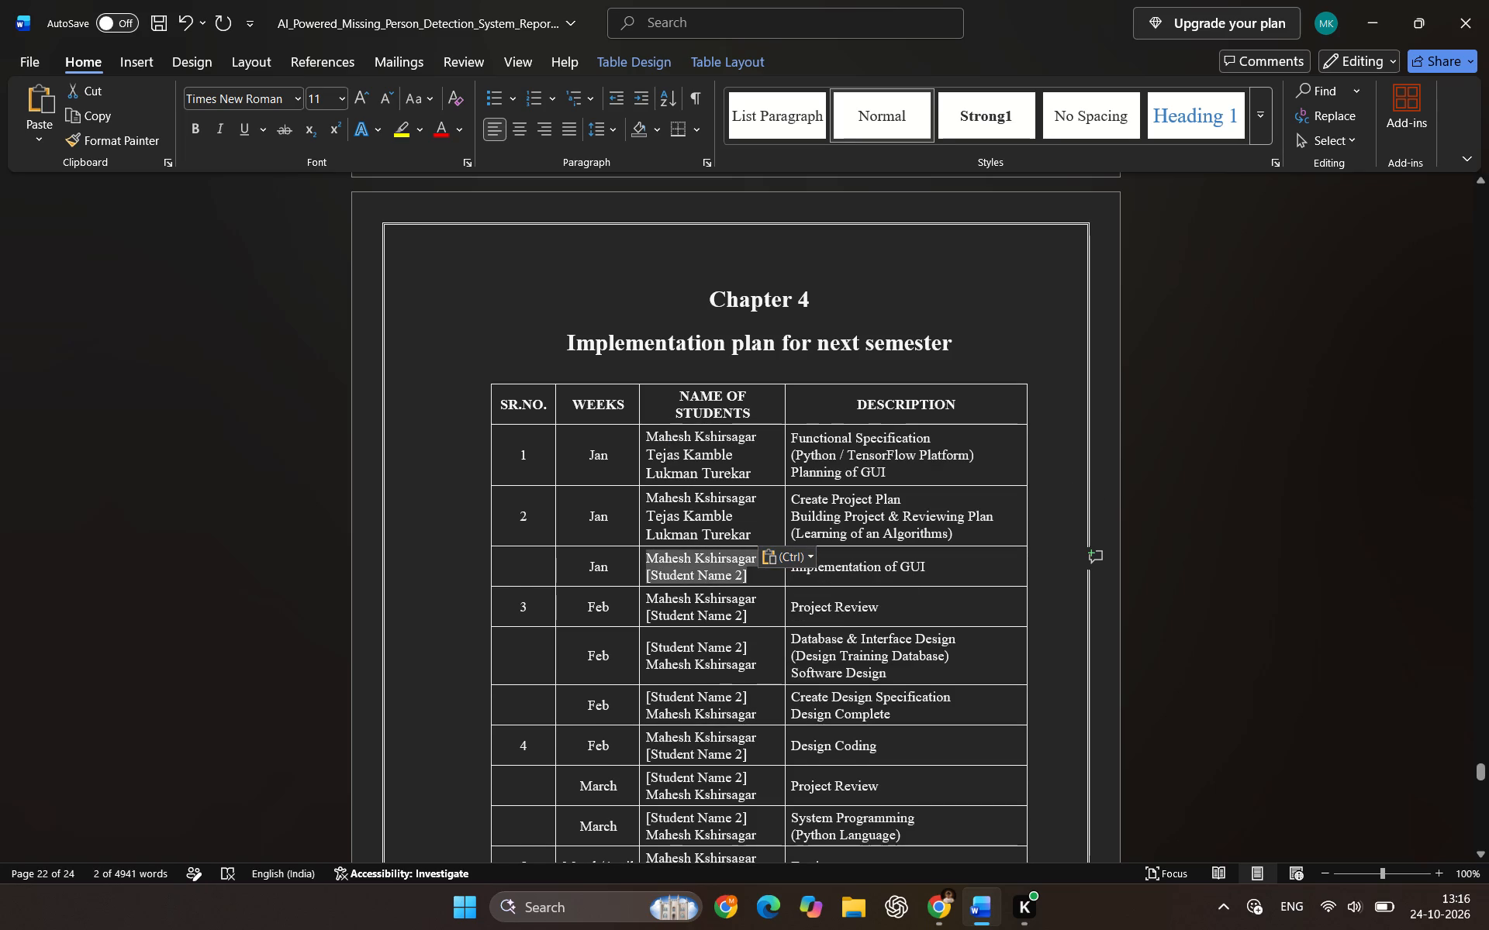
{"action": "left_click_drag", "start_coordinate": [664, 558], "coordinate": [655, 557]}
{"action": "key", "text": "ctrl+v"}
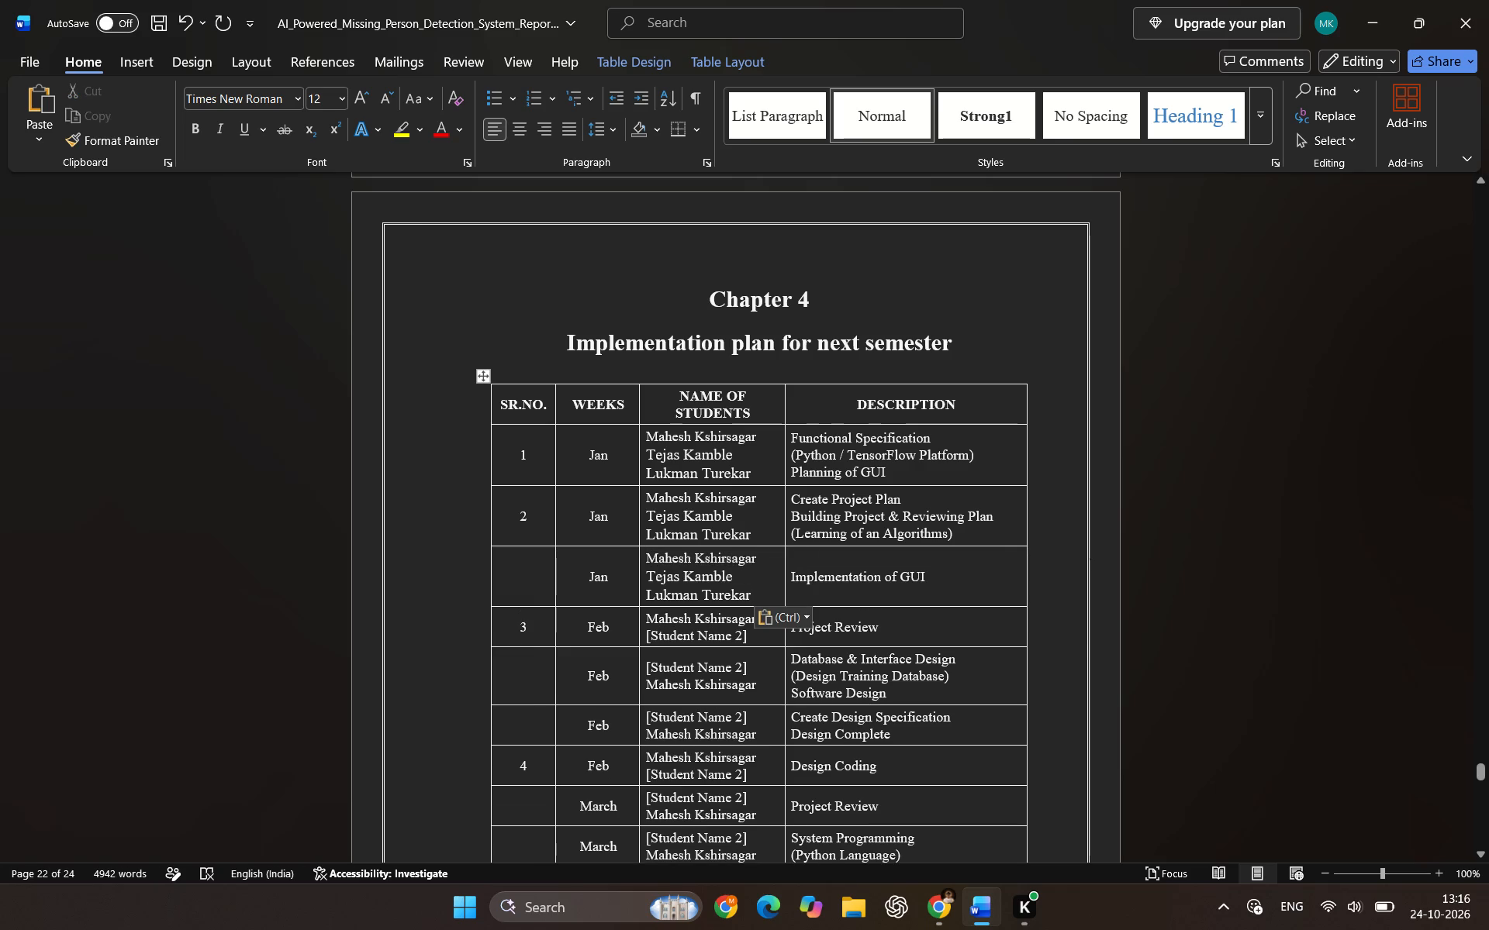
Paste the copied student names over all the NAME OF STUDENTS cells below the header, from row 1 through row 7.
{"action": "left_click_drag", "start_coordinate": [753, 641], "coordinate": [675, 620]}
{"action": "left_click", "coordinate": [726, 666]}
{"action": "left_click_drag", "start_coordinate": [647, 435], "coordinate": [717, 804]}
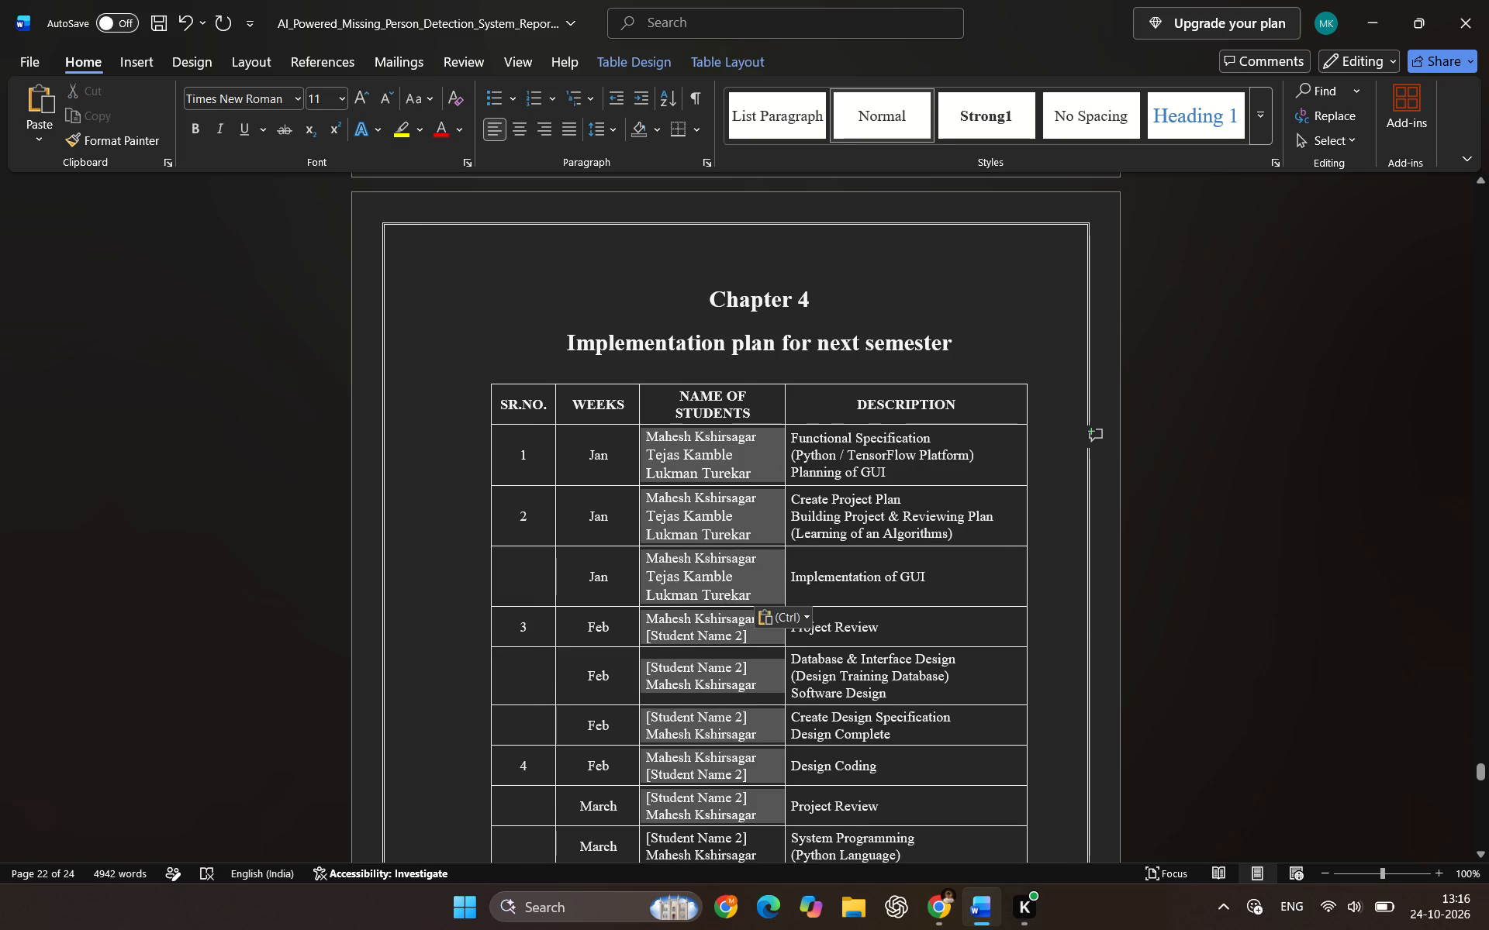
{"action": "left_click_drag", "start_coordinate": [717, 804], "coordinate": [757, 710]}
{"action": "key", "text": "ctrl+shift+v"}
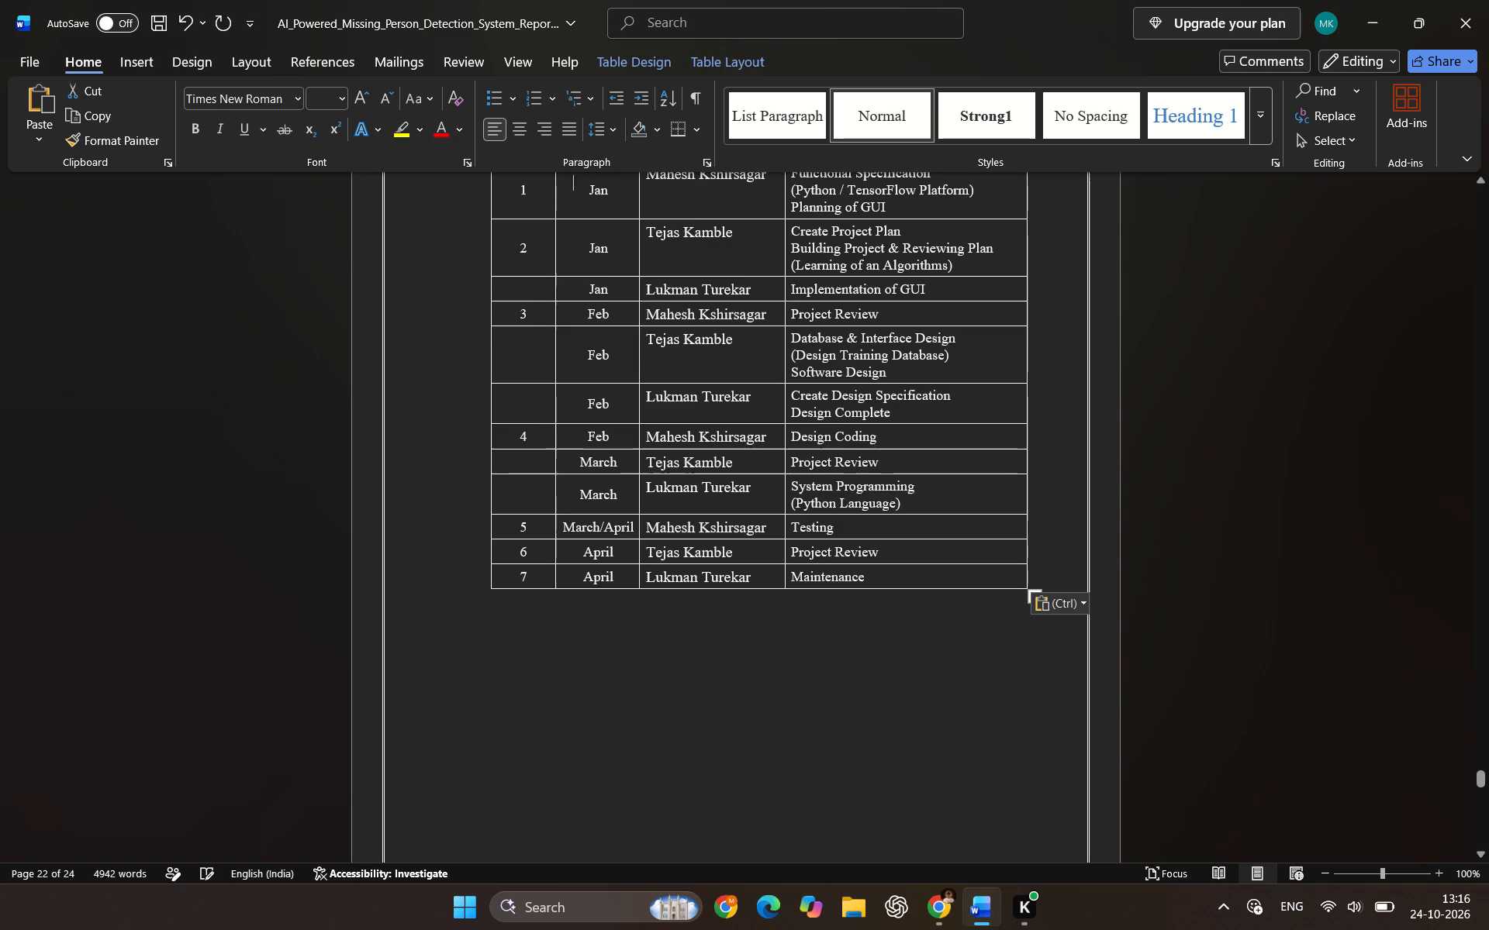
Check the student assignments throughout the Chapter 4 plan table and the layout down to the start of Chapter 5.
{"action": "scroll", "coordinate": [767, 655], "scroll_direction": "up", "scroll_amount": 1}
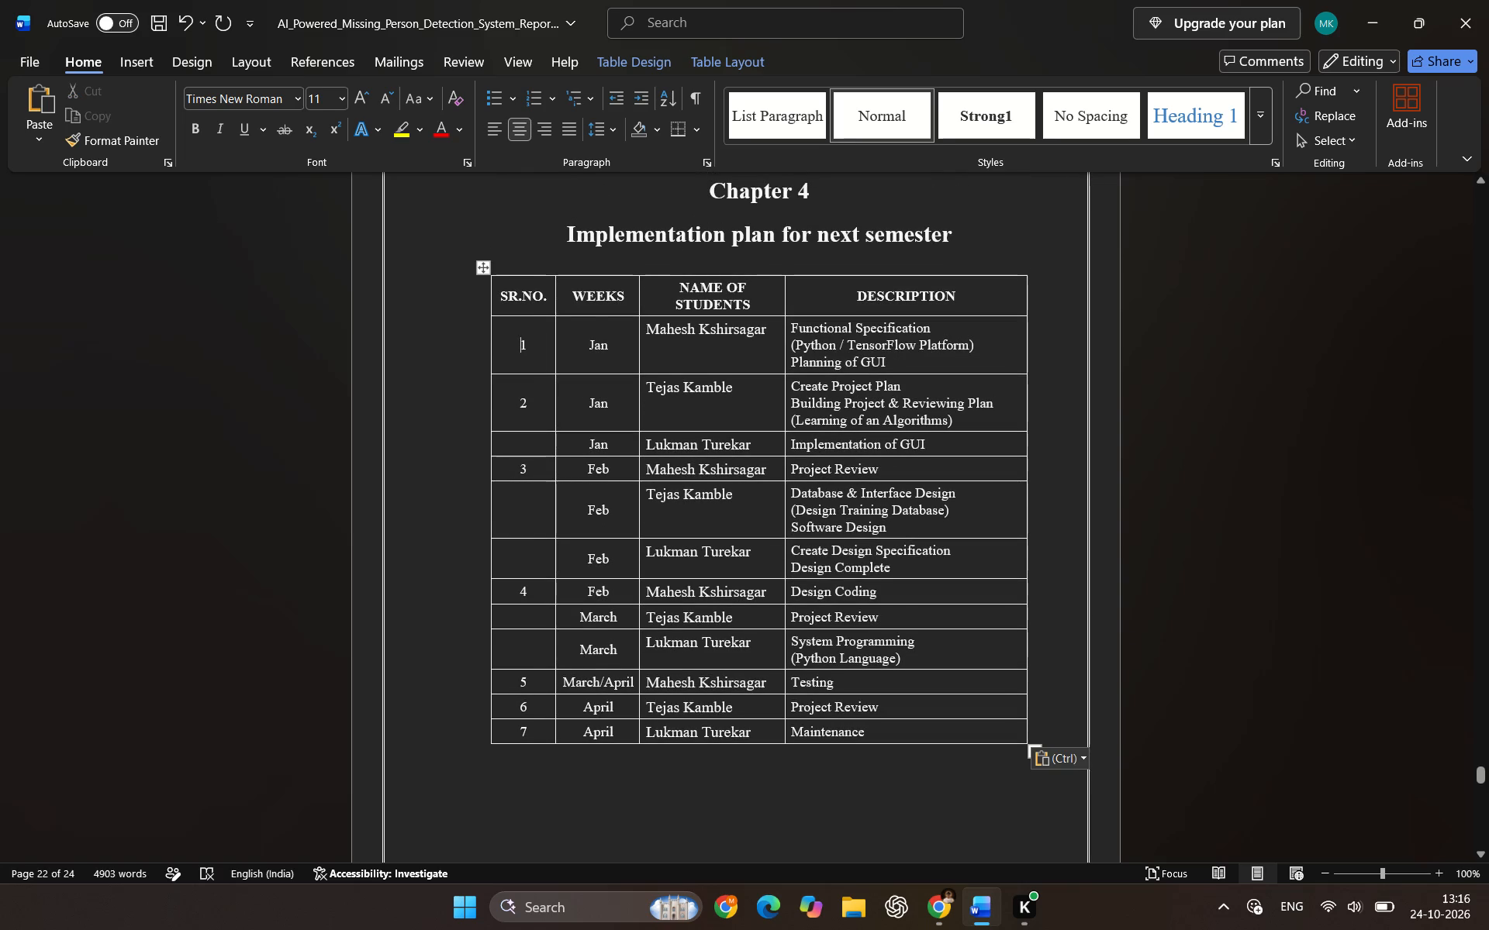
{"action": "scroll", "coordinate": [955, 641], "scroll_direction": "down", "scroll_amount": 2}
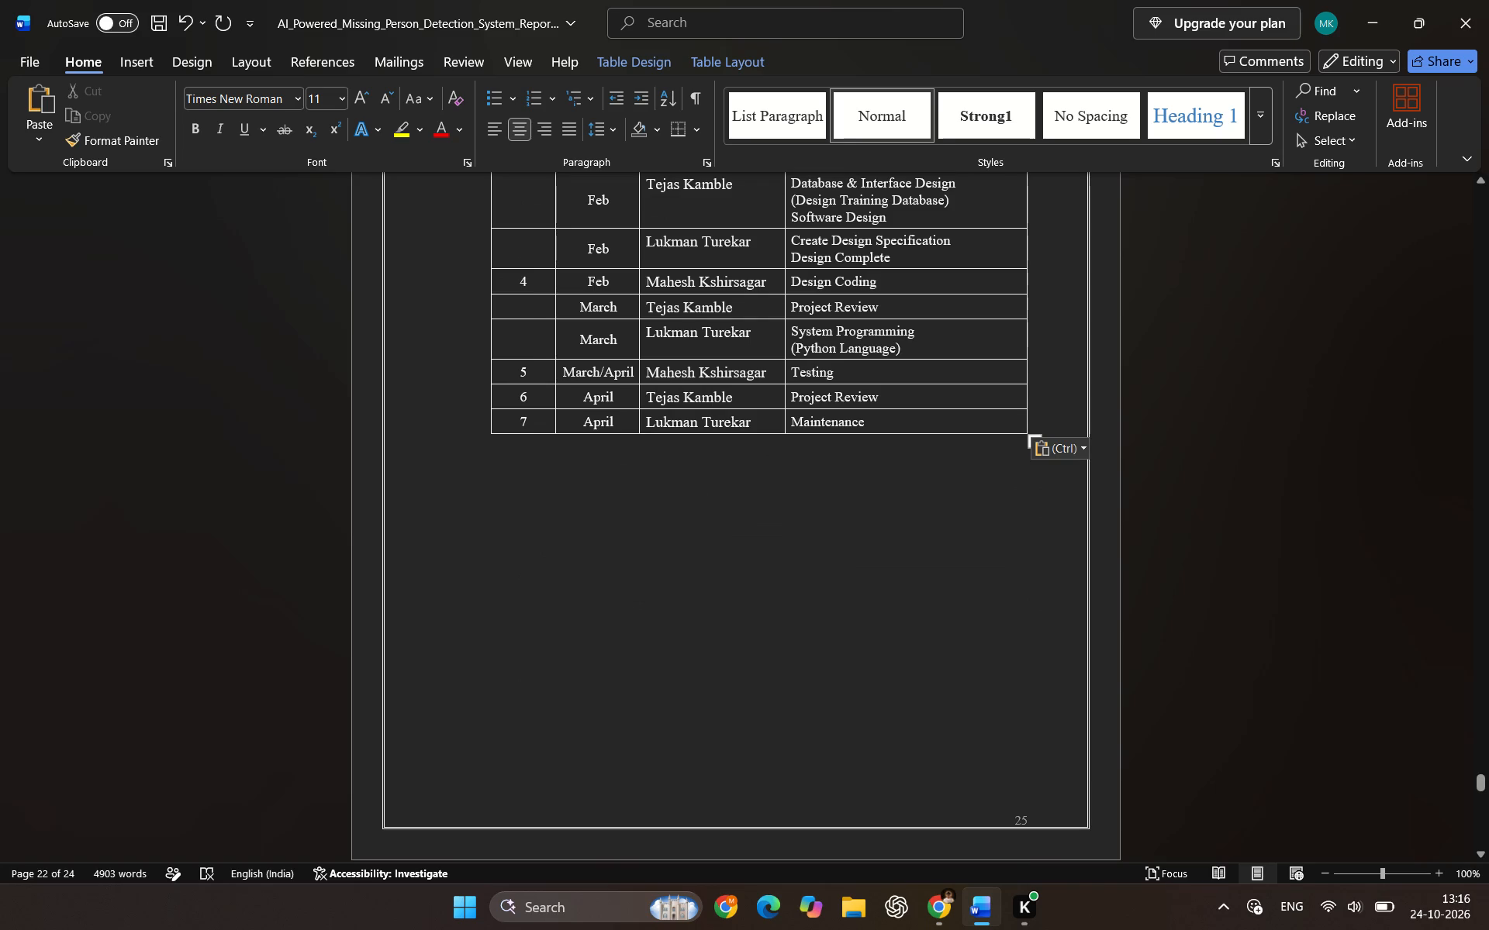
{"action": "scroll", "coordinate": [977, 604], "scroll_direction": "up", "scroll_amount": 1}
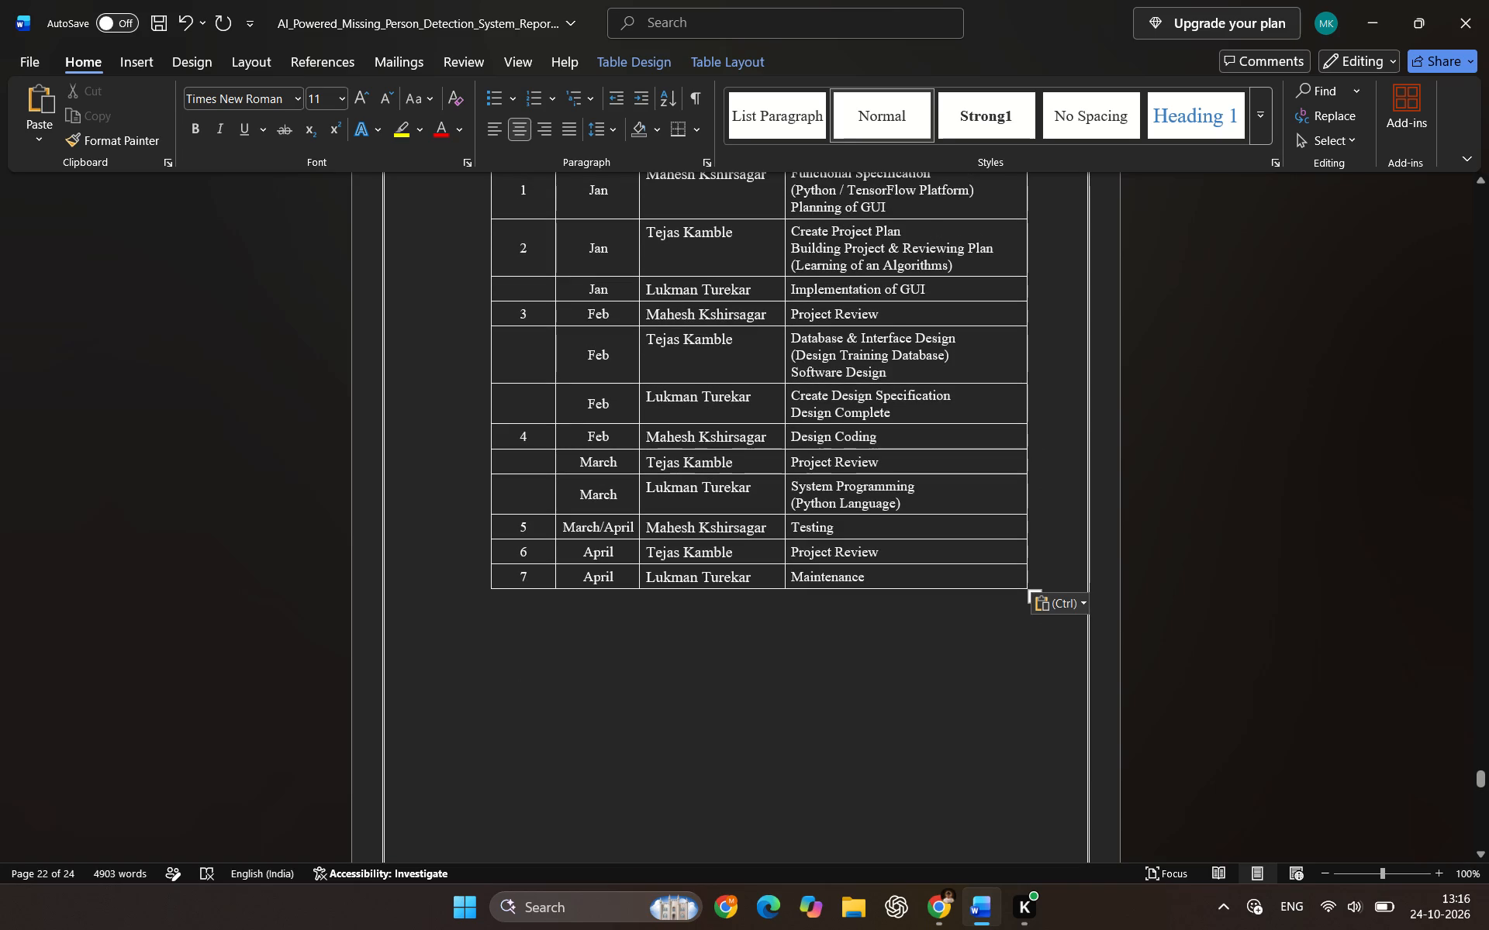
{"action": "scroll", "coordinate": [931, 704], "scroll_direction": "down", "scroll_amount": 2}
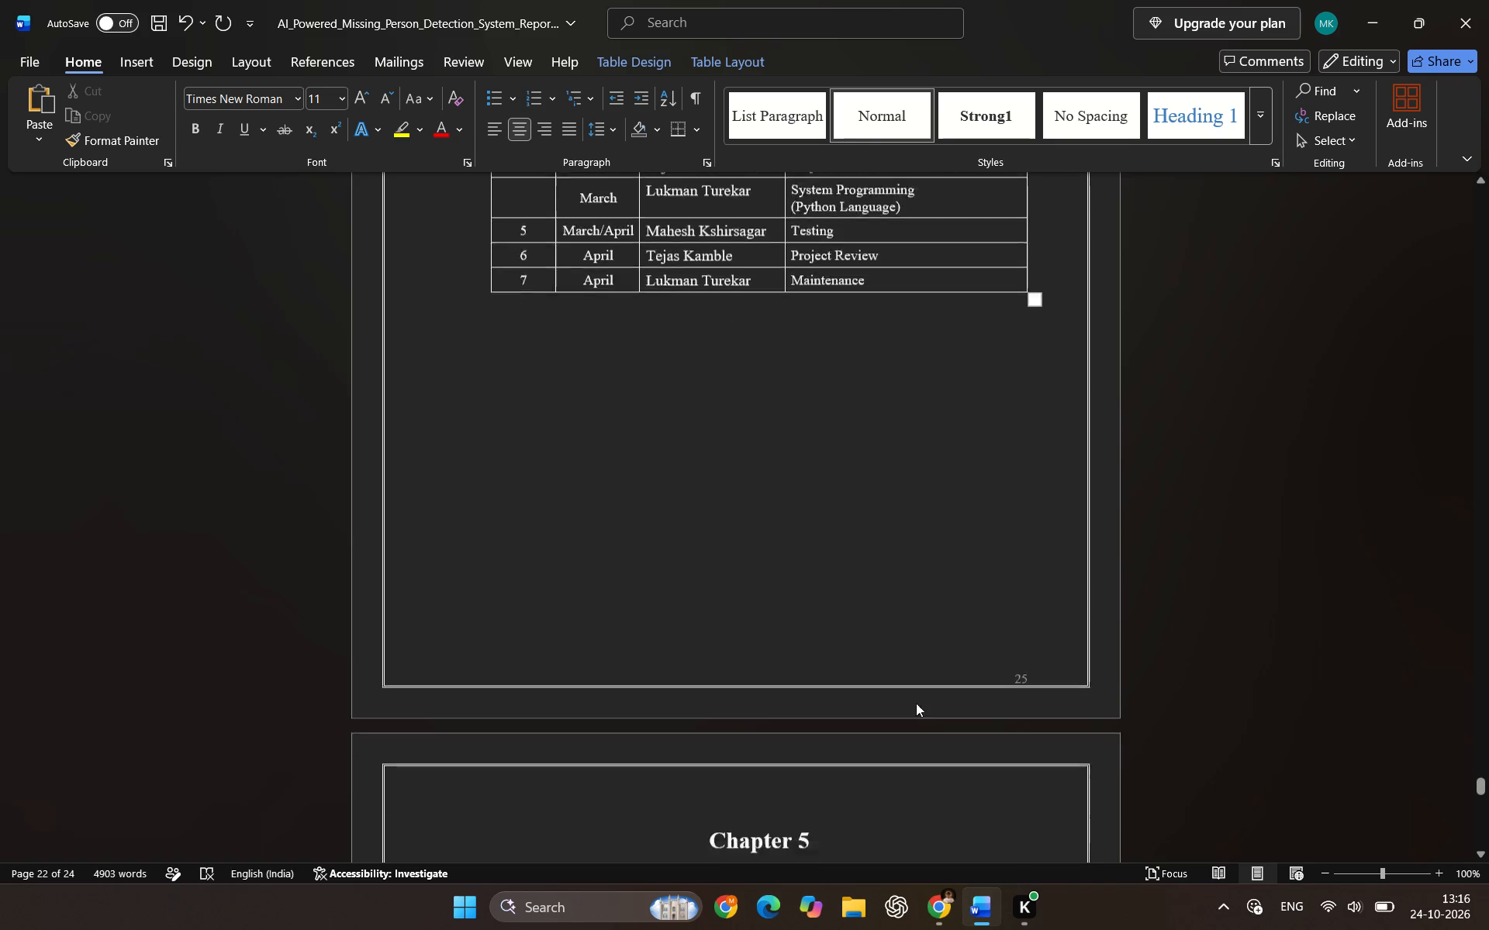
{"action": "scroll", "coordinate": [916, 703], "scroll_direction": "down", "scroll_amount": 4}
{"action": "scroll", "coordinate": [868, 683], "scroll_direction": "up", "scroll_amount": 7}
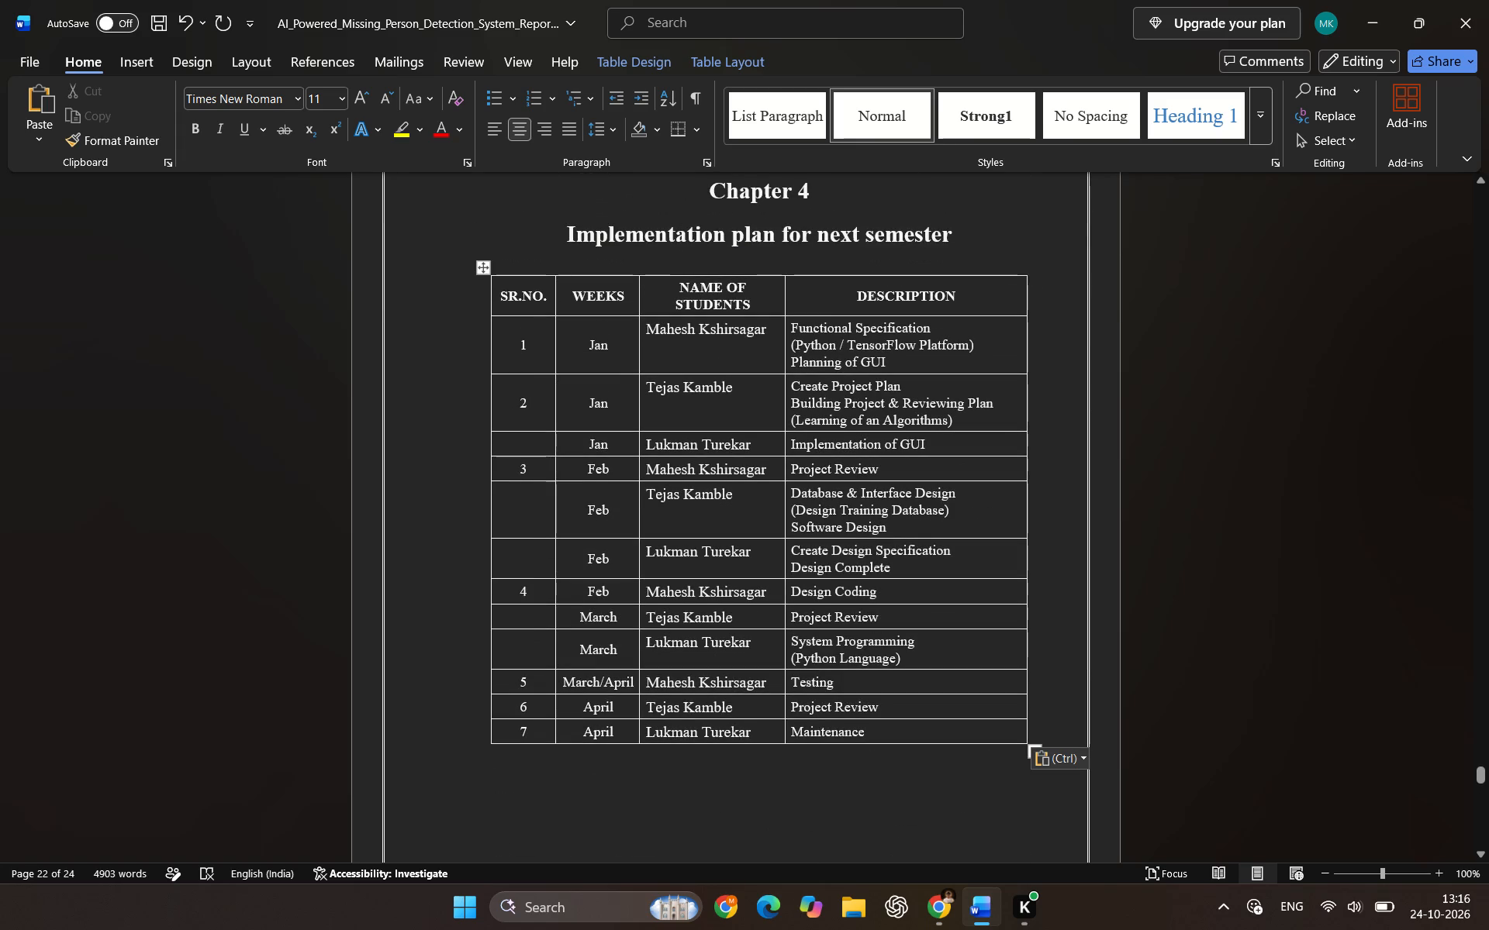
Undo the paste over the whole NAME OF STUDENTS column in the Chapter 4 plan table.
{"action": "left_click", "coordinate": [680, 347]}
{"action": "key", "text": "ctrl+z"}
{"action": "left_click", "coordinate": [731, 389]}
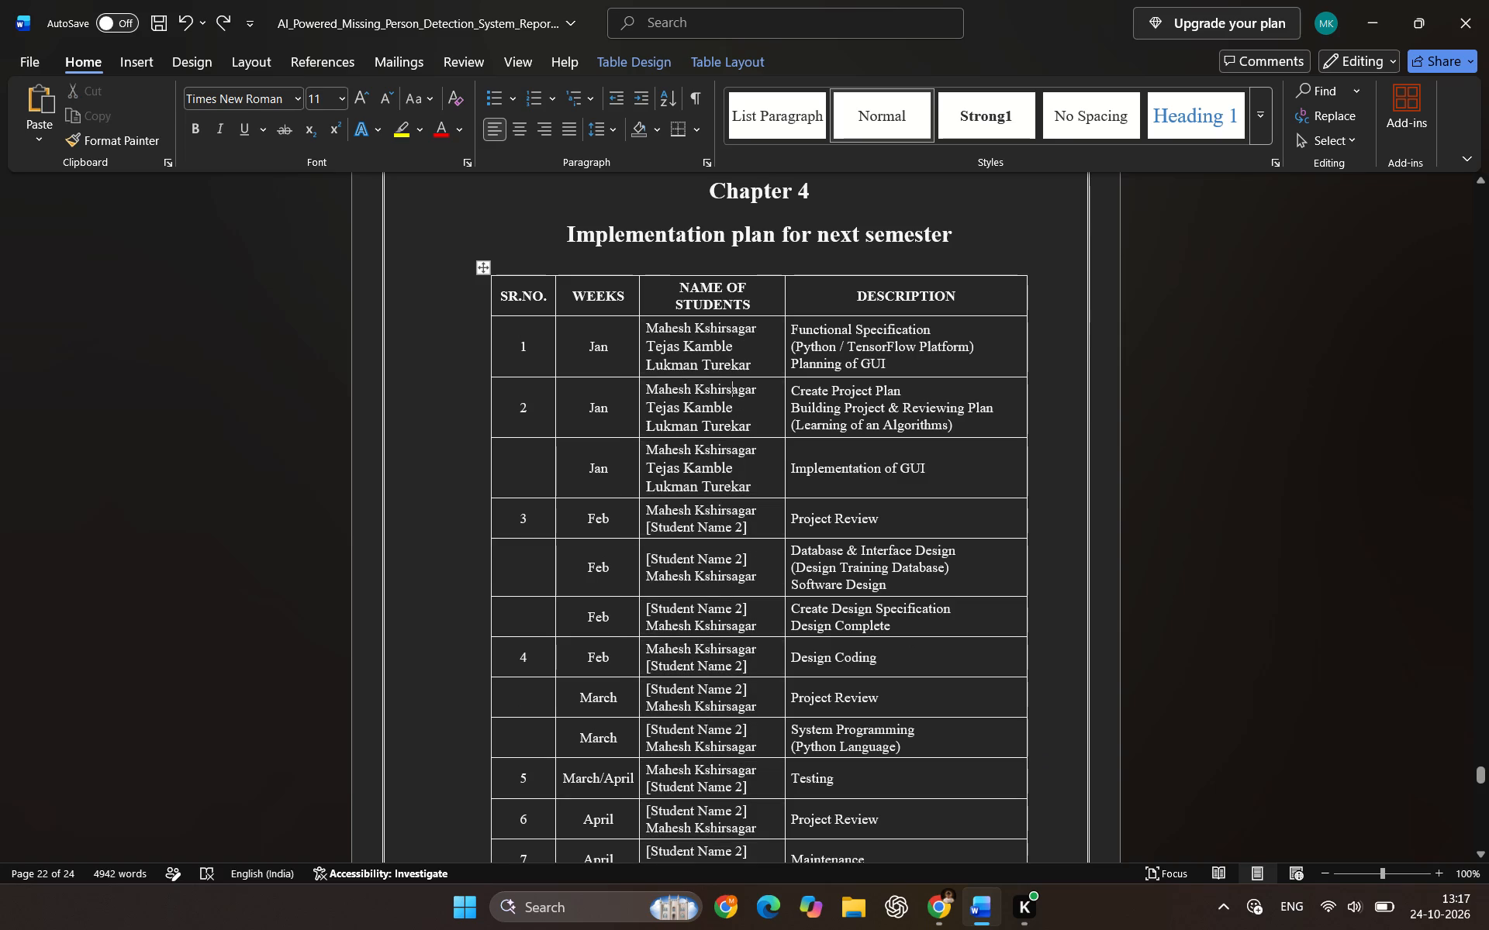
Copy all three student names from row 1 and paste them over the name and placeholder in row 3, Project Review.
{"action": "left_click_drag", "start_coordinate": [647, 333], "coordinate": [679, 351]}
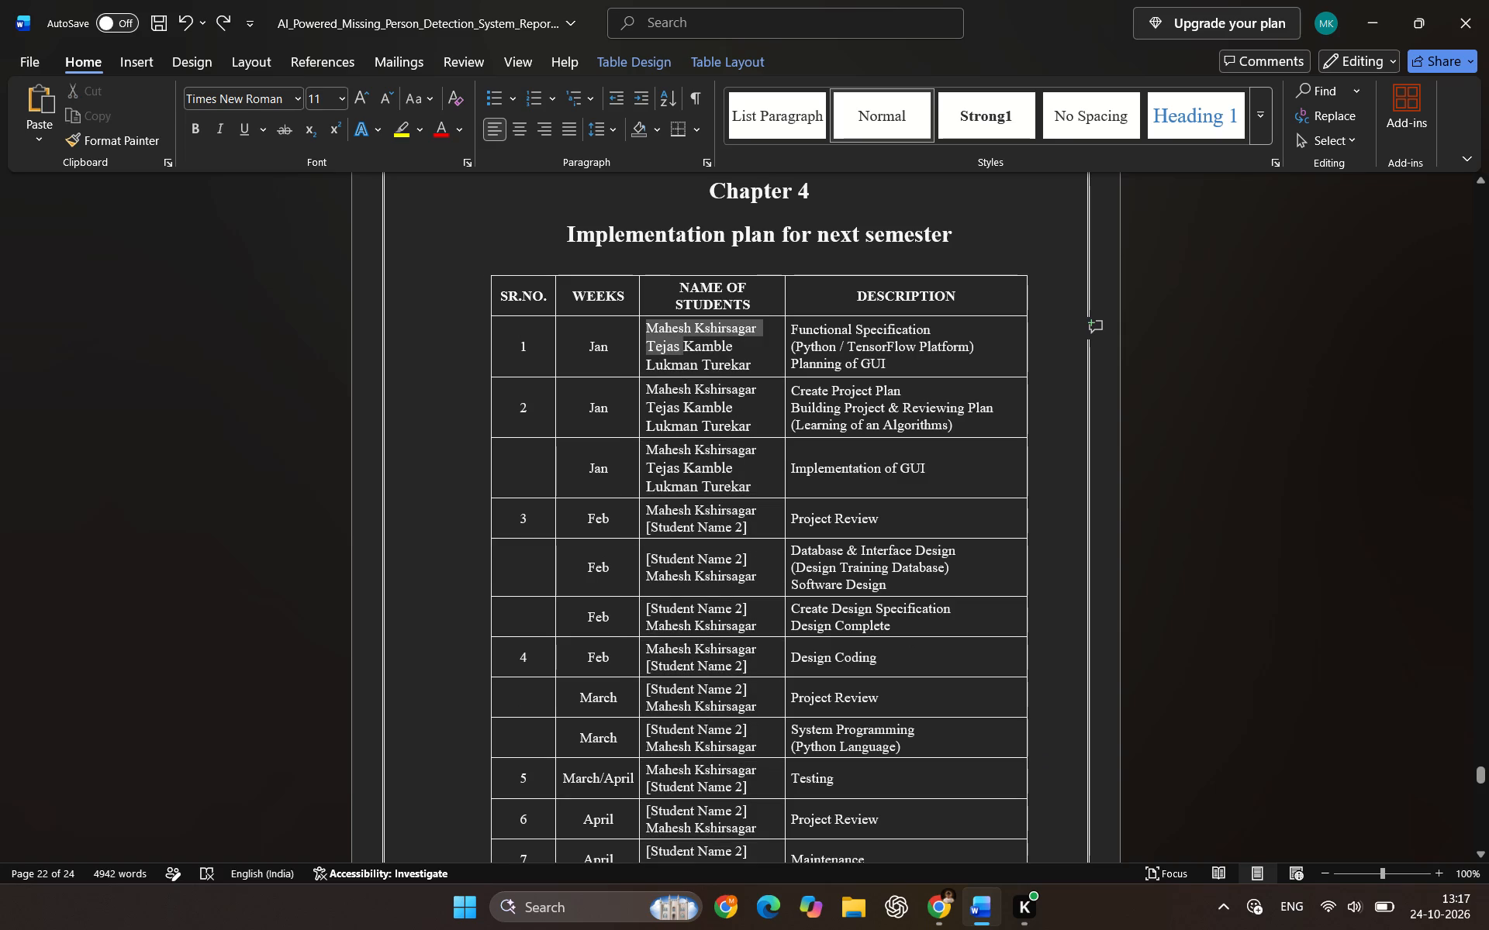
{"action": "left_click_drag", "start_coordinate": [679, 351], "coordinate": [751, 361]}
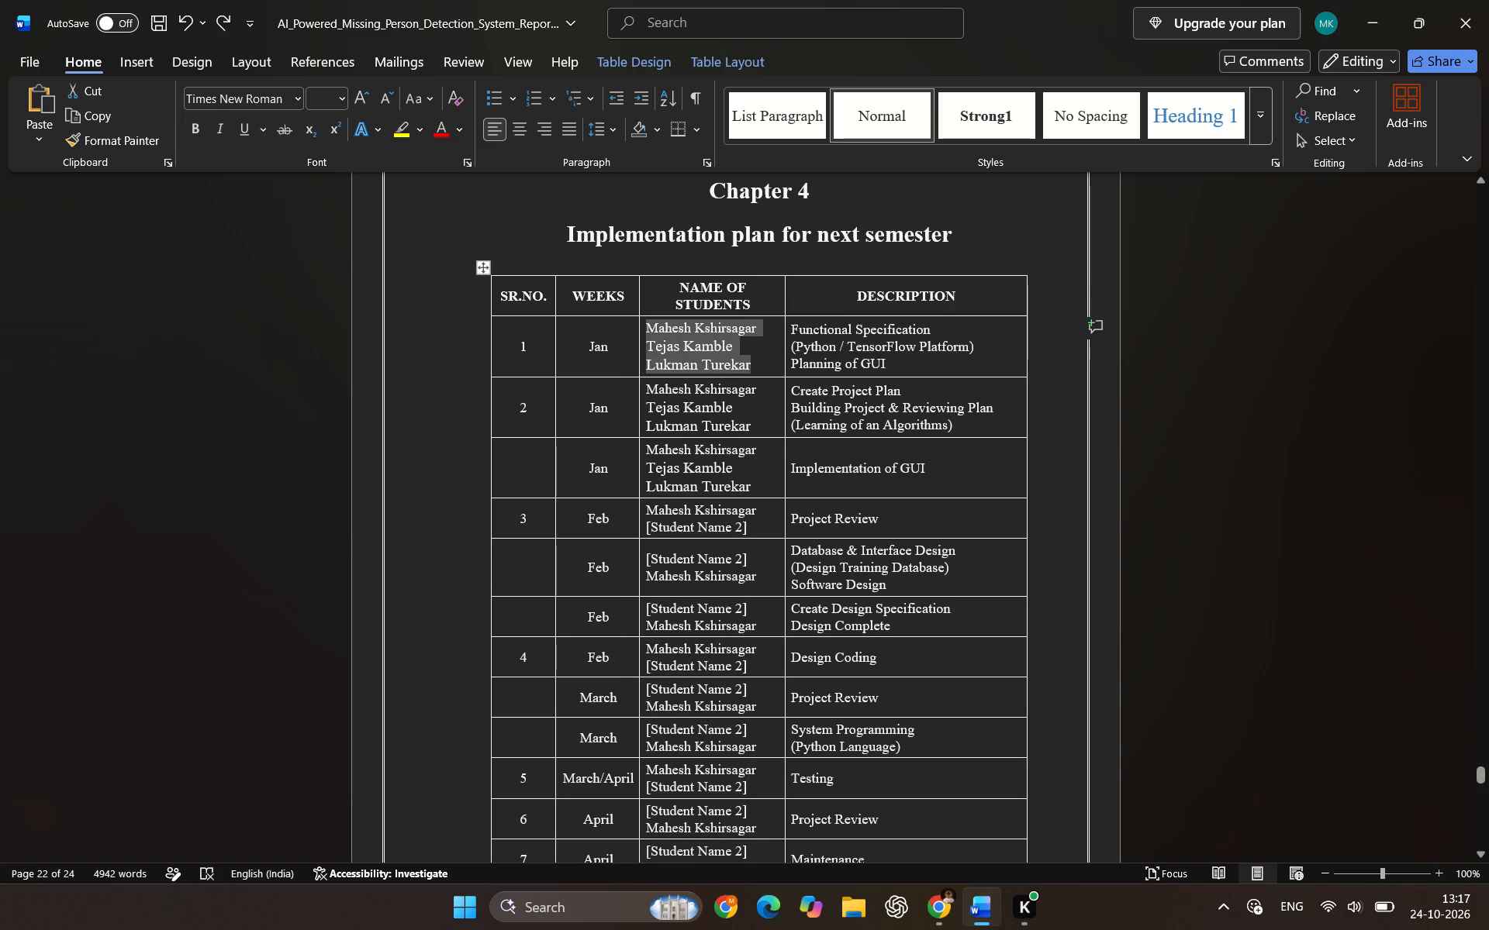
{"action": "key", "text": "ctrl+c"}
{"action": "left_click", "coordinate": [771, 350]}
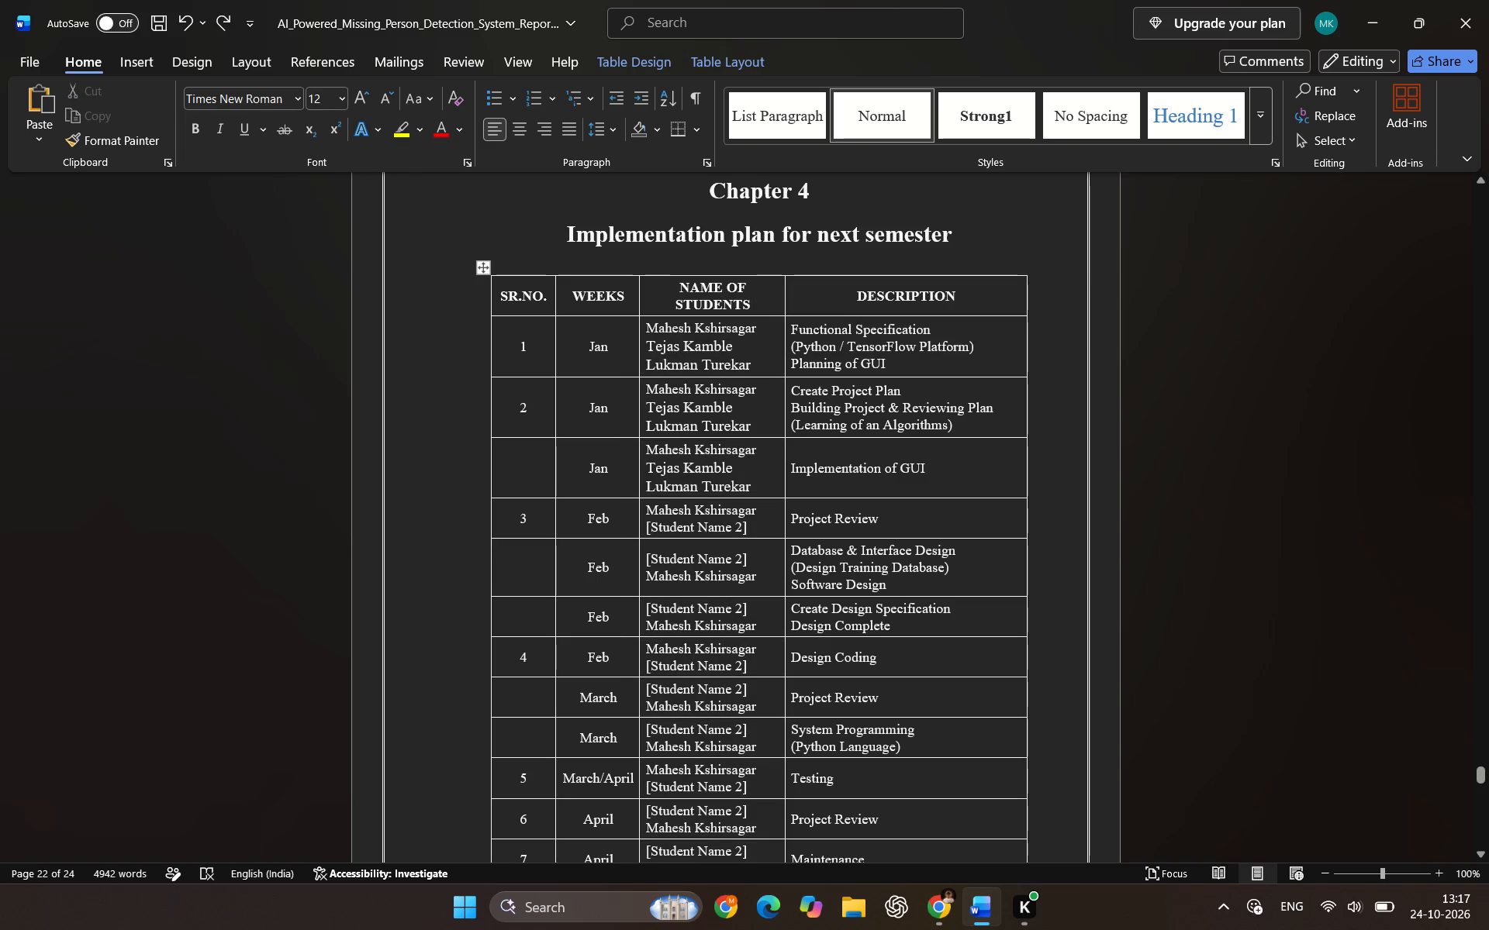
{"action": "left_click", "coordinate": [753, 518]}
{"action": "key", "text": "ctrl+a"}
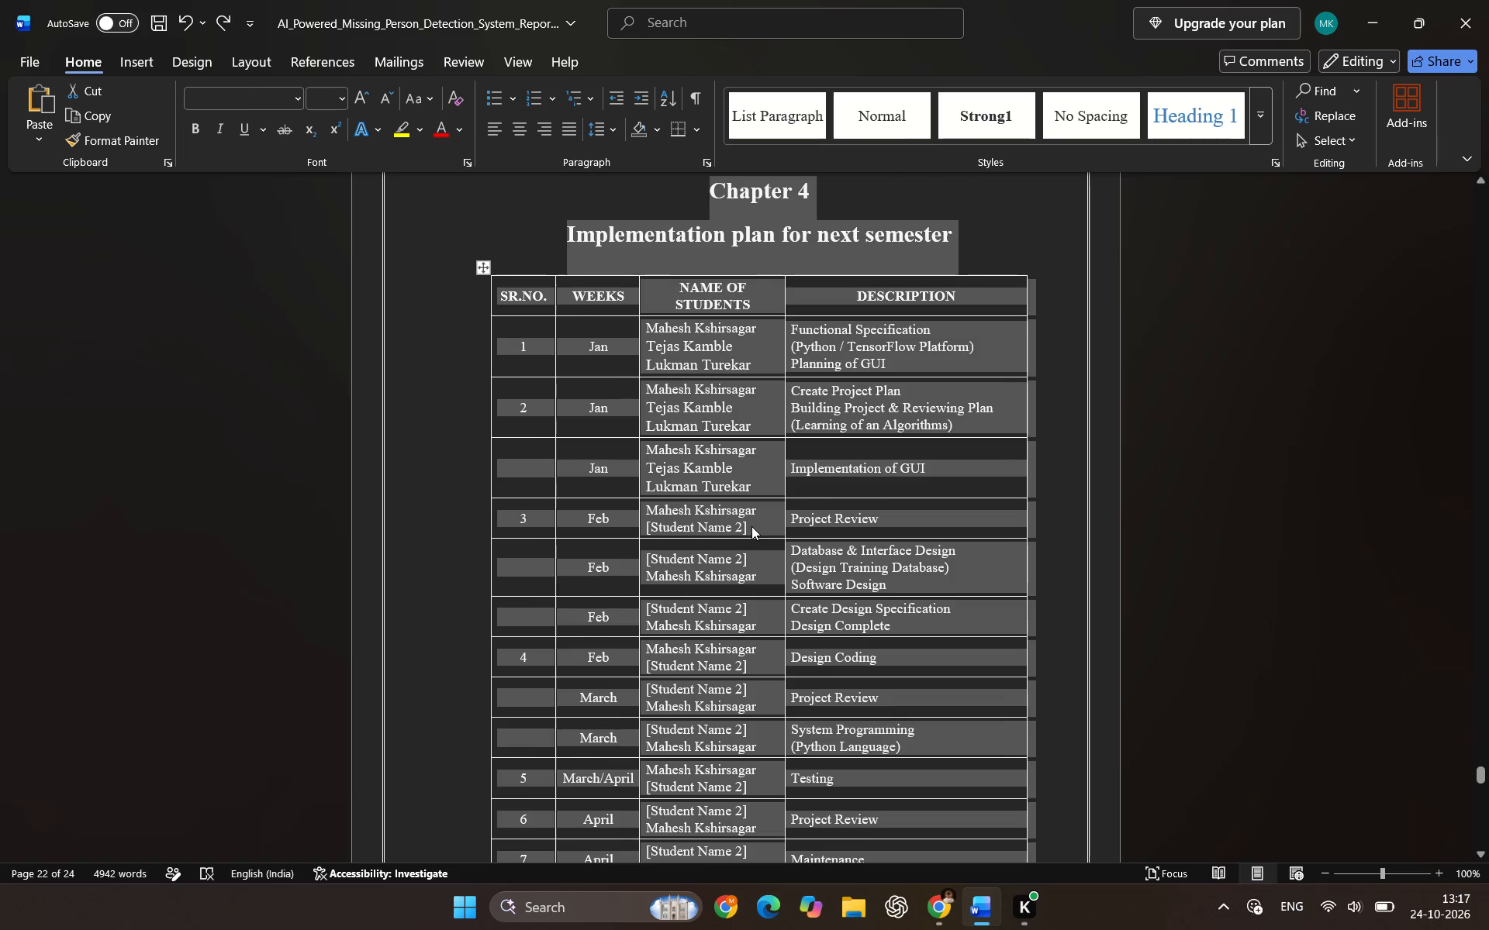
{"action": "left_click", "coordinate": [750, 526]}
{"action": "left_click_drag", "start_coordinate": [649, 511], "coordinate": [741, 523]}
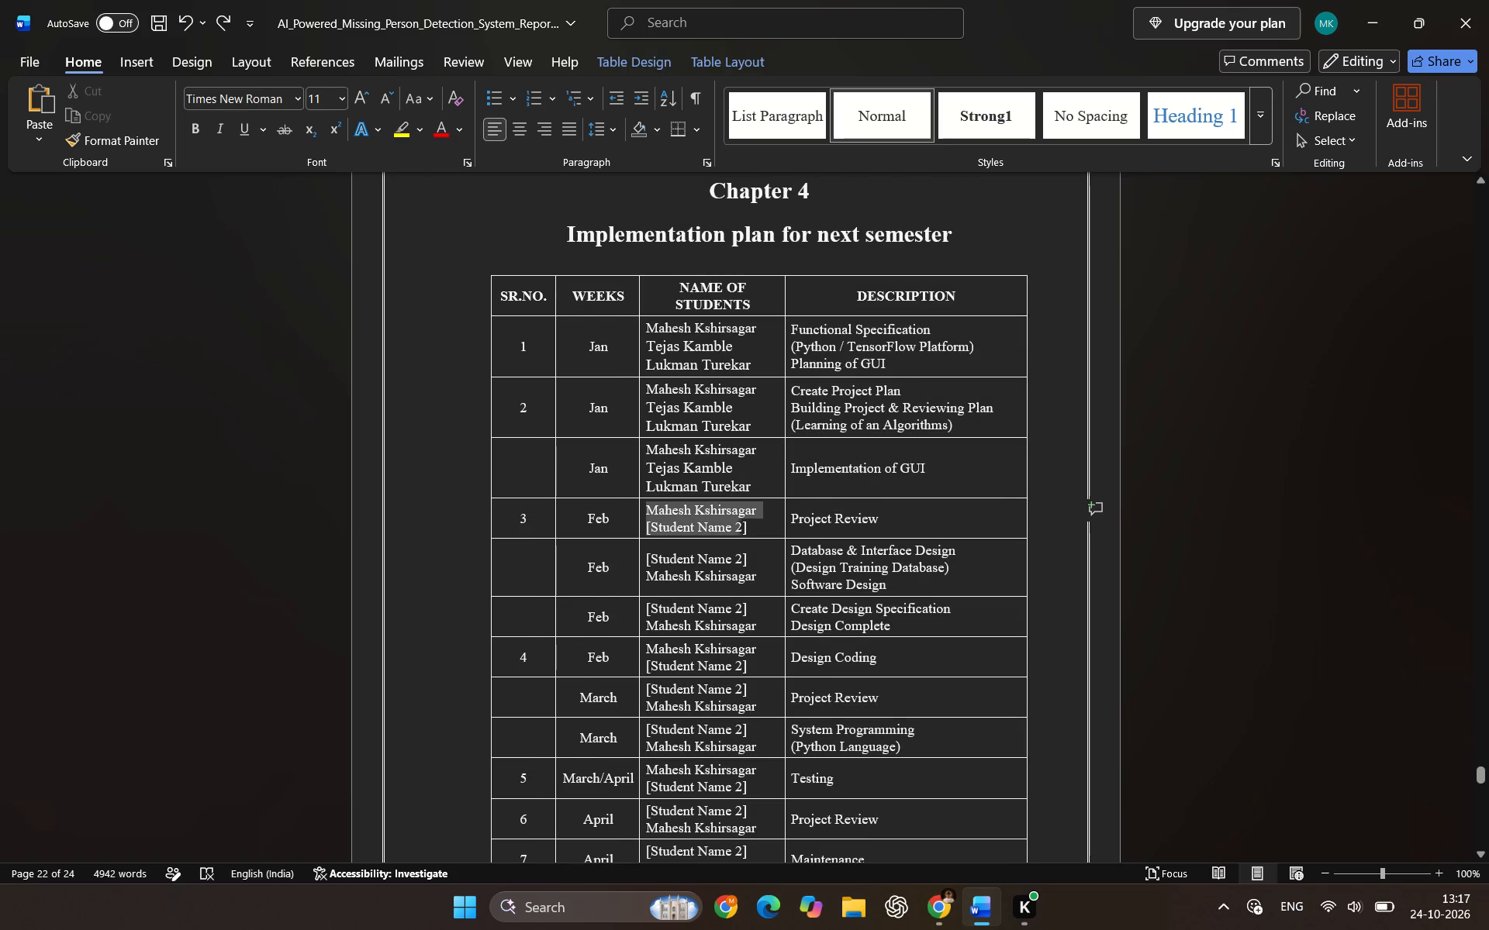
{"action": "left_click_drag", "start_coordinate": [741, 523], "coordinate": [751, 525]}
{"action": "key", "text": "ctrl+v"}
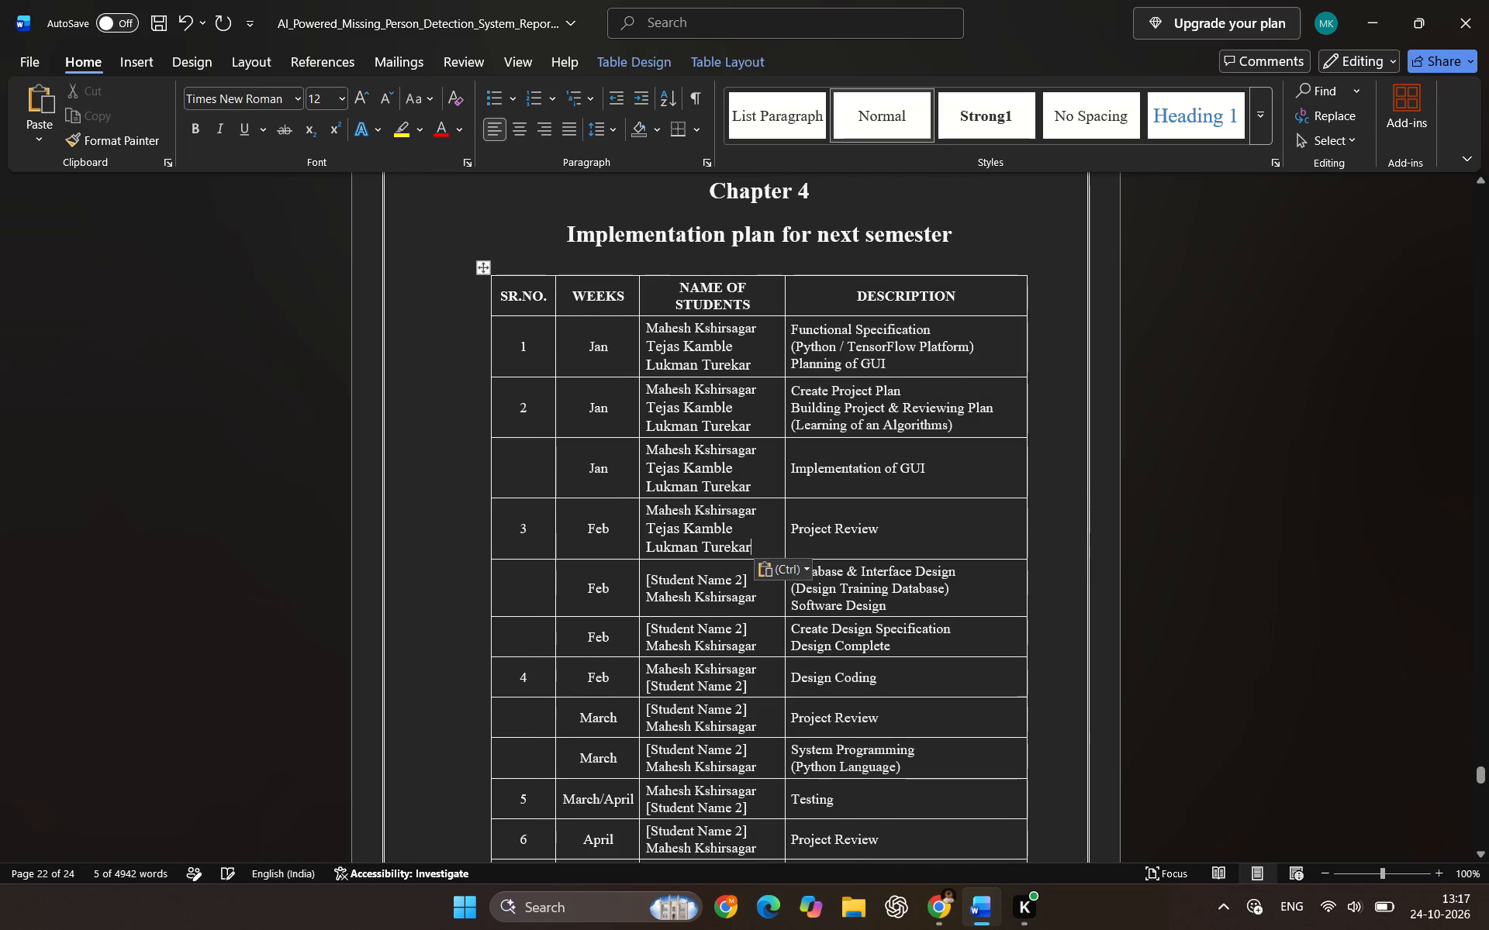
Paste the three student names over the student cells from the Database & Interface Design row through the first March Project Review row.
{"action": "left_click_drag", "start_coordinate": [642, 582], "coordinate": [734, 595]}
{"action": "key", "text": "ctrl+v"}
{"action": "left_click", "coordinate": [646, 639]}
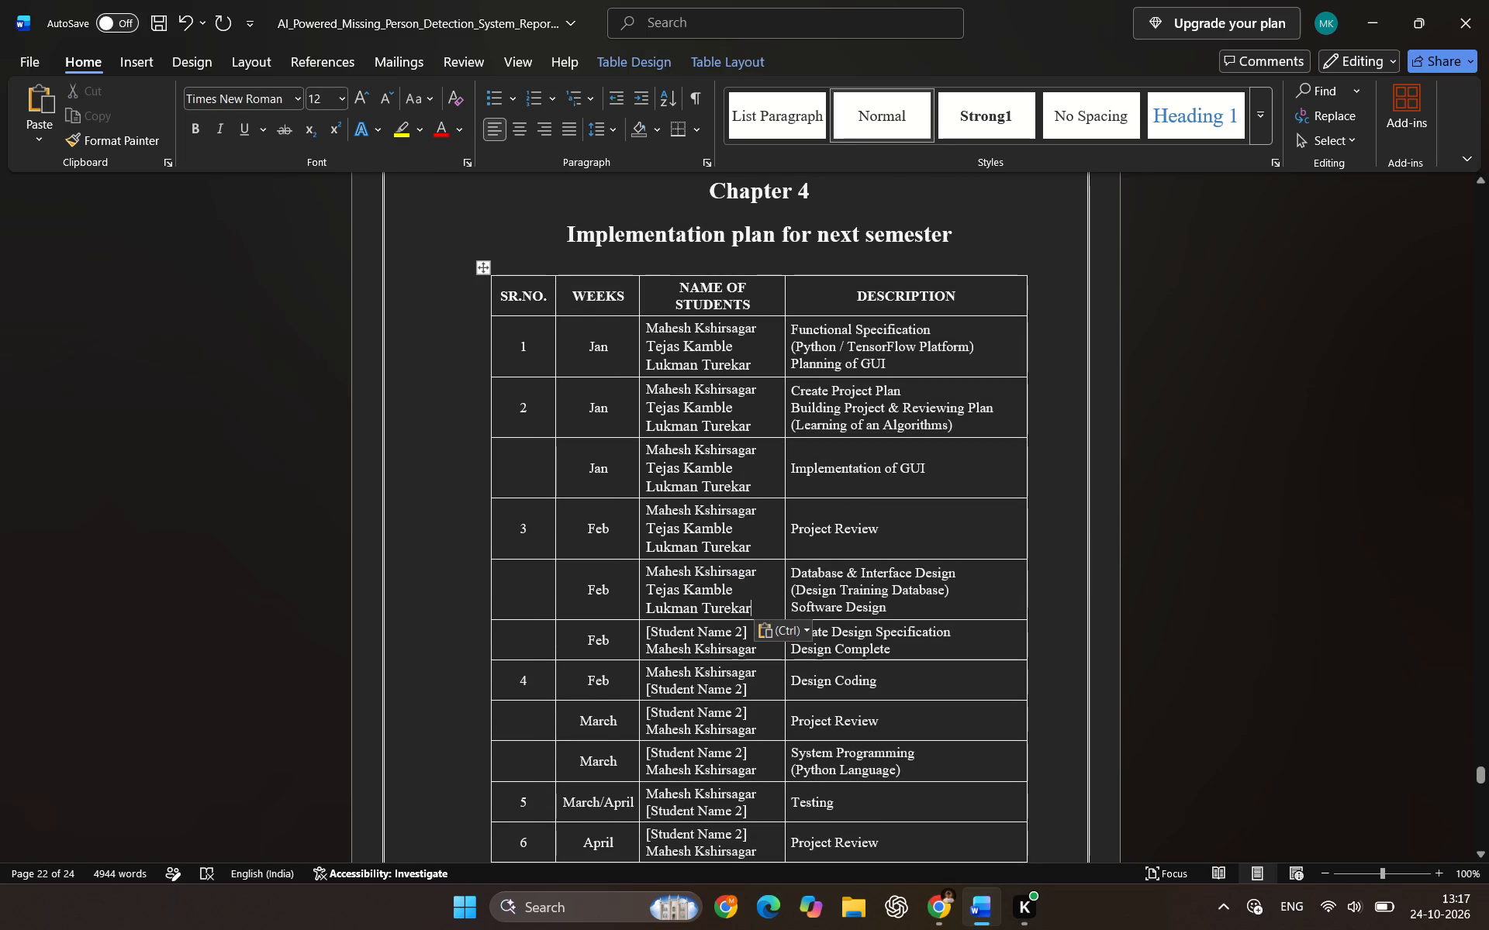
{"action": "left_click", "coordinate": [642, 639]}
{"action": "key", "text": "ctrl+v"}
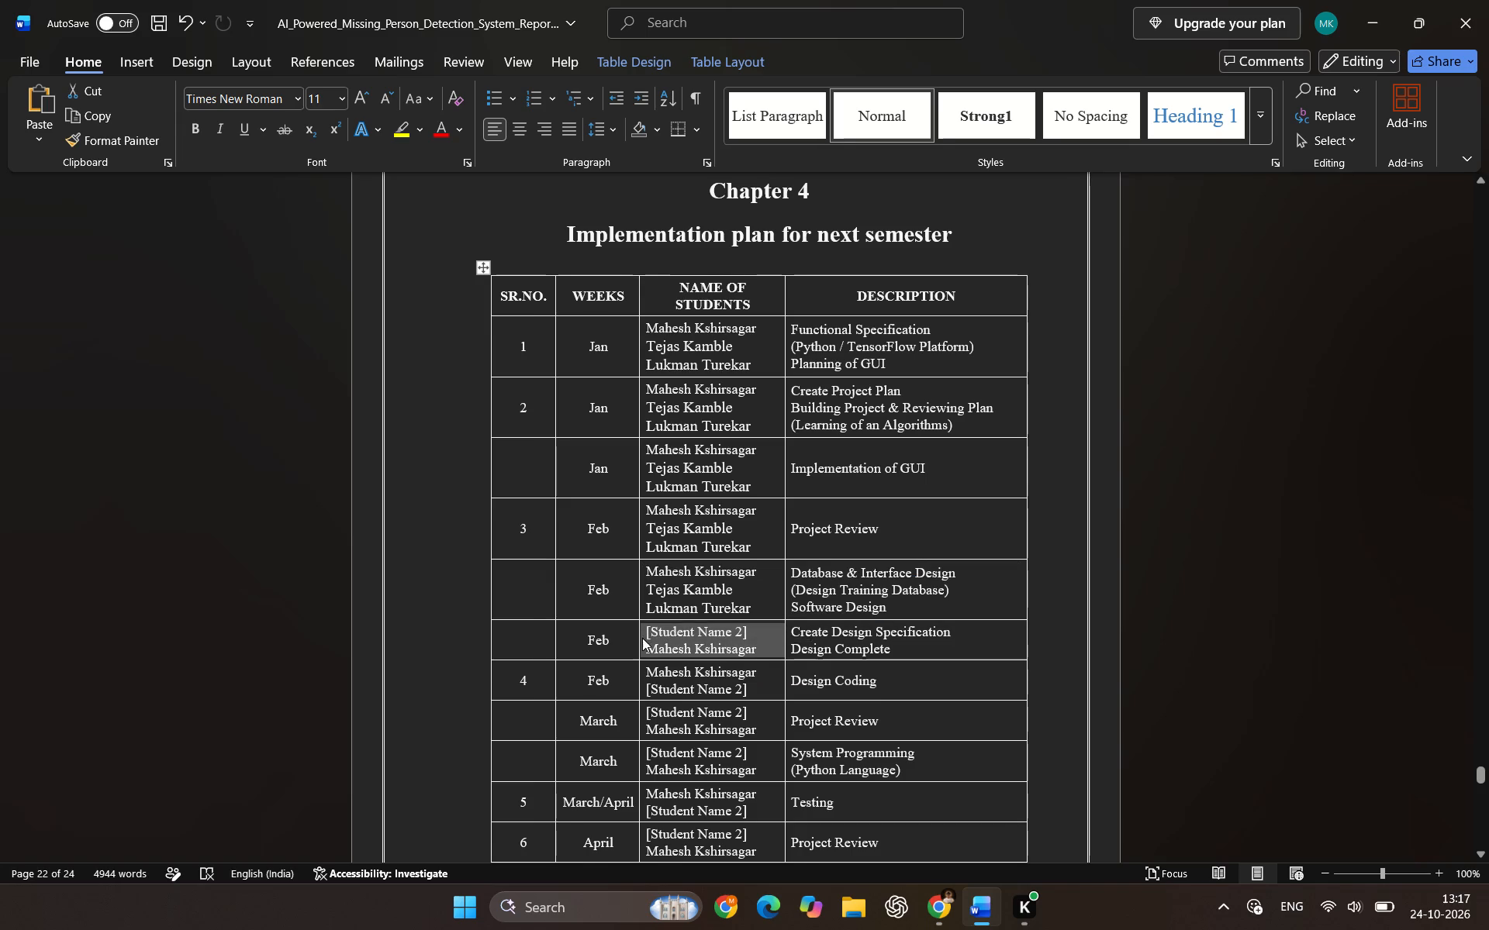
{"action": "left_click", "coordinate": [643, 696]}
{"action": "key", "text": "ctrl+v"}
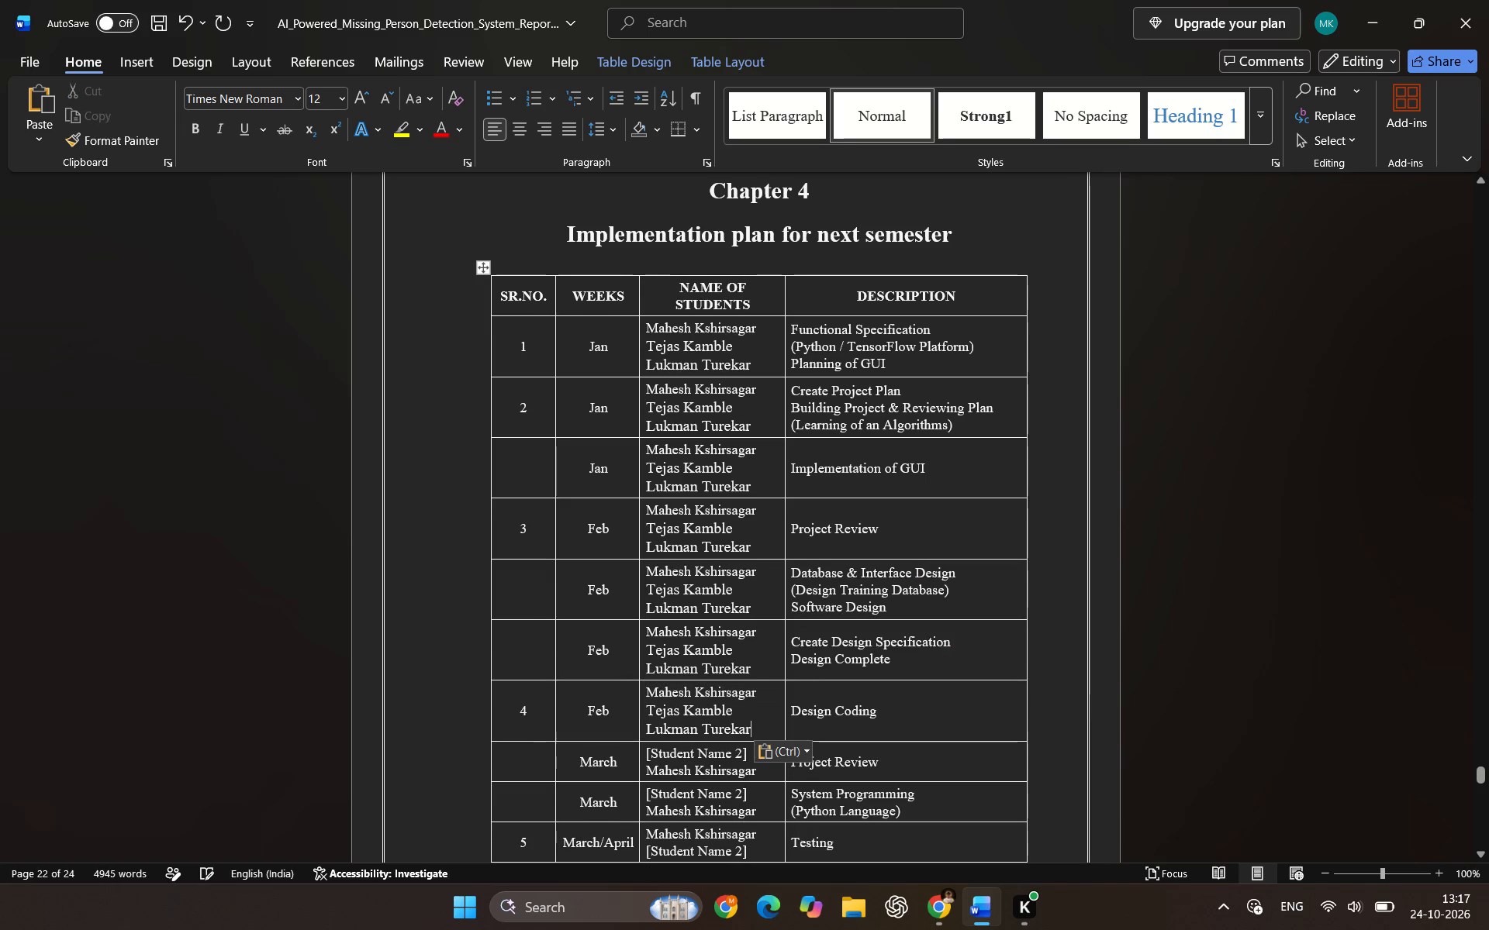
{"action": "left_click", "coordinate": [642, 765]}
{"action": "key", "text": "ctrl+v"}
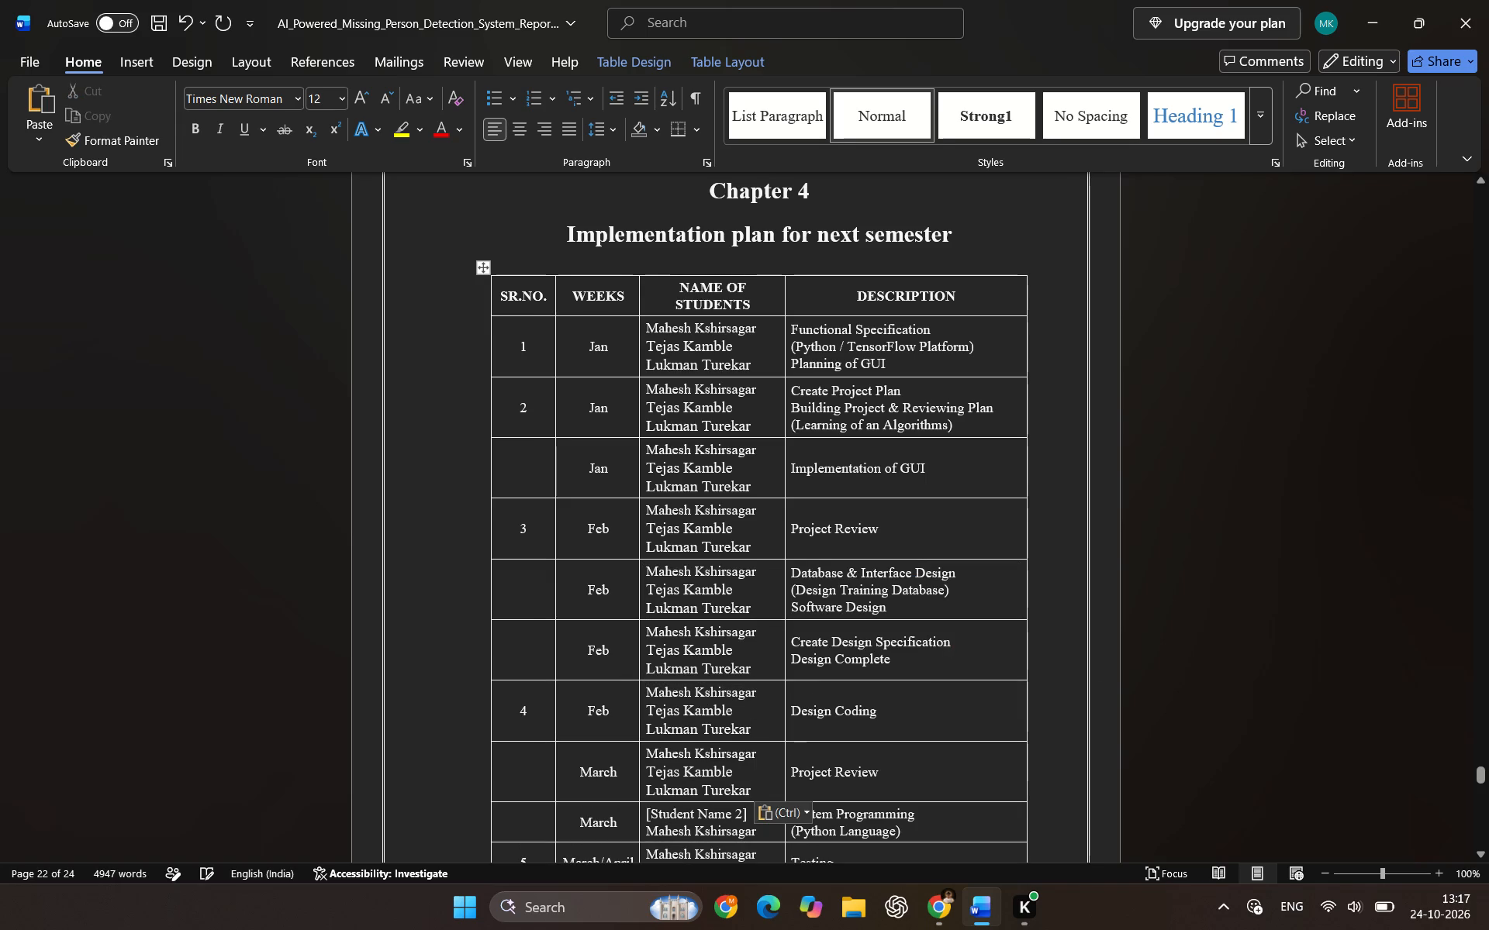
Paste the three student names over the student cells of the System Programming, Testing, April Project Review and Maintenance rows.
{"action": "left_click", "coordinate": [639, 826]}
{"action": "scroll", "coordinate": [725, 732], "scroll_direction": "down", "scroll_amount": 3}
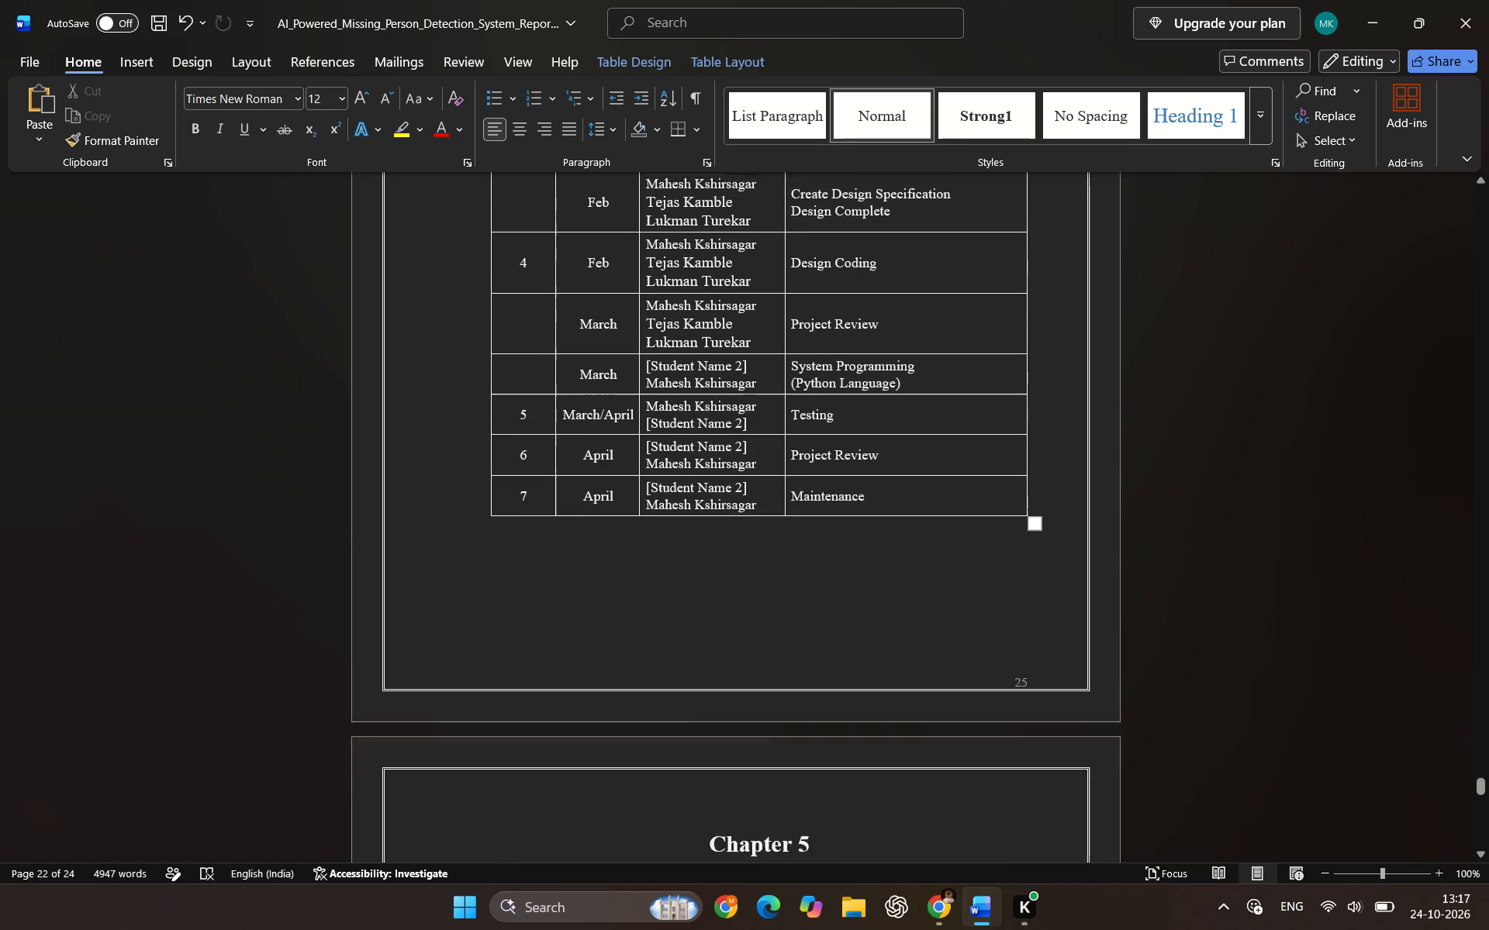
{"action": "left_click", "coordinate": [641, 361]}
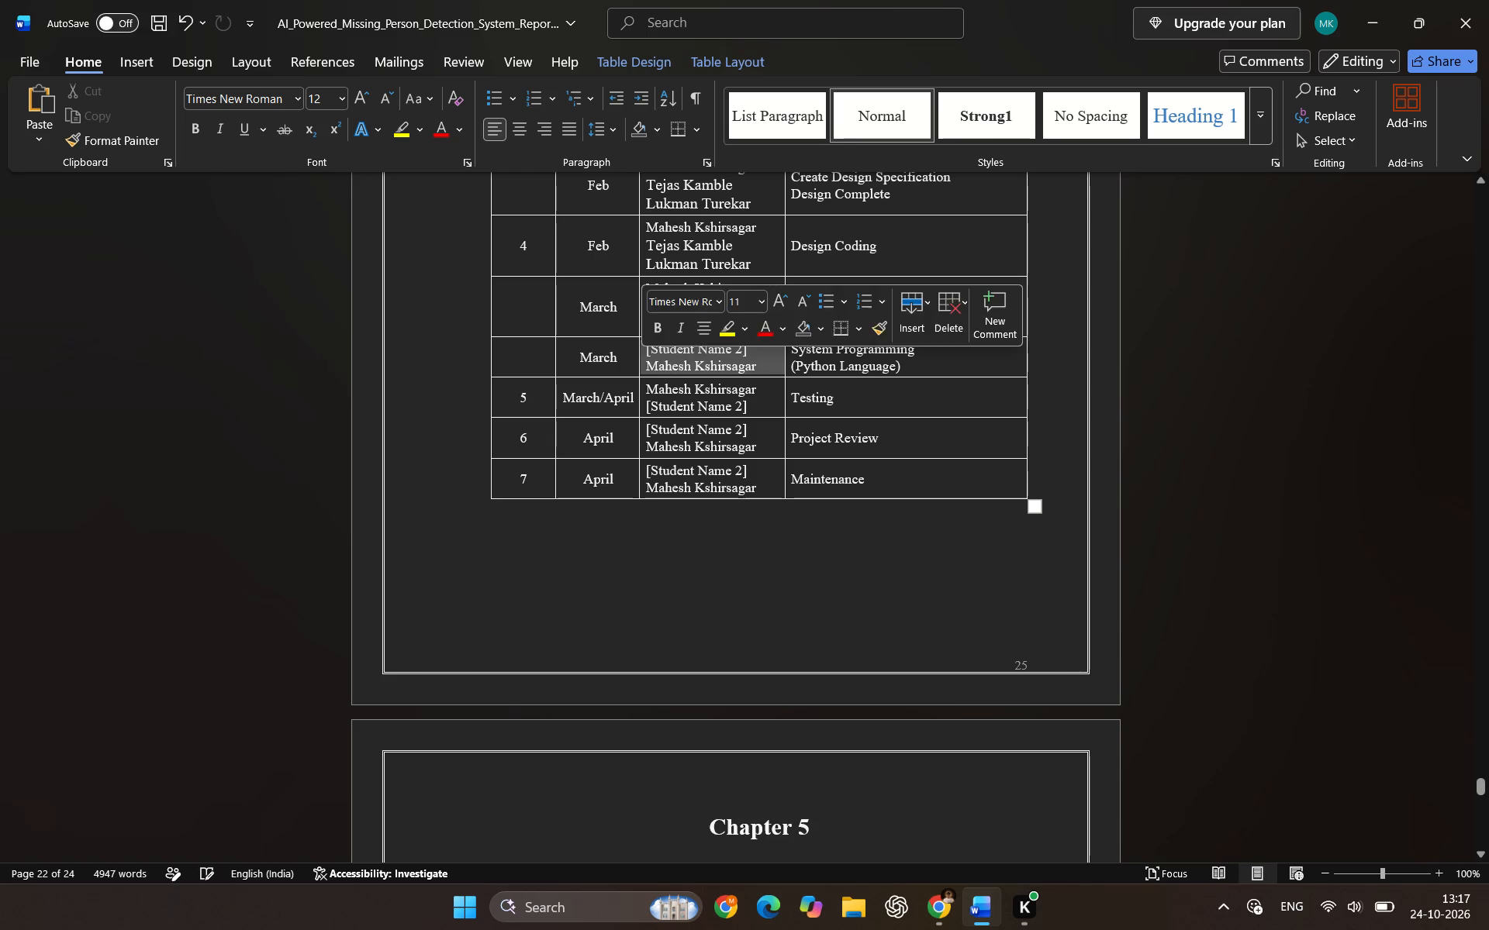
{"action": "key", "text": "ctrl+v"}
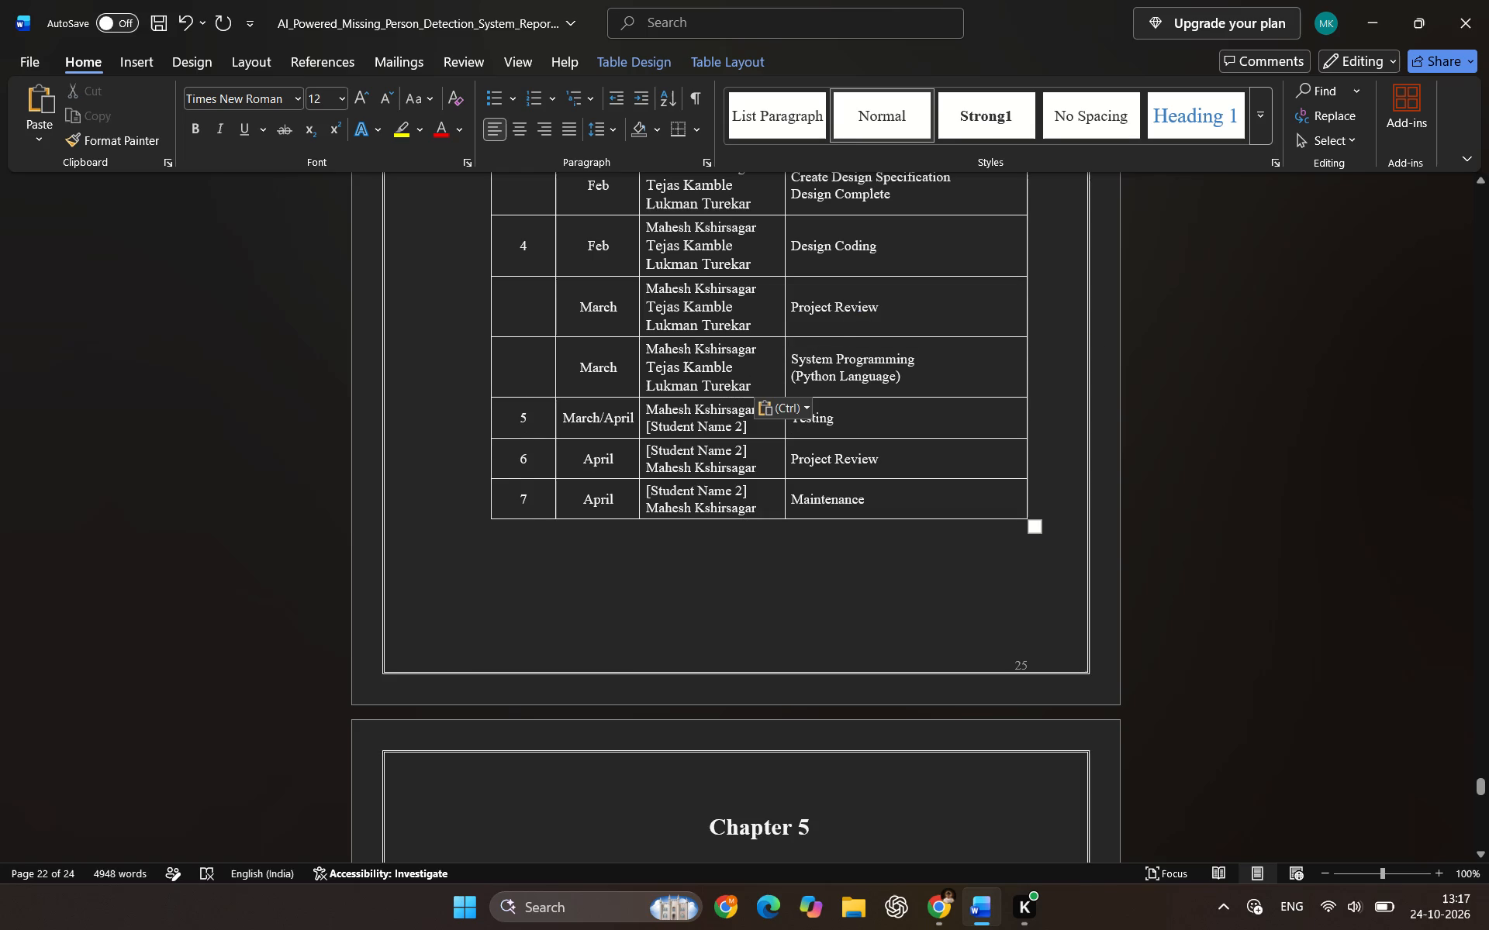
{"action": "left_click", "coordinate": [644, 421]}
{"action": "key", "text": "ctrl+v"}
{"action": "left_click", "coordinate": [643, 473]}
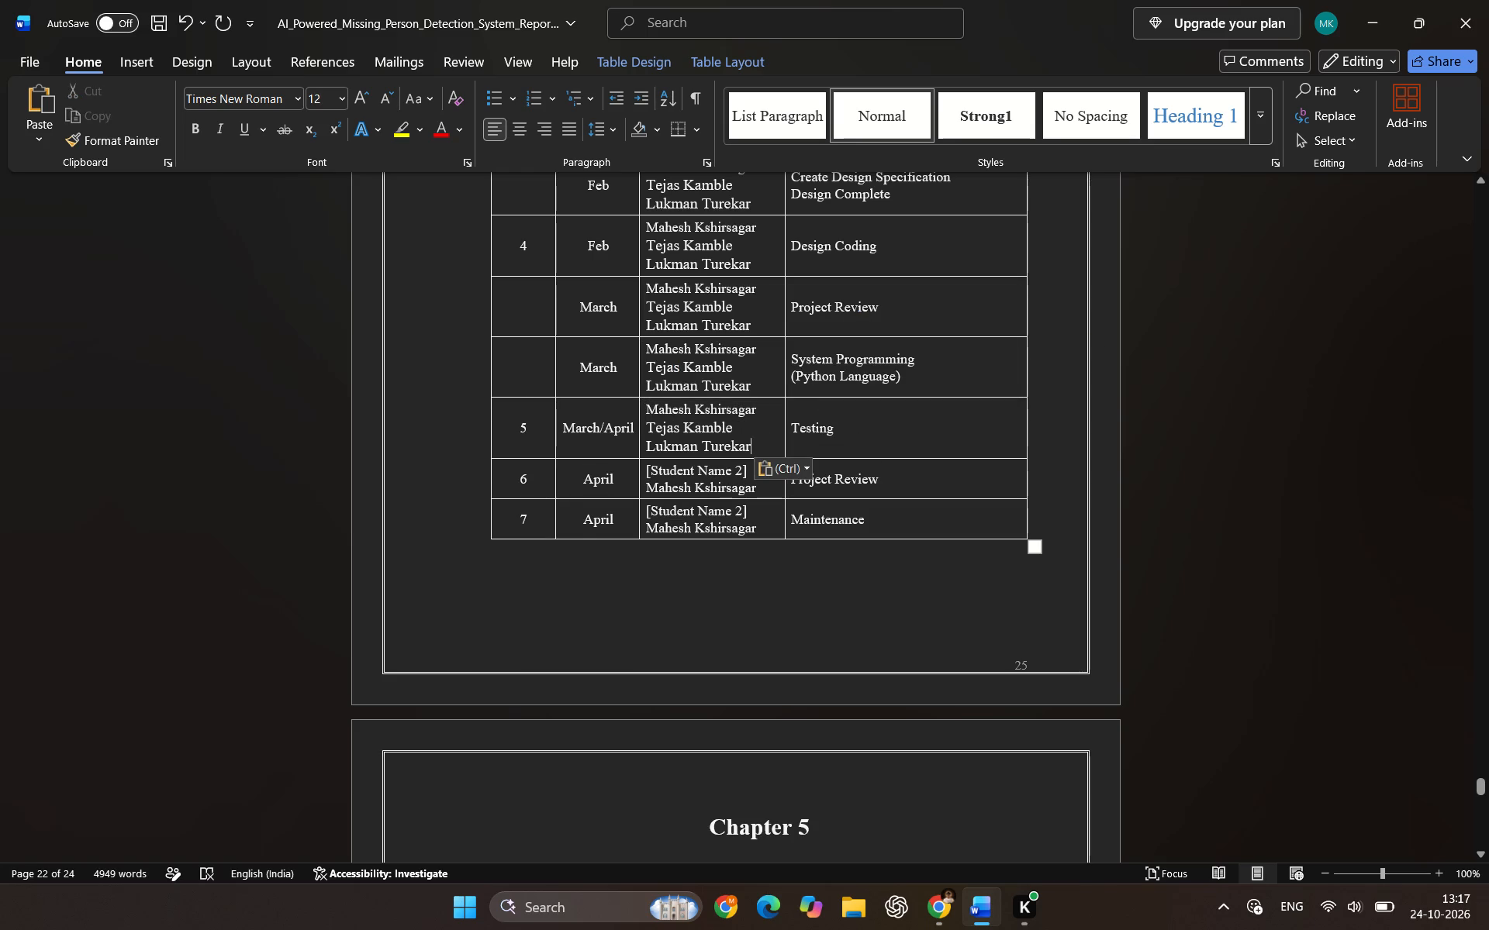
{"action": "key", "text": "ctrl+v"}
{"action": "left_click", "coordinate": [642, 537]}
{"action": "key", "text": "ctrl+v"}
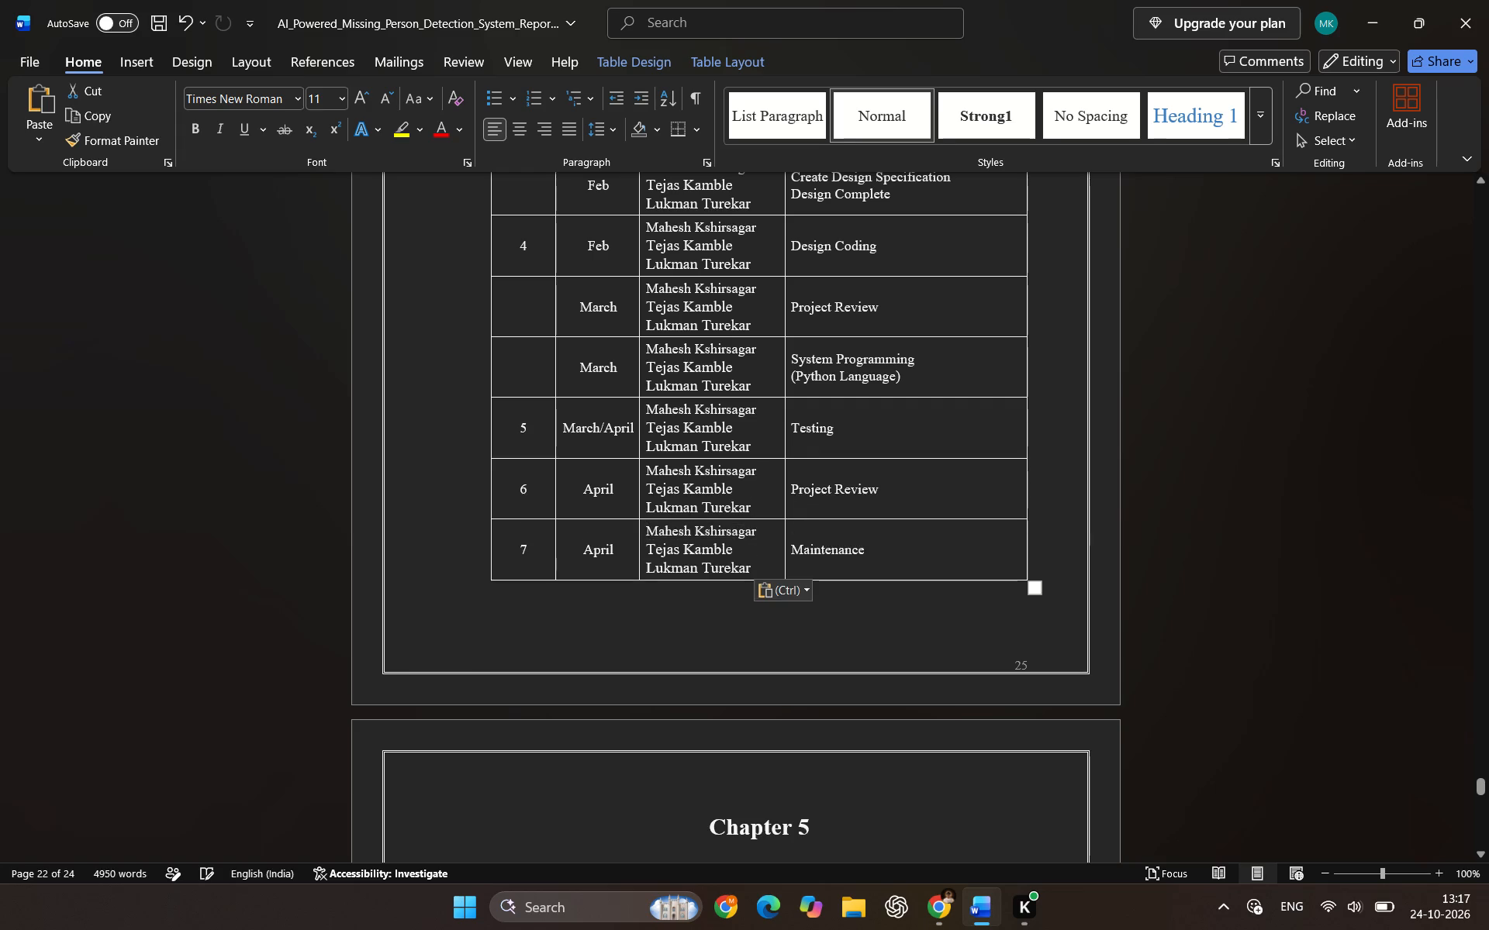
Check the student names in every row of the Chapter 4 plan table and how the table fits its page.
{"action": "scroll", "coordinate": [693, 526], "scroll_direction": "down", "scroll_amount": 1}
{"action": "scroll", "coordinate": [753, 467], "scroll_direction": "up", "scroll_amount": 2}
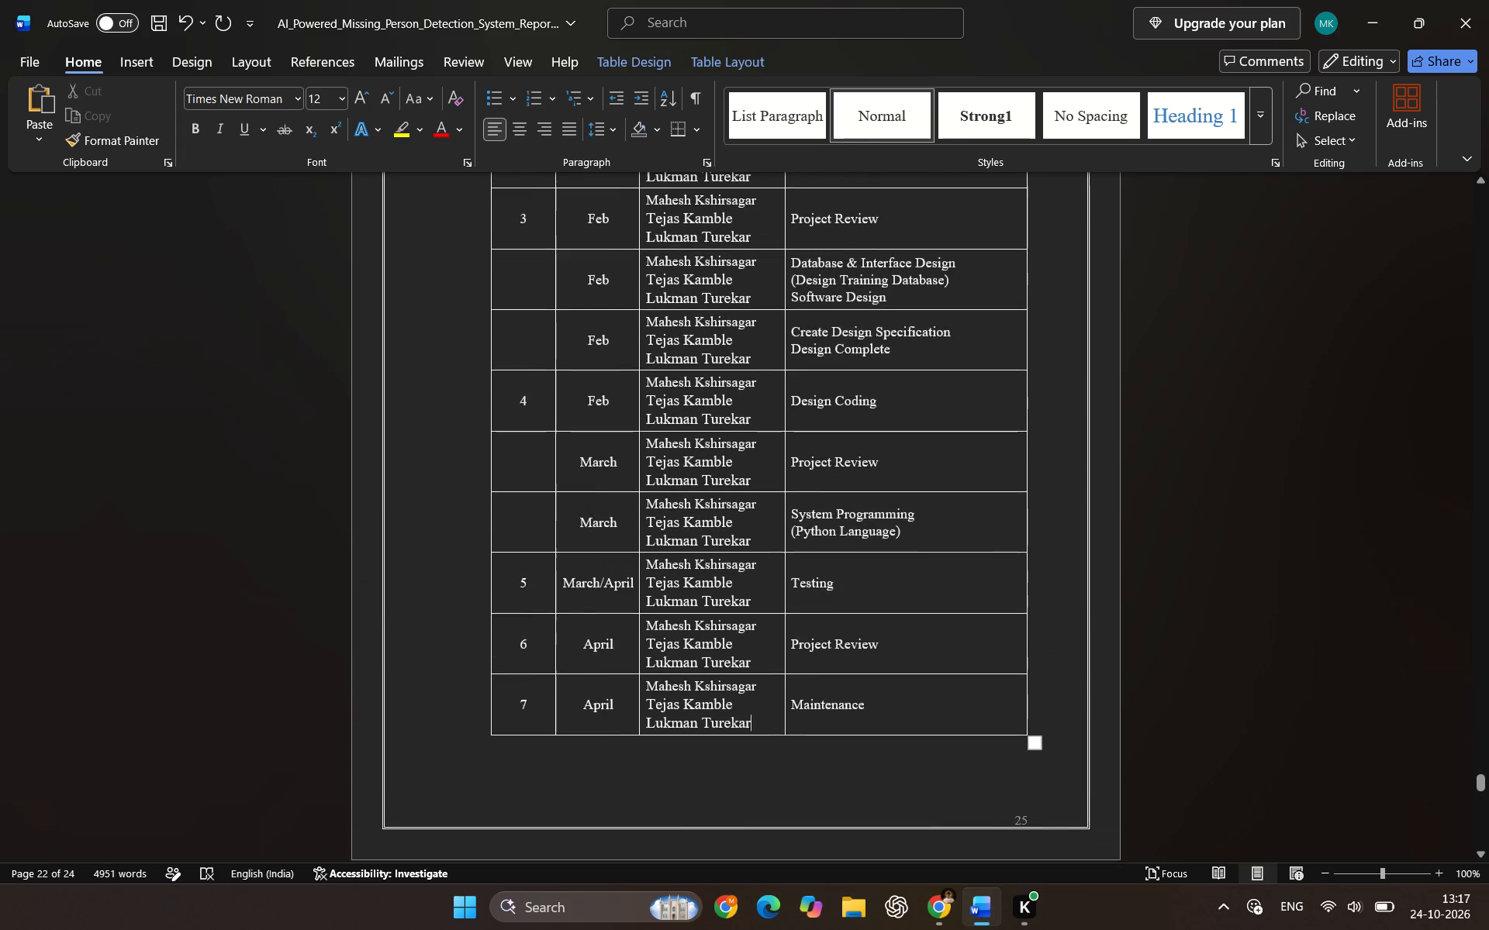
{"action": "scroll", "coordinate": [753, 466], "scroll_direction": "up", "scroll_amount": 4}
{"action": "scroll", "coordinate": [753, 466], "scroll_direction": "down", "scroll_amount": 2}
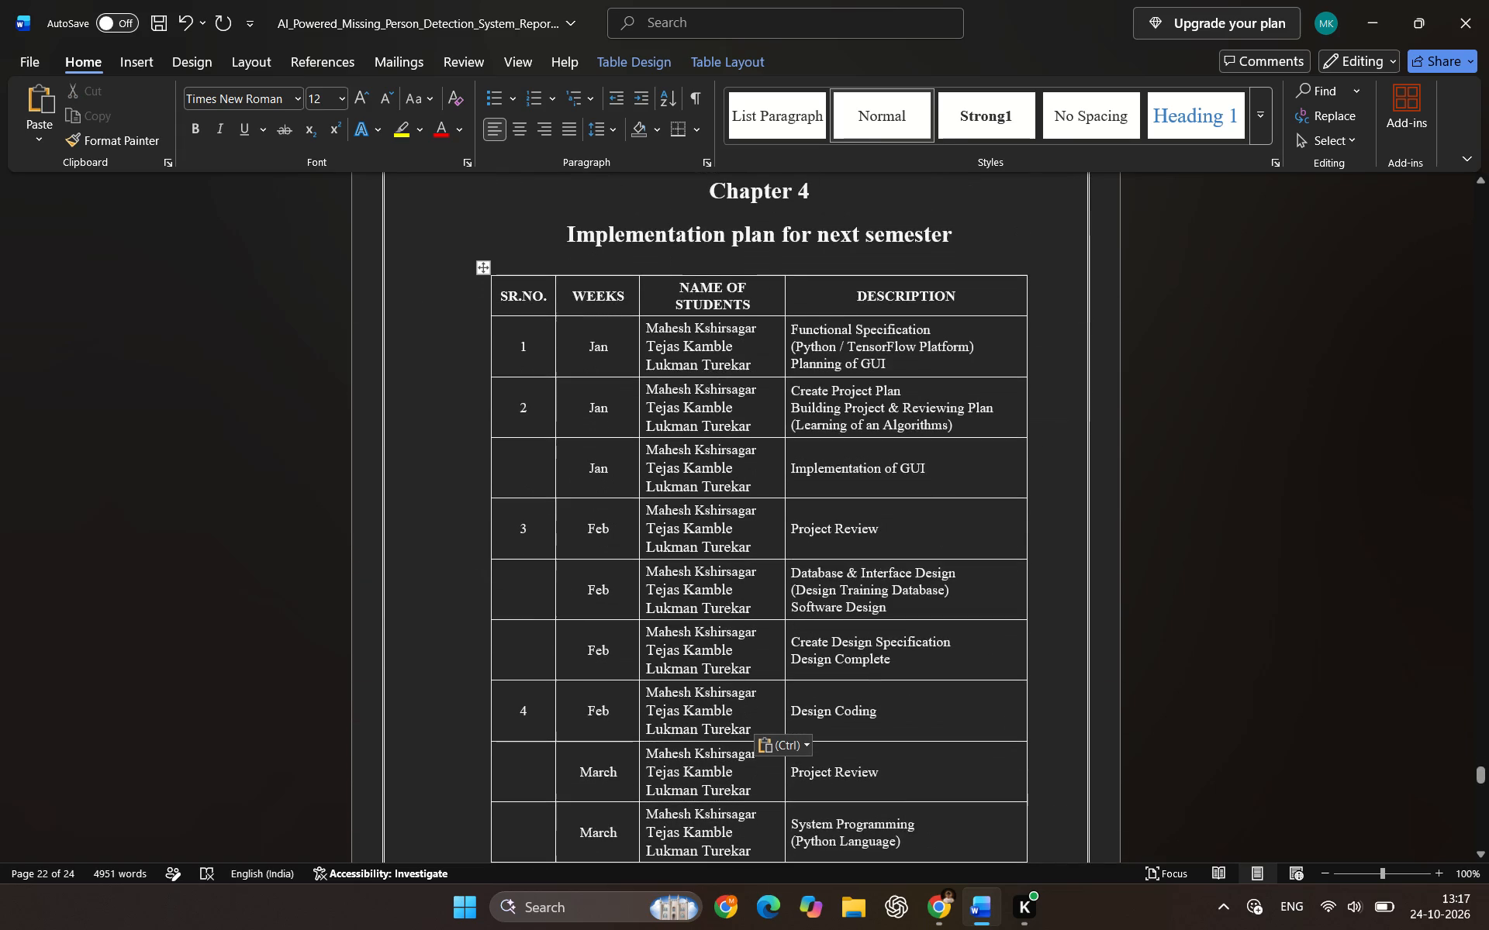
{"action": "scroll", "coordinate": [755, 467], "scroll_direction": "down", "scroll_amount": 2}
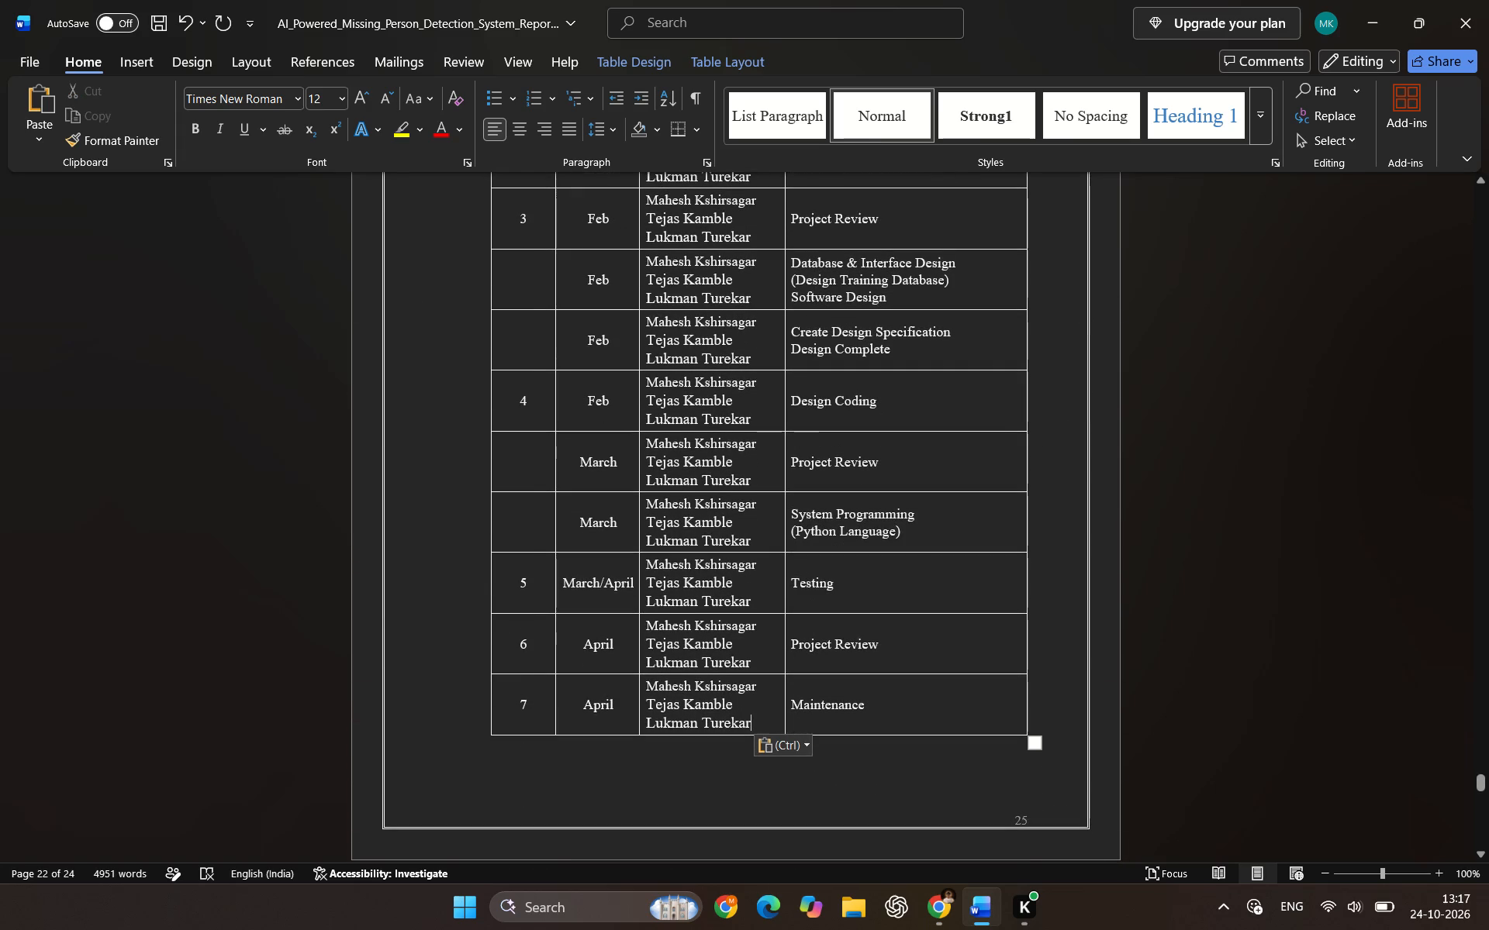
{"action": "scroll", "coordinate": [558, 445], "scroll_direction": "up", "scroll_amount": 2}
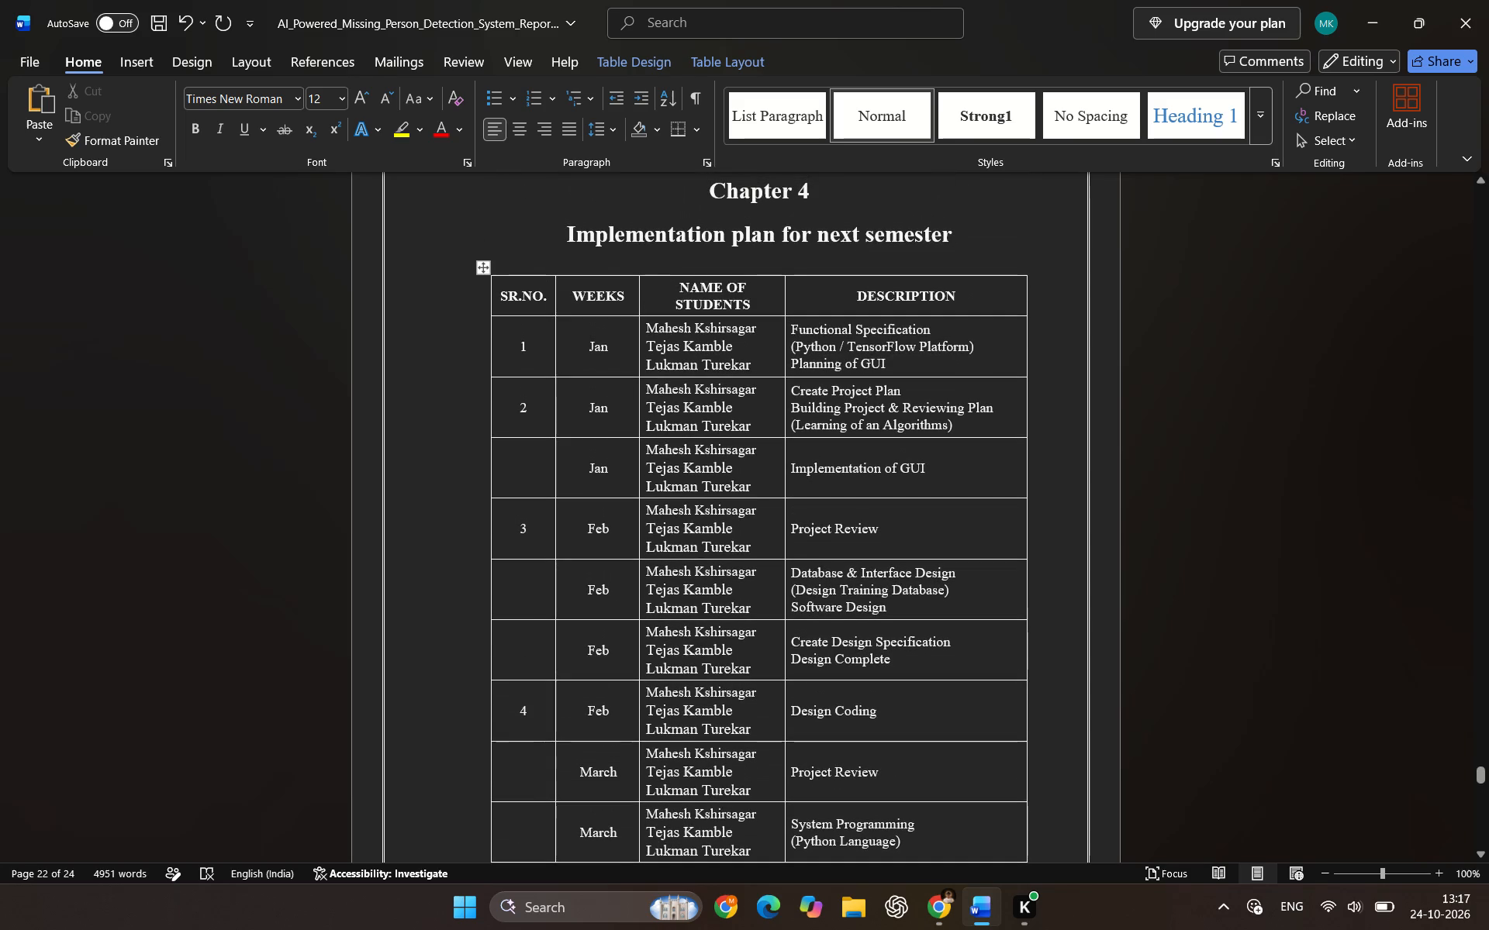
{"action": "scroll", "coordinate": [562, 459], "scroll_direction": "down", "scroll_amount": 1}
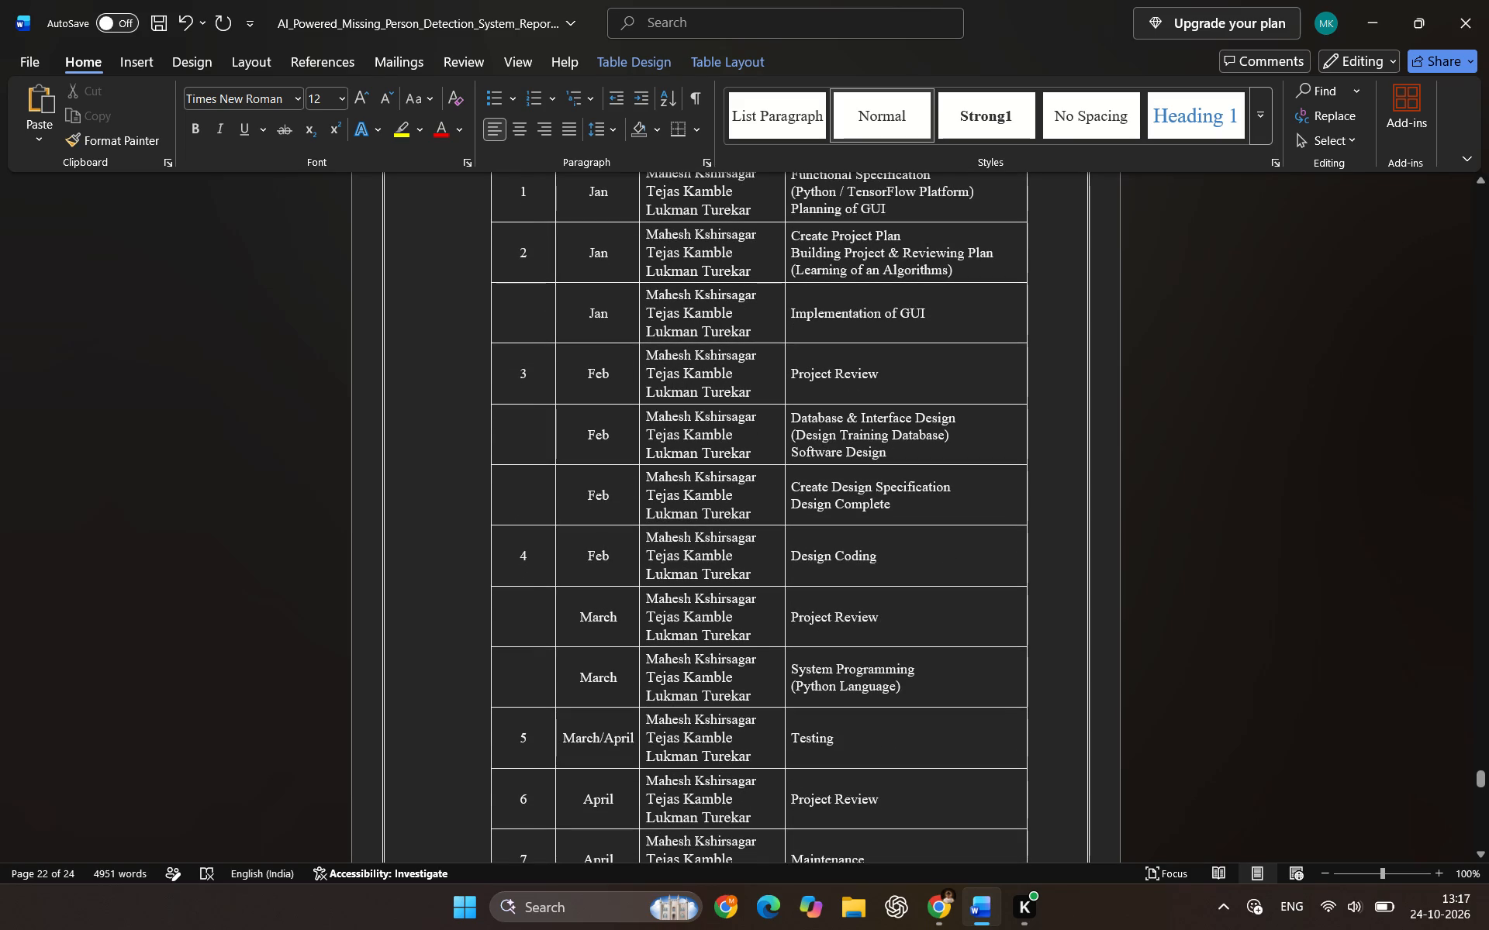
{"action": "left_click", "coordinate": [1266, 375]}
Skim the report from the Chapter 5 conclusion through the references and back up through the chapters to the abstract.
{"action": "scroll", "coordinate": [979, 488], "scroll_direction": "down", "scroll_amount": 5}
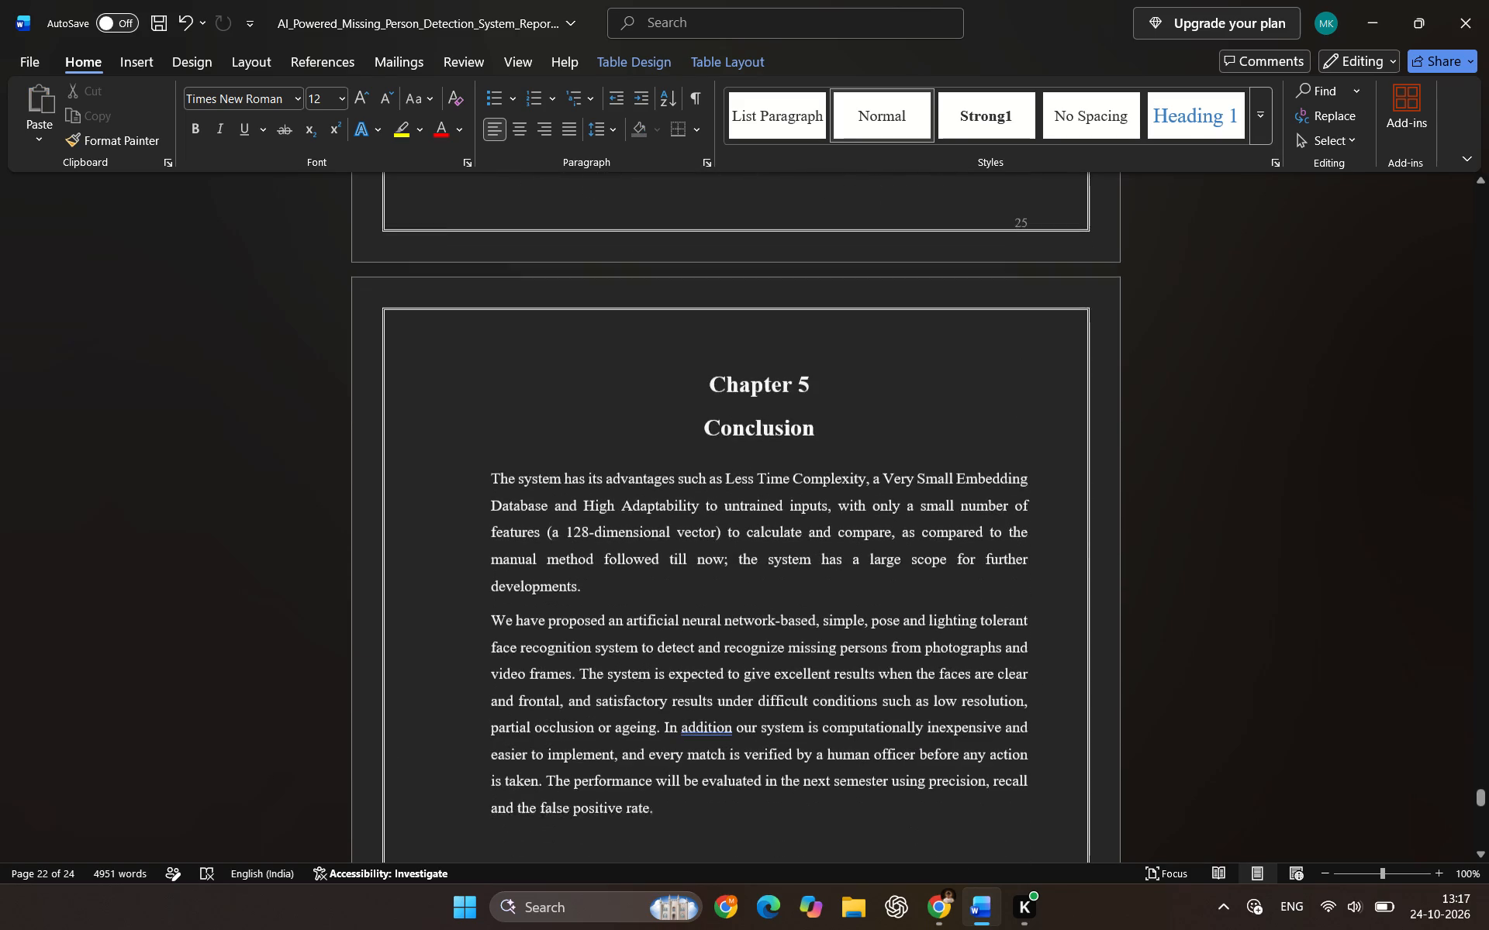
{"action": "scroll", "coordinate": [910, 507], "scroll_direction": "down", "scroll_amount": 8}
{"action": "scroll", "coordinate": [822, 593], "scroll_direction": "down", "scroll_amount": 6}
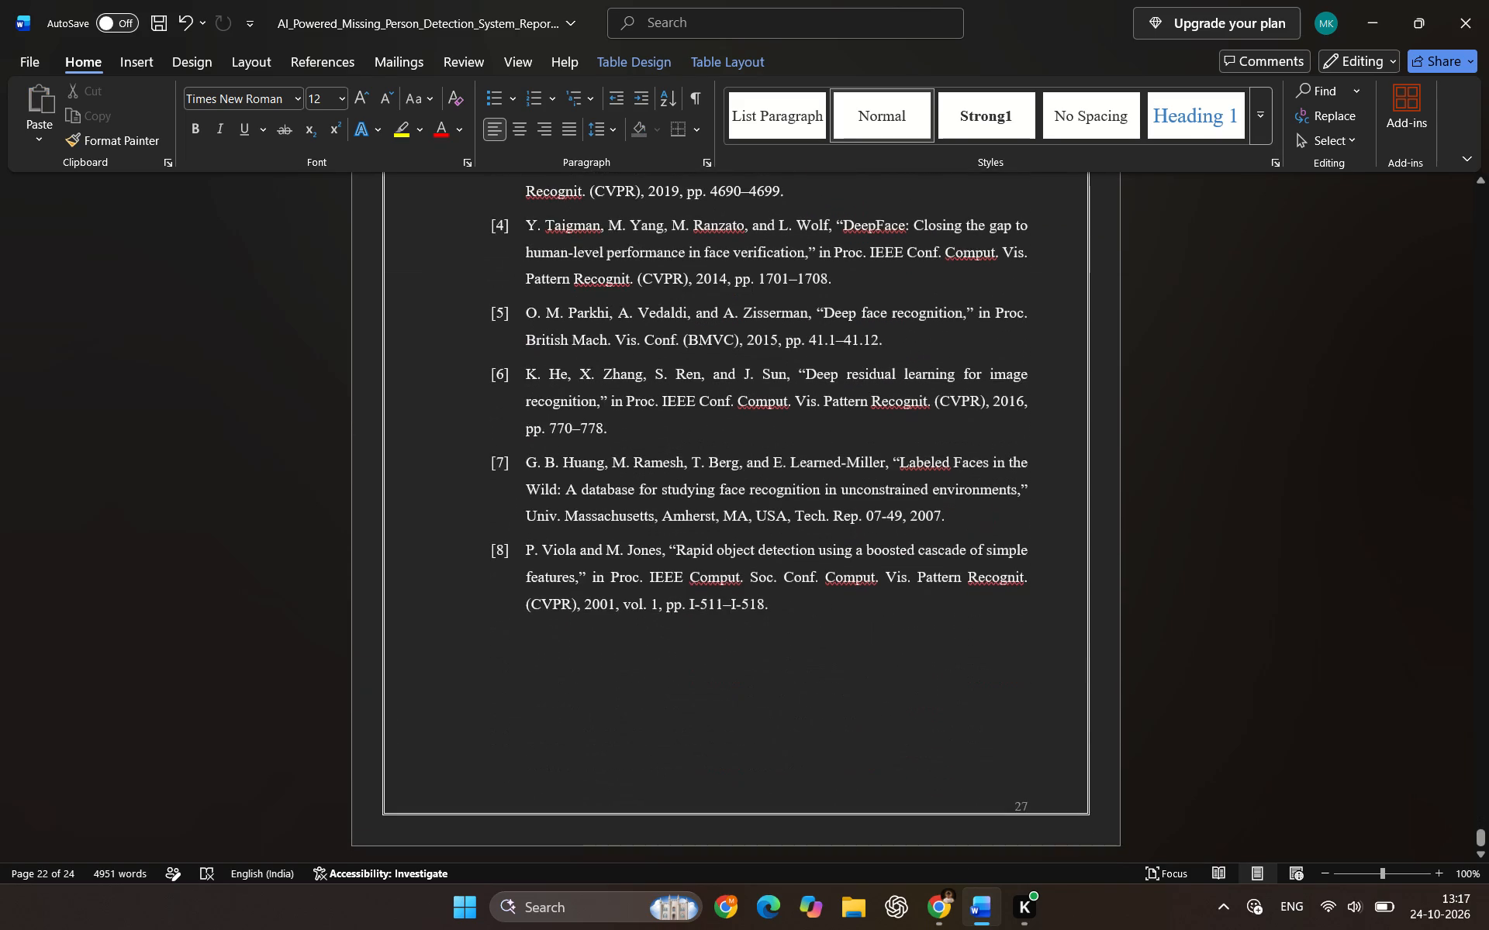
{"action": "scroll", "coordinate": [822, 593], "scroll_direction": "down", "scroll_amount": 2}
{"action": "scroll", "coordinate": [803, 526], "scroll_direction": "up", "scroll_amount": 20}
{"action": "scroll", "coordinate": [803, 526], "scroll_direction": "up", "scroll_amount": 20}
{"action": "scroll", "coordinate": [803, 526], "scroll_direction": "up", "scroll_amount": 9}
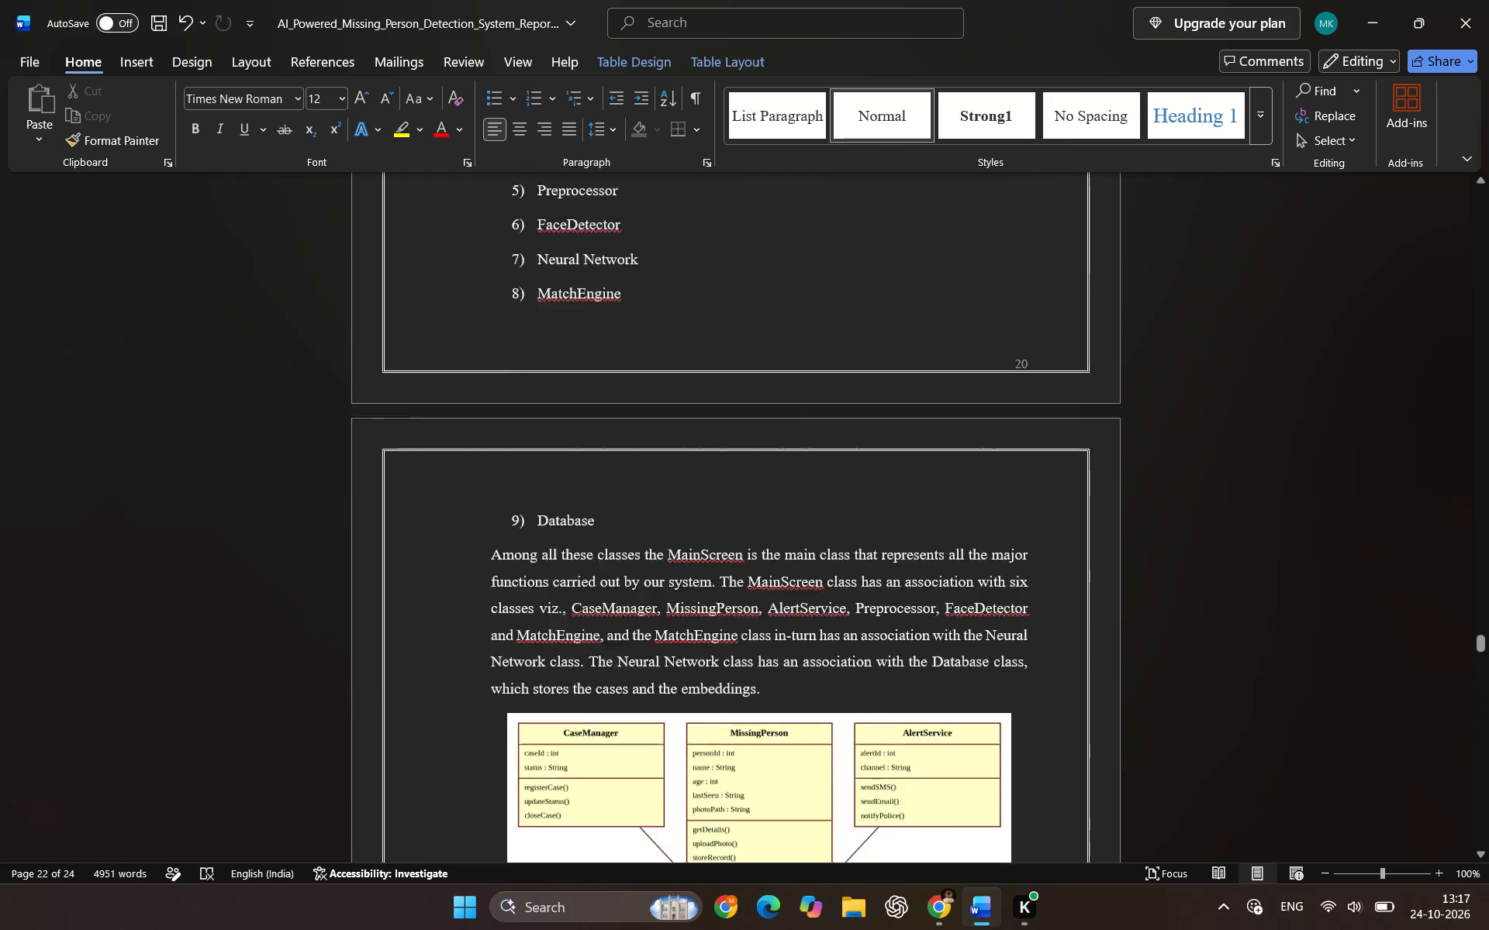
{"action": "scroll", "coordinate": [802, 511], "scroll_direction": "up", "scroll_amount": 20}
{"action": "scroll", "coordinate": [802, 511], "scroll_direction": "up", "scroll_amount": 20}
{"action": "scroll", "coordinate": [802, 511], "scroll_direction": "up", "scroll_amount": 3}
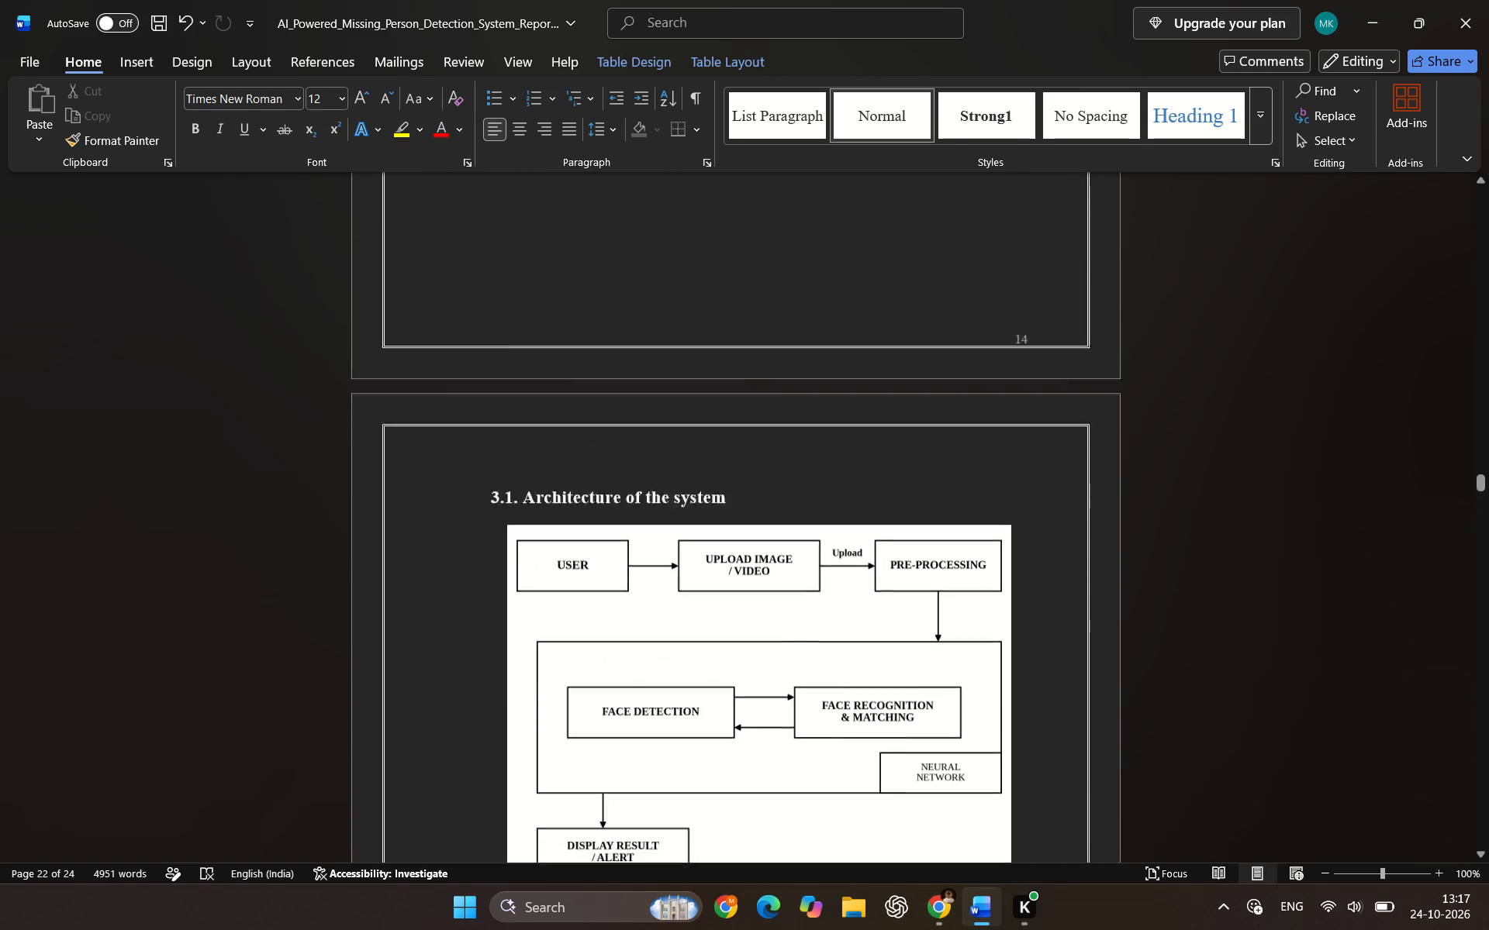
{"action": "scroll", "coordinate": [802, 511], "scroll_direction": "up", "scroll_amount": 18}
{"action": "scroll", "coordinate": [802, 511], "scroll_direction": "up", "scroll_amount": 7}
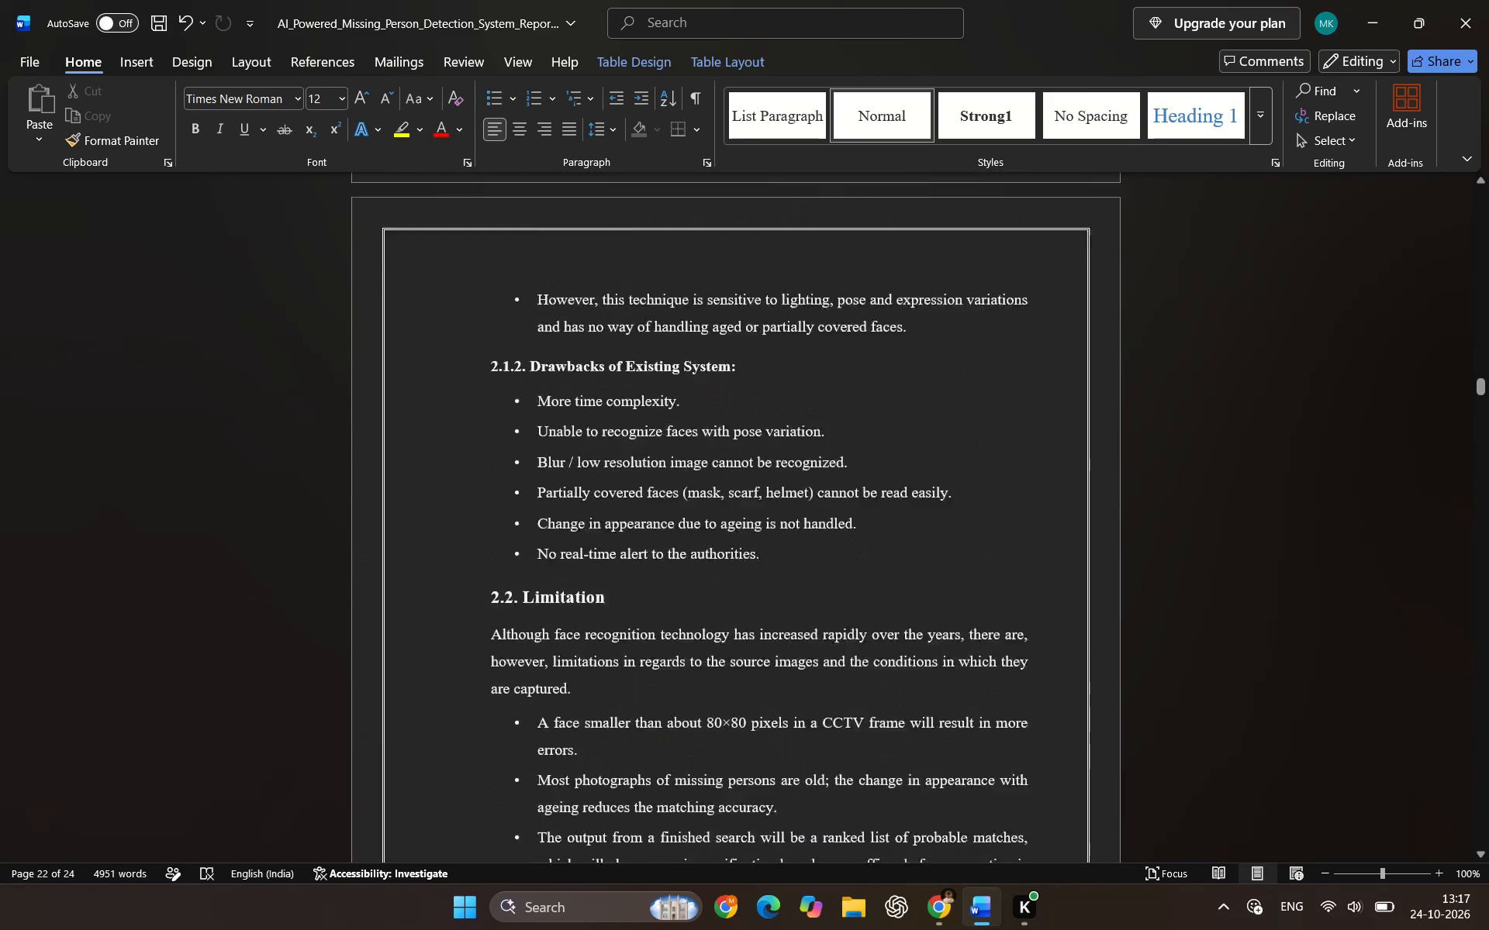
{"action": "scroll", "coordinate": [802, 511], "scroll_direction": "up", "scroll_amount": 19}
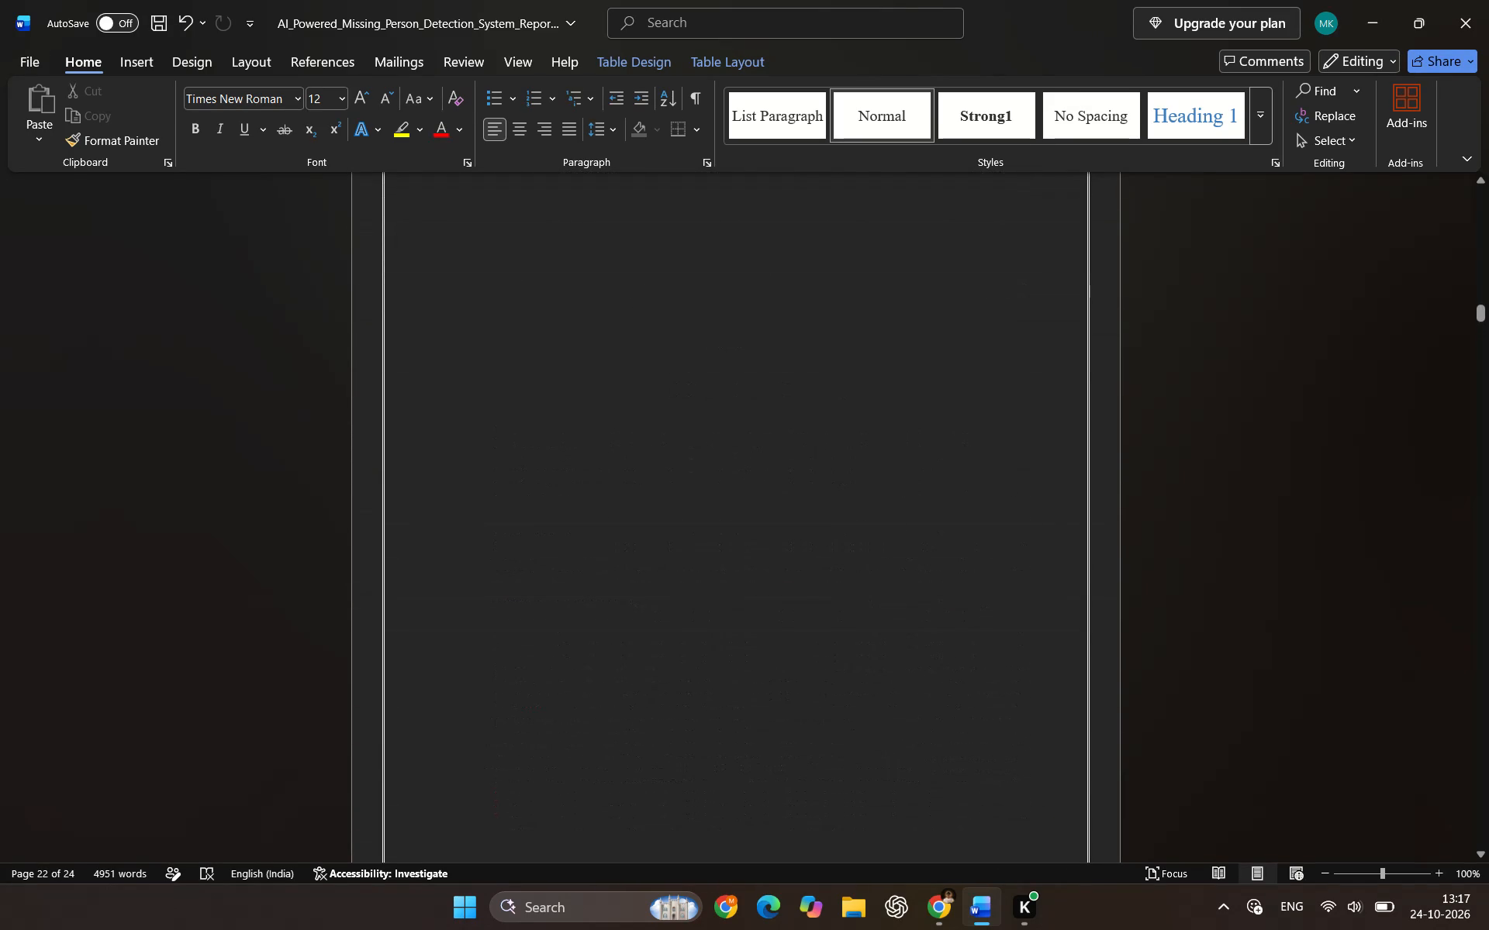
{"action": "scroll", "coordinate": [802, 511], "scroll_direction": "up", "scroll_amount": 16}
{"action": "scroll", "coordinate": [802, 511], "scroll_direction": "up", "scroll_amount": 15}
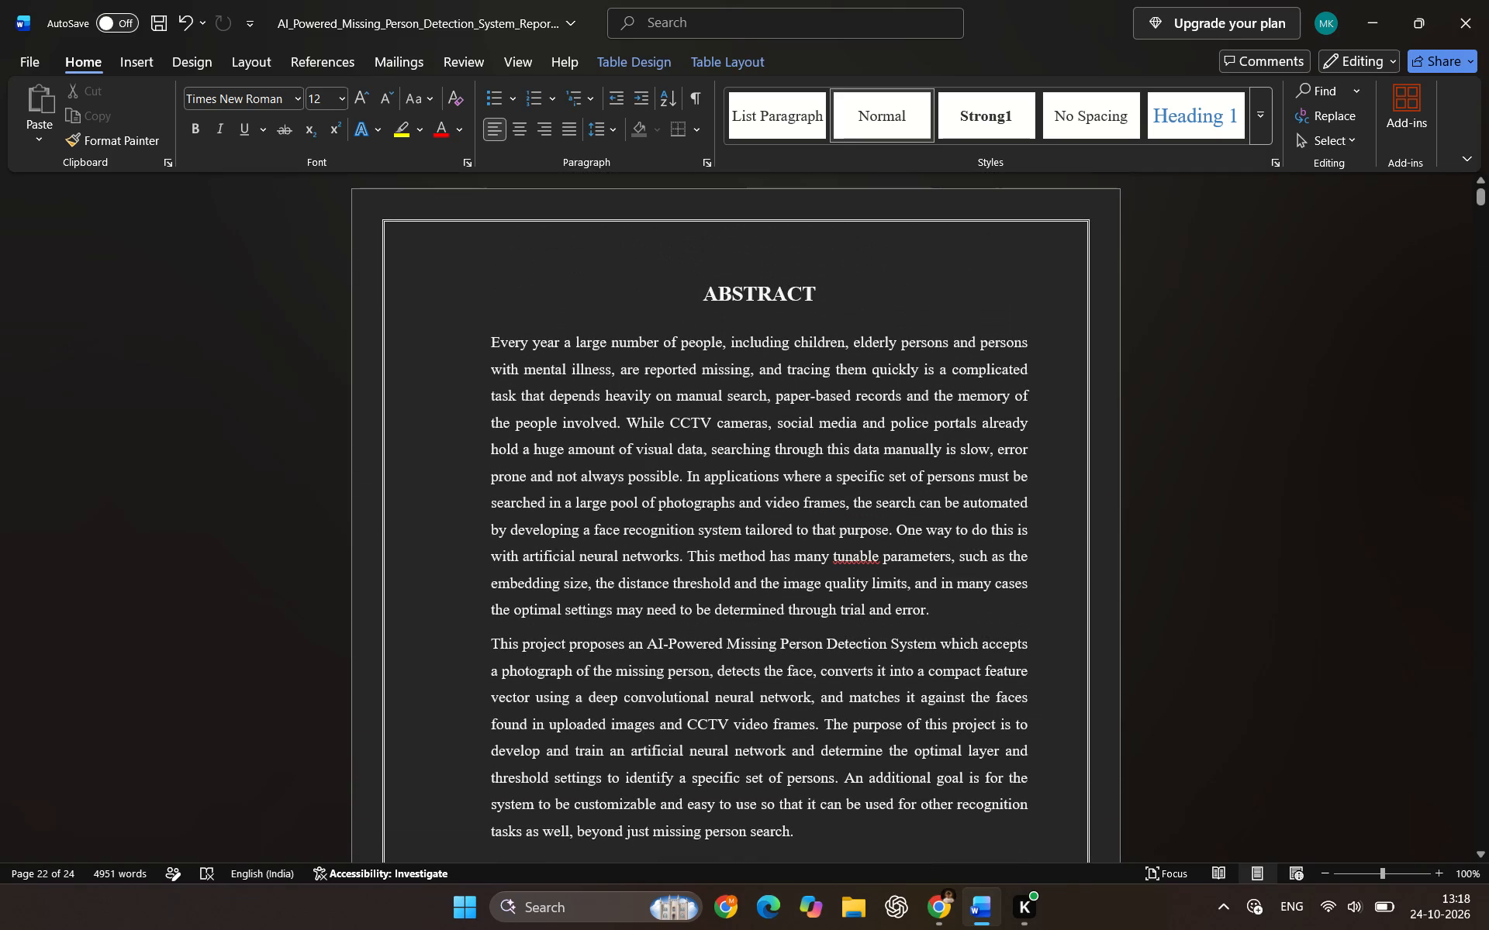
{"action": "scroll", "coordinate": [802, 511], "scroll_direction": "up", "scroll_amount": 8}
Save the project report.
{"action": "key", "text": "ctrl+s"}
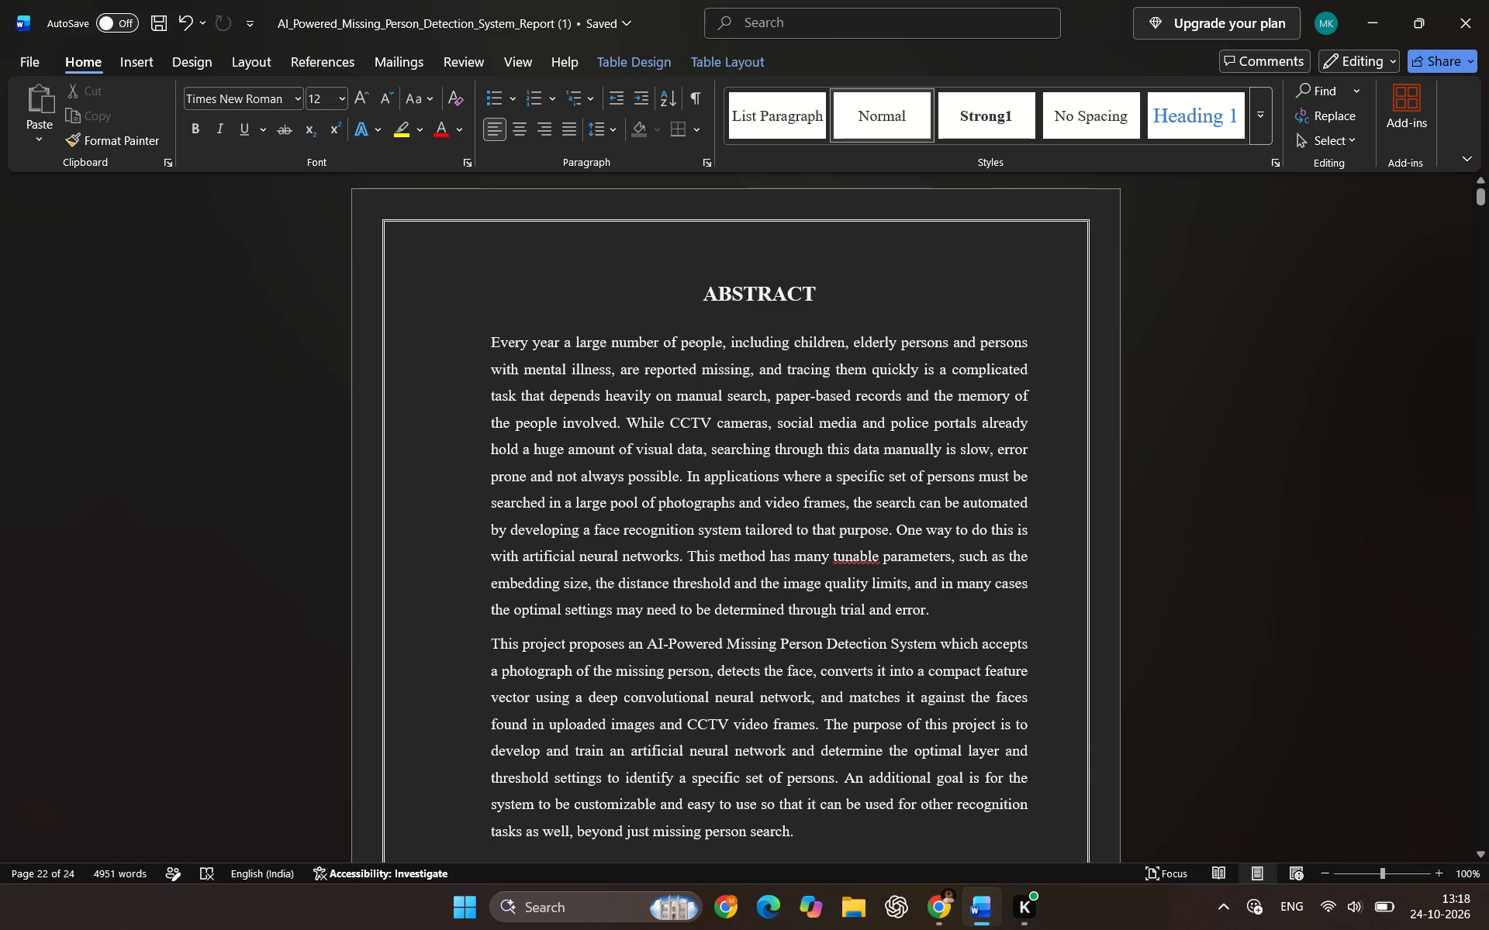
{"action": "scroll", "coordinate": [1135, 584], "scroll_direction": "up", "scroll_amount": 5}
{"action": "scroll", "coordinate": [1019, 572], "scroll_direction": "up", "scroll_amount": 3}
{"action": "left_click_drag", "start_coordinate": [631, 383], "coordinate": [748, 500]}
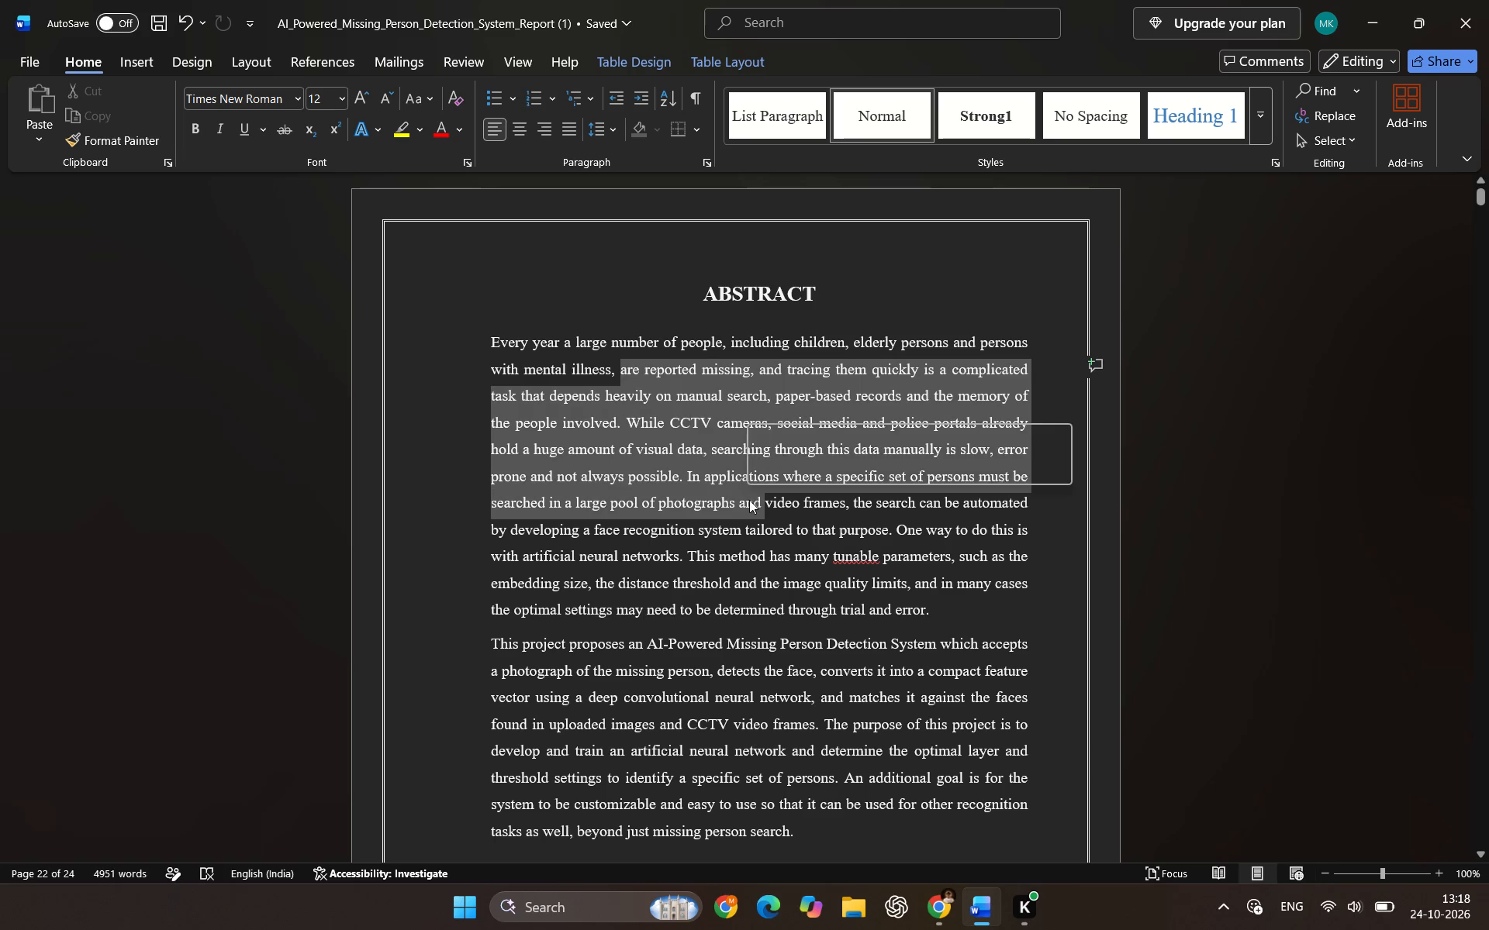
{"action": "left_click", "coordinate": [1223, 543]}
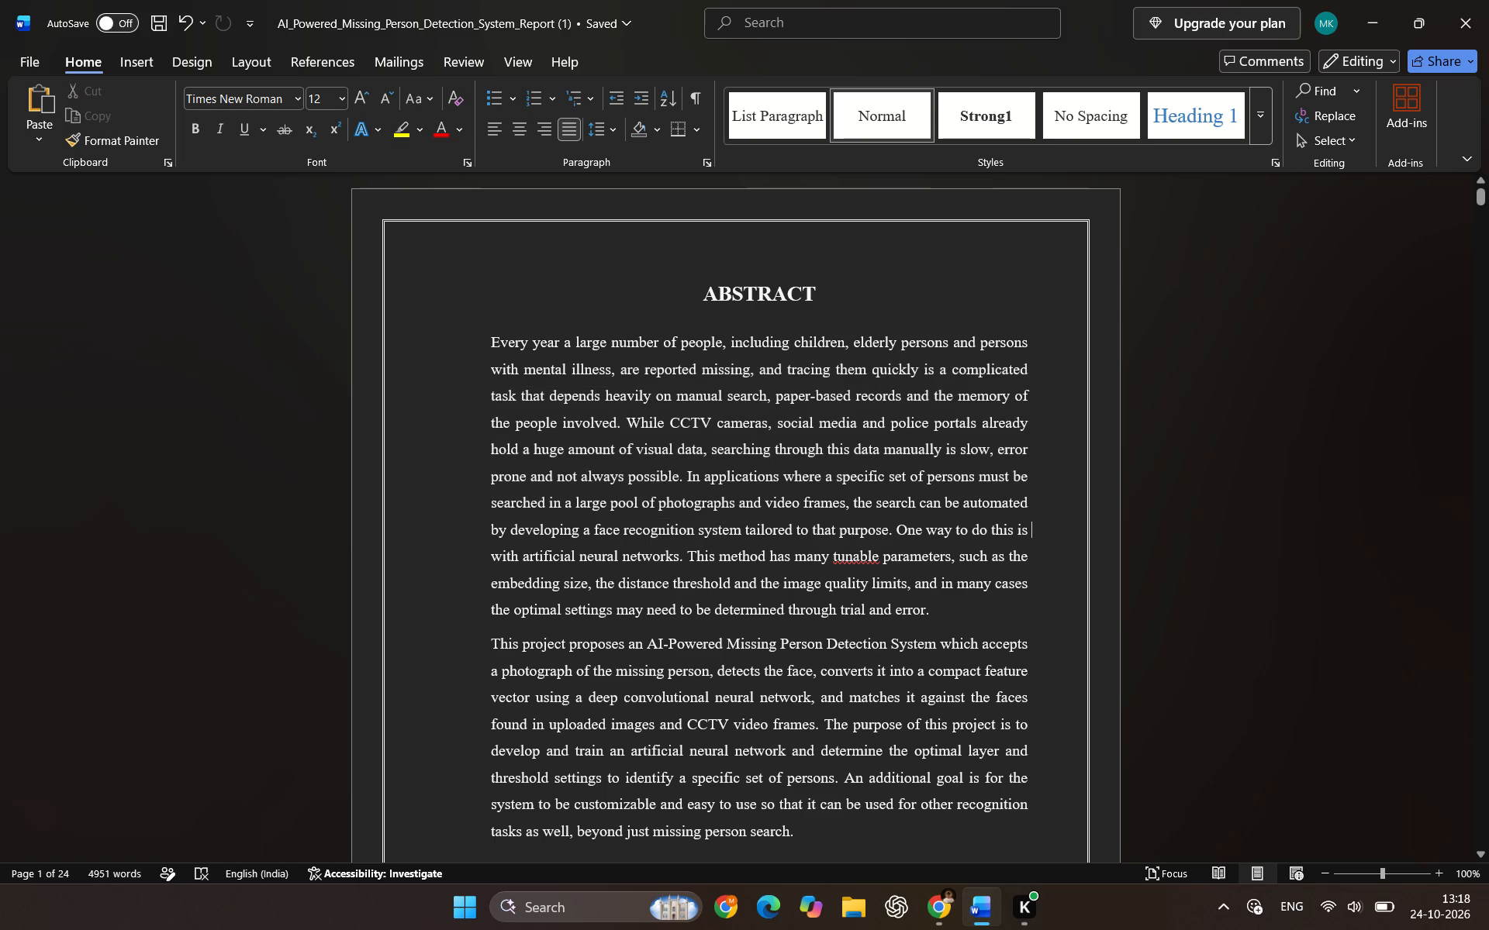
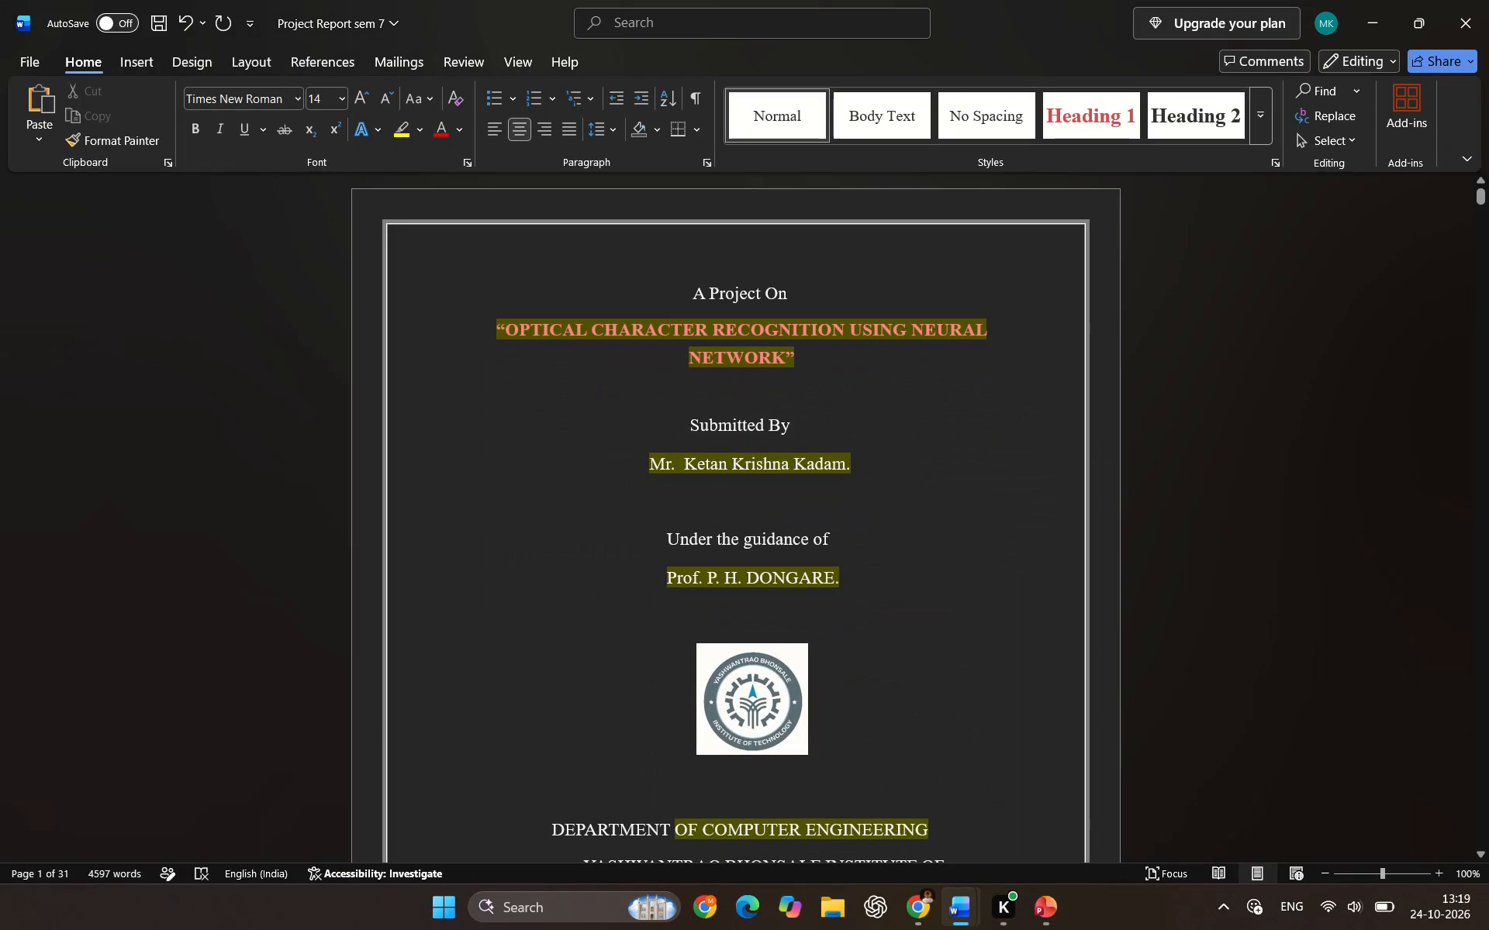
Replace the cover page's project title, inside its quotation marks, with "AI-Powered Missing person Detection System".
{"action": "left_click", "coordinate": [499, 334]}
{"action": "left_click", "coordinate": [508, 332]}
{"action": "left_click_drag", "start_coordinate": [508, 332], "coordinate": [694, 329]}
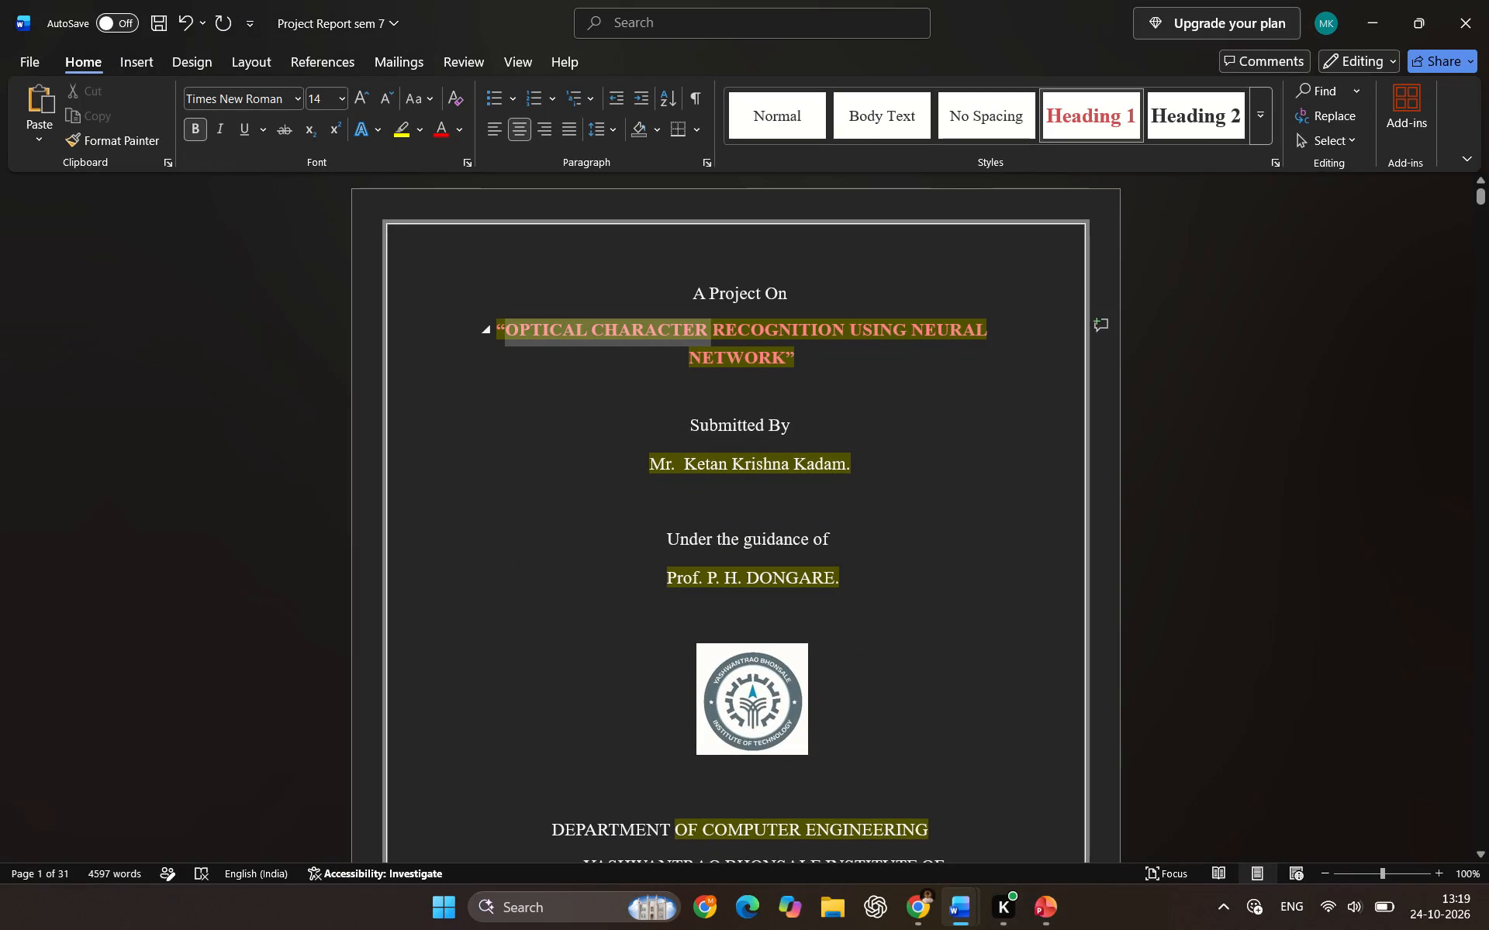
{"action": "left_click_drag", "start_coordinate": [694, 329], "coordinate": [786, 358]}
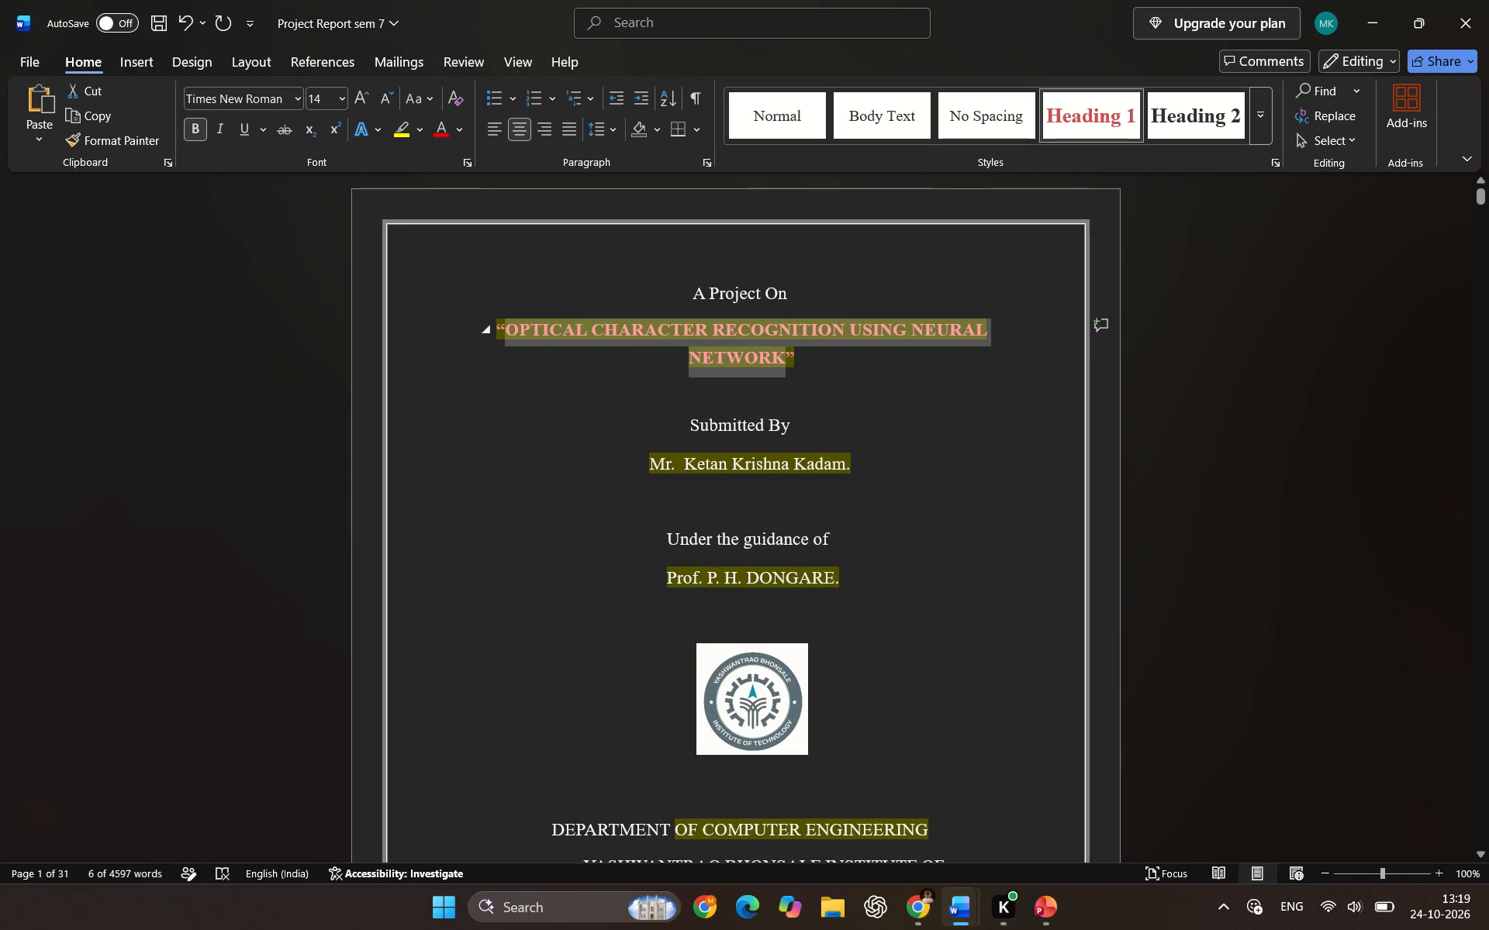
{"action": "key", "text": "ctrl+shift+v"}
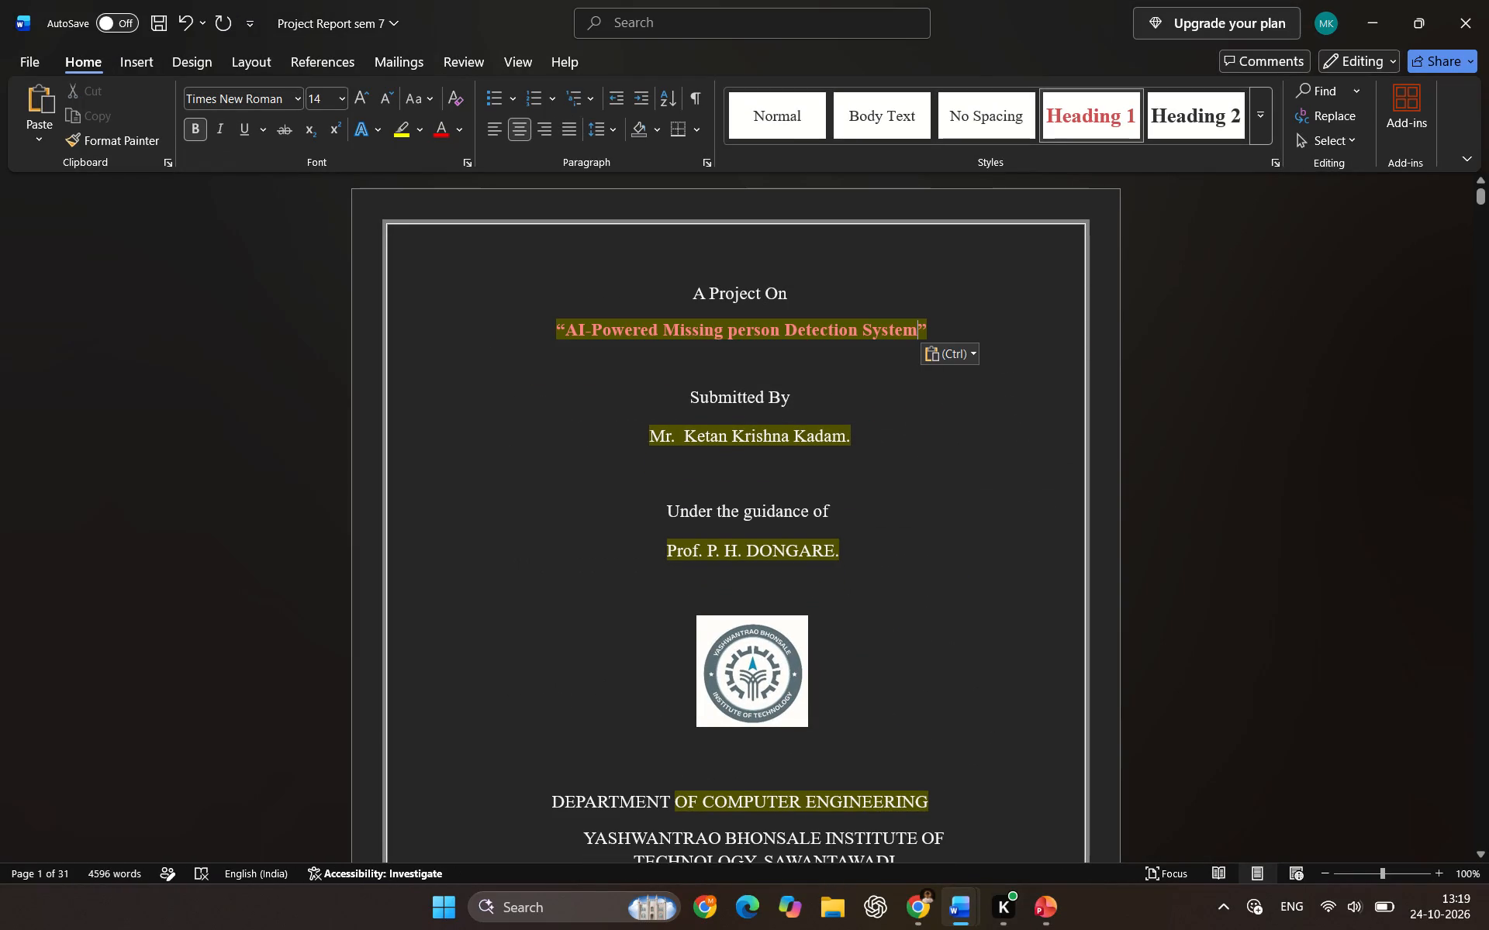
Remove the yellow highlight from the project title on the cover page.
{"action": "left_click_drag", "start_coordinate": [527, 319], "coordinate": [840, 332]}
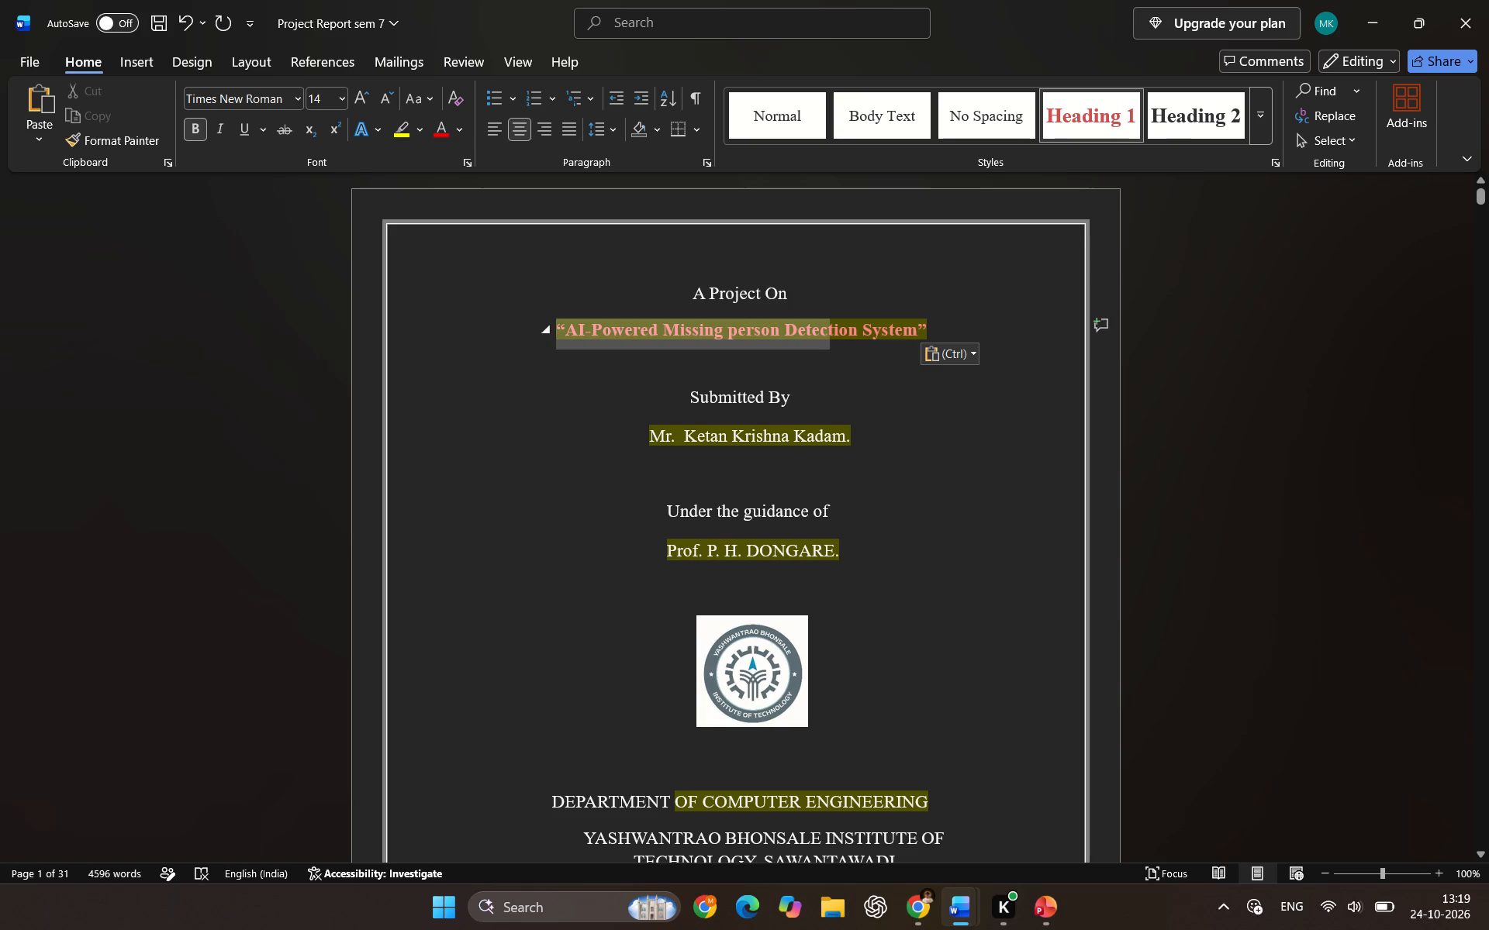
{"action": "left_click_drag", "start_coordinate": [840, 332], "coordinate": [945, 322]}
{"action": "left_click", "coordinate": [1031, 291]}
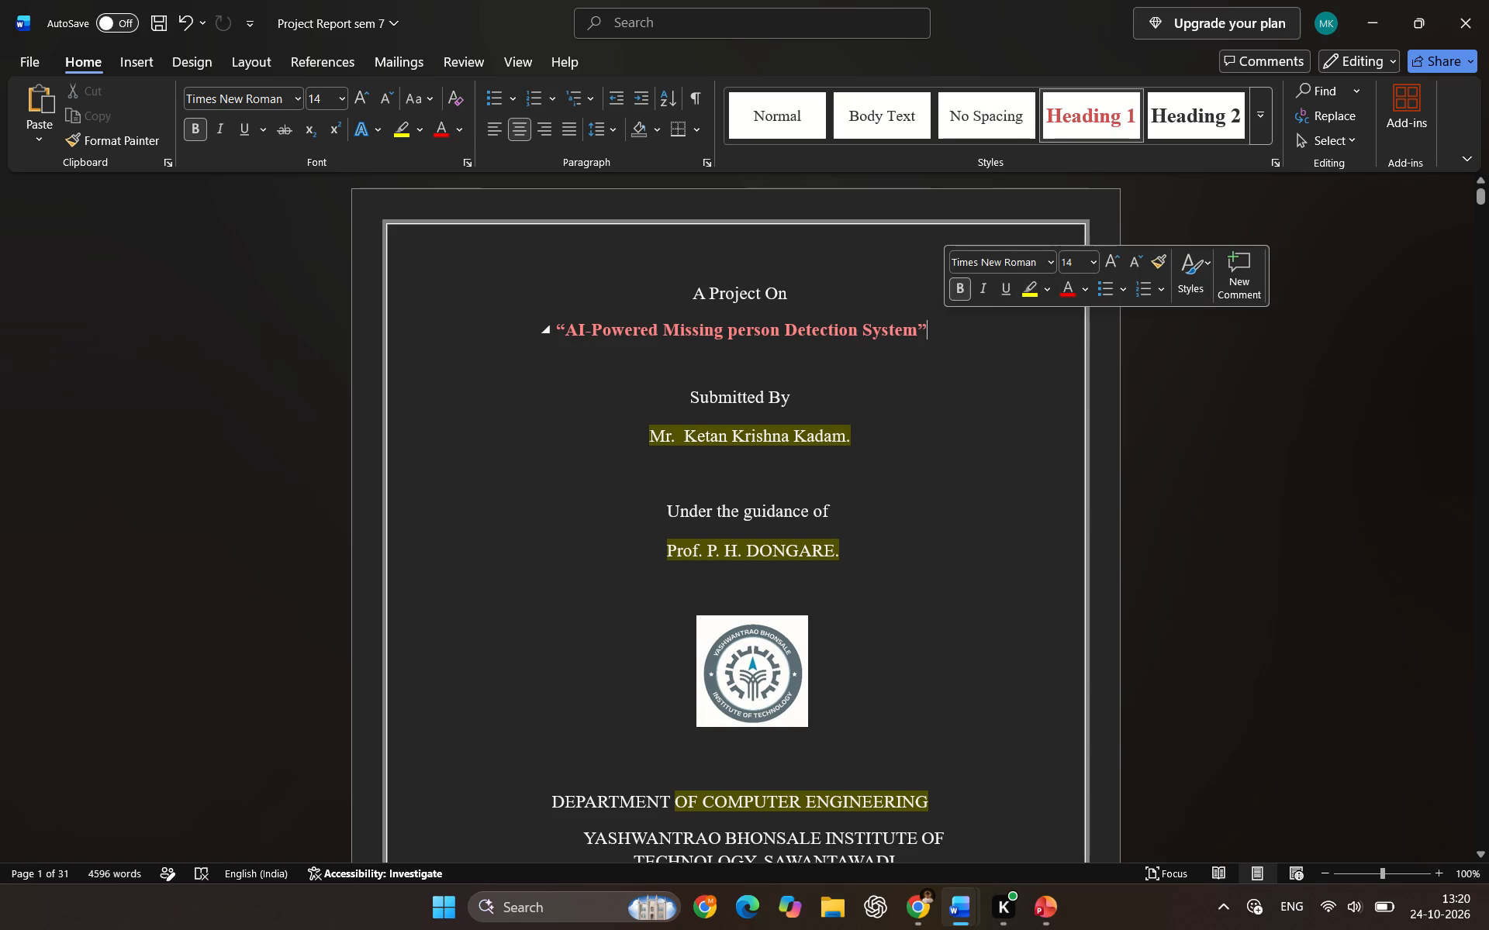
Set the cover page's project title to the black theme text colour.
{"action": "left_click_drag", "start_coordinate": [914, 334], "coordinate": [399, 319]}
{"action": "left_click", "coordinate": [670, 350]}
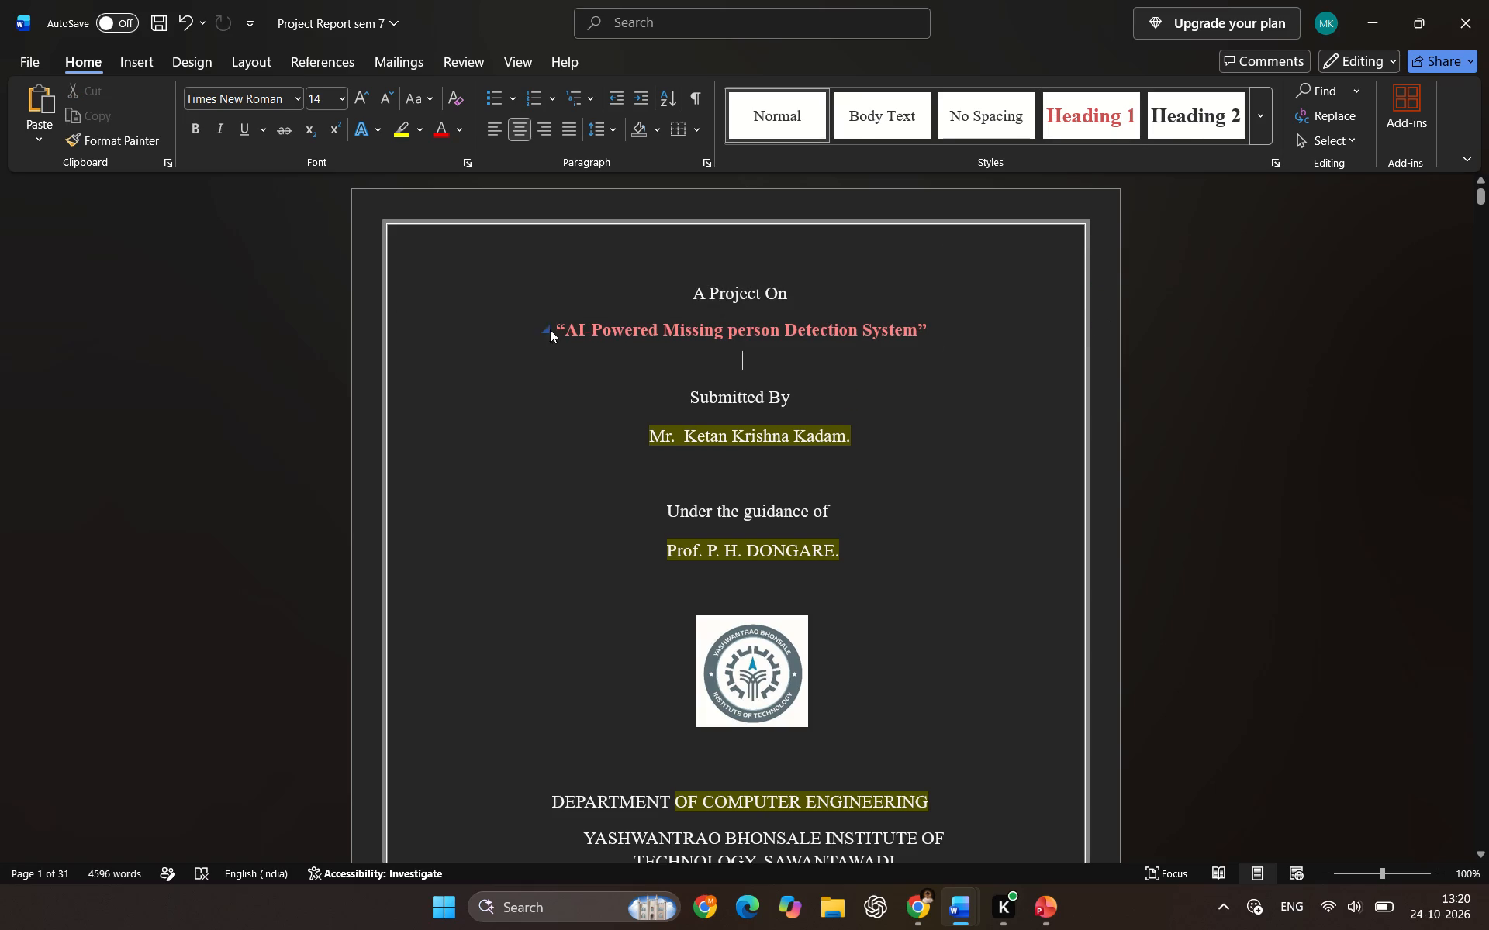
{"action": "left_click_drag", "start_coordinate": [531, 323], "coordinate": [945, 323]}
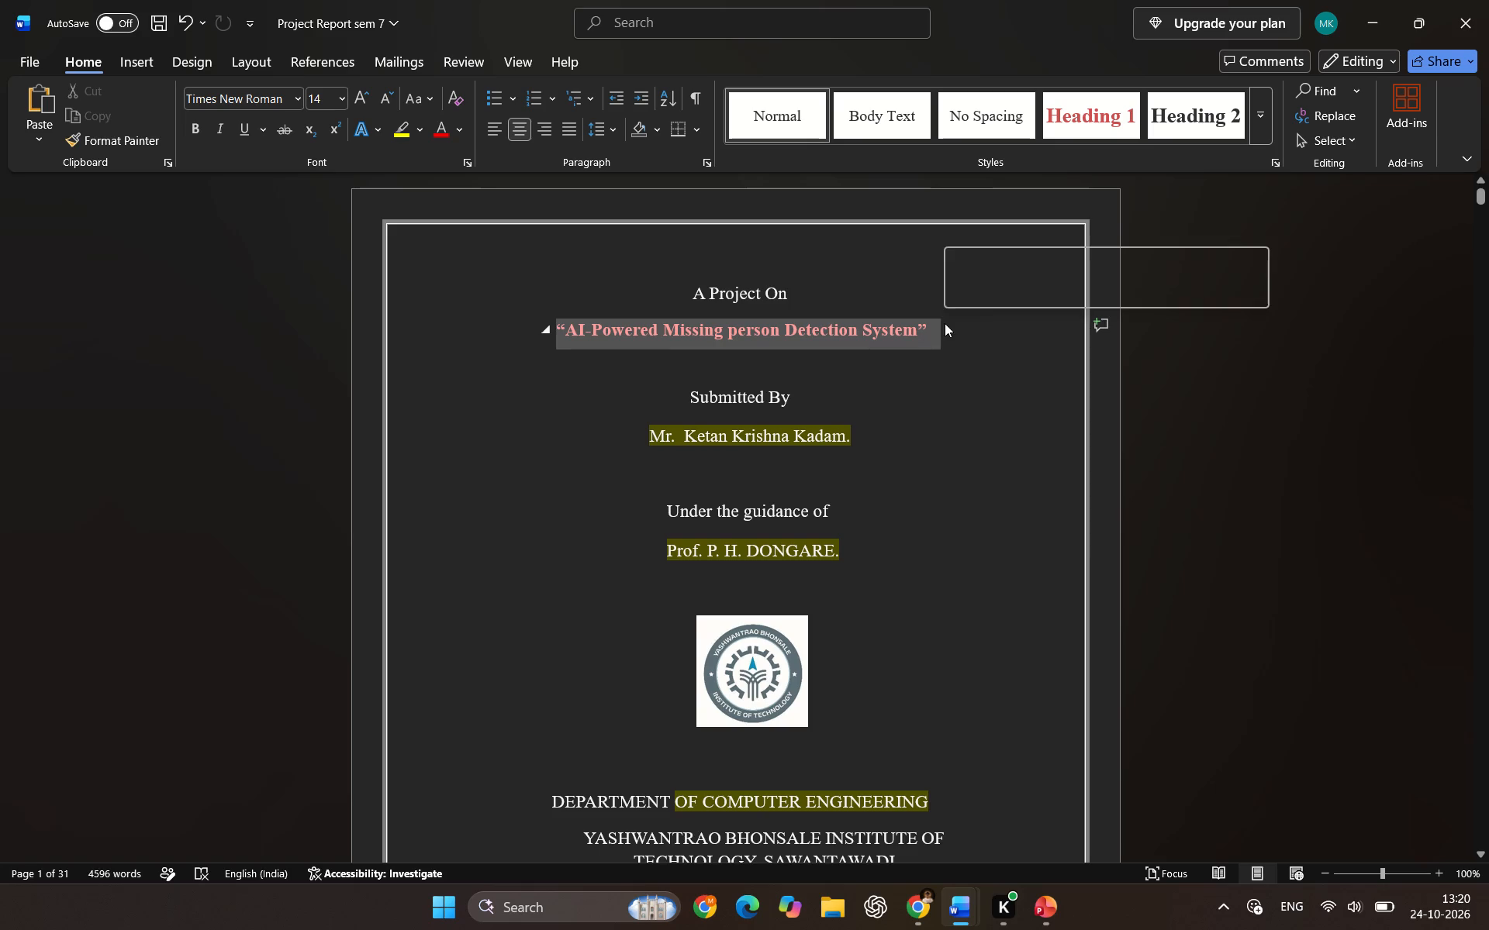
{"action": "left_click", "coordinate": [1080, 289]}
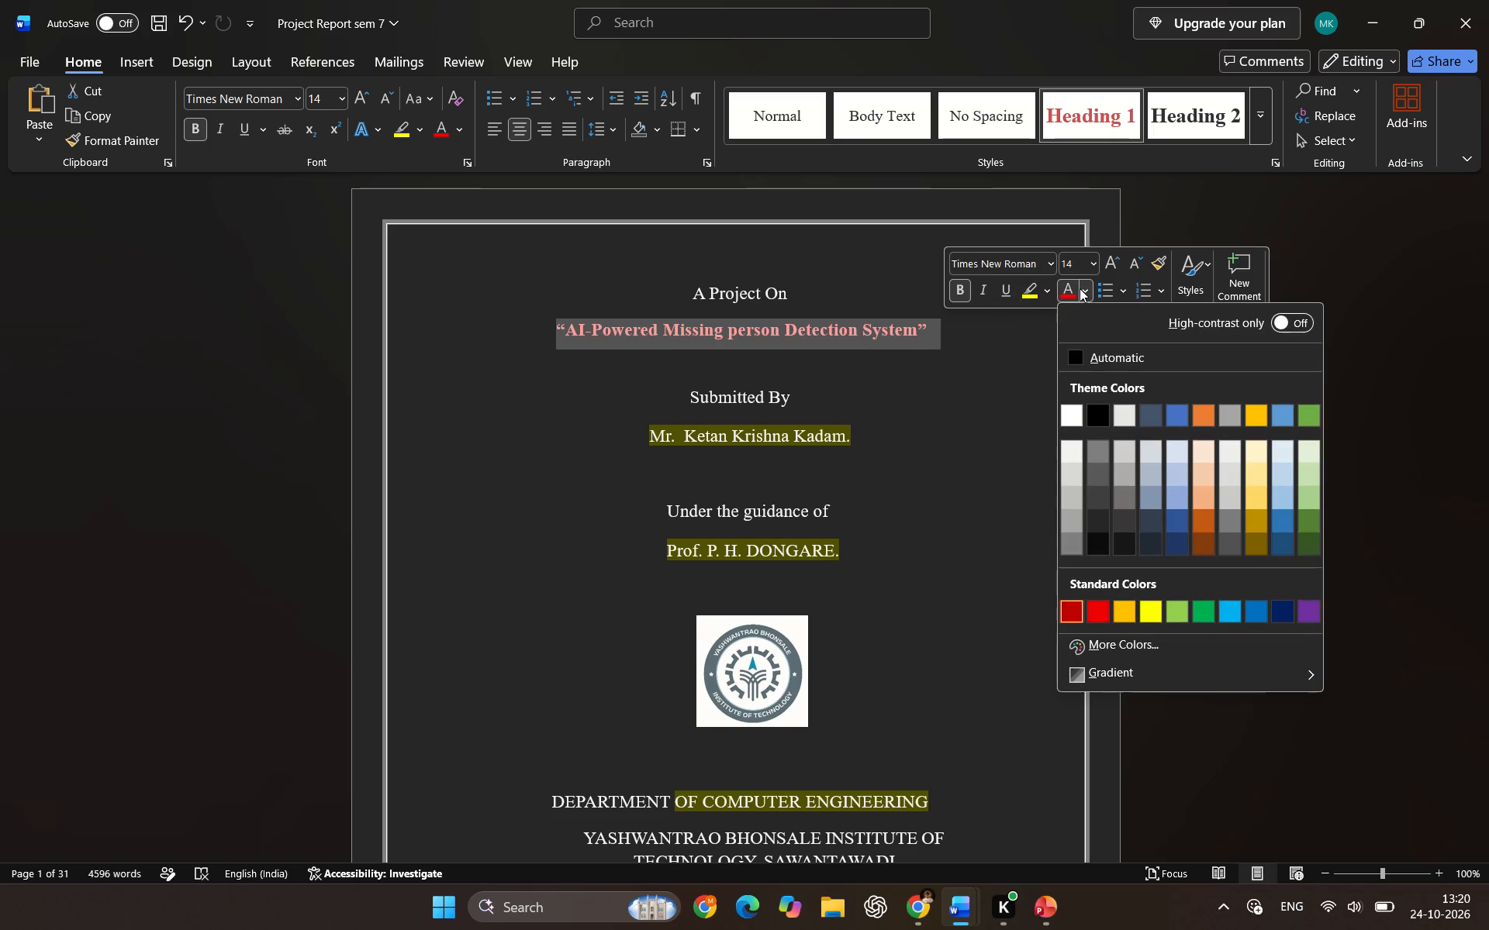
{"action": "left_click", "coordinate": [1097, 411]}
{"action": "left_click", "coordinate": [1011, 415]}
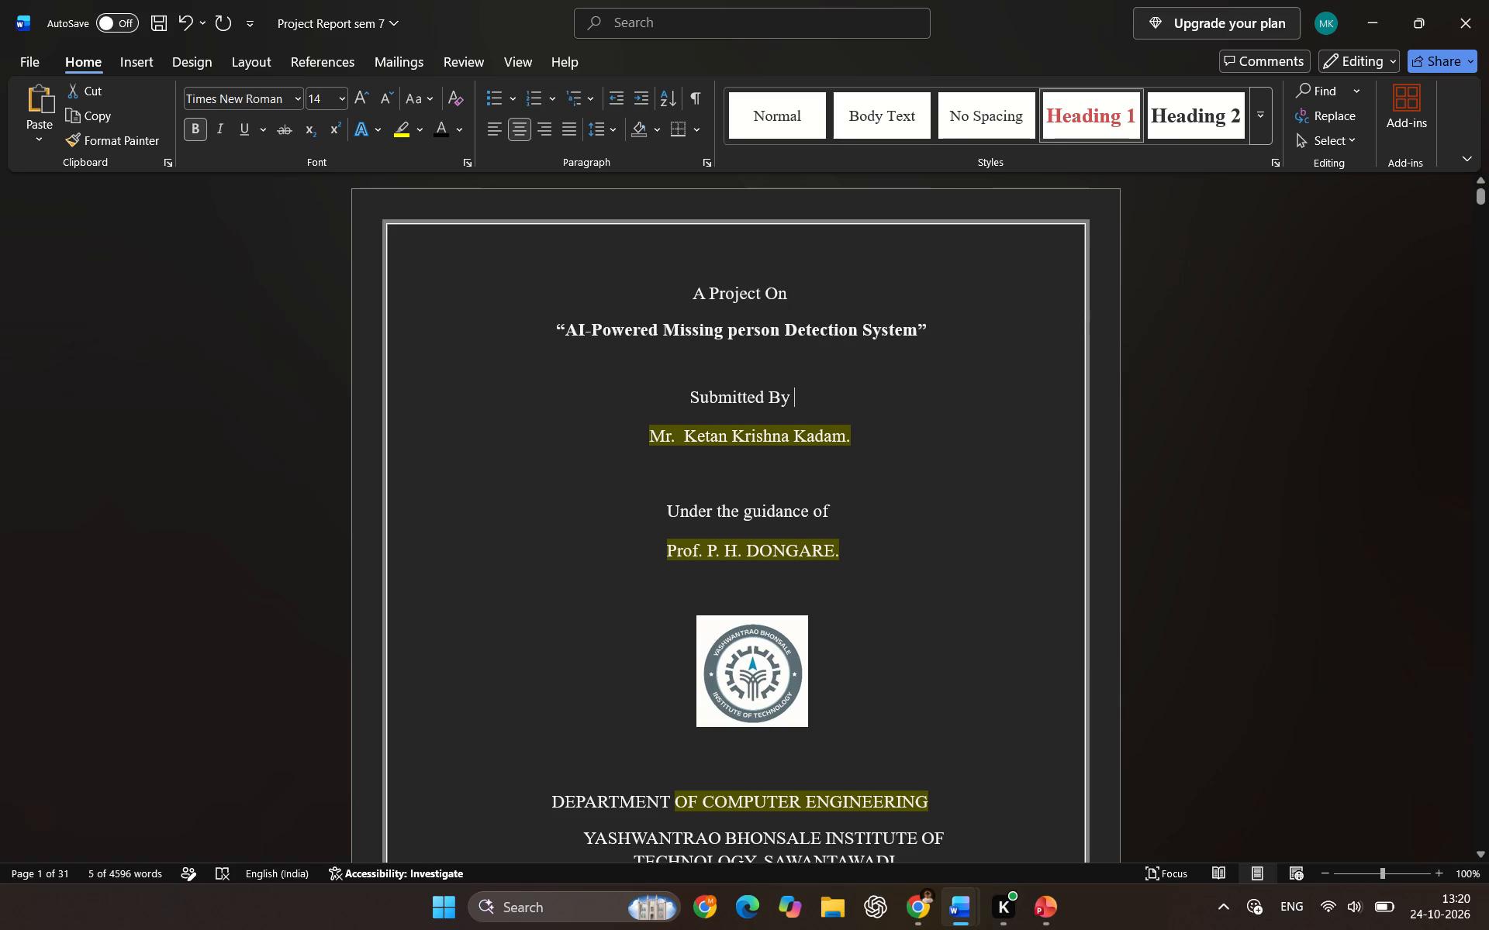
Check the cover page in the print preview and return to the document.
{"action": "key", "text": "ctrl+p"}
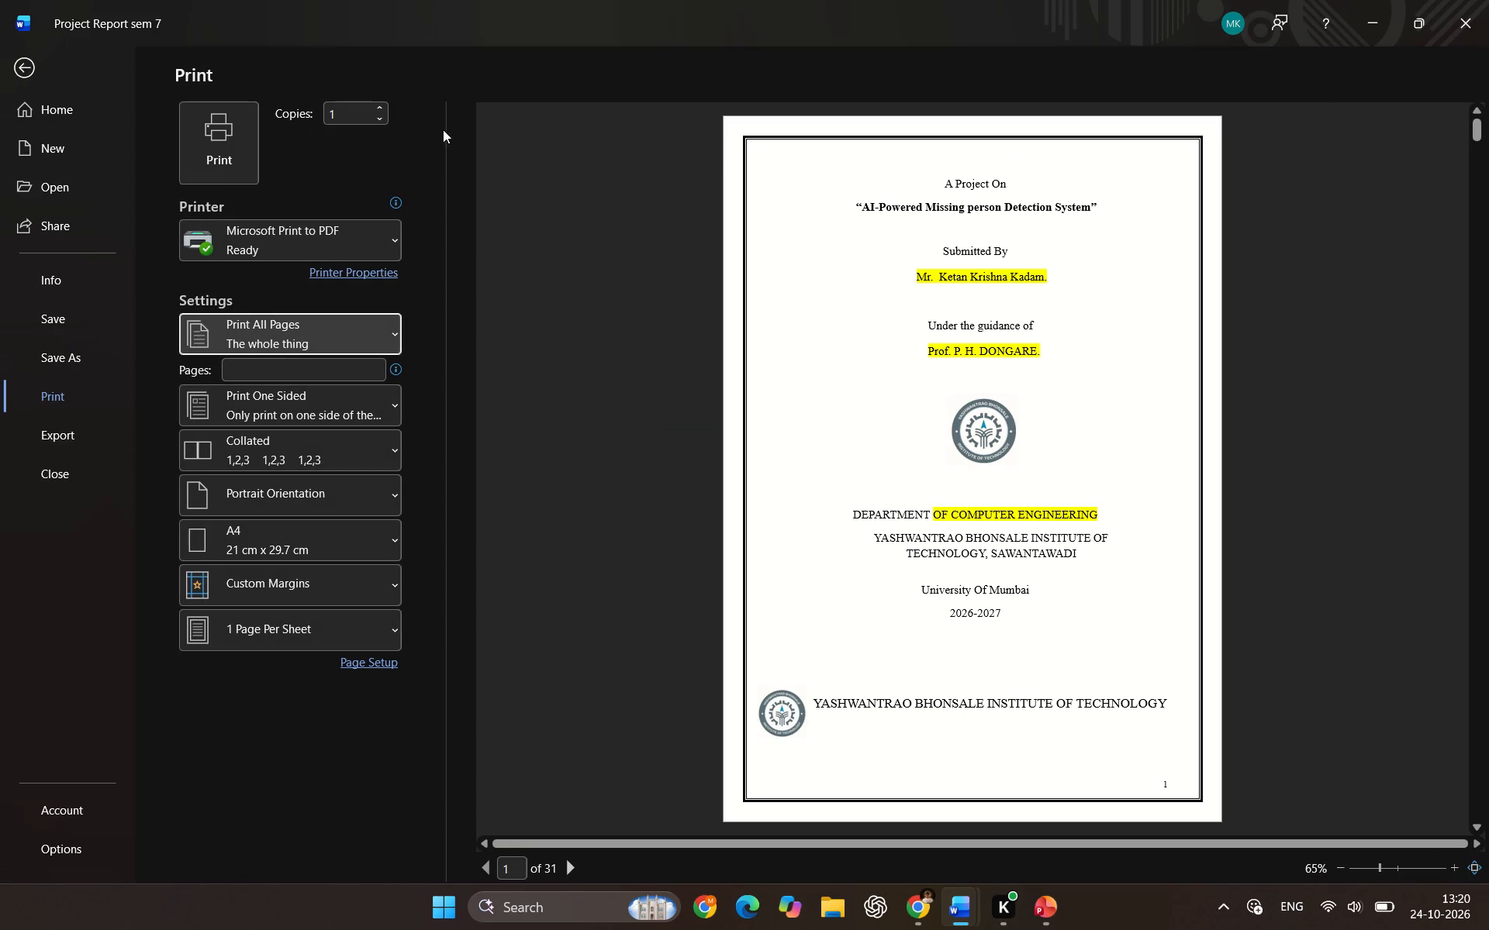
{"action": "left_click", "coordinate": [25, 67]}
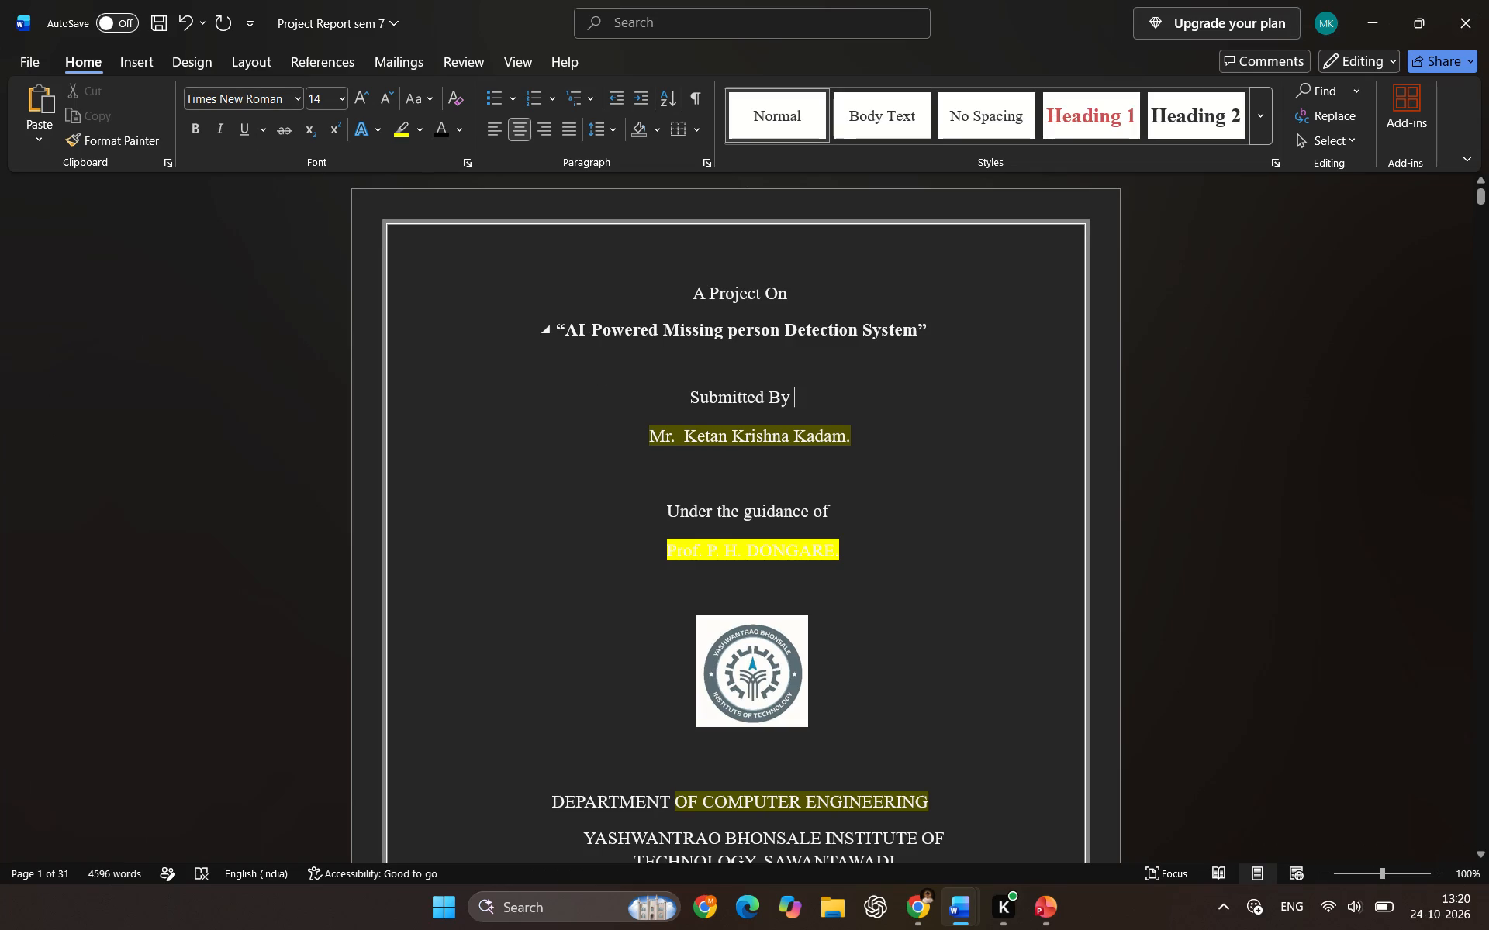
Clear the highlight from the cover page's student name, guide name and "OF COMPUTER ENGINEERING" using the highlighter pen.
{"action": "left_click_drag", "start_coordinate": [618, 422], "coordinate": [894, 430]}
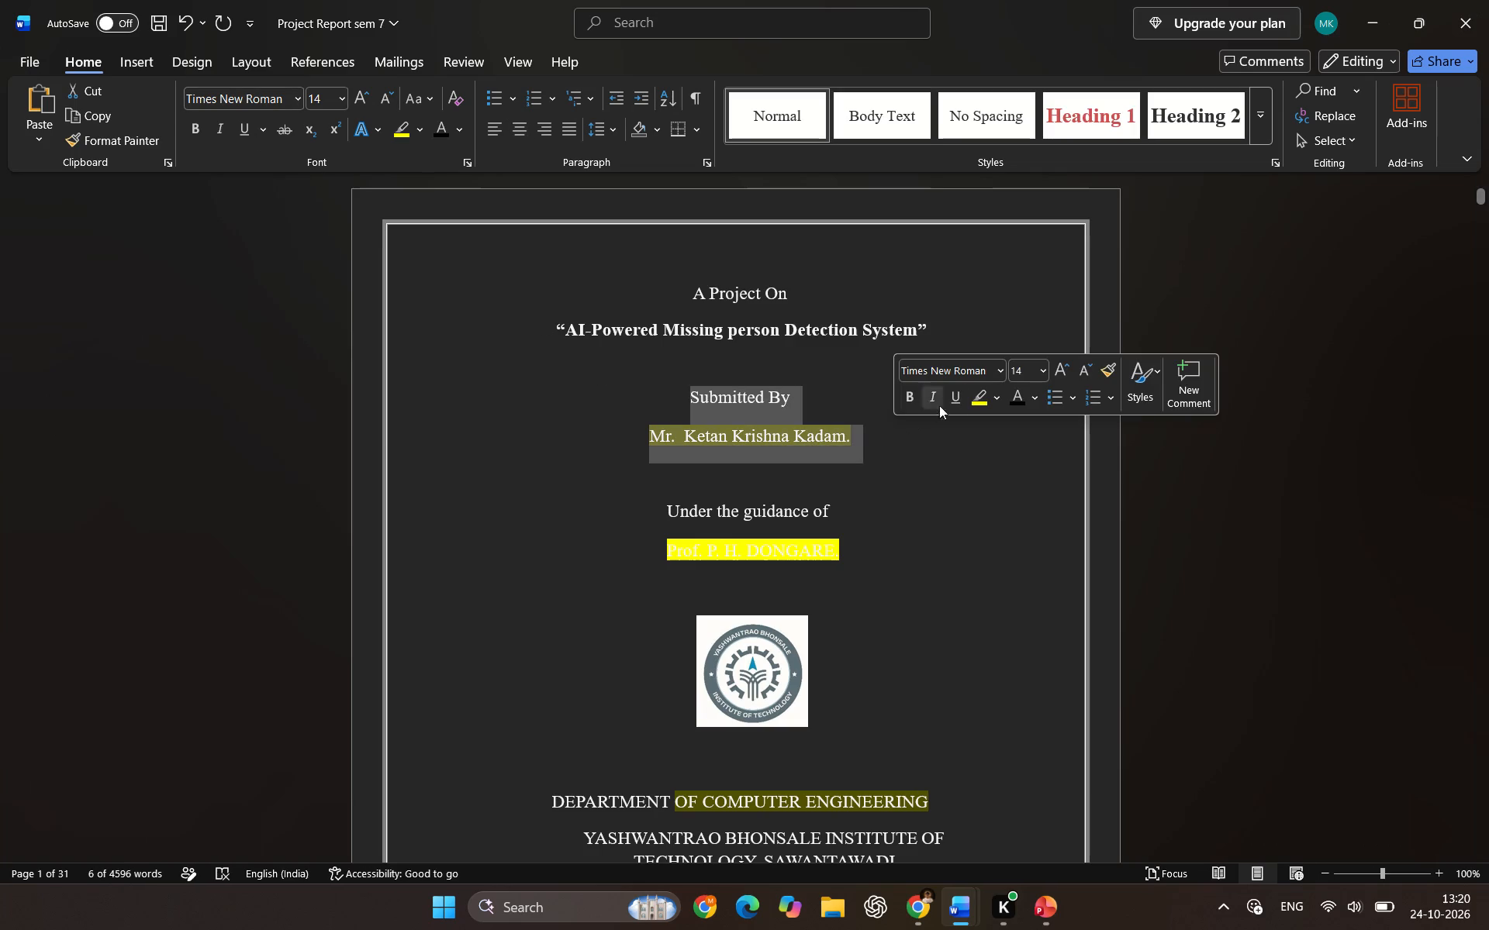
{"action": "double_click", "coordinate": [976, 392]}
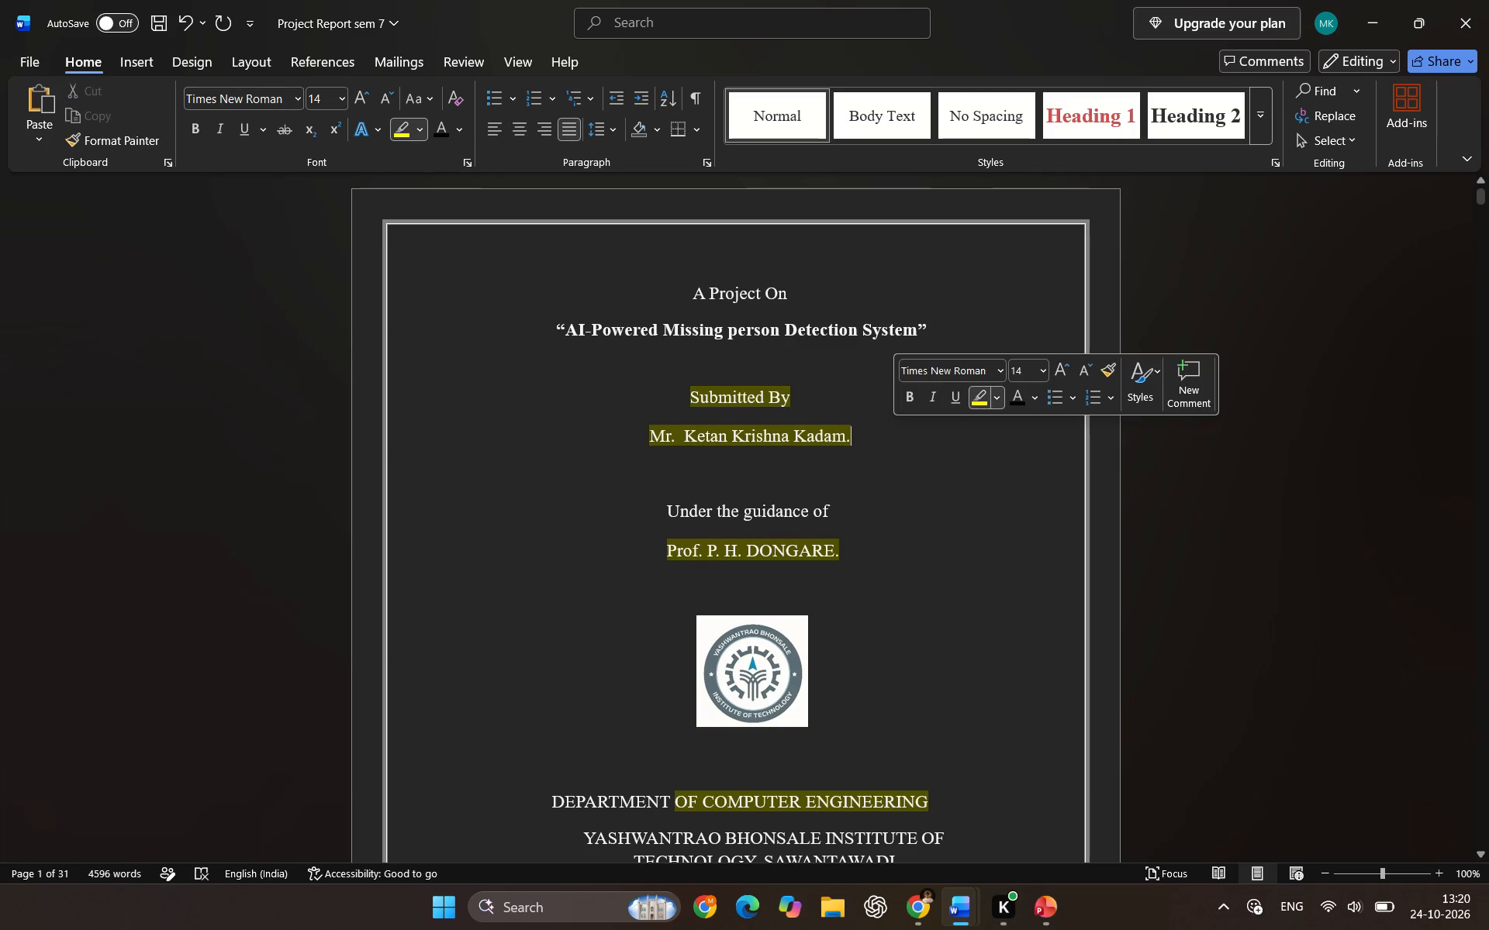
{"action": "left_click_drag", "start_coordinate": [858, 437], "coordinate": [634, 380]}
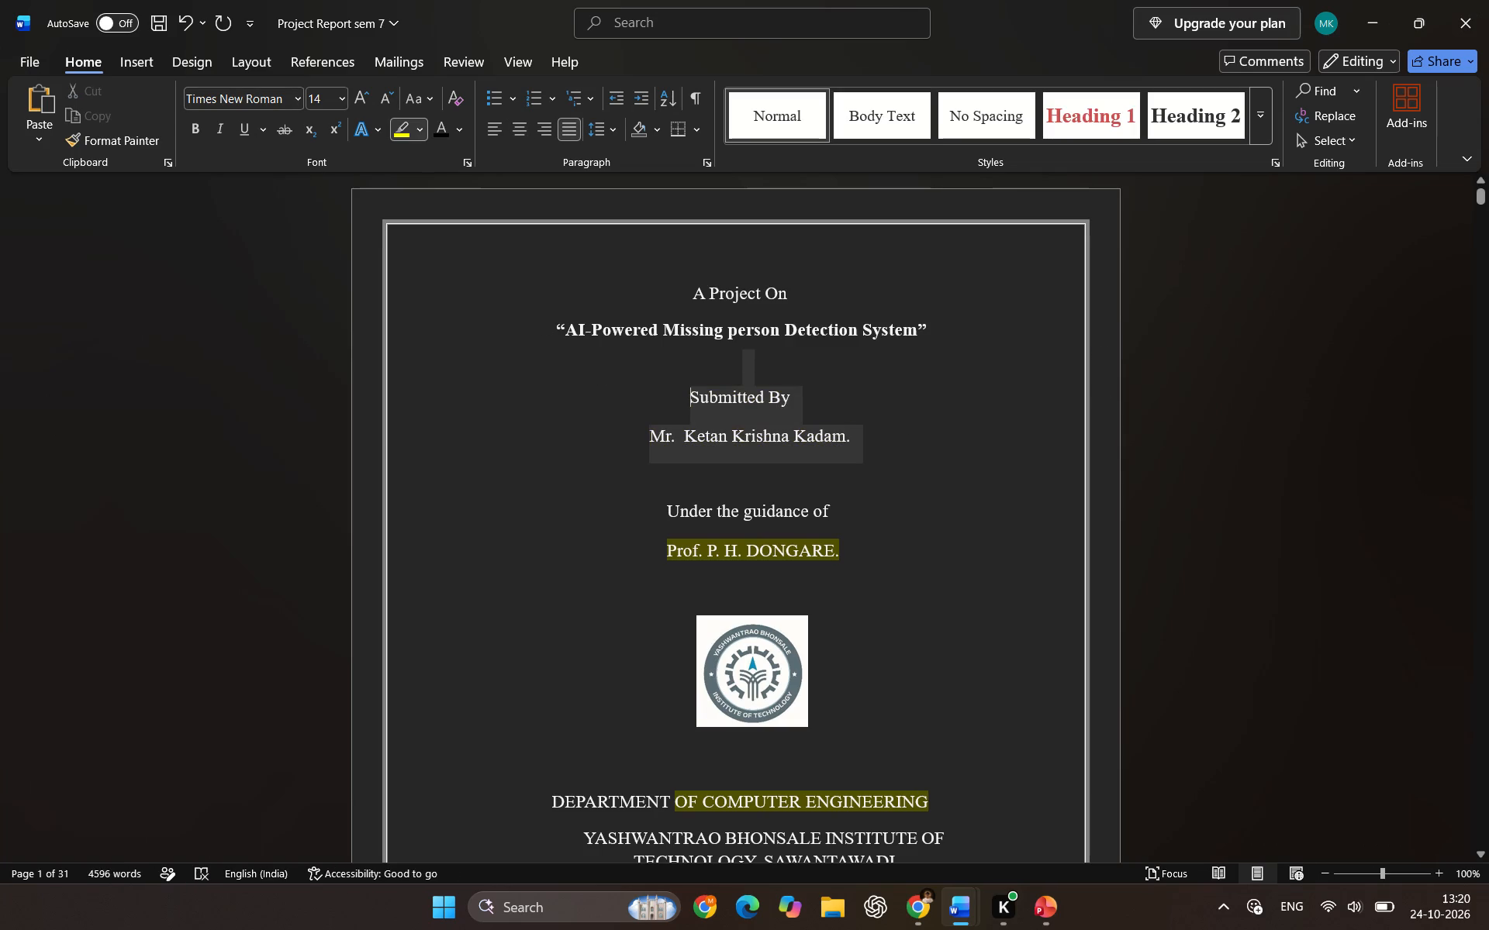
{"action": "left_click_drag", "start_coordinate": [845, 547], "coordinate": [645, 546]}
{"action": "left_click_drag", "start_coordinate": [945, 800], "coordinate": [780, 798]}
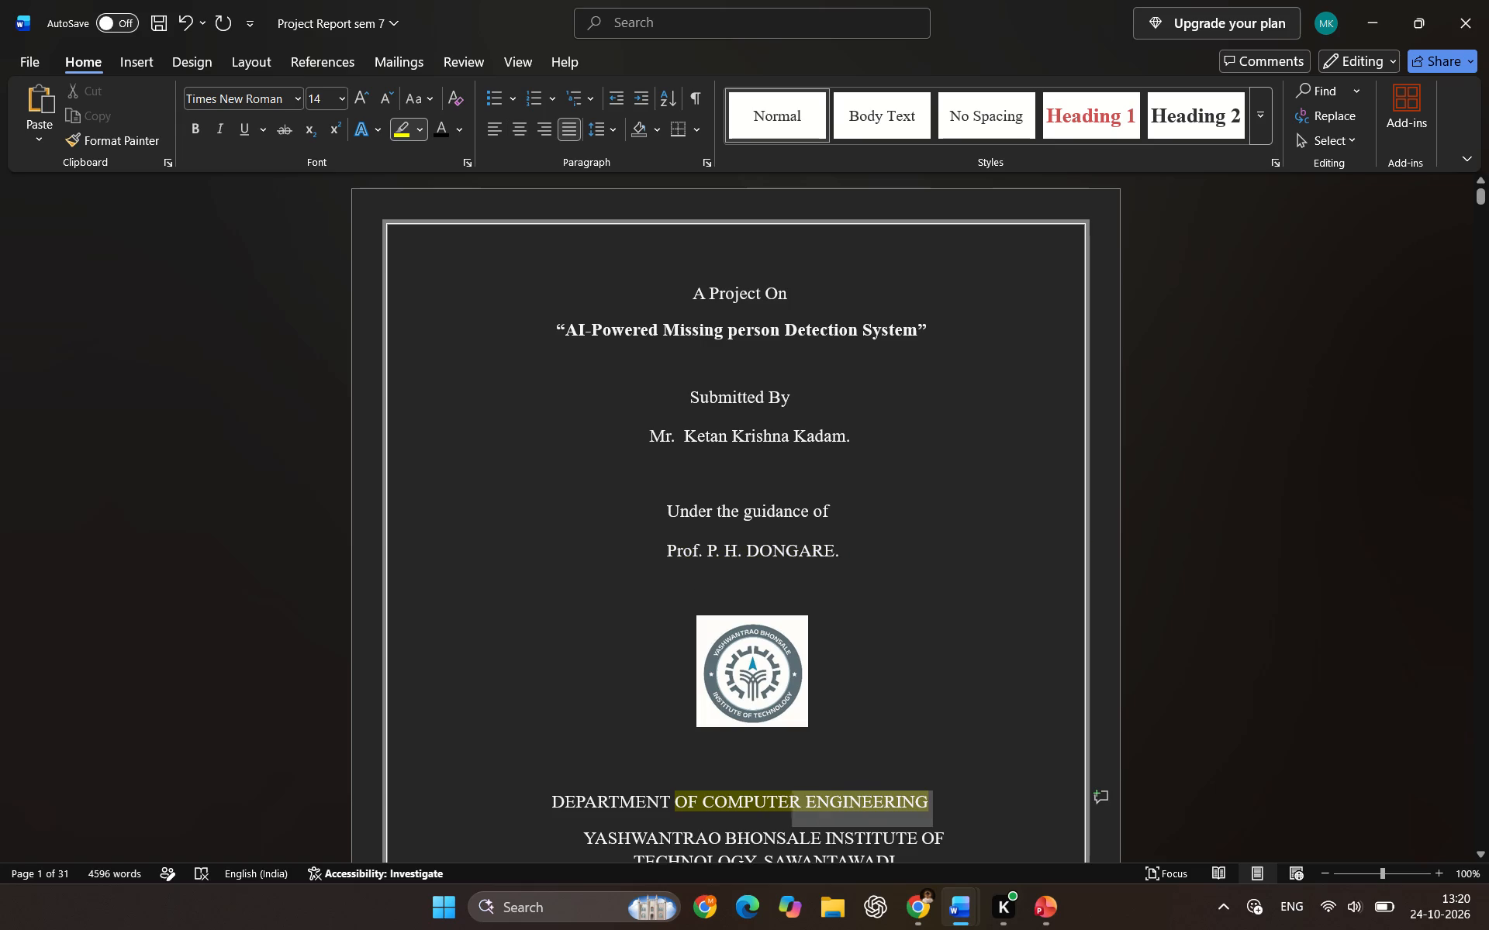
{"action": "left_click_drag", "start_coordinate": [780, 798], "coordinate": [679, 795]}
Clear the highlight from the "OPTICAL CHARACTER RECOGNITION USING NEURAL NETWORK" title on the Certificate page.
{"action": "scroll", "coordinate": [810, 591], "scroll_direction": "down", "scroll_amount": 1}
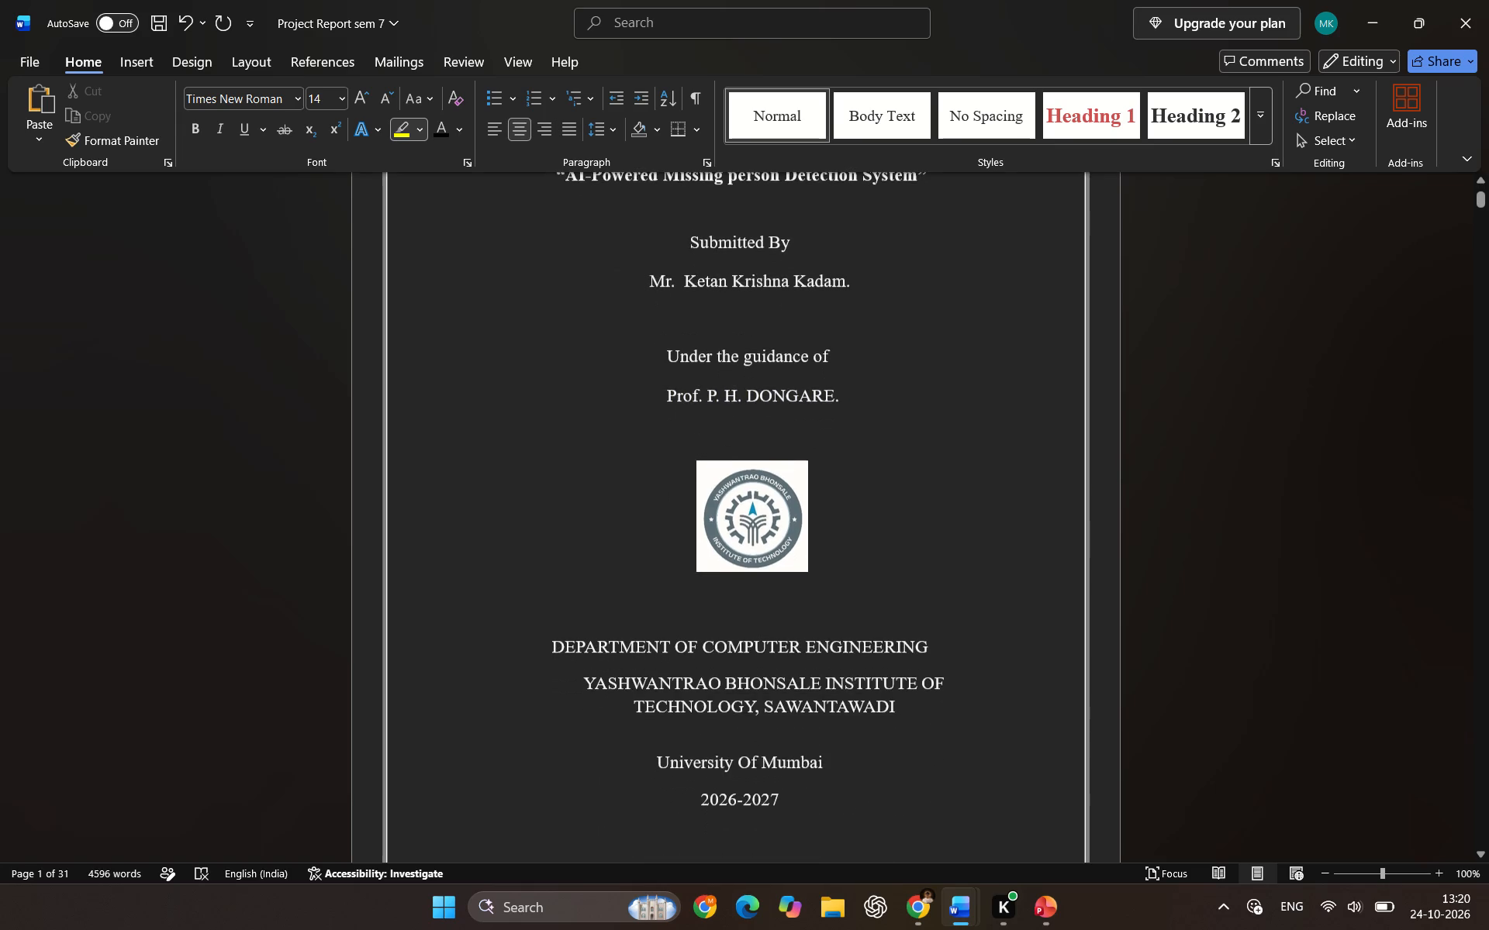
{"action": "scroll", "coordinate": [885, 620], "scroll_direction": "down", "scroll_amount": 5}
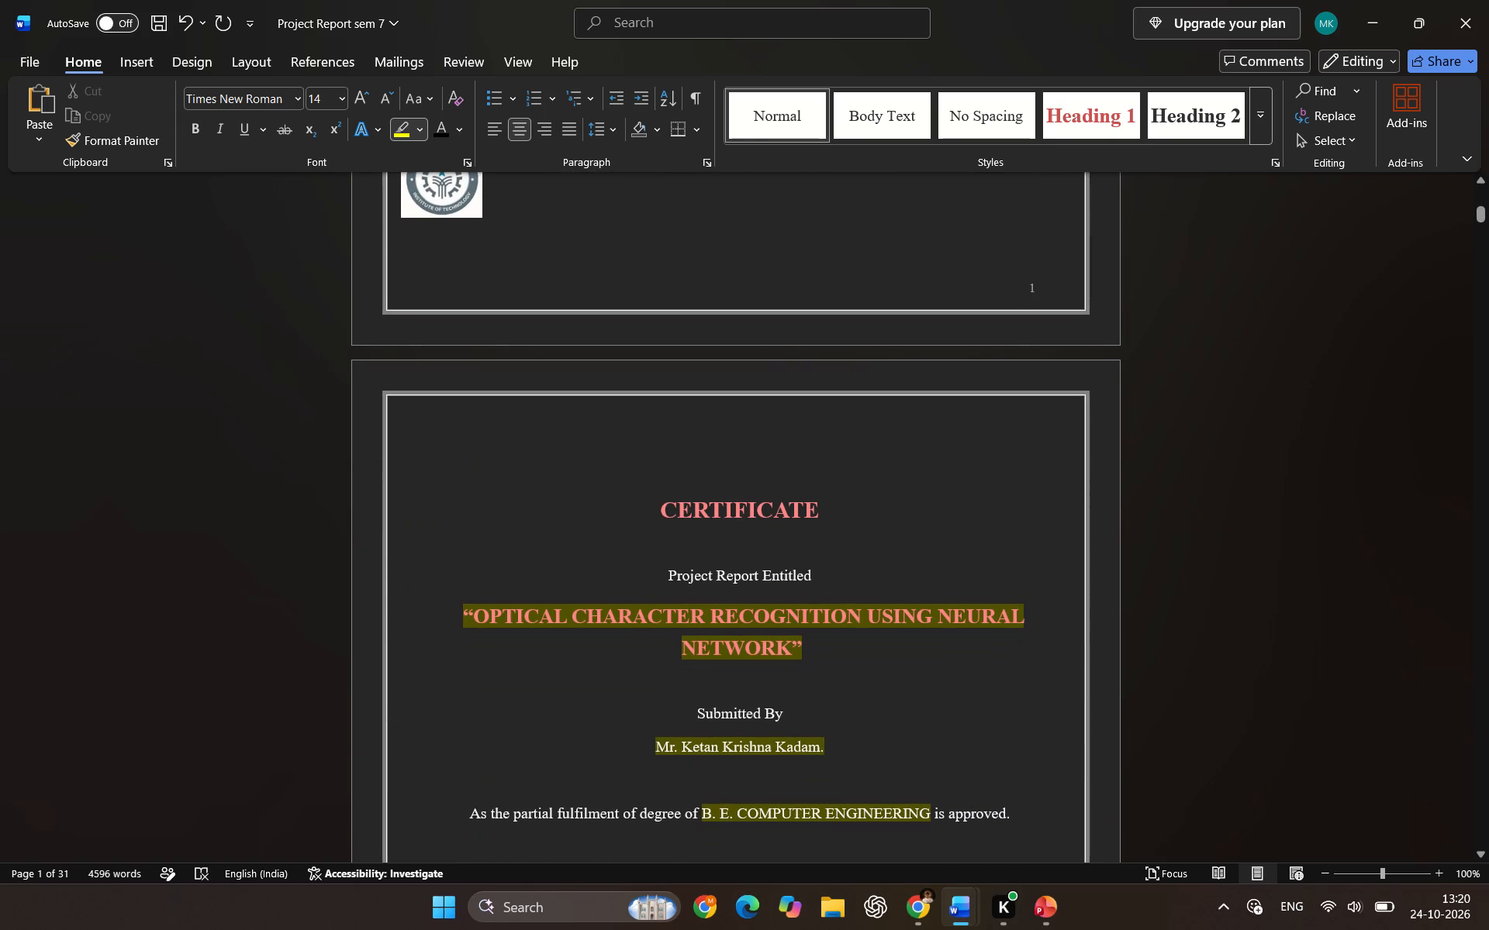
{"action": "left_click_drag", "start_coordinate": [461, 594], "coordinate": [749, 634]}
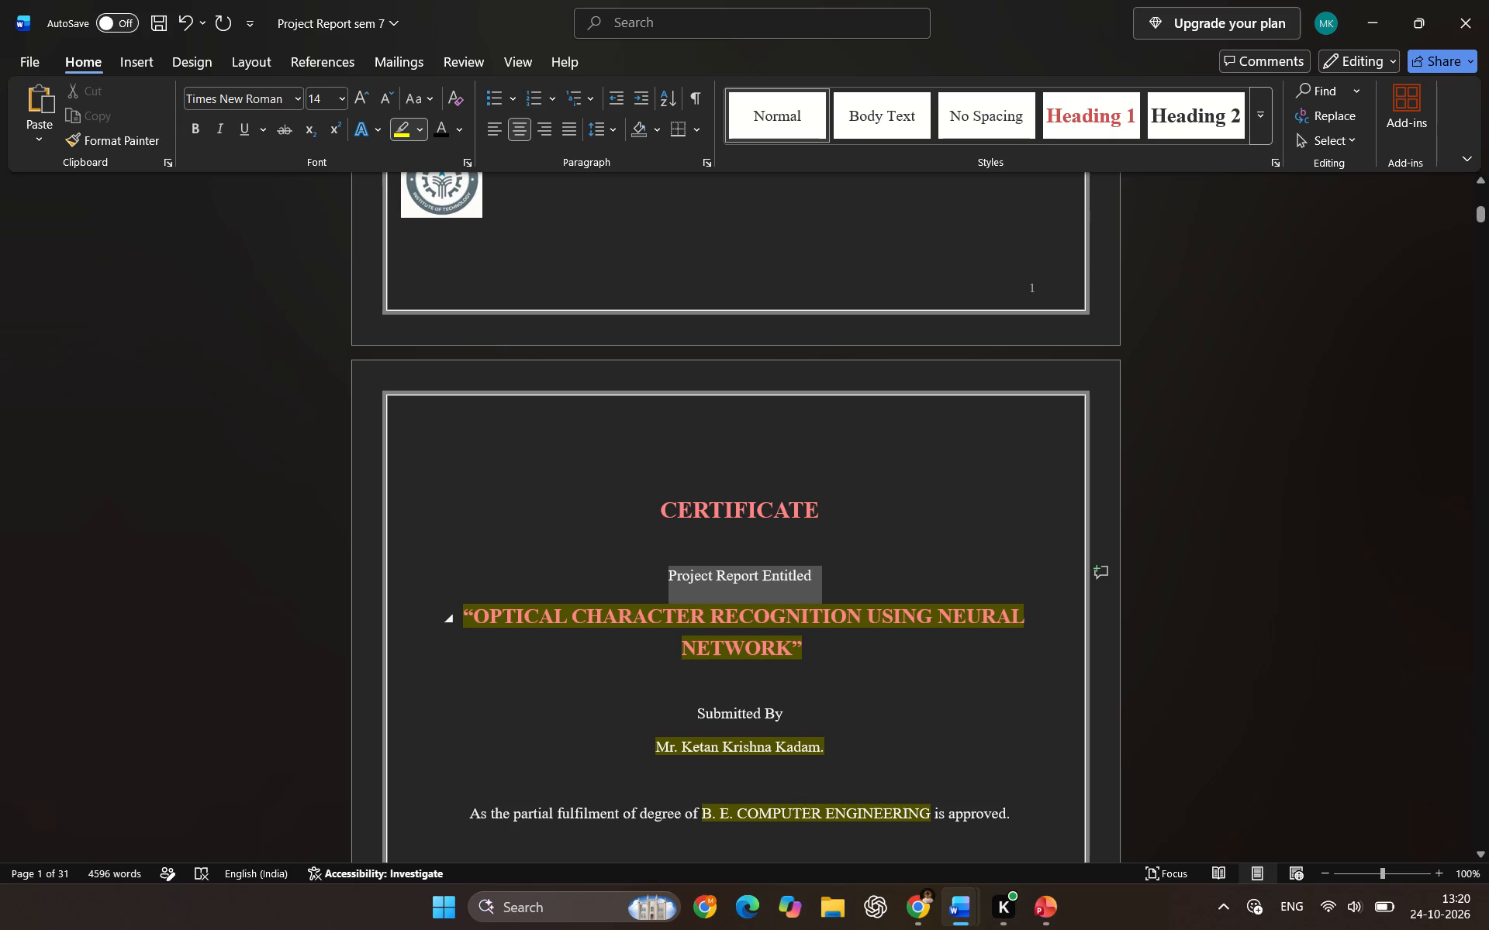
{"action": "left_click_drag", "start_coordinate": [749, 634], "coordinate": [752, 634]}
{"action": "left_click_drag", "start_coordinate": [830, 658], "coordinate": [630, 555]}
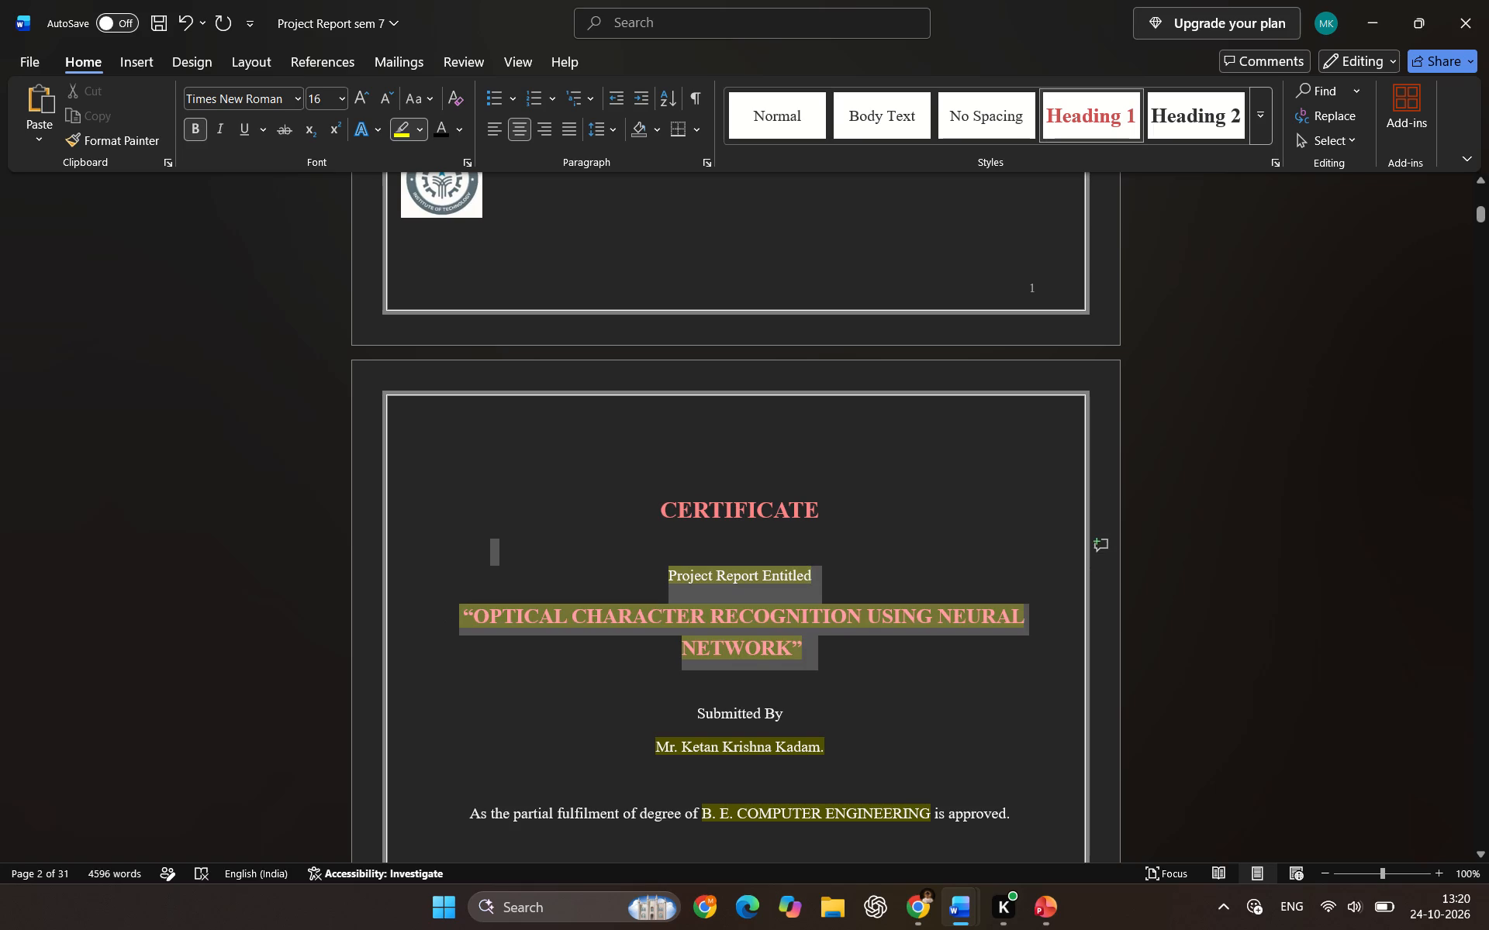
{"action": "left_click_drag", "start_coordinate": [630, 555], "coordinate": [630, 557]}
Clear the highlight from the Certificate page's student name, "B. E. COMPUTER ENGINEERING", and the internal guide and project co-ordinator names.
{"action": "scroll", "coordinate": [784, 581], "scroll_direction": "down", "scroll_amount": 1}
{"action": "left_click_drag", "start_coordinate": [592, 590], "coordinate": [769, 592]}
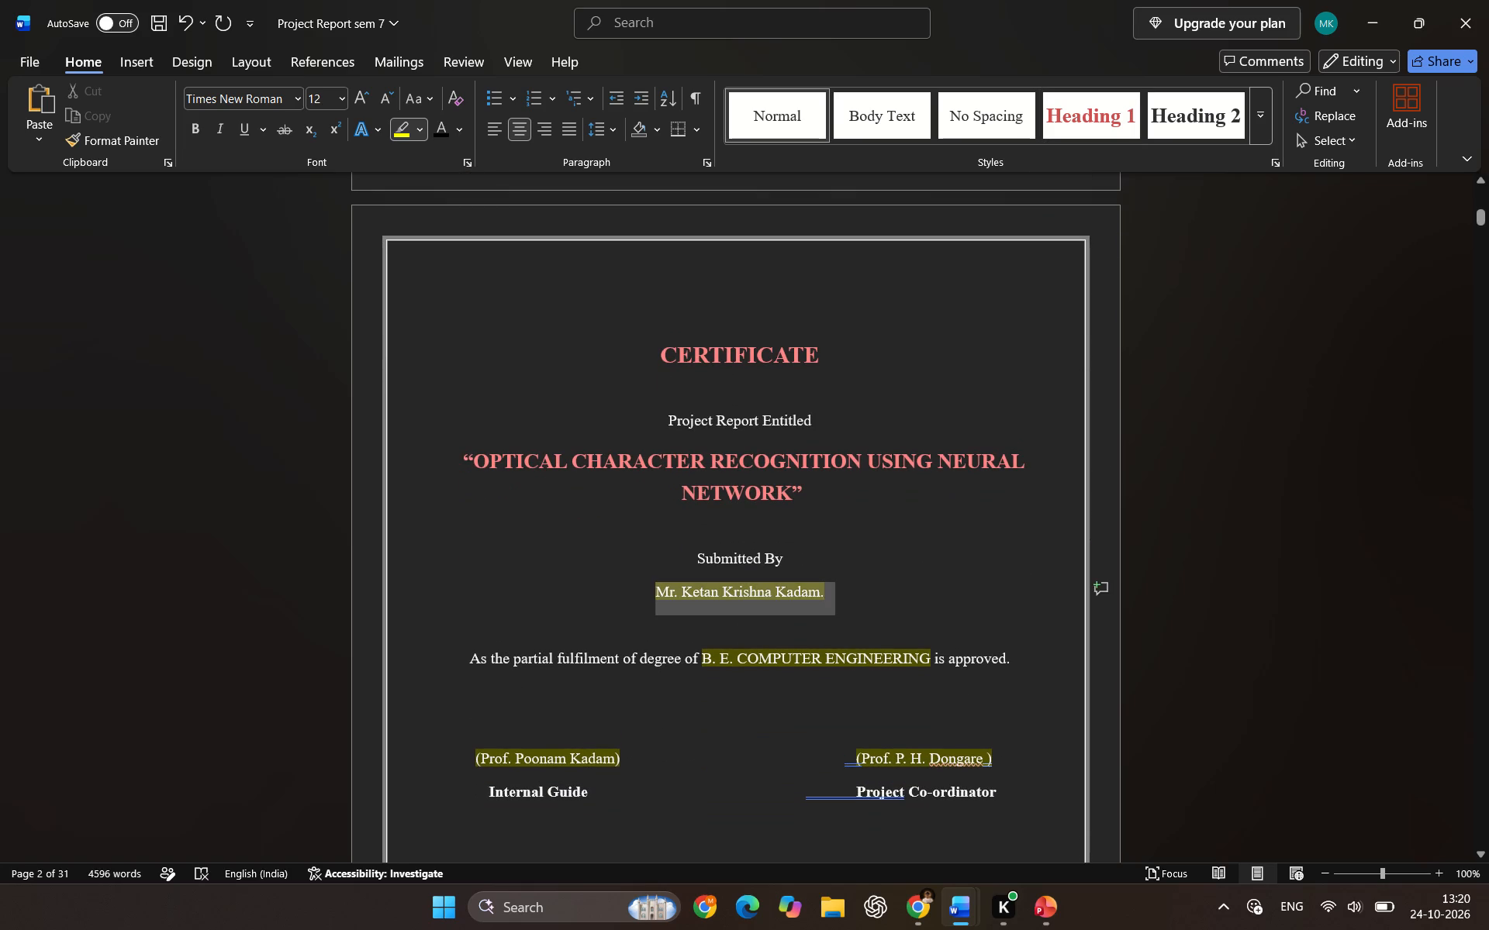
{"action": "left_click_drag", "start_coordinate": [769, 592], "coordinate": [810, 592]}
{"action": "left_click_drag", "start_coordinate": [705, 657], "coordinate": [769, 658]}
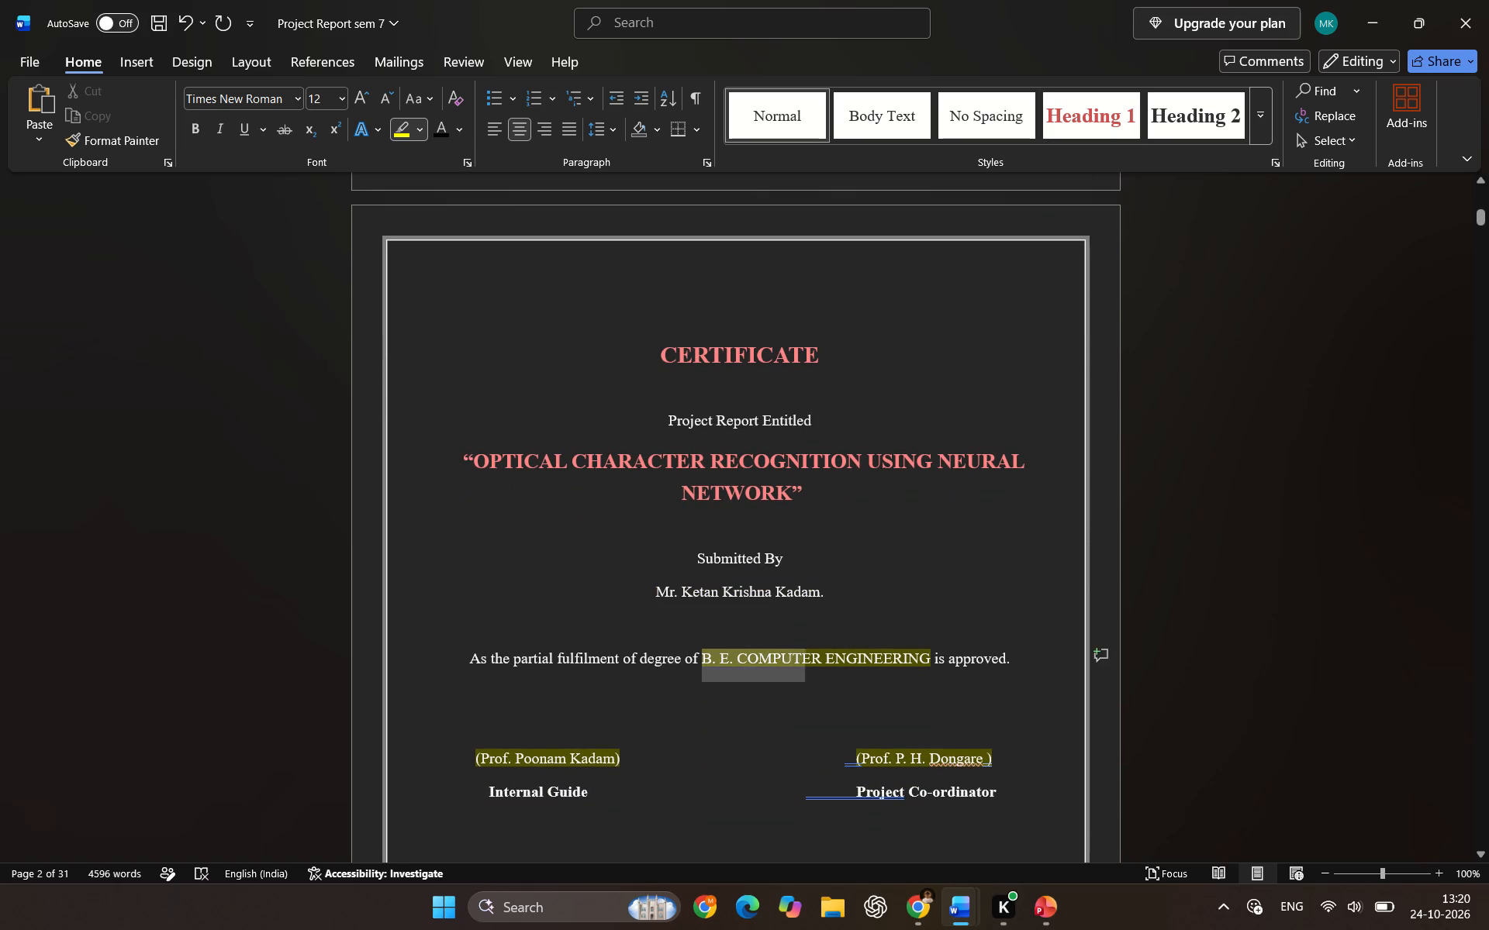
{"action": "left_click_drag", "start_coordinate": [769, 658], "coordinate": [932, 666]}
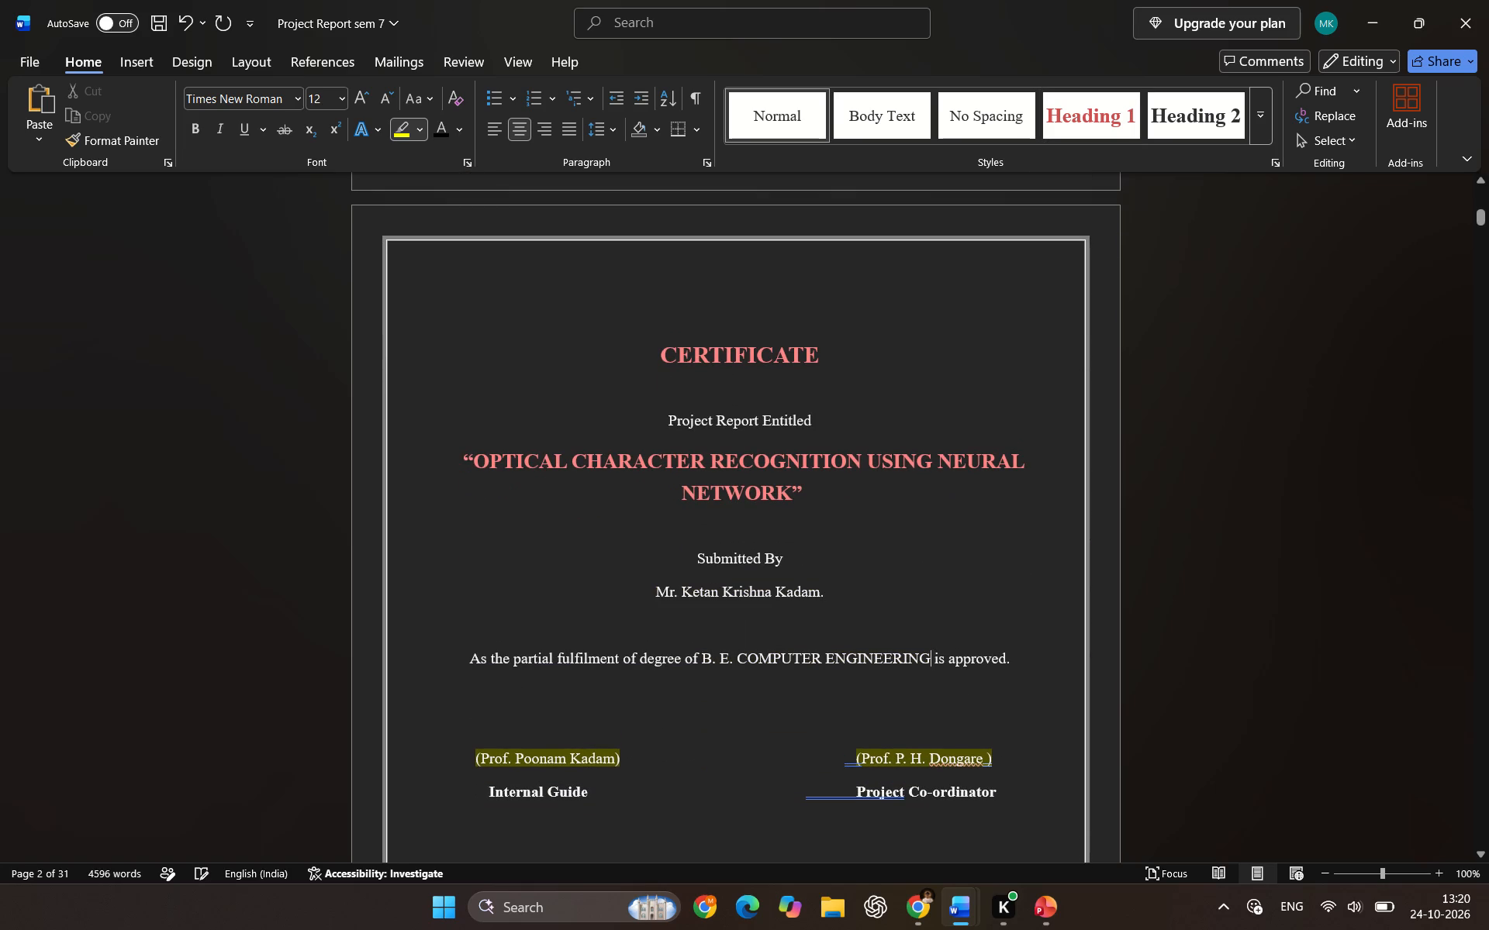
{"action": "left_click_drag", "start_coordinate": [853, 739], "coordinate": [988, 753]}
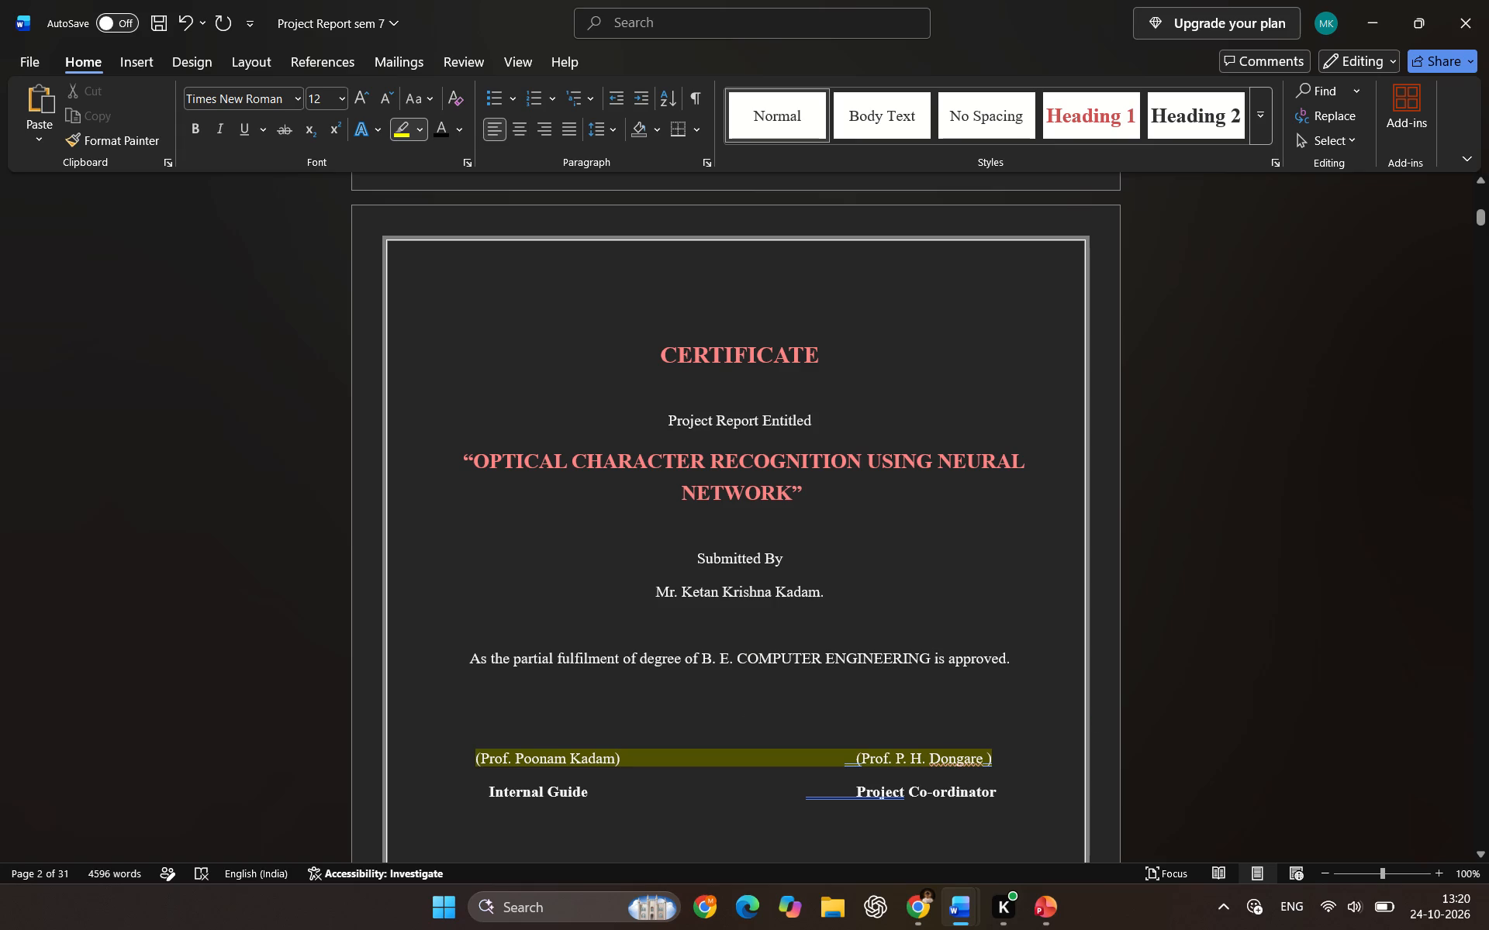
{"action": "left_click_drag", "start_coordinate": [1013, 736], "coordinate": [630, 712]}
{"action": "left_click_drag", "start_coordinate": [484, 701], "coordinate": [693, 731]}
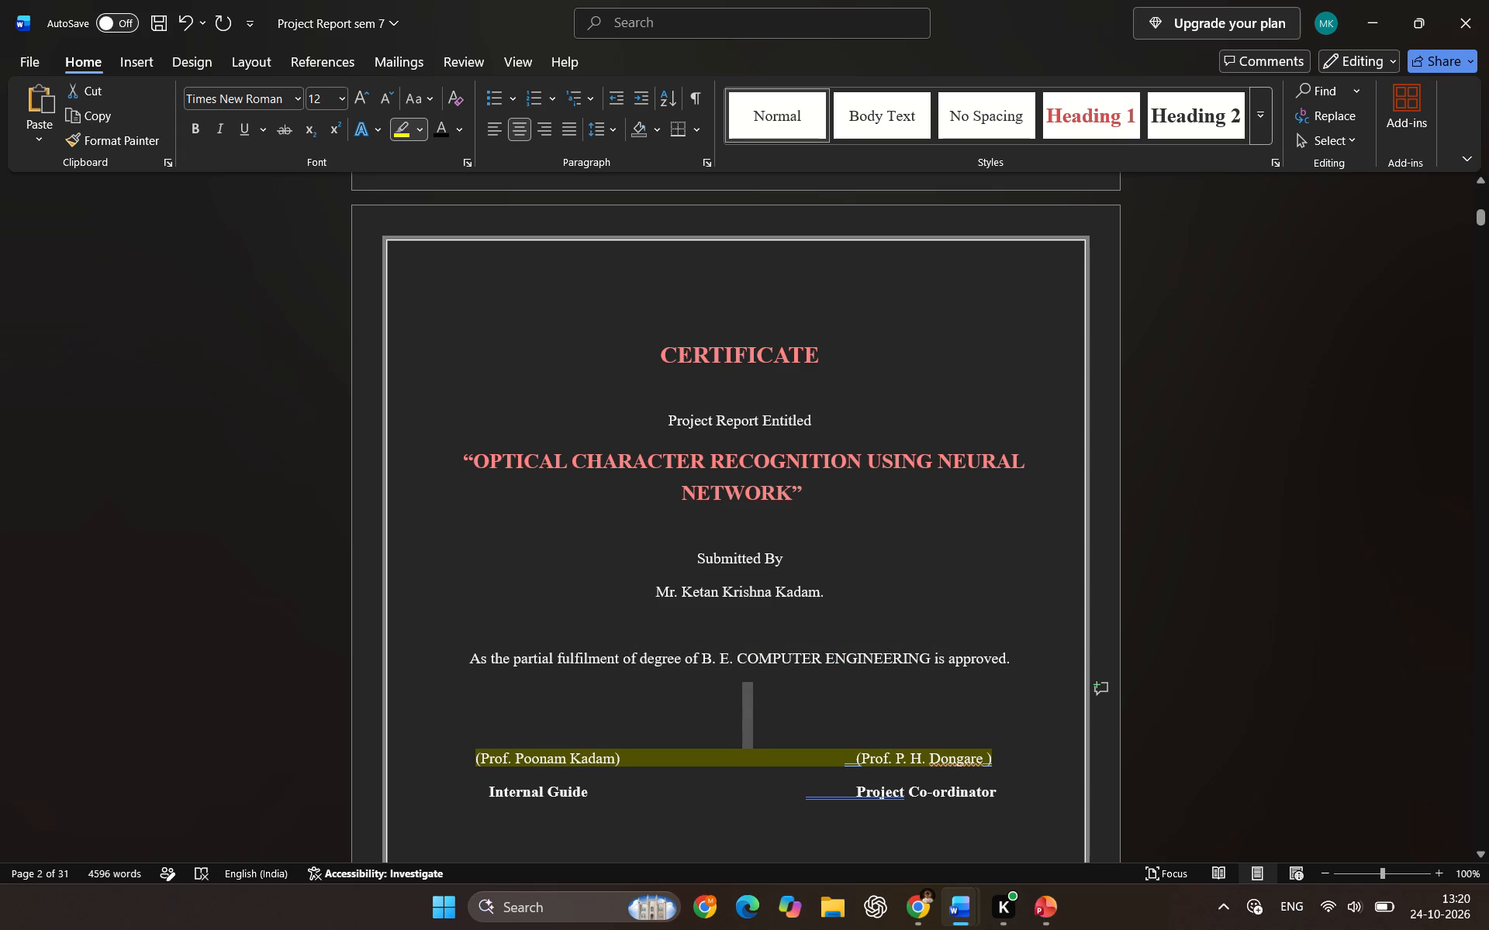
{"action": "left_click_drag", "start_coordinate": [693, 731], "coordinate": [1017, 756]}
Clear the highlight from the first line of the acknowledgment and the student name below it, and turn off the highlighter pen.
{"action": "scroll", "coordinate": [983, 711], "scroll_direction": "down", "scroll_amount": 4}
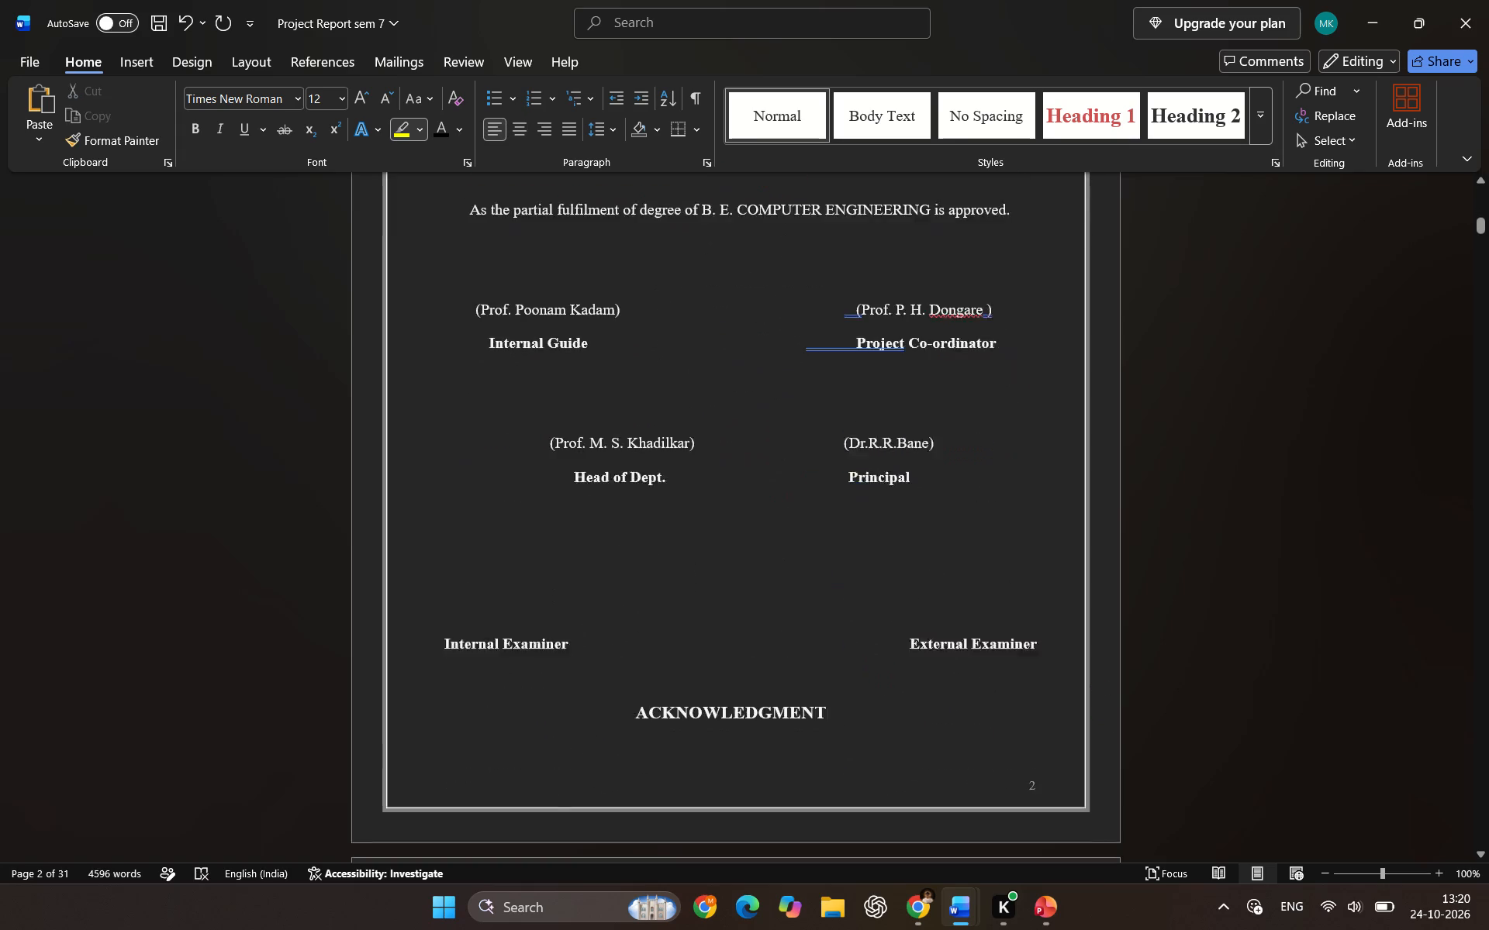
{"action": "scroll", "coordinate": [945, 664], "scroll_direction": "down", "scroll_amount": 1}
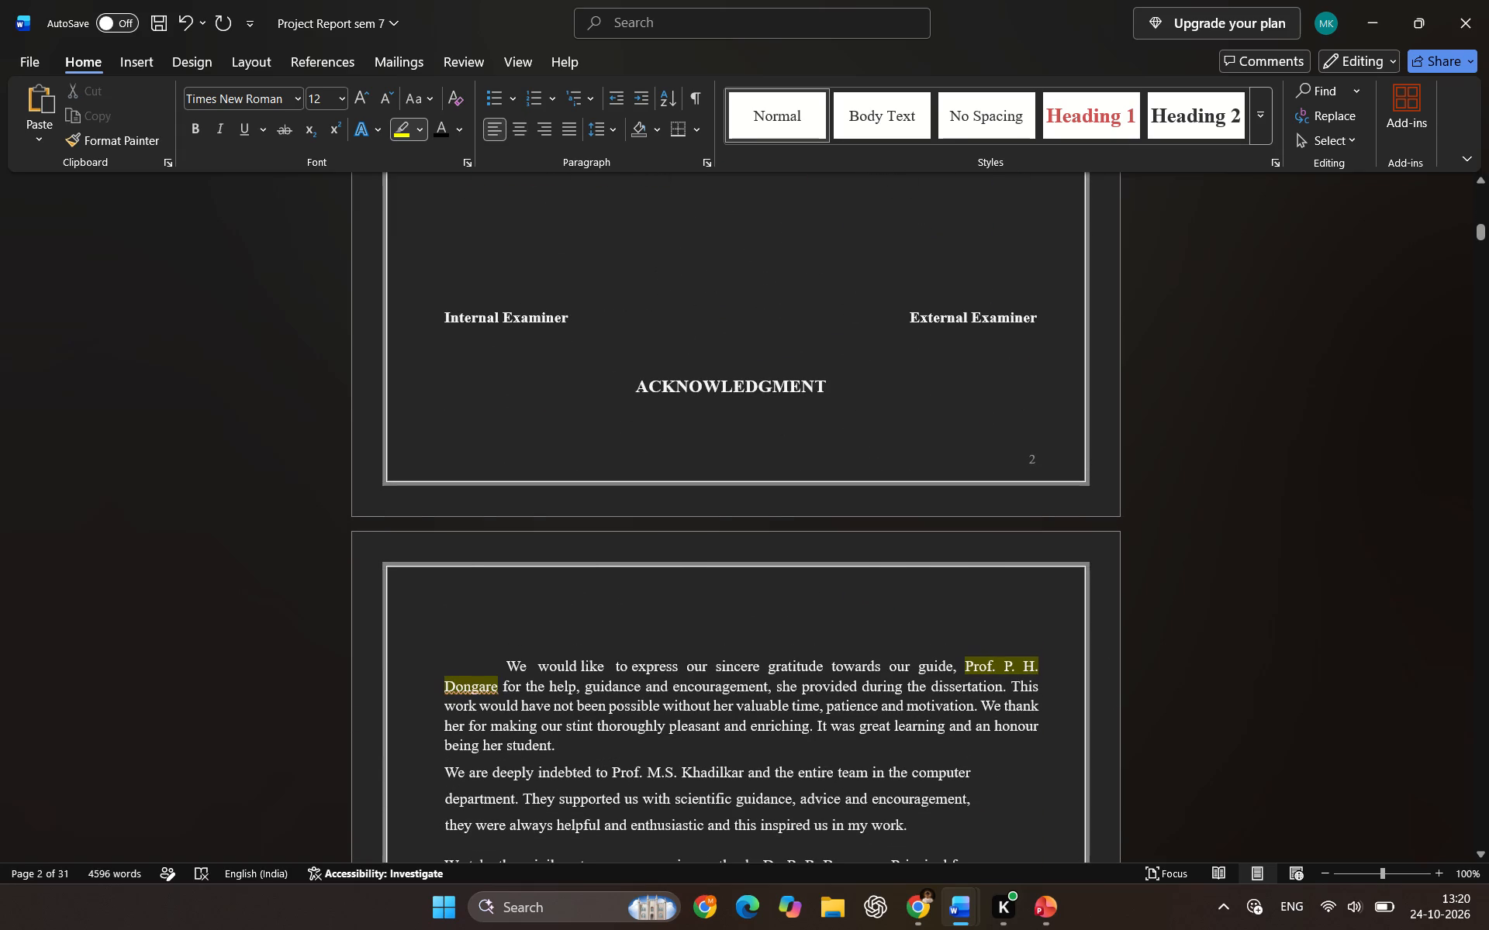
{"action": "scroll", "coordinate": [946, 639], "scroll_direction": "down", "scroll_amount": 1}
{"action": "left_click_drag", "start_coordinate": [958, 495], "coordinate": [1015, 513]}
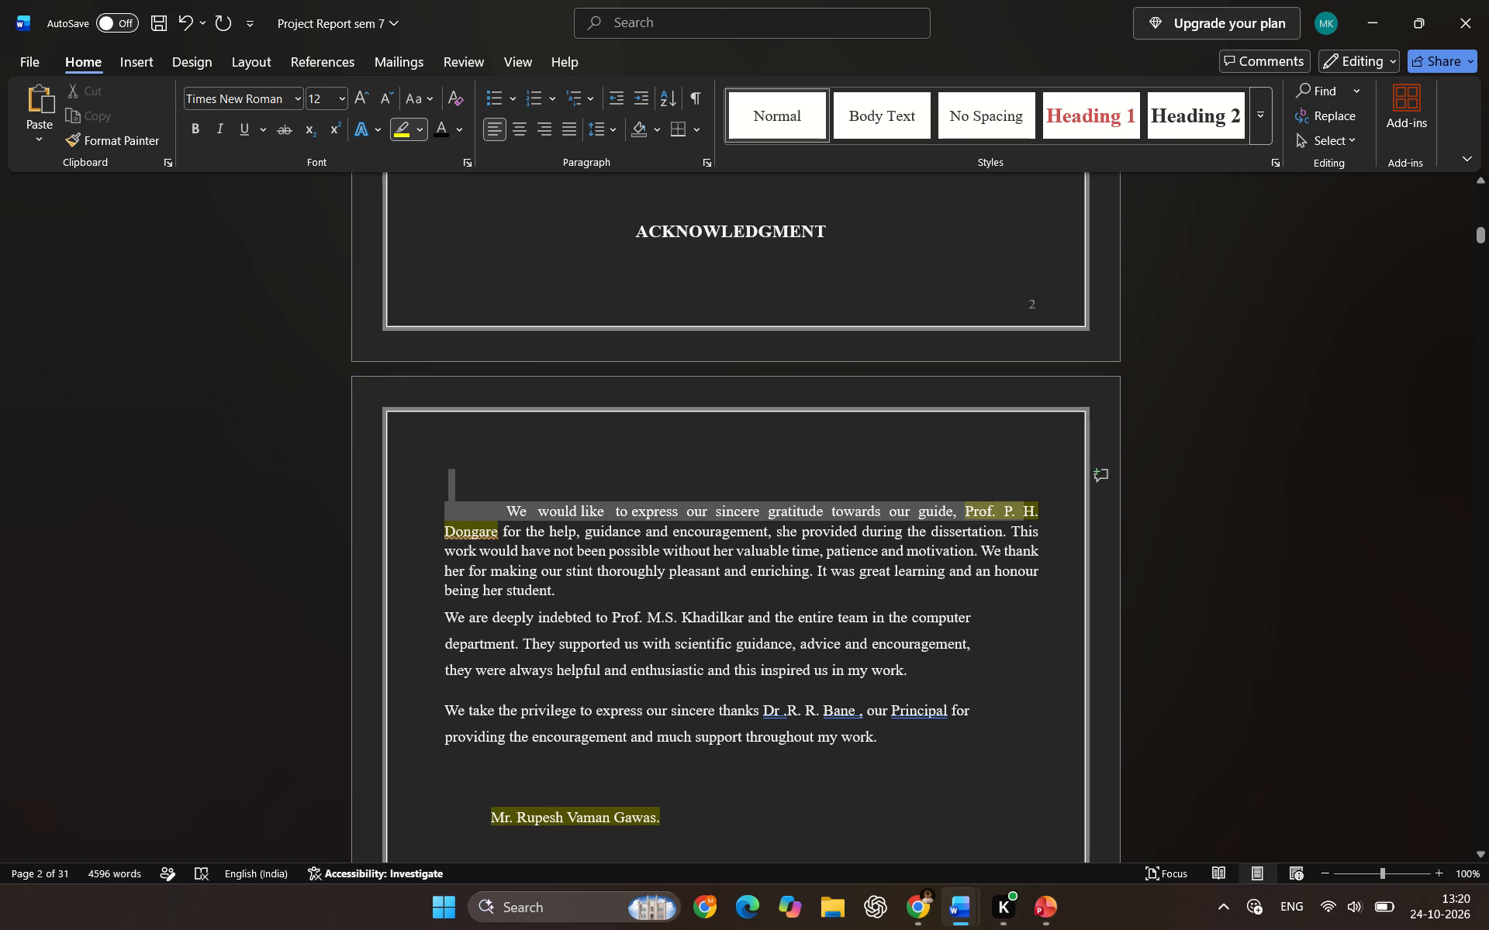
{"action": "left_click_drag", "start_coordinate": [1015, 513], "coordinate": [1040, 515]}
{"action": "left_click_drag", "start_coordinate": [716, 479], "coordinate": [818, 484]}
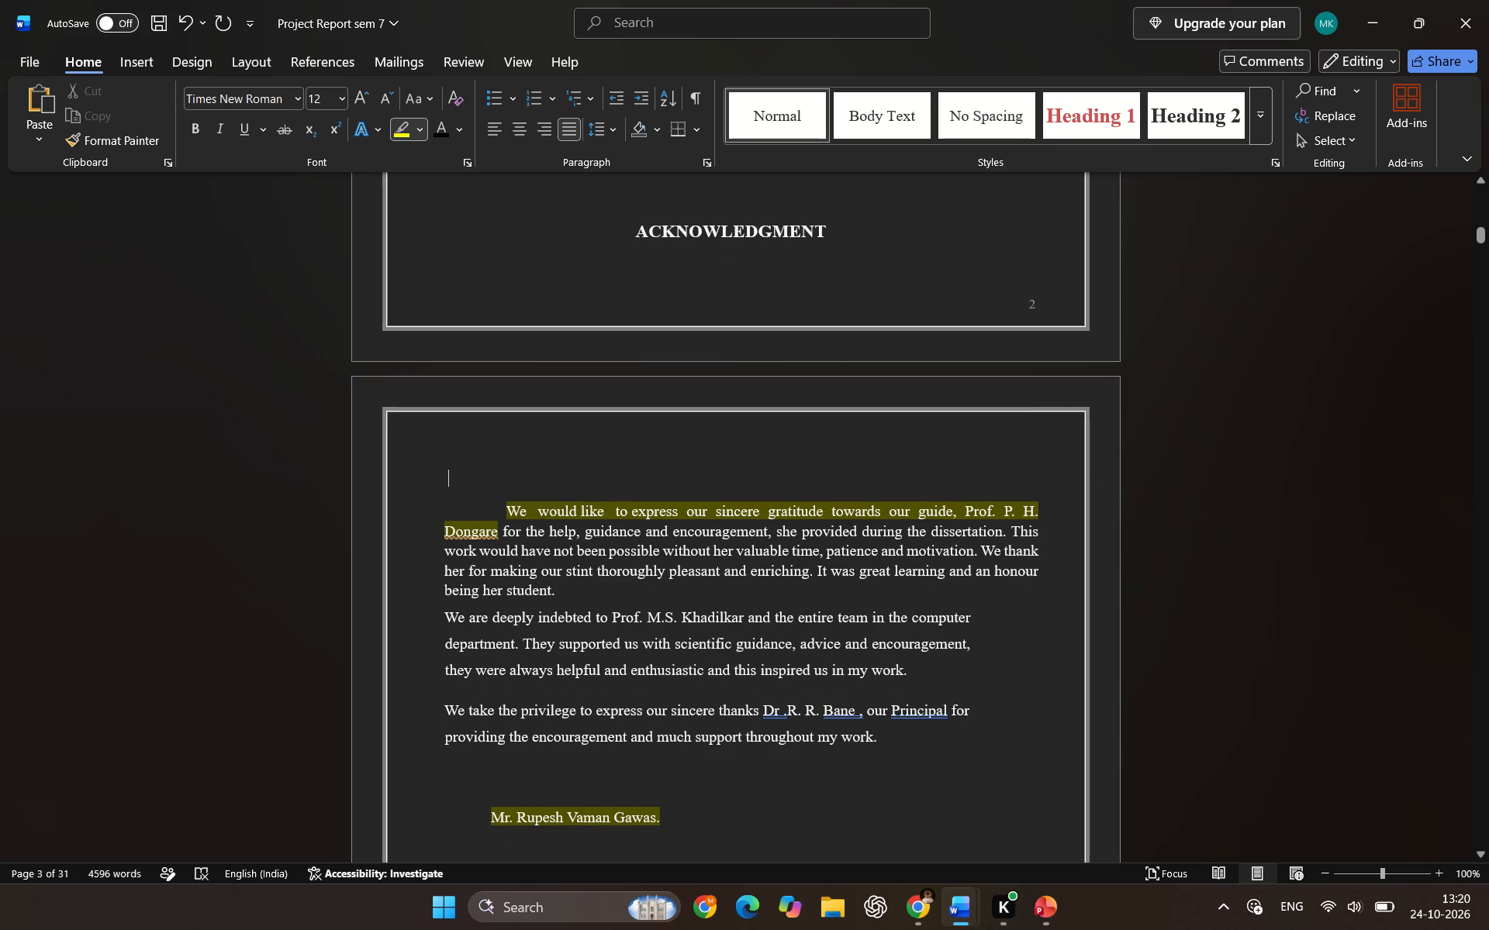
{"action": "left_click_drag", "start_coordinate": [818, 484], "coordinate": [1039, 511]}
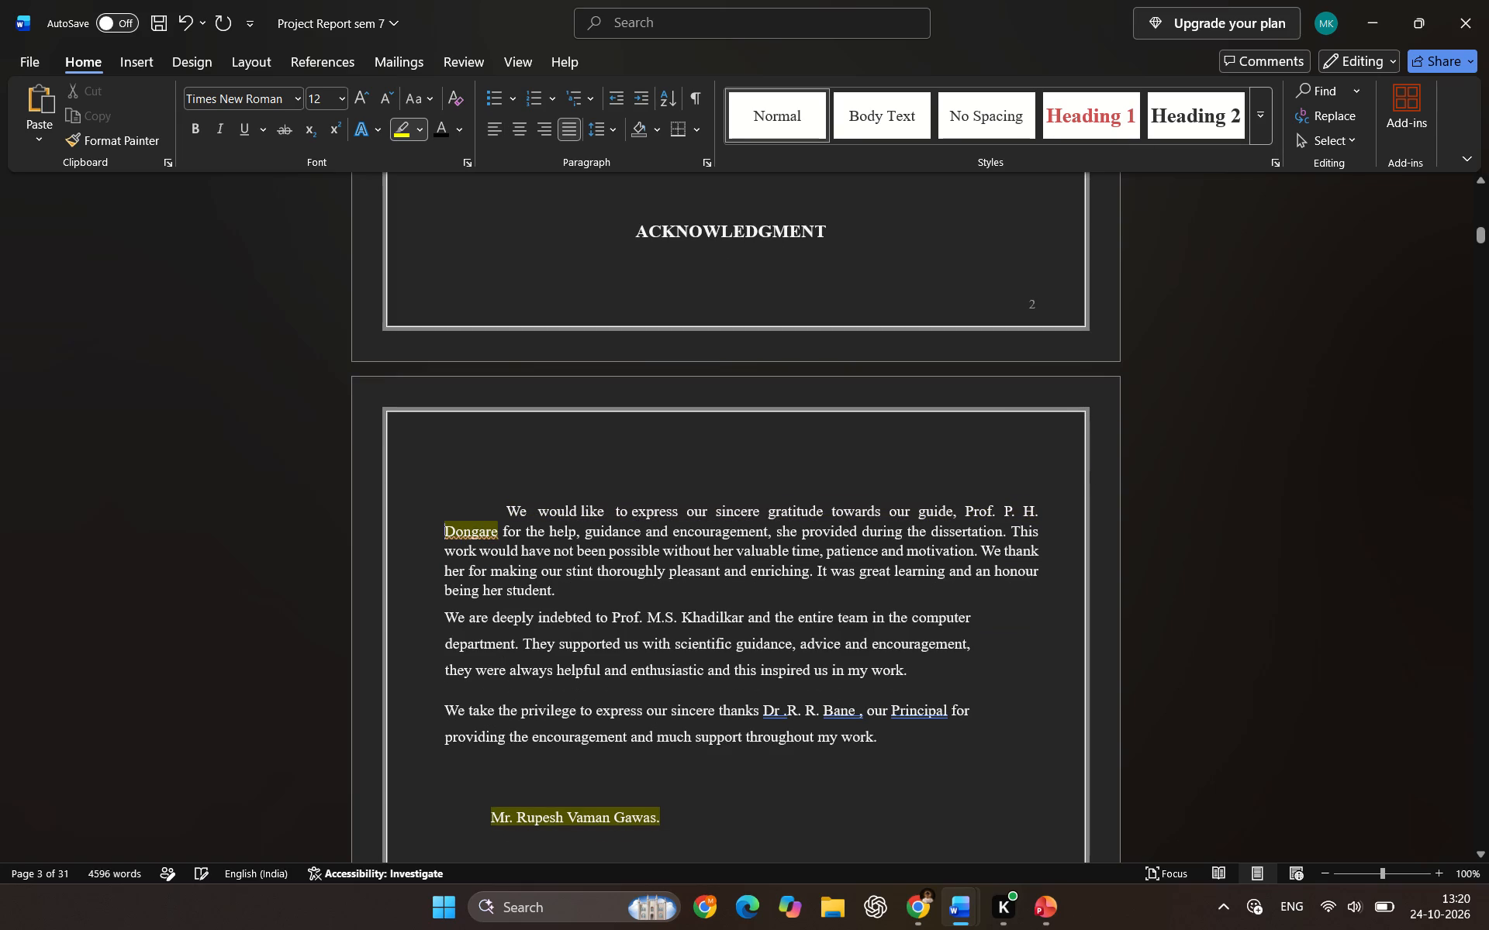
{"action": "scroll", "coordinate": [566, 755], "scroll_direction": "down", "scroll_amount": 1}
{"action": "left_click_drag", "start_coordinate": [465, 641], "coordinate": [698, 654]}
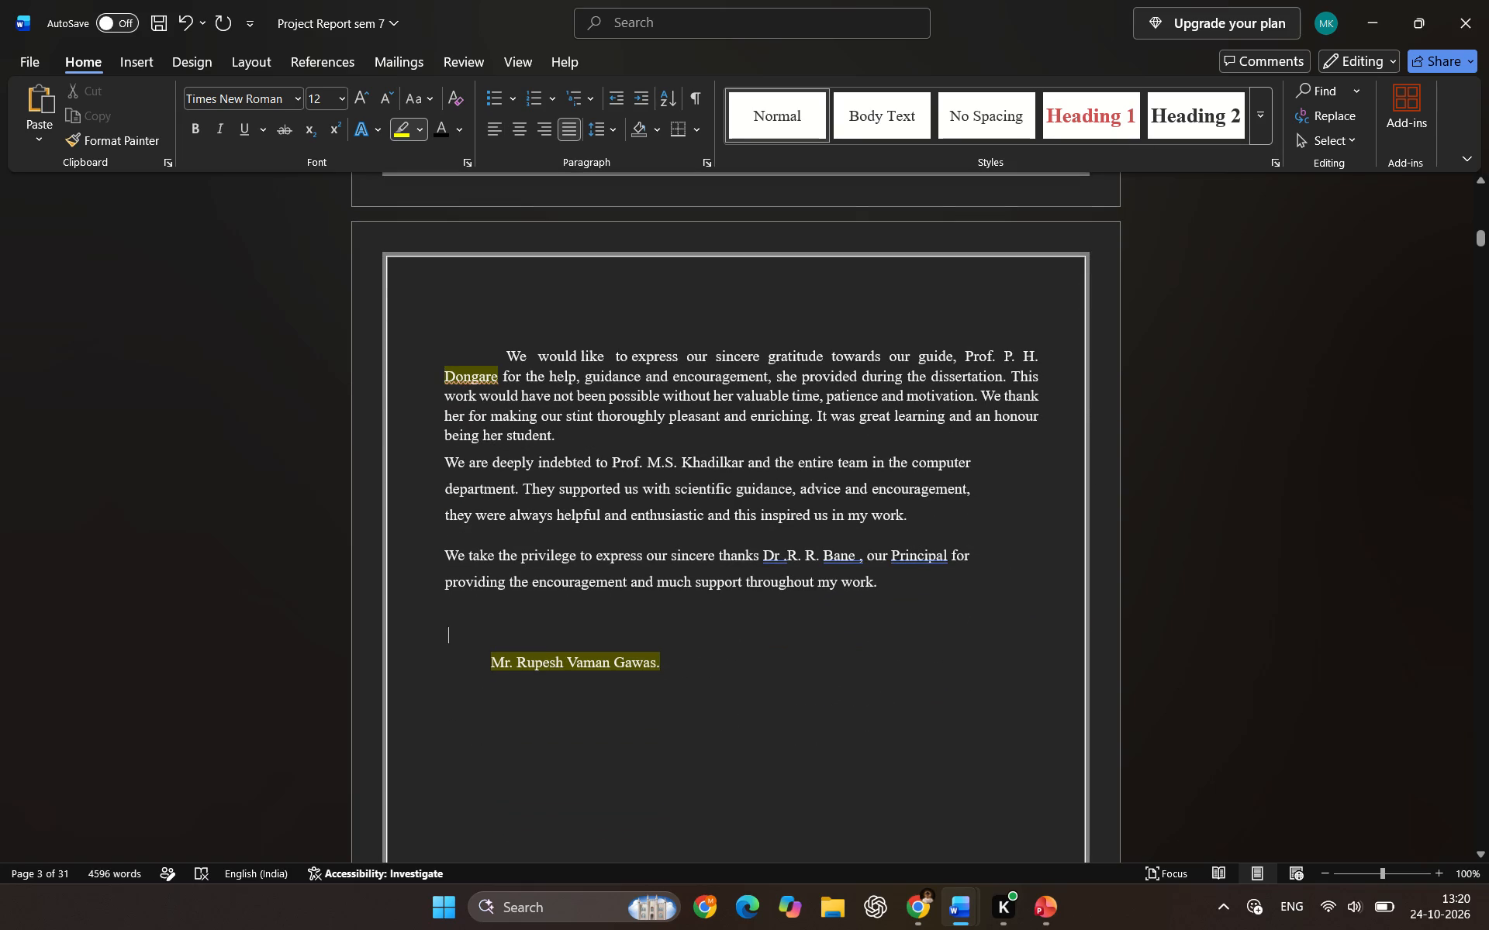
{"action": "left_click_drag", "start_coordinate": [698, 654], "coordinate": [771, 661]}
{"action": "scroll", "coordinate": [770, 646], "scroll_direction": "down", "scroll_amount": 5}
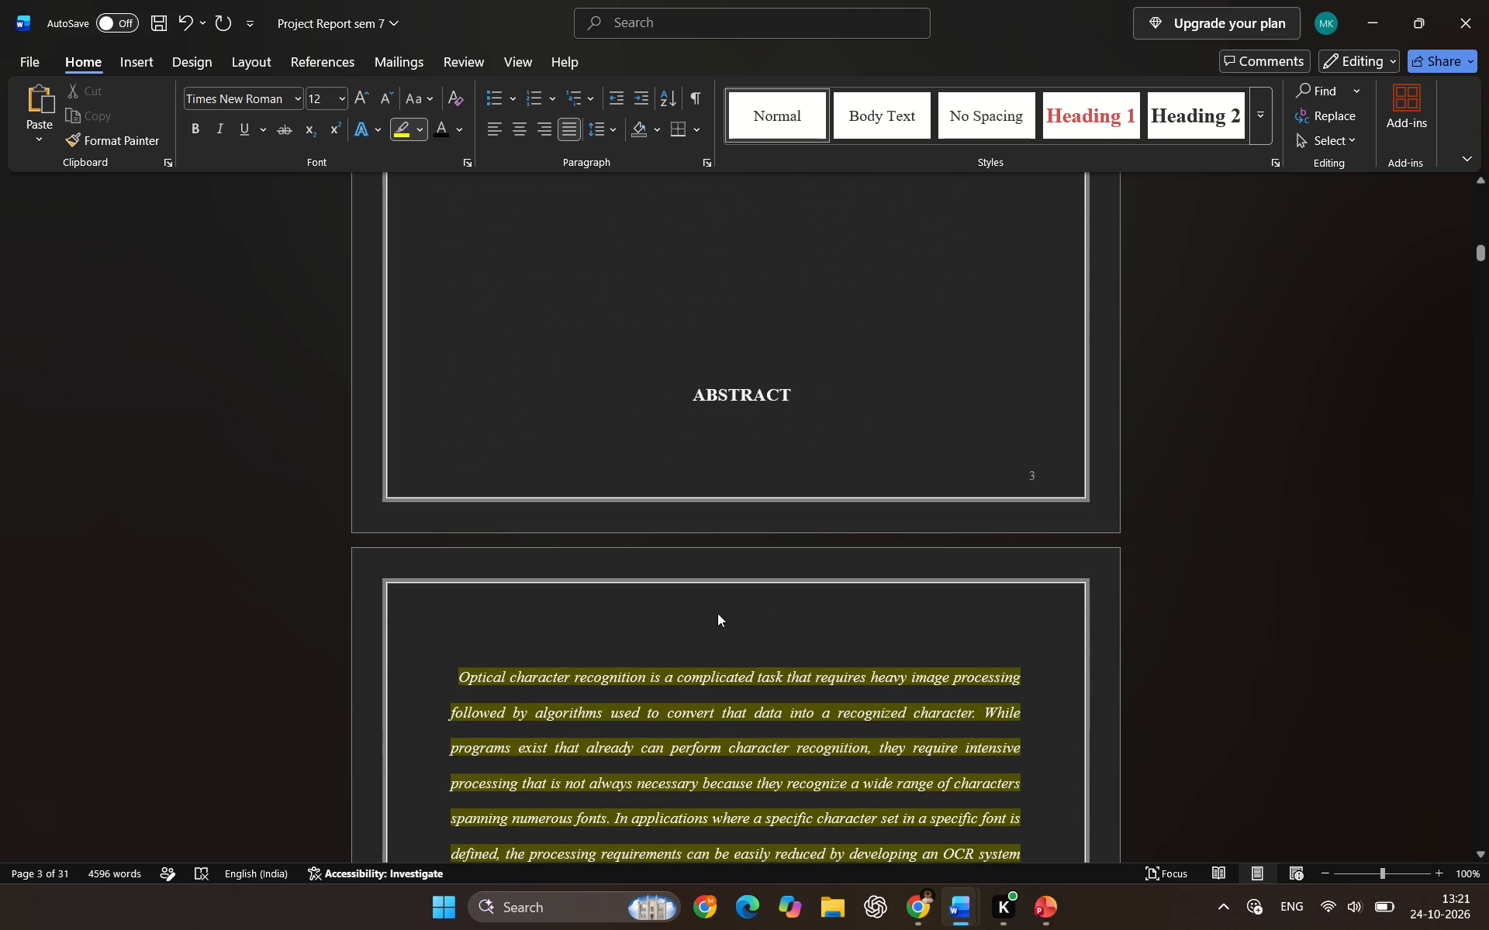
{"action": "scroll", "coordinate": [712, 584], "scroll_direction": "up", "scroll_amount": 16}
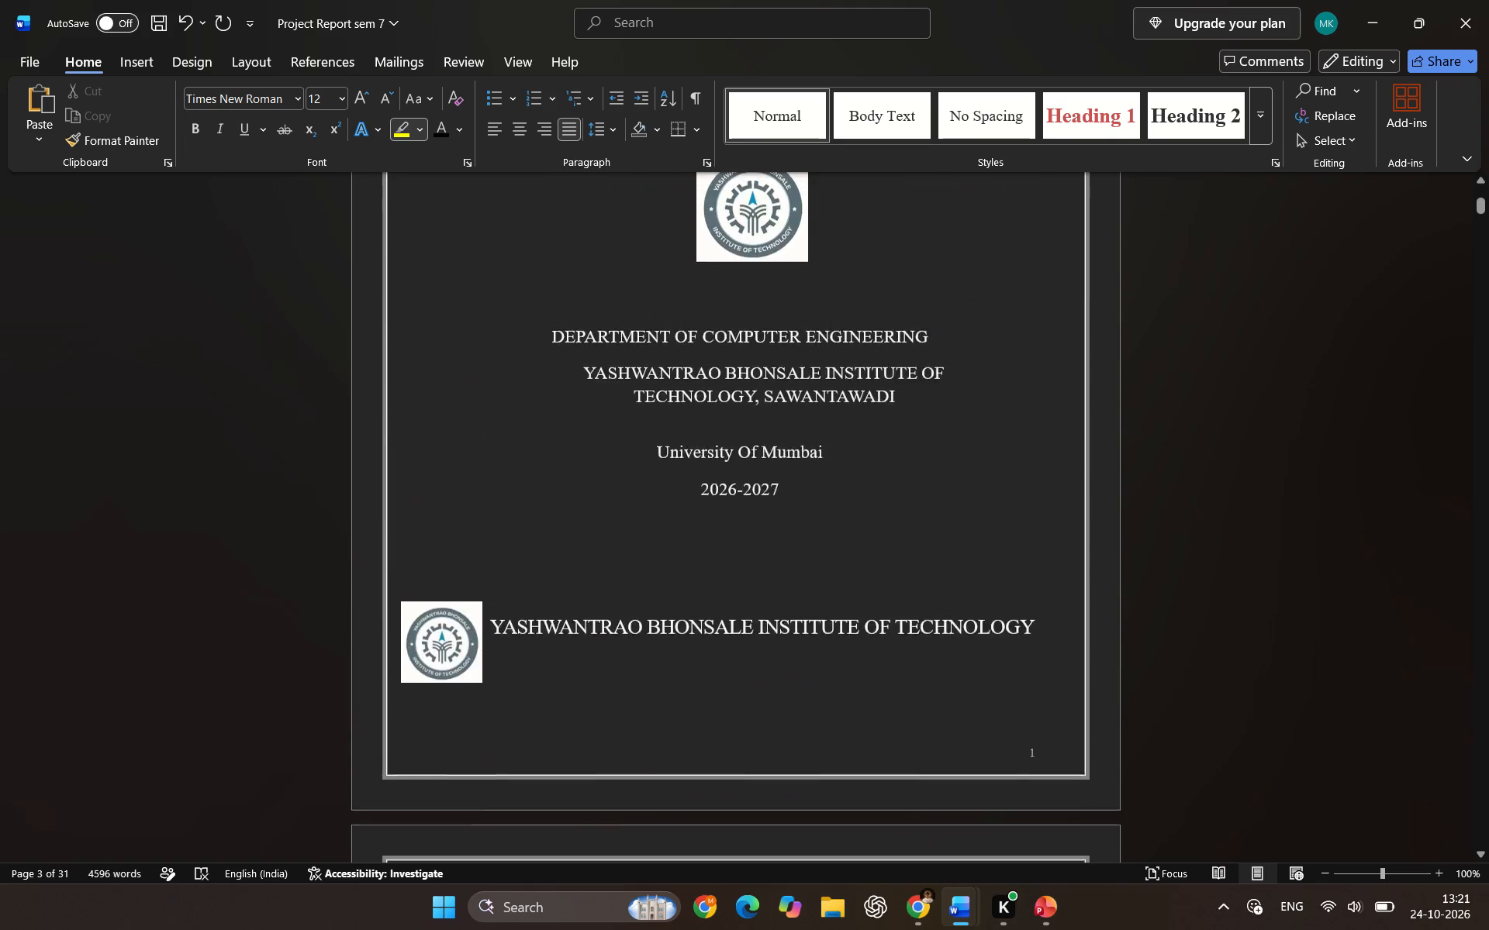
{"action": "scroll", "coordinate": [716, 520], "scroll_direction": "up", "scroll_amount": 5}
{"action": "key", "text": "Escape"}
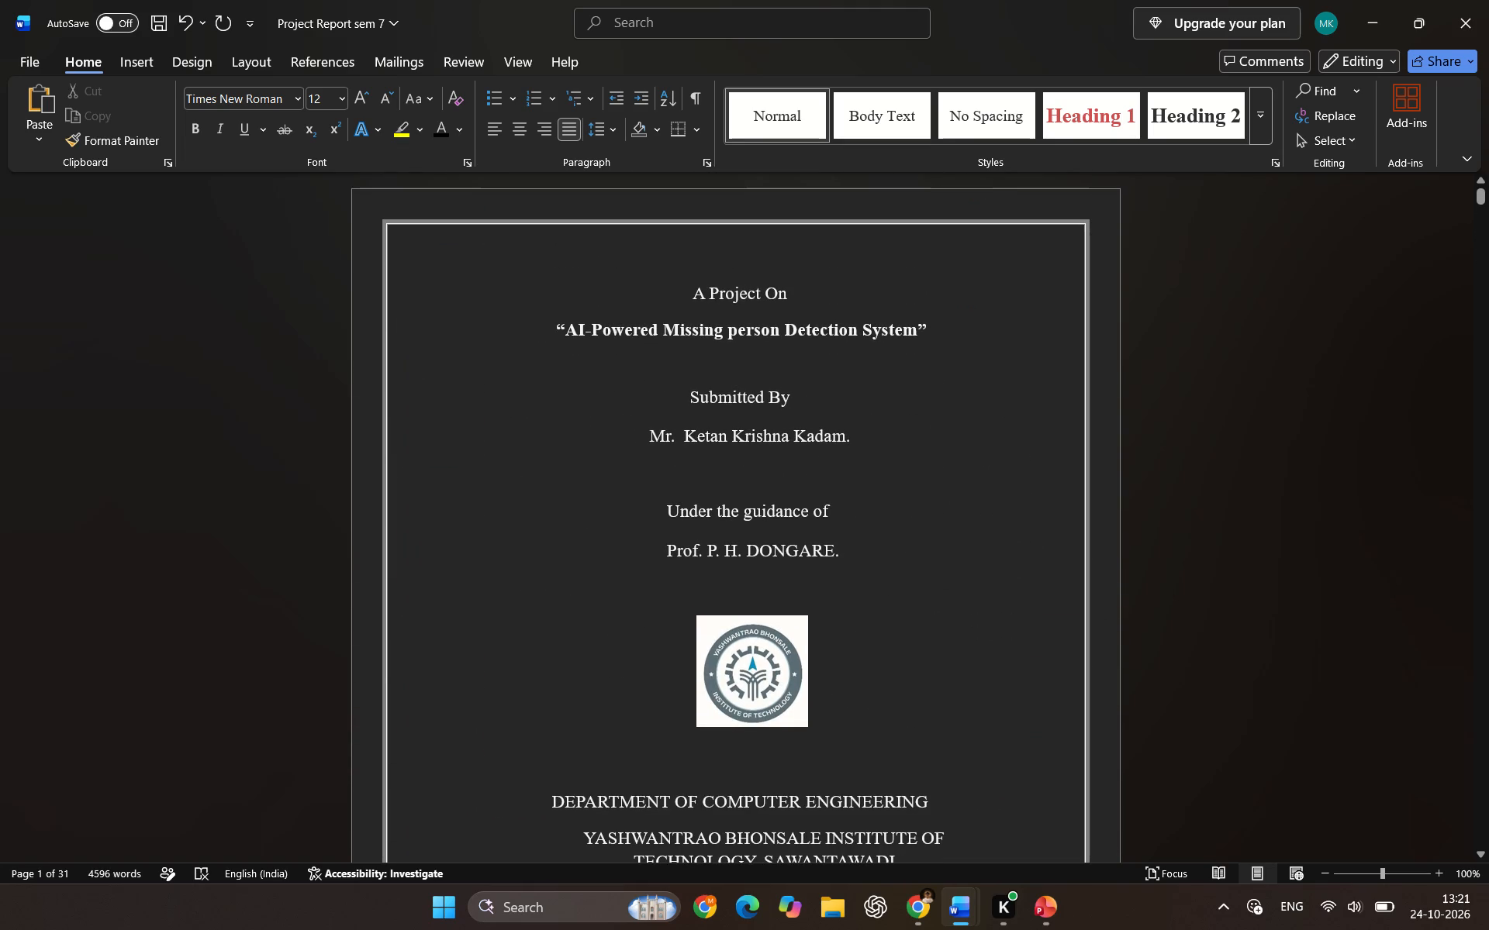
Place the insertion point after the student name on the cover page.
{"action": "left_click", "coordinate": [863, 439]}
Minimize the project report's document window.
{"action": "left_click", "coordinate": [1354, 7]}
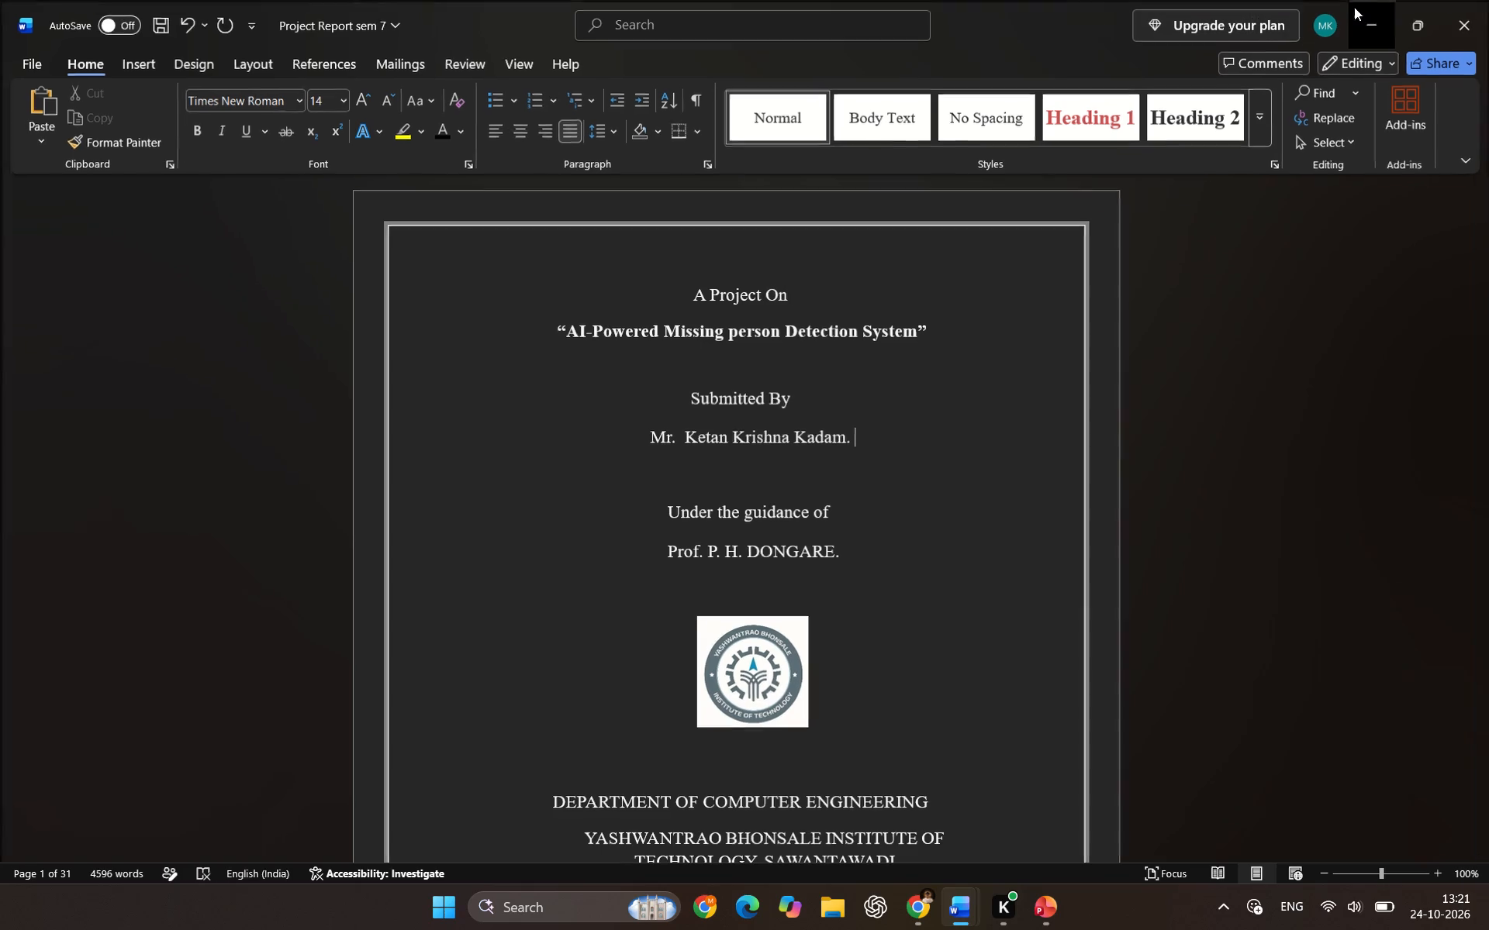
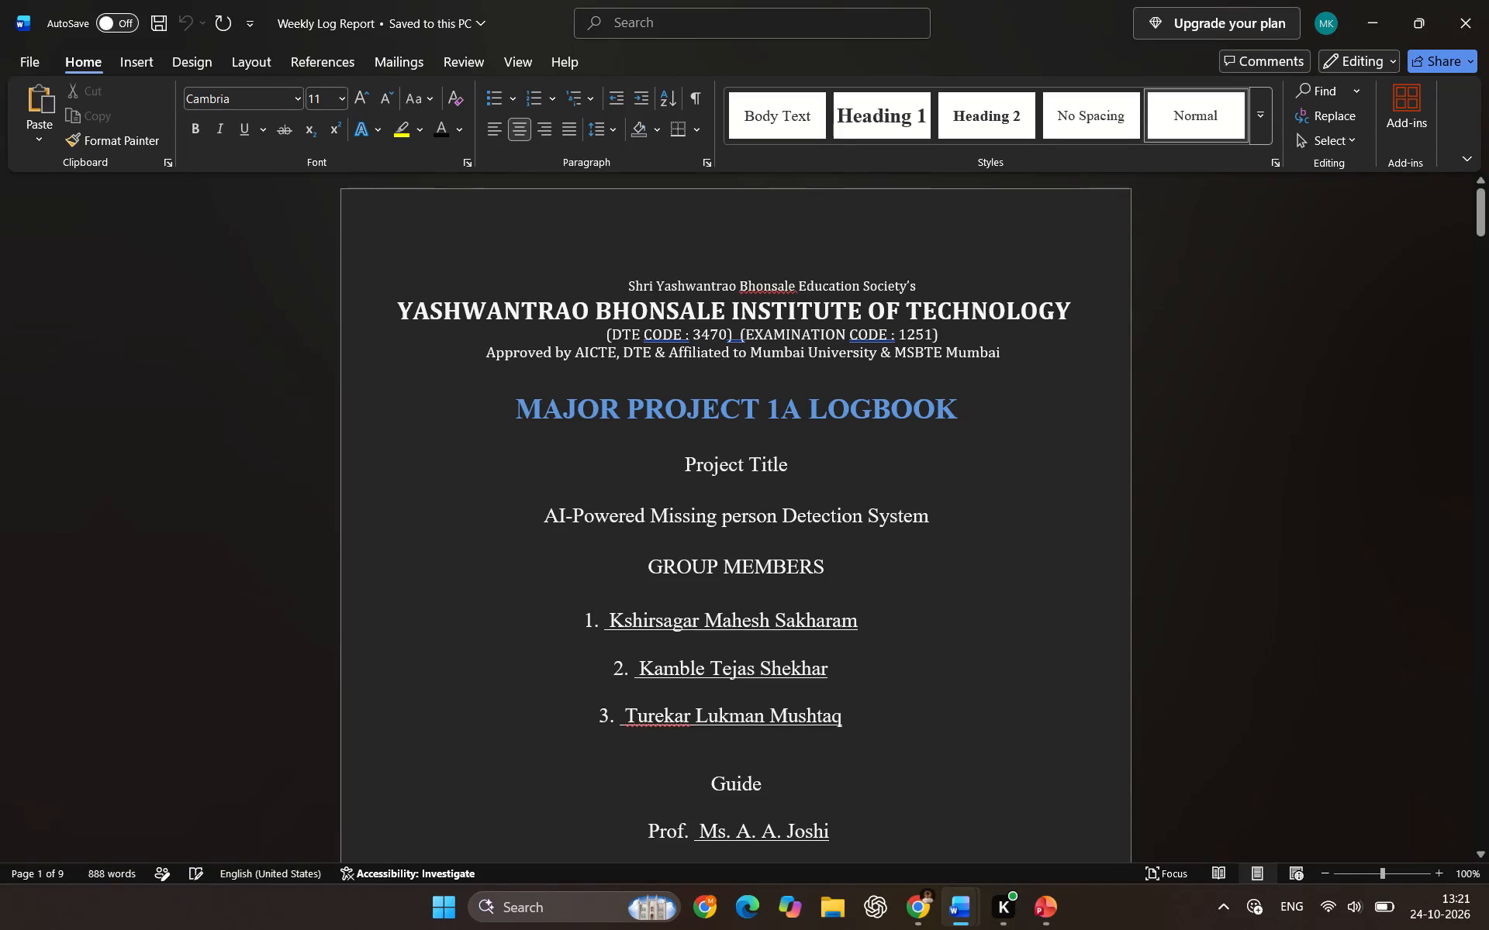
Copy the three numbered group member names from the Weekly Log Report over the cover page's student name, adding a blank line below them.
{"action": "left_click_drag", "start_coordinate": [556, 608], "coordinate": [828, 694]}
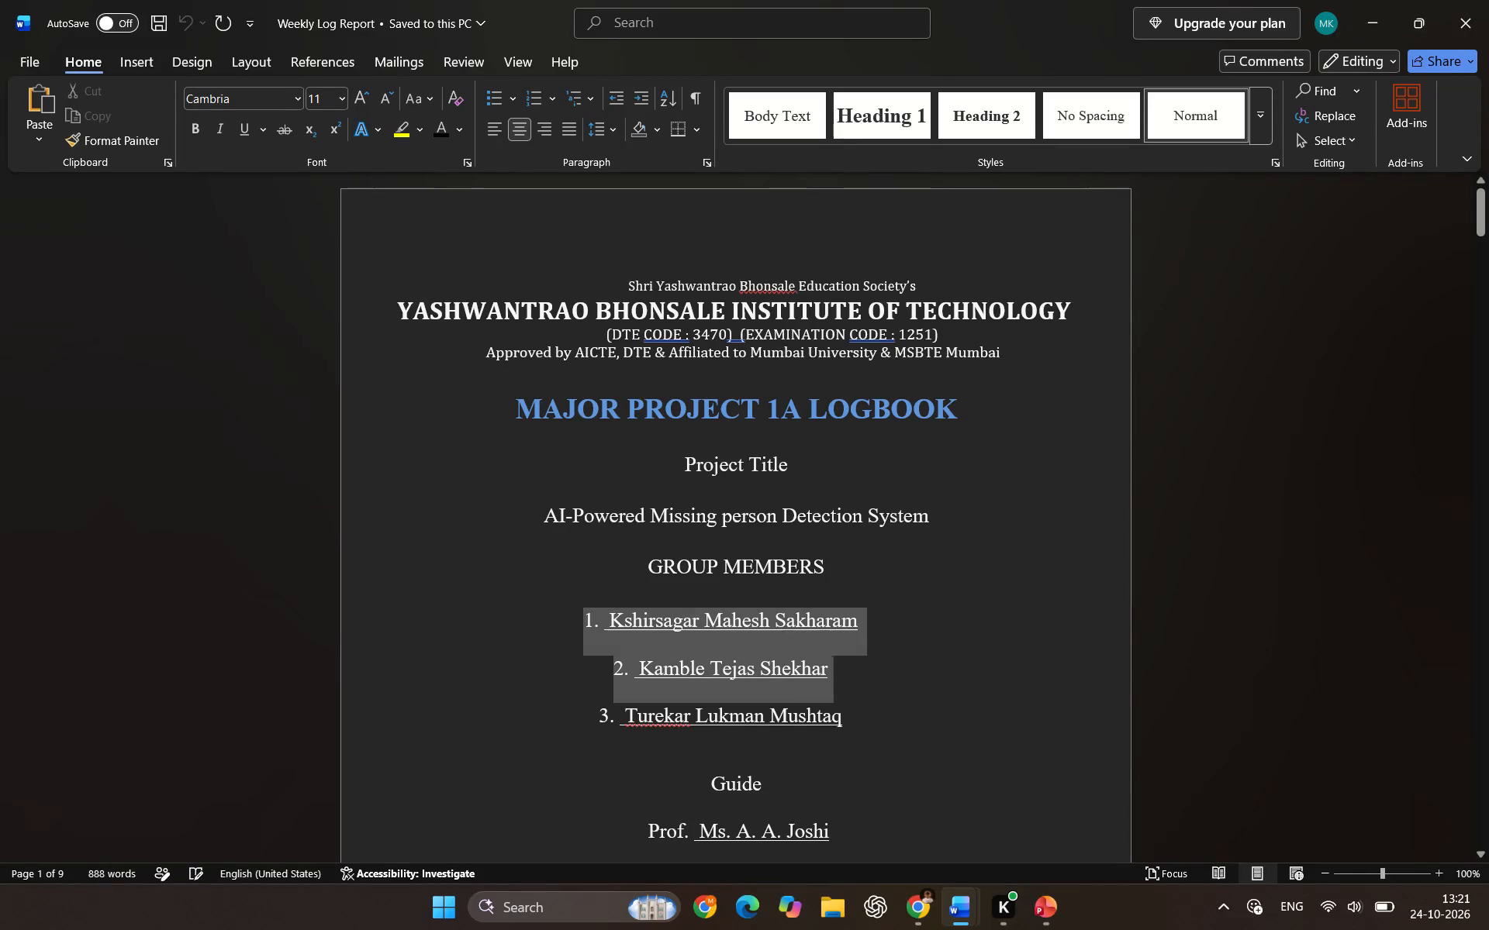
{"action": "left_click_drag", "start_coordinate": [828, 694], "coordinate": [852, 732]}
{"action": "key", "text": "ctrl+c"}
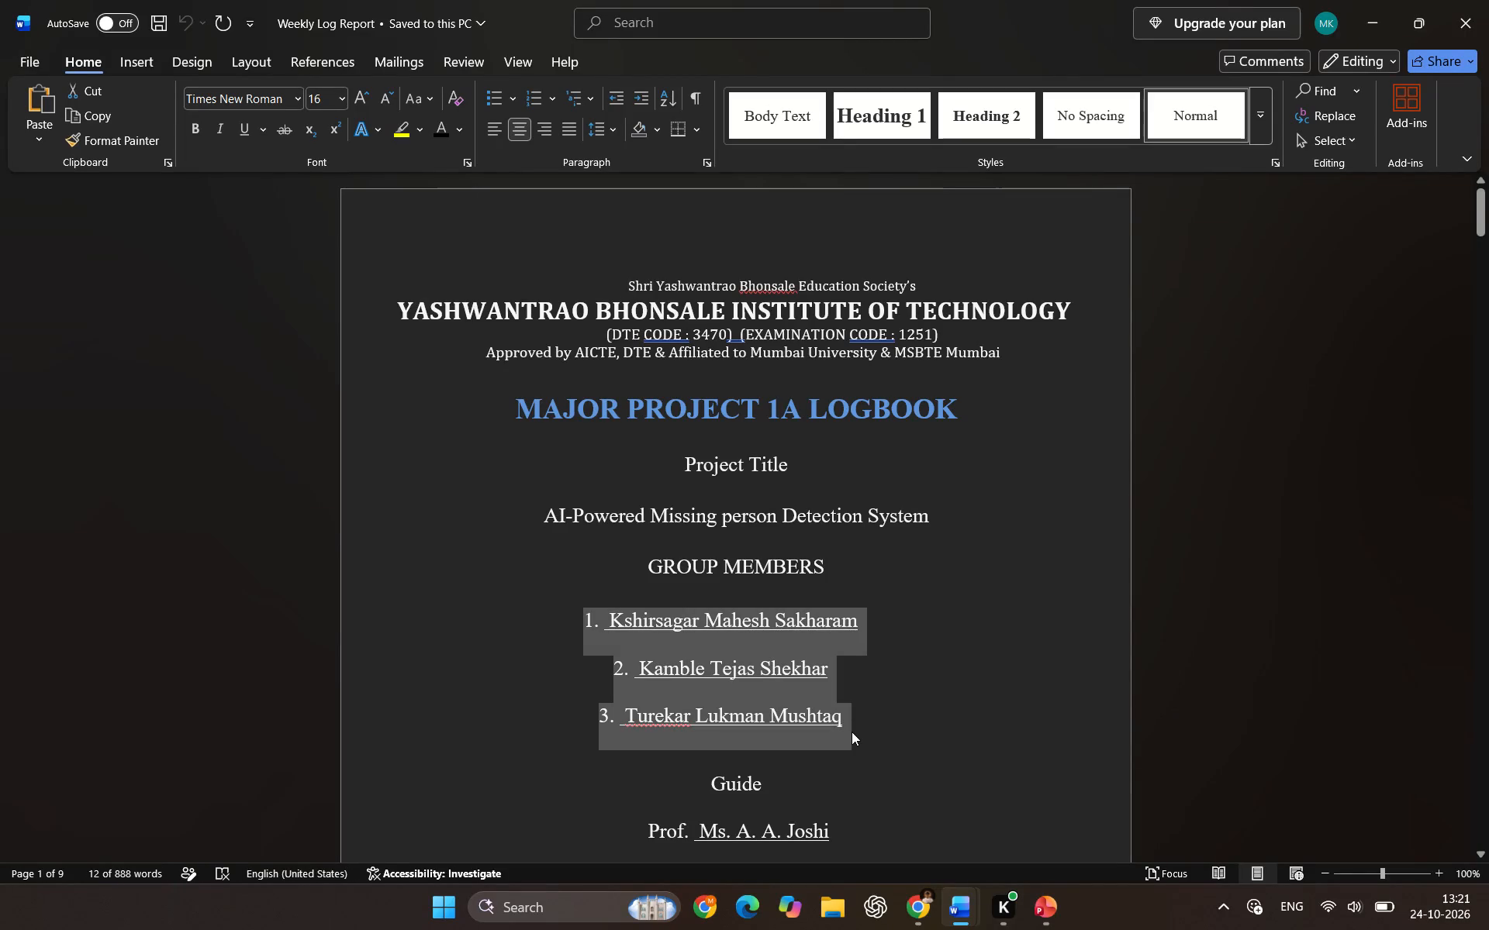
{"action": "key", "text": "alt+Tab"}
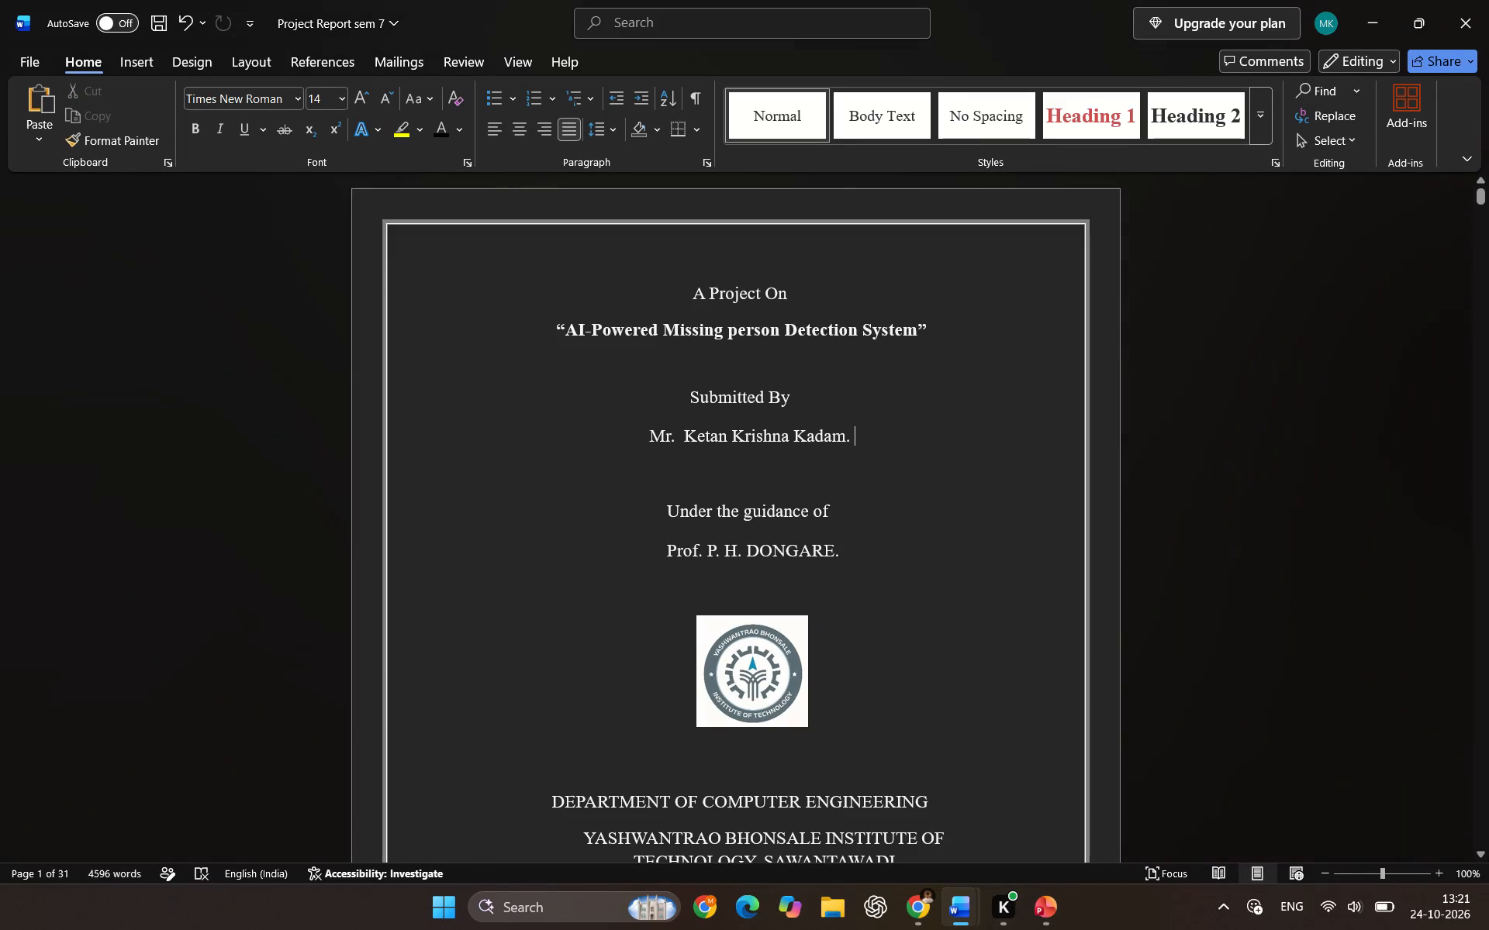
{"action": "left_click_drag", "start_coordinate": [642, 433], "coordinate": [781, 453]}
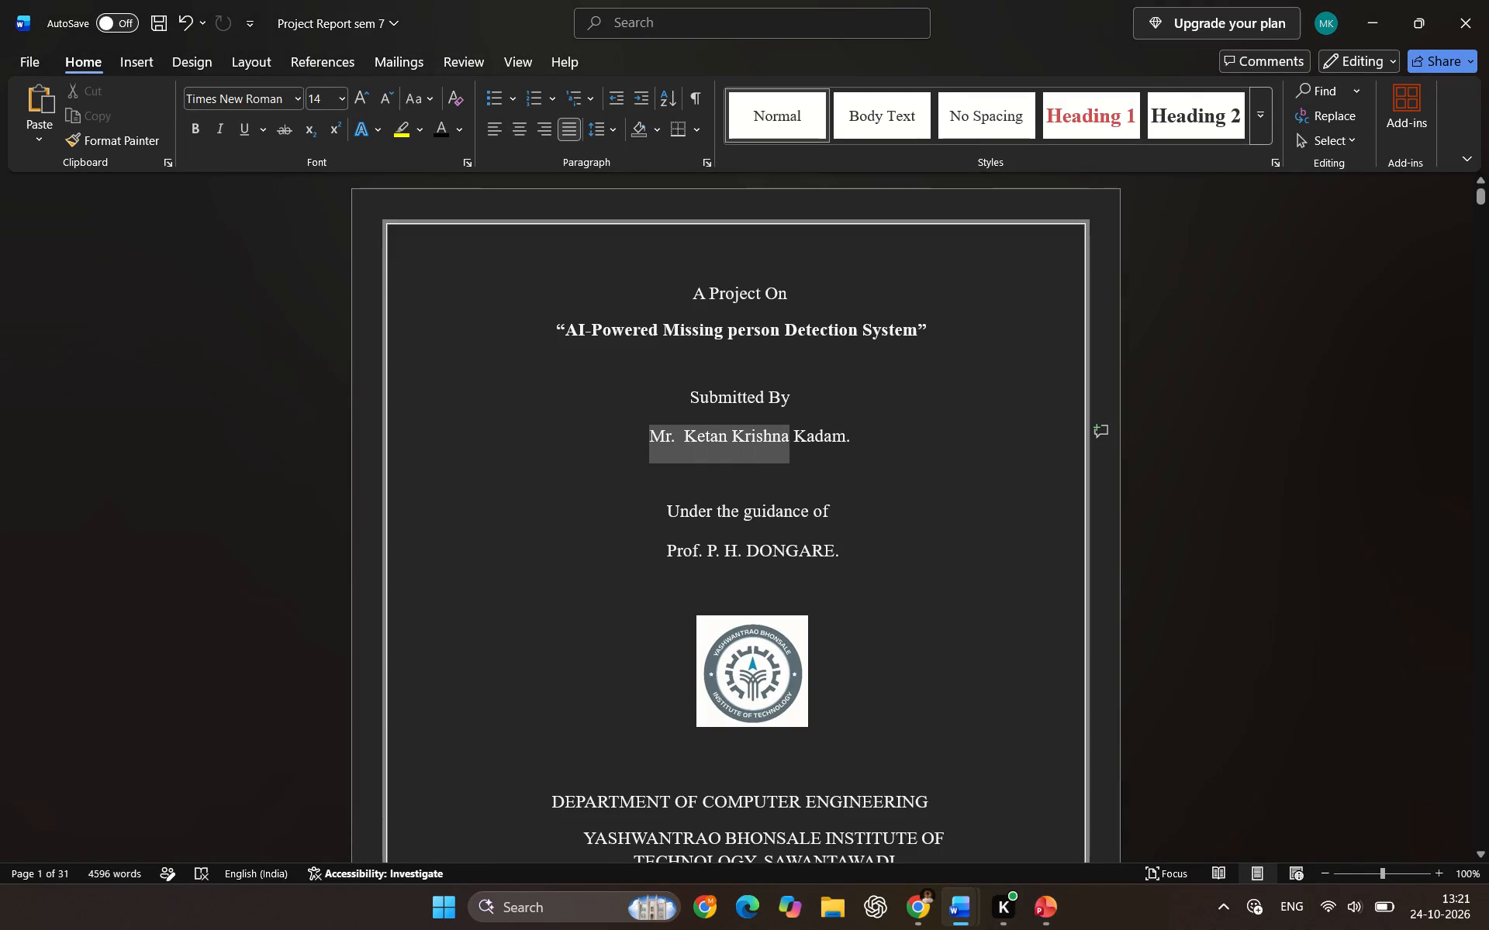
{"action": "left_click_drag", "start_coordinate": [781, 453], "coordinate": [858, 446]}
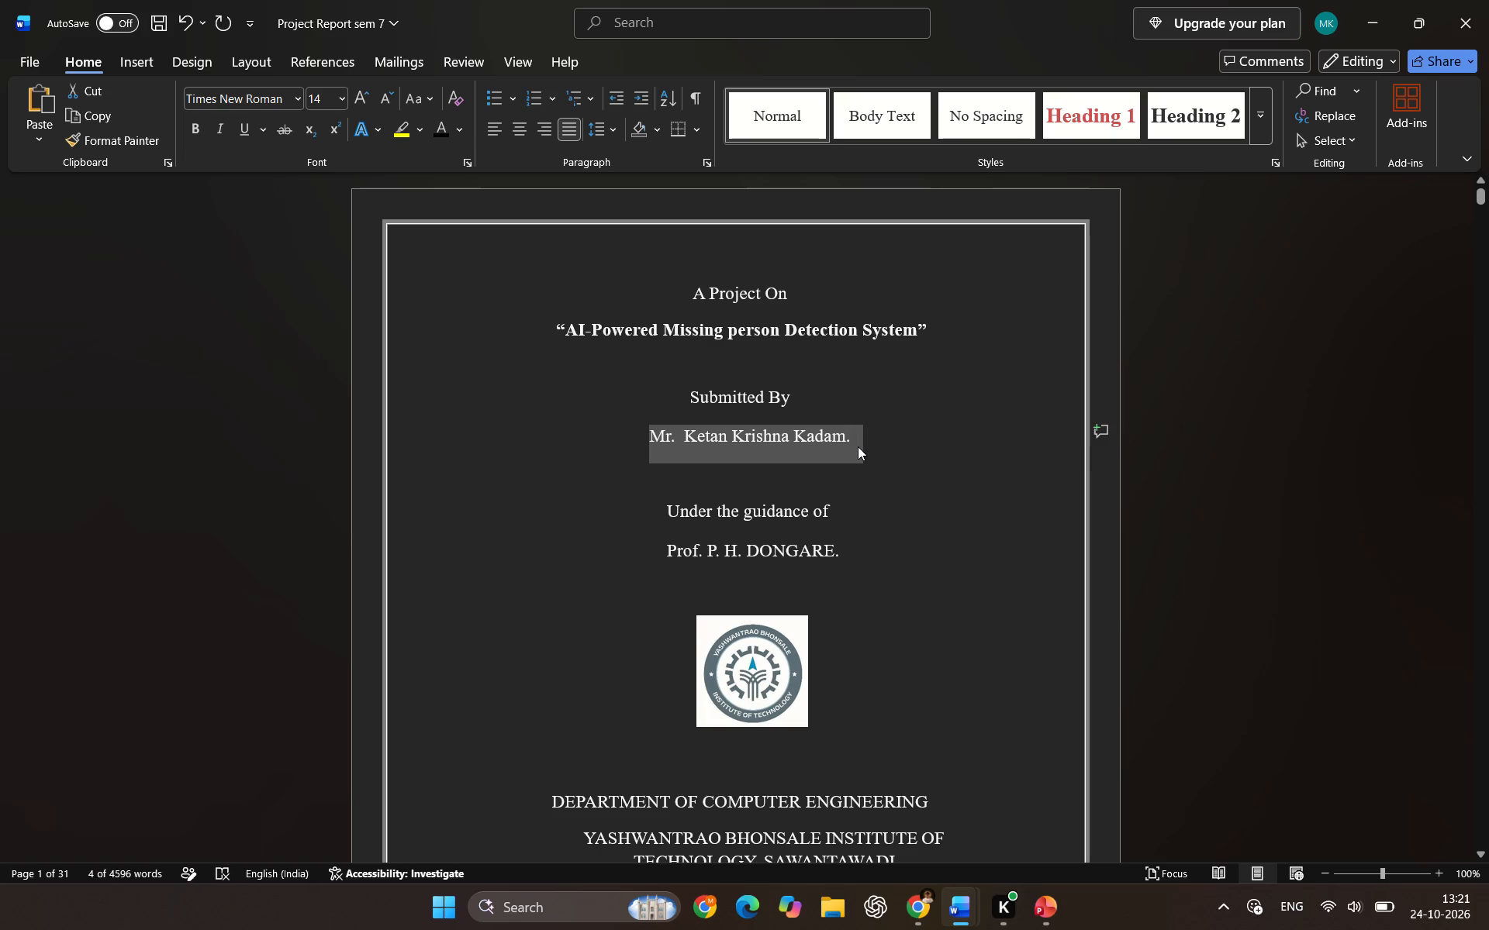
{"action": "key", "text": "ctrl+shift+v"}
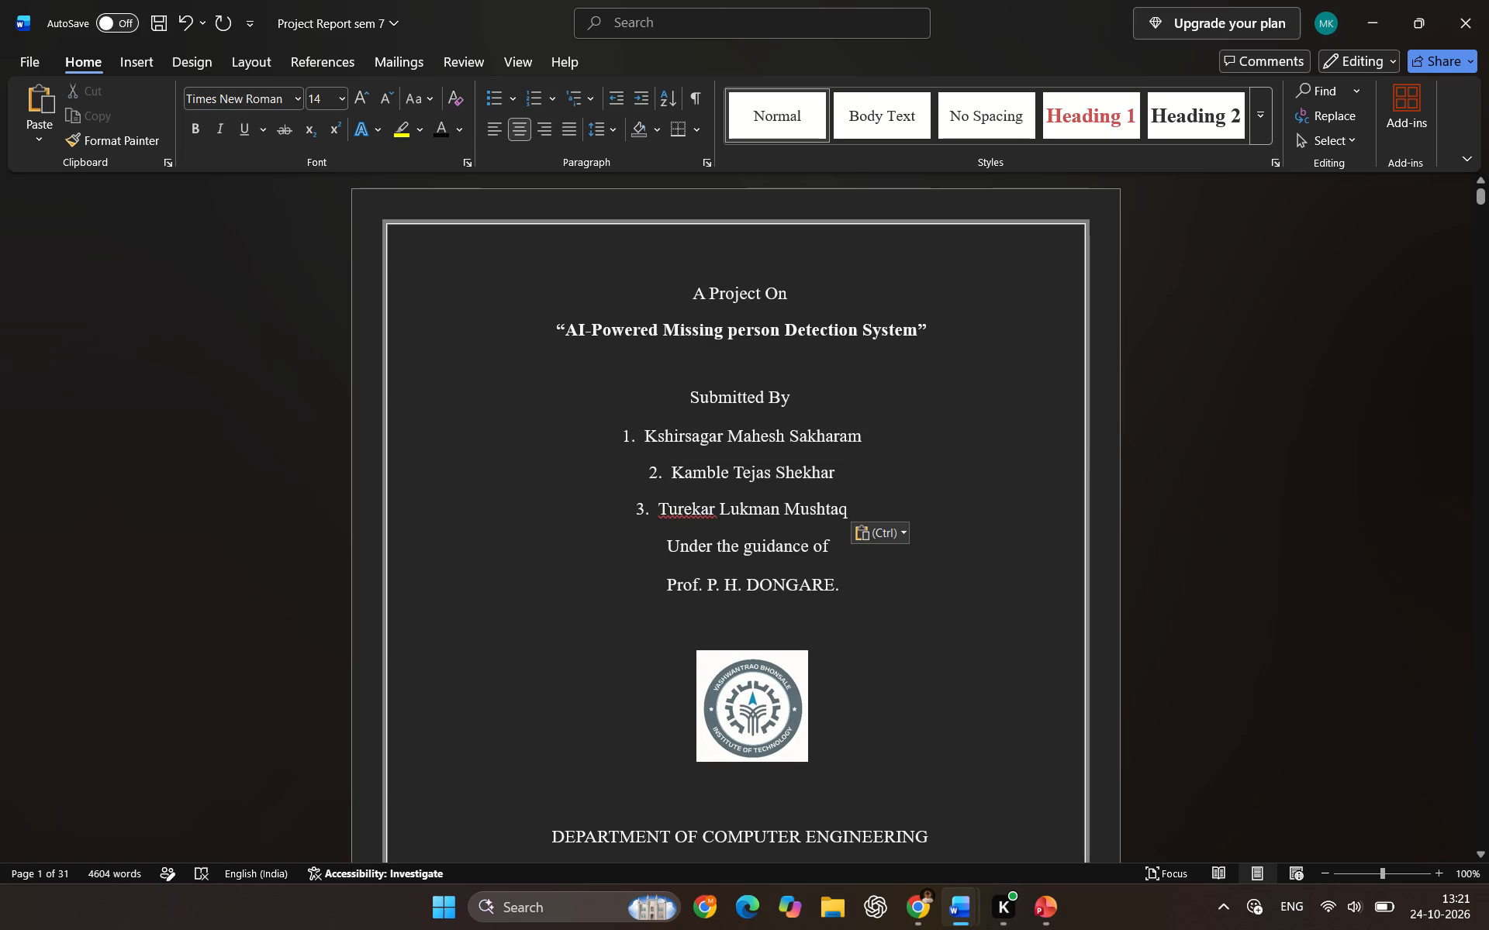
{"action": "key", "text": "Return"}
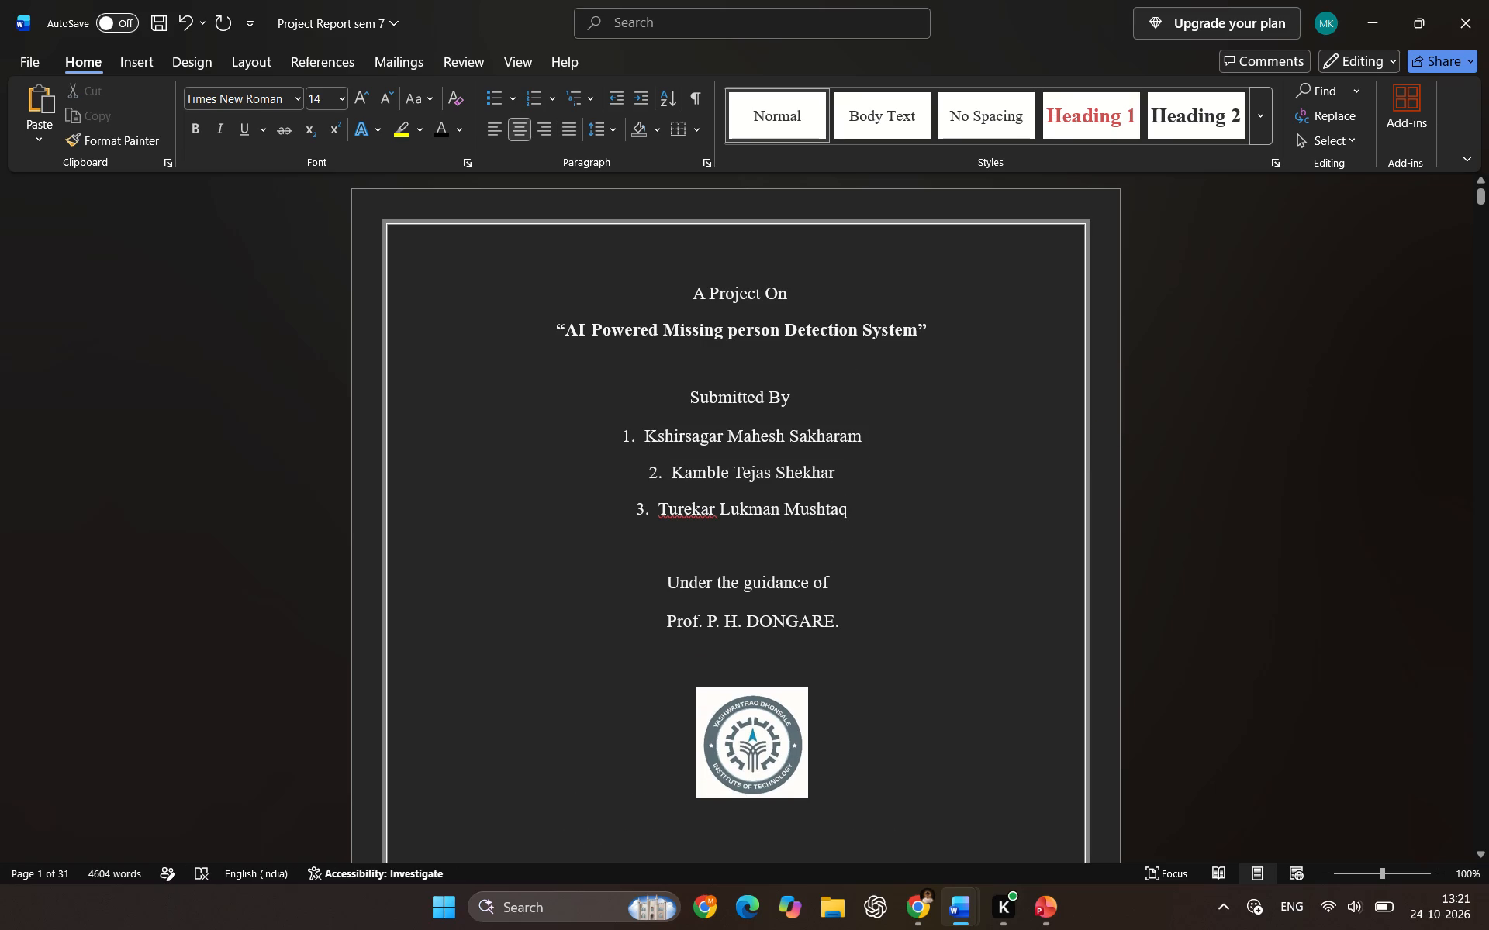
Replace the guide's name after "Prof." on the report's cover page with the guide's name given in the Weekly Log Report.
{"action": "left_click", "coordinate": [842, 620]}
{"action": "key", "text": "BackSpace"}
{"action": "key", "text": "BackSpace"}
{"action": "key", "text": "BackSpace"}
{"action": "key", "text": "BackSpace"}
{"action": "key", "text": "BackSpace"}
{"action": "key", "text": "BackSpace"}
{"action": "key", "text": "BackSpace"}
{"action": "key", "text": "BackSpace"}
{"action": "key", "text": "BackSpace"}
{"action": "key", "text": "BackSpace"}
{"action": "key", "text": "BackSpace"}
{"action": "key", "text": "BackSpace"}
{"action": "key", "text": "BackSpace"}
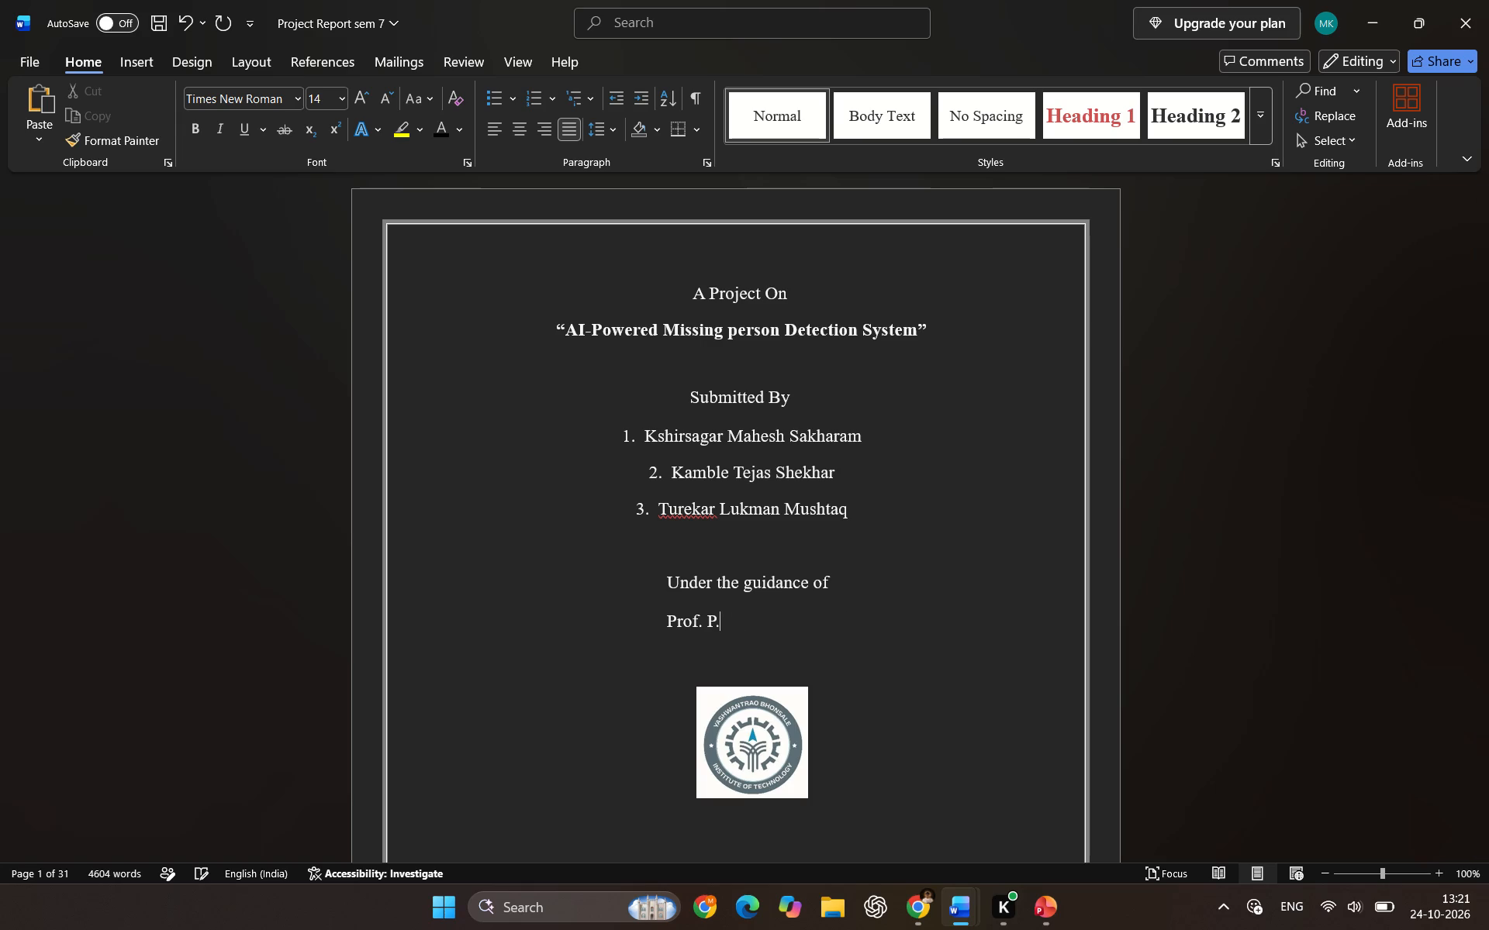
{"action": "key", "text": "BackSpace"}
{"action": "key", "text": "BackSpace"}
{"action": "key", "text": "alt+Tab"}
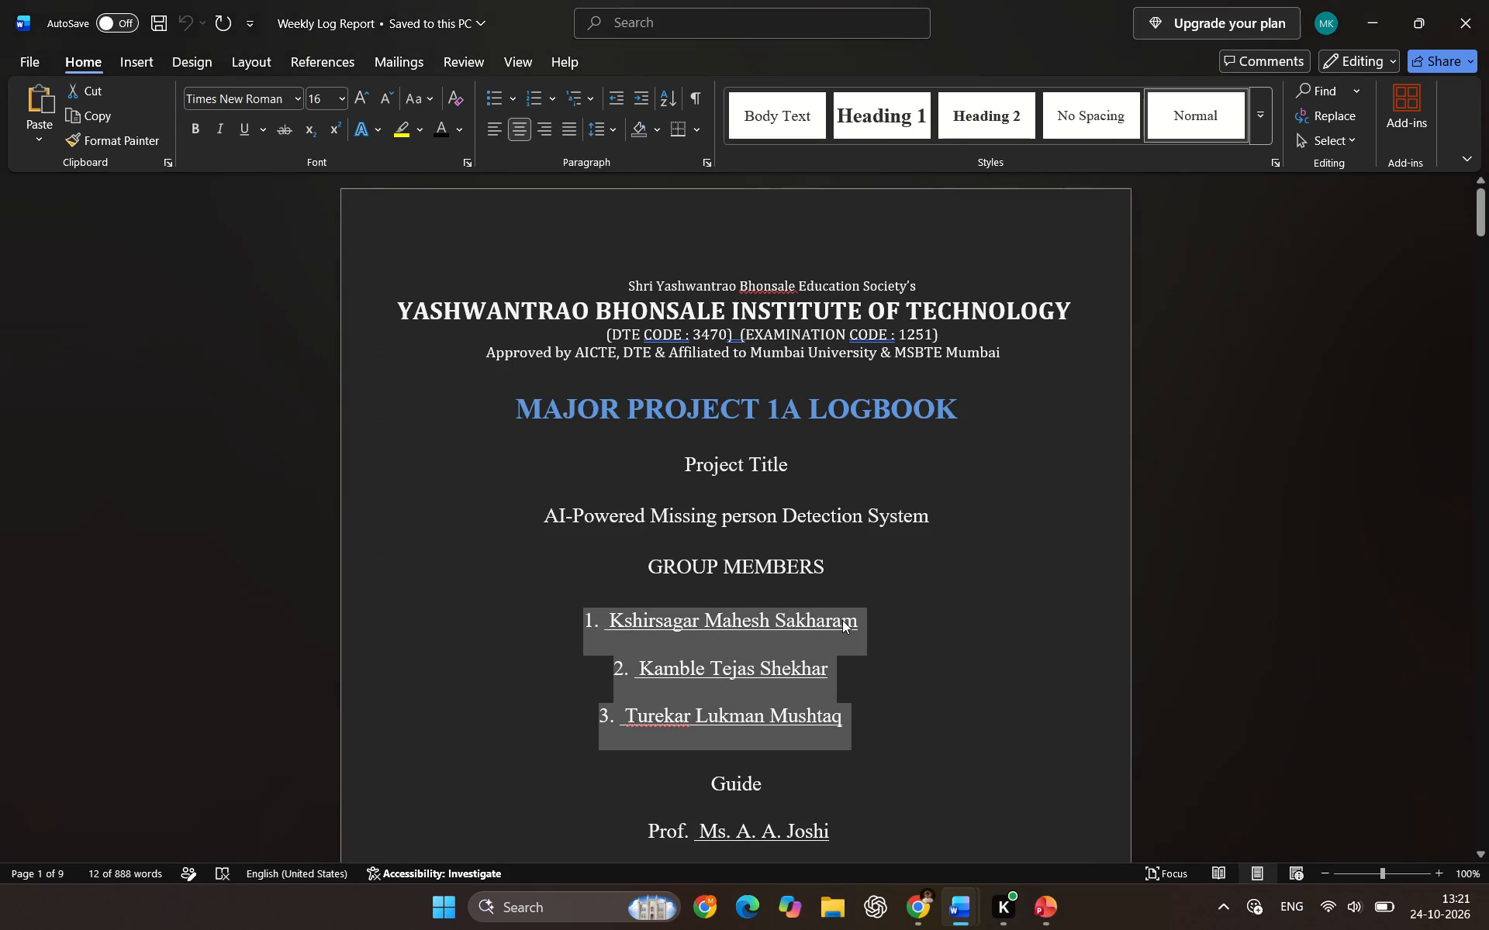
{"action": "key", "text": "alt+Tab"}
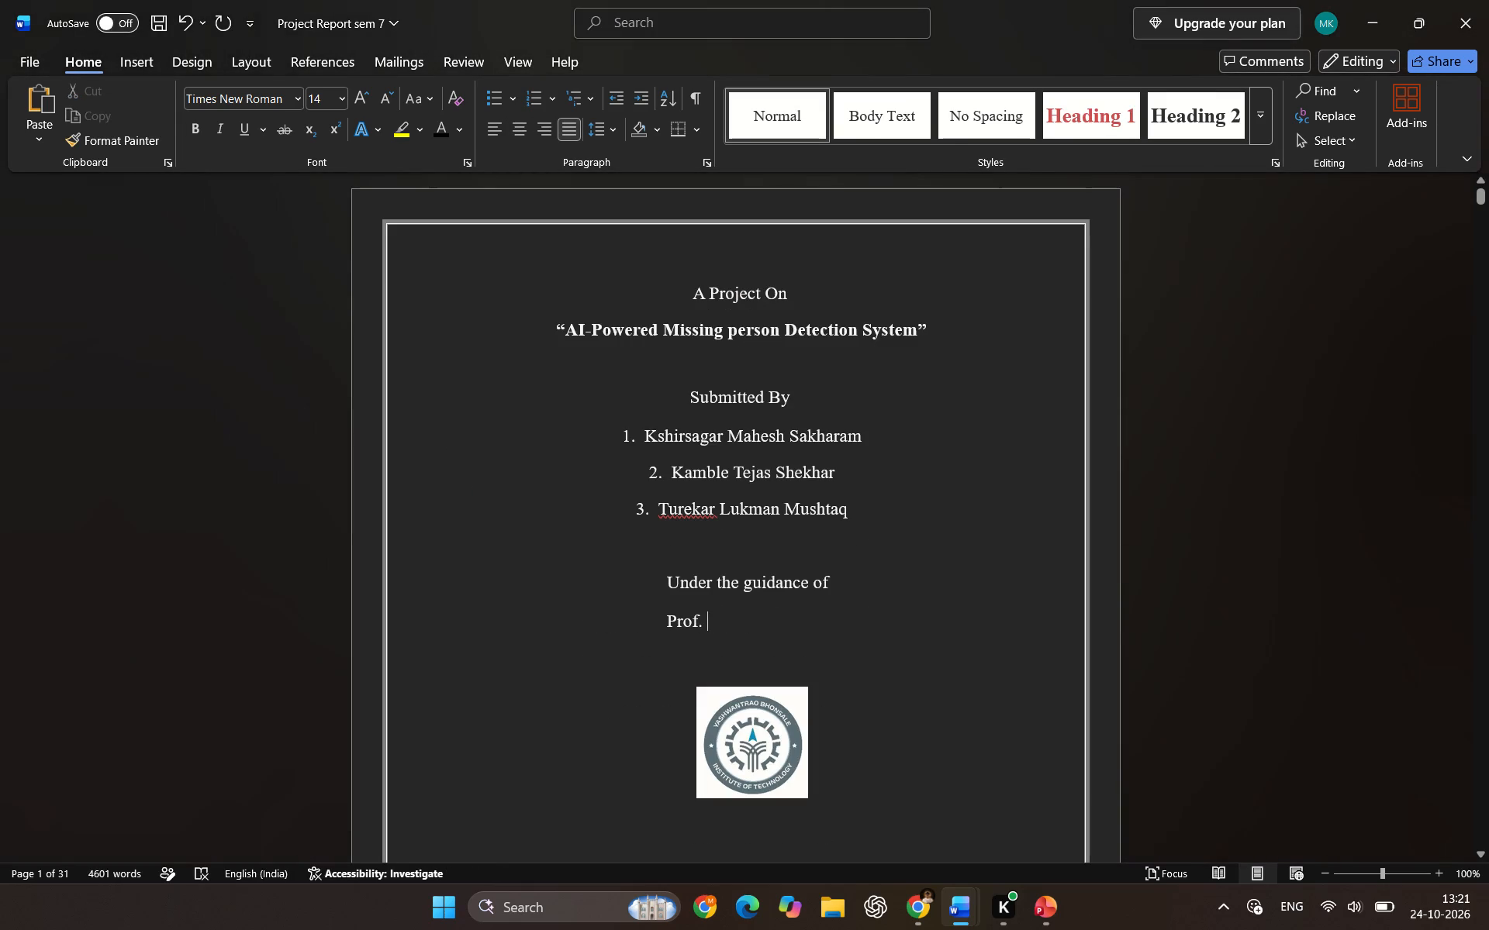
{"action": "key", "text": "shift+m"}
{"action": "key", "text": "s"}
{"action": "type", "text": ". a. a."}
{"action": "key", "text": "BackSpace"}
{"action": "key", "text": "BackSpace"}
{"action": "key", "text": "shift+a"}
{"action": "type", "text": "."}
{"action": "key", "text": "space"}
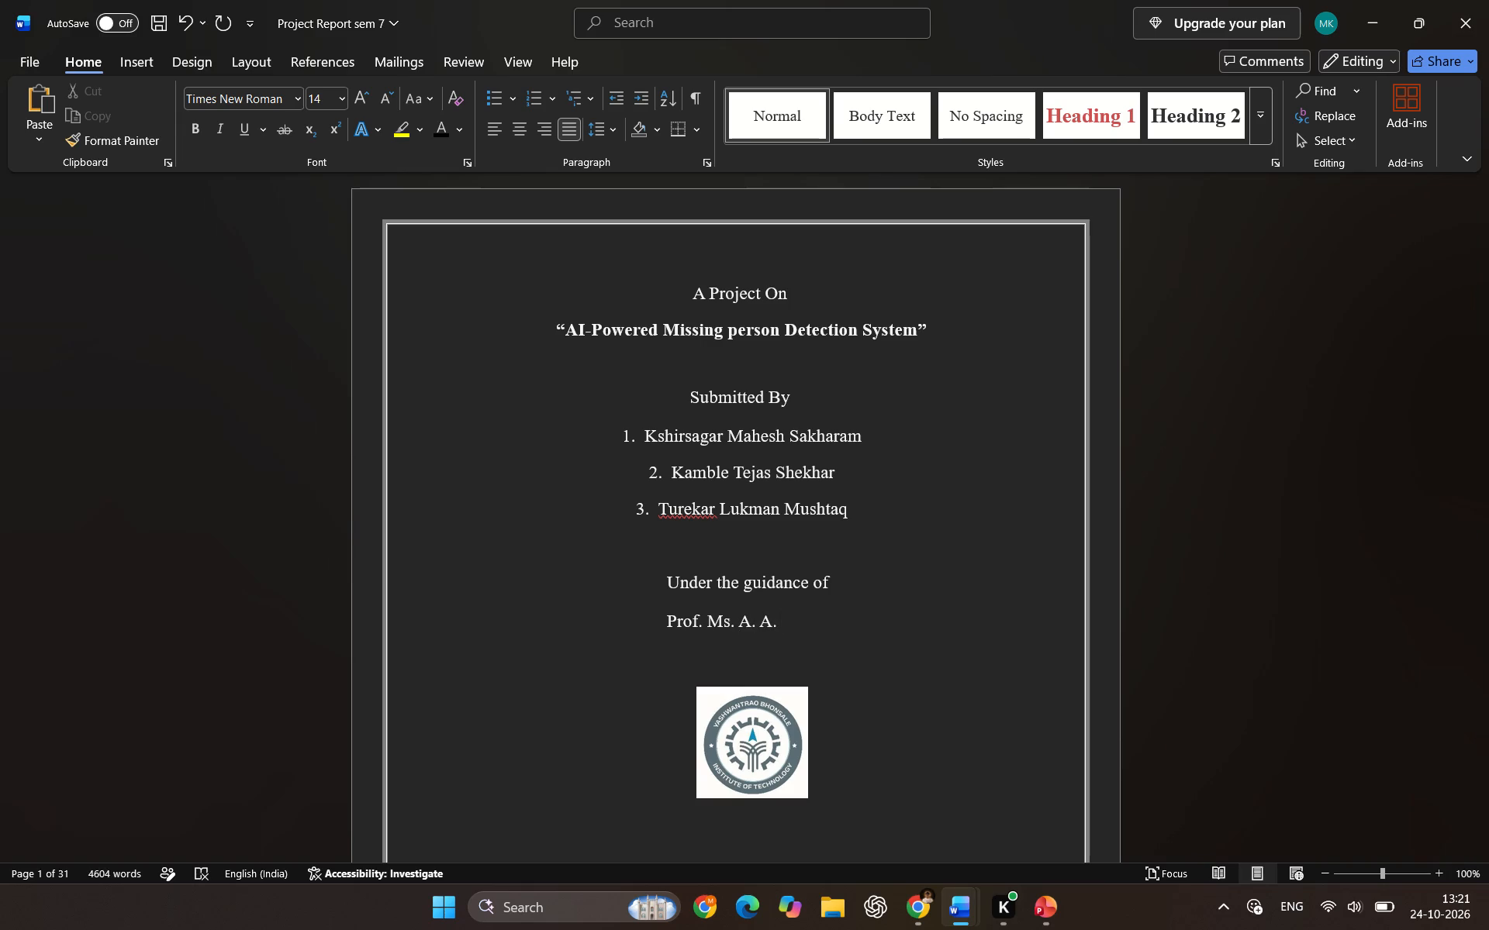
Complete the guide's name on the cover page by adding the surname.
{"action": "type", "text": "Jo"}
{"action": "type", "text": "shi"}
Insert "SCIENCE" between "COMPUTER" and "ENGINEERING" in the cover page's department line.
{"action": "scroll", "coordinate": [859, 605], "scroll_direction": "down", "scroll_amount": 2}
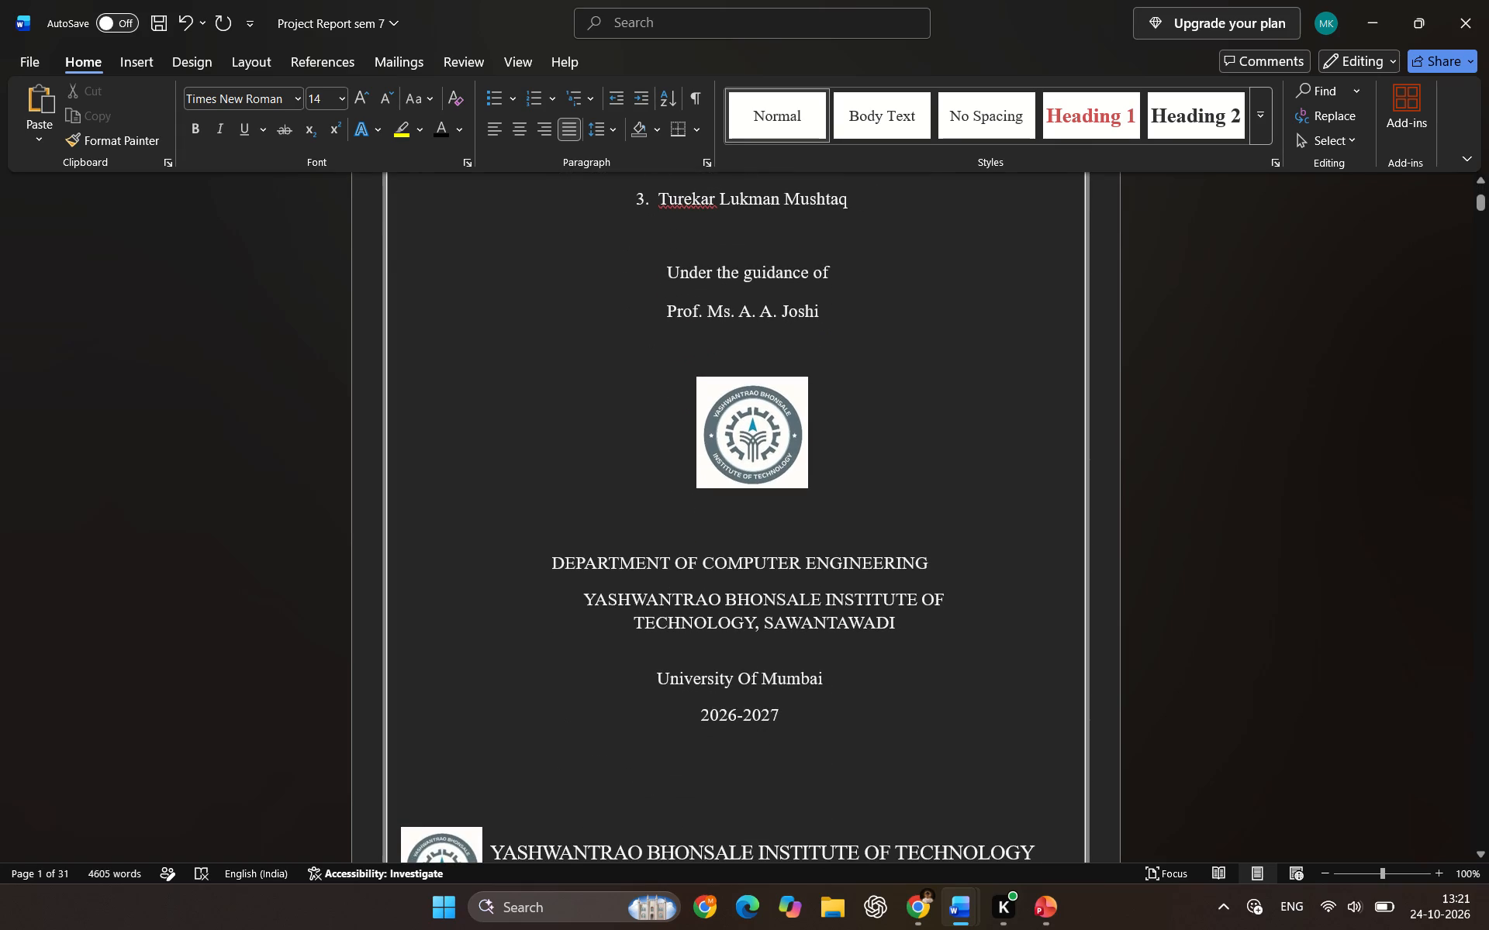
{"action": "left_click", "coordinate": [803, 567]}
{"action": "key", "text": "space"}
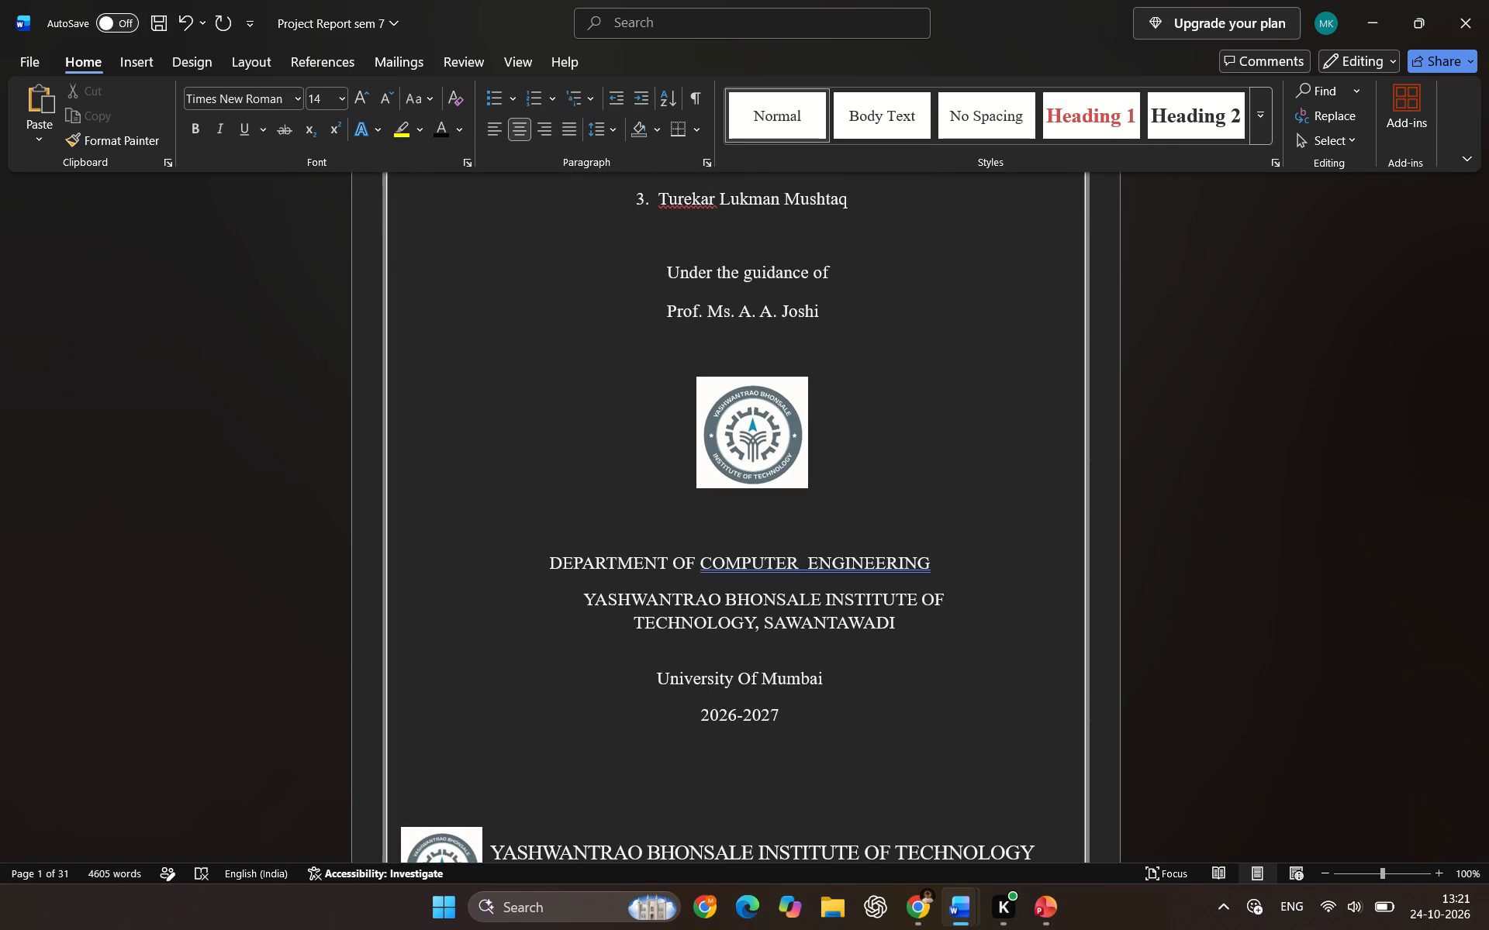
{"action": "key", "text": "shift+s"}
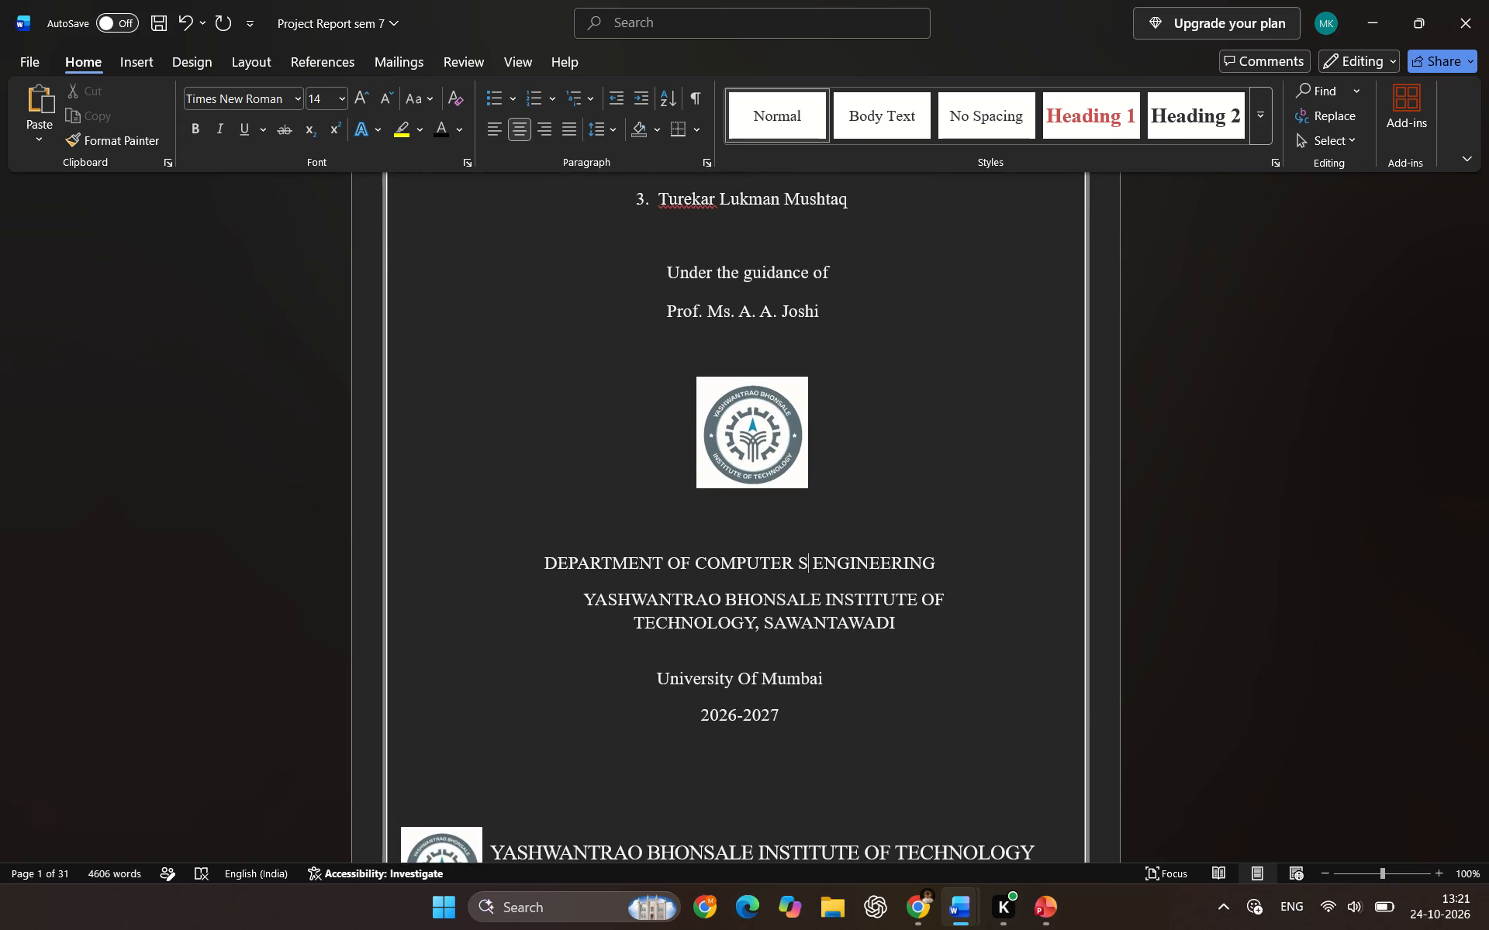
{"action": "type", "text": "CIENCE"}
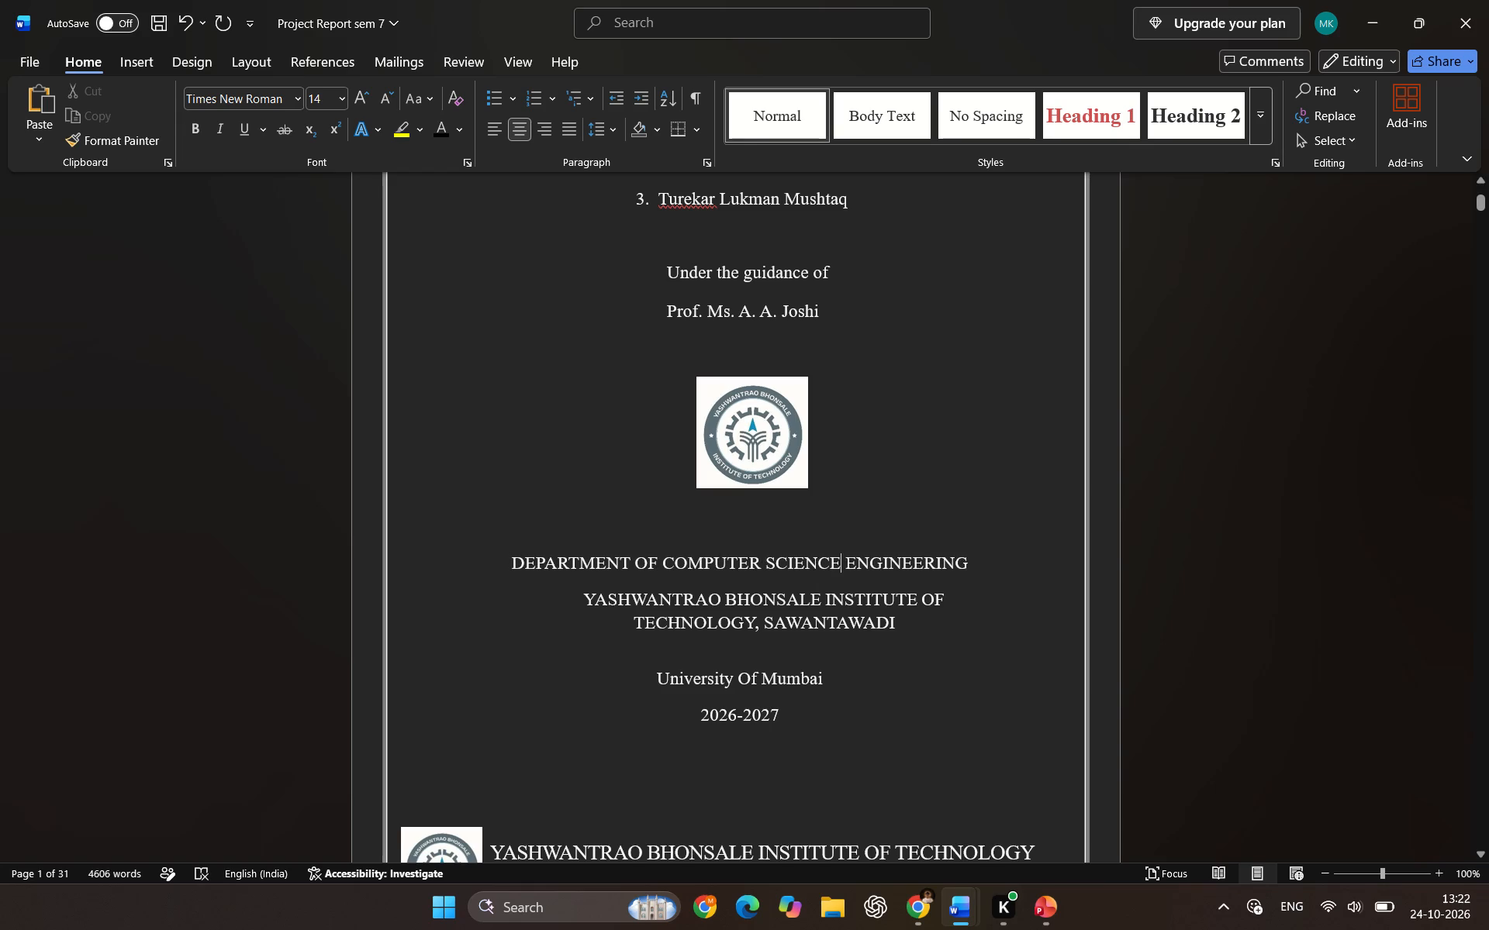
Replace the Certificate page's project title with "AI-Powered Missing person Detection System" copied from the Weekly Log Report, keeping the surrounding quotation marks and formatting.
{"action": "scroll", "coordinate": [803, 691], "scroll_direction": "down", "scroll_amount": 1}
{"action": "scroll", "coordinate": [732, 684], "scroll_direction": "down", "scroll_amount": 3}
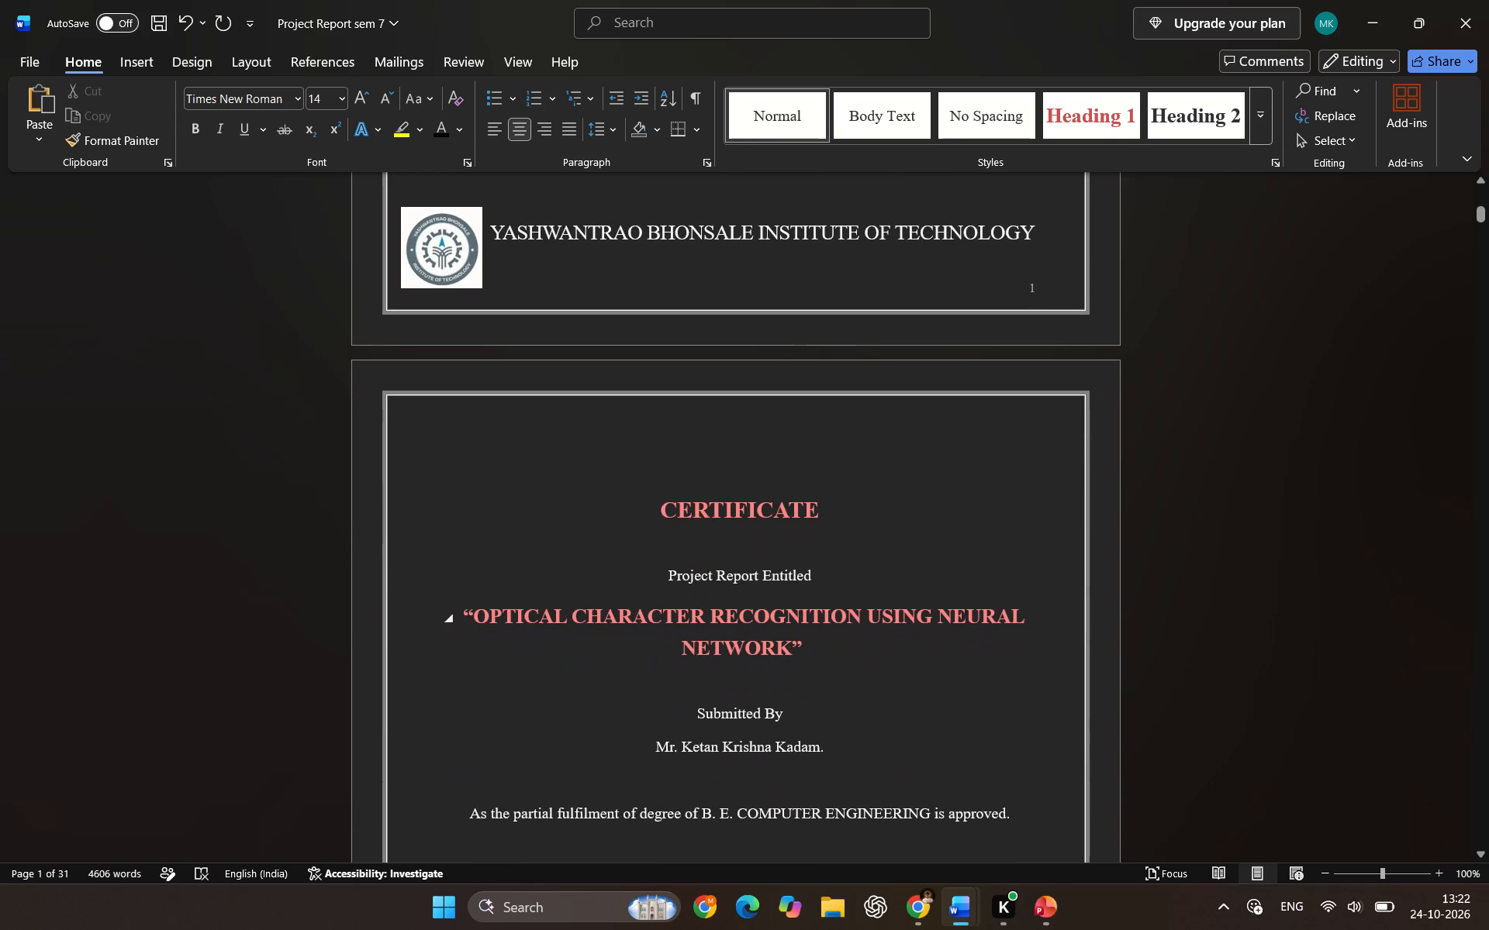
{"action": "left_click", "coordinate": [478, 614]}
{"action": "key", "text": "alt+Tab"}
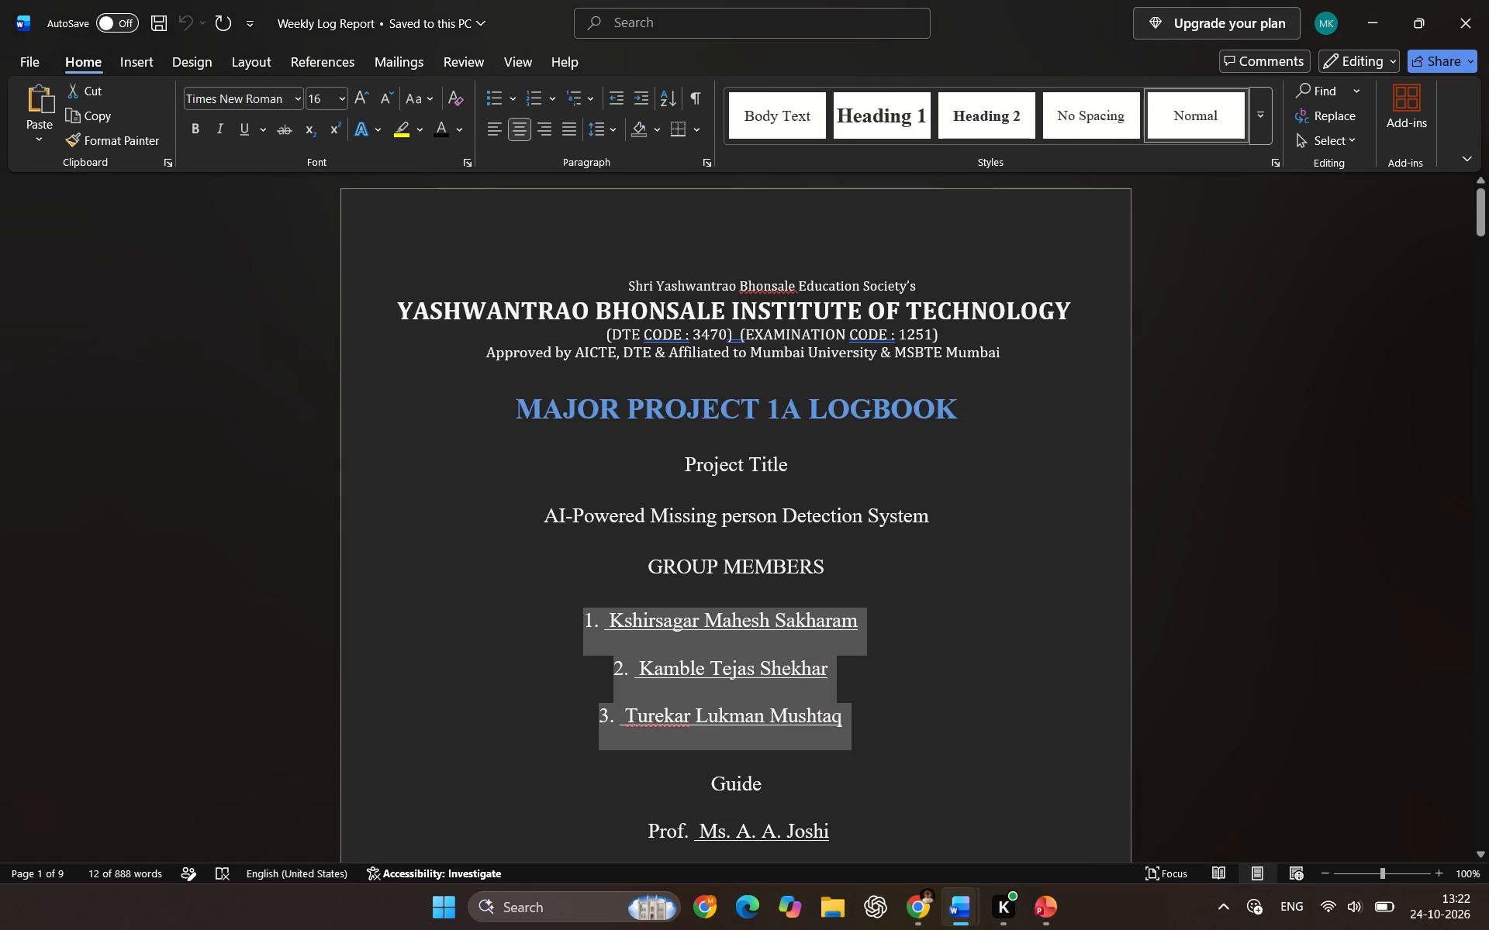
{"action": "left_click_drag", "start_coordinate": [539, 515], "coordinate": [888, 523]}
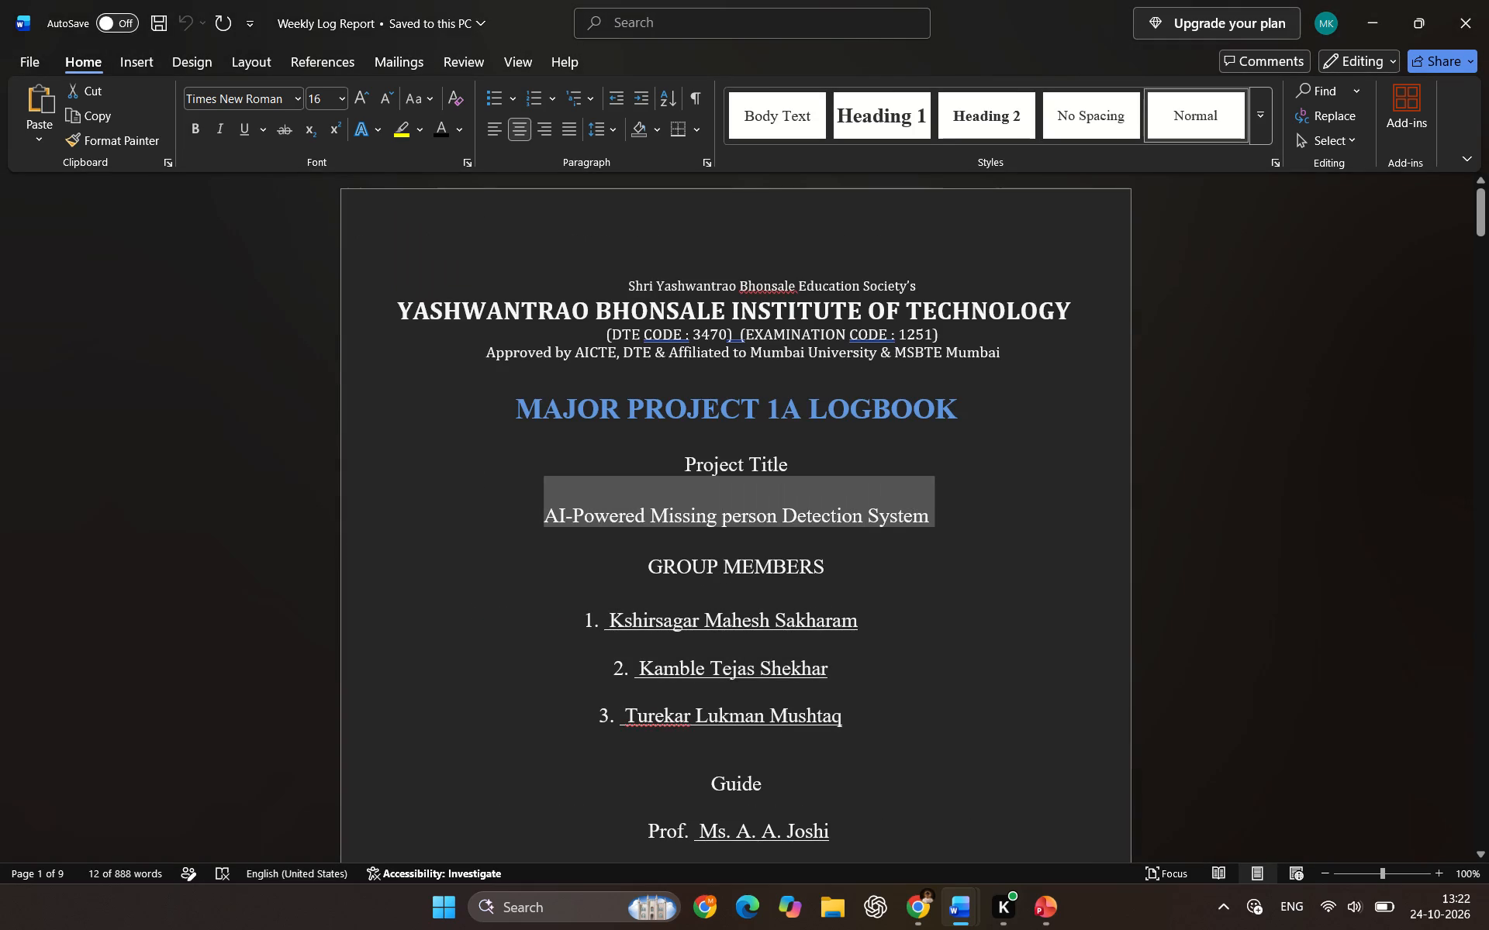
{"action": "left_click_drag", "start_coordinate": [888, 523], "coordinate": [907, 525]}
{"action": "key", "text": "ctrl+c"}
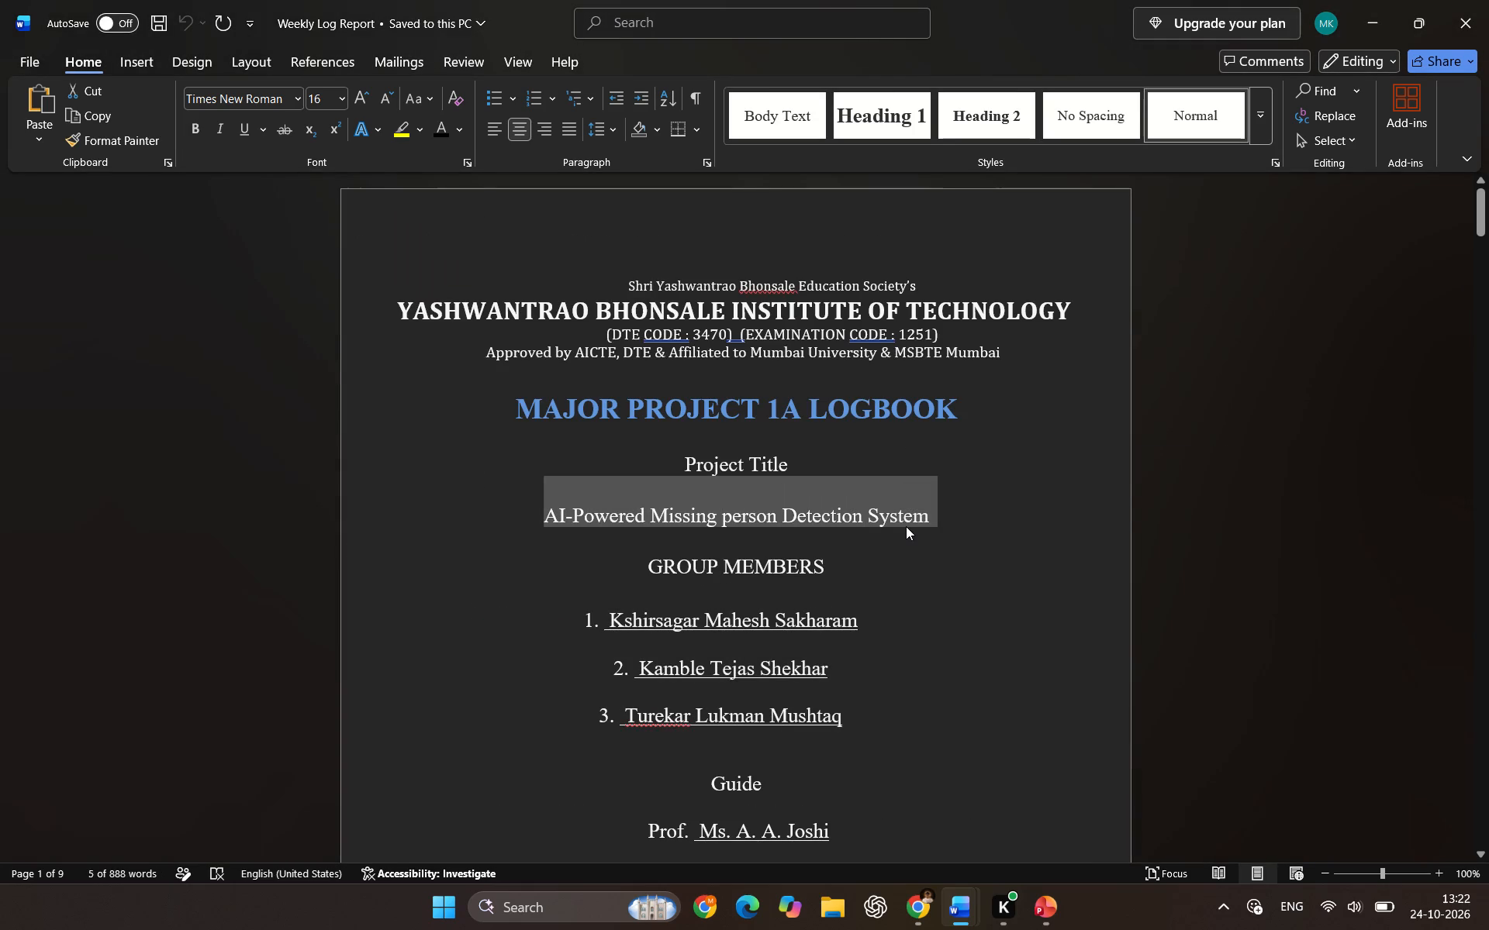
{"action": "key", "text": "alt+Tab"}
{"action": "left_click_drag", "start_coordinate": [475, 613], "coordinate": [769, 630]}
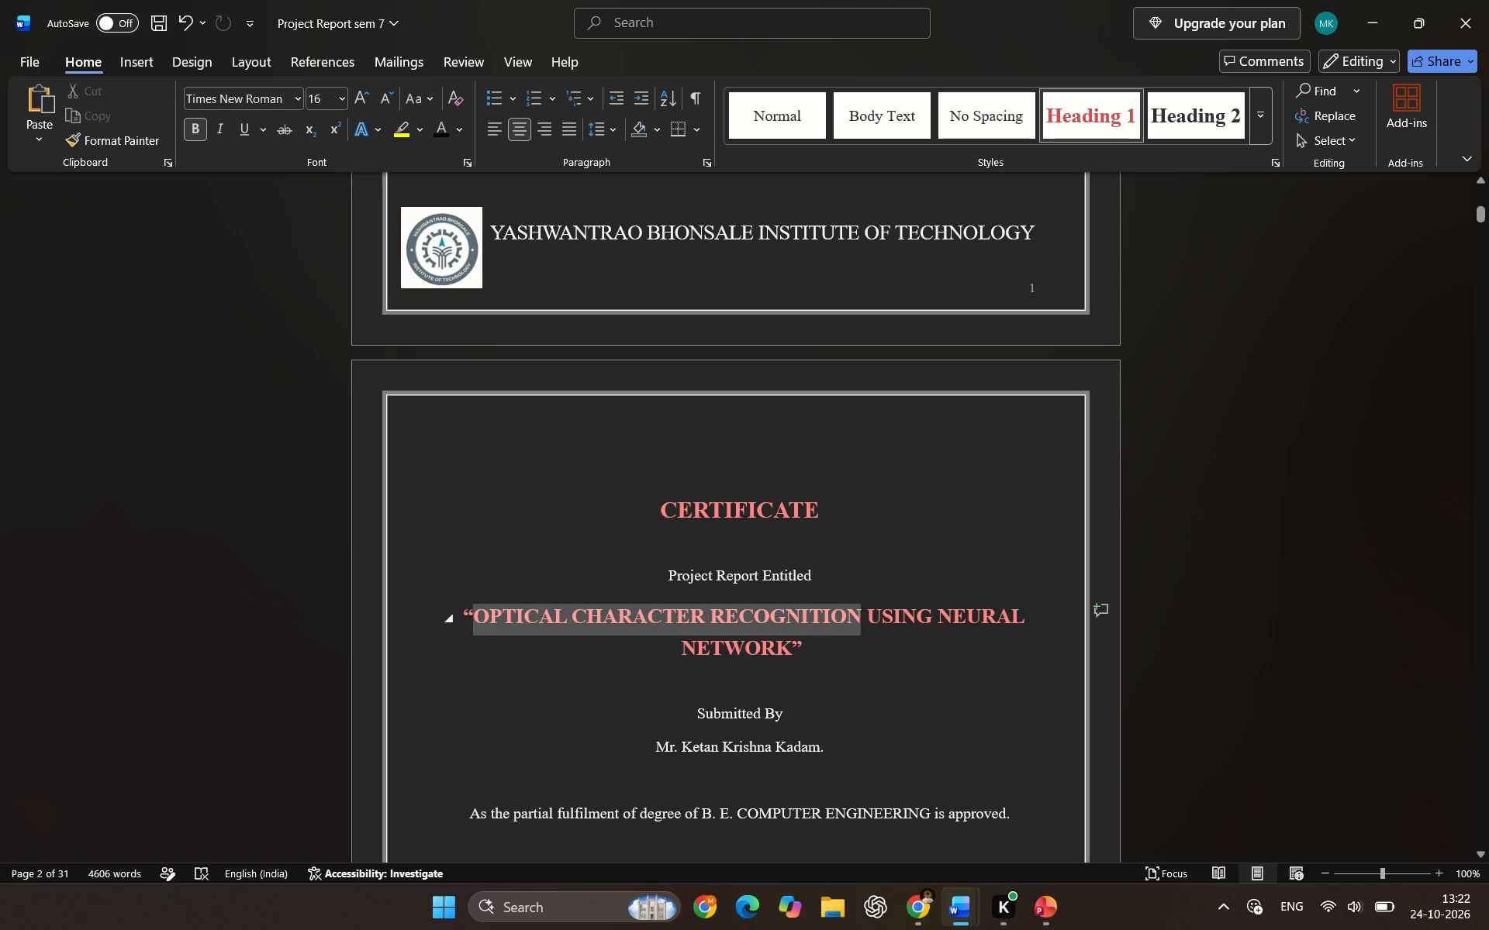
{"action": "left_click_drag", "start_coordinate": [769, 630], "coordinate": [792, 649]}
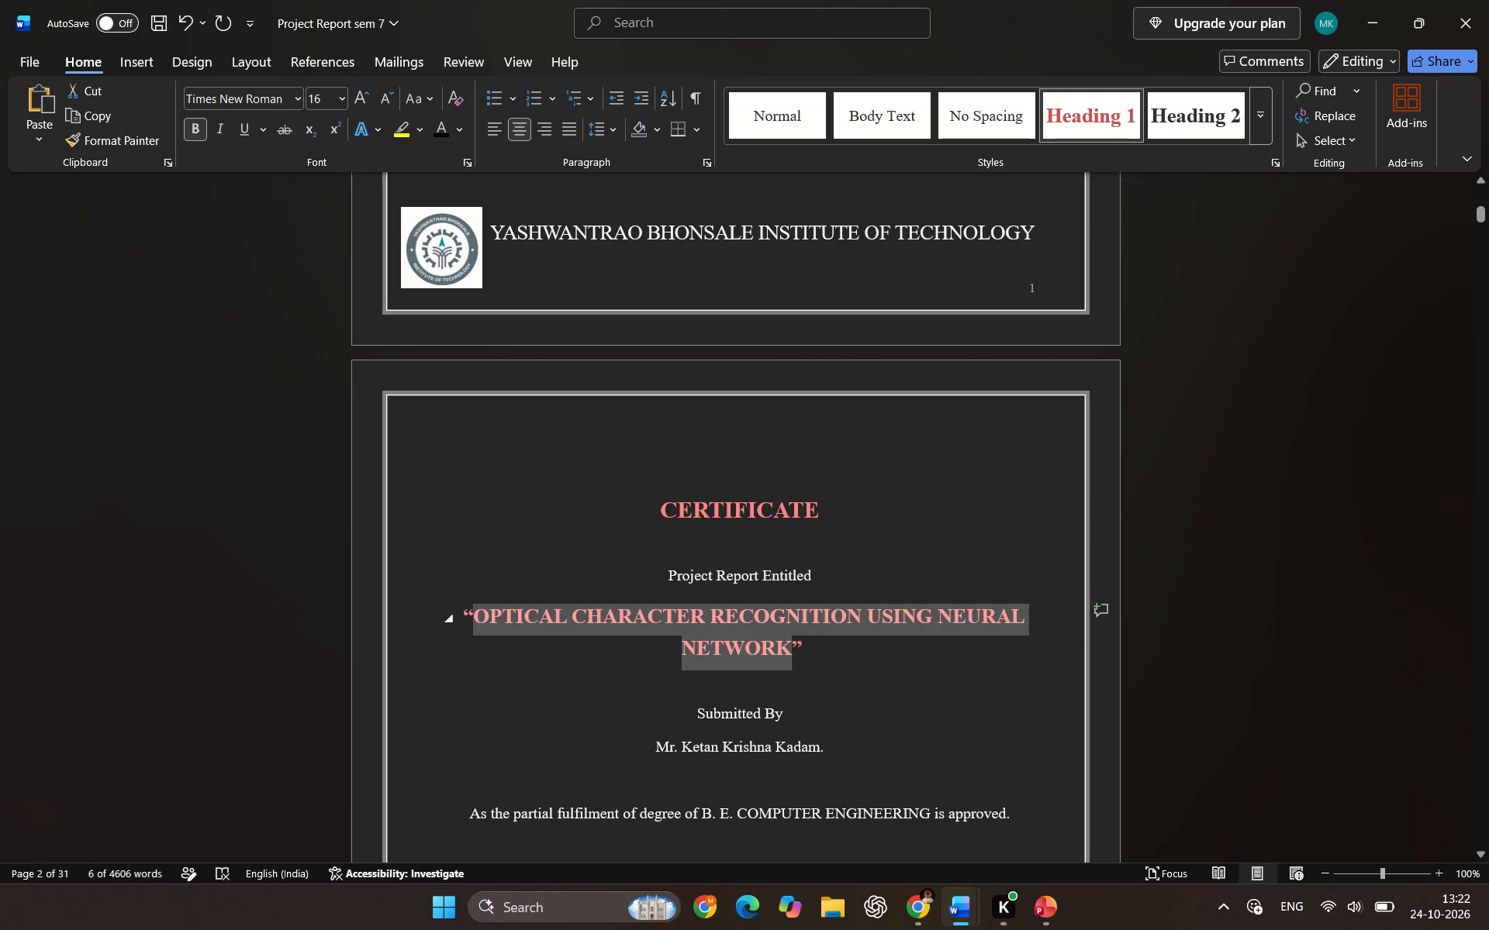
{"action": "key", "text": "ctrl+shift+v"}
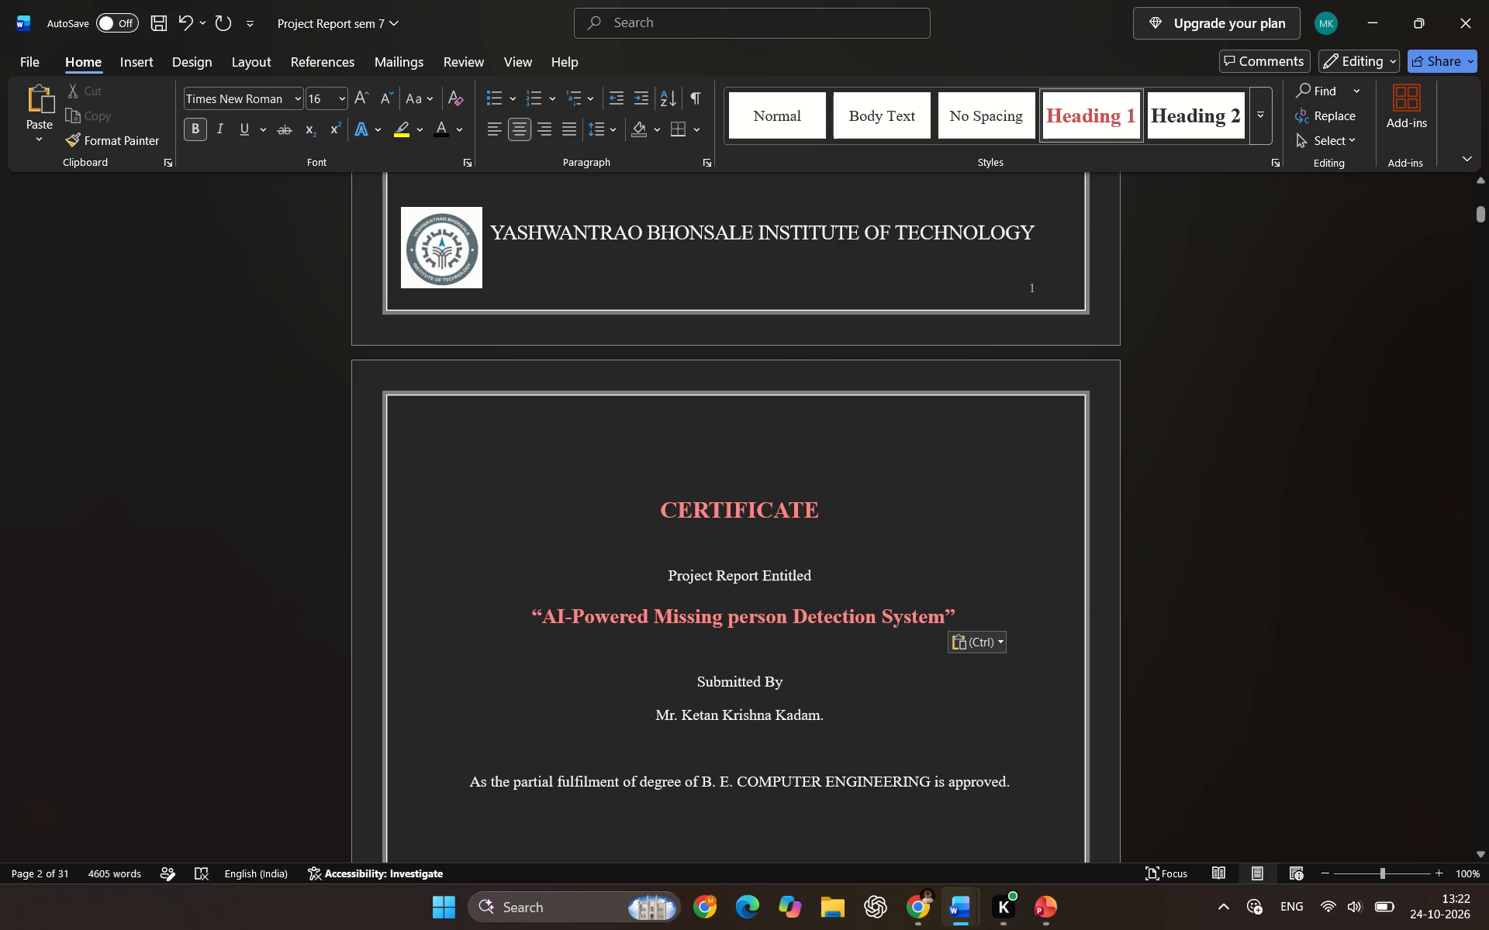
Replace the student name under "Submitted By" on the Certificate page with the numbered list of three students copied from the cover page.
{"action": "scroll", "coordinate": [944, 605], "scroll_direction": "down", "scroll_amount": 1}
{"action": "scroll", "coordinate": [697, 491], "scroll_direction": "up", "scroll_amount": 2}
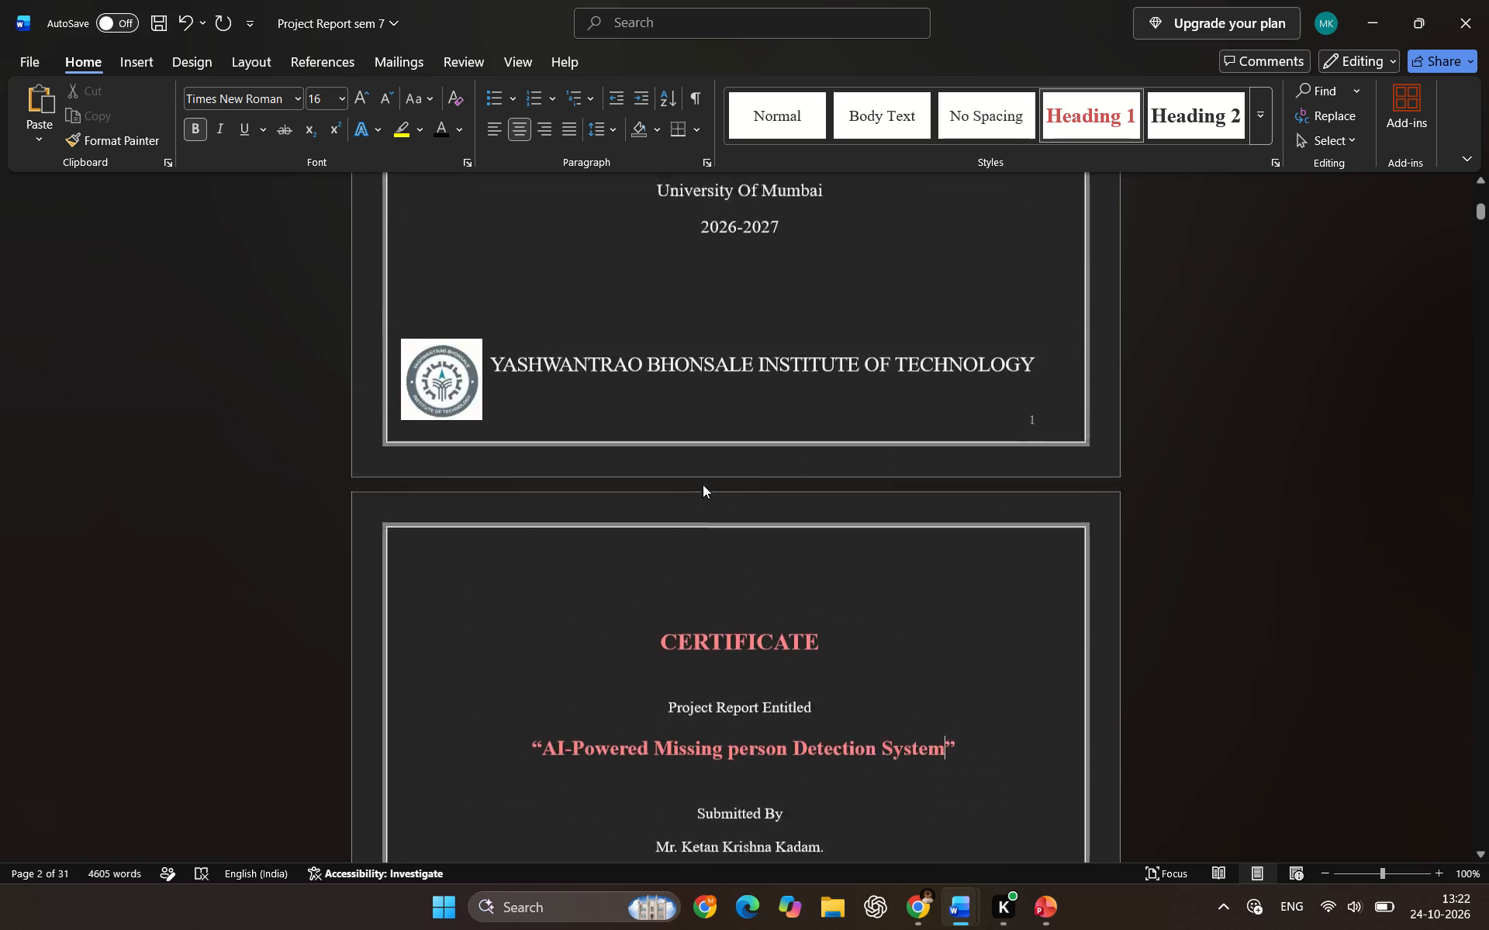
{"action": "scroll", "coordinate": [703, 484], "scroll_direction": "up", "scroll_amount": 4}
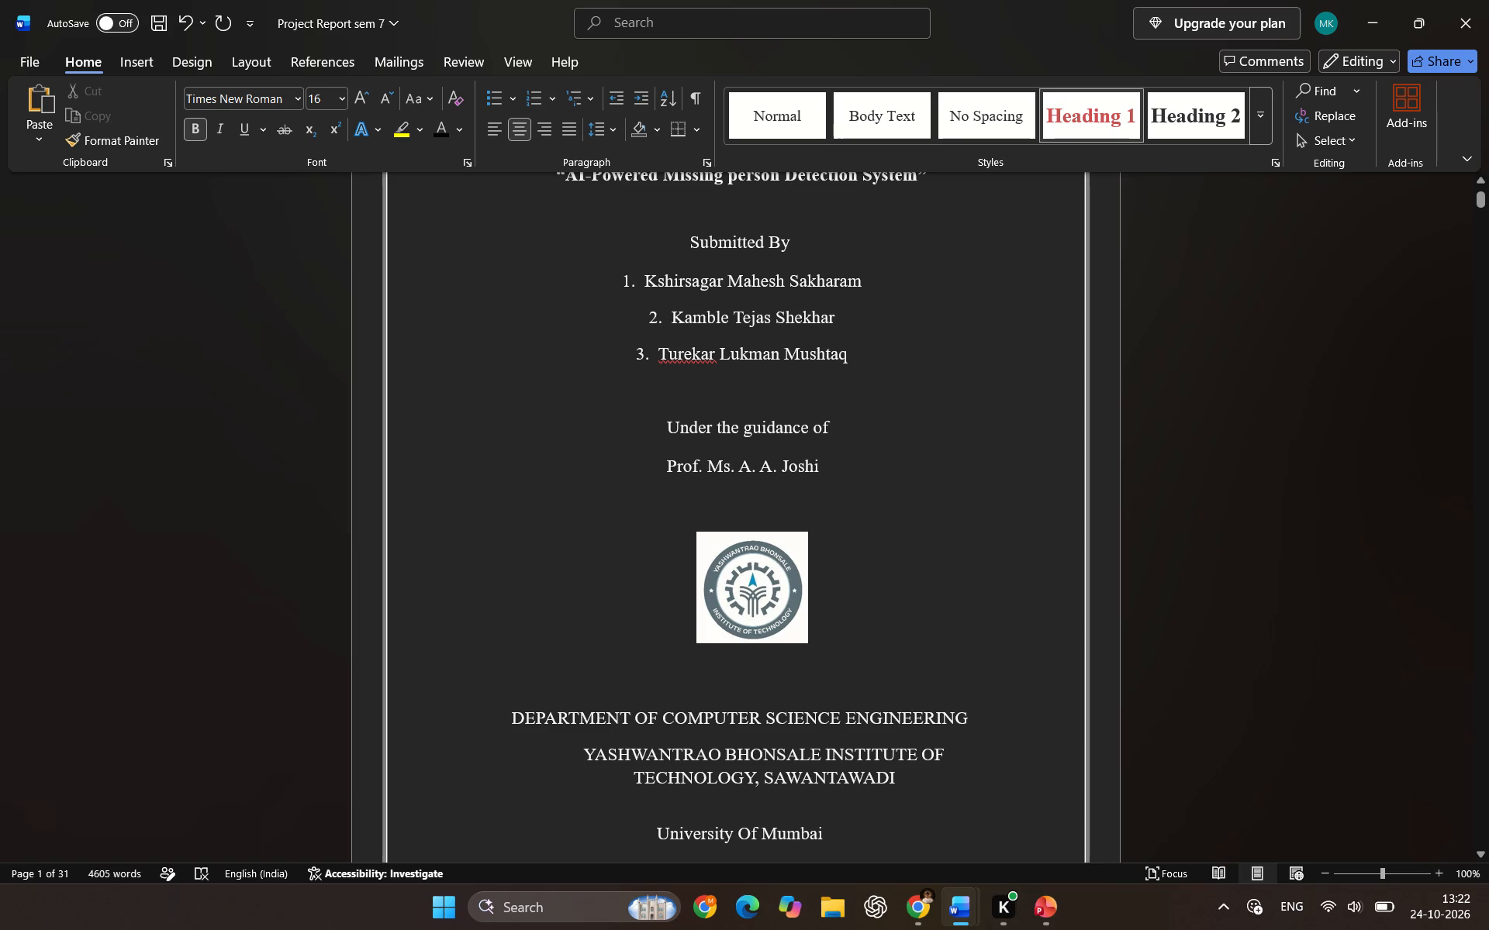
{"action": "left_click_drag", "start_coordinate": [640, 278], "coordinate": [838, 359]}
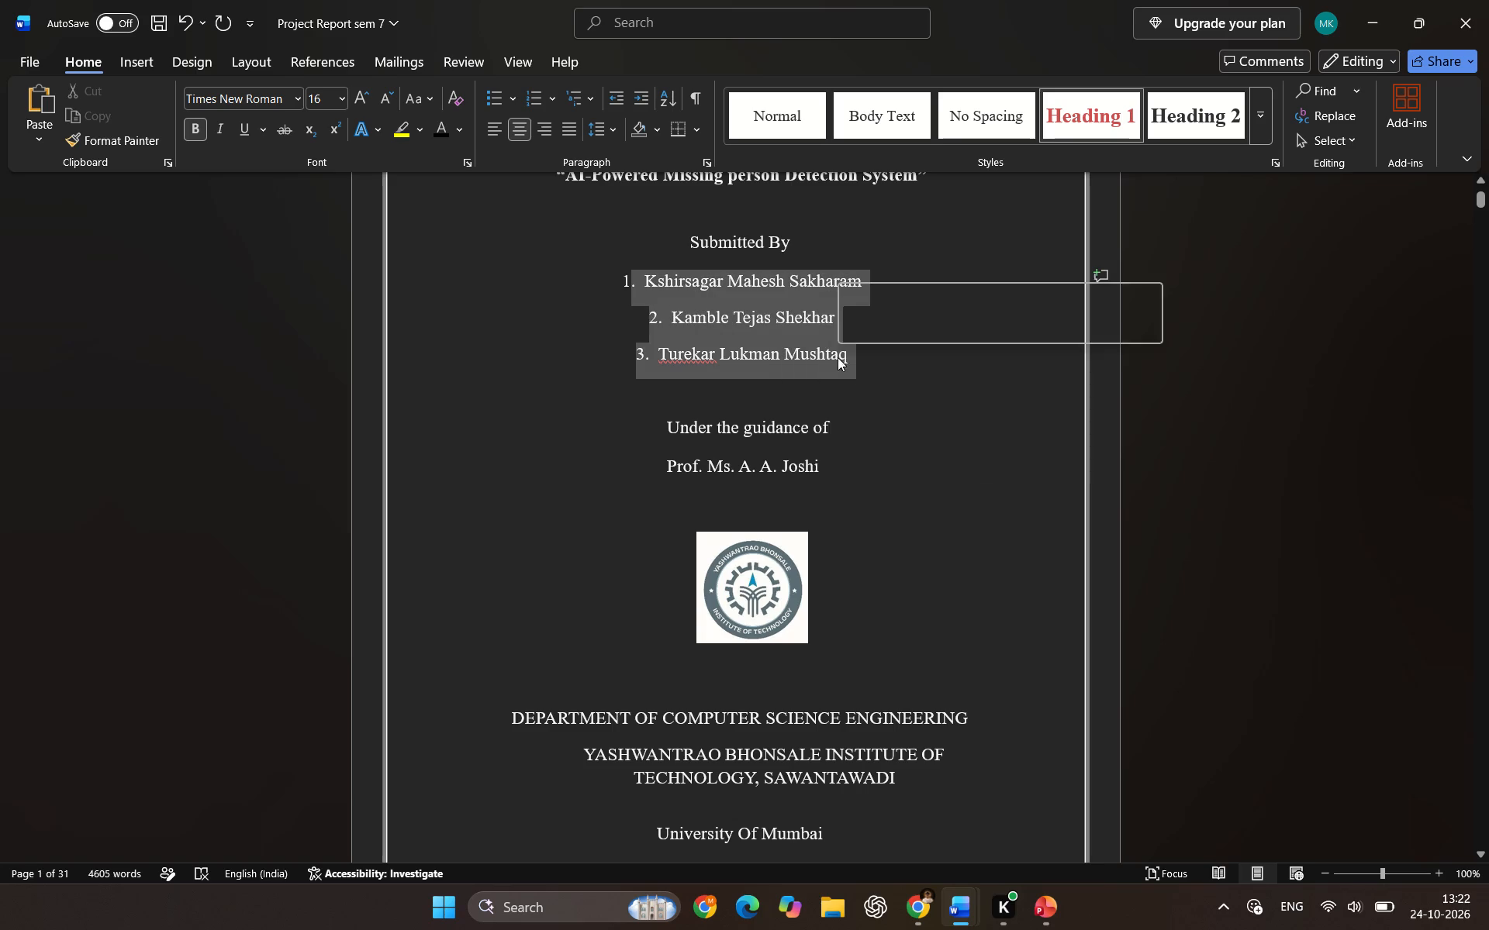
{"action": "left_click", "coordinate": [594, 276]}
{"action": "left_click_drag", "start_coordinate": [624, 277], "coordinate": [839, 356]}
{"action": "key", "text": "ctrl+c"}
{"action": "scroll", "coordinate": [836, 374], "scroll_direction": "down", "scroll_amount": 7}
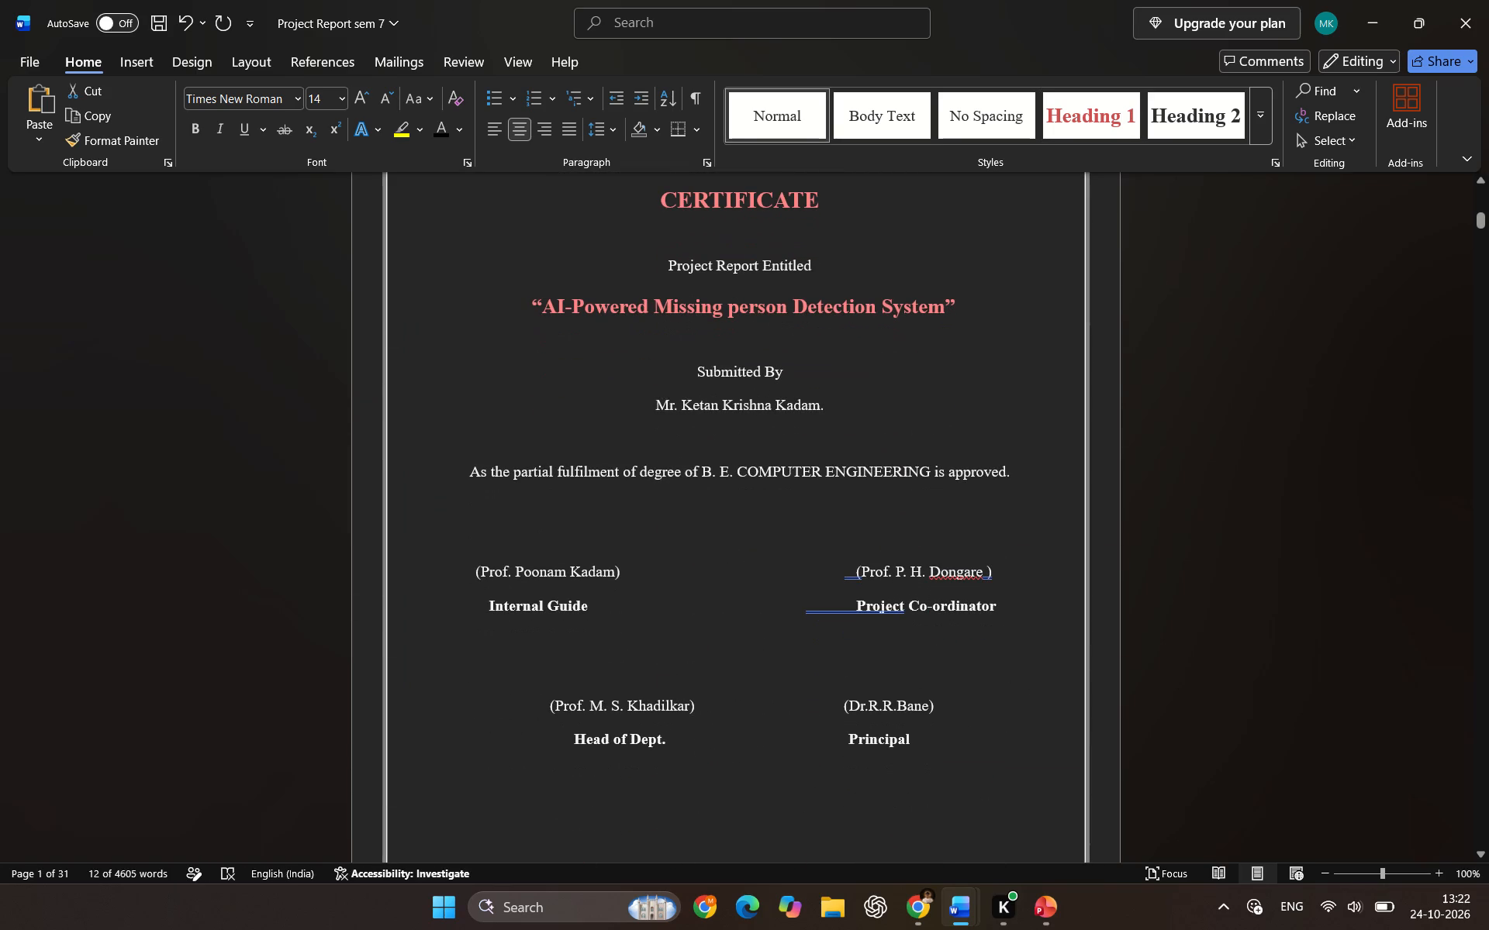
{"action": "left_click_drag", "start_coordinate": [651, 405], "coordinate": [810, 410]}
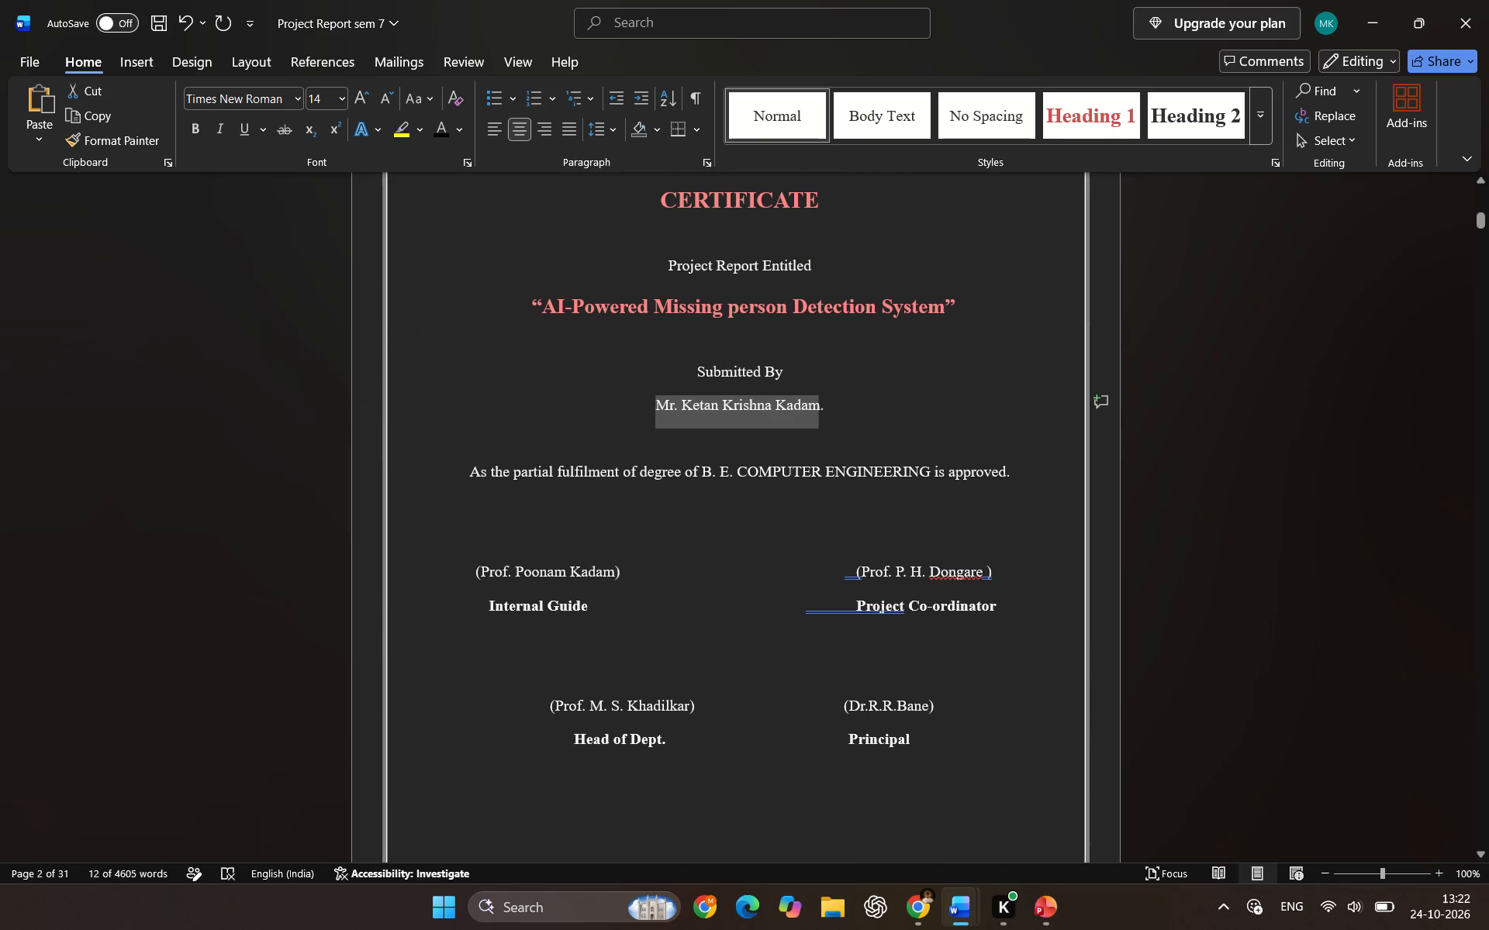
{"action": "left_click_drag", "start_coordinate": [810, 410], "coordinate": [827, 408]}
{"action": "key", "text": "ctrl+shift+v"}
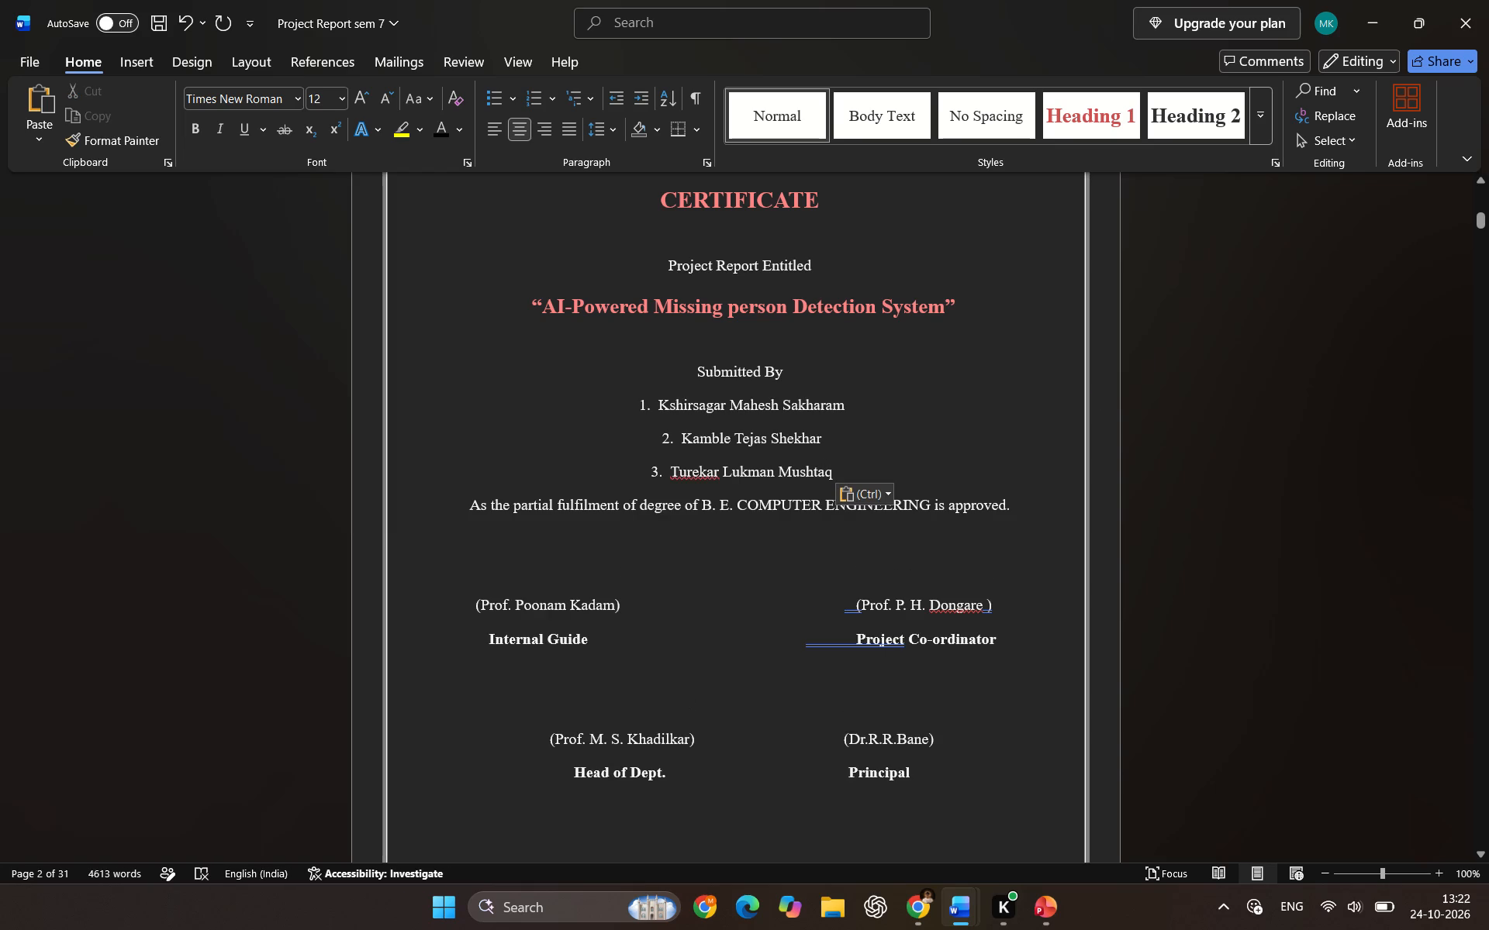
Insert "SCIENCE &" before "ENGINEERING" in the Certificate page's degree line.
{"action": "left_click", "coordinate": [903, 525]}
{"action": "left_click", "coordinate": [824, 508]}
{"action": "key", "text": "s"}
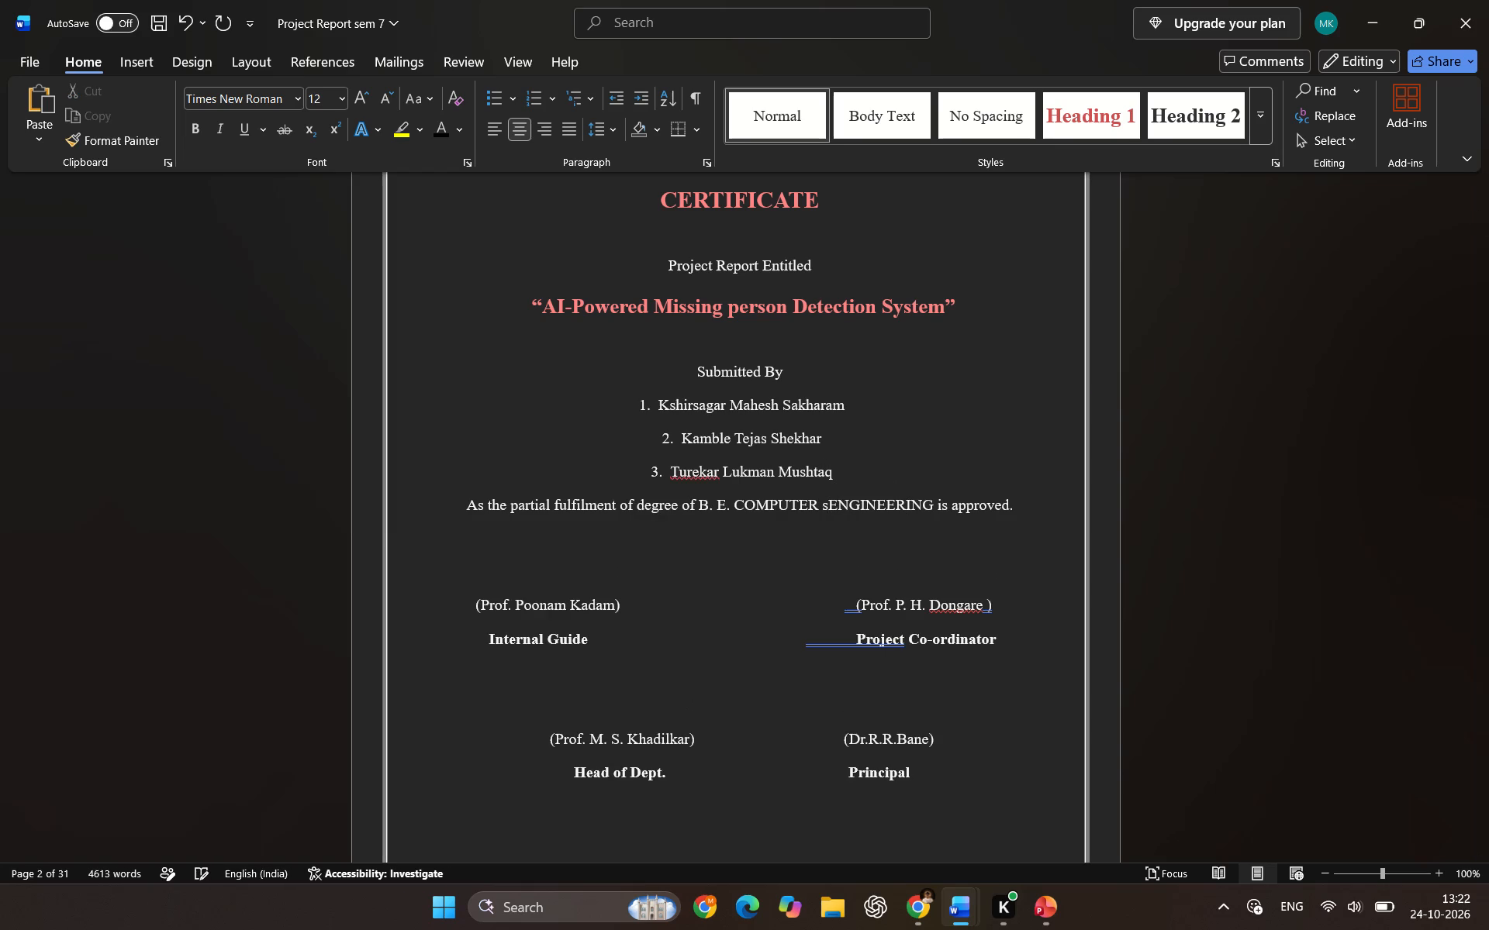
{"action": "key", "text": "BackSpace"}
{"action": "key", "text": "s"}
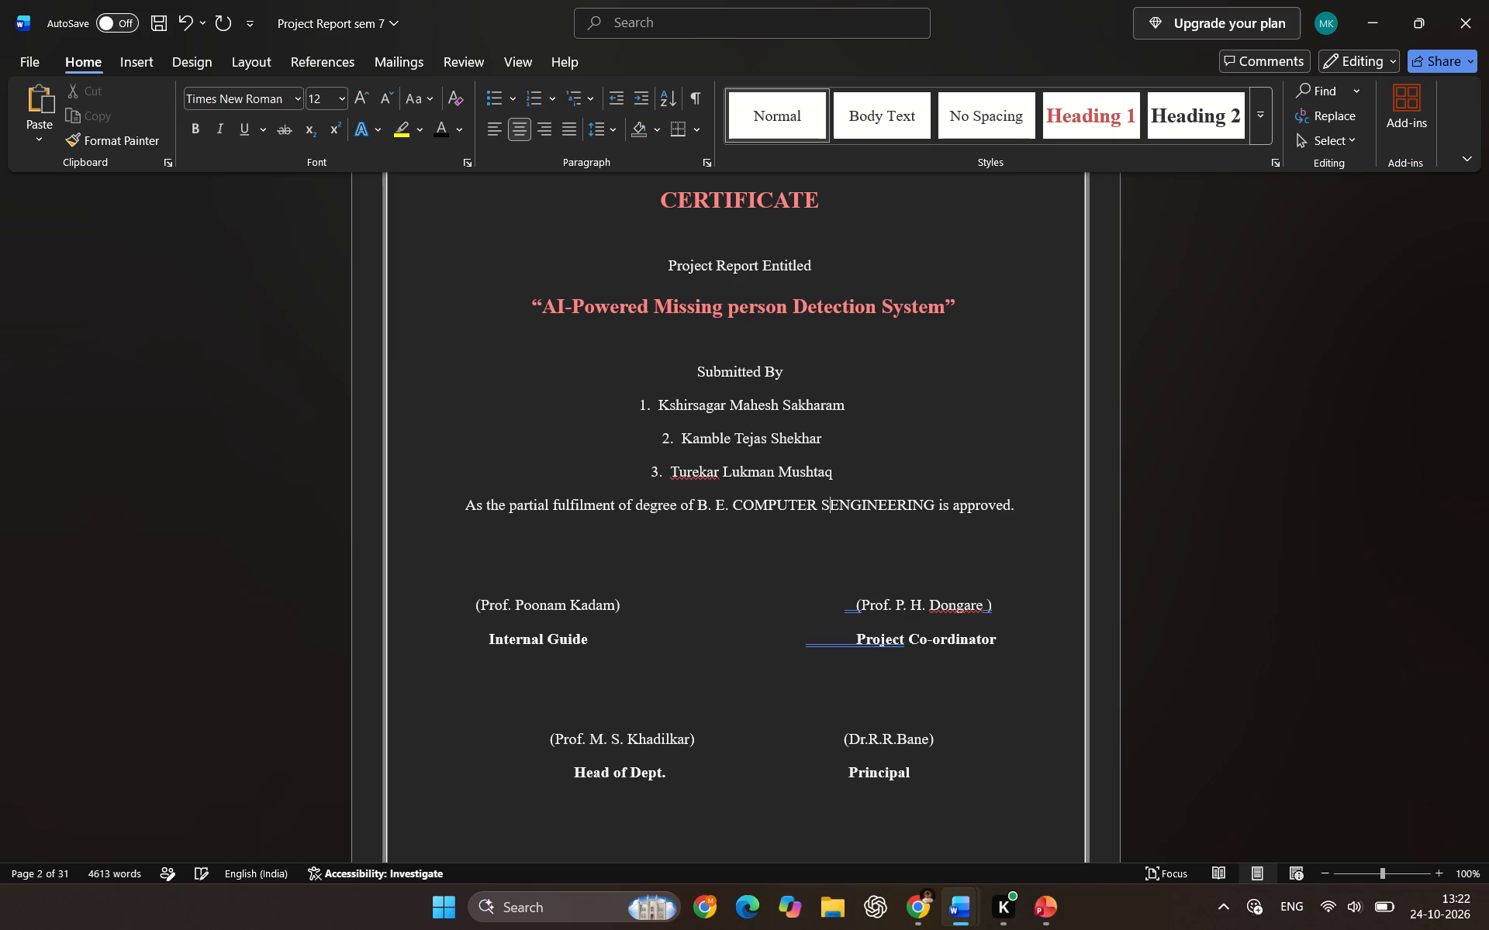
{"action": "type", "text": "CIENCE"}
{"action": "key", "text": "space"}
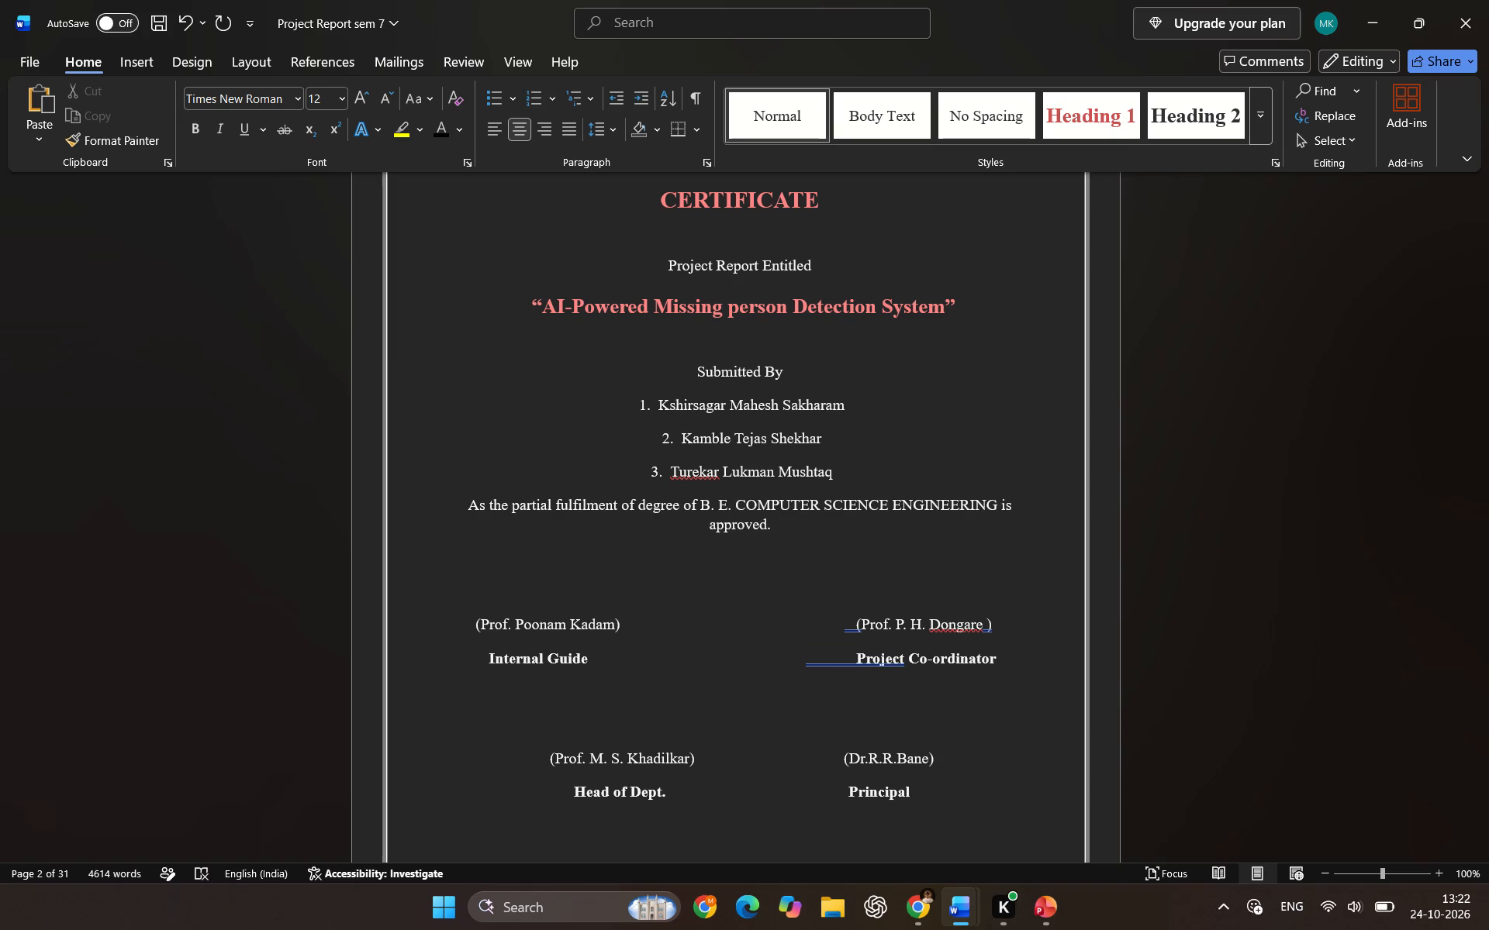
{"action": "type", "text": "&"}
{"action": "key", "text": "space"}
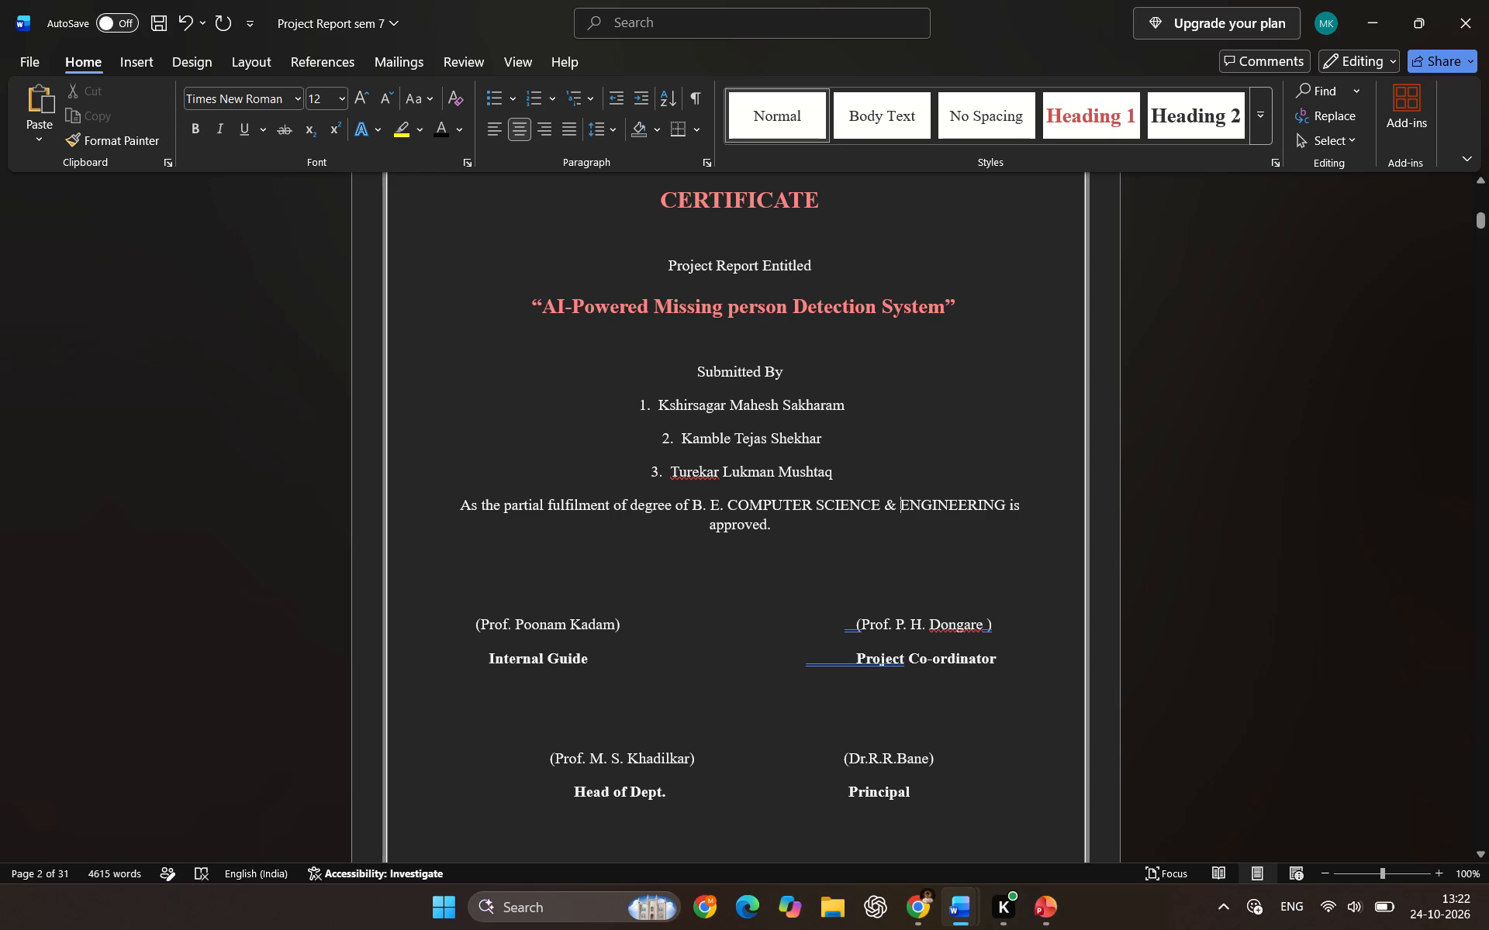
Insert "&" between "SCIENCE" and "ENGINEERING" in the cover page's department line.
{"action": "scroll", "coordinate": [786, 520], "scroll_direction": "up", "scroll_amount": 5}
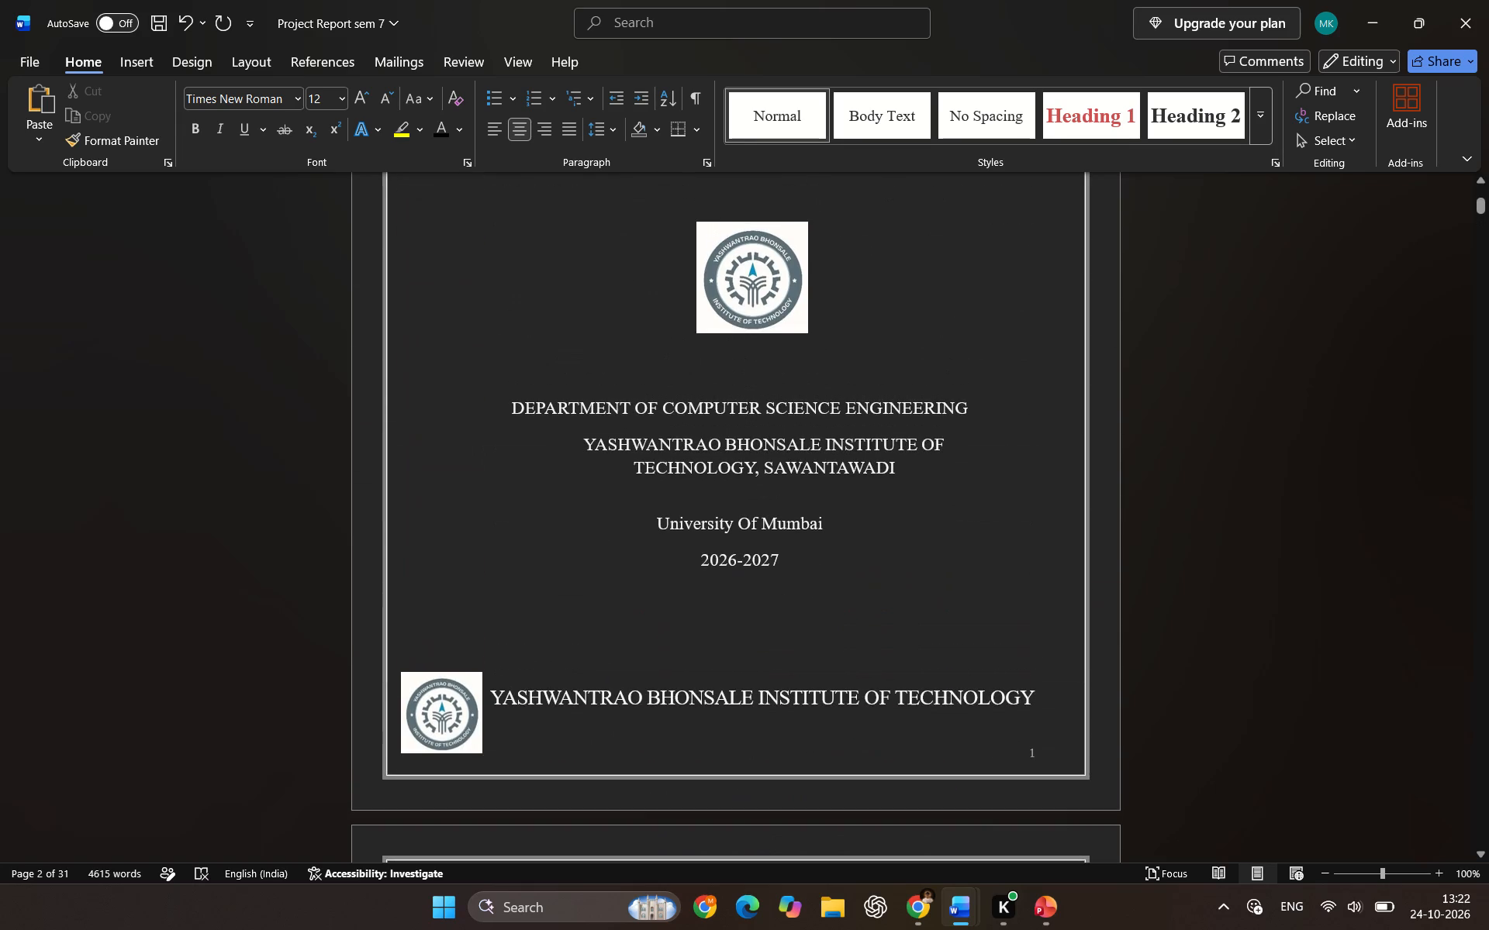
{"action": "left_click", "coordinate": [847, 410]}
{"action": "type", "text": "&"}
{"action": "key", "text": "space"}
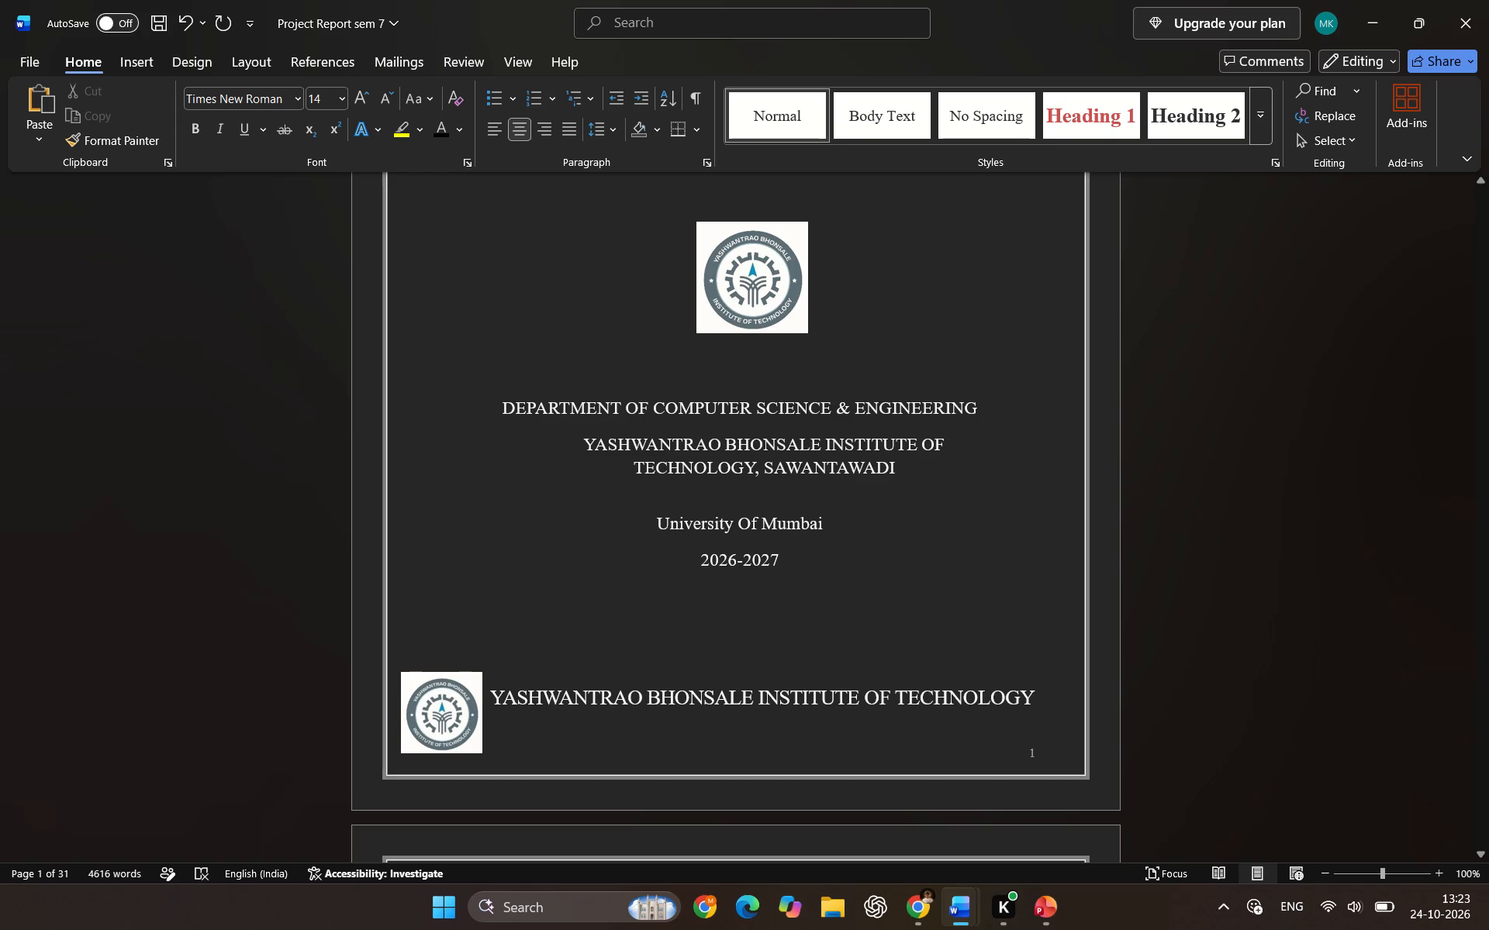
Remove the spaces within and after "B. E." in the Certificate page's degree line so it reads "B.E.COMPUTER SCIENCE & ENGINEERING".
{"action": "scroll", "coordinate": [828, 463], "scroll_direction": "down", "scroll_amount": 1}
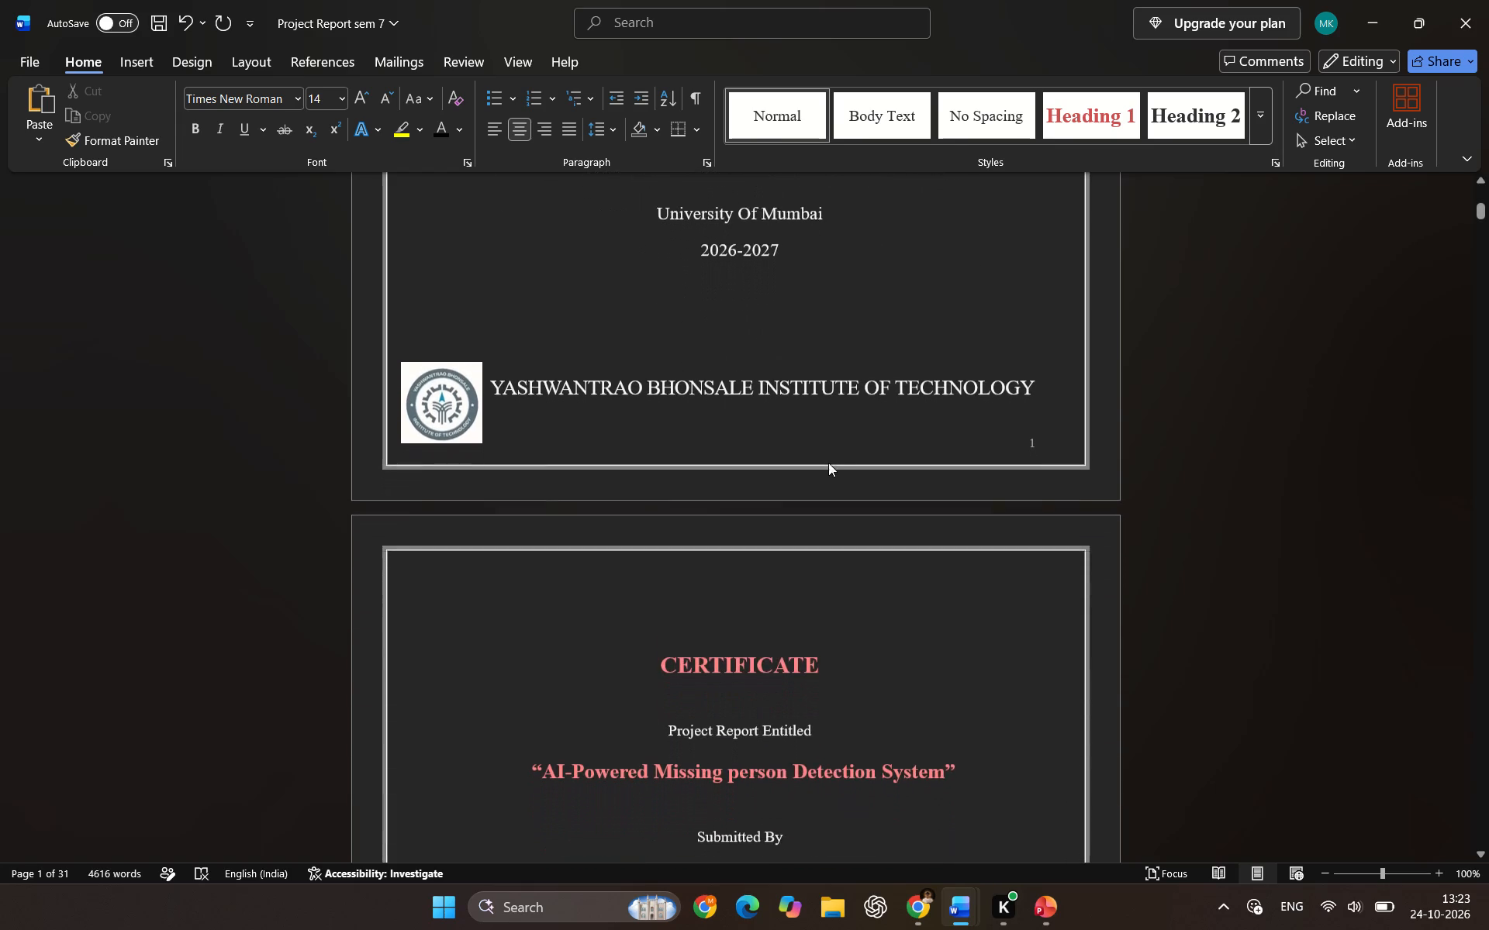
{"action": "scroll", "coordinate": [828, 463], "scroll_direction": "down", "scroll_amount": 3}
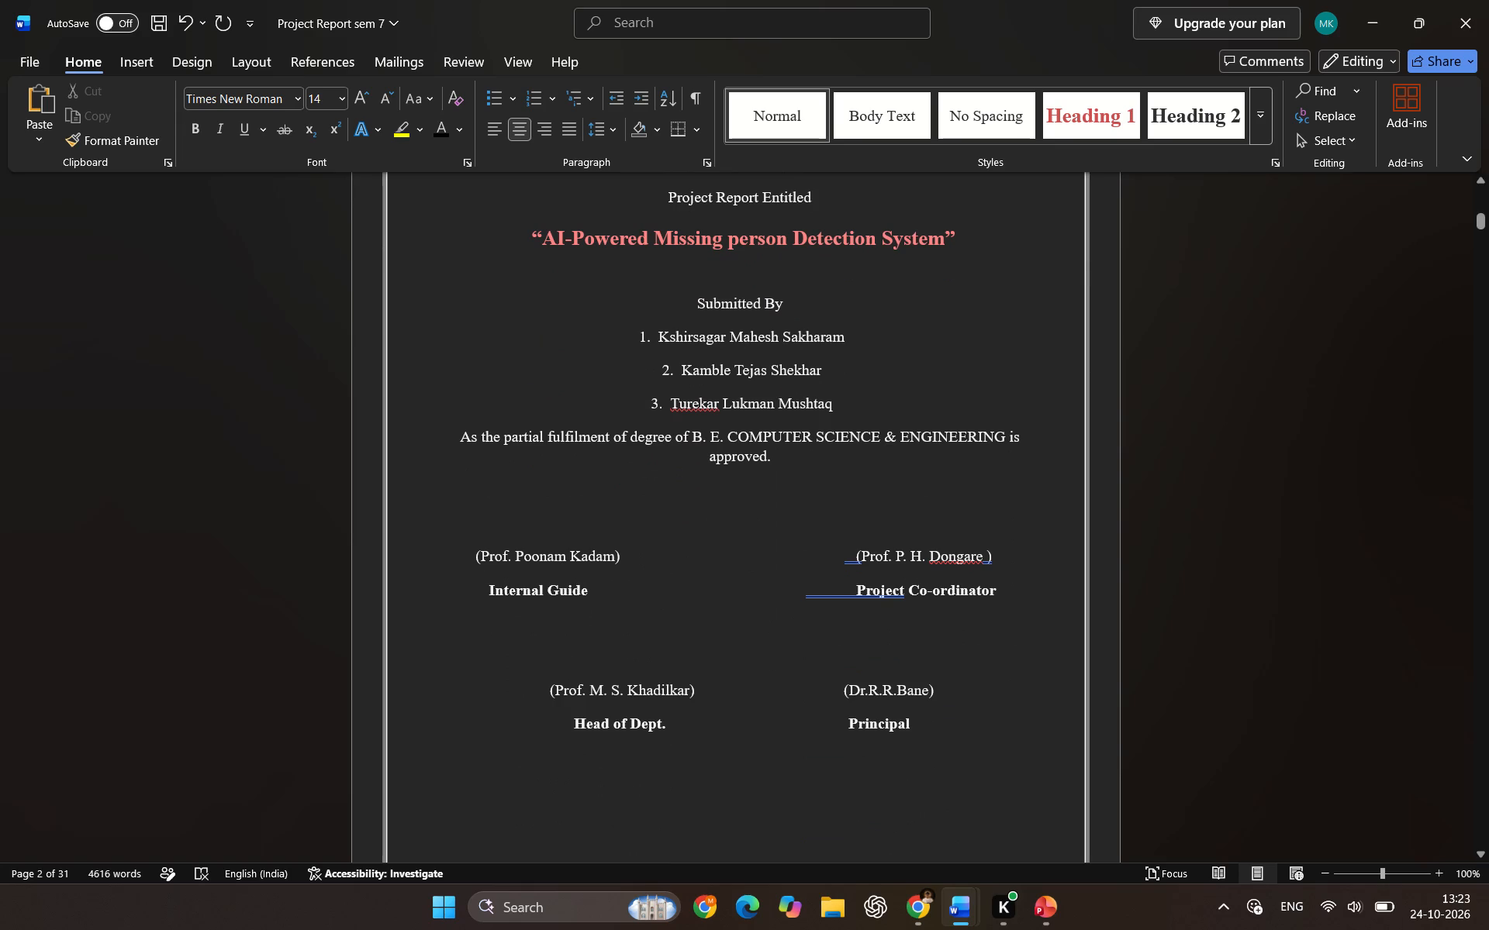
{"action": "left_click", "coordinate": [715, 437]}
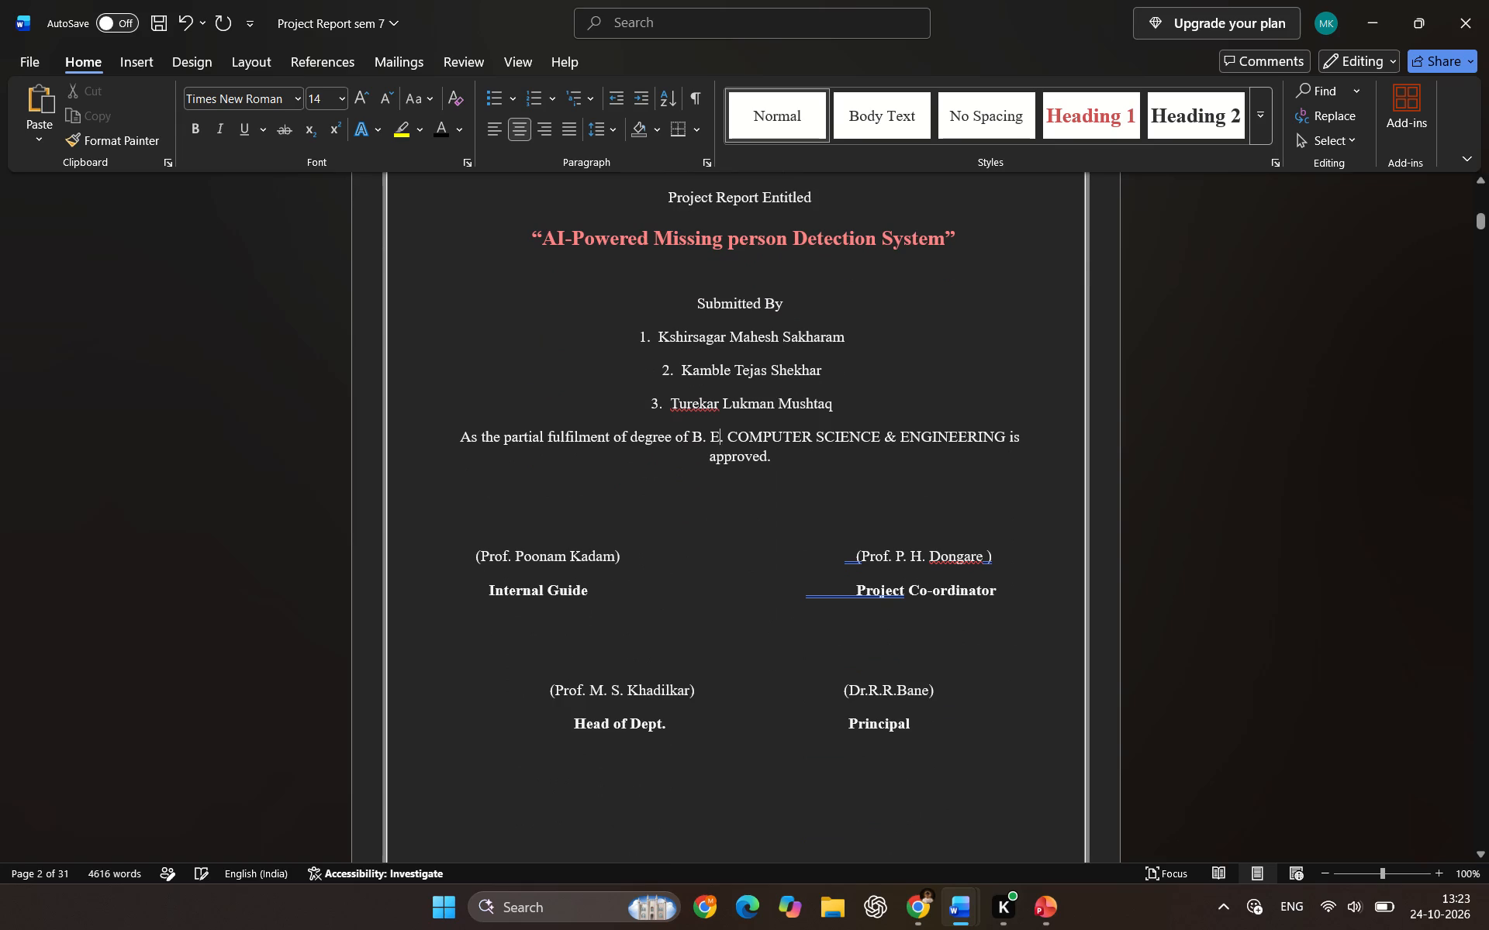
{"action": "left_click", "coordinate": [708, 439]}
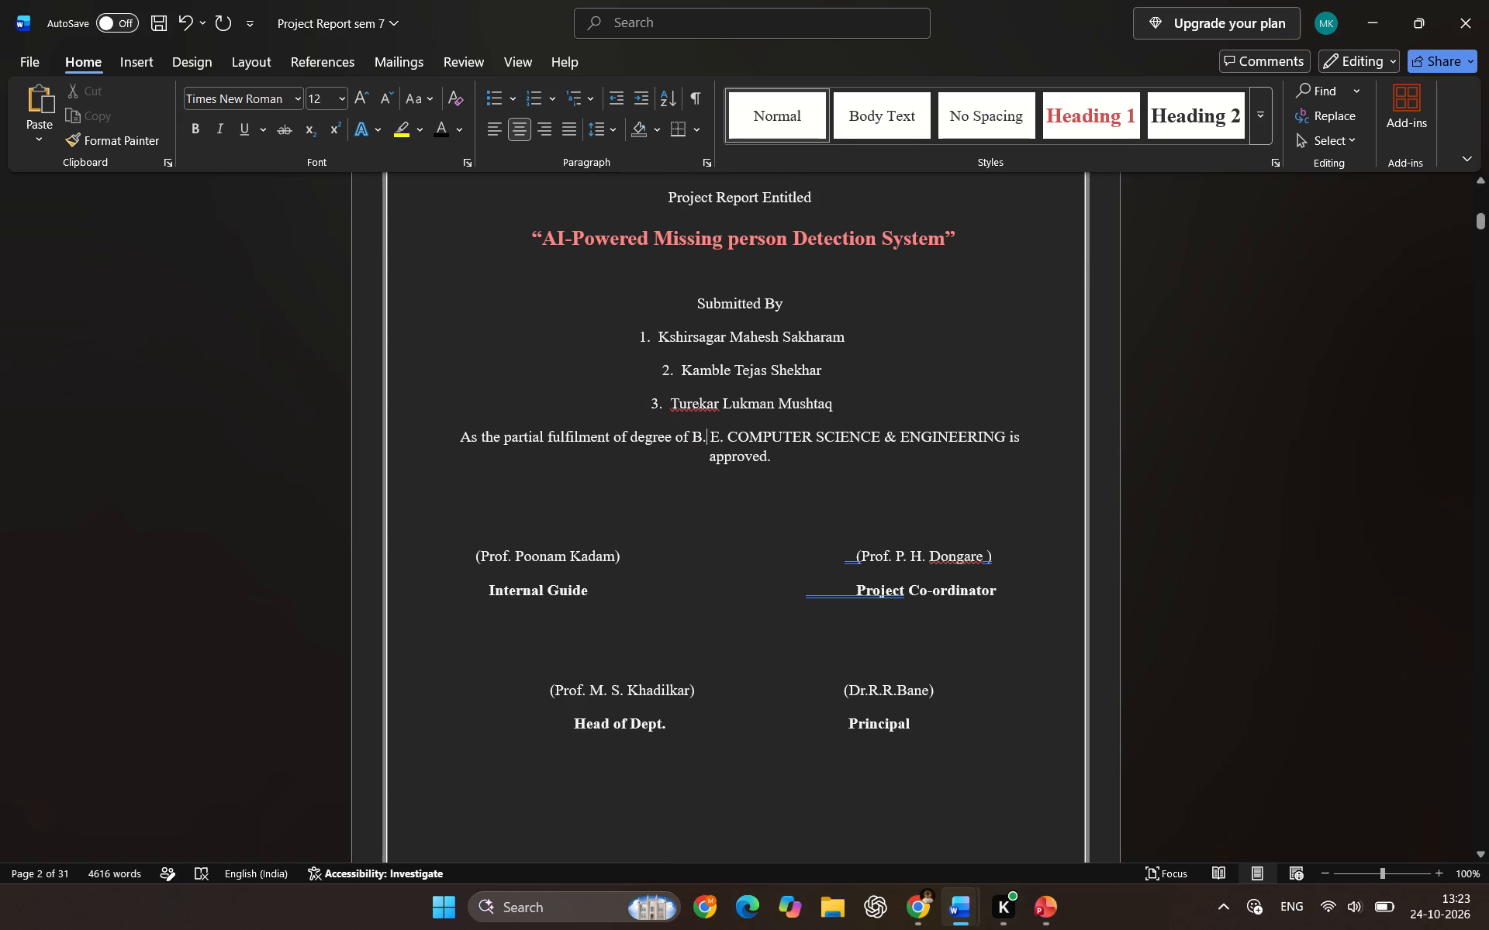
{"action": "key", "text": "Delete"}
{"action": "left_click", "coordinate": [720, 441]}
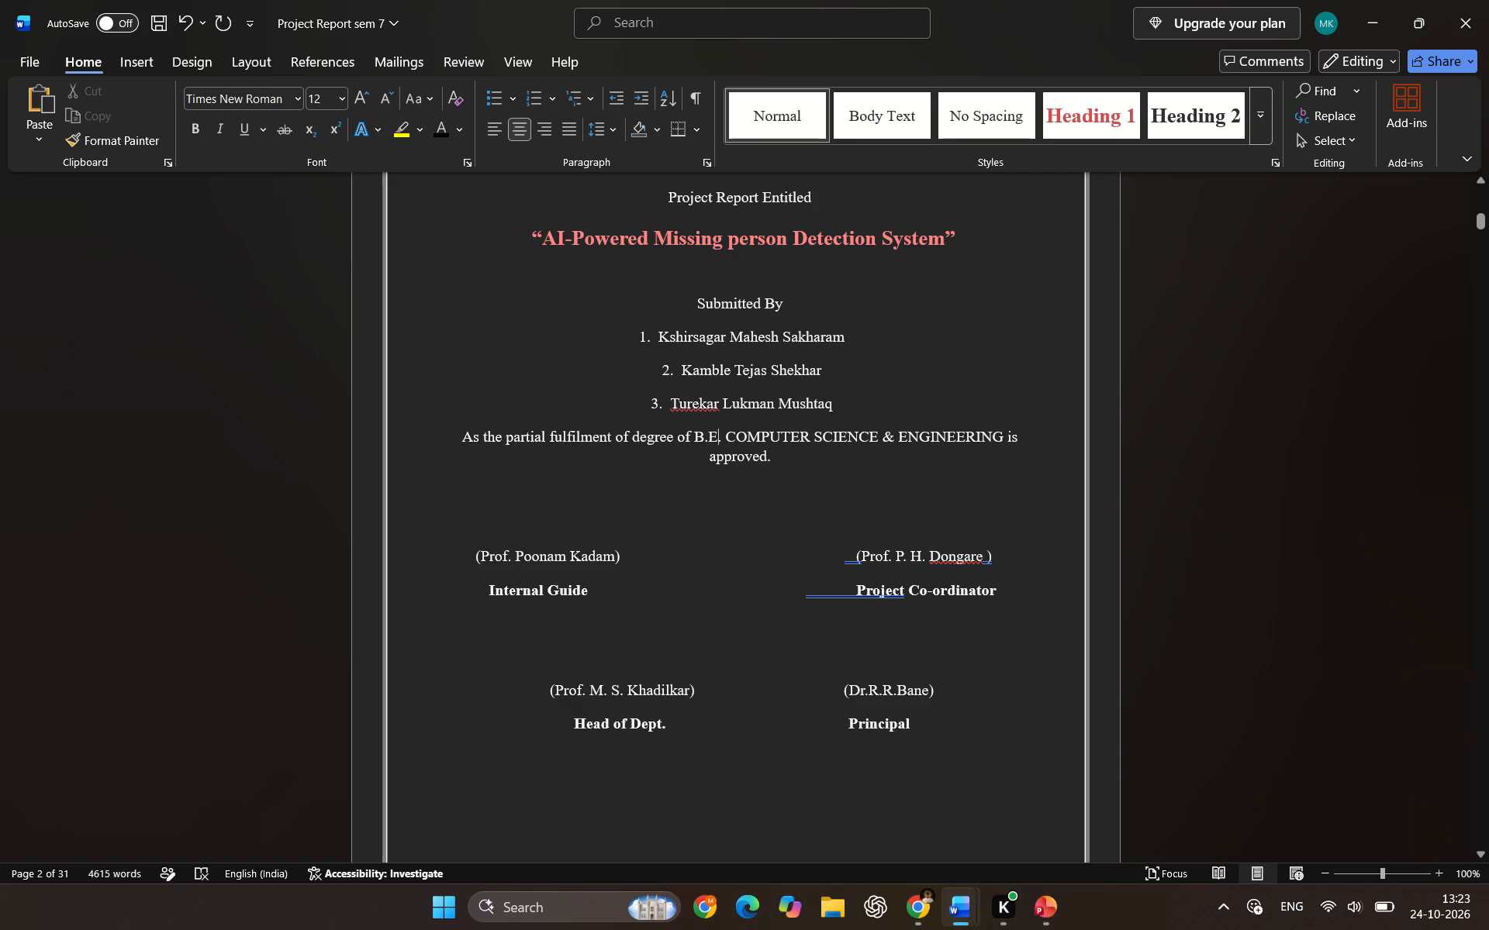
{"action": "left_click", "coordinate": [725, 441]}
{"action": "key", "text": "BackSpace"}
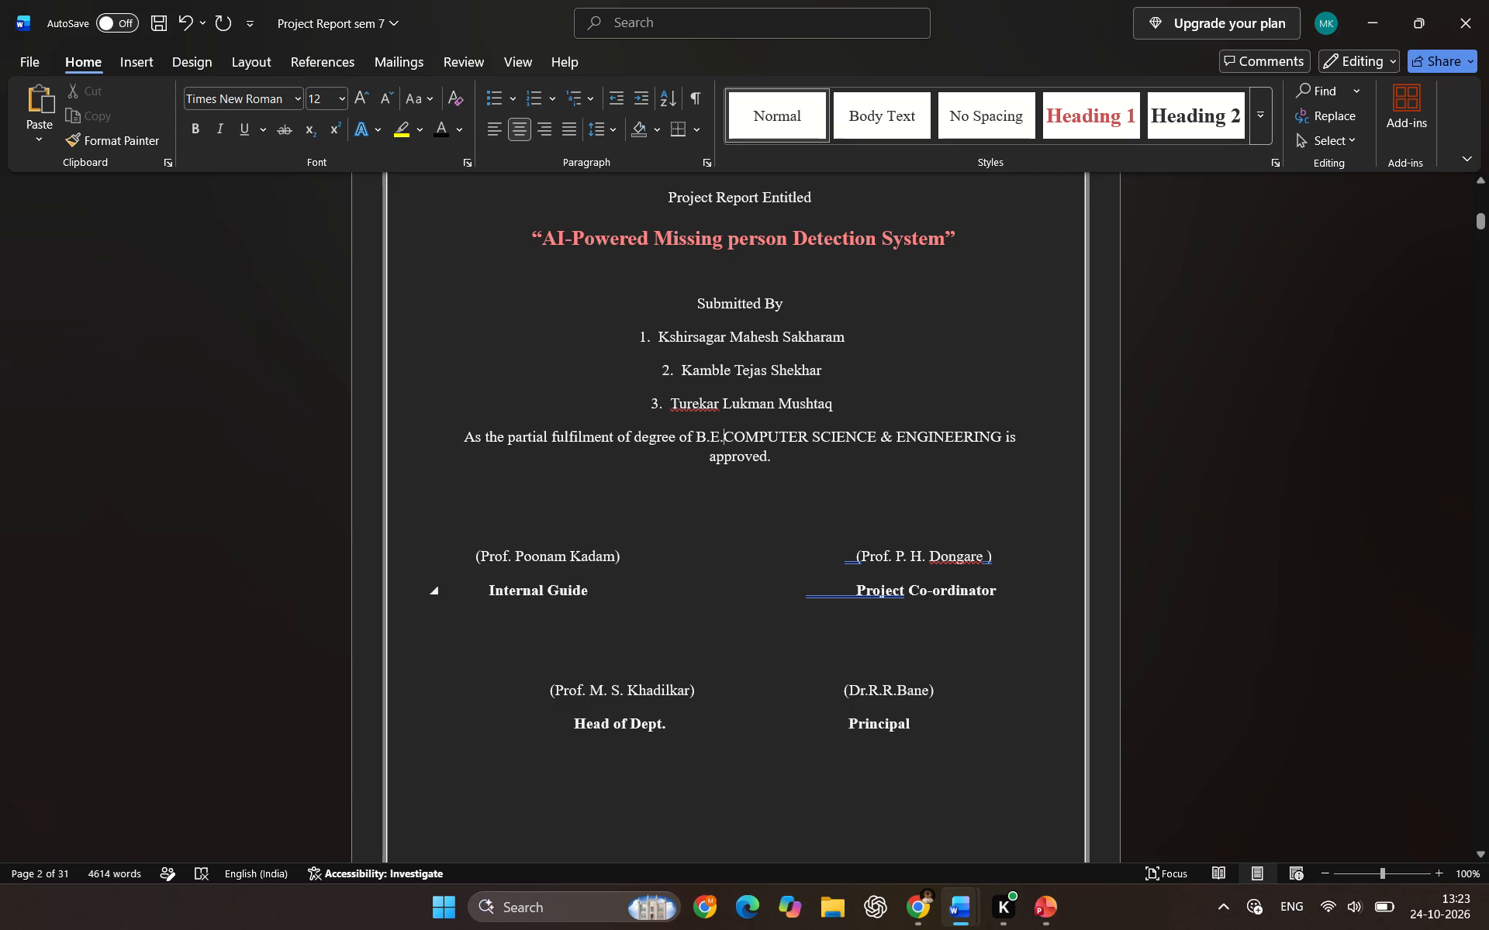
Replace the internal guide's name after "Prof." on the Certificate page with "Ms." and the guide's name used on the cover page.
{"action": "left_click", "coordinate": [616, 558]}
{"action": "key", "text": "BackSpace"}
{"action": "key", "text": "BackSpace"}
{"action": "key", "text": "BackSpace"}
{"action": "key", "text": "BackSpace"}
{"action": "key", "text": "BackSpace"}
{"action": "key", "text": "BackSpace"}
{"action": "key", "text": "BackSpace"}
{"action": "key", "text": "BackSpace"}
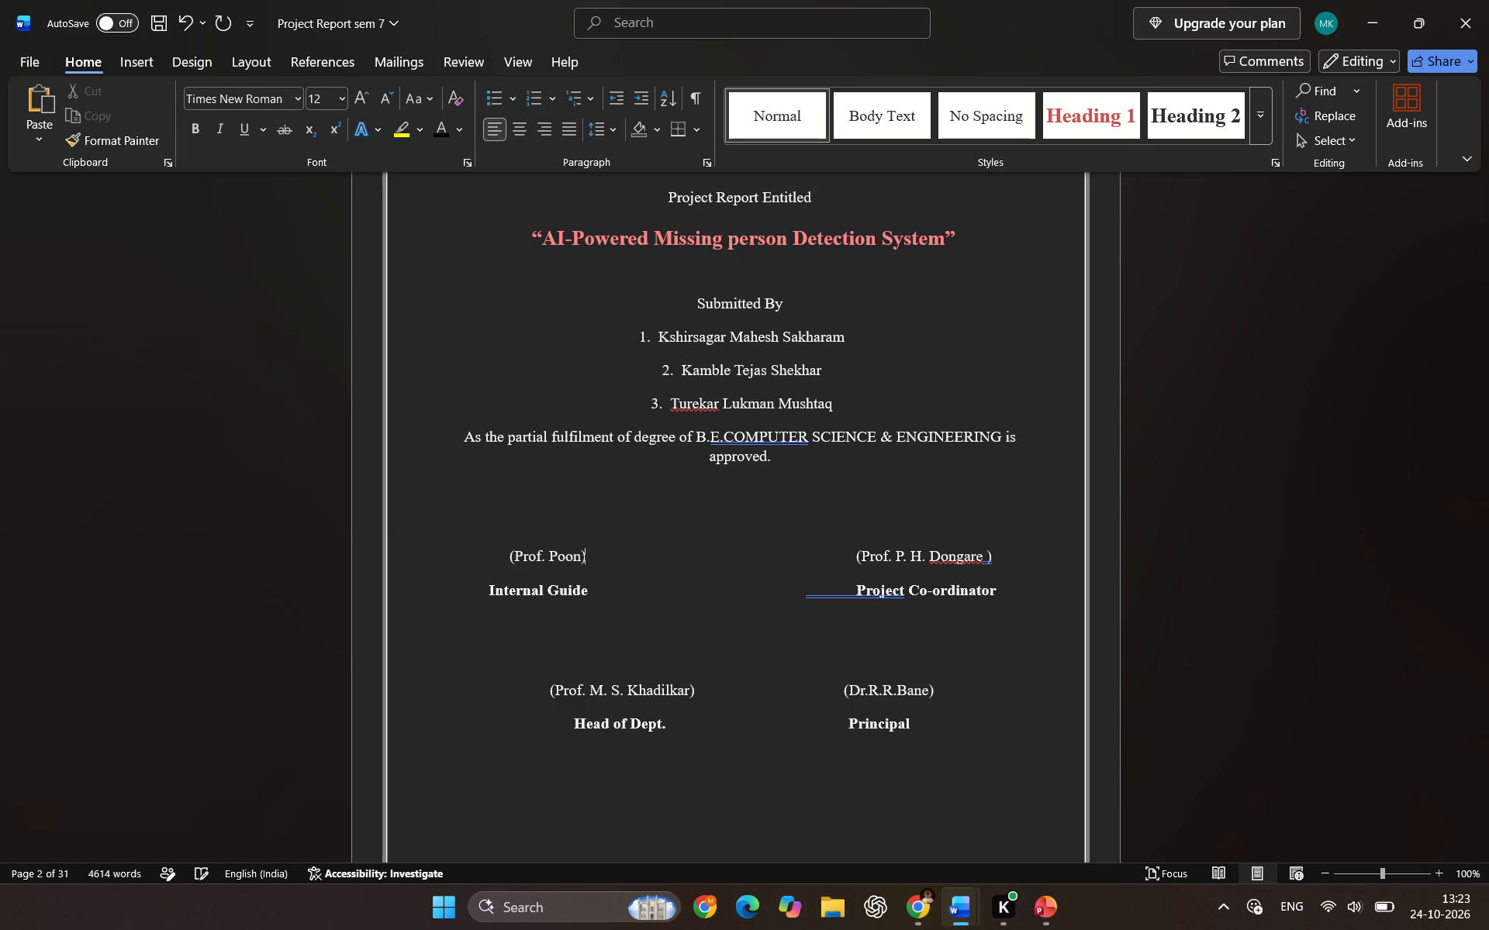
{"action": "key", "text": "BackSpace"}
{"action": "key", "text": "BackSpace"}
{"action": "key", "text": "BackSpace"}
{"action": "key", "text": "BackSpace"}
{"action": "key", "text": "shift+m"}
{"action": "key", "text": "s"}
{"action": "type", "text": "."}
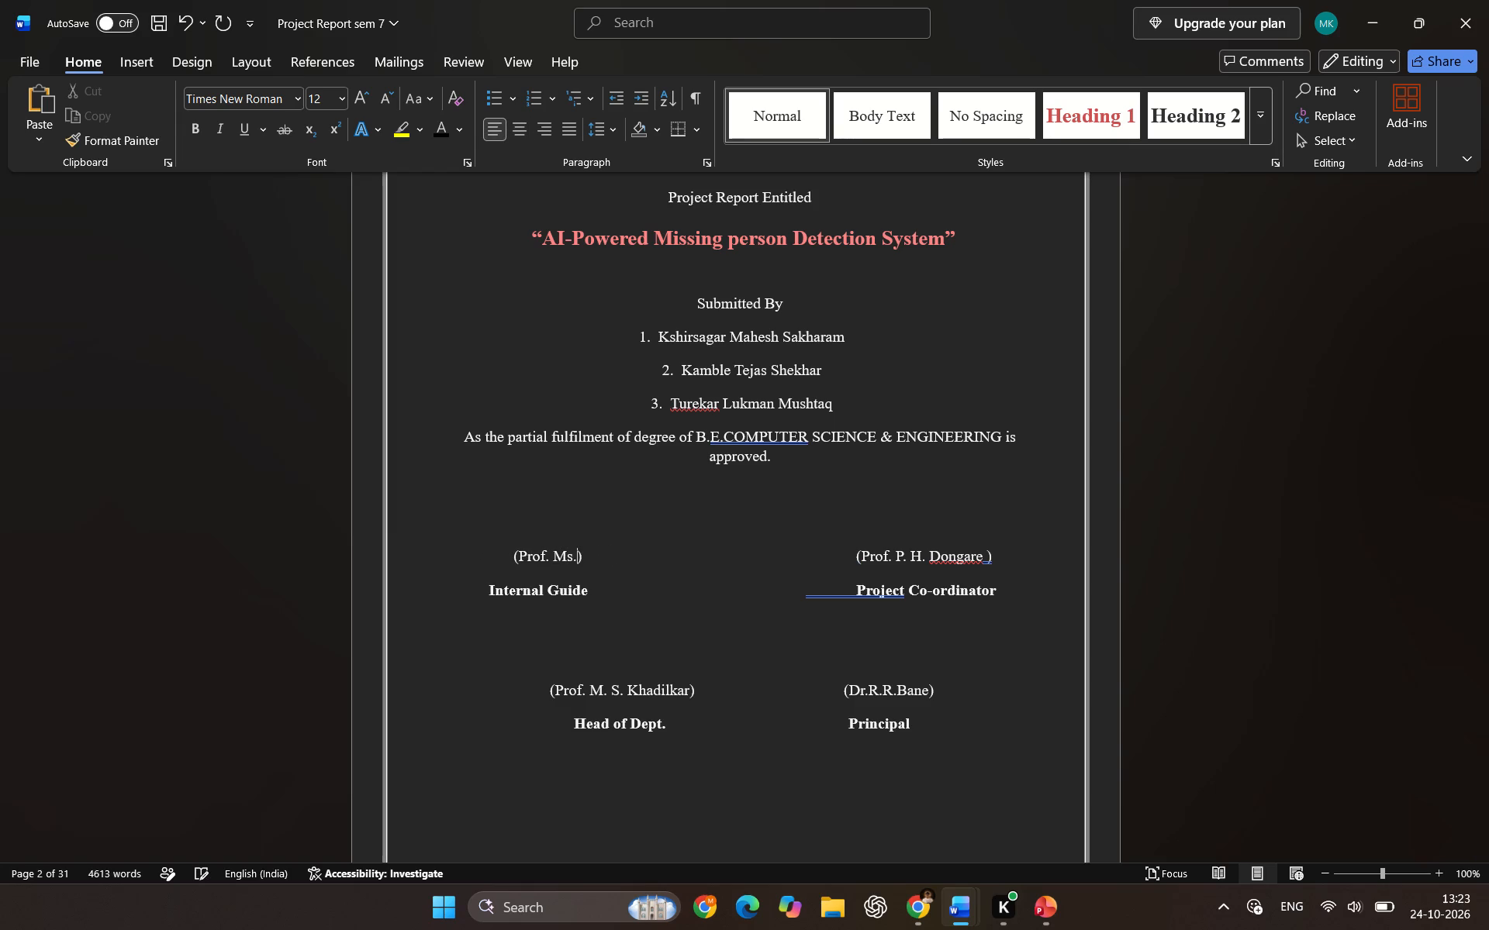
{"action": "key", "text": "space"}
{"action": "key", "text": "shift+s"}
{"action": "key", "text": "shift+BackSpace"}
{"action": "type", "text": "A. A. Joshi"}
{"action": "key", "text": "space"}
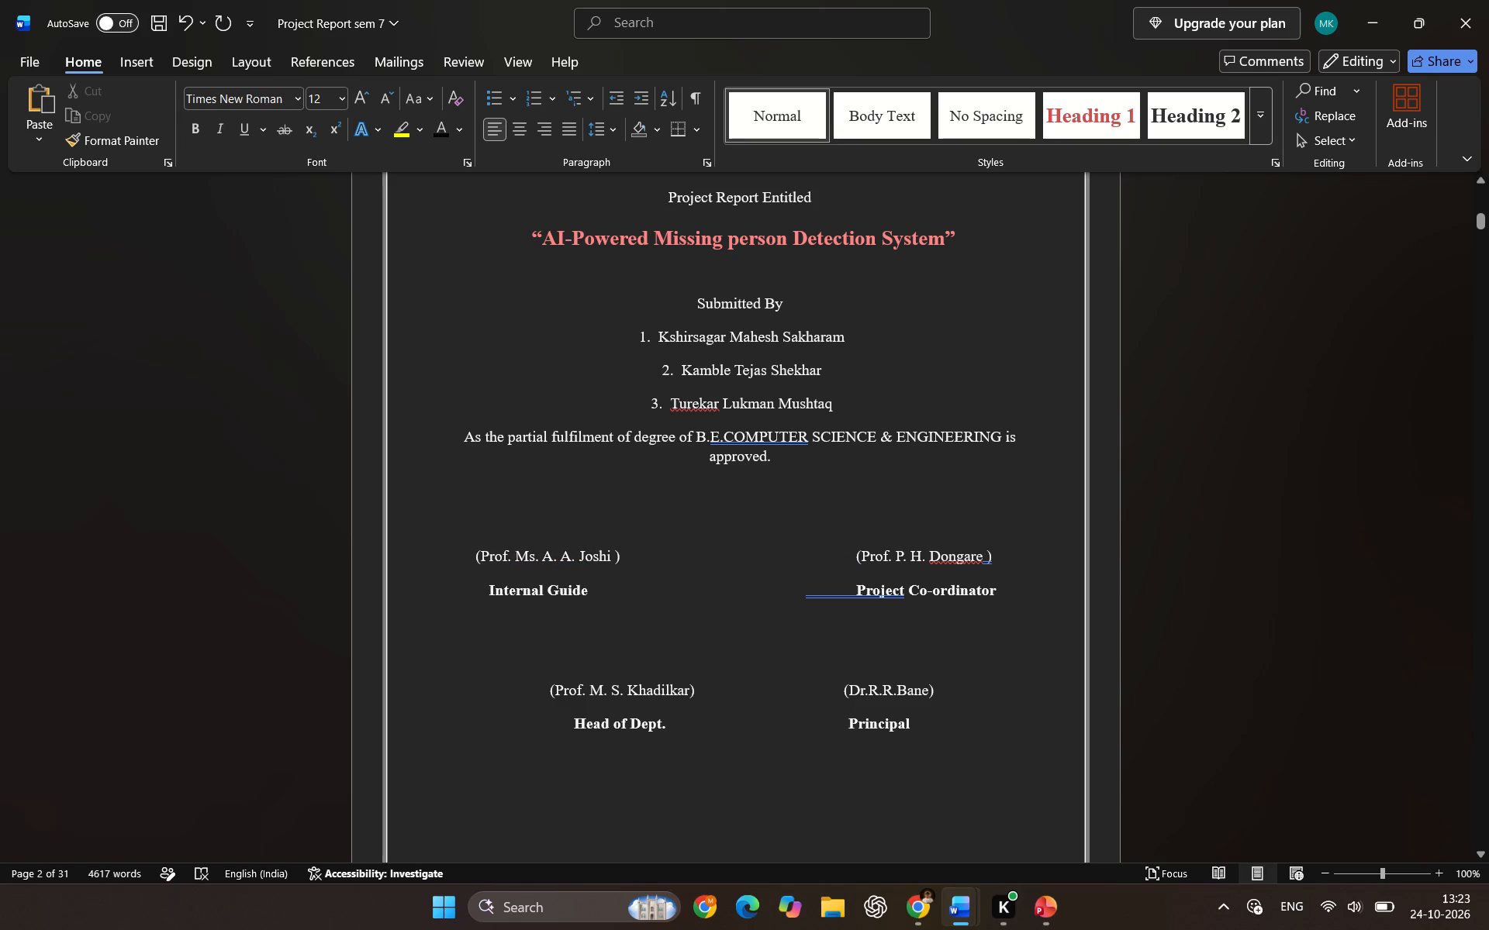
Switch to the Weekly Log Report document to consult its cover page details.
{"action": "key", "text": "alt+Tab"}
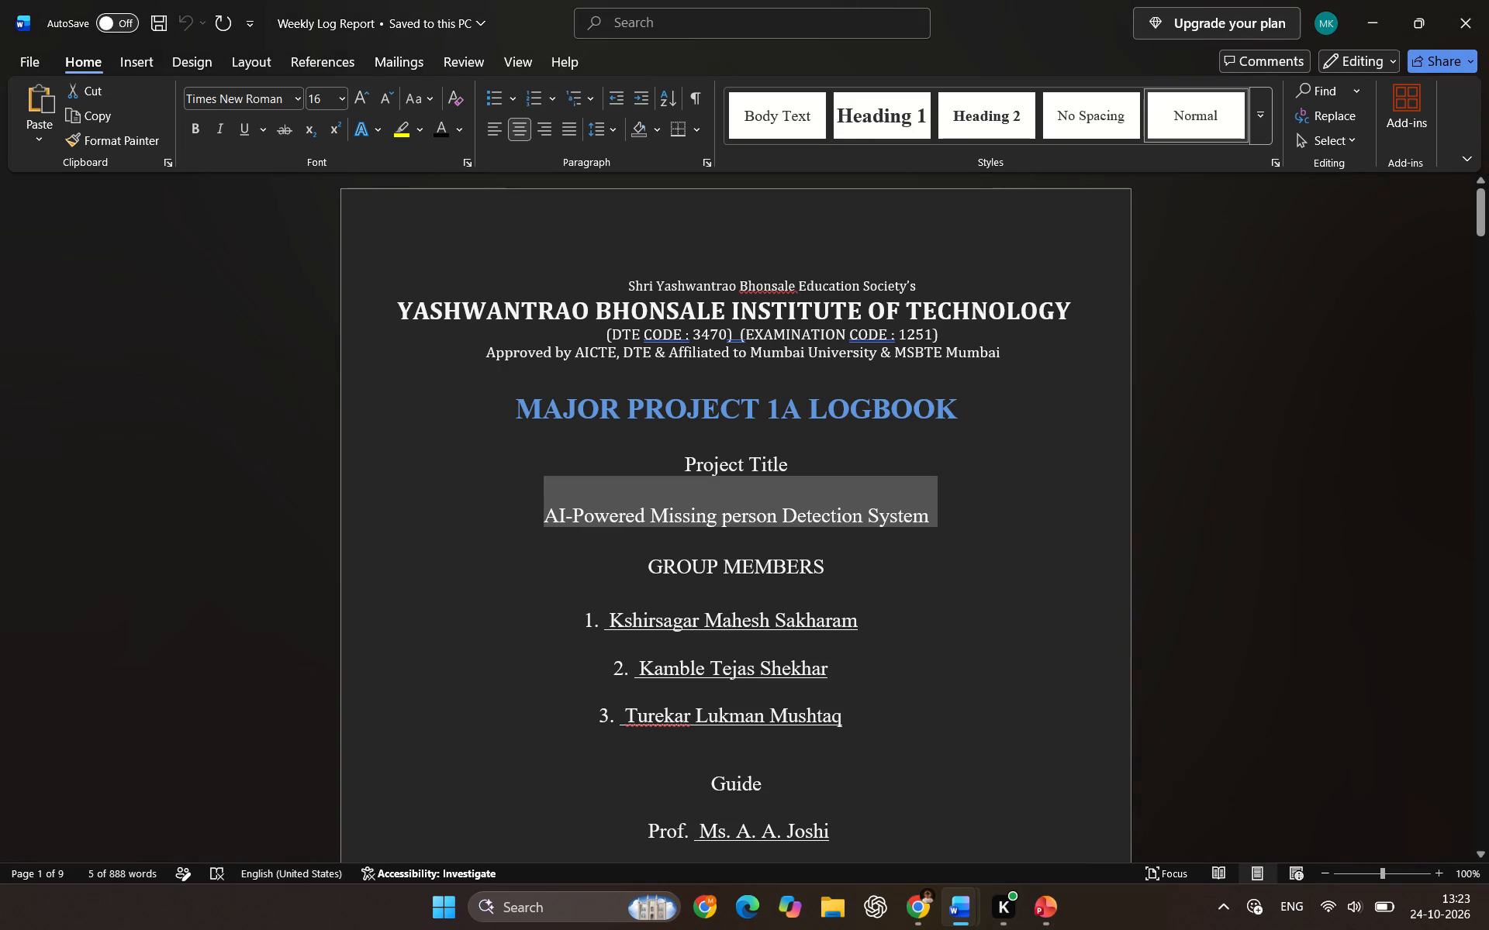
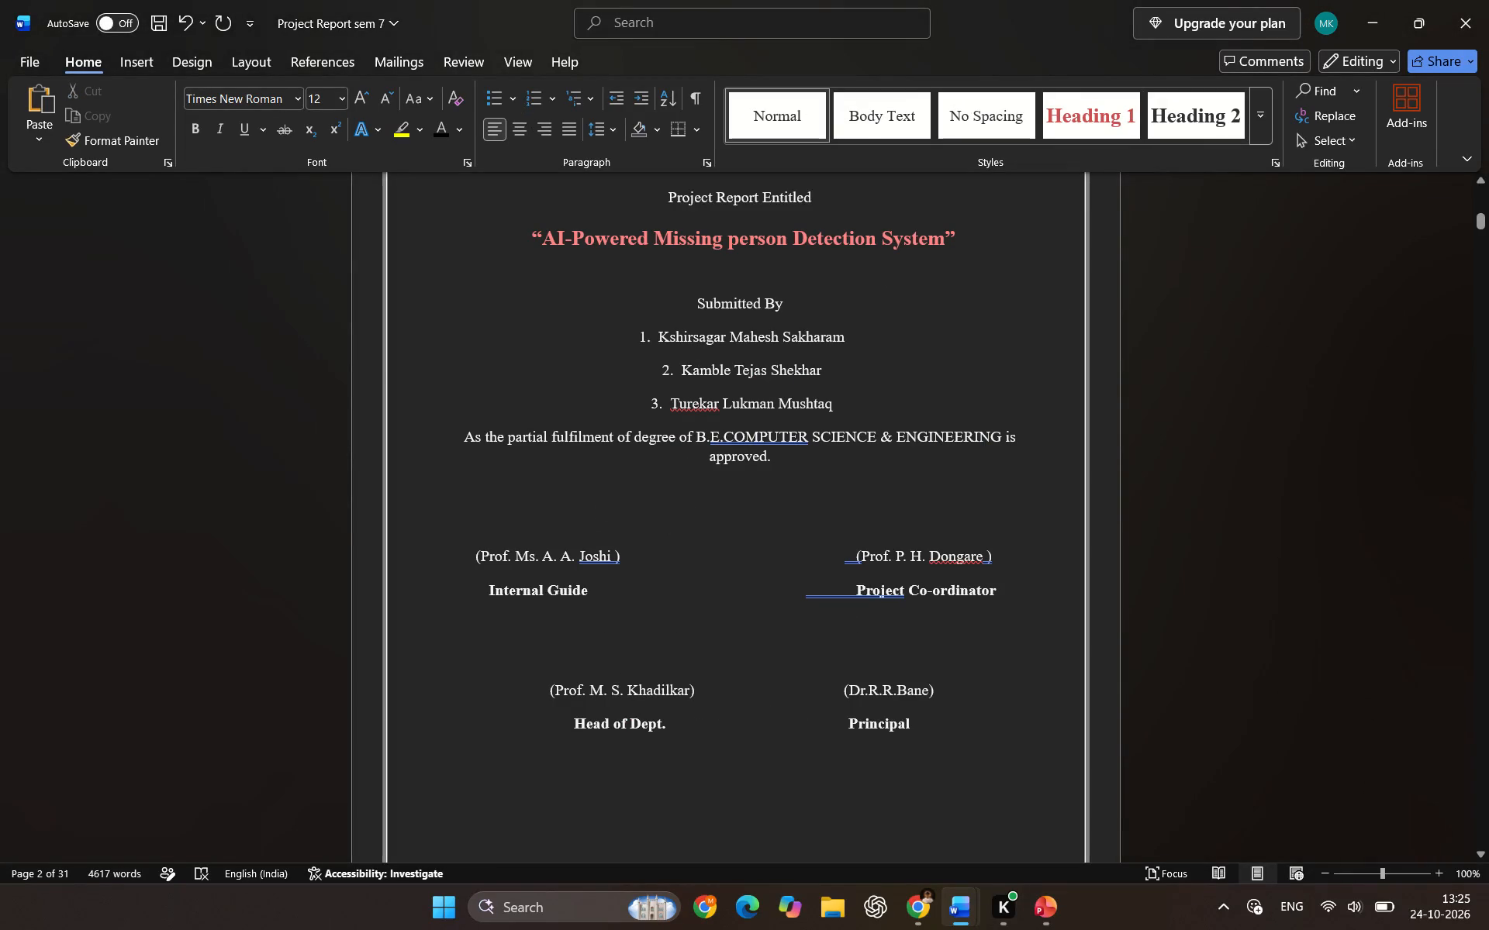
Replace the project co-ordinator's name after "Prof." on the Certificate page with the co-ordinator's name copied from the Weekly Log Report.
{"action": "left_click_drag", "start_coordinate": [897, 556], "coordinate": [962, 561]}
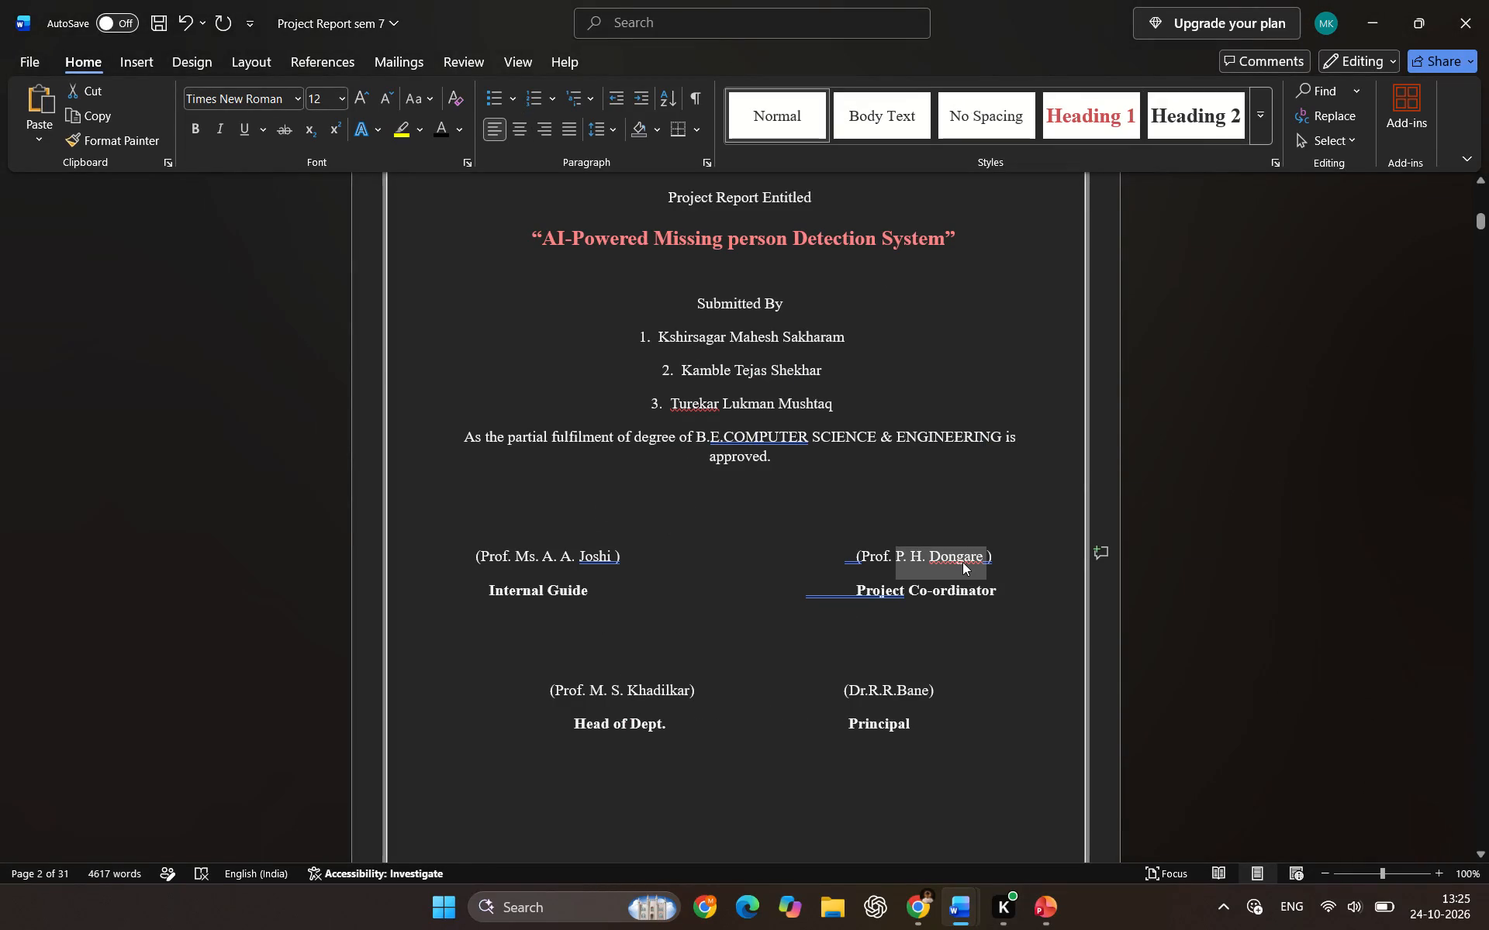
{"action": "key", "text": "ctrl+shift+v"}
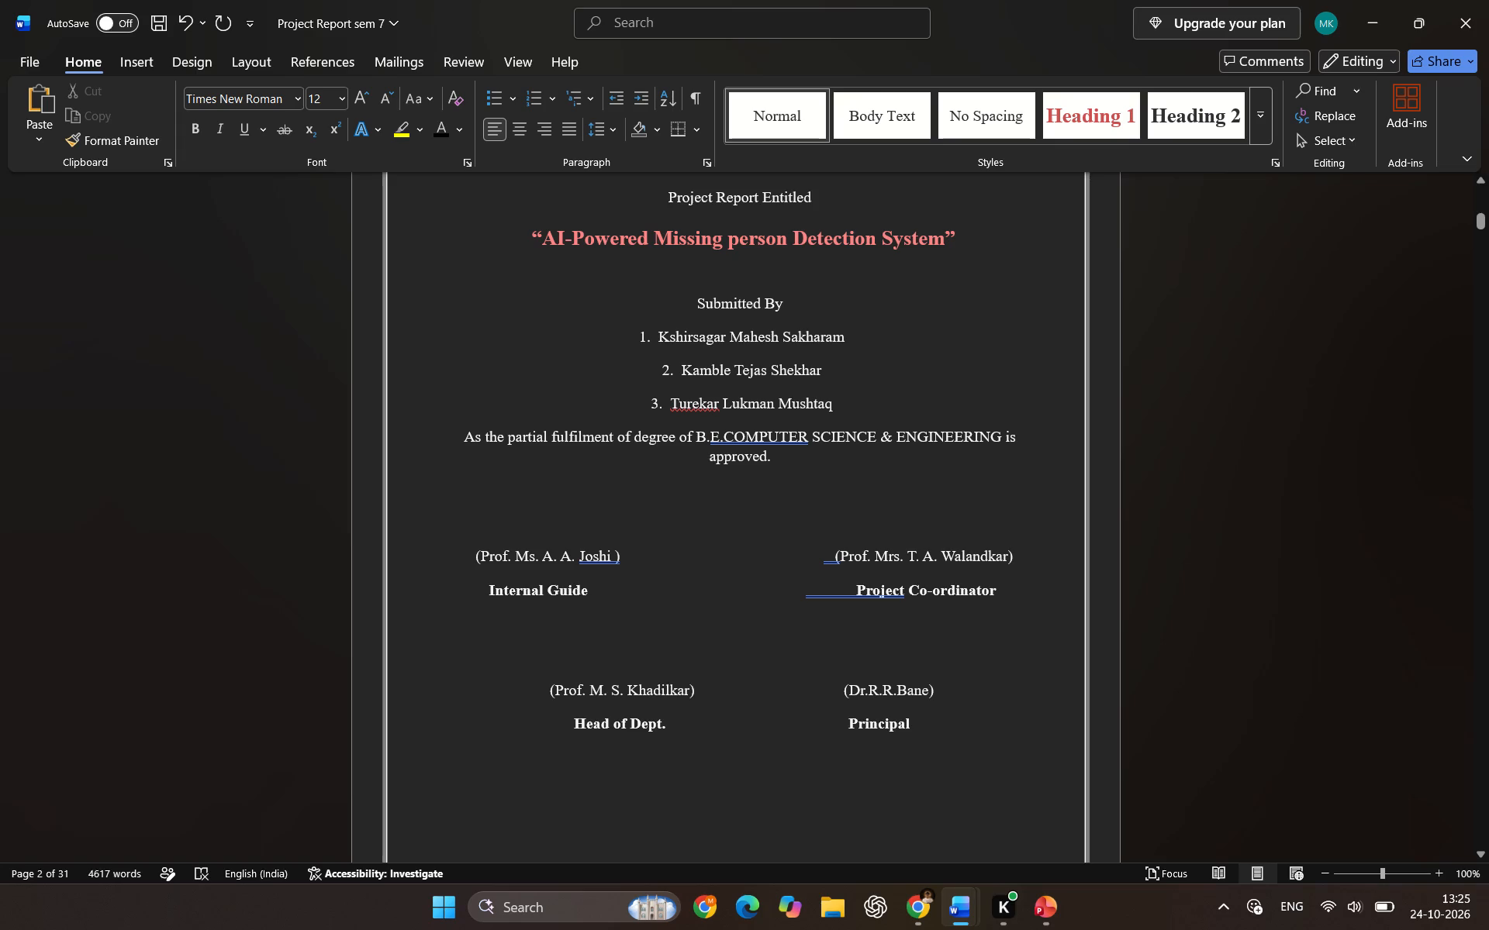
{"action": "left_click", "coordinate": [585, 553]}
Insert a blank line above the Head of Dept. and Principal names on the Certificate page.
{"action": "scroll", "coordinate": [957, 611], "scroll_direction": "down", "scroll_amount": 1}
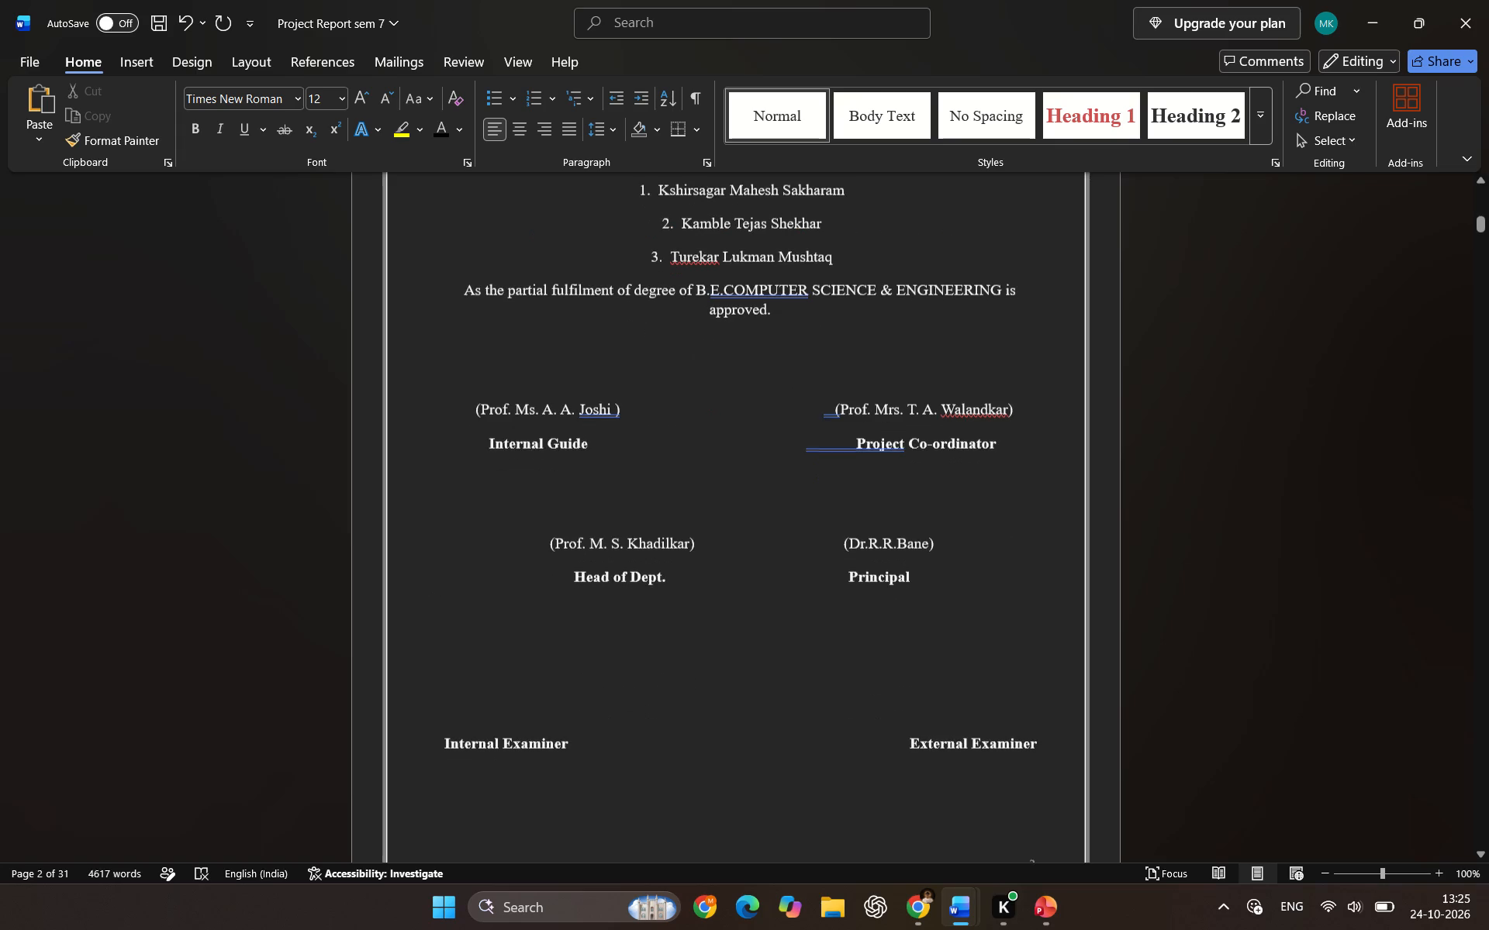
{"action": "left_click", "coordinate": [832, 498]}
{"action": "key", "text": "Return"}
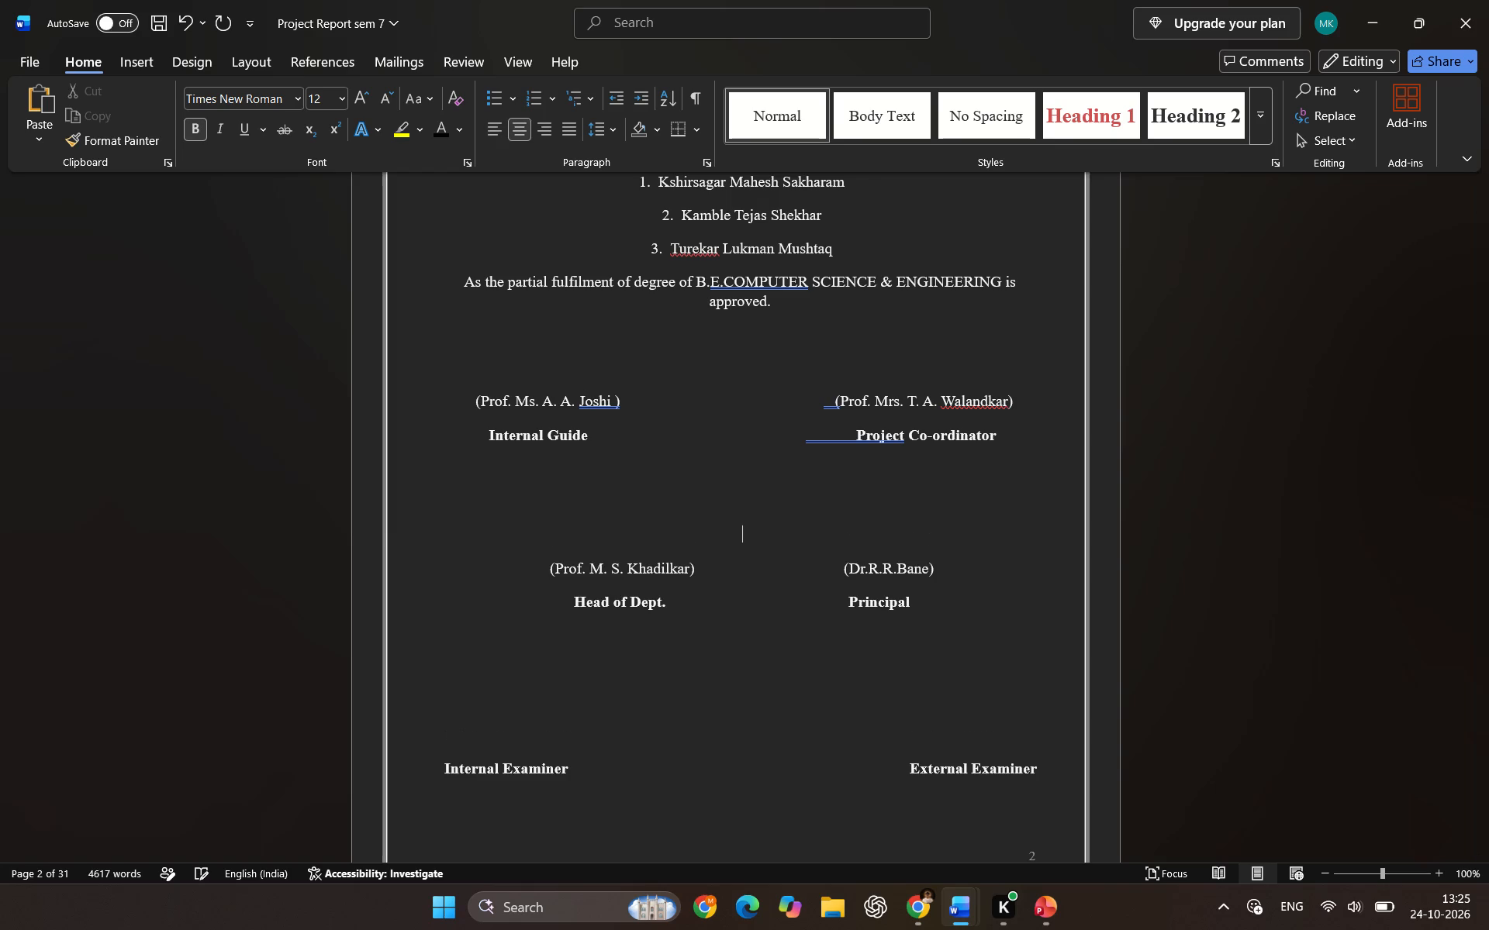
{"action": "scroll", "coordinate": [837, 498], "scroll_direction": "down", "scroll_amount": 2}
{"action": "scroll", "coordinate": [846, 501], "scroll_direction": "up", "scroll_amount": 2}
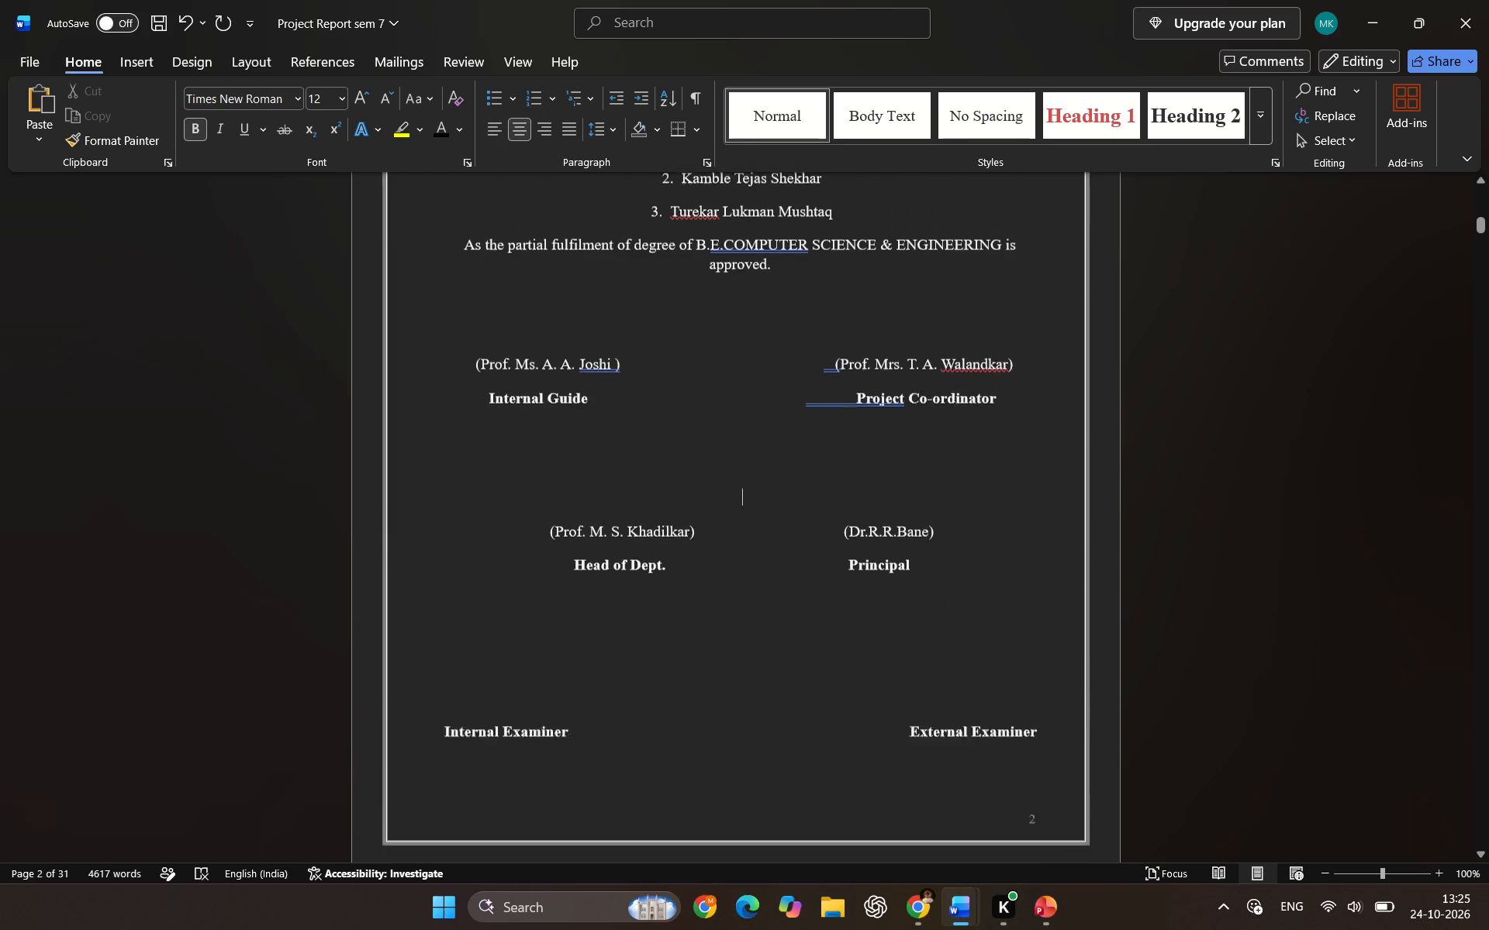
{"action": "scroll", "coordinate": [846, 501], "scroll_direction": "up", "scroll_amount": 1}
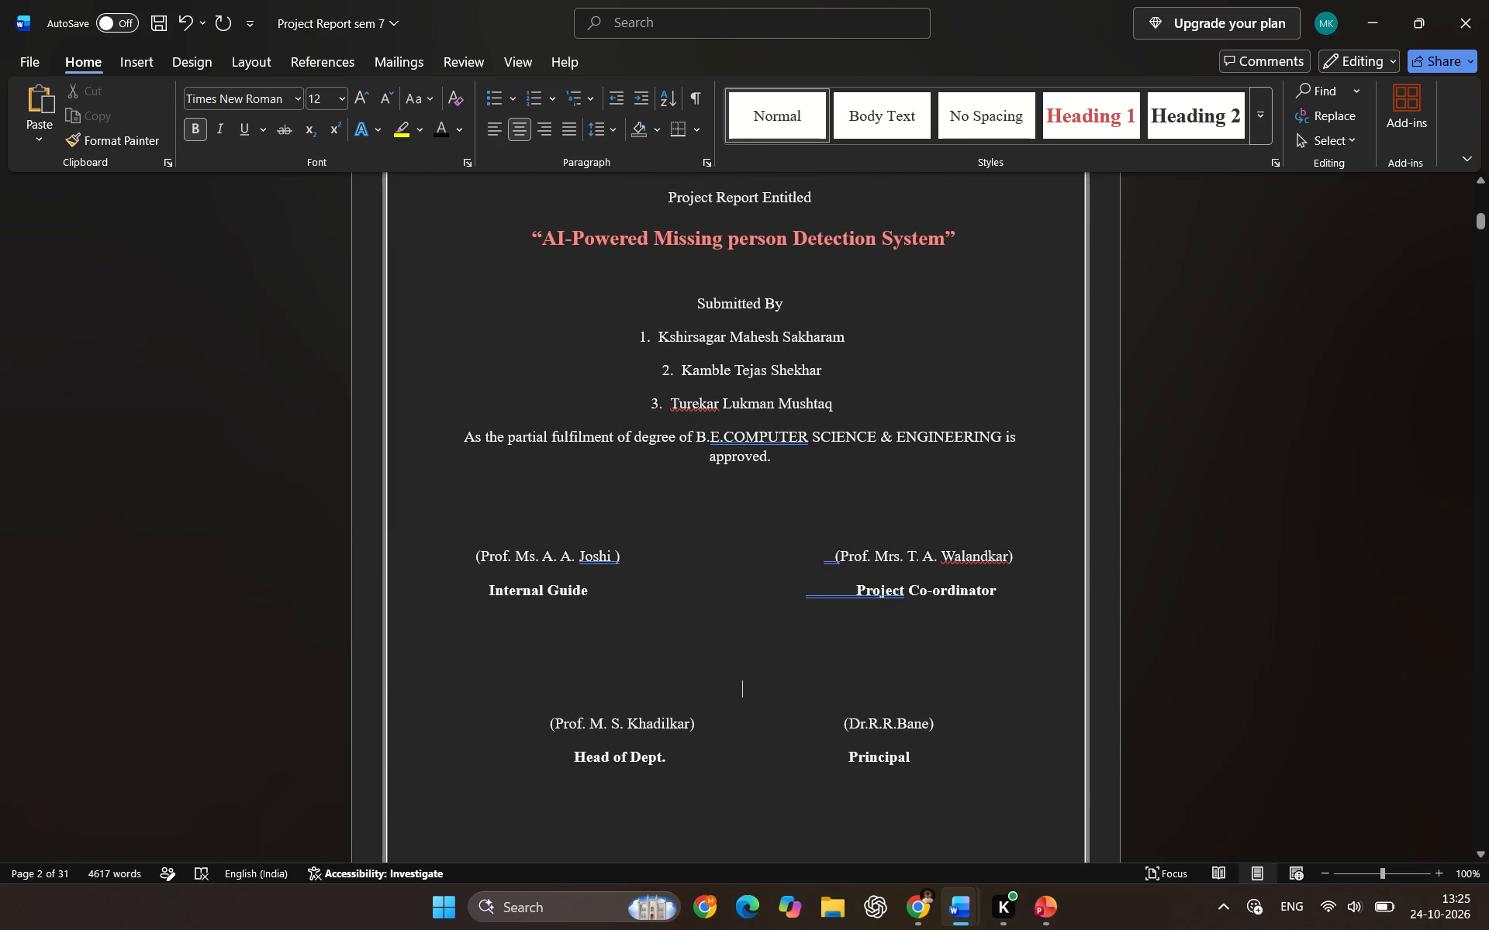
Insert a space between "B.E." and "COMPUTER" in the Certificate page's degree line.
{"action": "left_click", "coordinate": [724, 436]}
{"action": "key", "text": "space"}
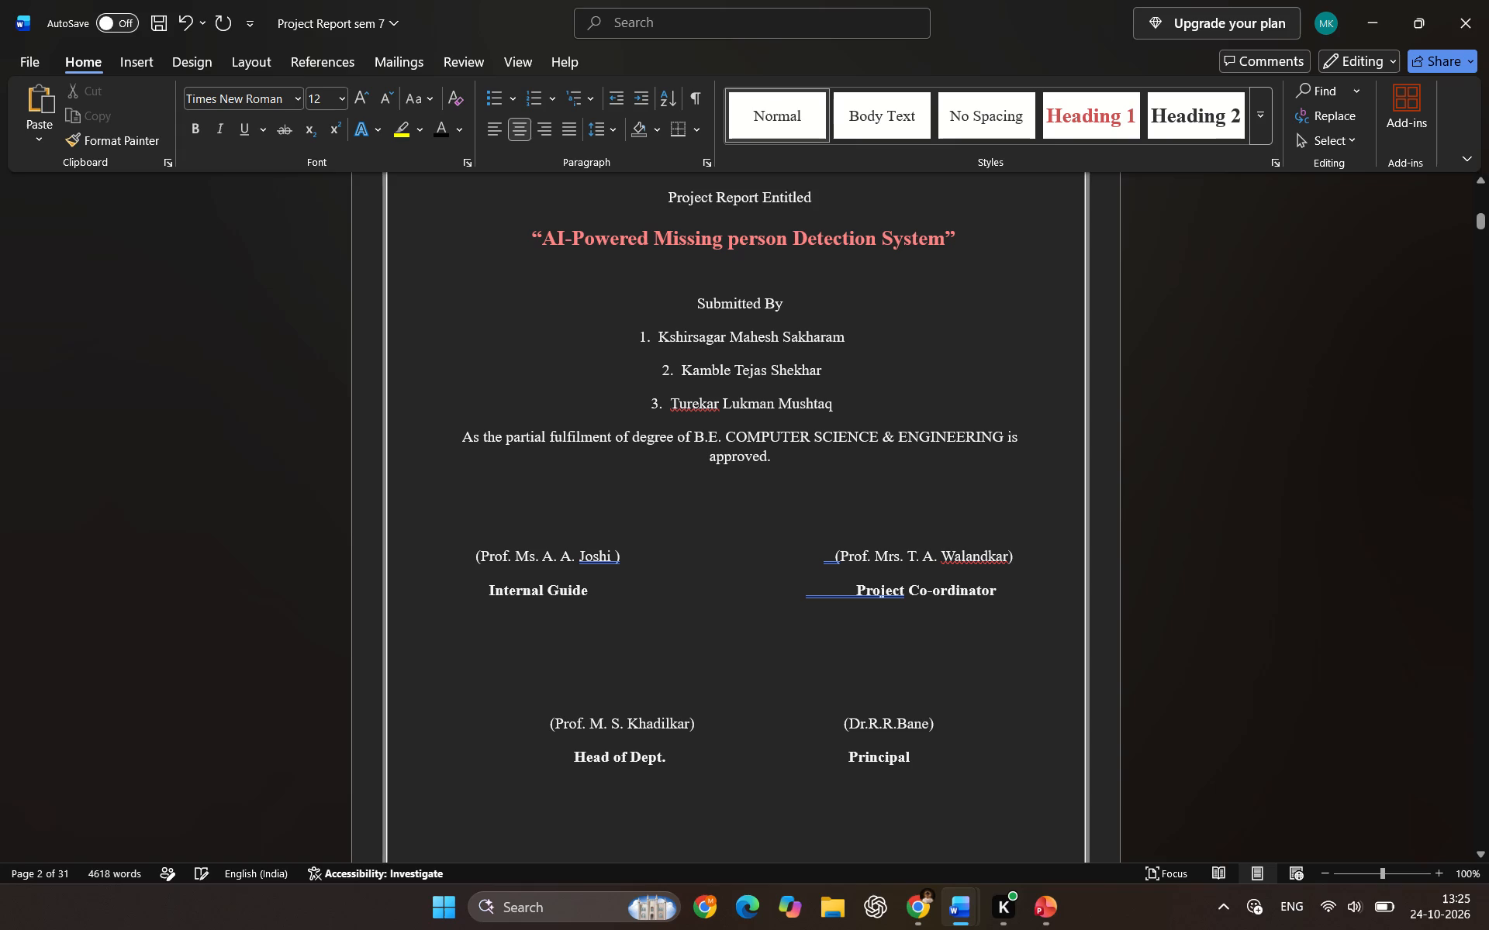
Remove the space before the closing parenthesis of the internal guide's name.
{"action": "left_click", "coordinate": [613, 553]}
{"action": "key", "text": "Delete"}
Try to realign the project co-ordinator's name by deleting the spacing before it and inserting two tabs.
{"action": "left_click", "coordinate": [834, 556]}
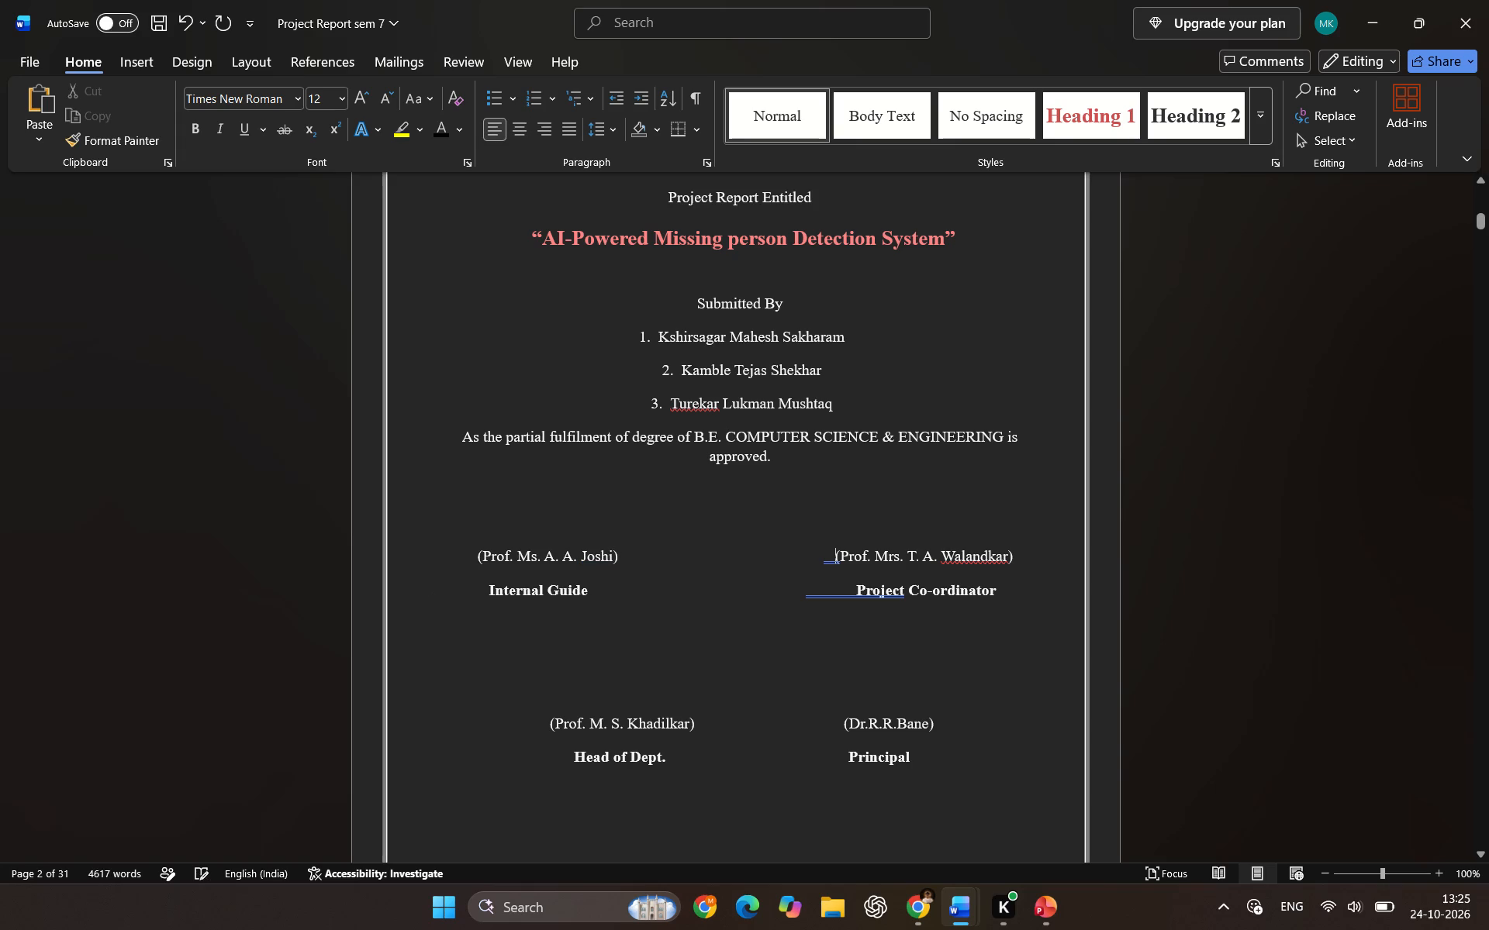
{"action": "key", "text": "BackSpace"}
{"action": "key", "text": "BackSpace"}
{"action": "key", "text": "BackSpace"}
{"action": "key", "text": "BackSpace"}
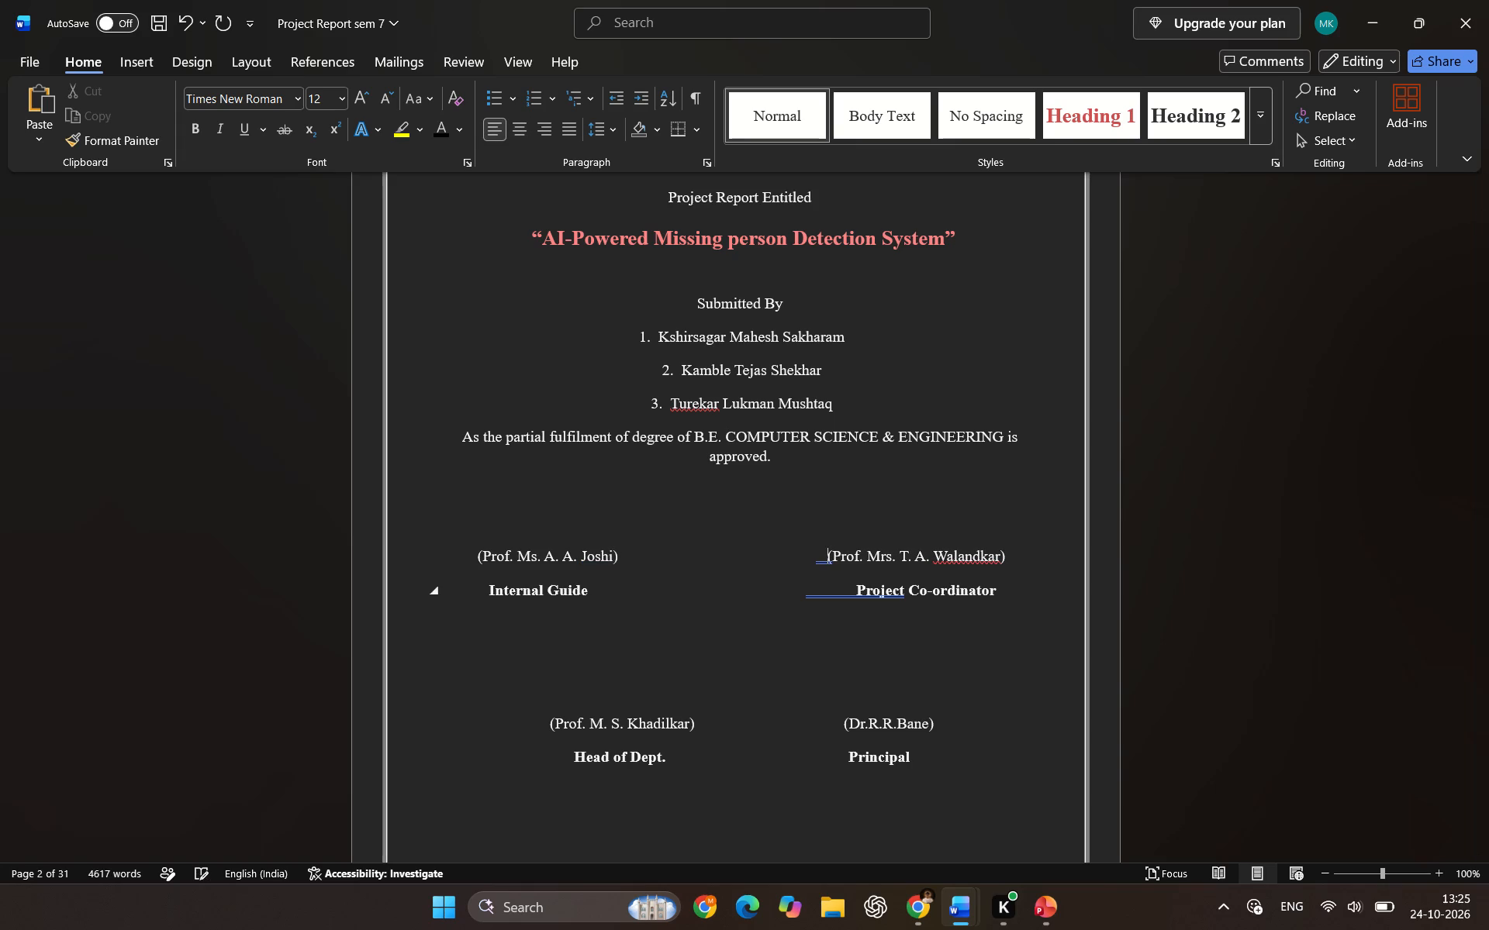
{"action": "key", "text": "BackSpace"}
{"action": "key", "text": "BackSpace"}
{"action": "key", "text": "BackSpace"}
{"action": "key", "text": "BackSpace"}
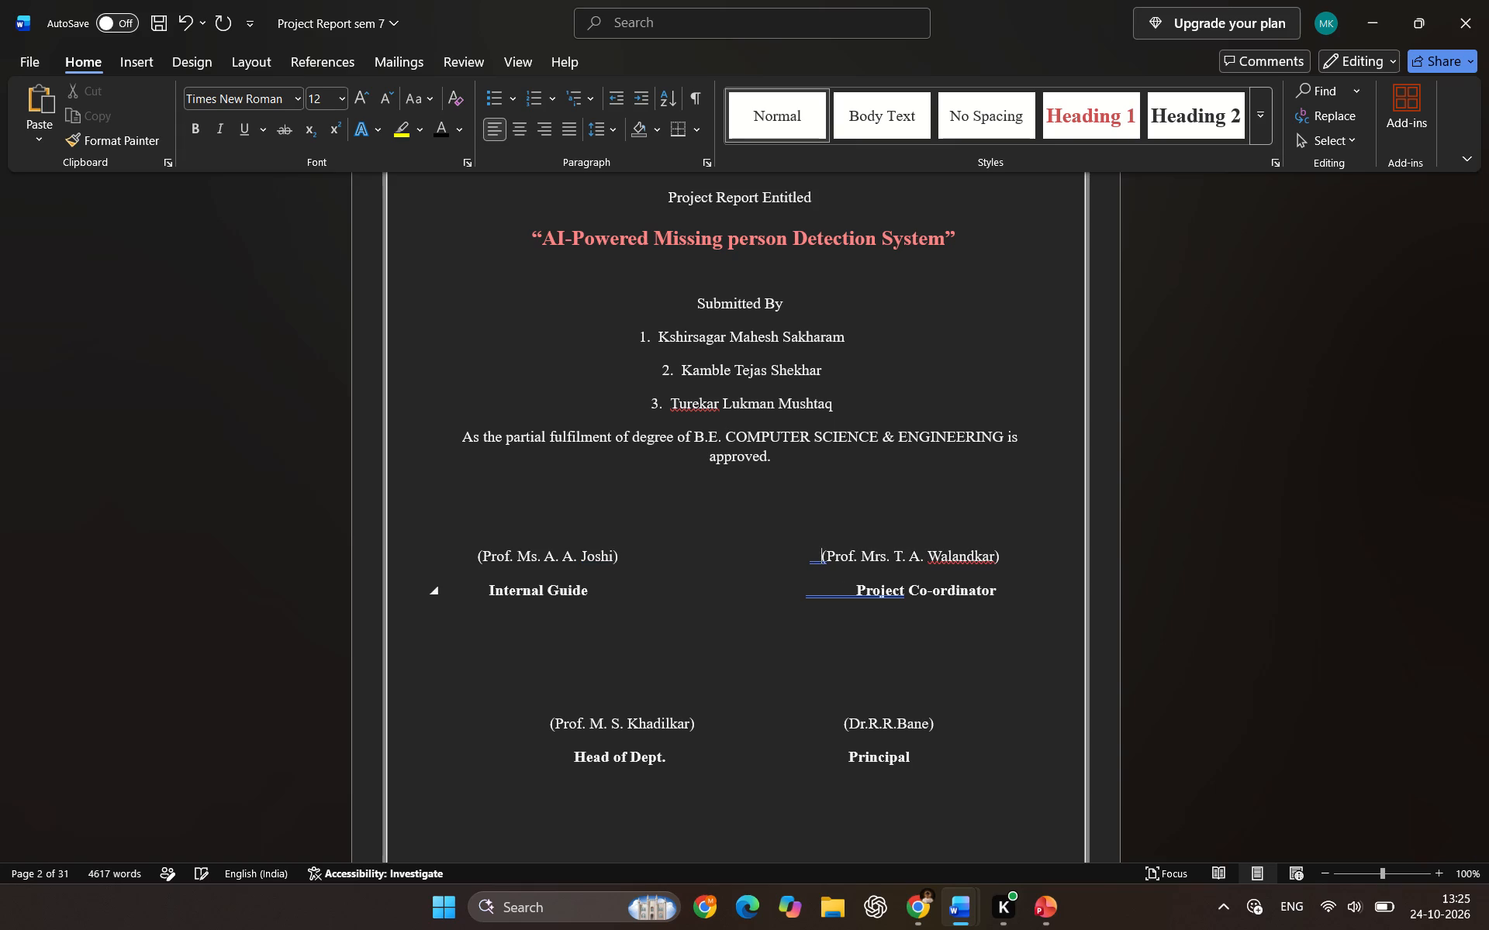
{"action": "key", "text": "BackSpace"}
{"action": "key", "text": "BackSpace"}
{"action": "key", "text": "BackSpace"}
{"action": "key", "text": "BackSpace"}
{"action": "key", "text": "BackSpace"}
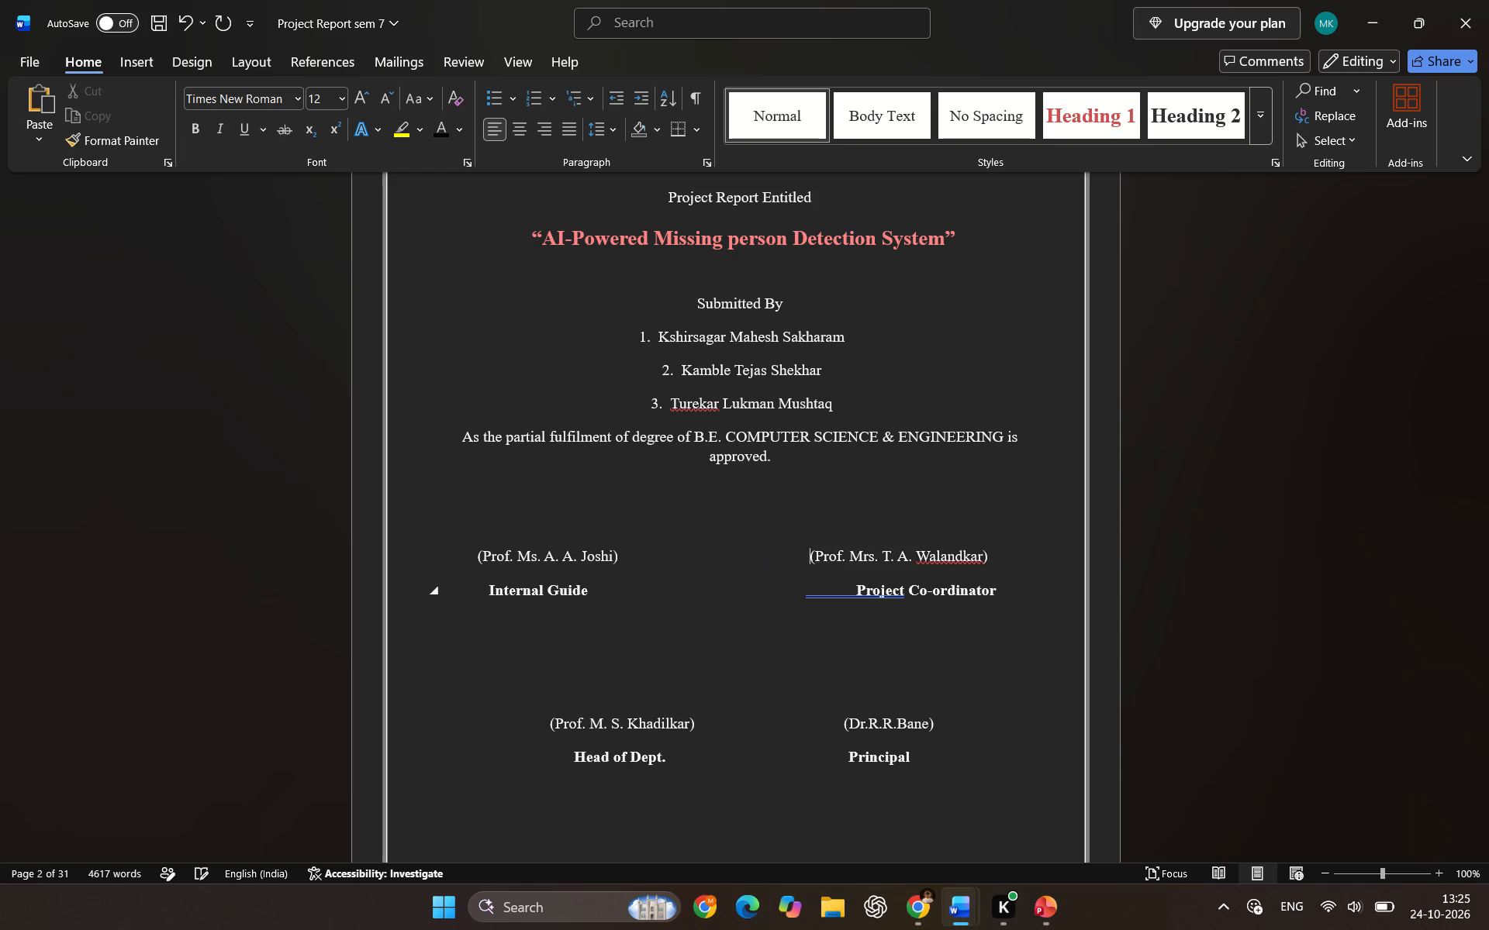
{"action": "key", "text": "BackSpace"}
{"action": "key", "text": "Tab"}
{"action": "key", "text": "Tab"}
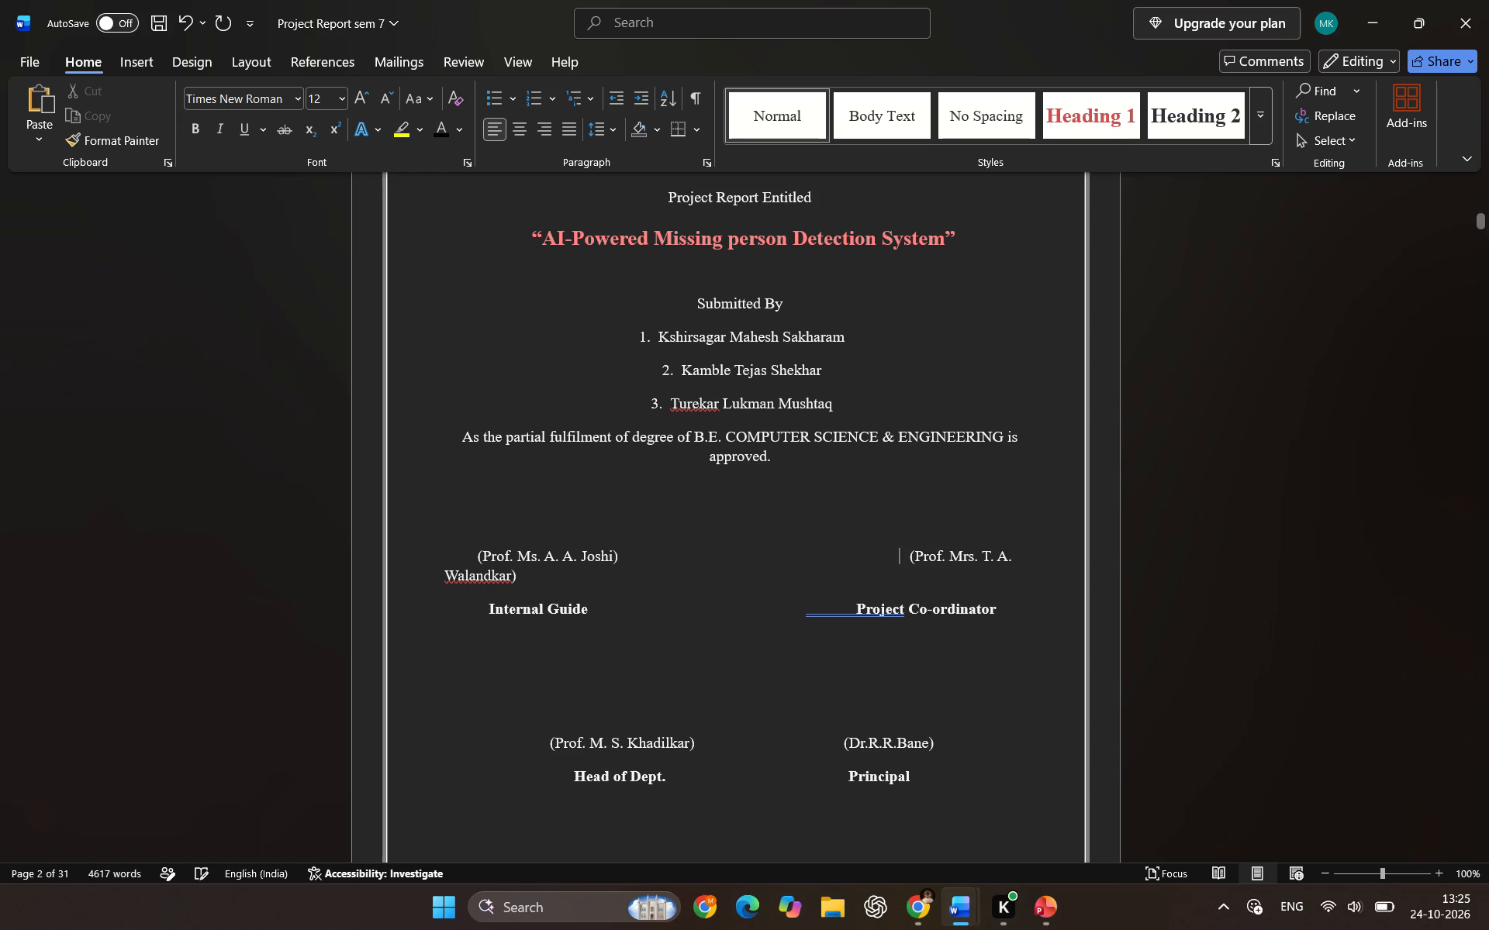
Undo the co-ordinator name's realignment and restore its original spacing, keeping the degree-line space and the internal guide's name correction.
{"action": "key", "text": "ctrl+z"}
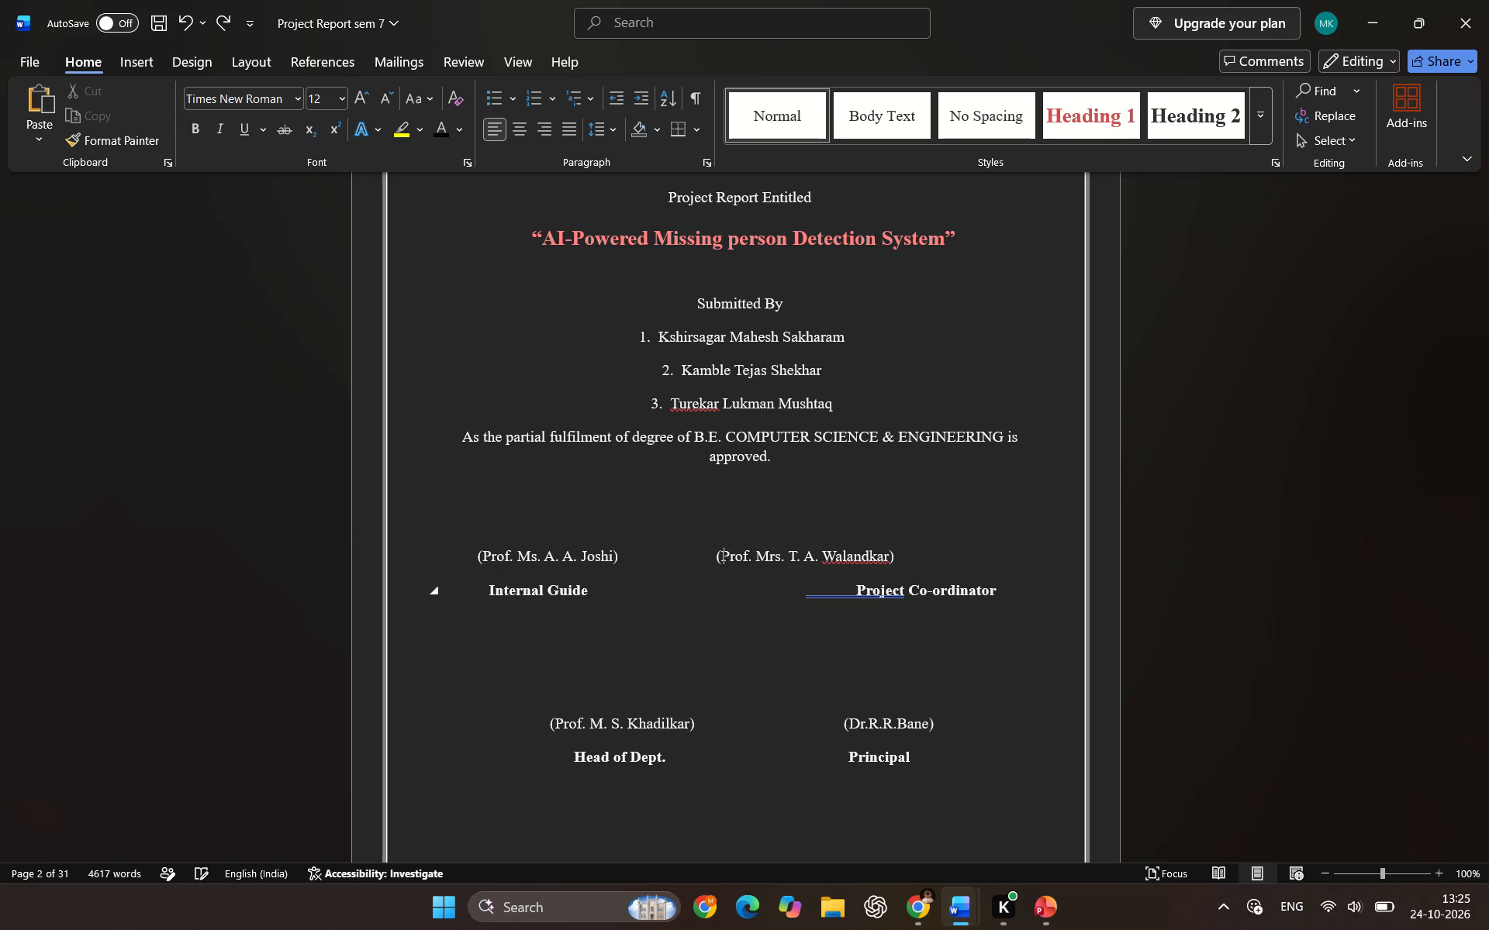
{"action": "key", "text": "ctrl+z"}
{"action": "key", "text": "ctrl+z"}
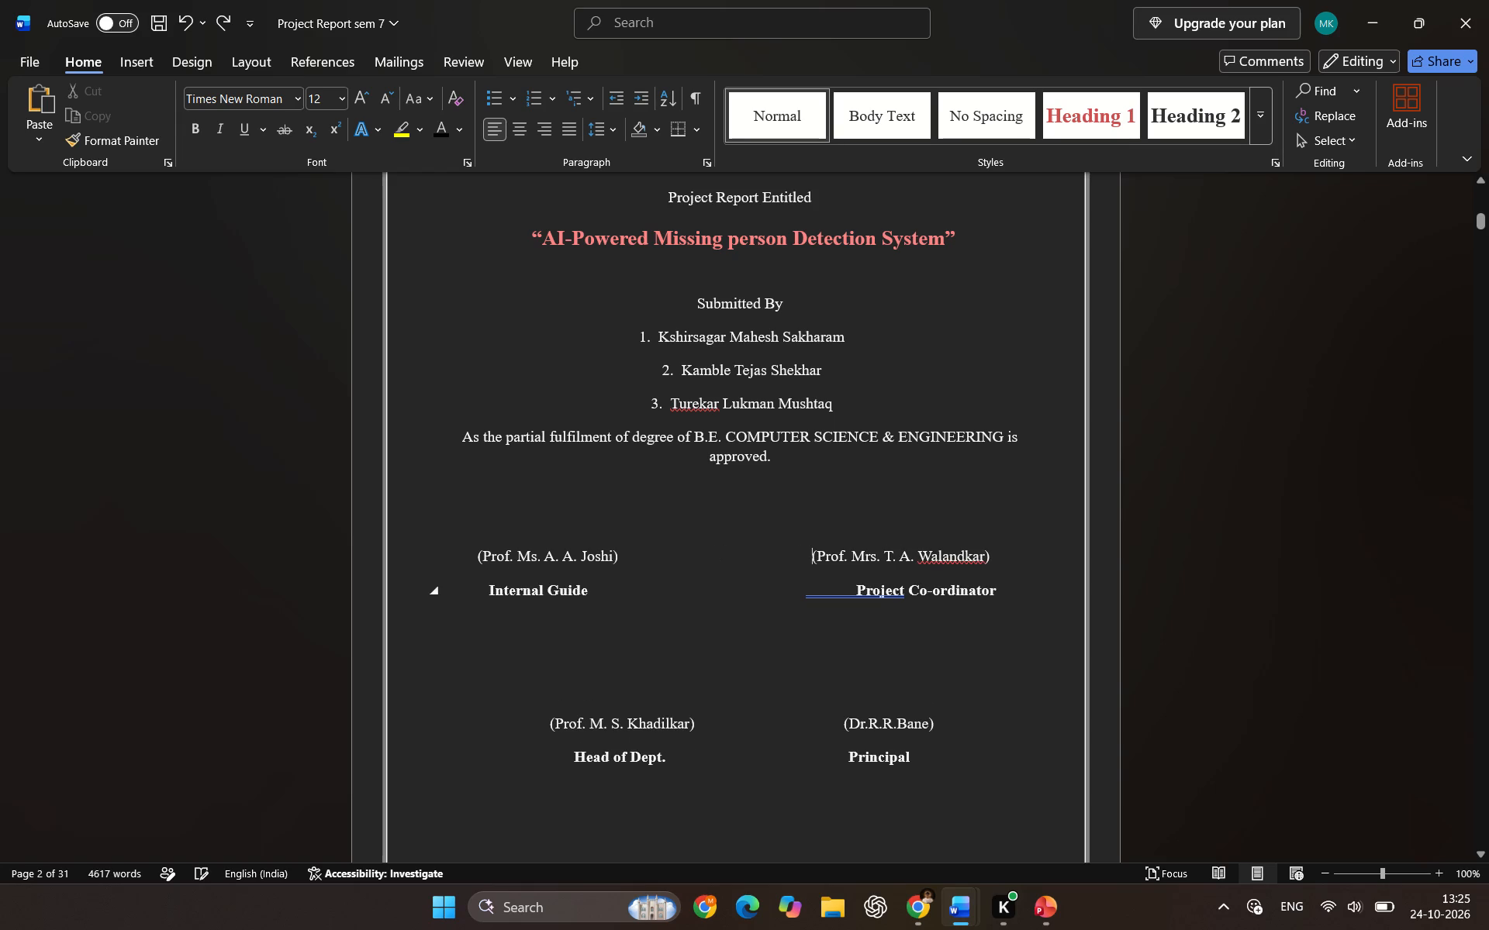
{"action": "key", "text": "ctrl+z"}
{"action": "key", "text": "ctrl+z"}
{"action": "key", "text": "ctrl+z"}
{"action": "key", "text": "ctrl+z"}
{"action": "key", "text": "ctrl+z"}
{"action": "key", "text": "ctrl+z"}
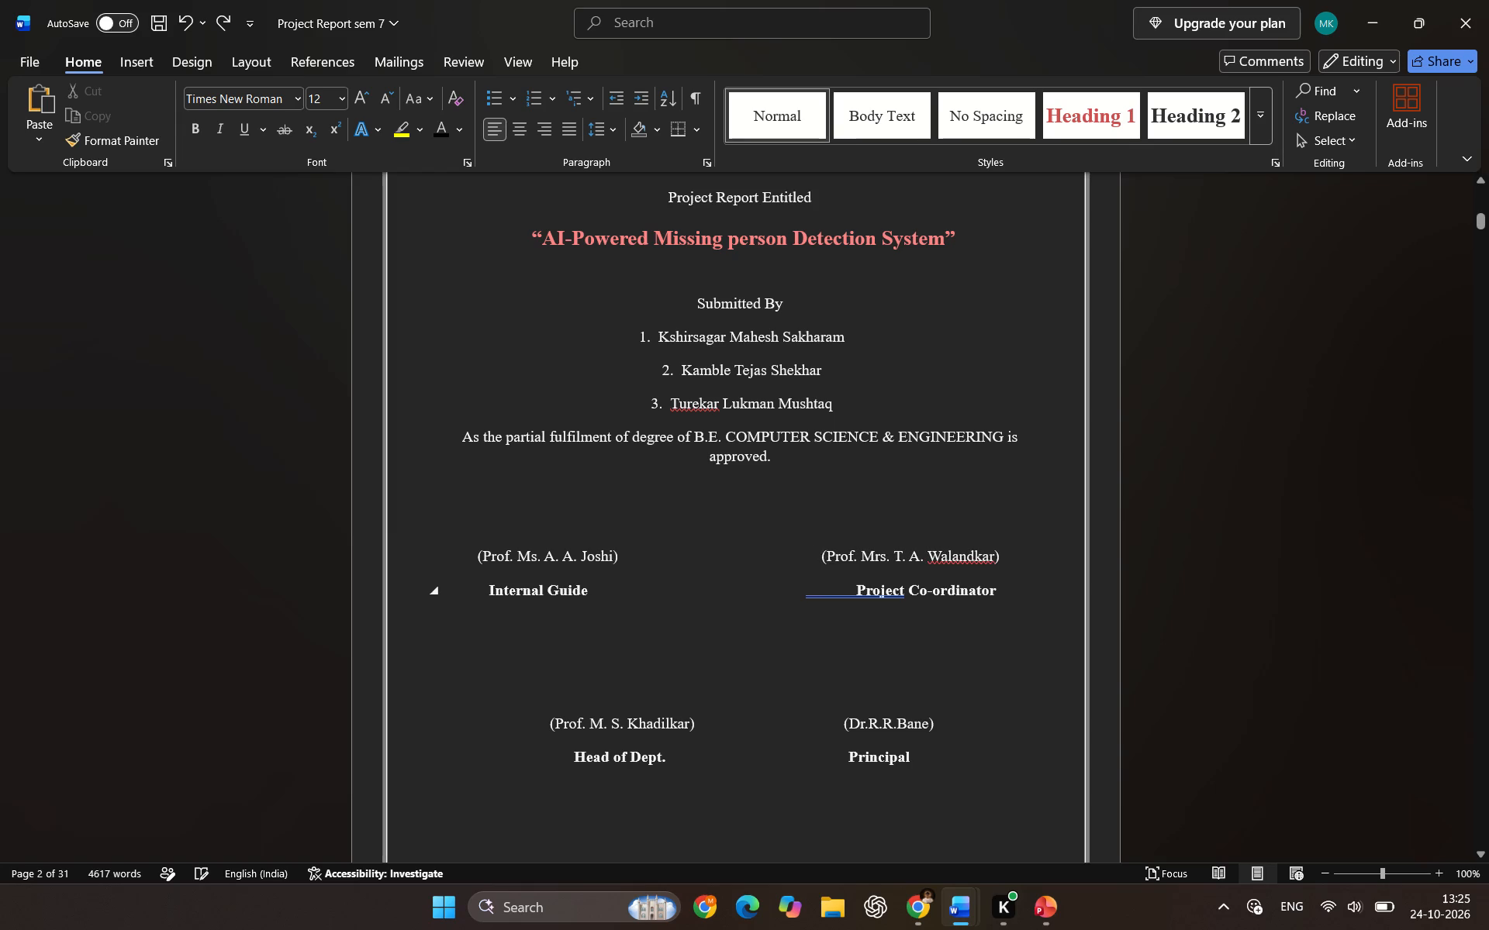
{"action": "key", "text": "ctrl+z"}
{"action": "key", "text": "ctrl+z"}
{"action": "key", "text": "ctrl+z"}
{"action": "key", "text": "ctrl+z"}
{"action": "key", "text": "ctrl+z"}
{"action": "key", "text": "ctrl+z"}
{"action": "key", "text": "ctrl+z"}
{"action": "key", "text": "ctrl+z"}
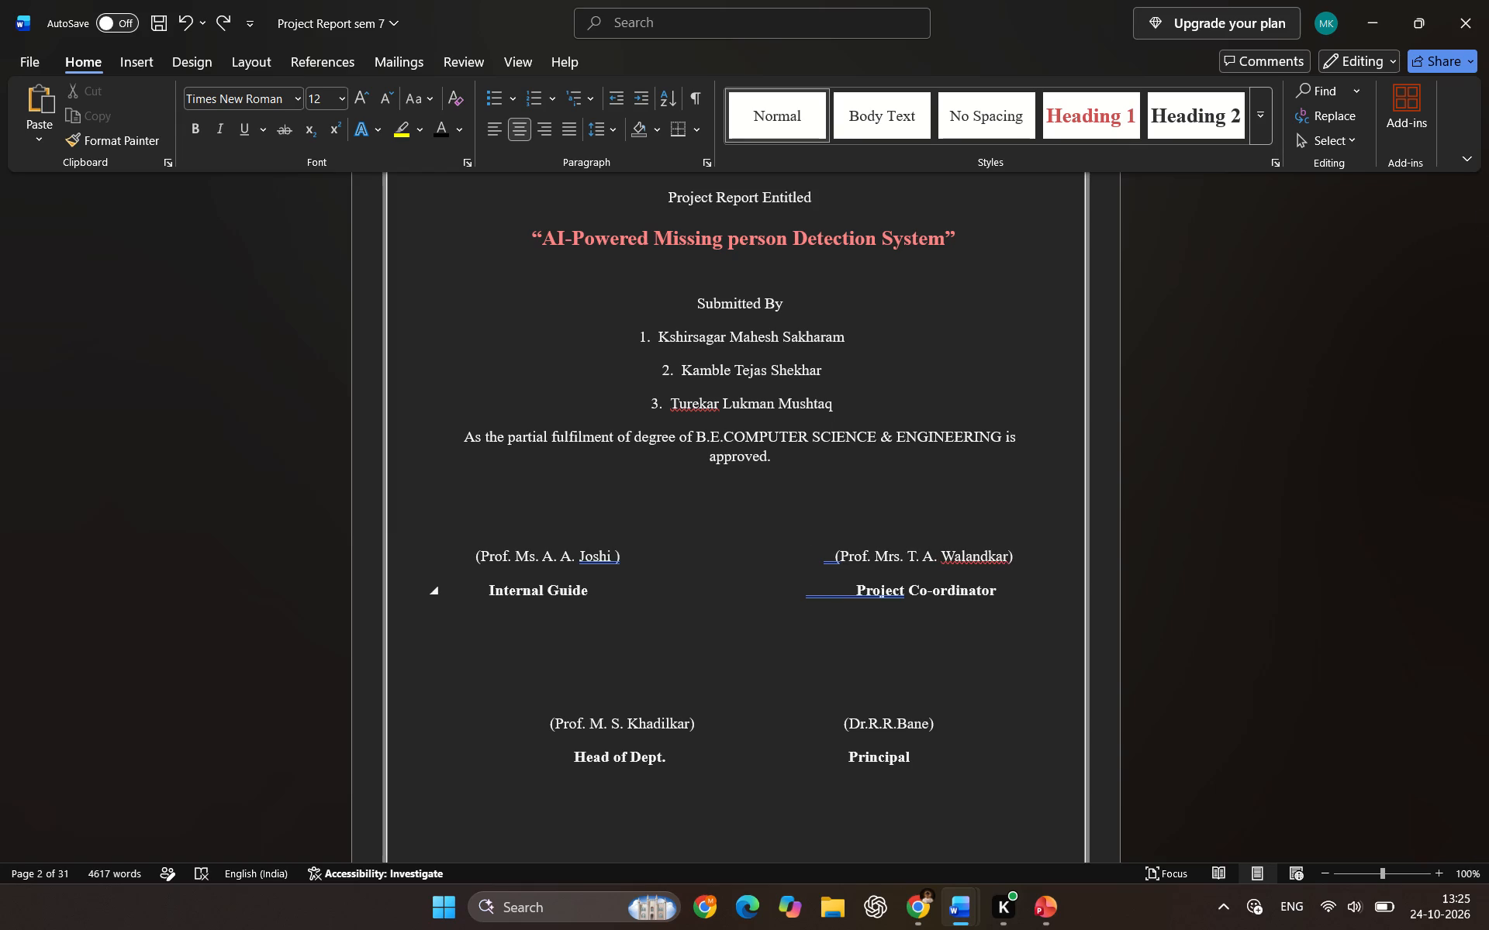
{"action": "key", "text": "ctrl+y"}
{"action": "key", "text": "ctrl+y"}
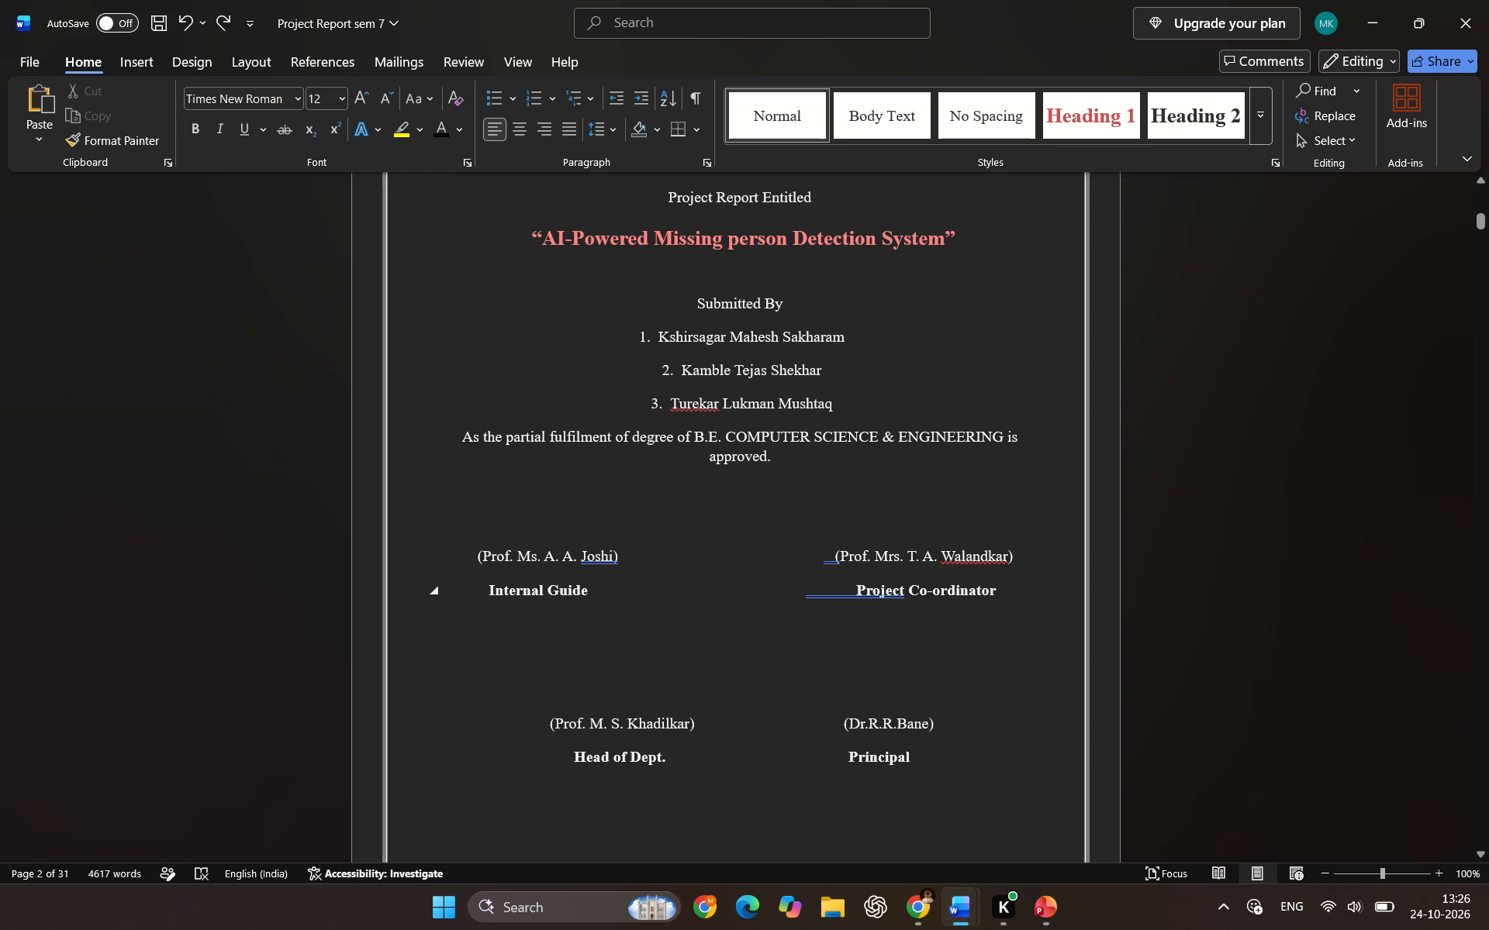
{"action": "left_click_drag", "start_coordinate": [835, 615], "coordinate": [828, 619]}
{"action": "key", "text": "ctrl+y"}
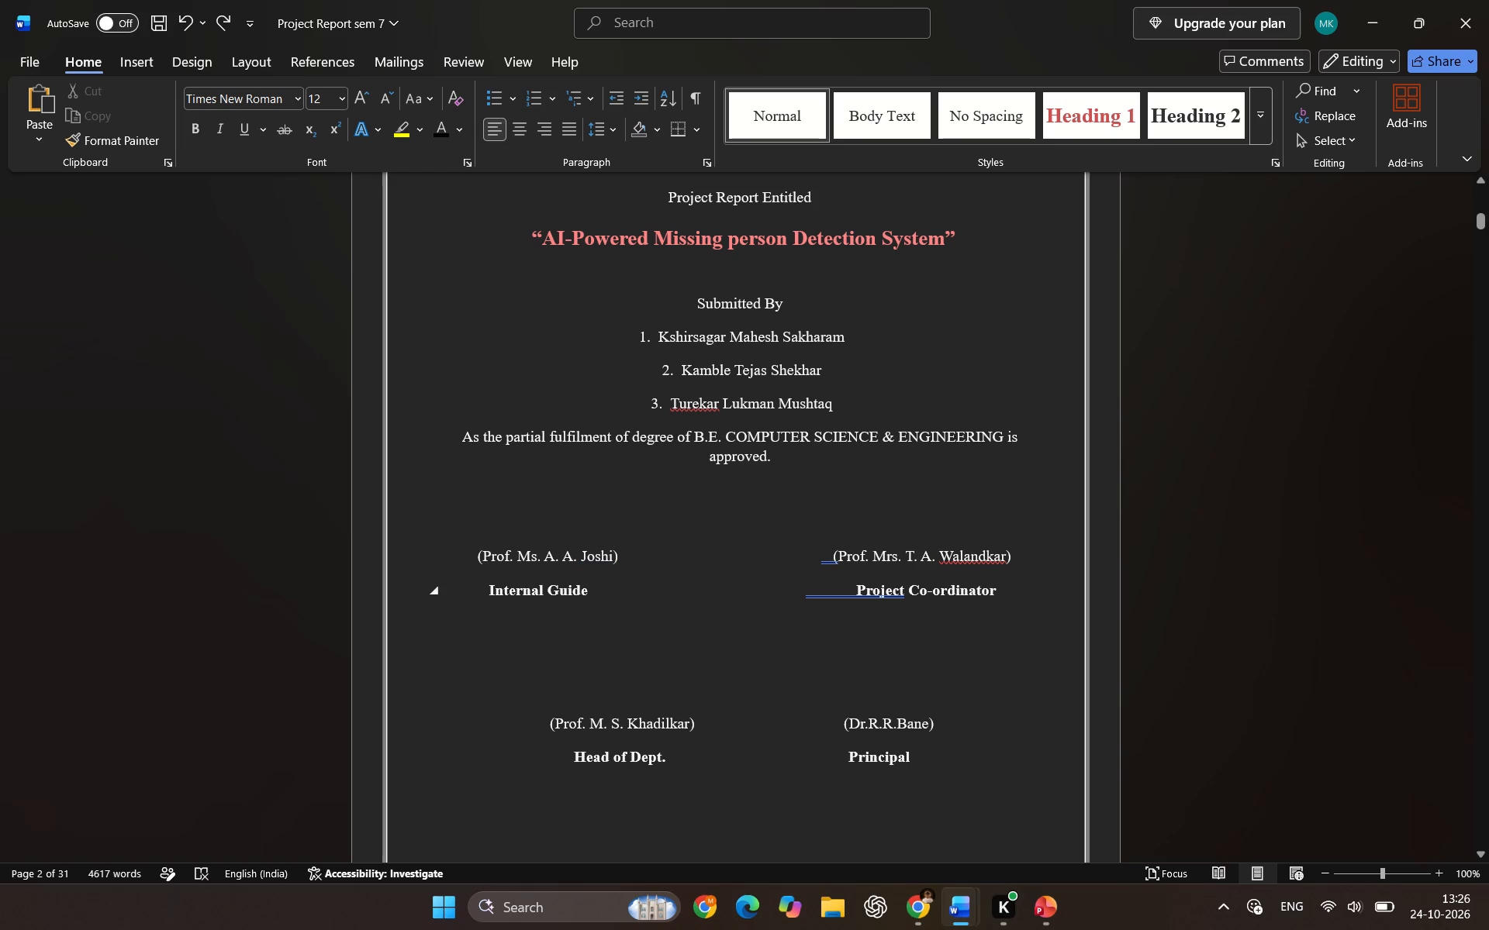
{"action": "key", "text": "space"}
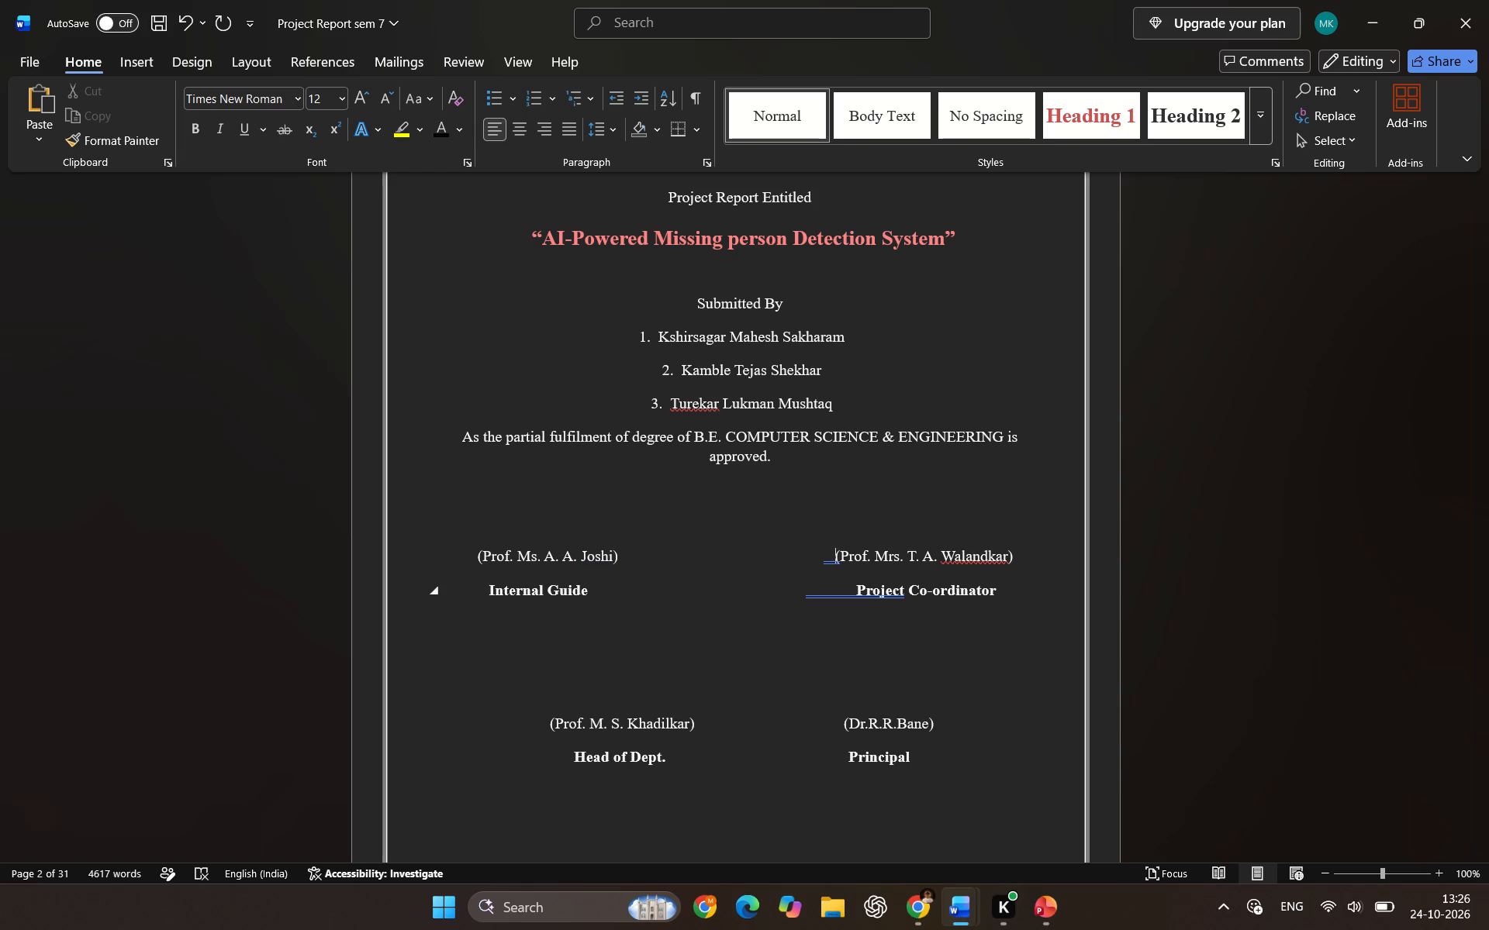
Remove the parentheses around the project co-ordinator's name on the Certificate page.
{"action": "key", "text": "Delete"}
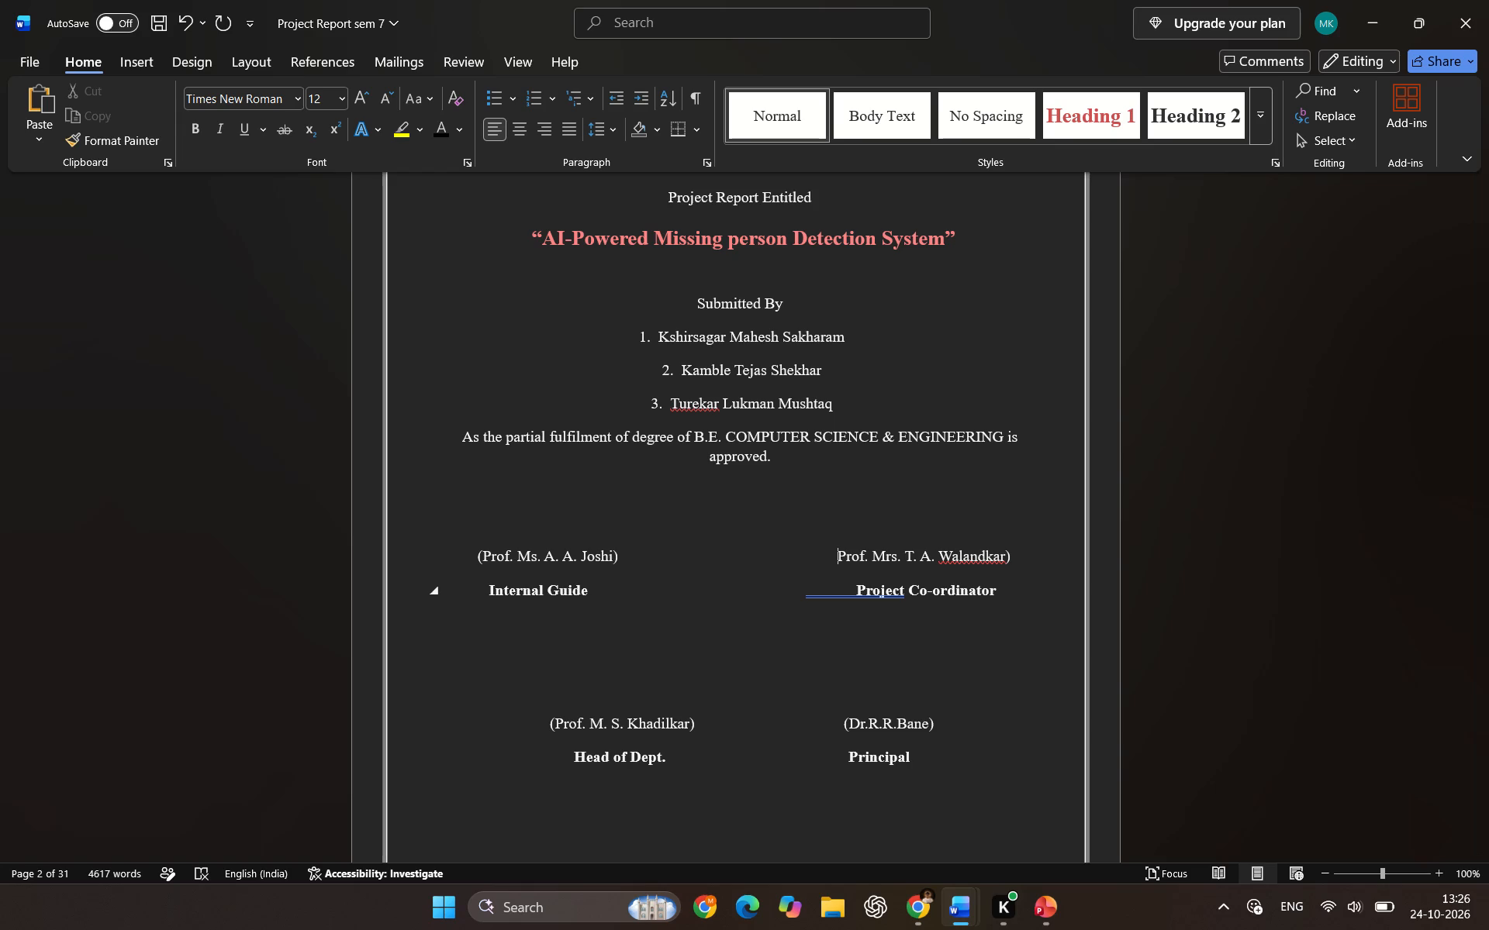
{"action": "key", "text": "Right"}
{"action": "key", "text": "Right"}
{"action": "key", "text": "Right"}
{"action": "key", "text": "Right"}
{"action": "key", "text": "Right"}
{"action": "key", "text": "Right"}
{"action": "key", "text": "Right"}
{"action": "key", "text": "Right"}
{"action": "key", "text": "Right"}
{"action": "key", "text": "Right"}
{"action": "key", "text": "Right"}
{"action": "key", "text": "Right"}
{"action": "key", "text": "Right"}
{"action": "key", "text": "Right"}
{"action": "key", "text": "Right"}
{"action": "key", "text": "Right"}
{"action": "key", "text": "Right"}
{"action": "key", "text": "Right"}
{"action": "key", "text": "Right"}
{"action": "key", "text": "Right"}
{"action": "key", "text": "BackSpace"}
{"action": "key", "text": "BackSpace"}
Remove the parentheses around the internal guide's name on the Certificate page.
{"action": "key", "text": "Down"}
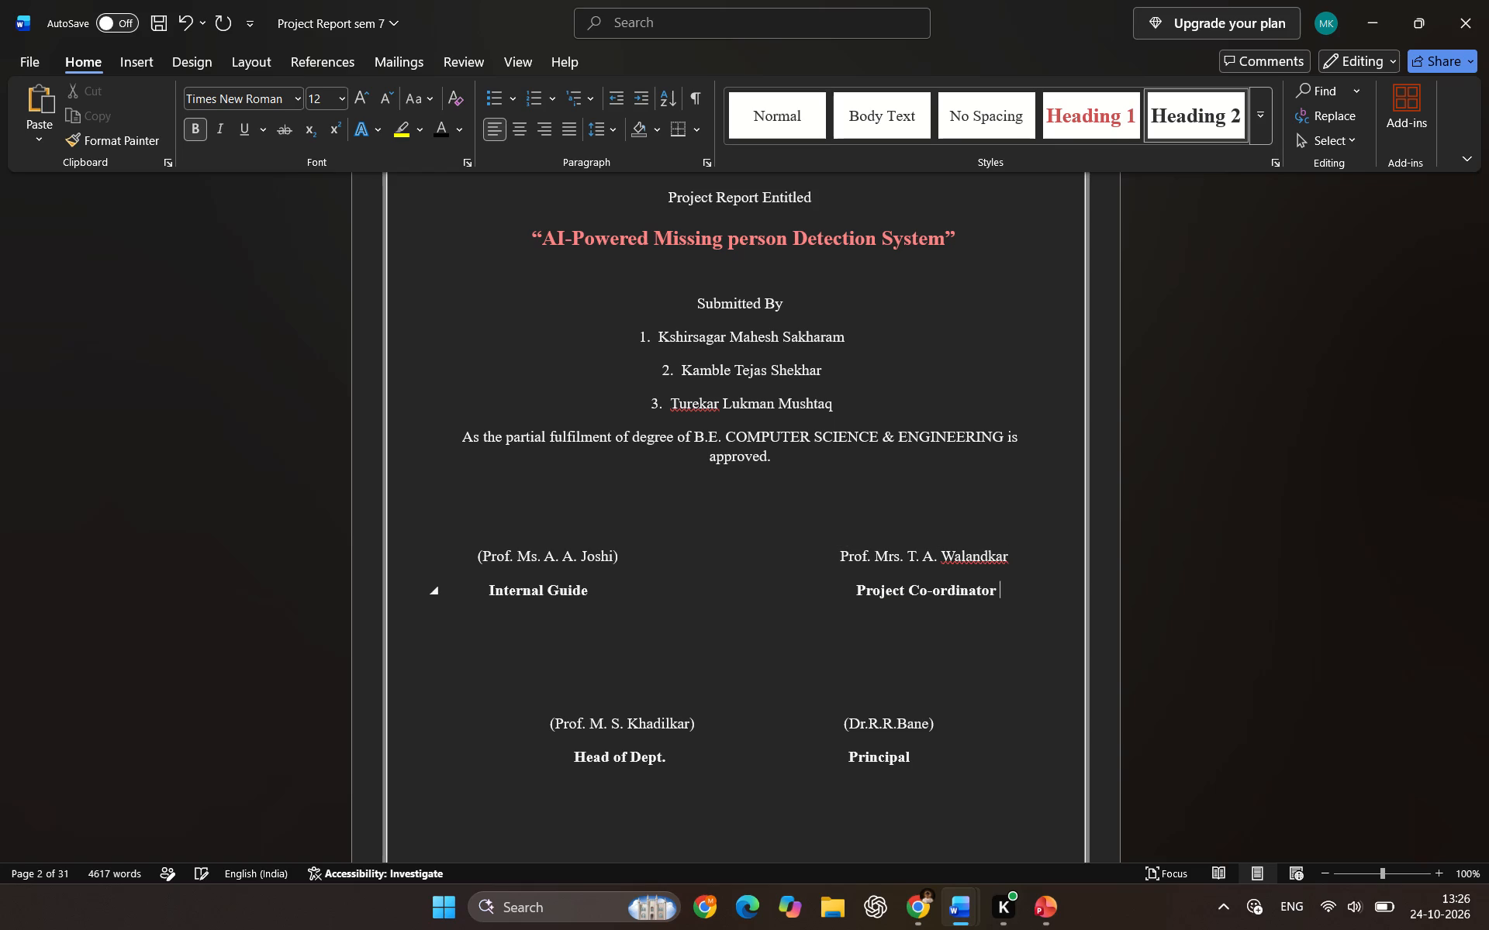
{"action": "key", "text": "Left"}
{"action": "key", "text": "Left"}
{"action": "key", "text": "Left"}
{"action": "key", "text": "Left"}
{"action": "key", "text": "Left"}
{"action": "key", "text": "Left"}
{"action": "key", "text": "Left"}
{"action": "key", "text": "Left"}
{"action": "key", "text": "Left"}
{"action": "key", "text": "Left"}
{"action": "key", "text": "Left"}
{"action": "key", "text": "Left"}
{"action": "key", "text": "Left"}
{"action": "key", "text": "Left"}
{"action": "key", "text": "Left"}
{"action": "key", "text": "Left"}
{"action": "key", "text": "Left"}
{"action": "key", "text": "Left"}
{"action": "key", "text": "Left"}
{"action": "key", "text": "Left"}
{"action": "key", "text": "Left"}
{"action": "key", "text": "Up"}
{"action": "key", "text": "Left"}
{"action": "key", "text": "Left"}
{"action": "key", "text": "Left"}
{"action": "key", "text": "Left"}
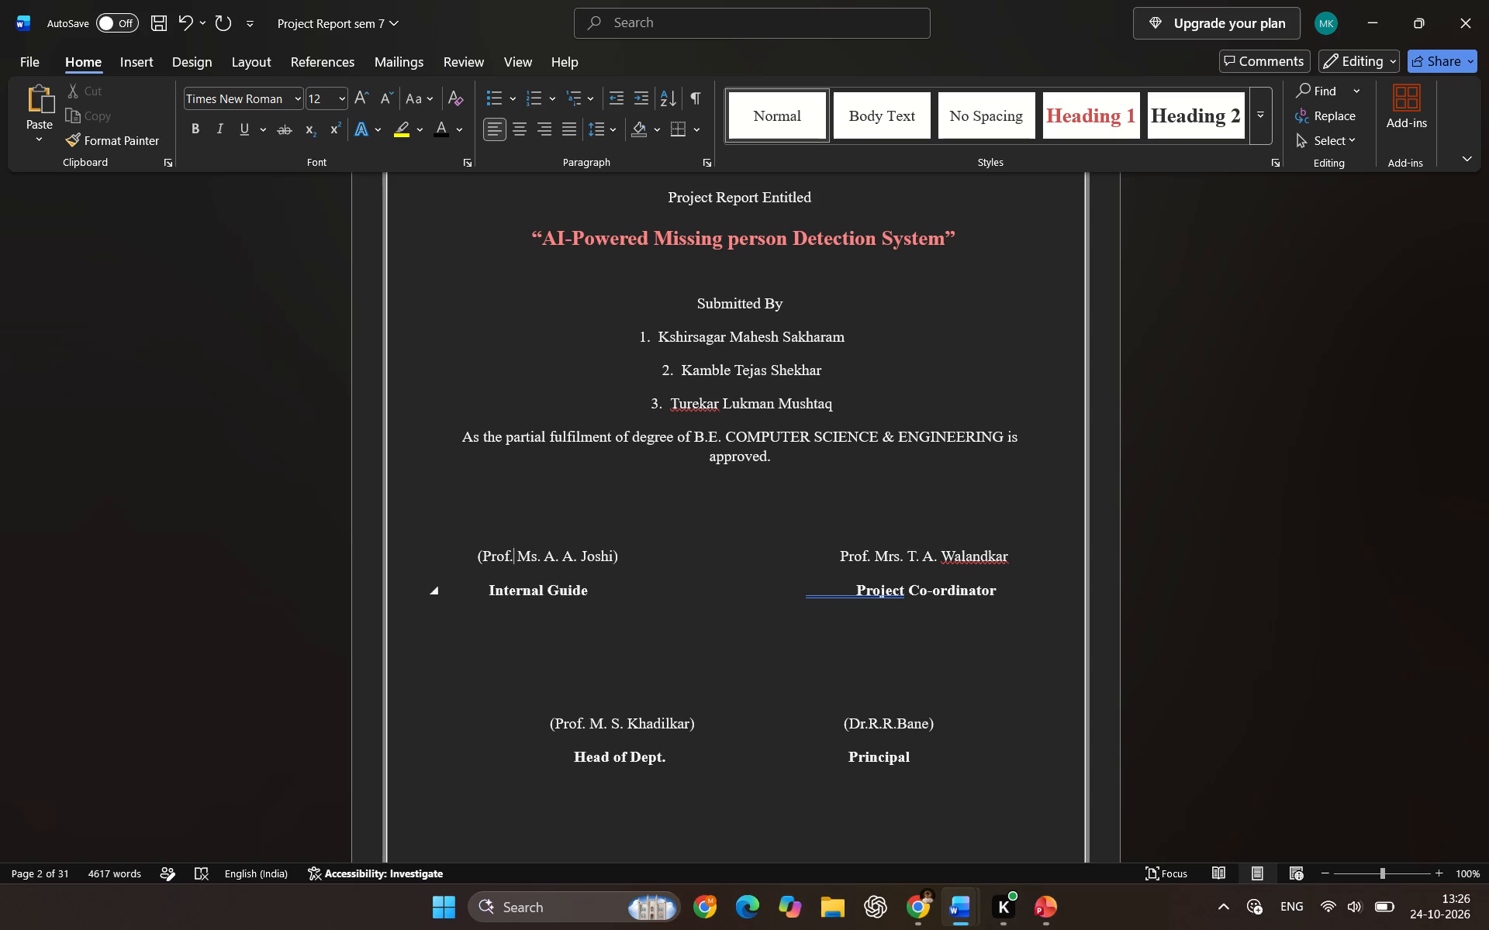
{"action": "key", "text": "Left"}
{"action": "key", "text": "Left"}
{"action": "key", "text": "Left"}
{"action": "key", "text": "Left"}
{"action": "key", "text": "Left"}
{"action": "key", "text": "Left"}
{"action": "key", "text": "Delete"}
{"action": "key", "text": "Right"}
{"action": "key", "text": "Right"}
{"action": "key", "text": "Right"}
{"action": "key", "text": "Right"}
{"action": "key", "text": "Right"}
{"action": "key", "text": "Right"}
{"action": "key", "text": "Right"}
{"action": "key", "text": "Right"}
{"action": "key", "text": "Right"}
{"action": "key", "text": "Right"}
{"action": "key", "text": "Right"}
{"action": "key", "text": "Right"}
{"action": "key", "text": "Right"}
{"action": "key", "text": "Right"}
{"action": "key", "text": "Right"}
{"action": "key", "text": "Right"}
{"action": "key", "text": "Right"}
{"action": "key", "text": "Right"}
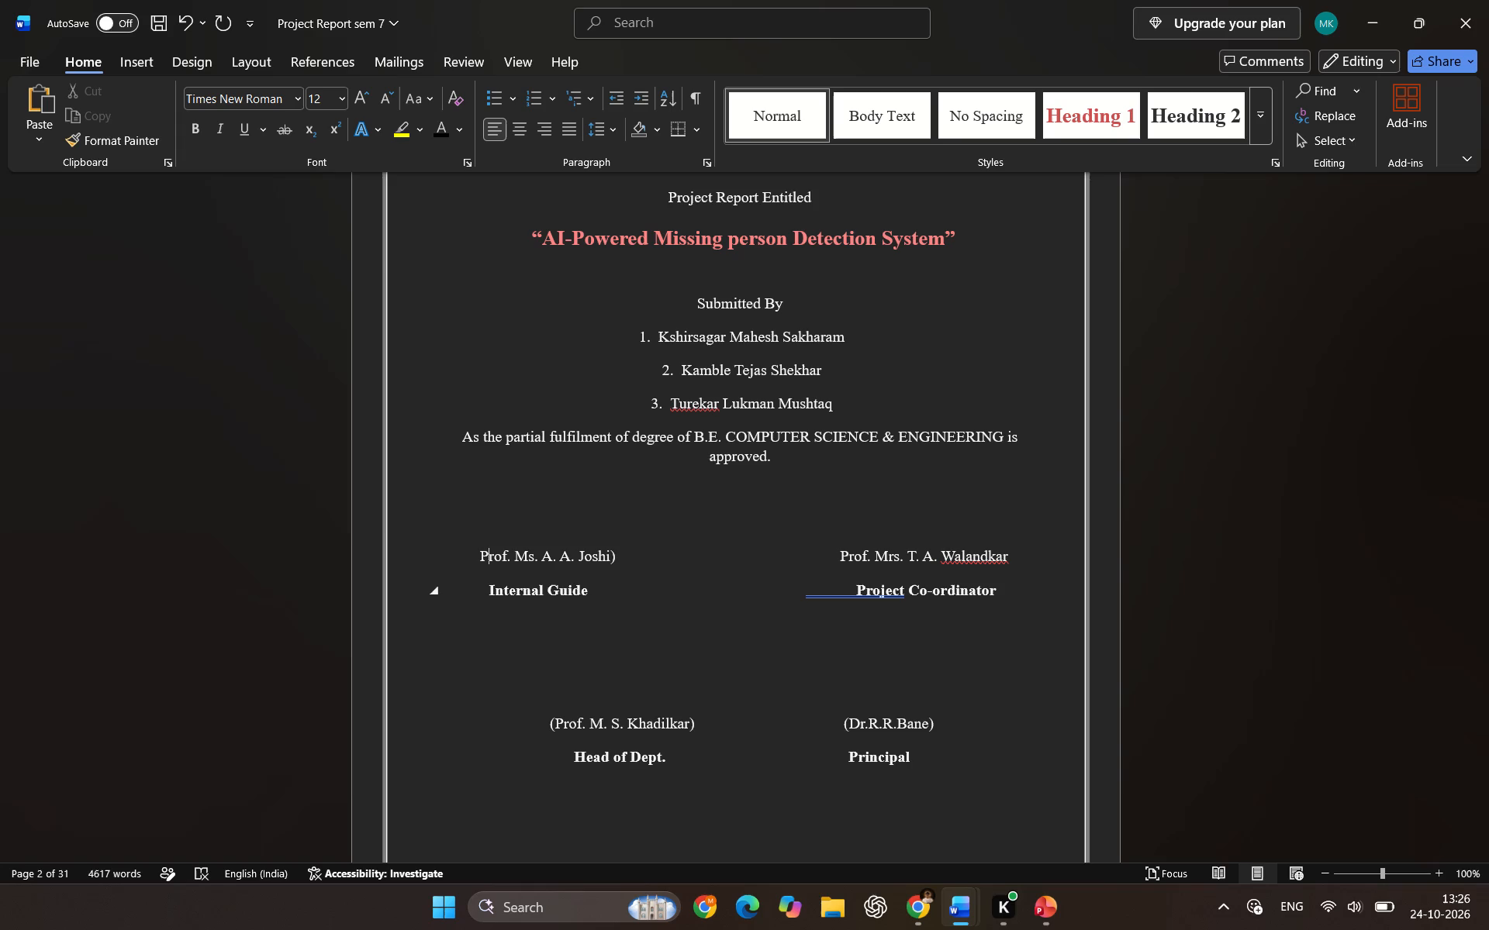
{"action": "key", "text": "Right"}
{"action": "key", "text": "Right"}
{"action": "key", "text": "Right"}
{"action": "key", "text": "Right"}
{"action": "key", "text": "BackSpace"}
Replace the extra spacing before the Project Co-ordinator label on the Certificate page with a single tab.
{"action": "scroll", "coordinate": [800, 600], "scroll_direction": "up", "scroll_amount": 1}
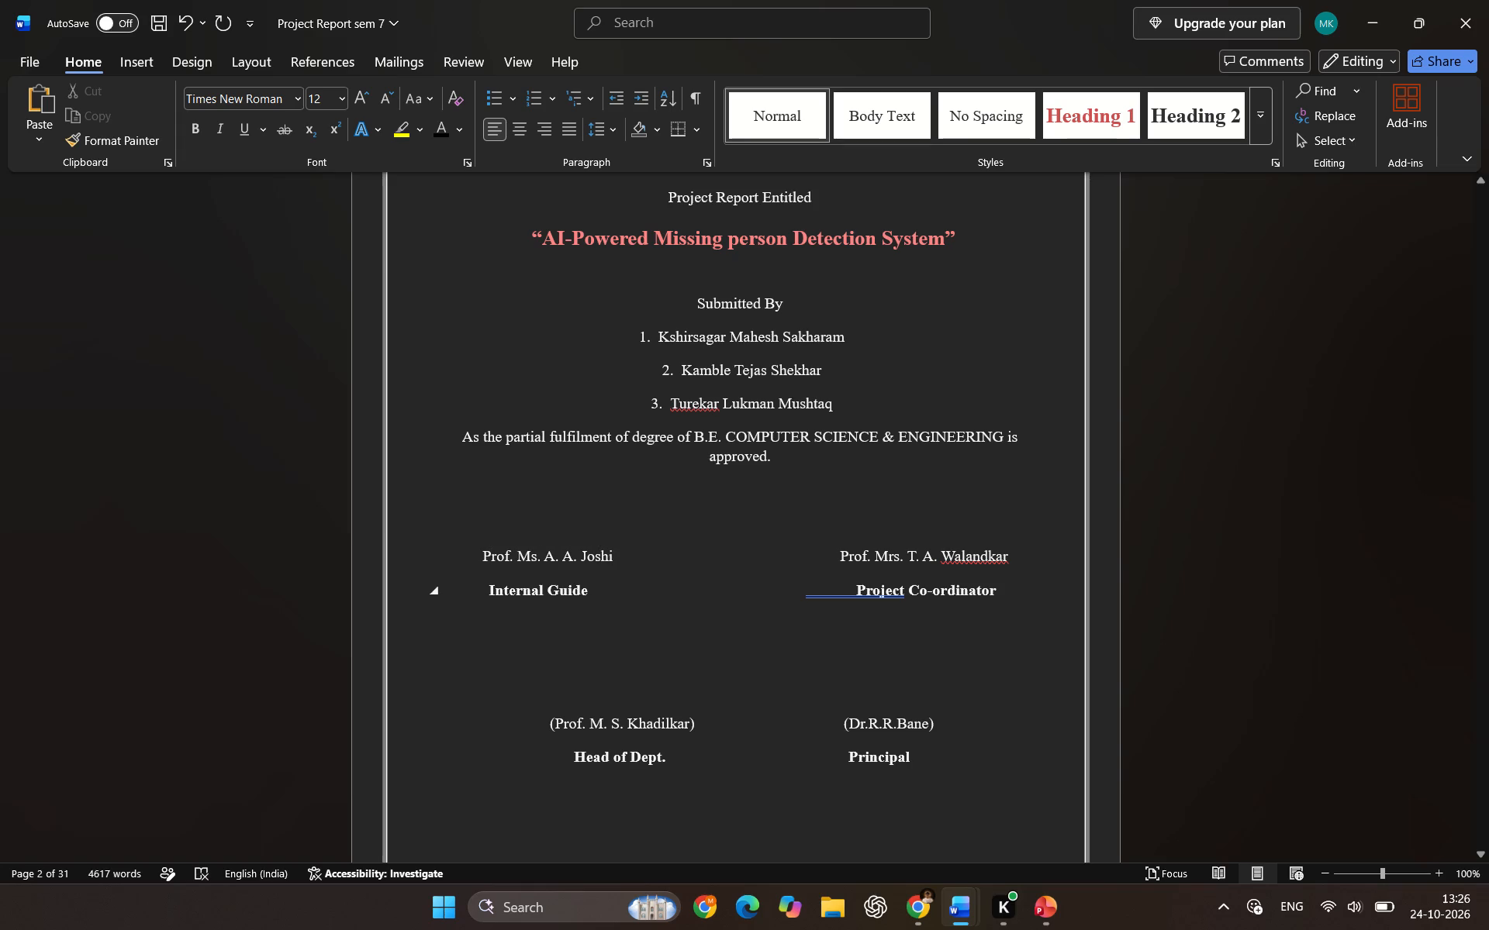
{"action": "scroll", "coordinate": [800, 600], "scroll_direction": "up", "scroll_amount": 1}
{"action": "scroll", "coordinate": [734, 776], "scroll_direction": "down", "scroll_amount": 1}
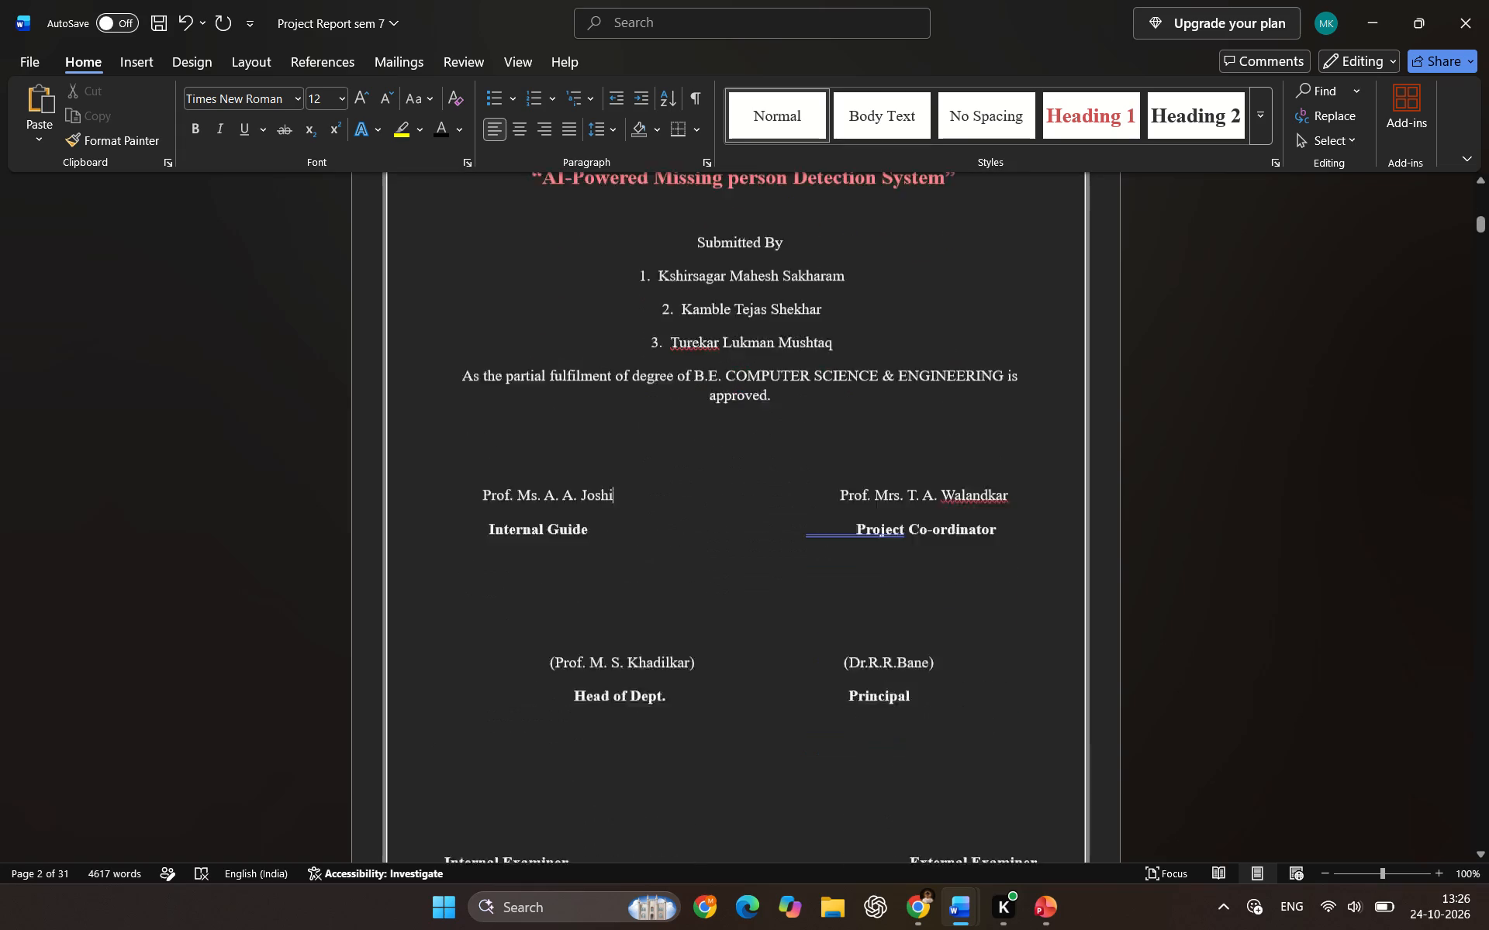
{"action": "scroll", "coordinate": [734, 776], "scroll_direction": "down", "scroll_amount": 2}
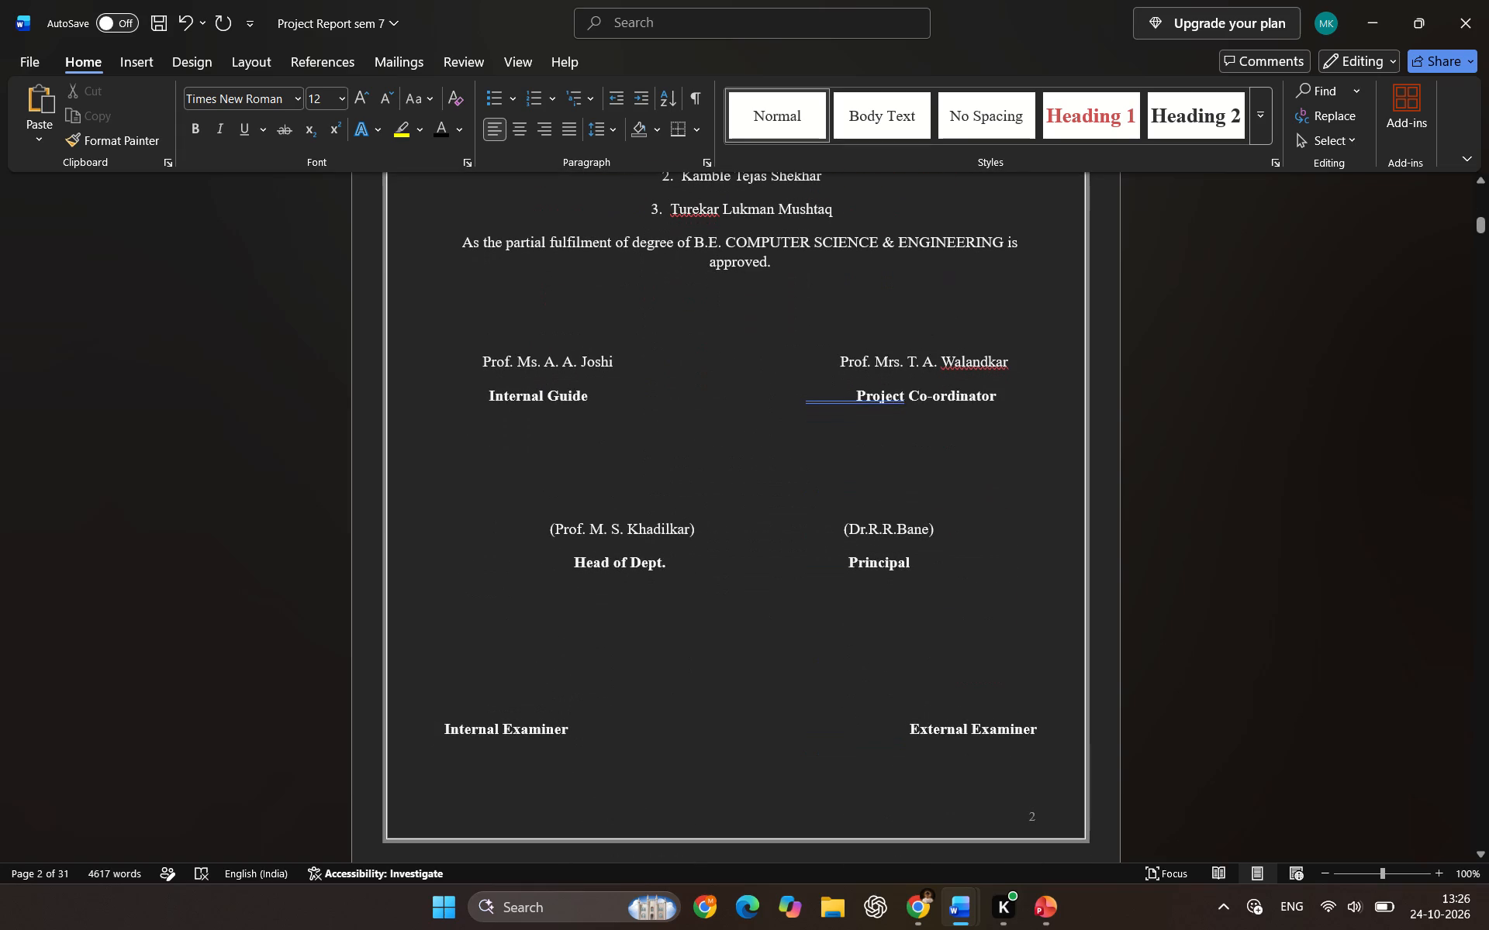
{"action": "left_click", "coordinate": [779, 403]}
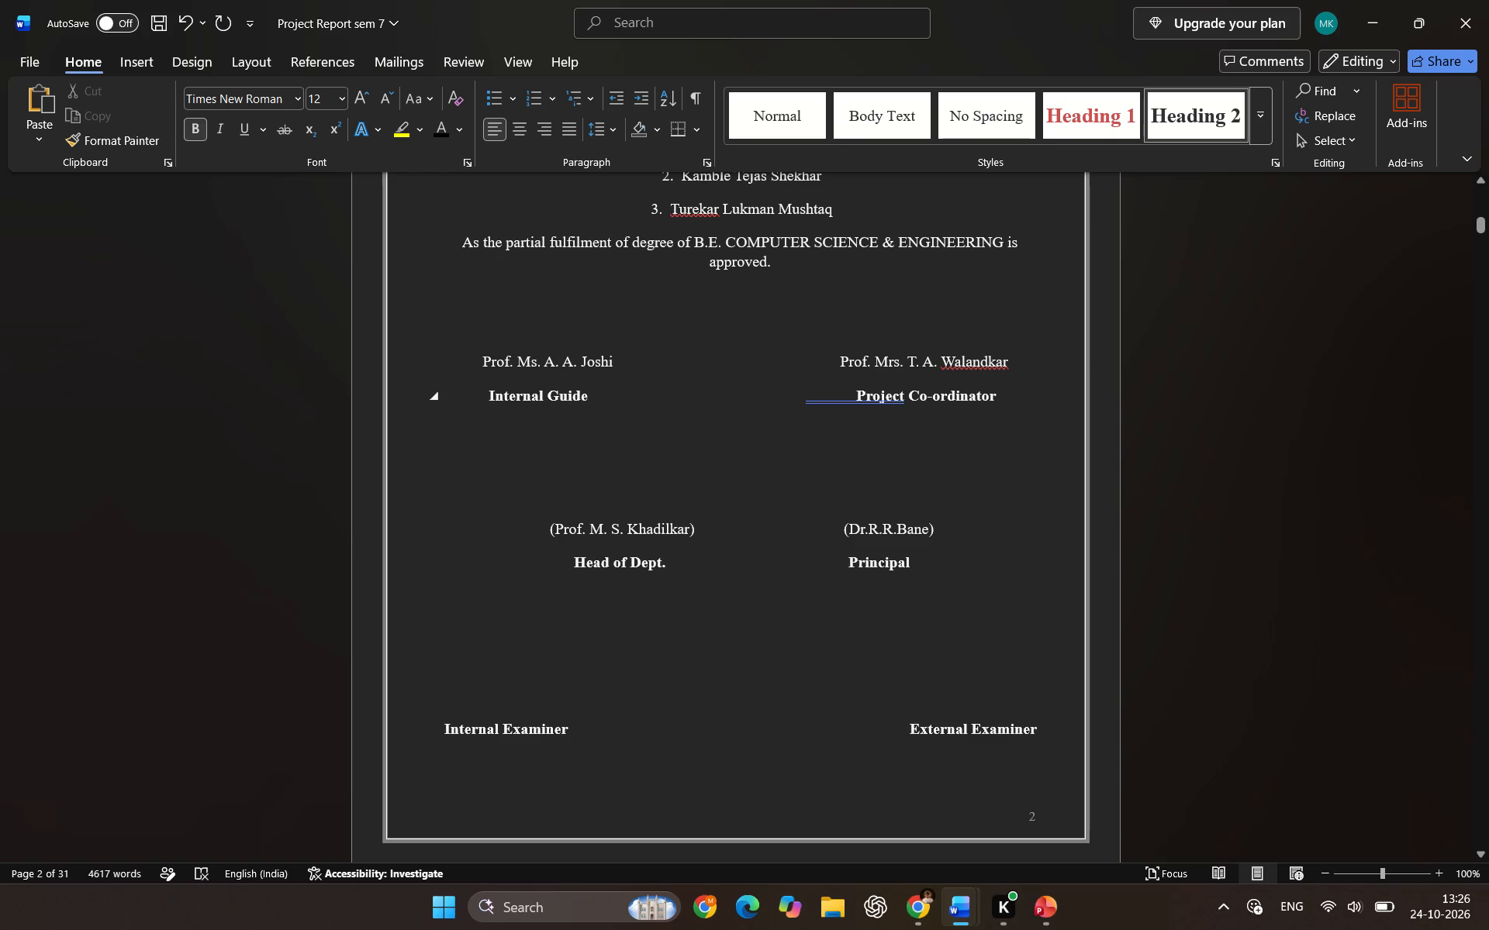
{"action": "key", "text": "Right"}
{"action": "key", "text": "Right"}
{"action": "key", "text": "Delete"}
{"action": "key", "text": "Delete"}
{"action": "key", "text": "Delete"}
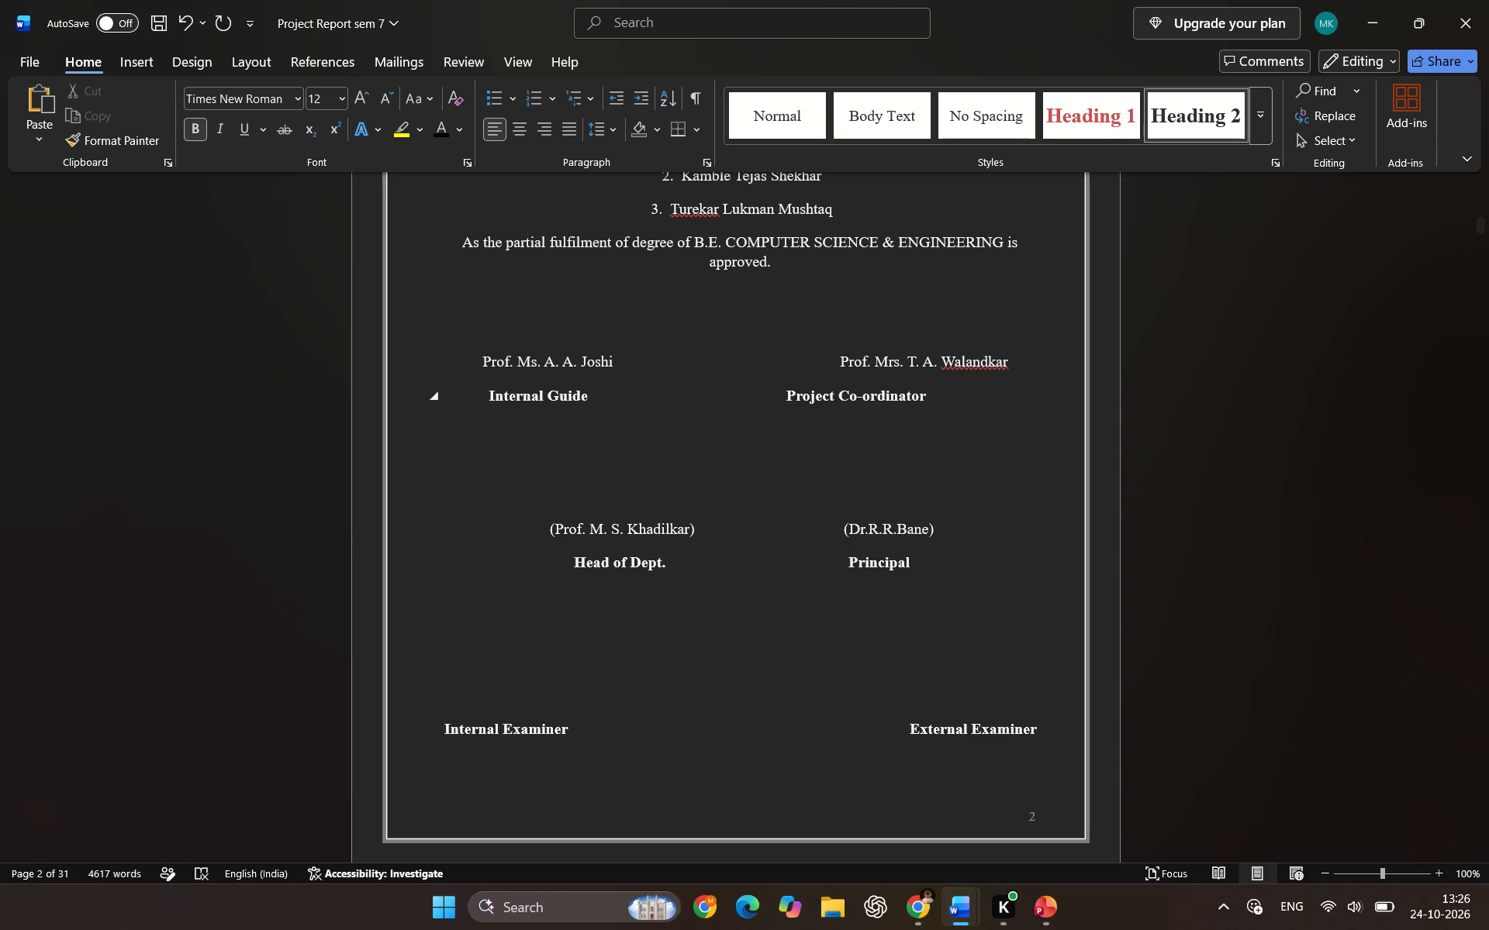
{"action": "key", "text": "Tab"}
{"action": "scroll", "coordinate": [779, 403], "scroll_direction": "right", "scroll_amount": 1}
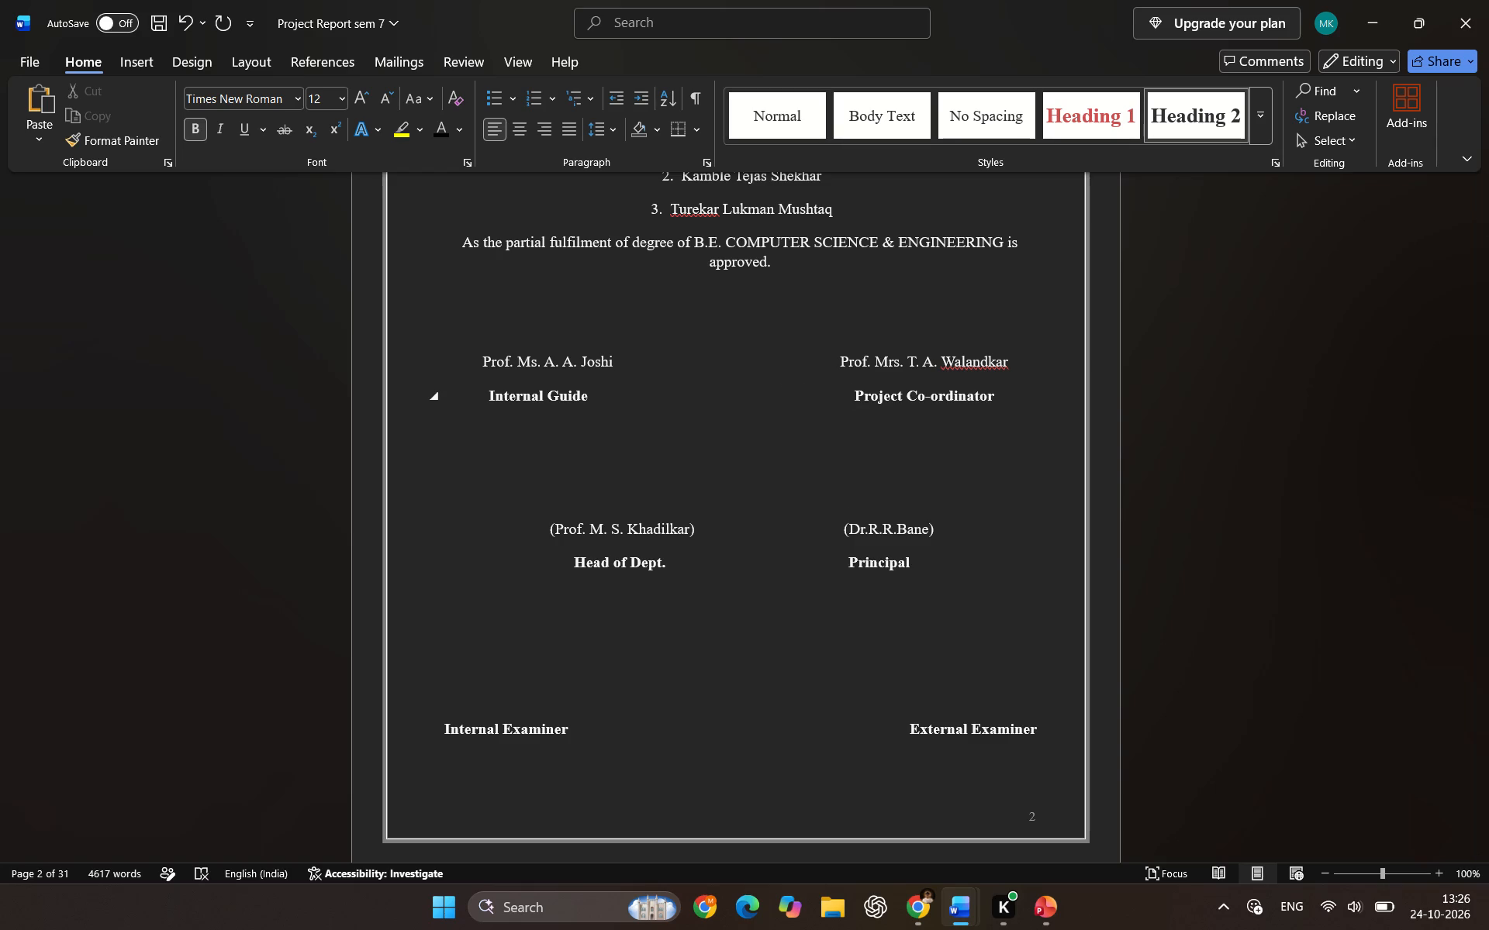
{"action": "scroll", "coordinate": [779, 403], "scroll_direction": "right", "scroll_amount": 1}
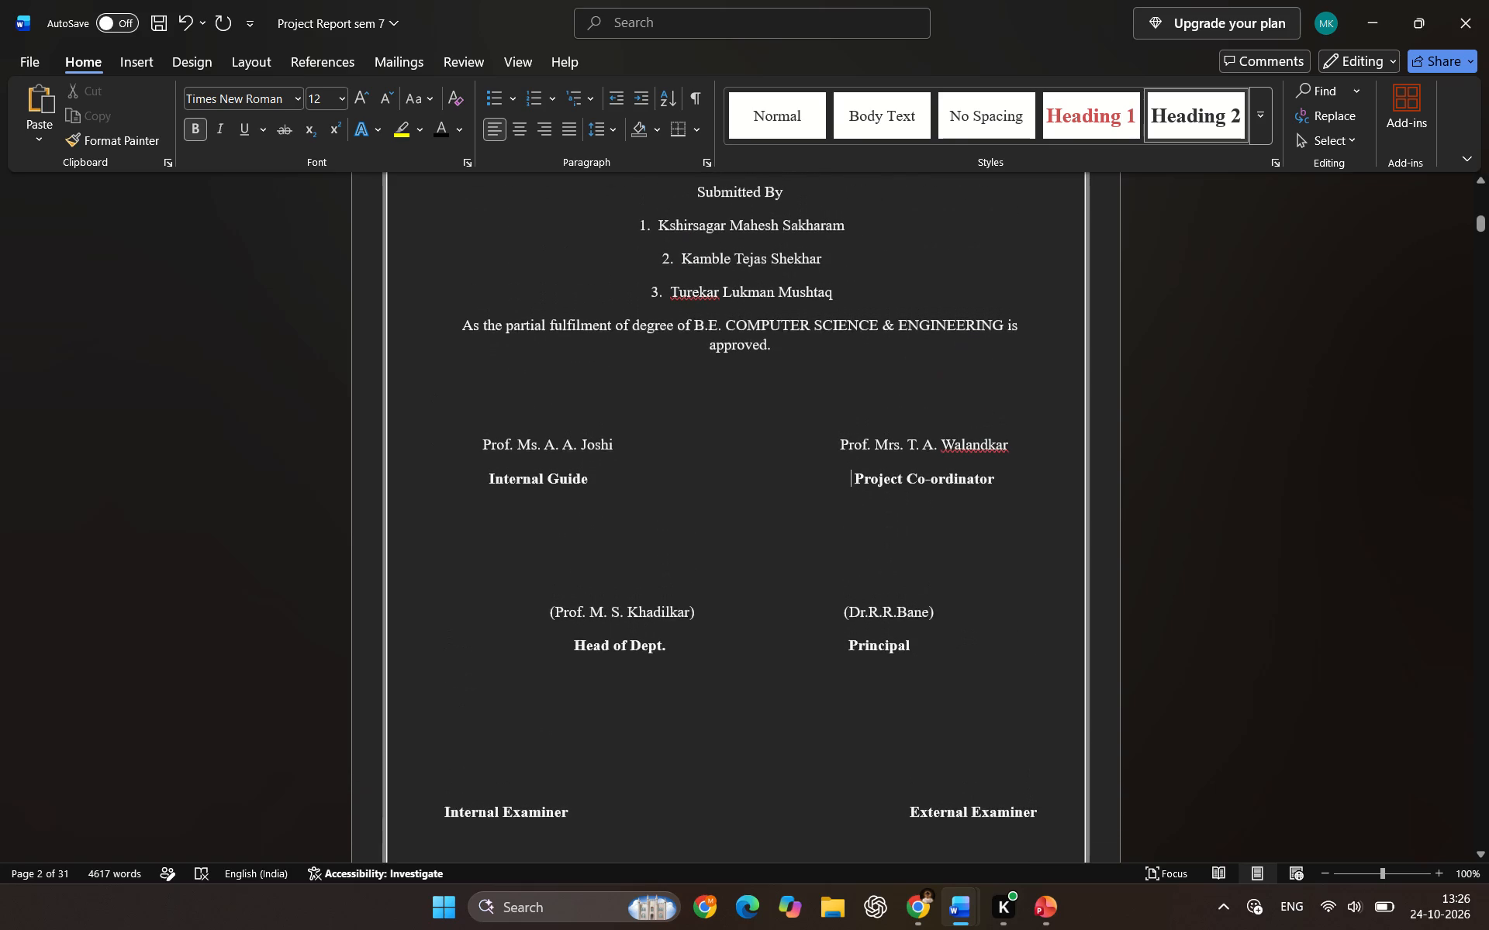
Draw a nearly horizontal signature line about 3.5 cm long just above the internal guide's name.
{"action": "left_click", "coordinate": [151, 63]}
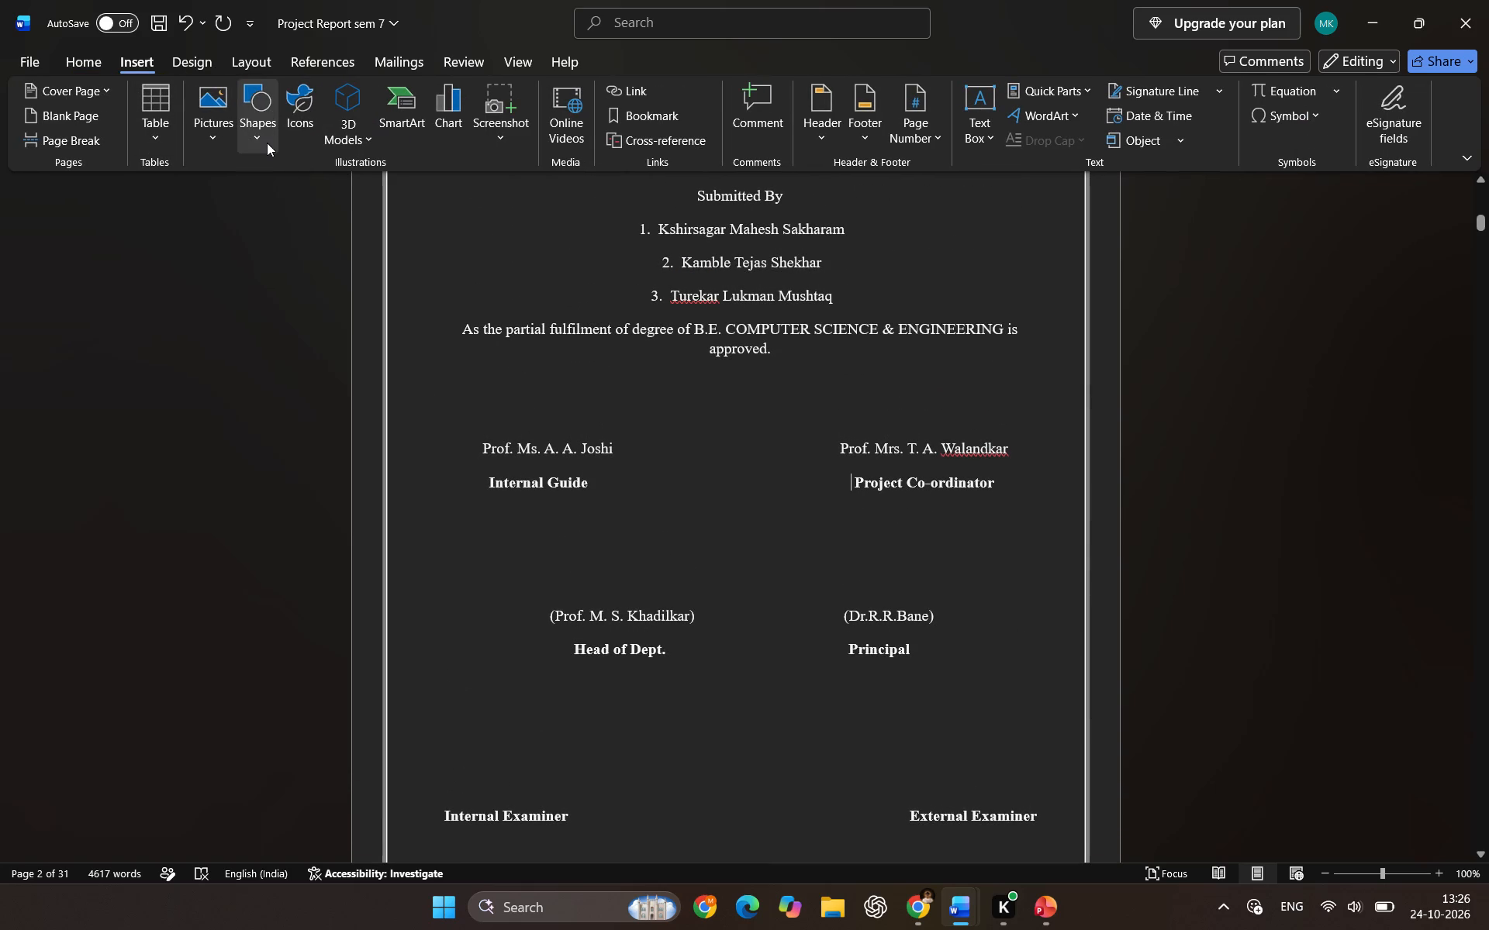
{"action": "left_click", "coordinate": [267, 143]}
{"action": "left_click", "coordinate": [273, 198]}
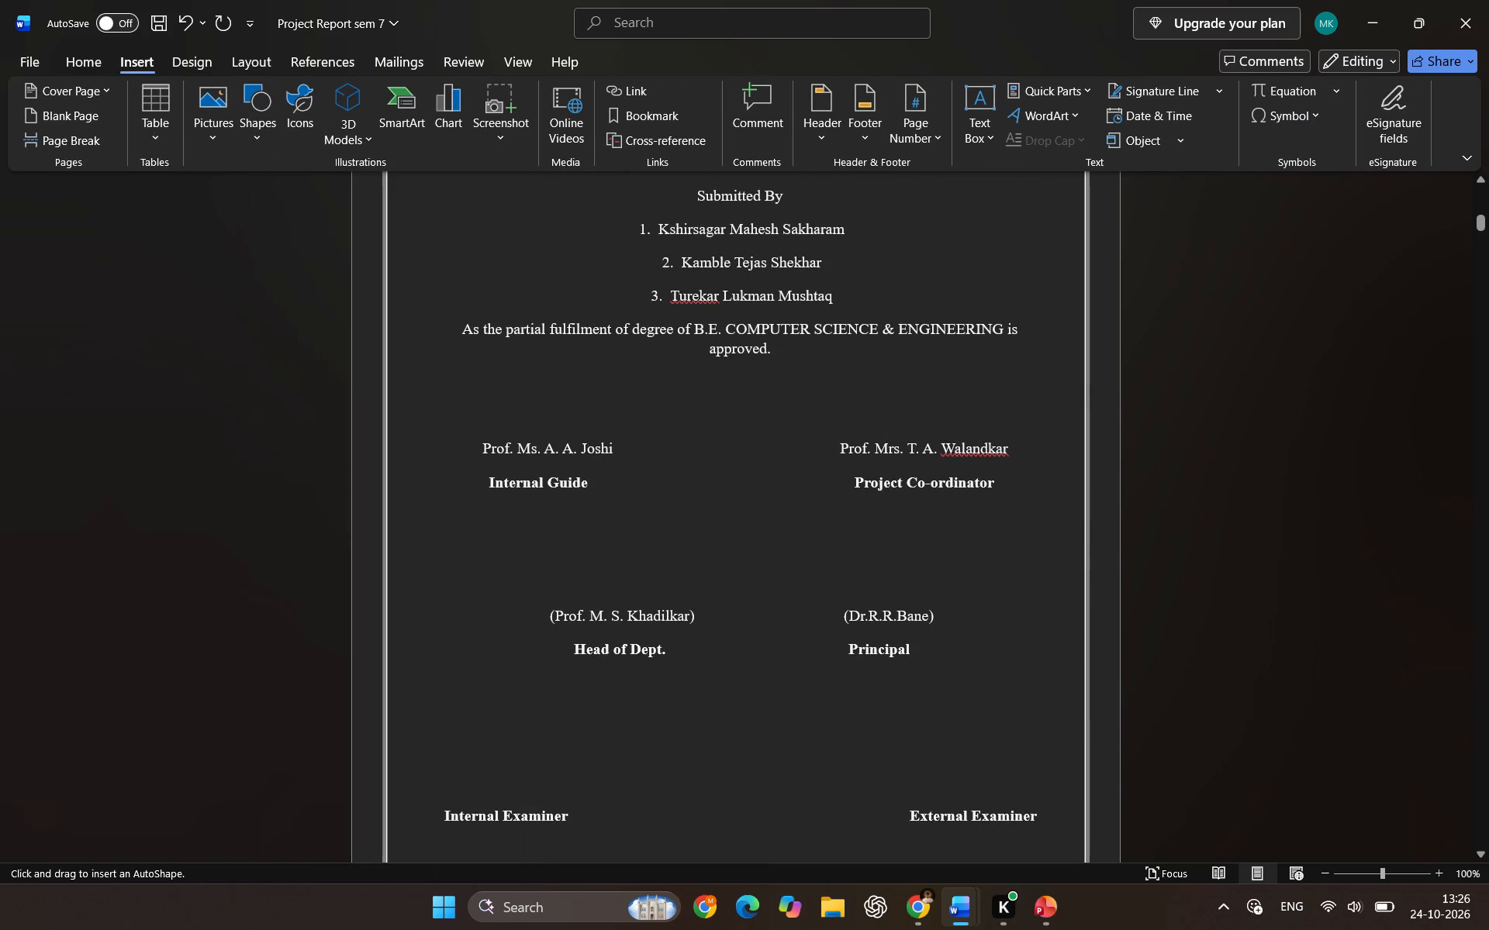
{"action": "left_click_drag", "start_coordinate": [481, 426], "coordinate": [608, 422]}
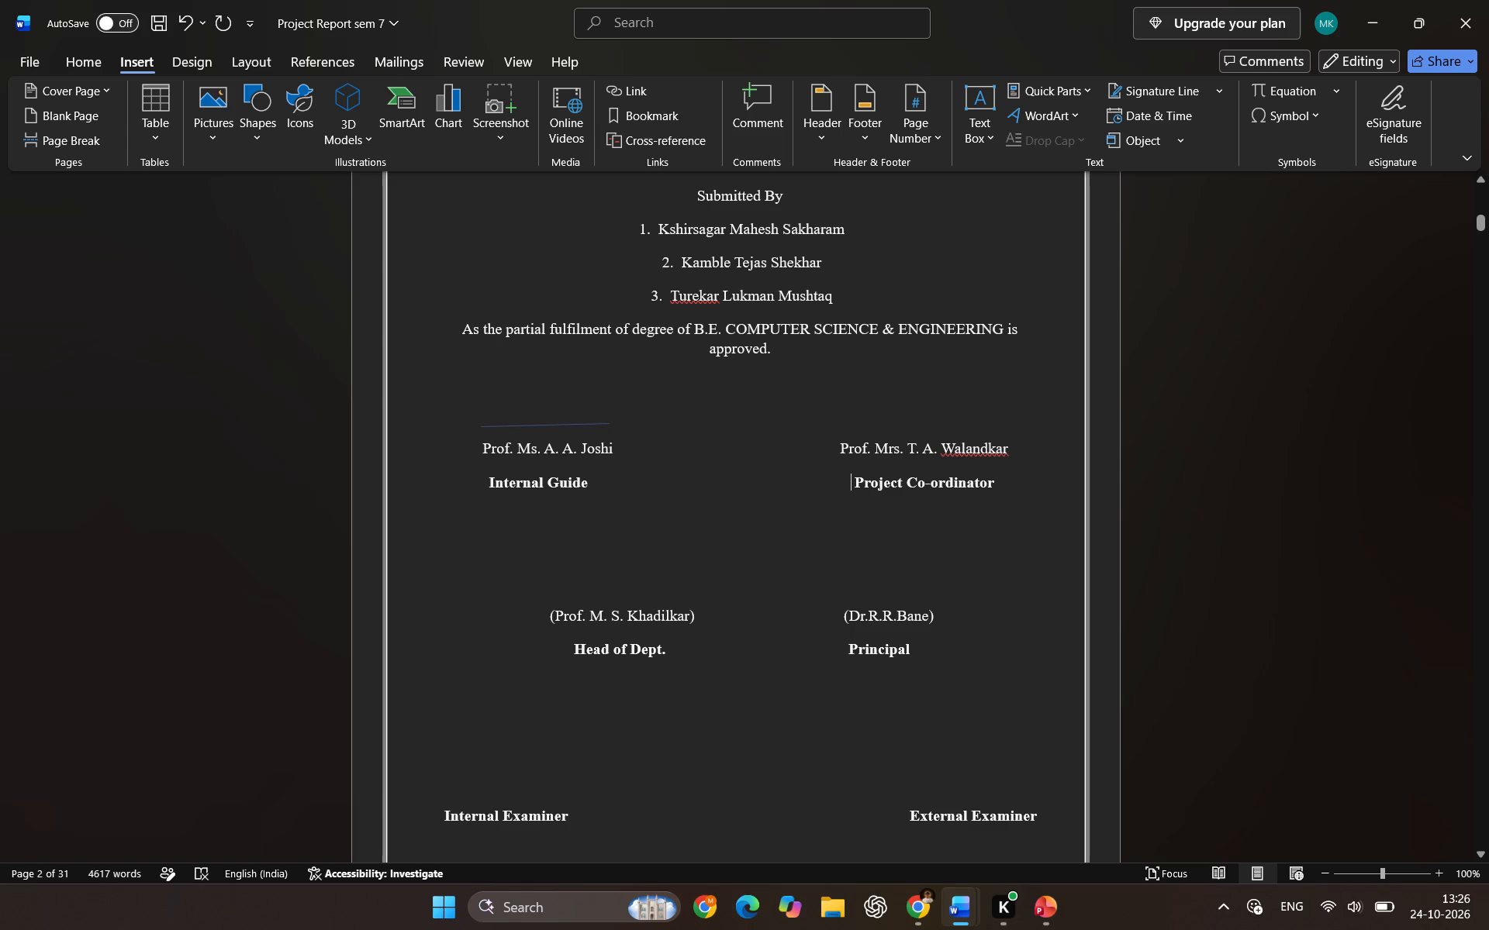
{"action": "left_click_drag", "start_coordinate": [608, 422], "coordinate": [608, 425]}
{"action": "left_click_drag", "start_coordinate": [554, 427], "coordinate": [554, 436]}
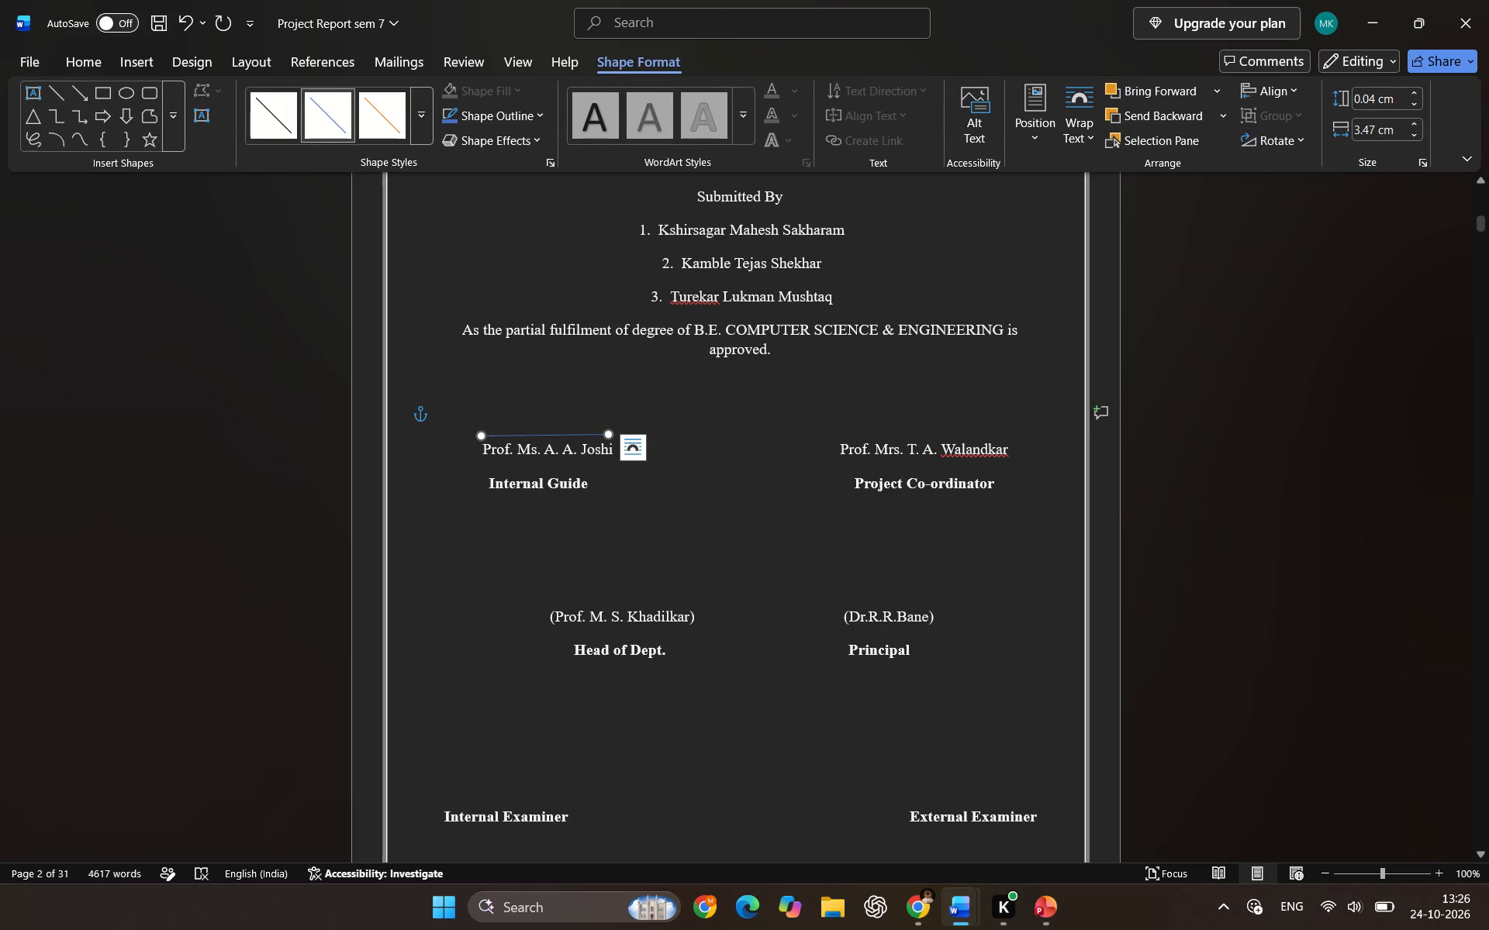
Place a copy of the signature line above the project co-ordinator's name and nudge the internal guide's line up to match.
{"action": "key", "text": "ctrl+c"}
{"action": "key", "text": "ctrl+v"}
{"action": "left_click_drag", "start_coordinate": [565, 453], "coordinate": [917, 427]}
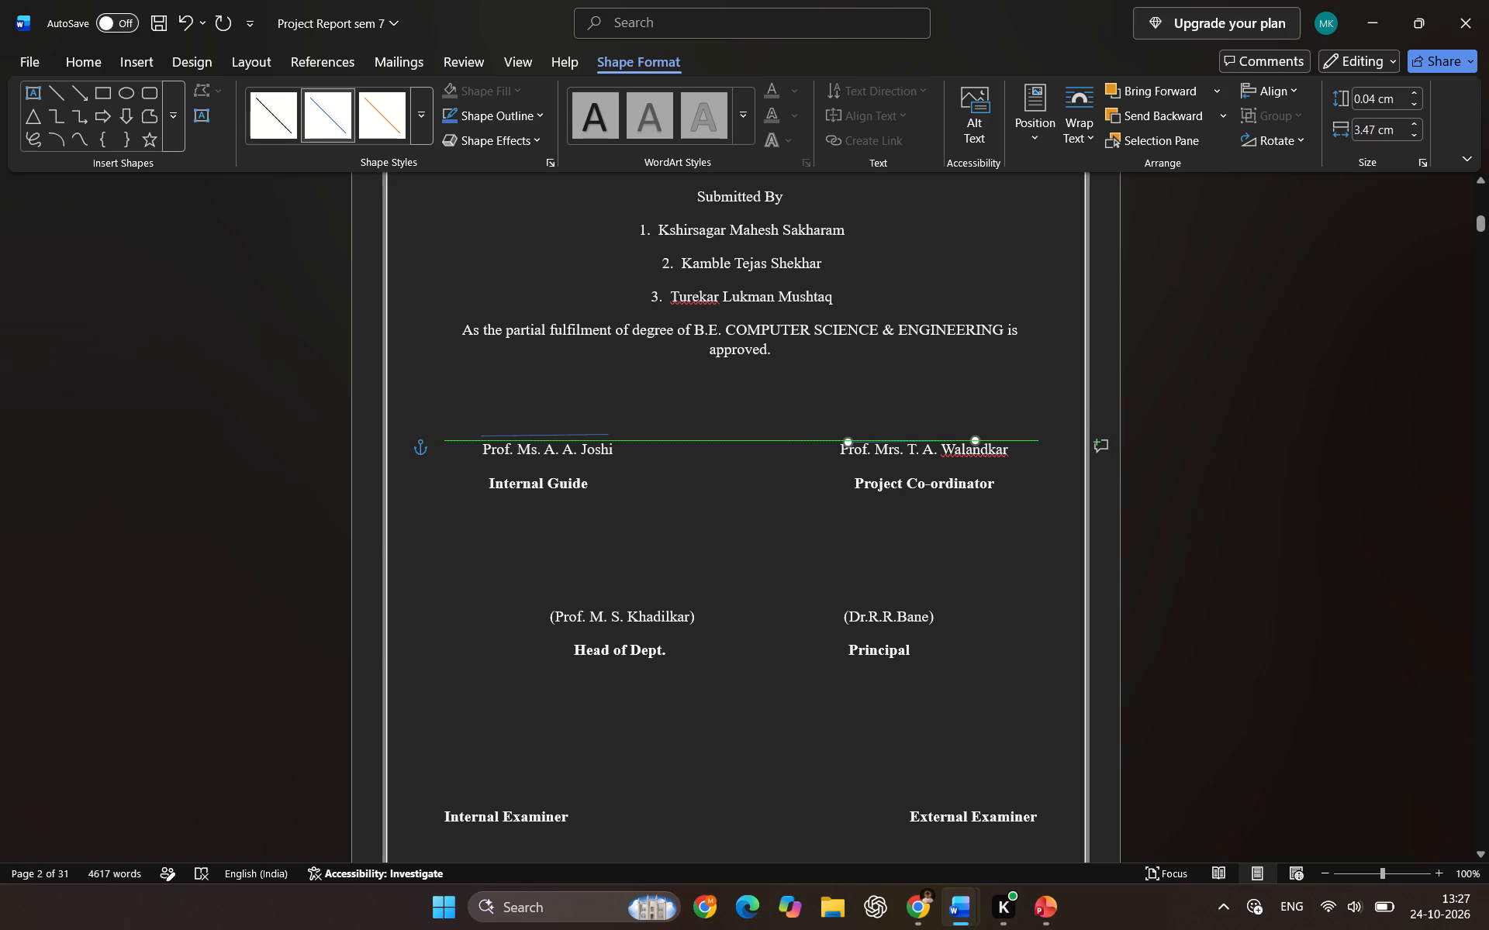
{"action": "left_click_drag", "start_coordinate": [917, 427], "coordinate": [921, 427]}
{"action": "left_click_drag", "start_coordinate": [921, 442], "coordinate": [921, 443]}
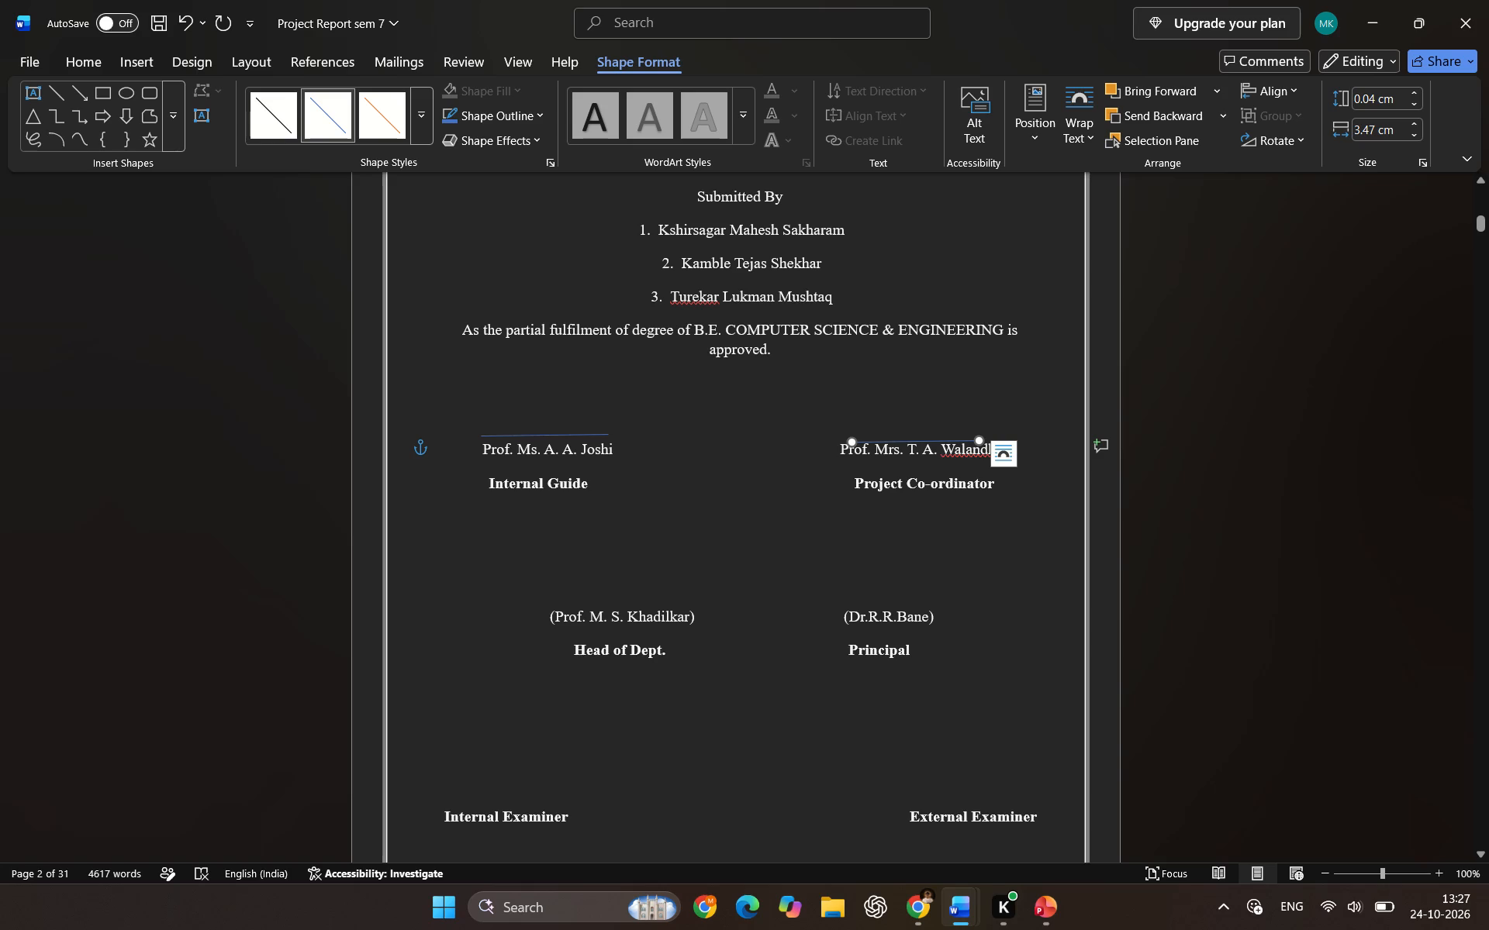
{"action": "left_click_drag", "start_coordinate": [921, 443], "coordinate": [924, 432]}
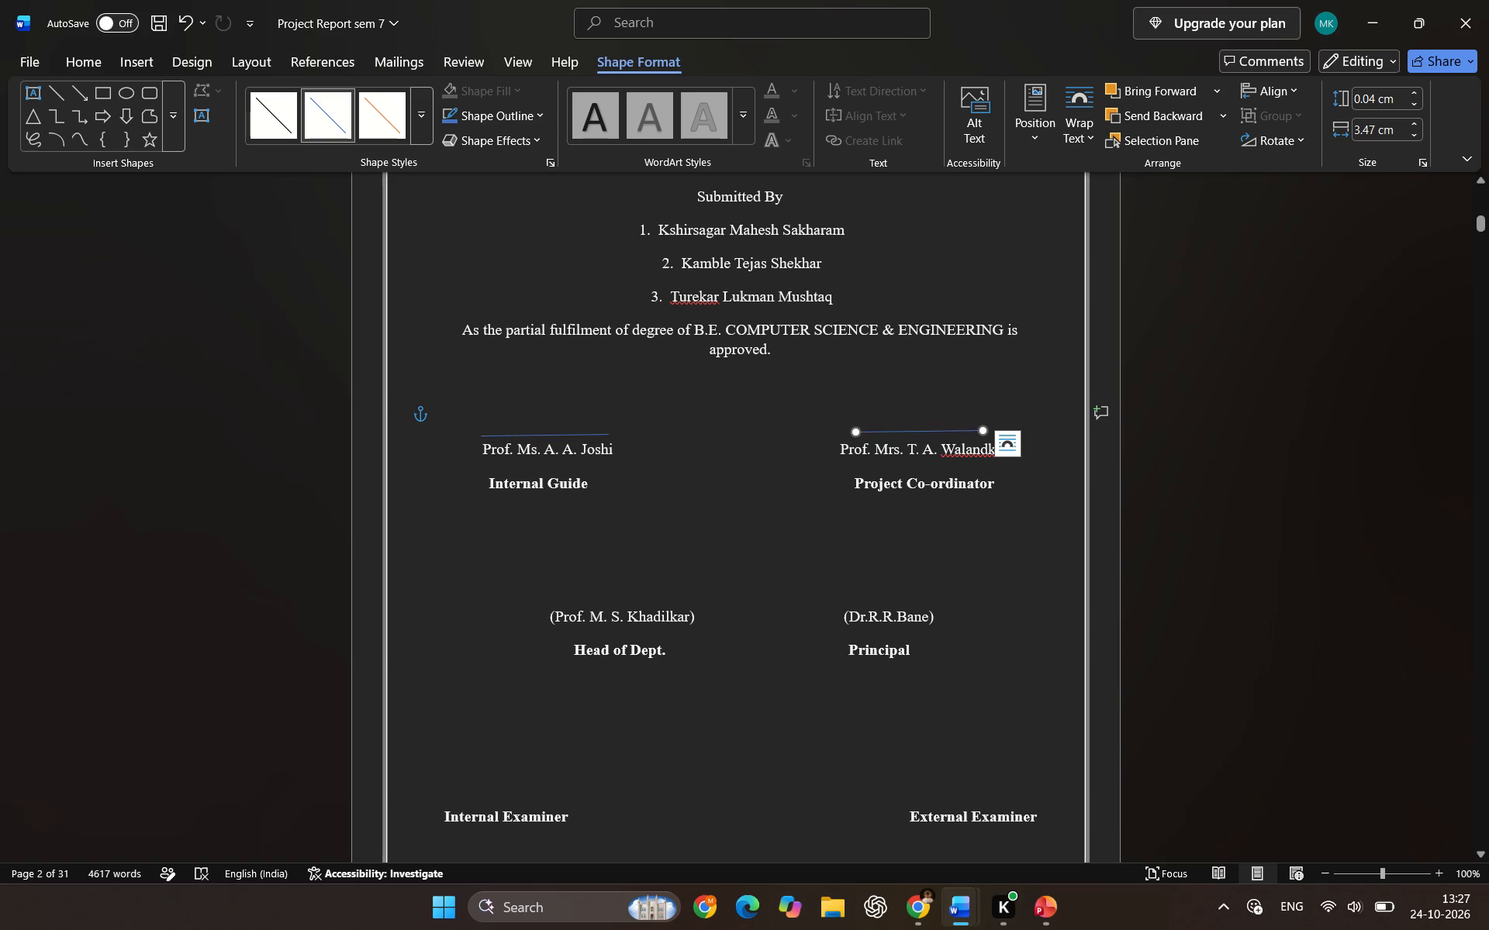
{"action": "left_click", "coordinate": [537, 436]}
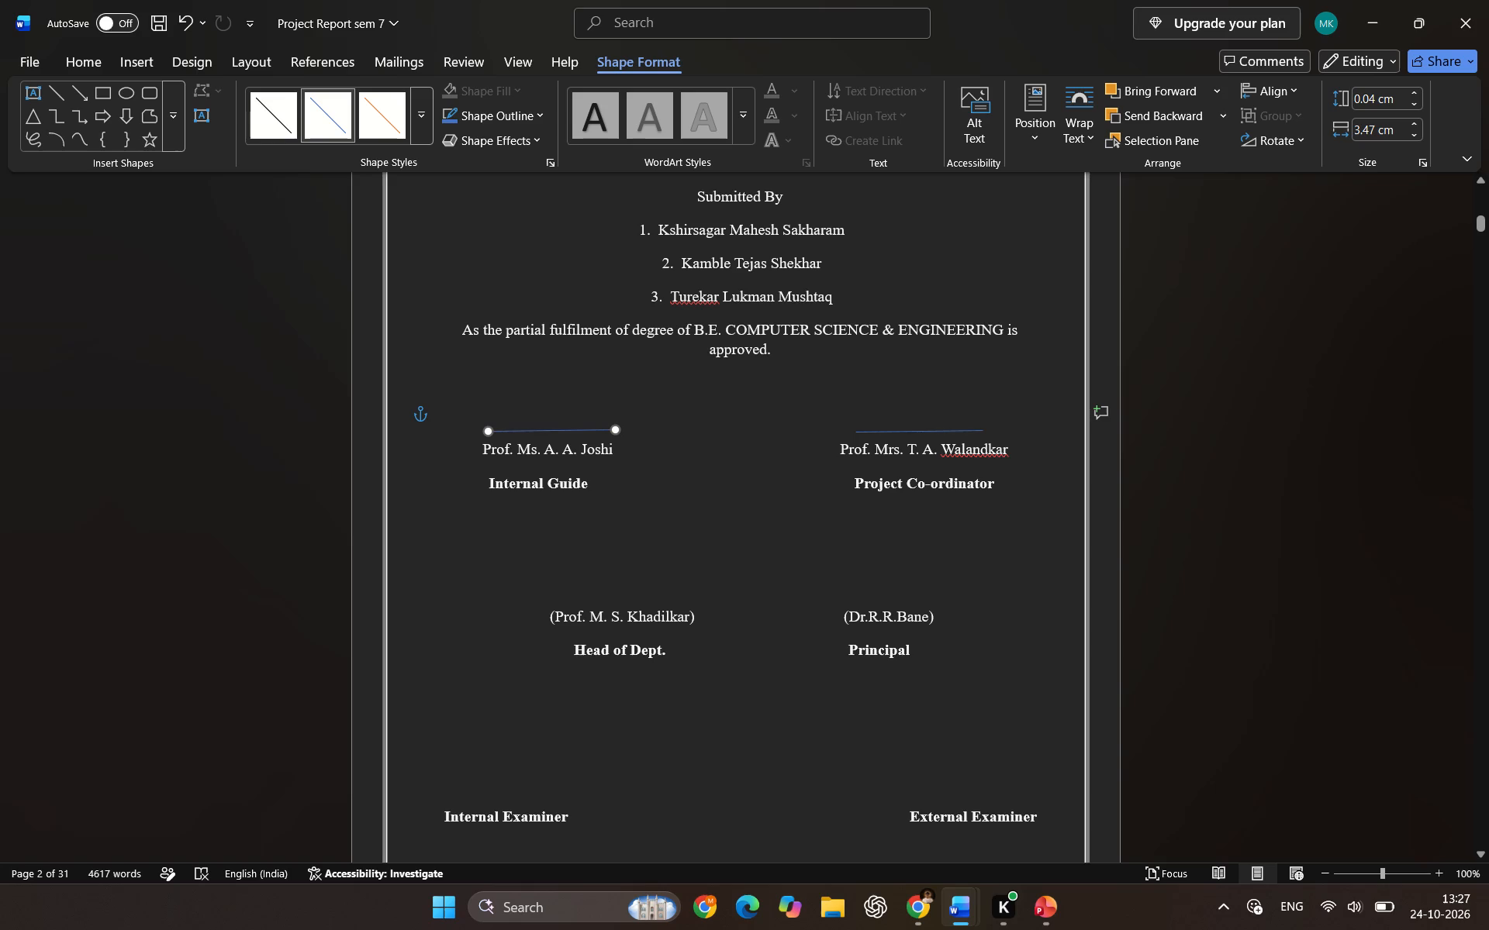
Place another copy of the signature line just above the Head of Dept.'s name.
{"action": "left_click", "coordinate": [613, 561]}
{"action": "key", "text": "ctrl+v"}
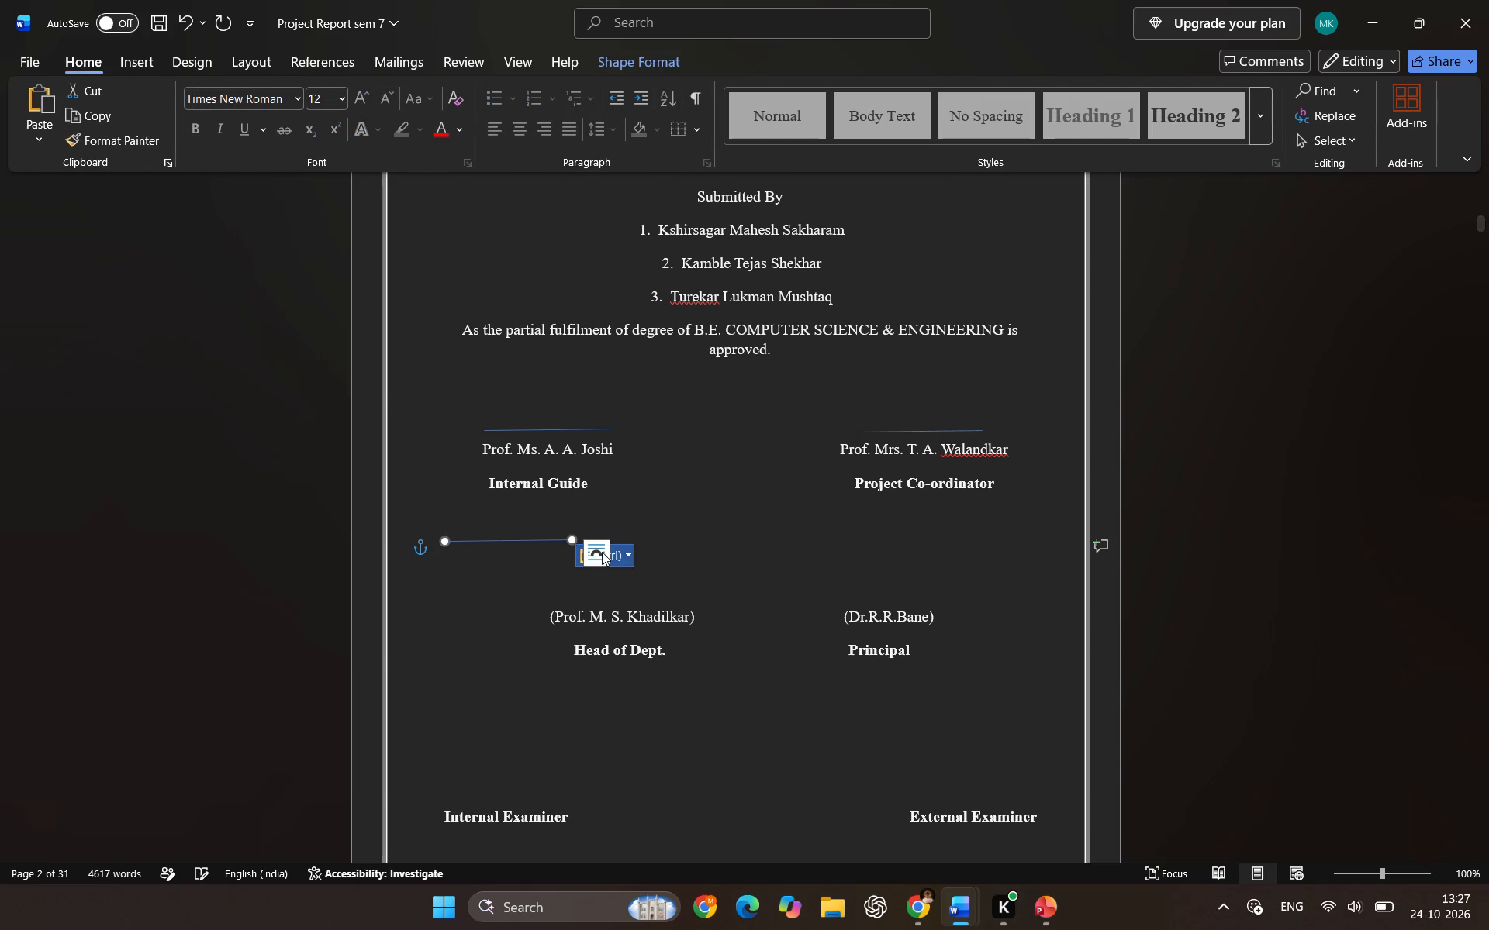
{"action": "left_click_drag", "start_coordinate": [529, 541], "coordinate": [639, 604]}
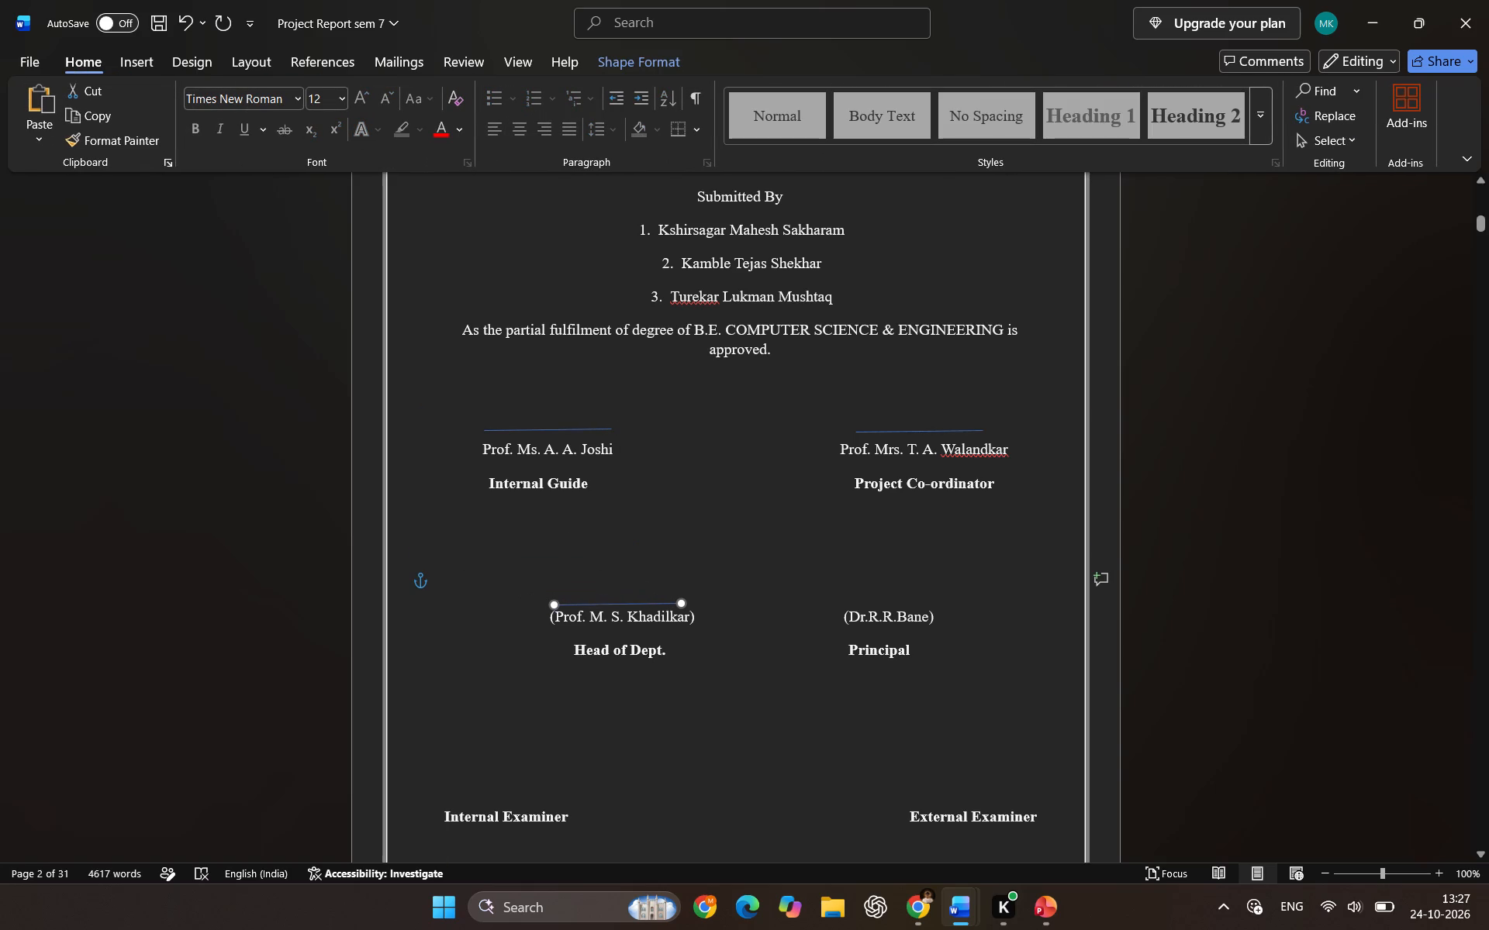
{"action": "left_click_drag", "start_coordinate": [639, 604], "coordinate": [643, 599]}
Place another copy of the signature line above the Principal's name and adjust its end point to level it.
{"action": "left_click", "coordinate": [865, 585]}
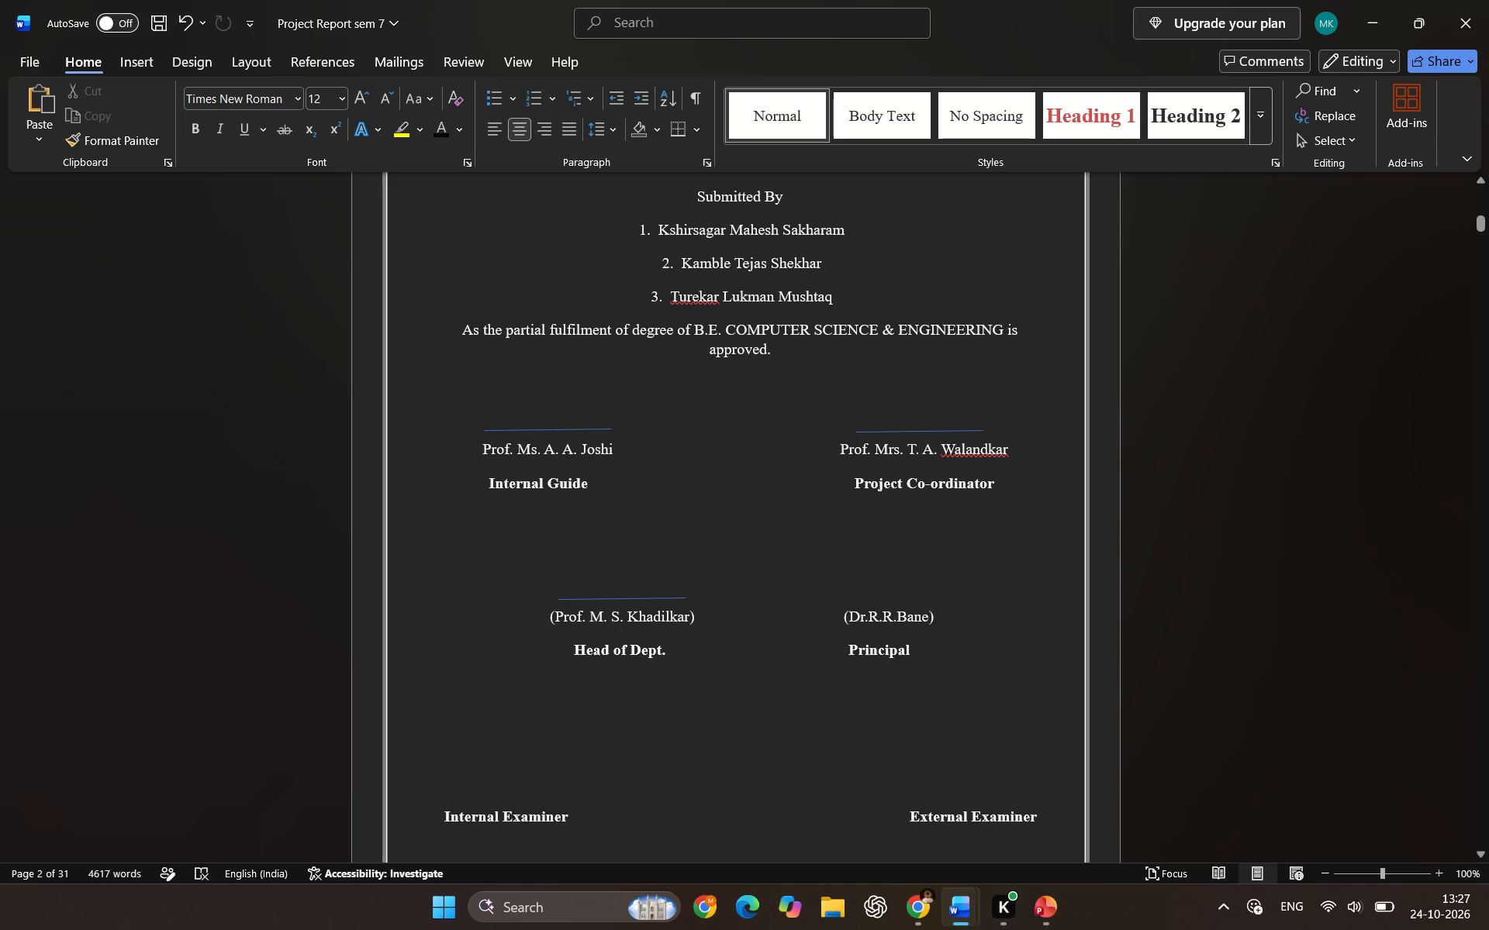
{"action": "key", "text": "ctrl+v"}
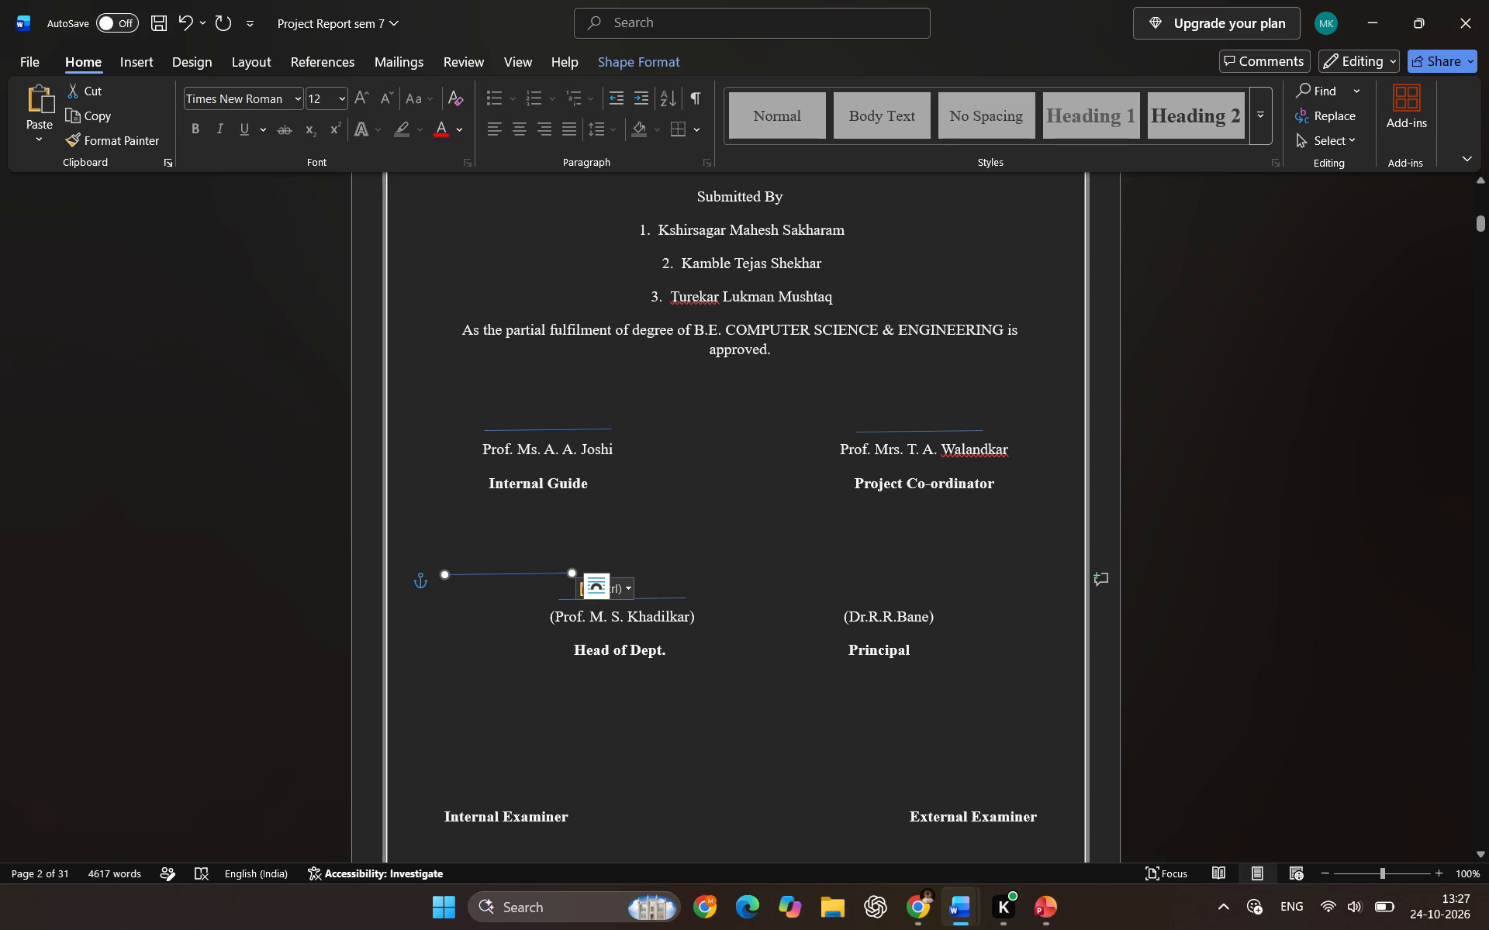
{"action": "left_click_drag", "start_coordinate": [522, 575], "coordinate": [892, 601]}
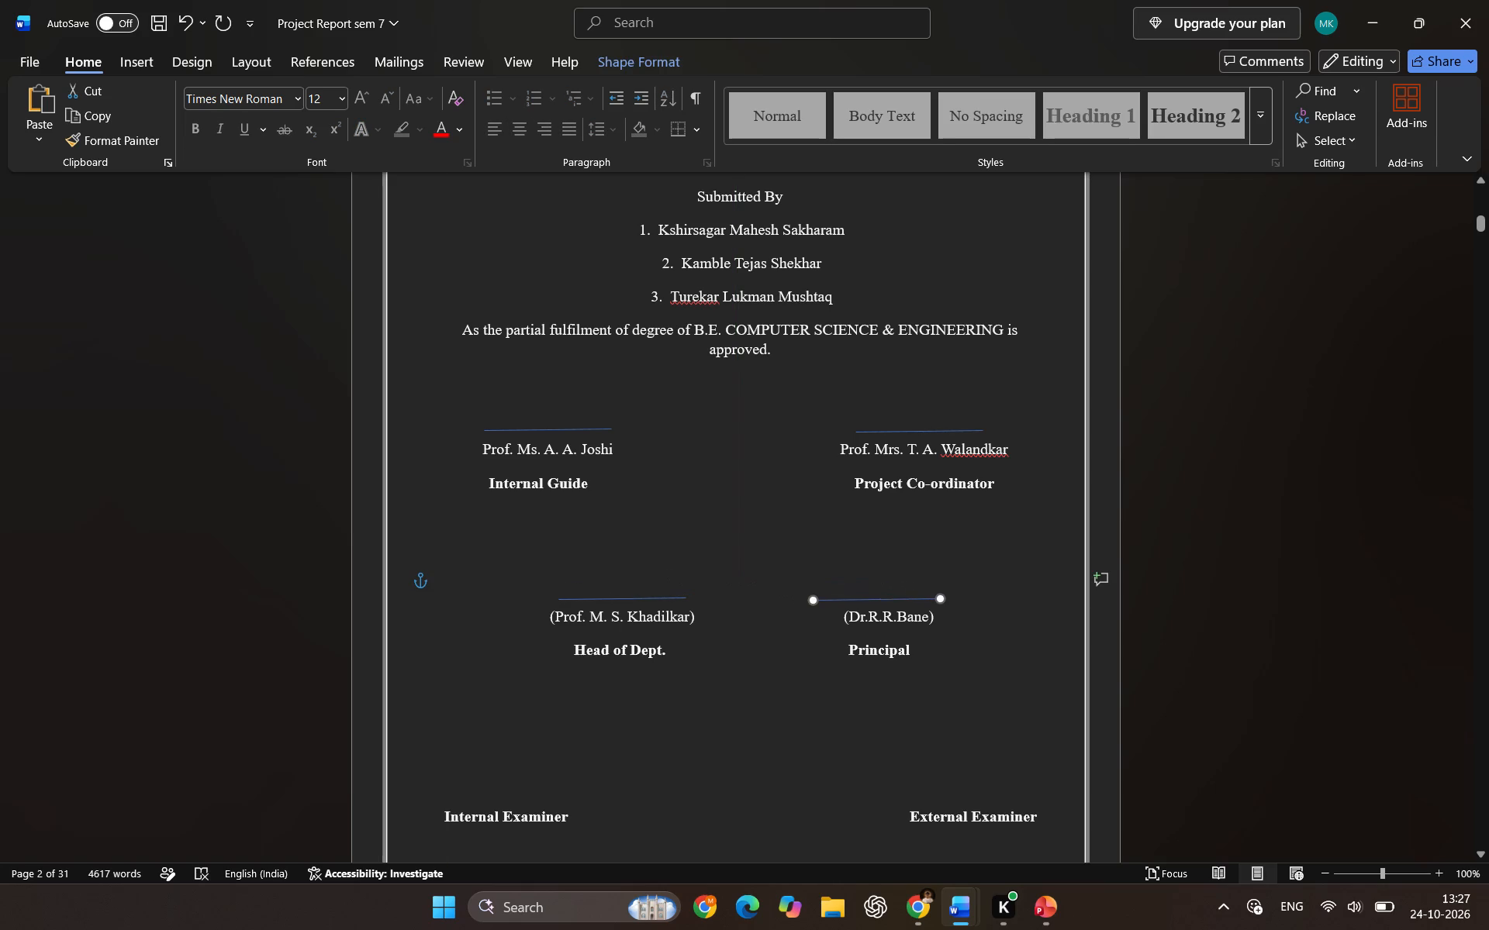
{"action": "left_click_drag", "start_coordinate": [892, 601], "coordinate": [900, 601]}
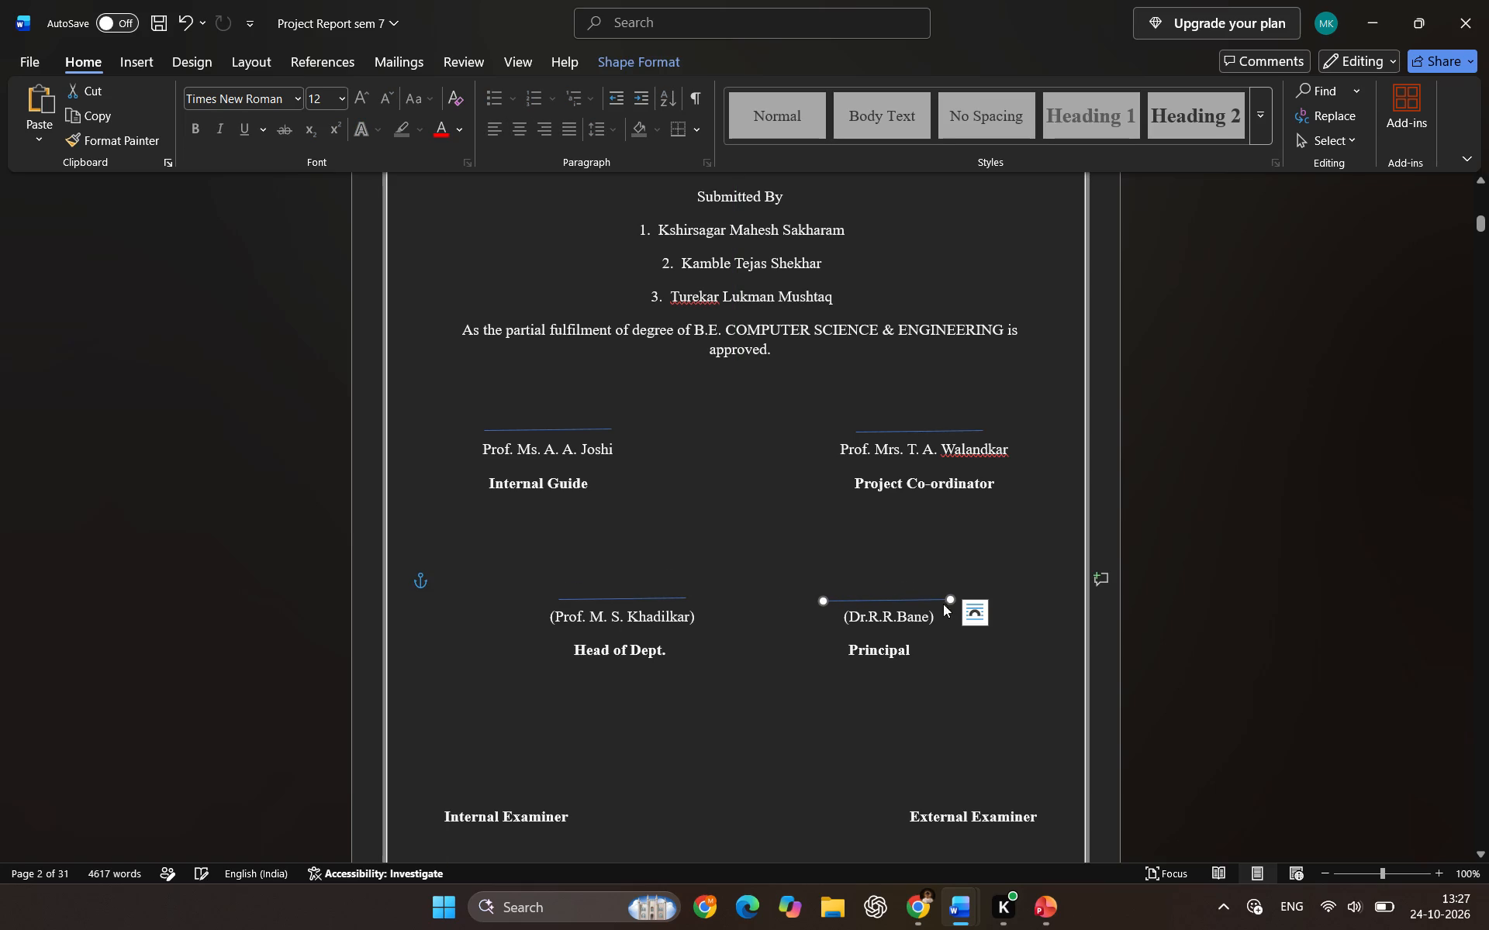
{"action": "left_click", "coordinate": [948, 602]}
Paste a signature line for the Internal Examiner, shorten it slightly, and place it just above that label.
{"action": "left_click", "coordinate": [572, 741]}
{"action": "key", "text": "ctrl+v"}
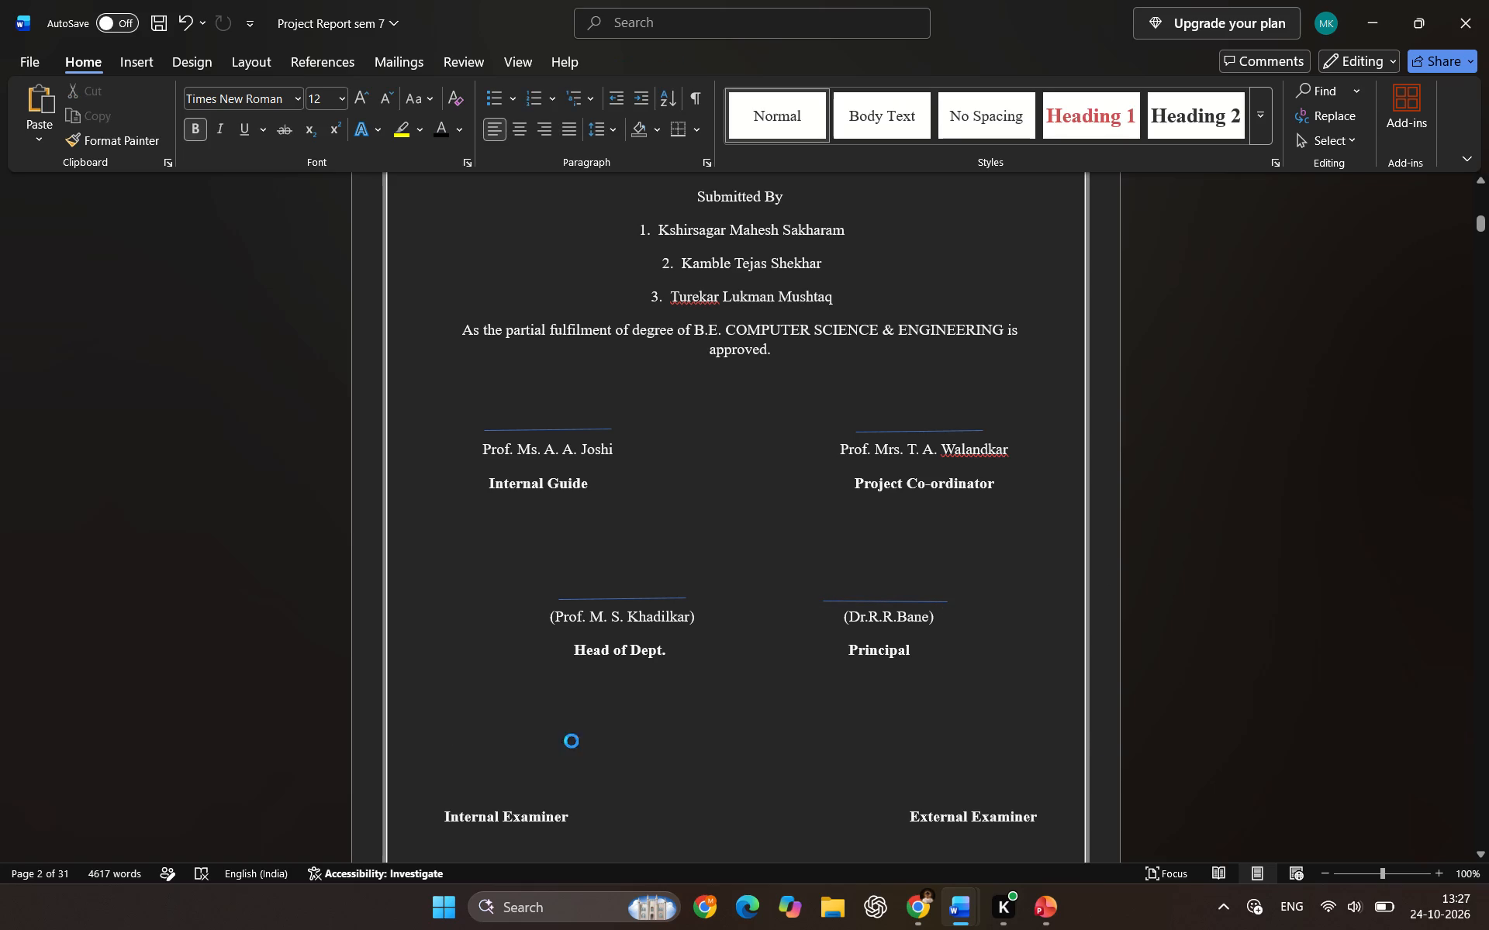
{"action": "left_click", "coordinate": [568, 738]}
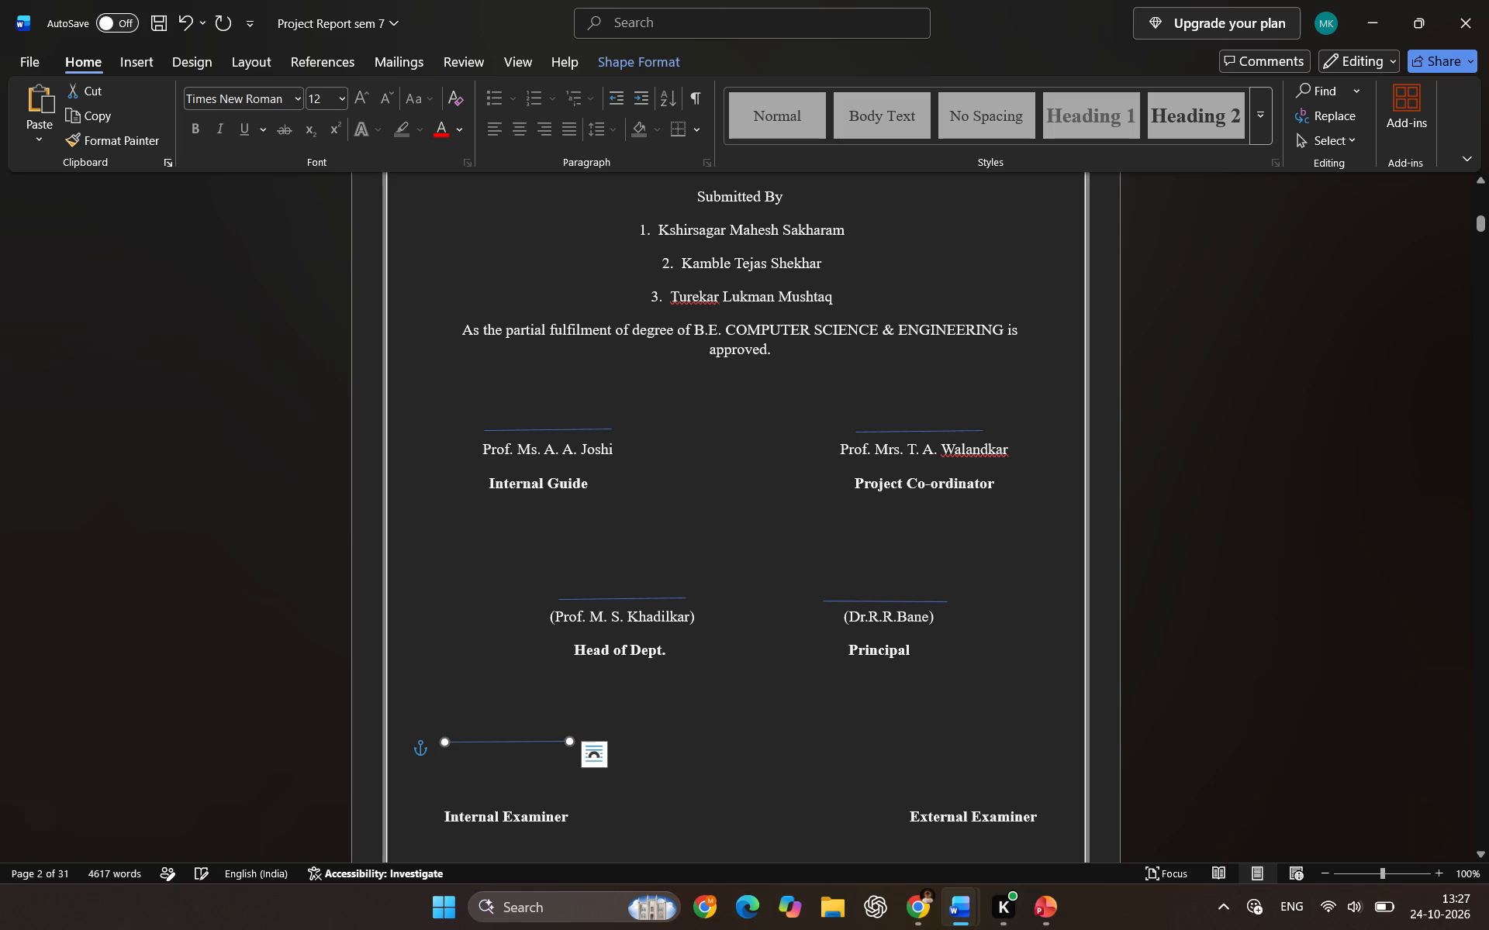
{"action": "left_click_drag", "start_coordinate": [530, 742], "coordinate": [528, 803]}
Paste a signature line for the External Examiner, lengthen it slightly, and place it just above that label.
{"action": "left_click", "coordinate": [911, 772]}
{"action": "key", "text": "ctrl+v"}
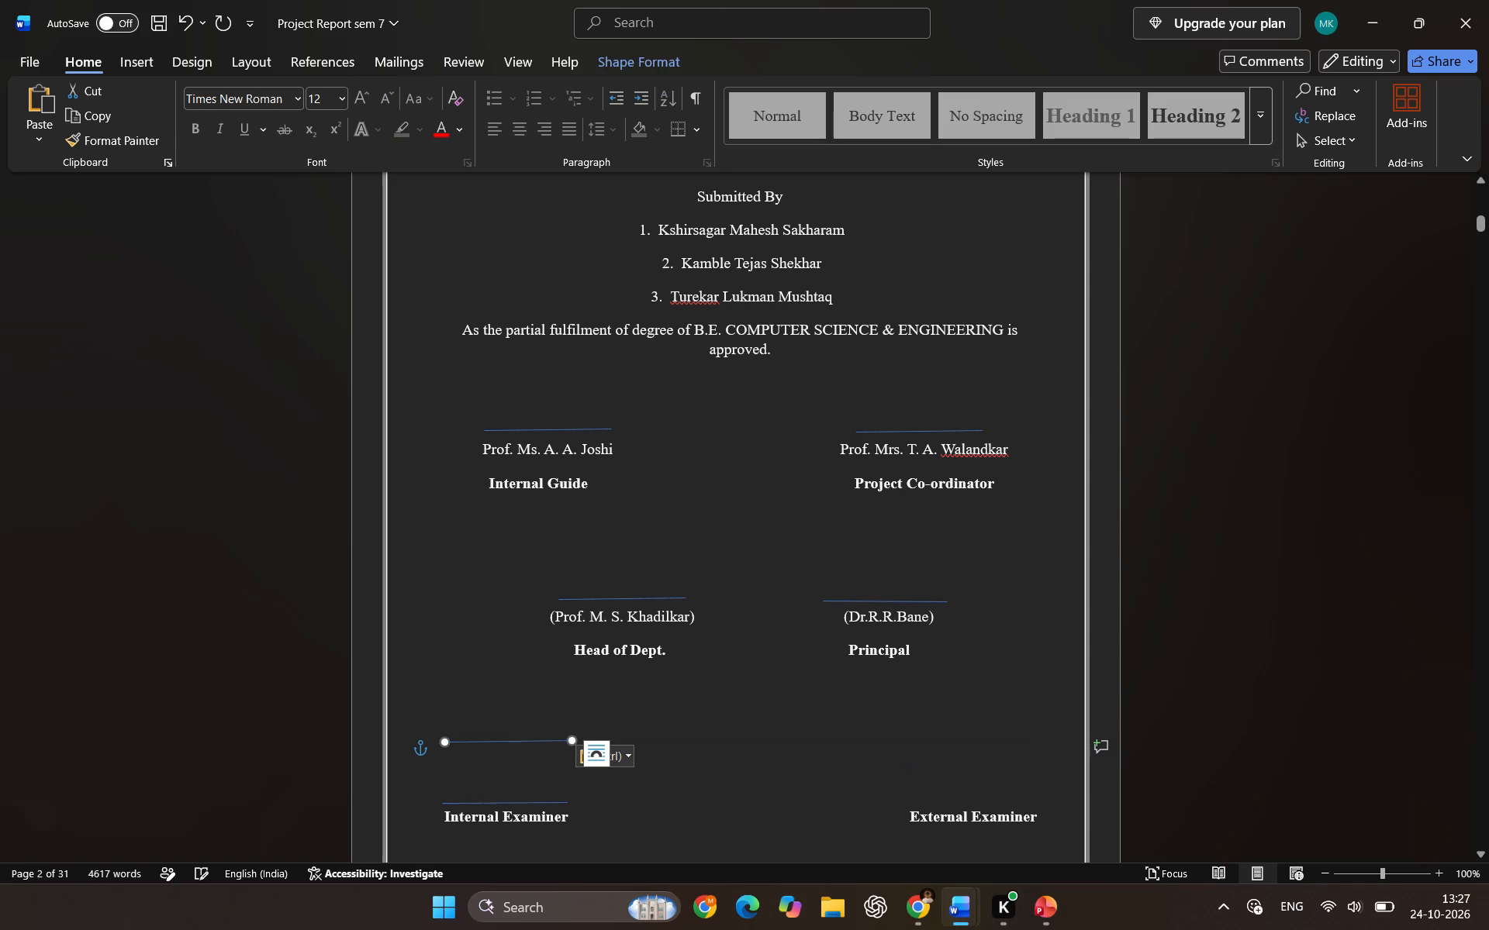
{"action": "left_click", "coordinate": [575, 741]}
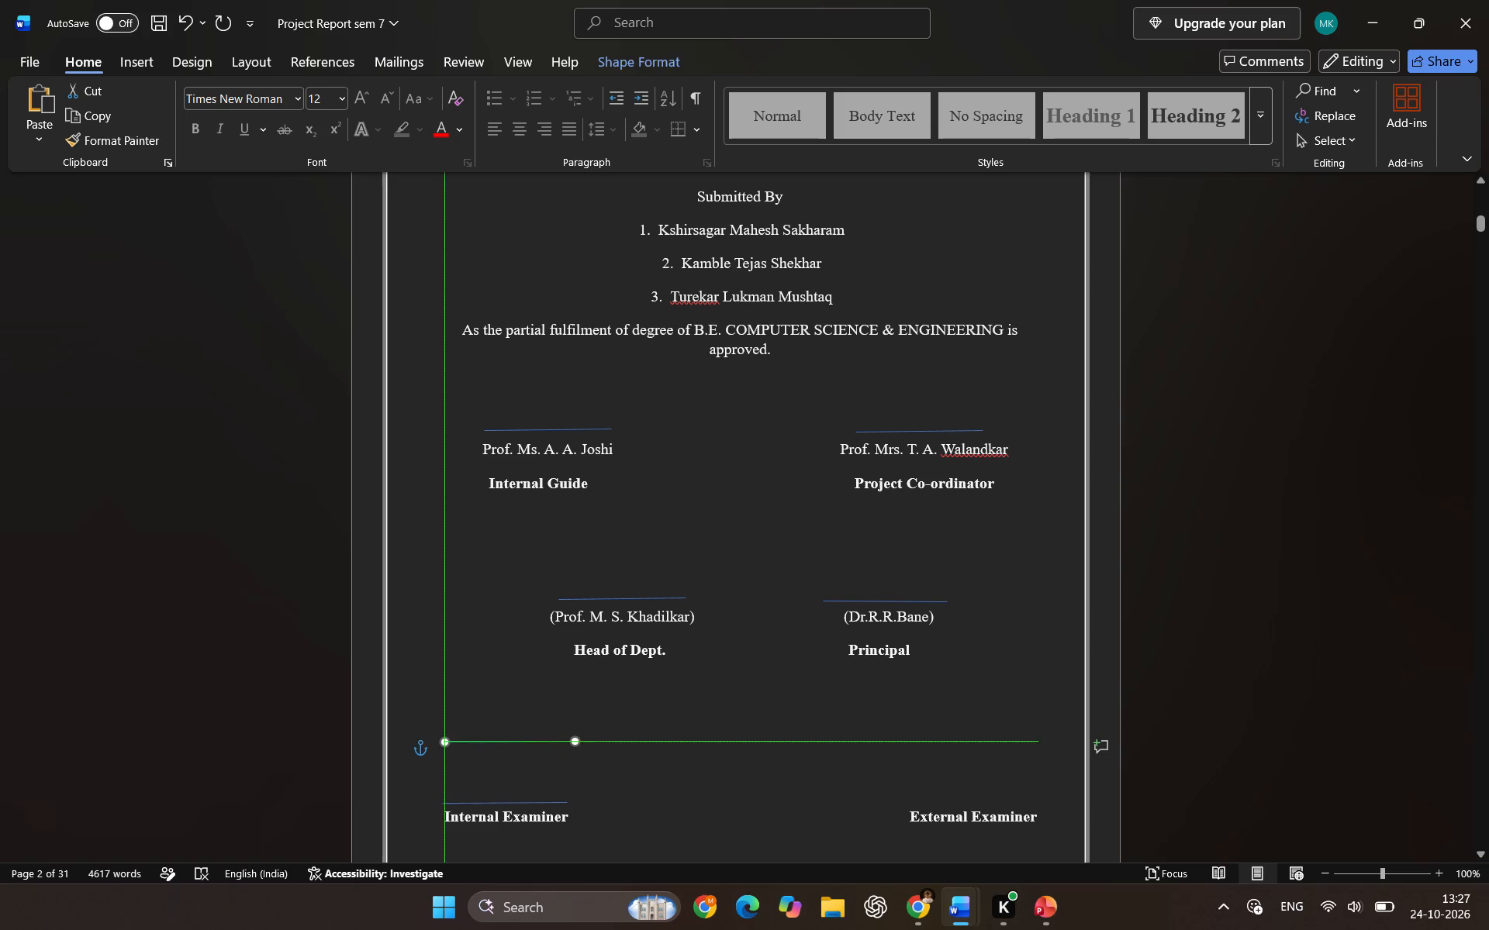
{"action": "left_click_drag", "start_coordinate": [522, 741], "coordinate": [950, 773]}
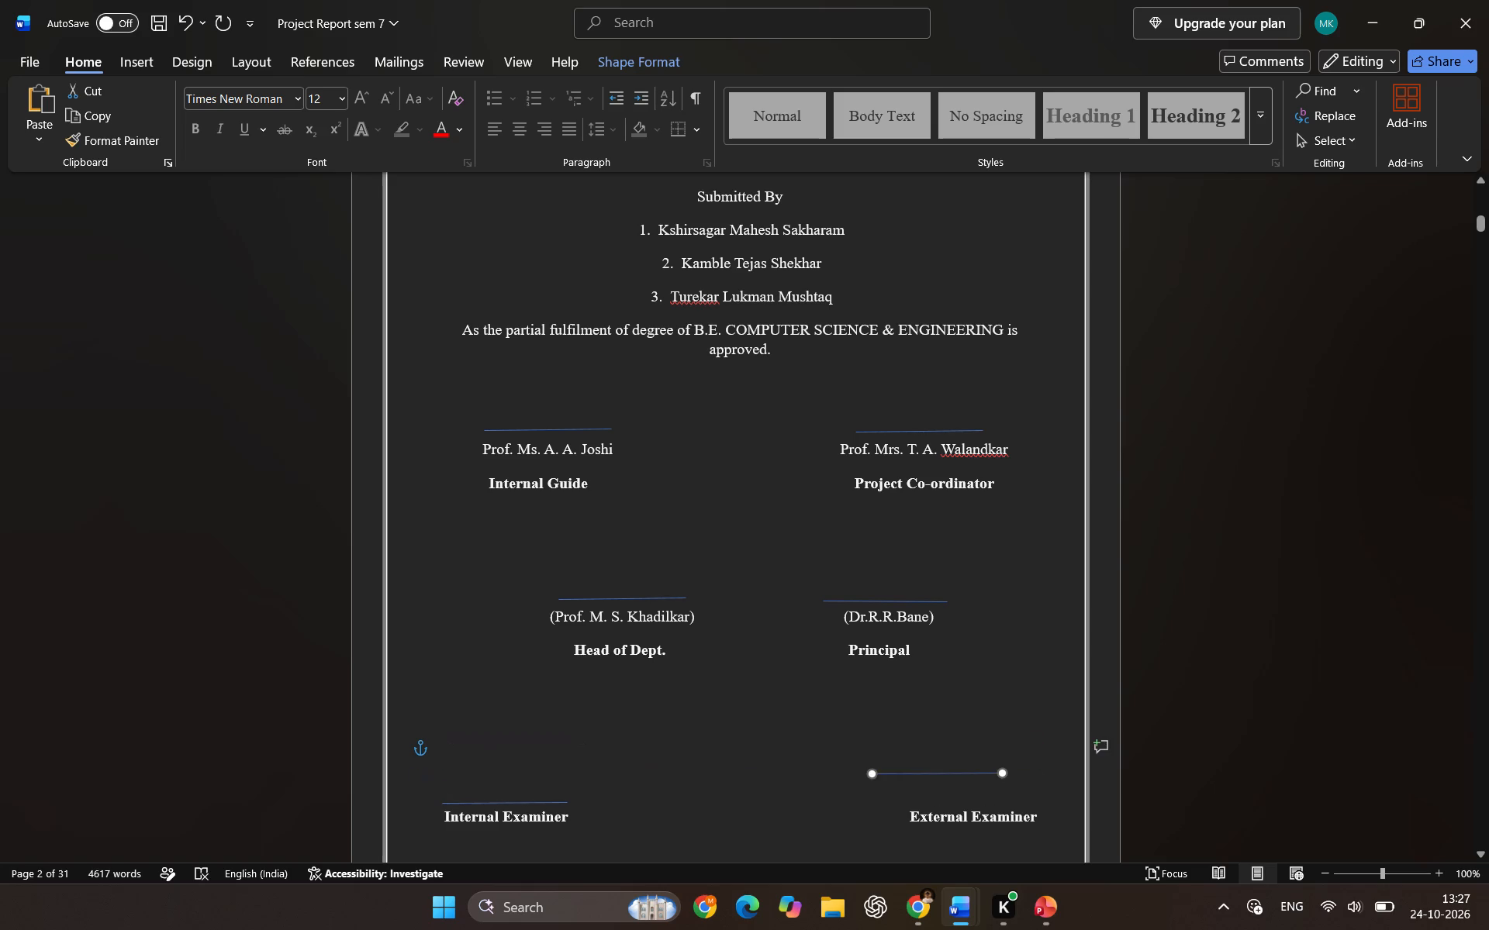
{"action": "left_click_drag", "start_coordinate": [950, 773], "coordinate": [983, 801]}
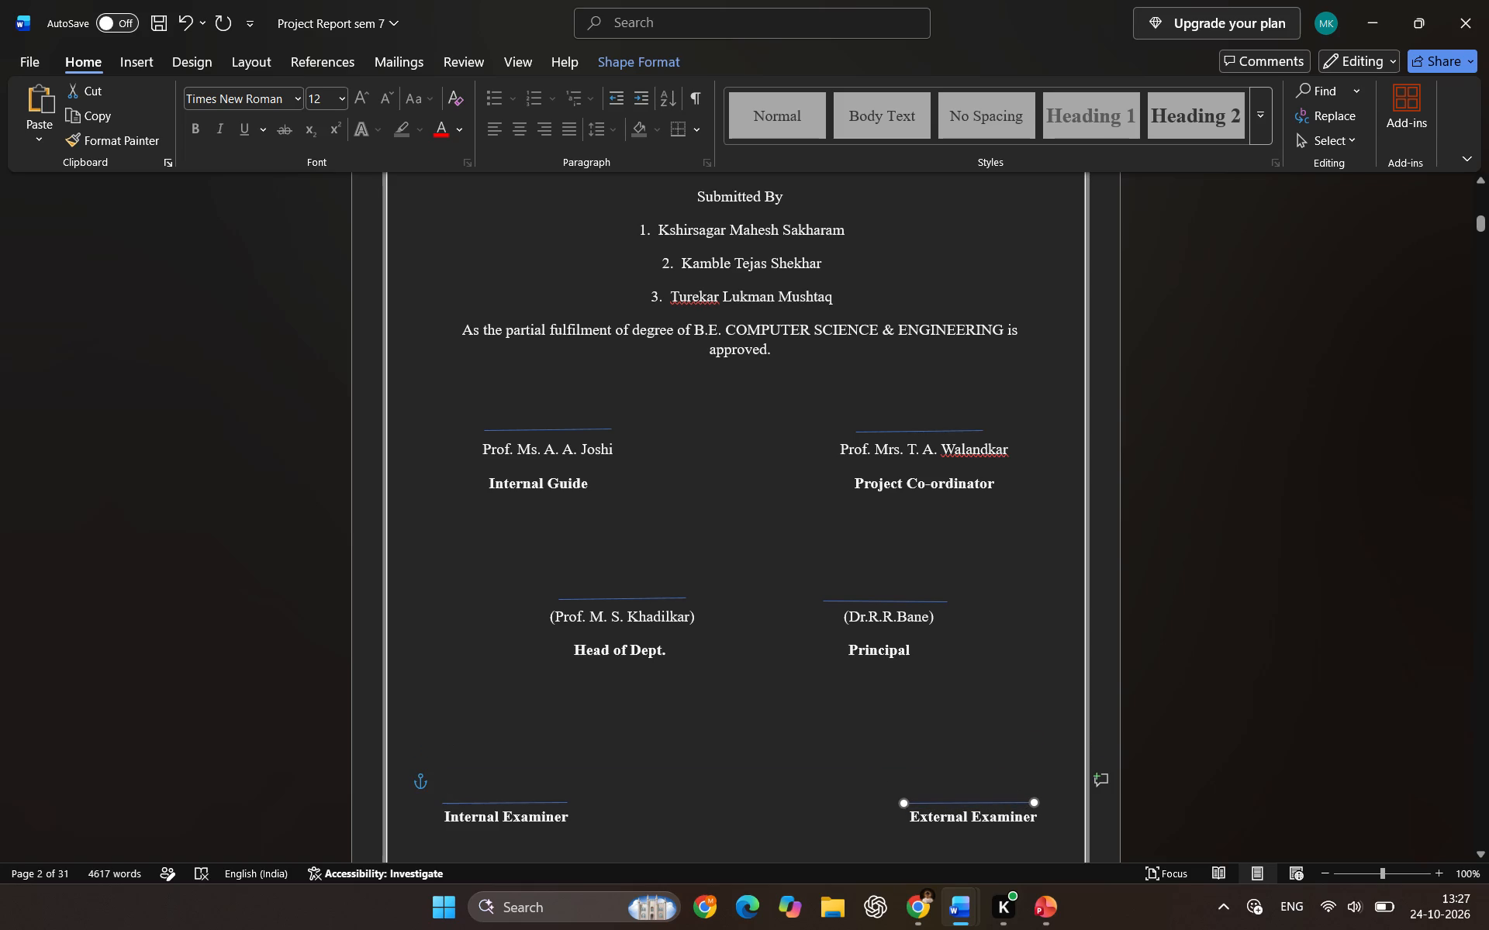
{"action": "left_click_drag", "start_coordinate": [983, 801], "coordinate": [986, 801]}
Examine the Certificate page and its signature lines in the enlarged print preview.
{"action": "key", "text": "ctrl+p"}
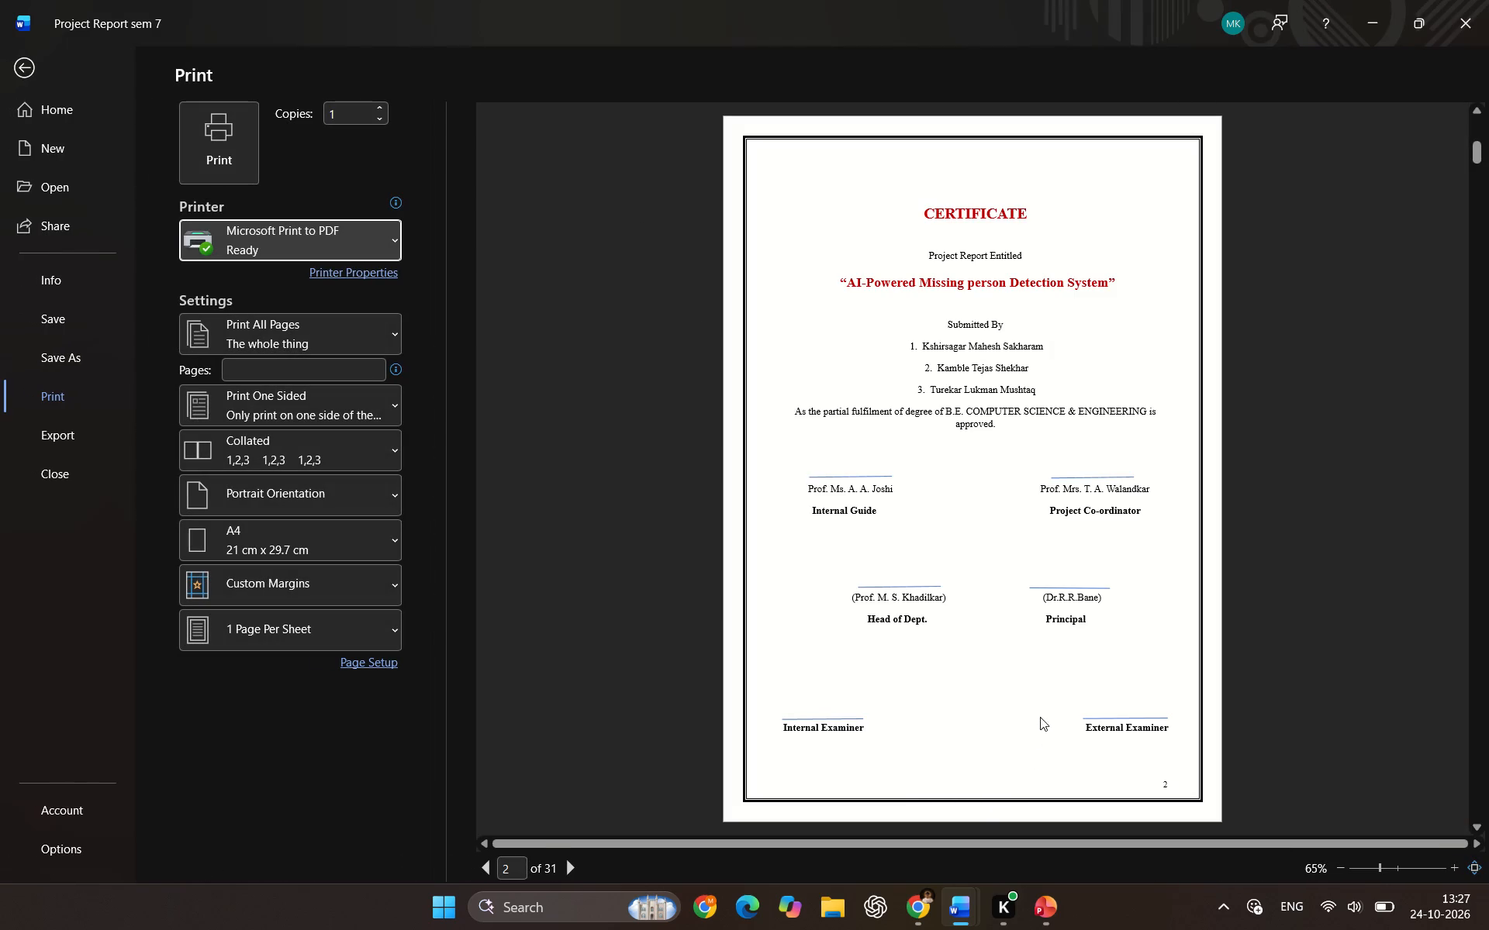
{"action": "scroll", "coordinate": [1066, 701], "scroll_direction": "up", "scroll_amount": 7, "text": "ctrl"}
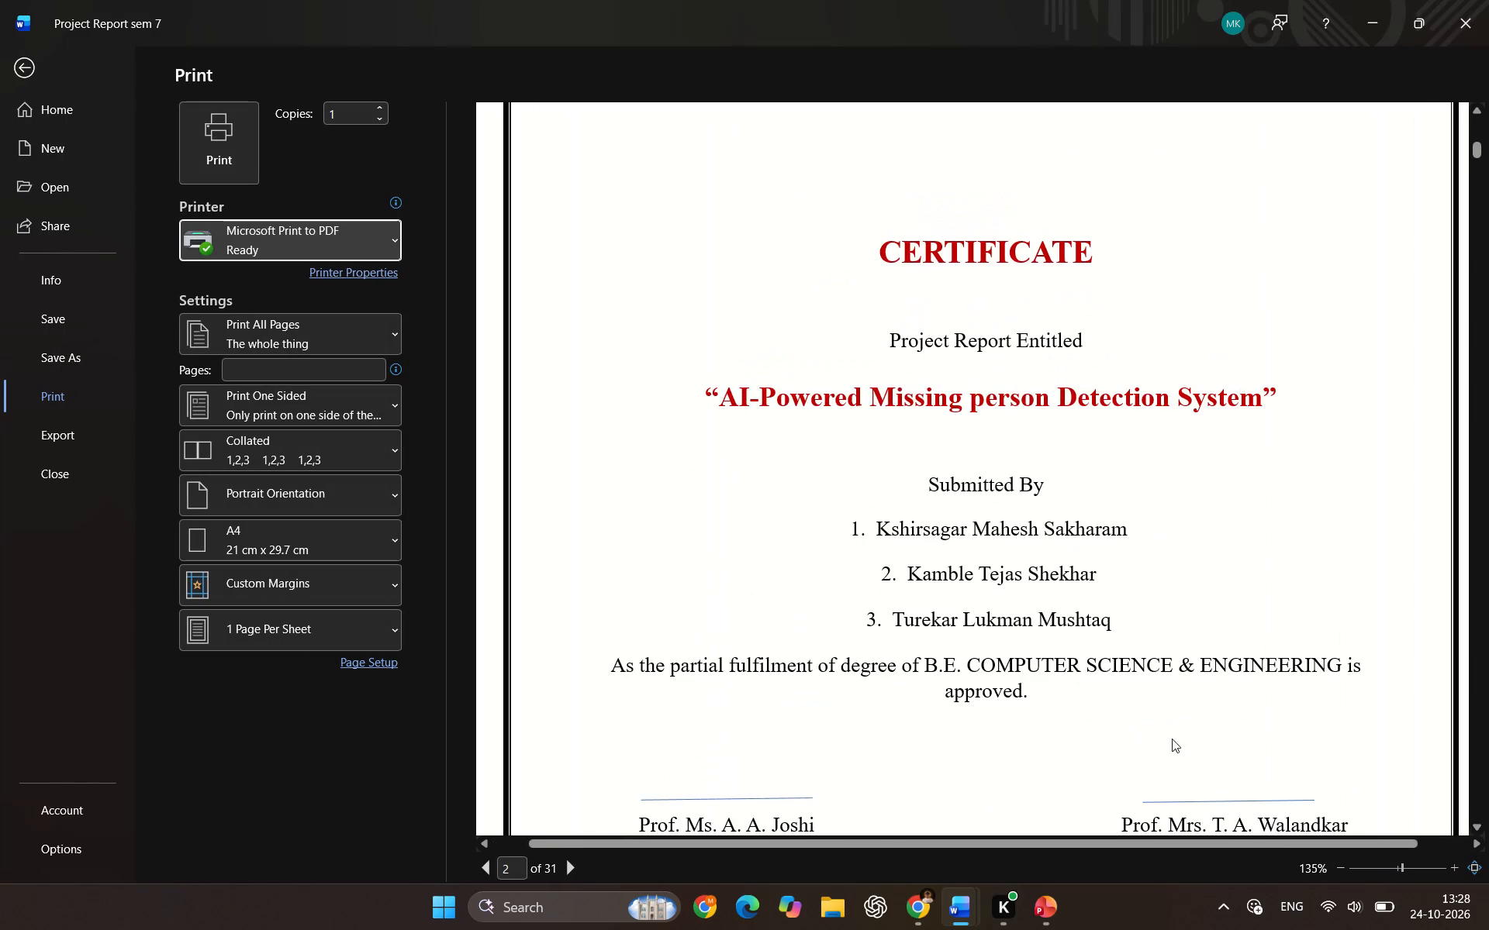
{"action": "scroll", "coordinate": [1188, 732], "scroll_direction": "down", "scroll_amount": 1}
{"action": "scroll", "coordinate": [1285, 641], "scroll_direction": "down", "scroll_amount": 1}
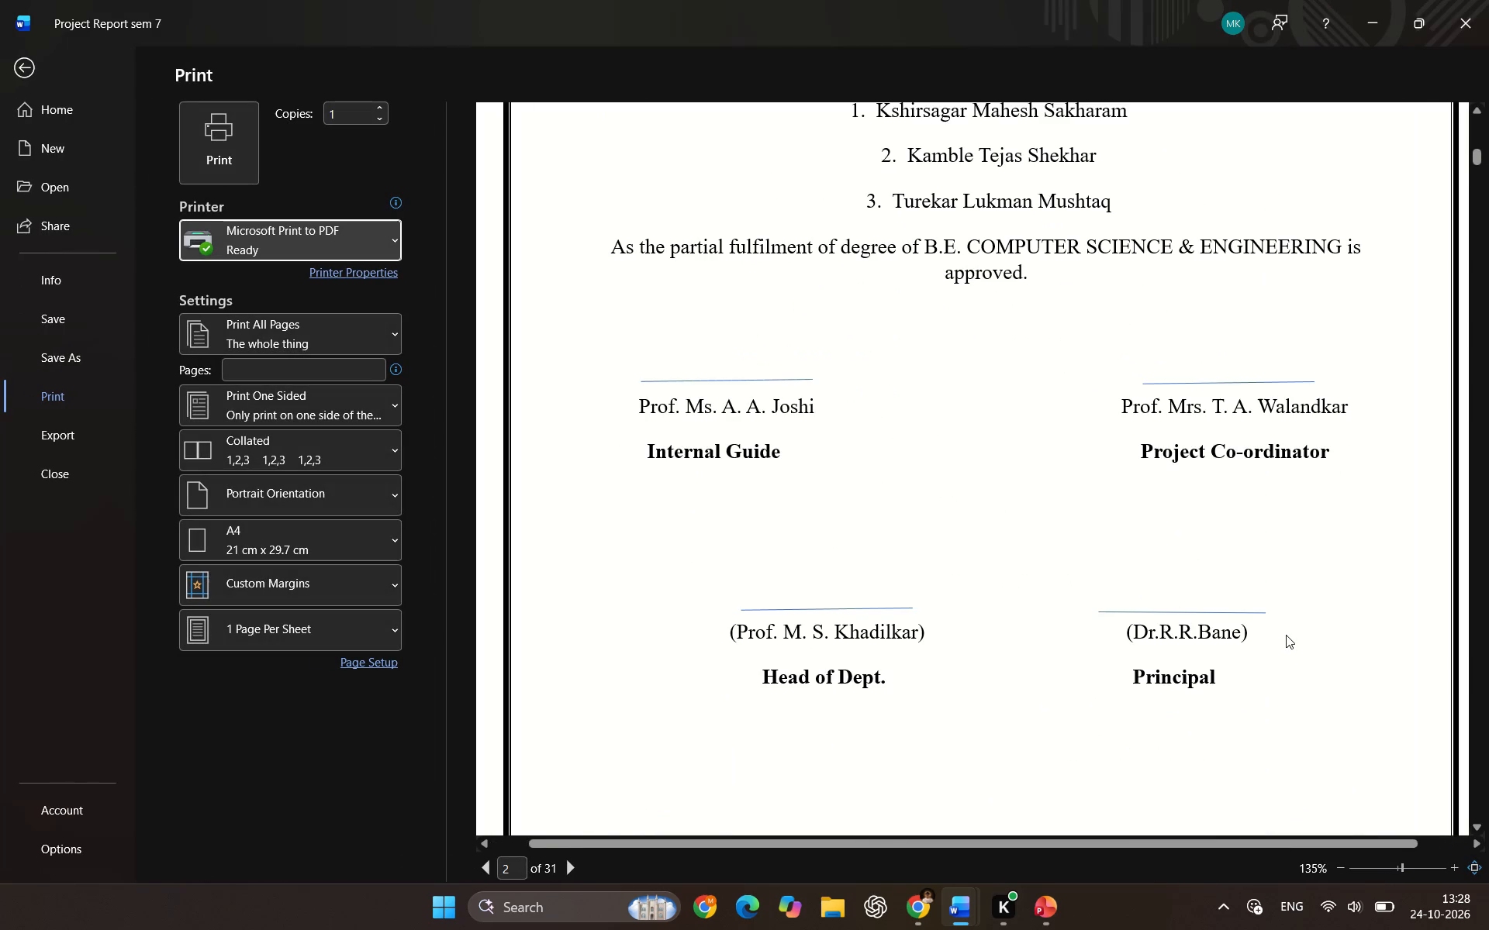
{"action": "scroll", "coordinate": [1274, 639], "scroll_direction": "down", "scroll_amount": 1}
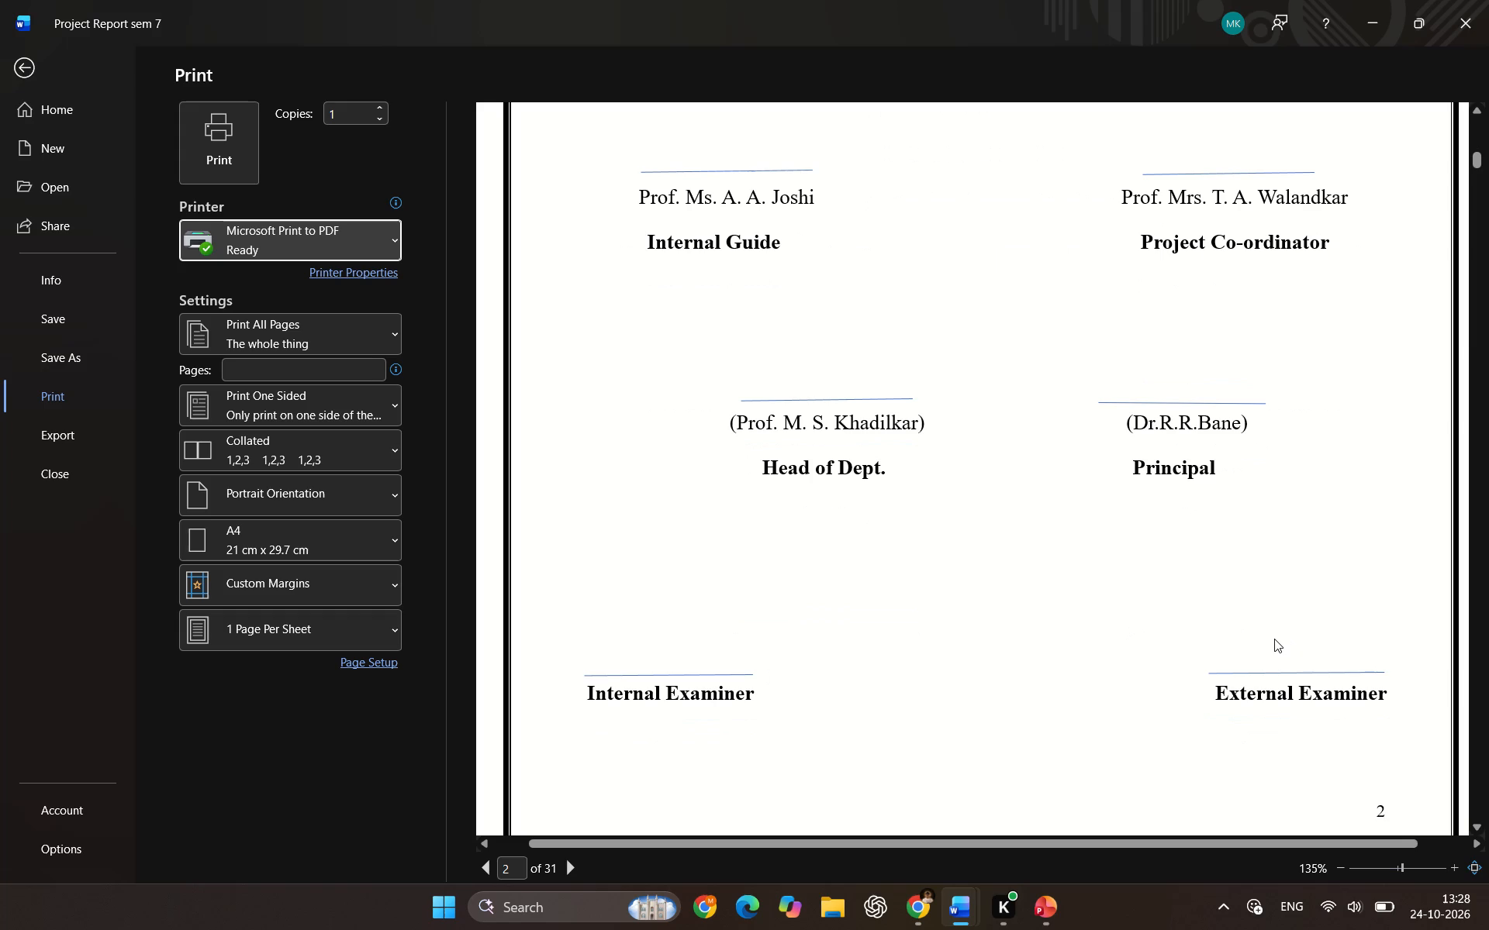
Adjust the end points of the signature lines above the Project Co-ordinator's and Internal Guide's names to level them.
{"action": "left_click", "coordinate": [15, 72]}
{"action": "left_click", "coordinate": [916, 433]}
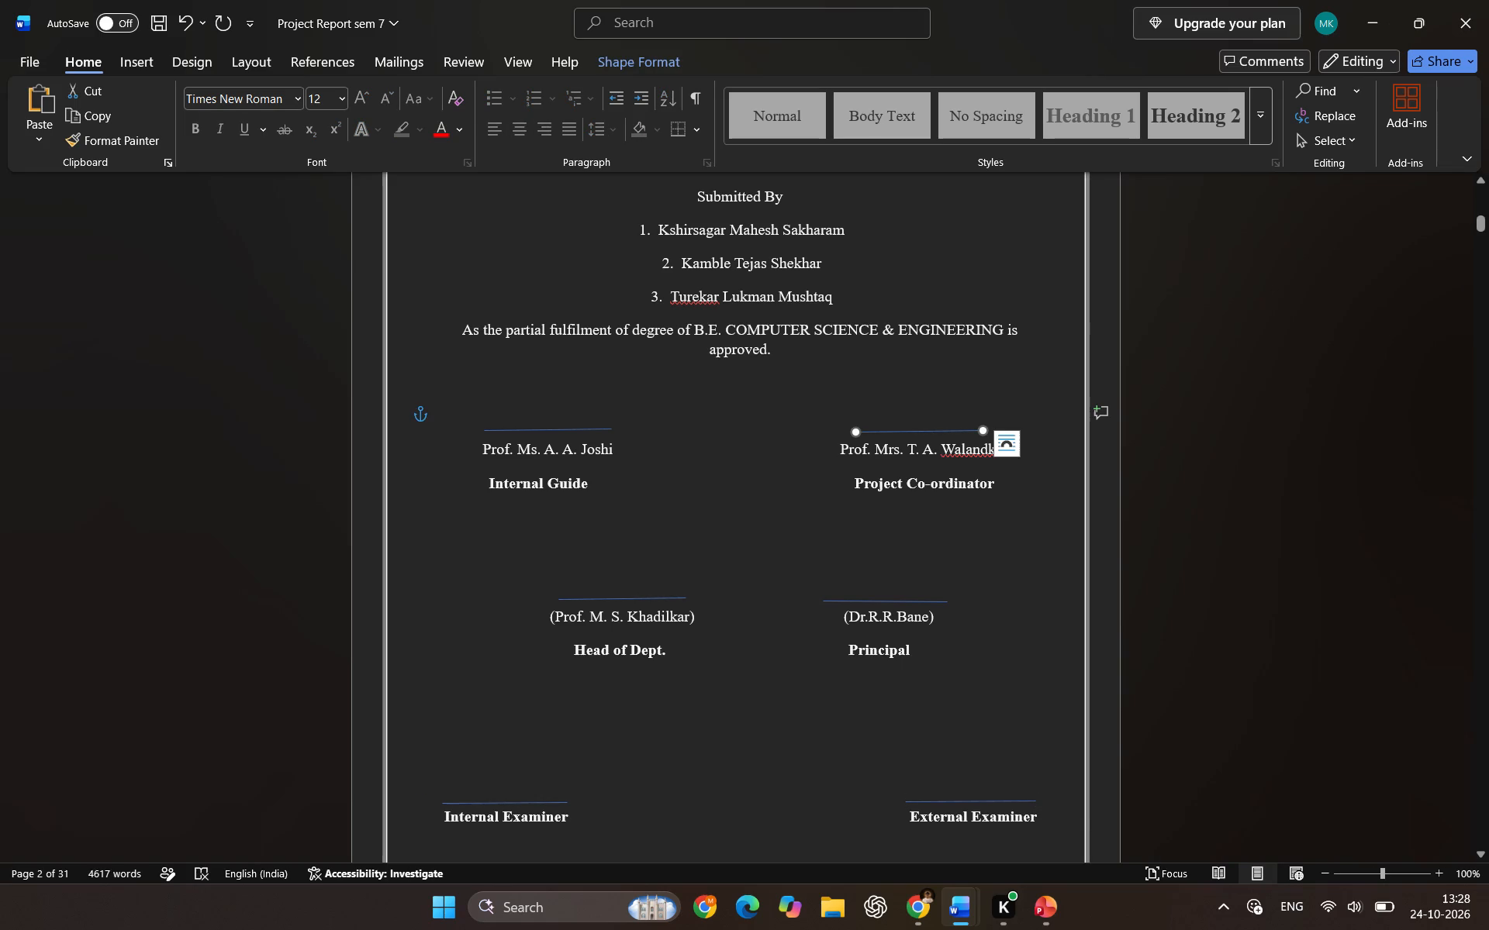
{"action": "left_click", "coordinate": [983, 432]}
{"action": "scroll", "coordinate": [985, 431], "scroll_direction": "up", "scroll_amount": 10, "text": "ctrl"}
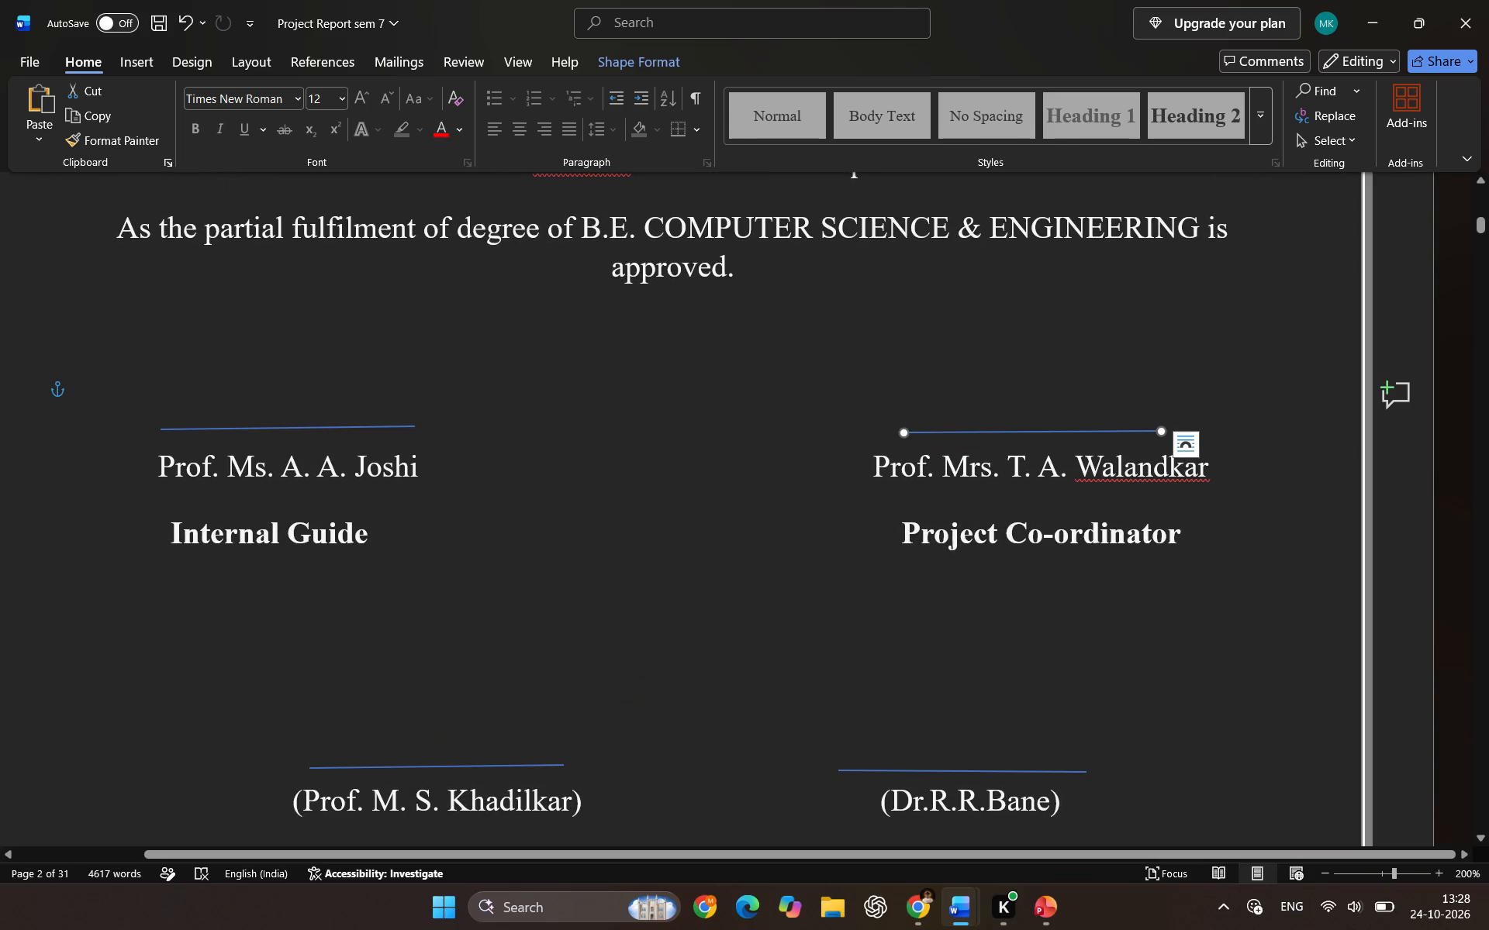
{"action": "left_click", "coordinate": [406, 425]}
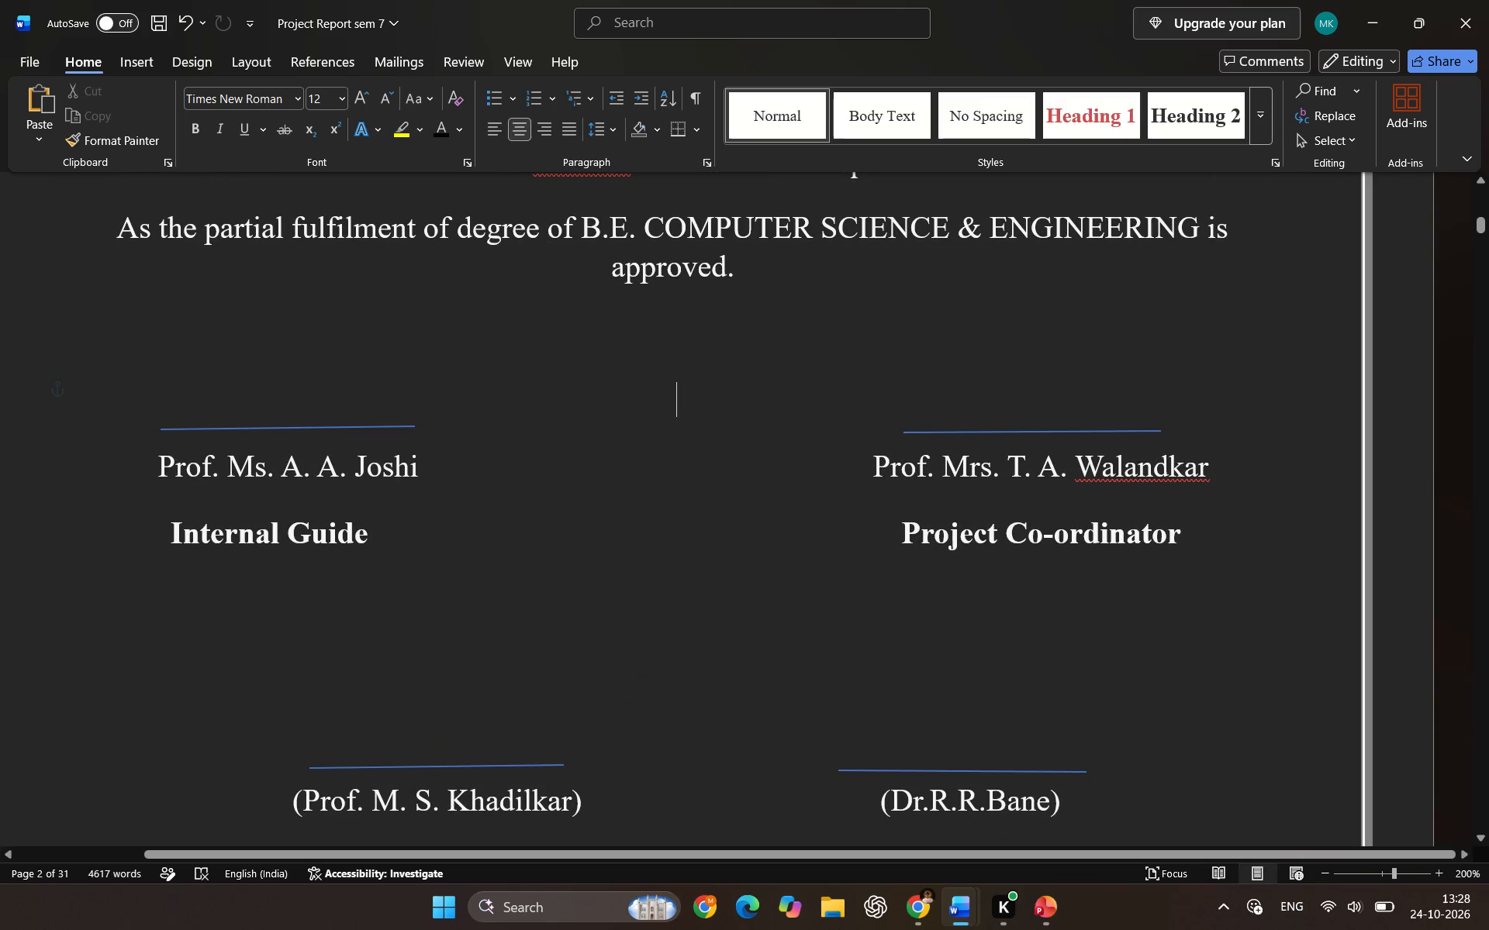
{"action": "left_click", "coordinate": [361, 429]}
{"action": "left_click", "coordinate": [415, 426]}
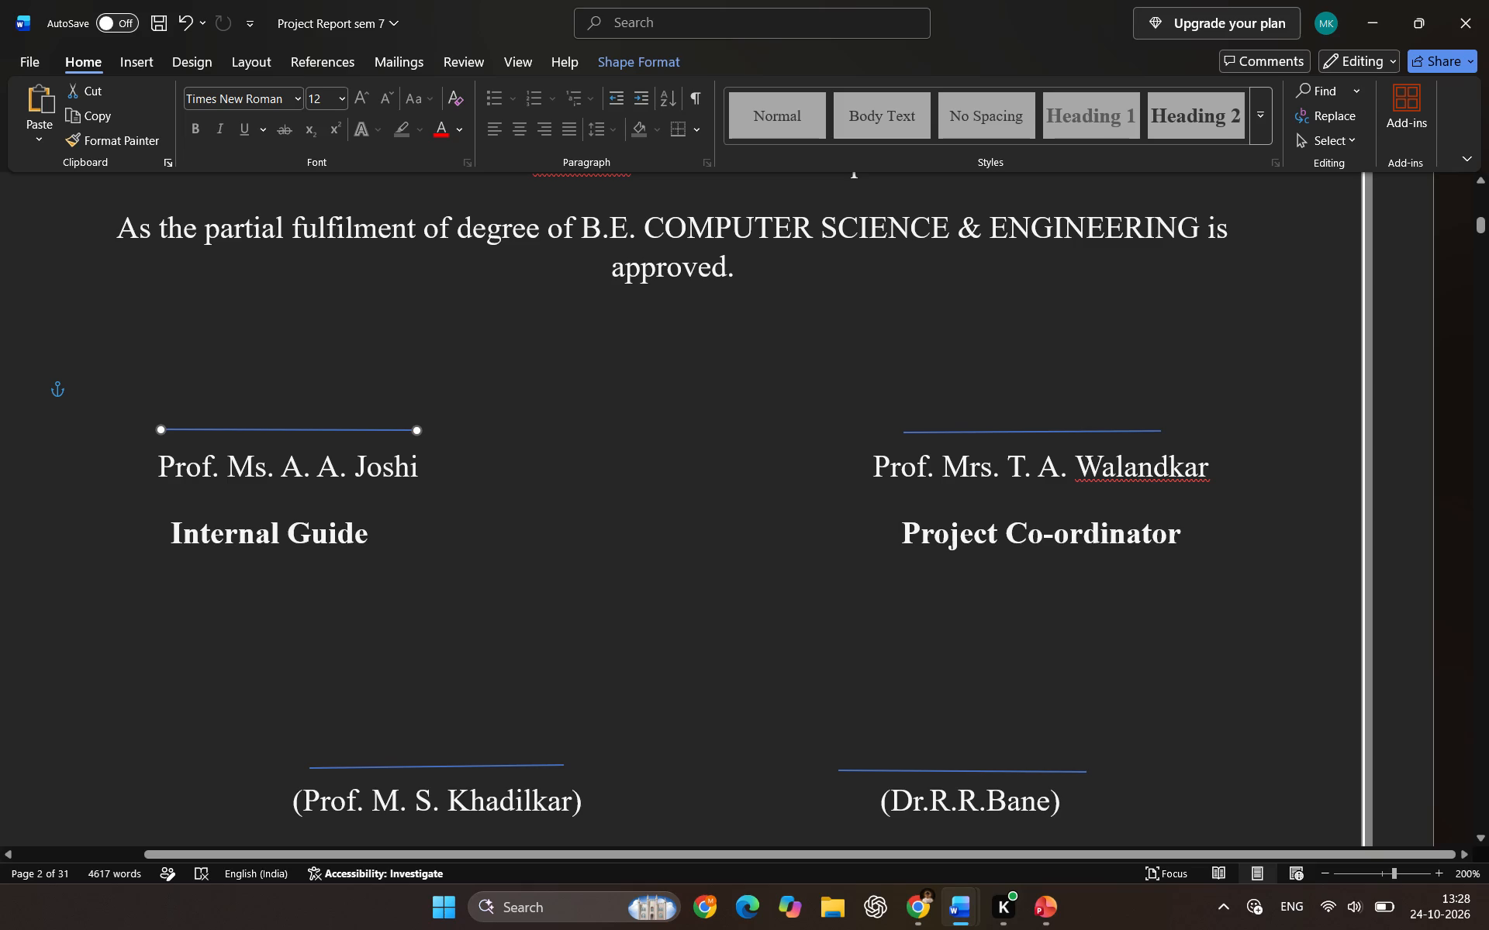
Toggle the mobile hotspot in the Windows quick settings and return to the report.
{"action": "left_click", "coordinate": [1342, 902]}
{"action": "scroll", "coordinate": [1347, 654], "scroll_direction": "down", "scroll_amount": 1}
{"action": "left_click", "coordinate": [1363, 898]}
{"action": "scroll", "coordinate": [1368, 746], "scroll_direction": "down", "scroll_amount": 1}
{"action": "scroll", "coordinate": [1379, 663], "scroll_direction": "down", "scroll_amount": 1}
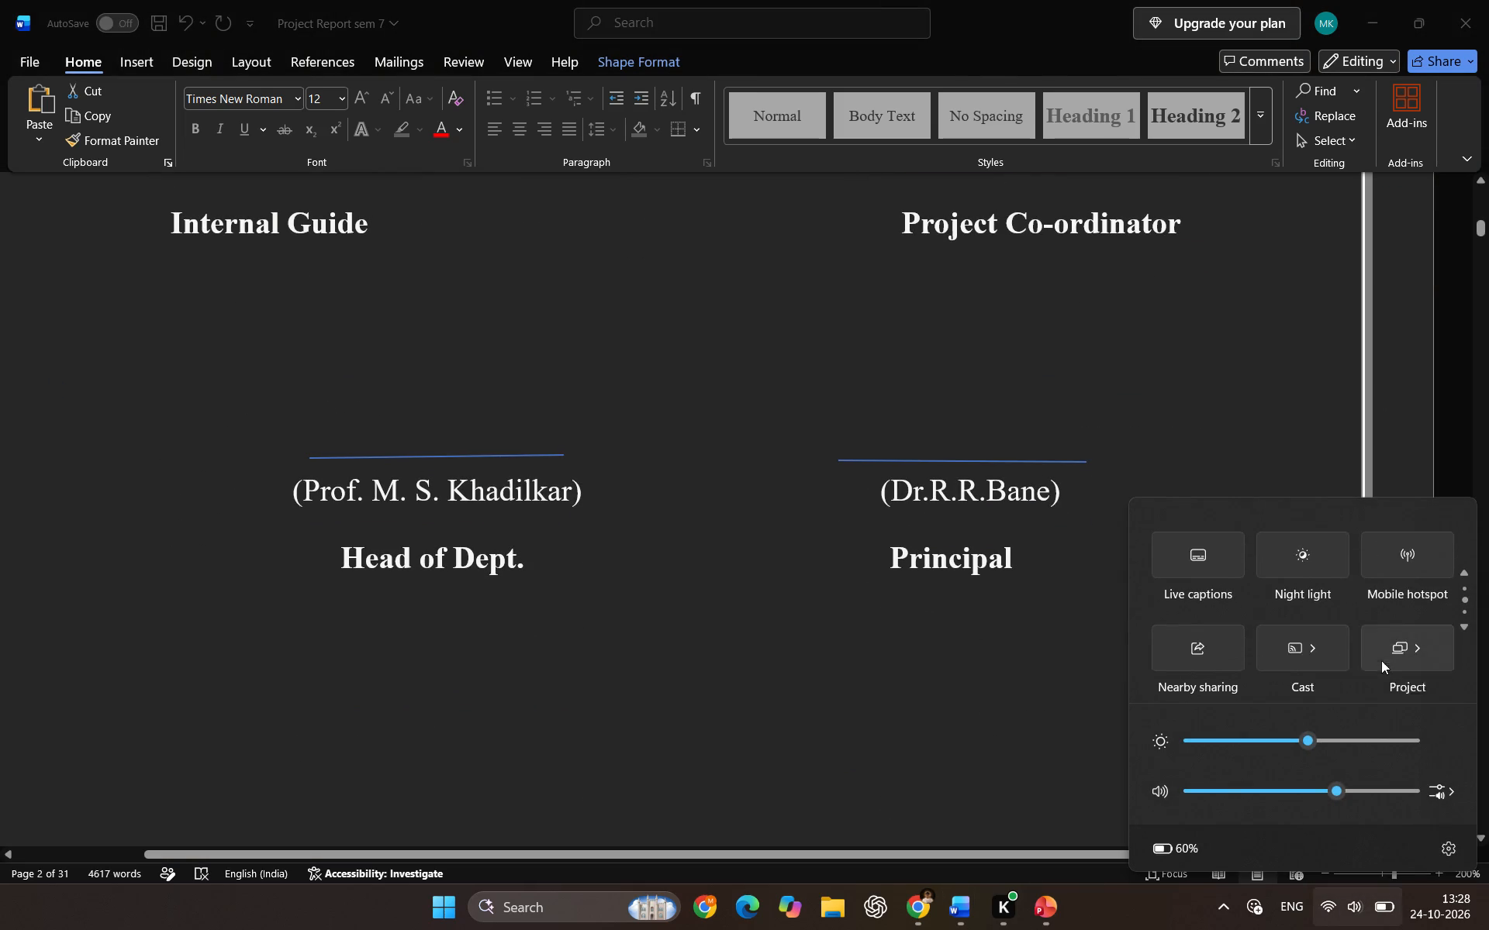
{"action": "left_click", "coordinate": [1392, 564]}
{"action": "left_click", "coordinate": [1110, 440]}
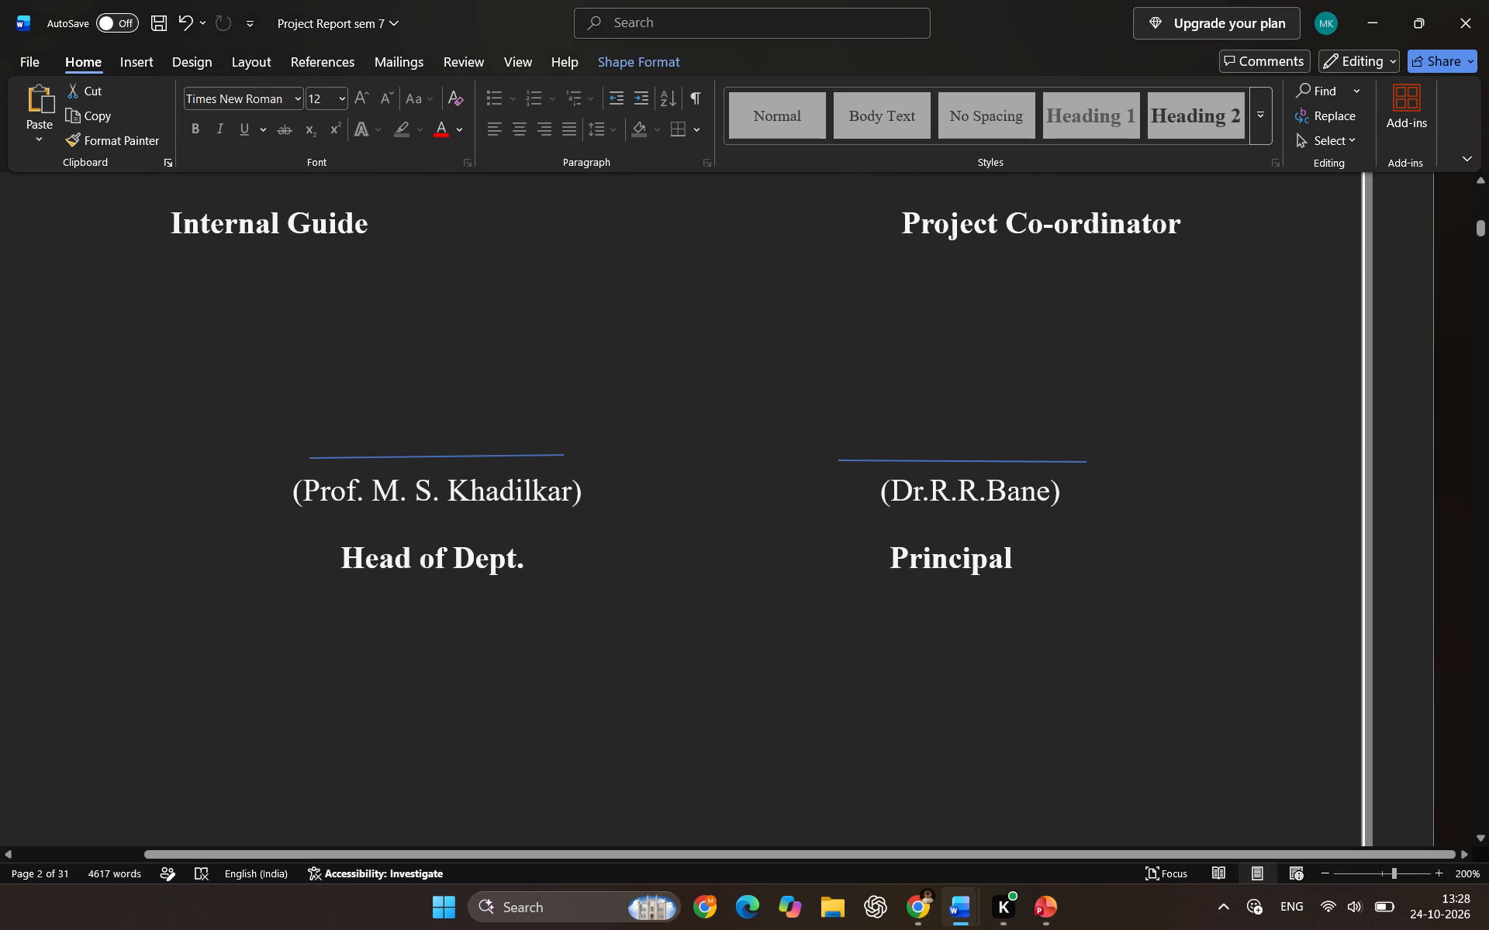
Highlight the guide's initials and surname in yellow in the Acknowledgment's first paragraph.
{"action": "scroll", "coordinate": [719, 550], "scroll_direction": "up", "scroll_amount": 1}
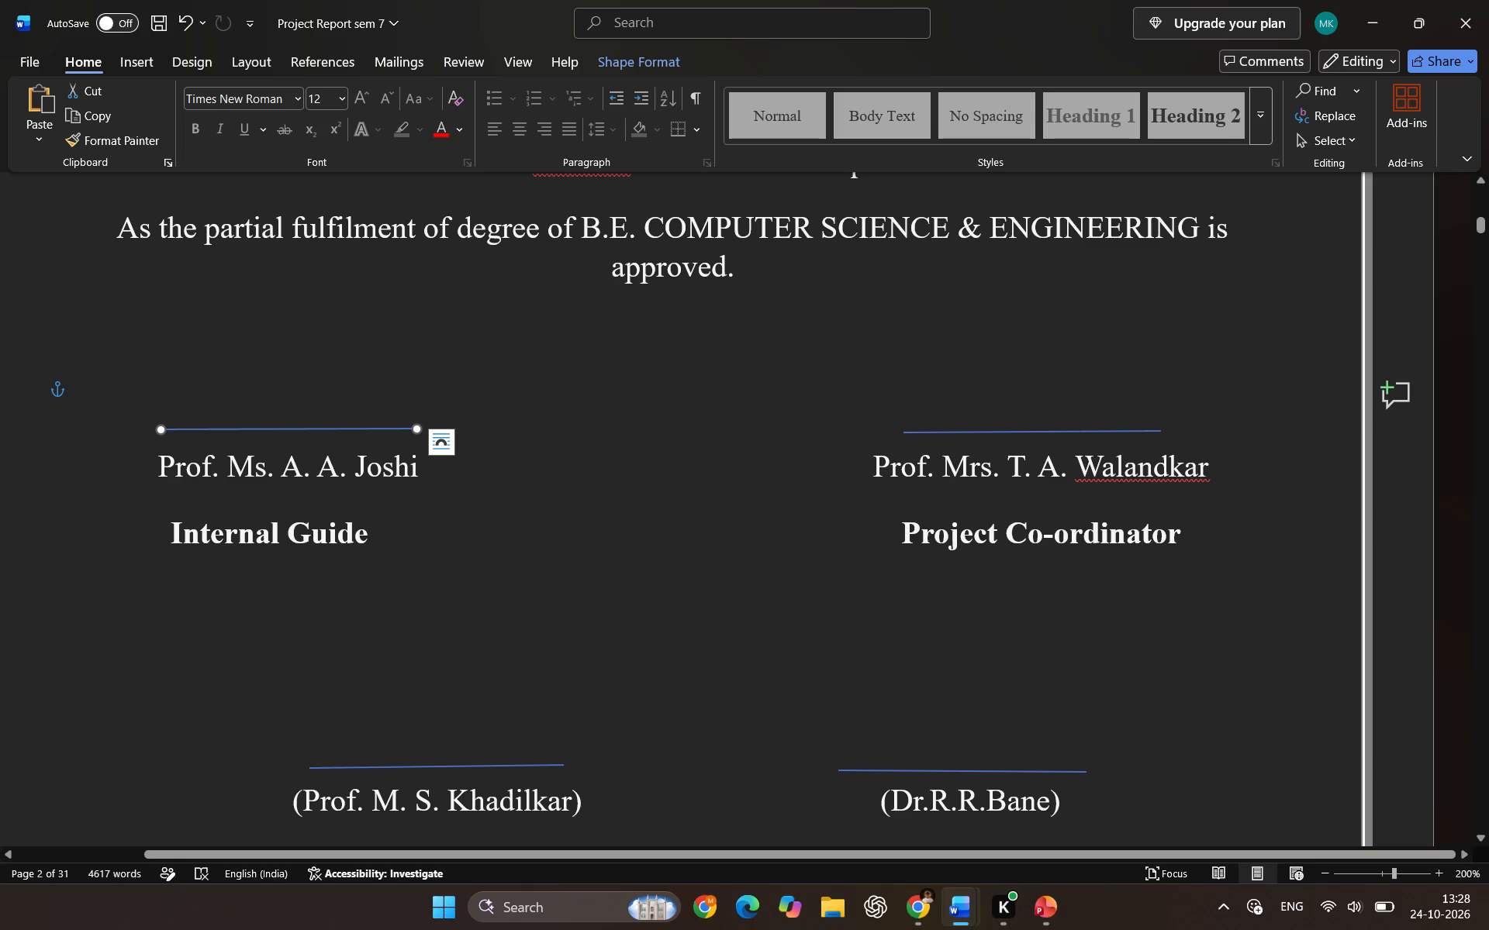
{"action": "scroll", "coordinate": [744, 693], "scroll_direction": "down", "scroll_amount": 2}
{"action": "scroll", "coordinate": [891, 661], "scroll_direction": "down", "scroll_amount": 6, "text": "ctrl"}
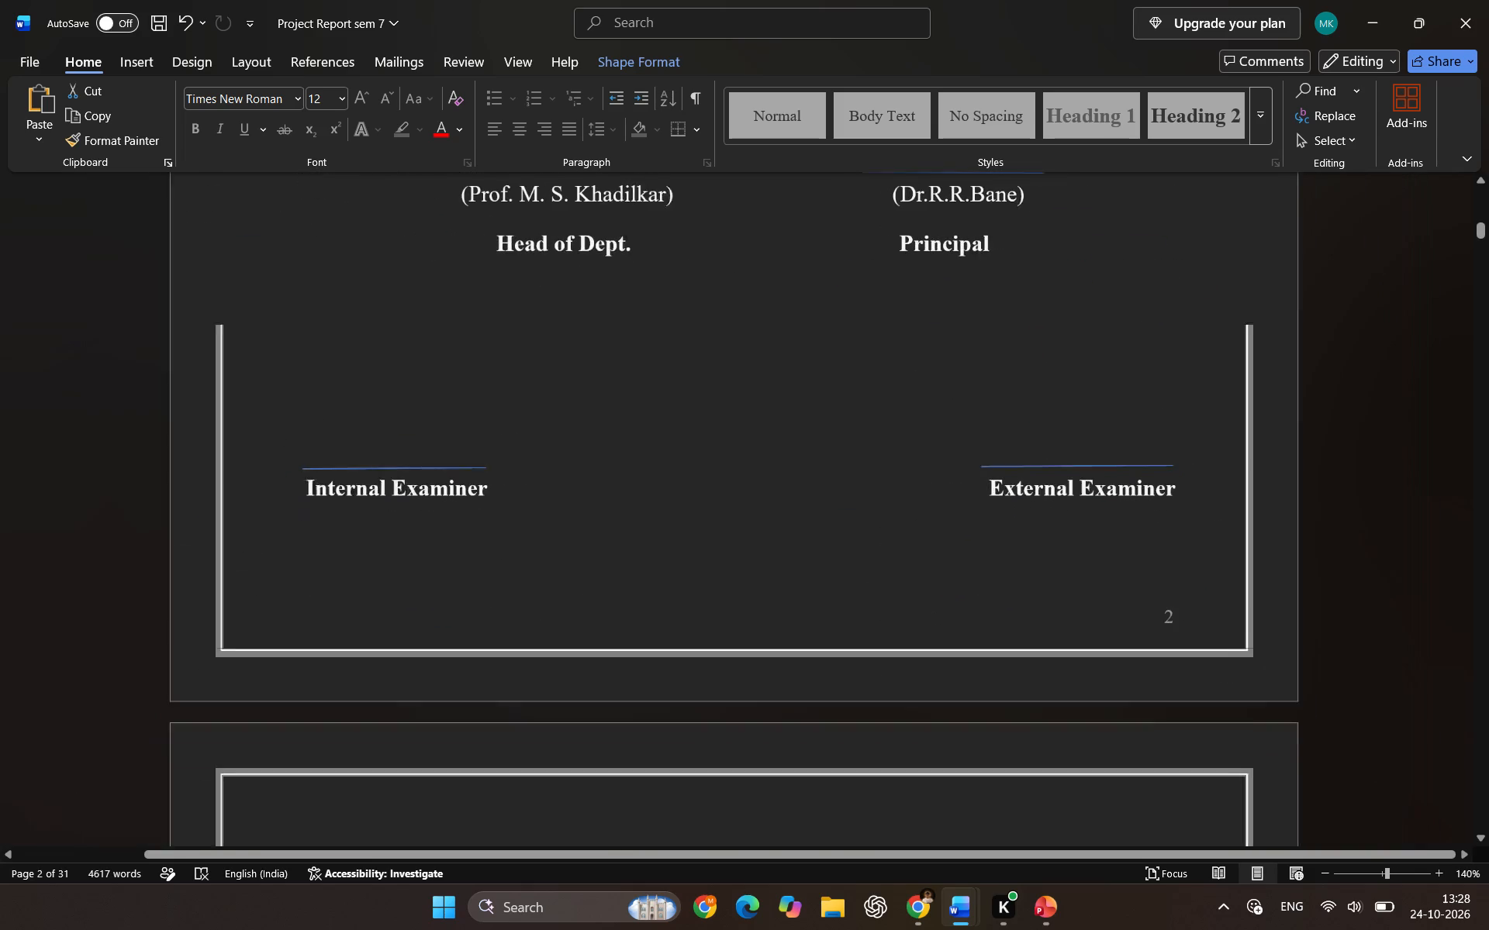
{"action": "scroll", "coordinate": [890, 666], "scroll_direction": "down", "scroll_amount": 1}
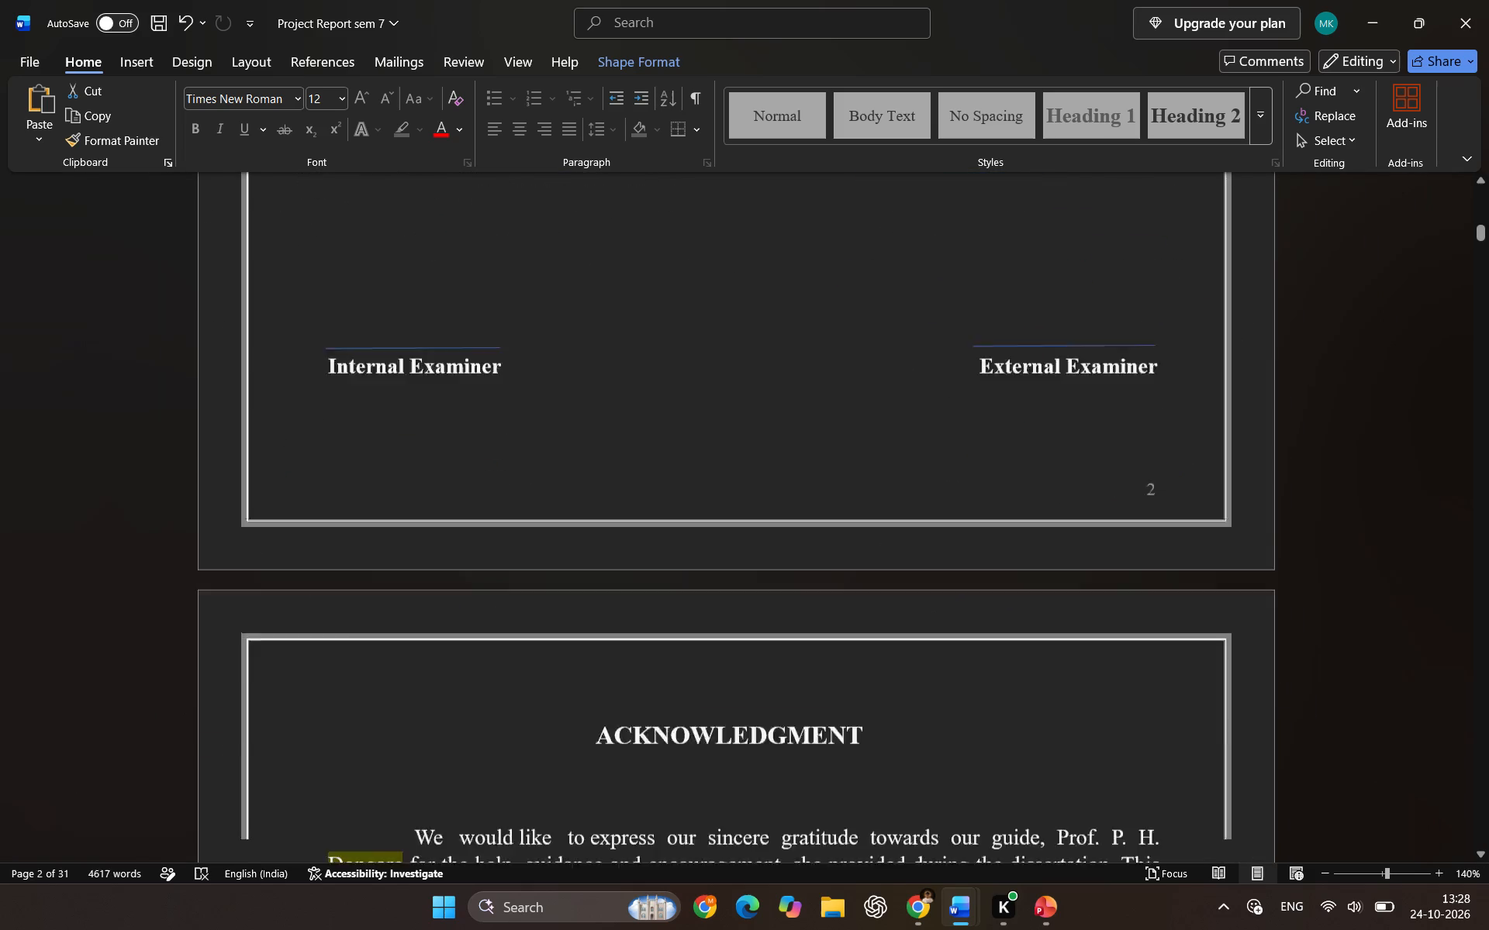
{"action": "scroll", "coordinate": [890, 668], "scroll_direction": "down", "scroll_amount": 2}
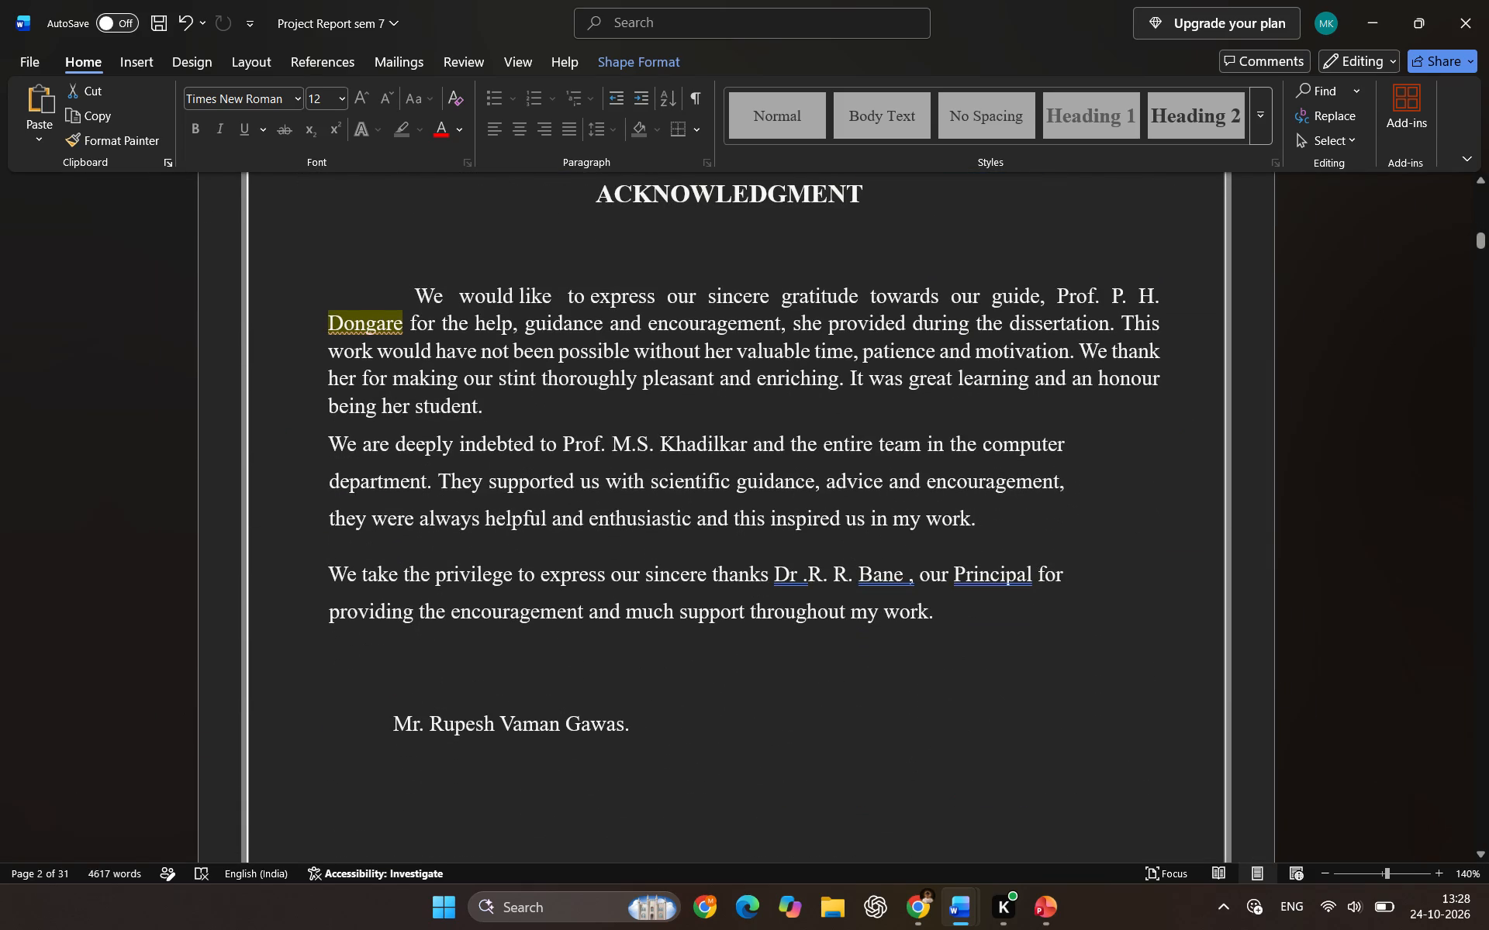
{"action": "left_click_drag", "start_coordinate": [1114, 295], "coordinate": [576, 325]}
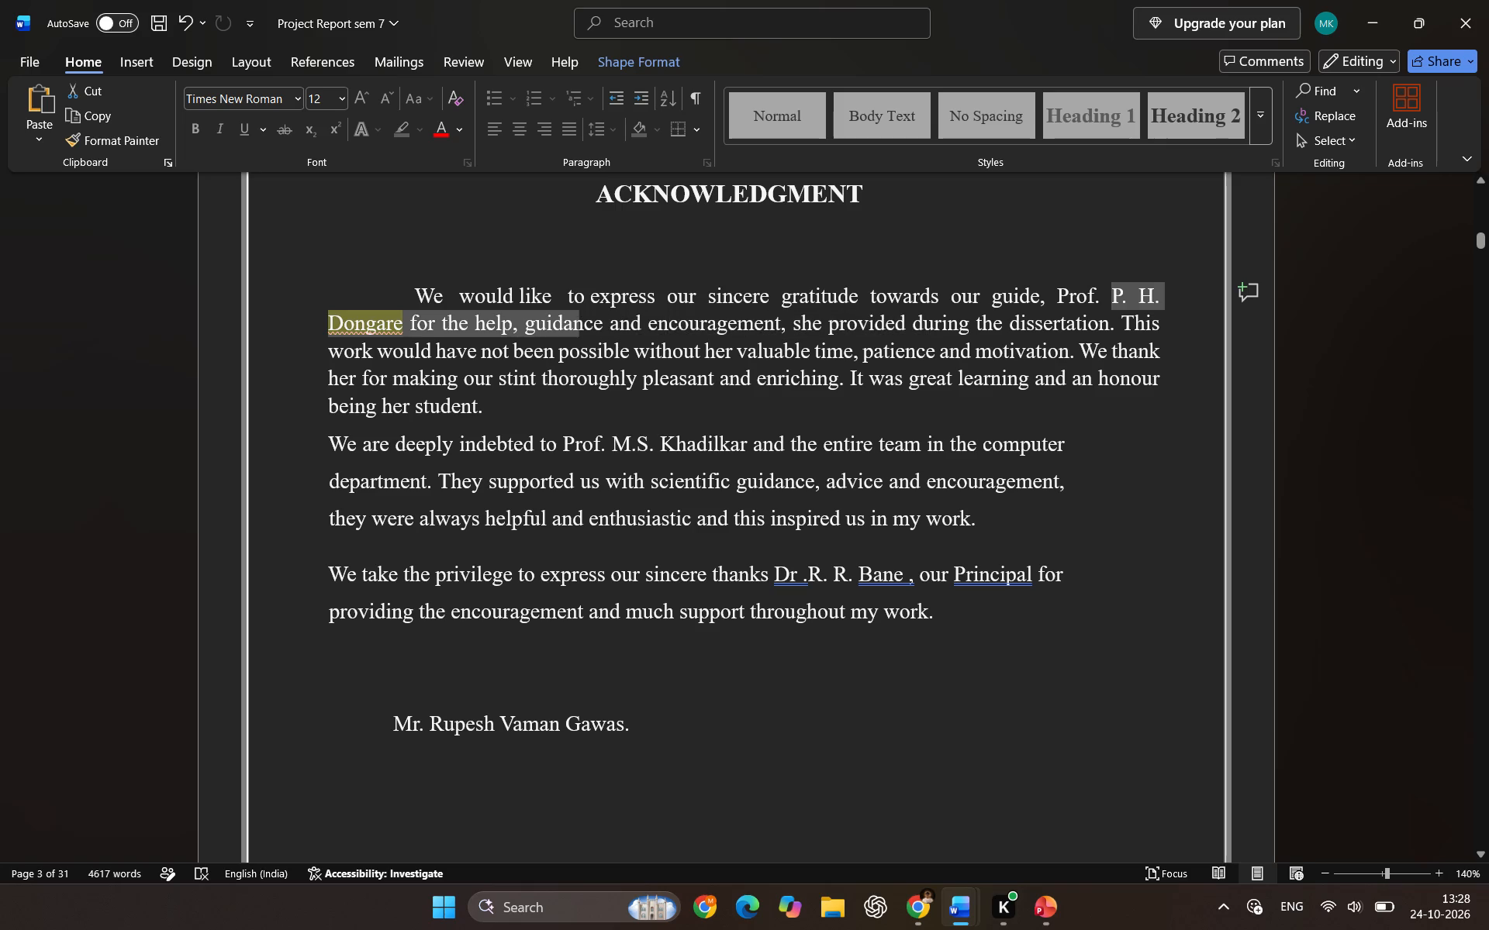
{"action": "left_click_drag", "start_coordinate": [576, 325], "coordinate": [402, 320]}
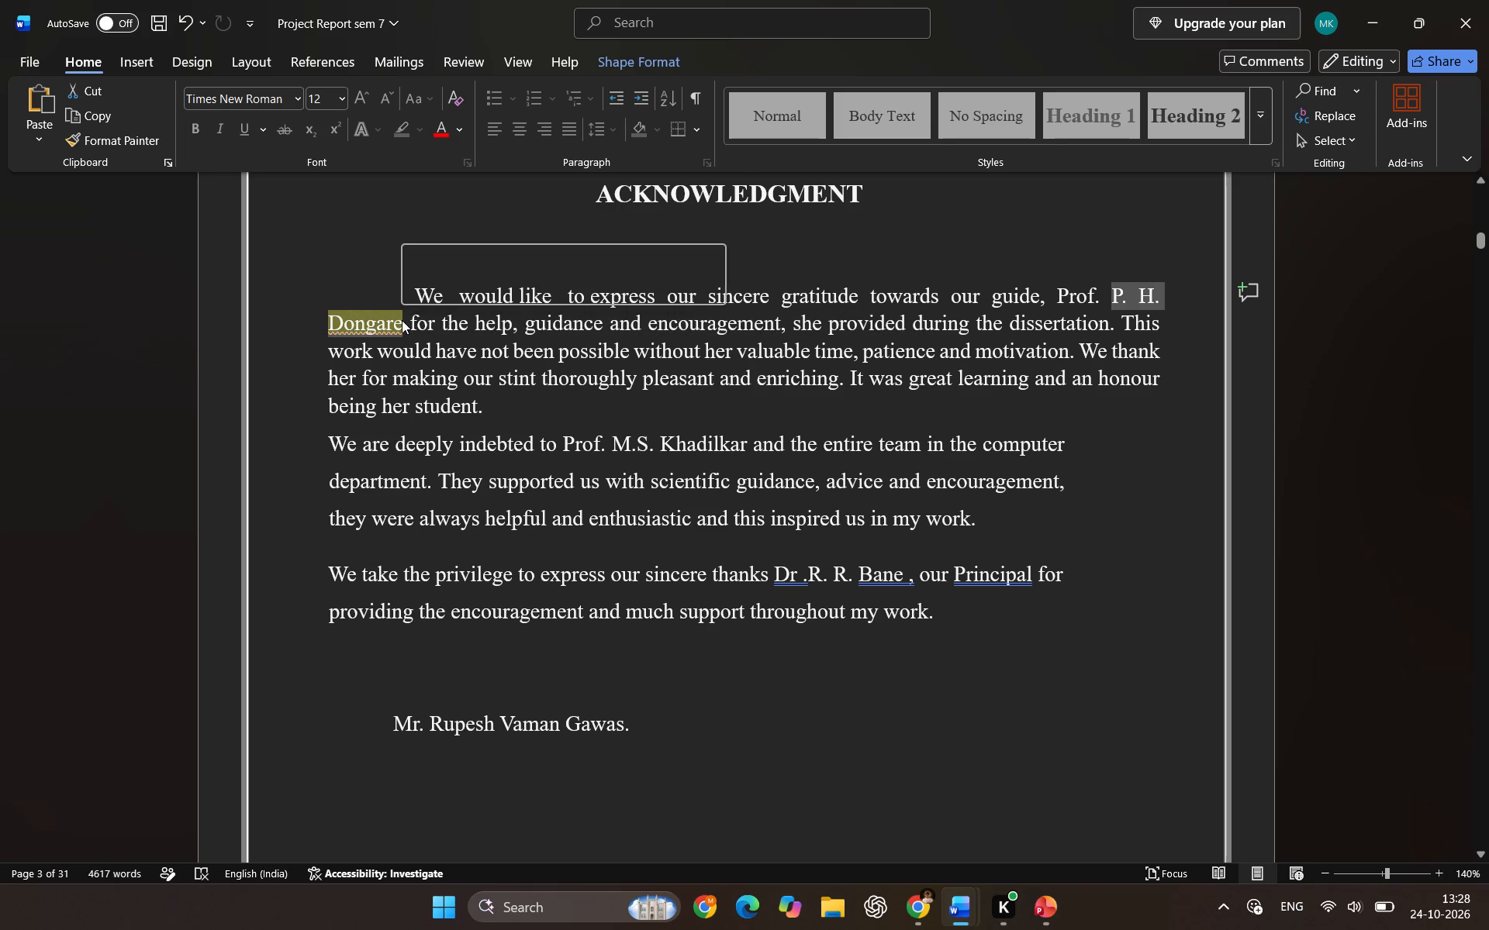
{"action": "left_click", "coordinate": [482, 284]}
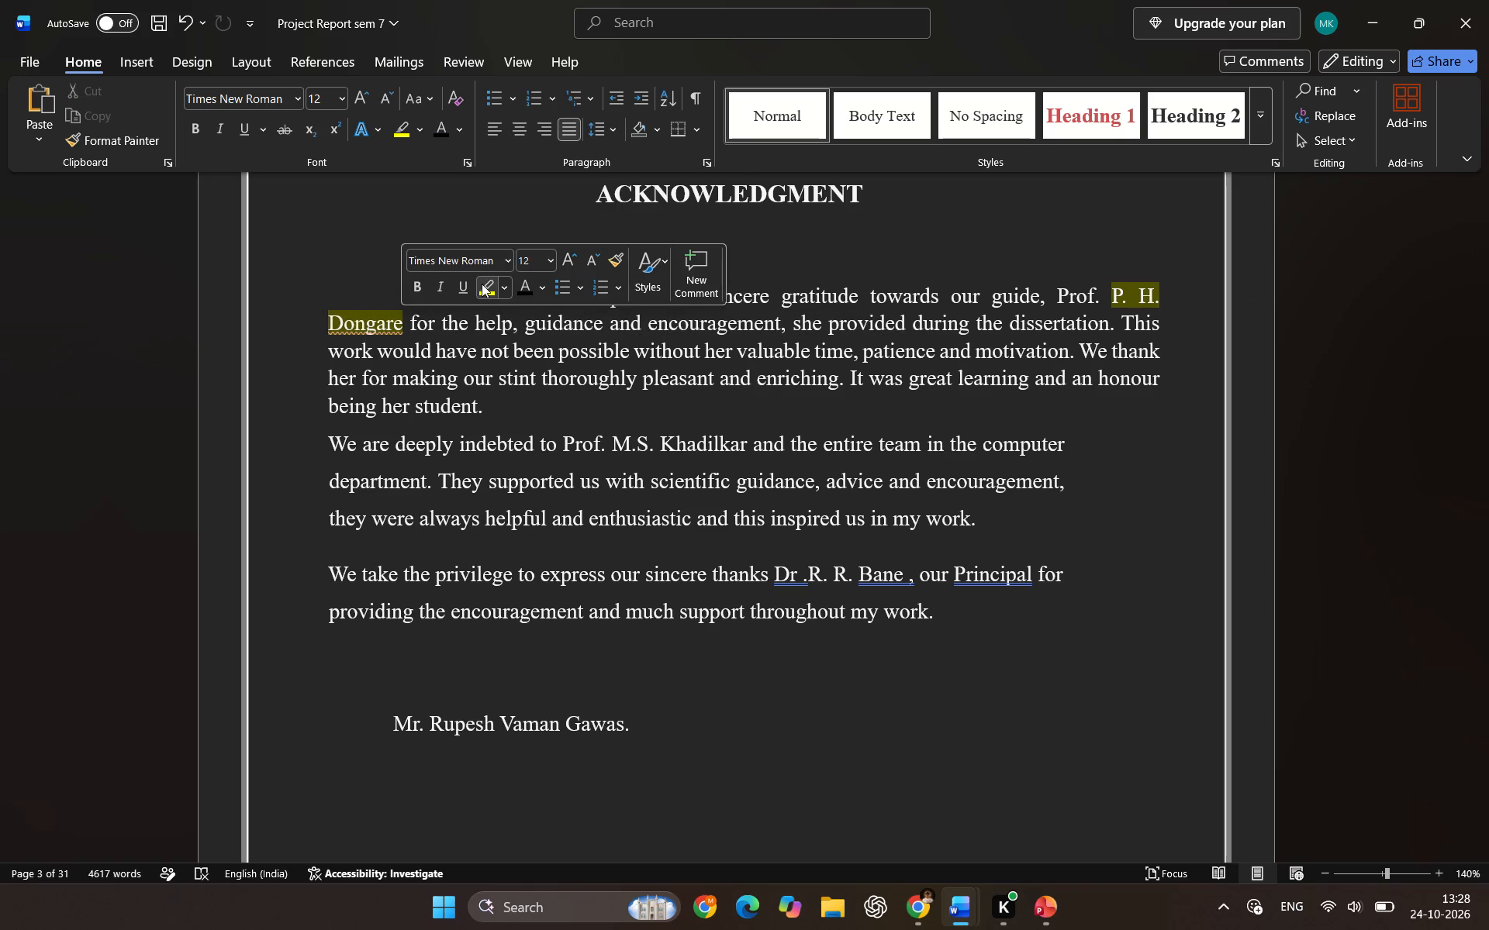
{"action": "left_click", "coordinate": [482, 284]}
Replace the guide's name after "Prof." in the Acknowledgment with the Project Co-ordinator's name from the clipboard history.
{"action": "left_click", "coordinate": [403, 329]}
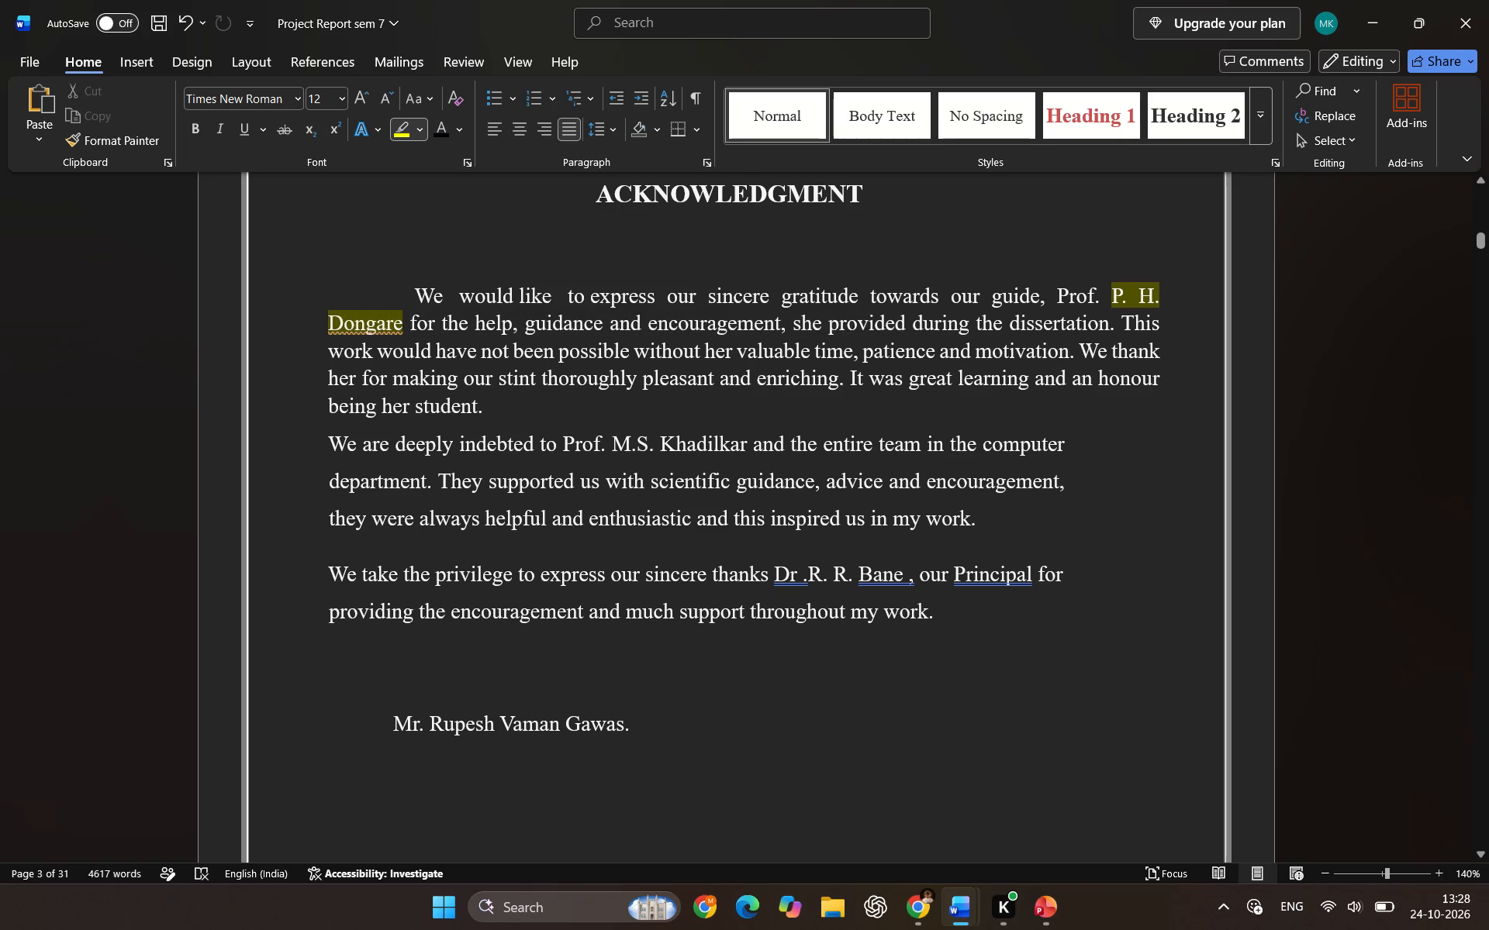
{"action": "key", "text": "BackSpace"}
{"action": "key", "text": "BackSpace"}
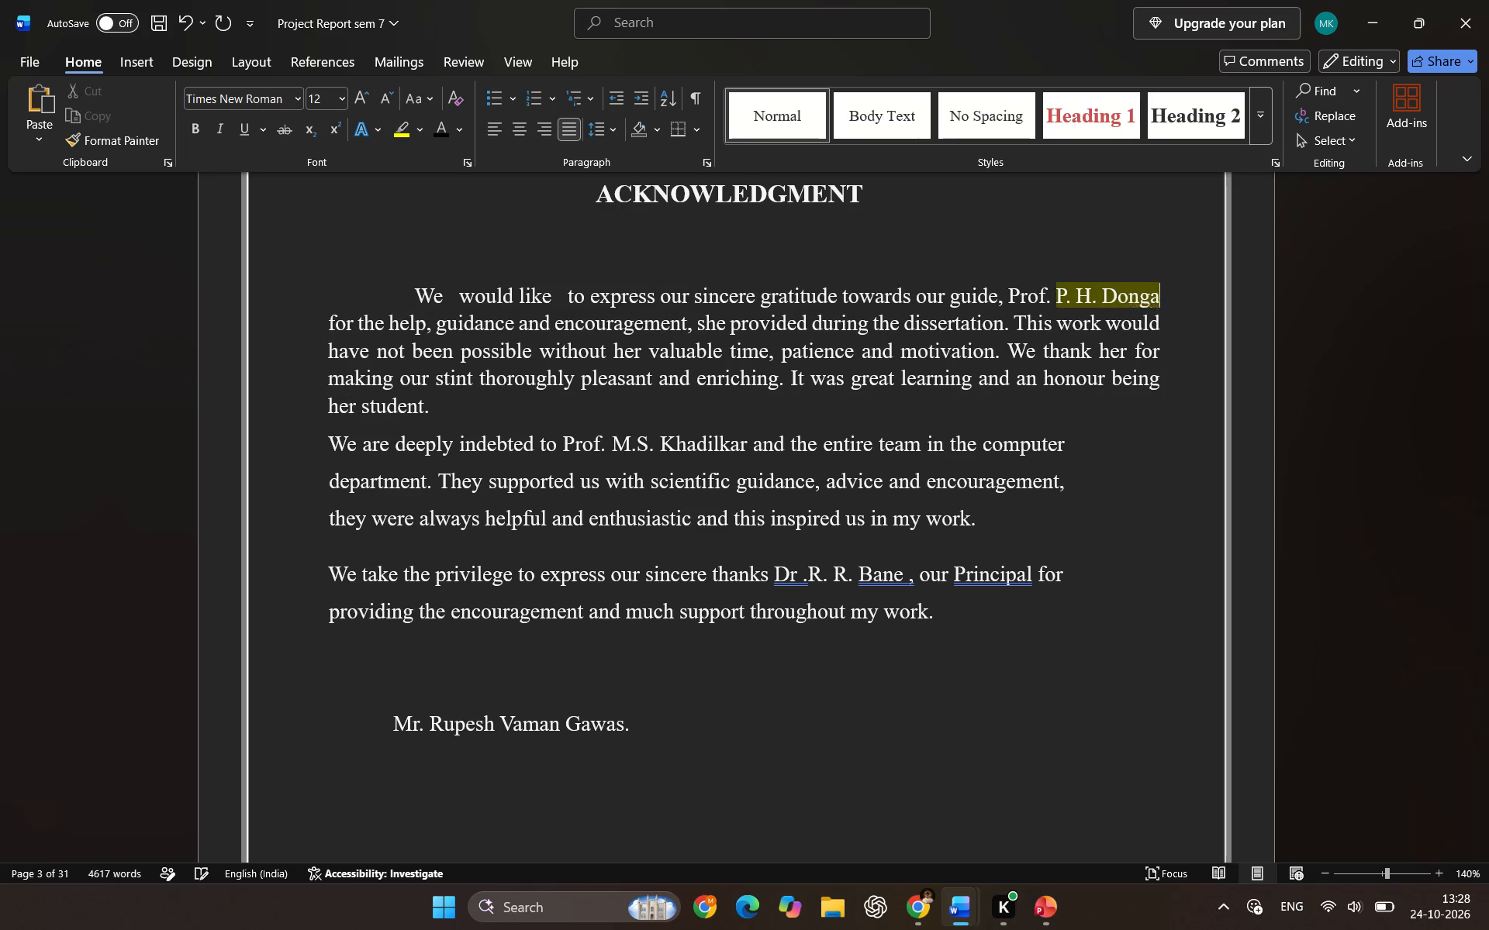
{"action": "key", "text": "BackSpace"}
{"action": "key", "text": "BackSpace"}
{"action": "key", "text": "BackSpace"}
{"action": "key", "text": "BackSpace"}
{"action": "key", "text": "BackSpace"}
{"action": "key", "text": "BackSpace"}
{"action": "key", "text": "BackSpace"}
{"action": "key", "text": "BackSpace"}
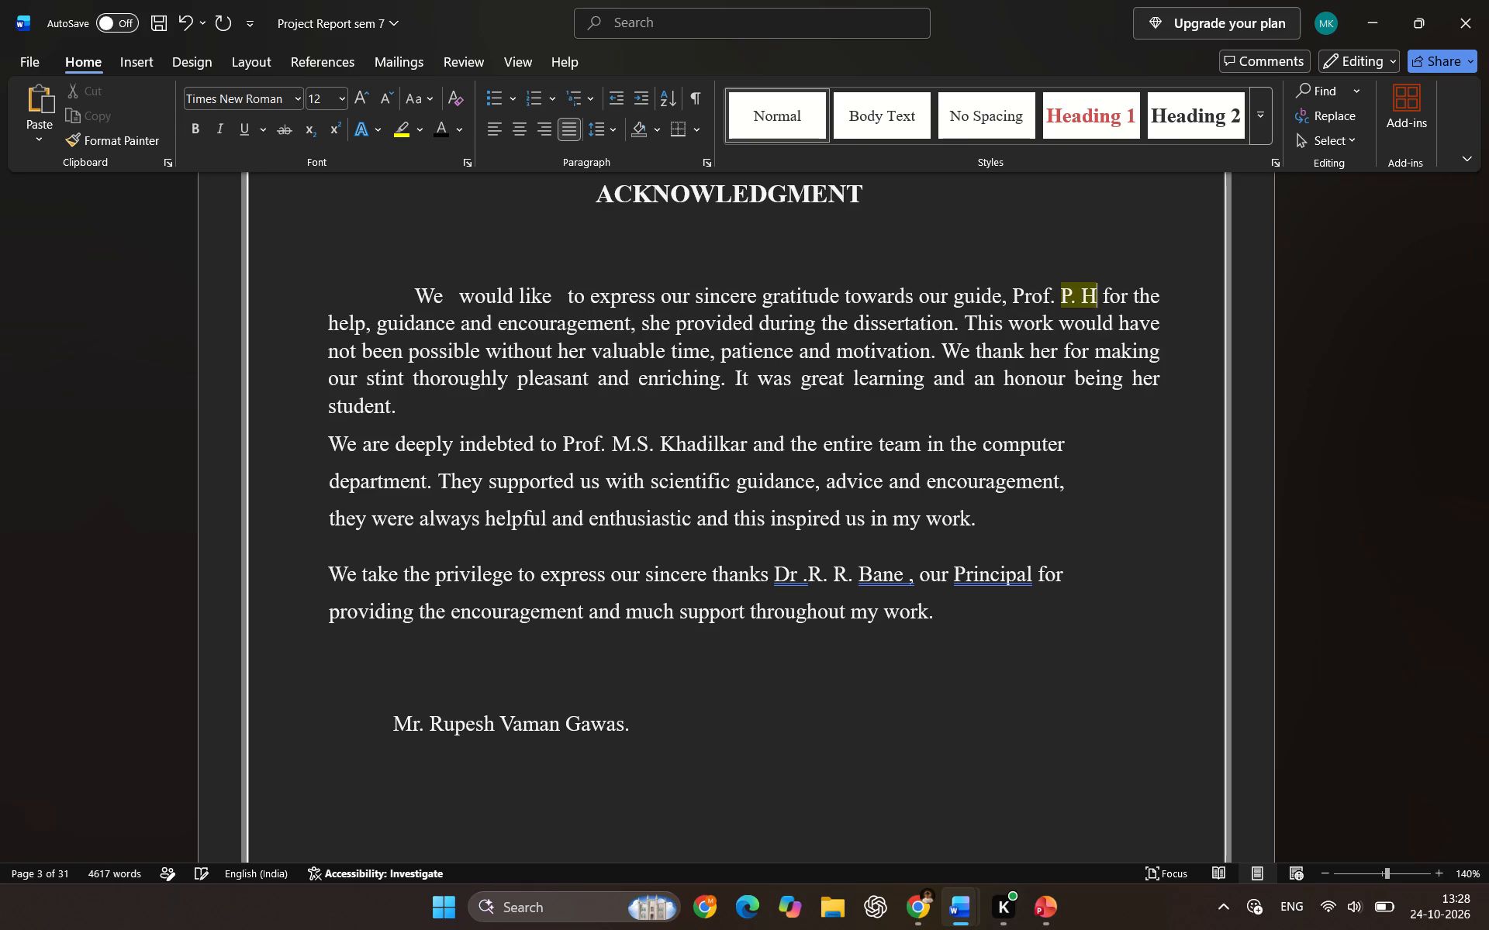
{"action": "key", "text": "BackSpace"}
{"action": "key", "text": "BackSpace"}
{"action": "key", "text": "BackSpace"}
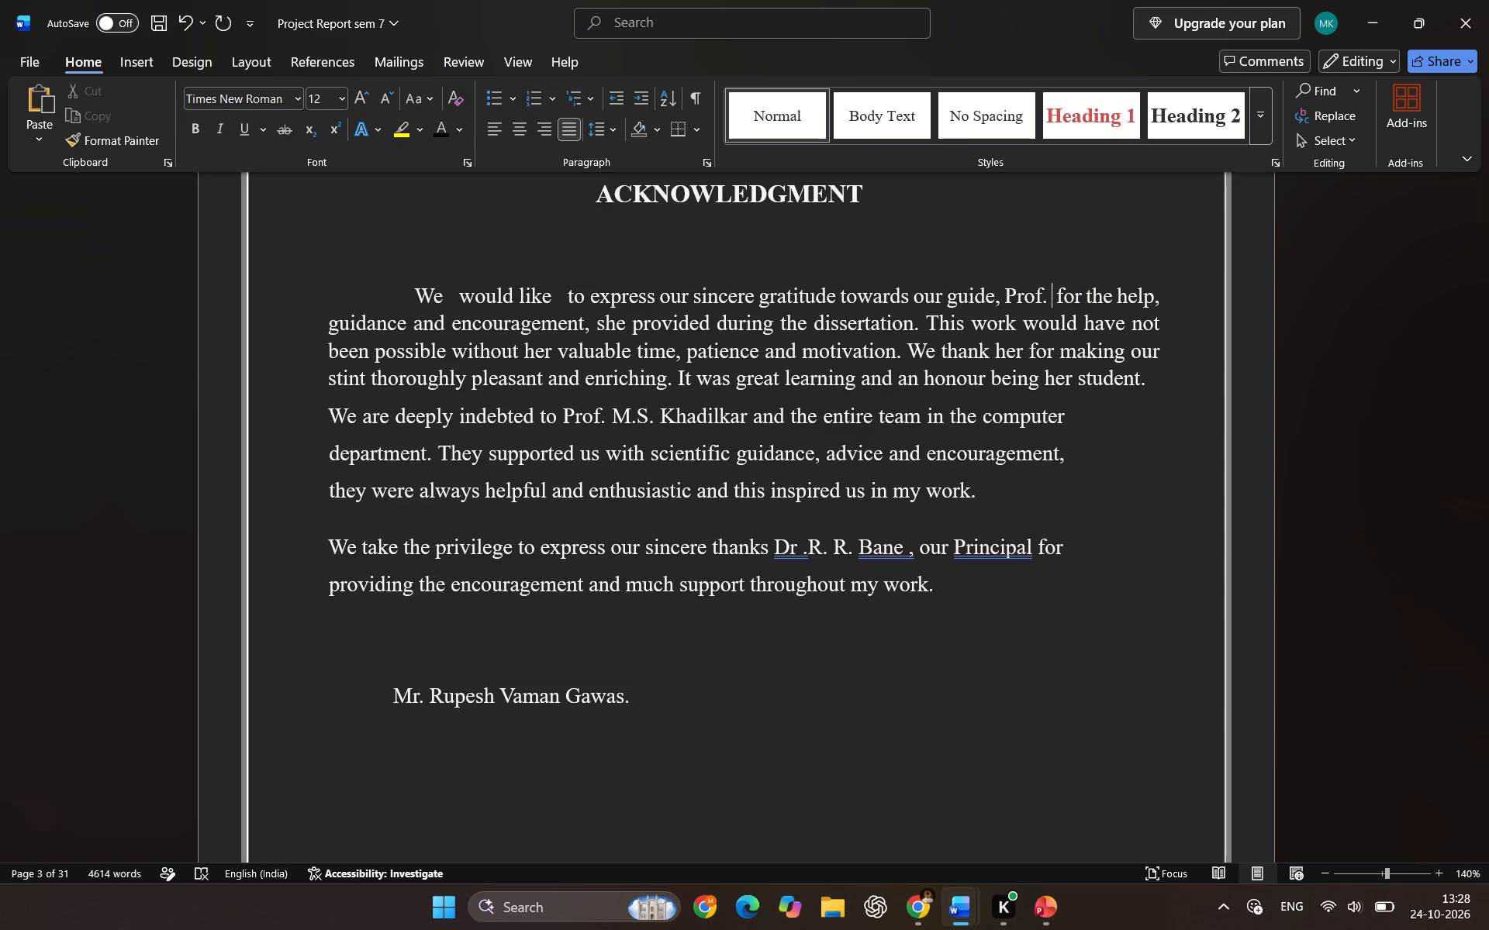
{"action": "key", "text": "super+v"}
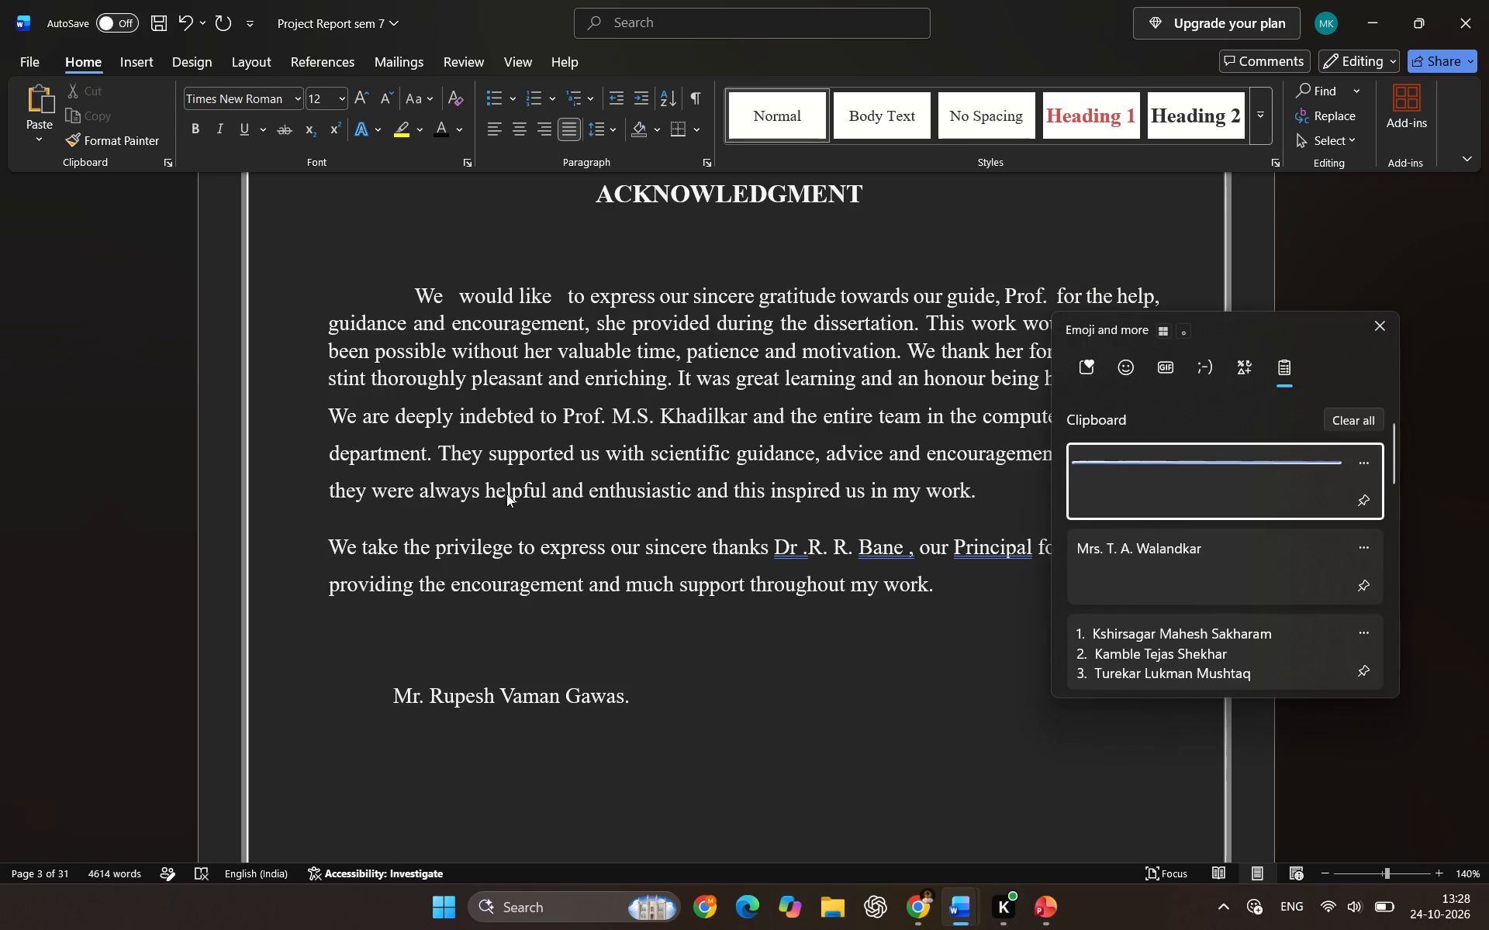
{"action": "left_click", "coordinate": [1179, 538]}
{"action": "key", "text": "ctrl+v"}
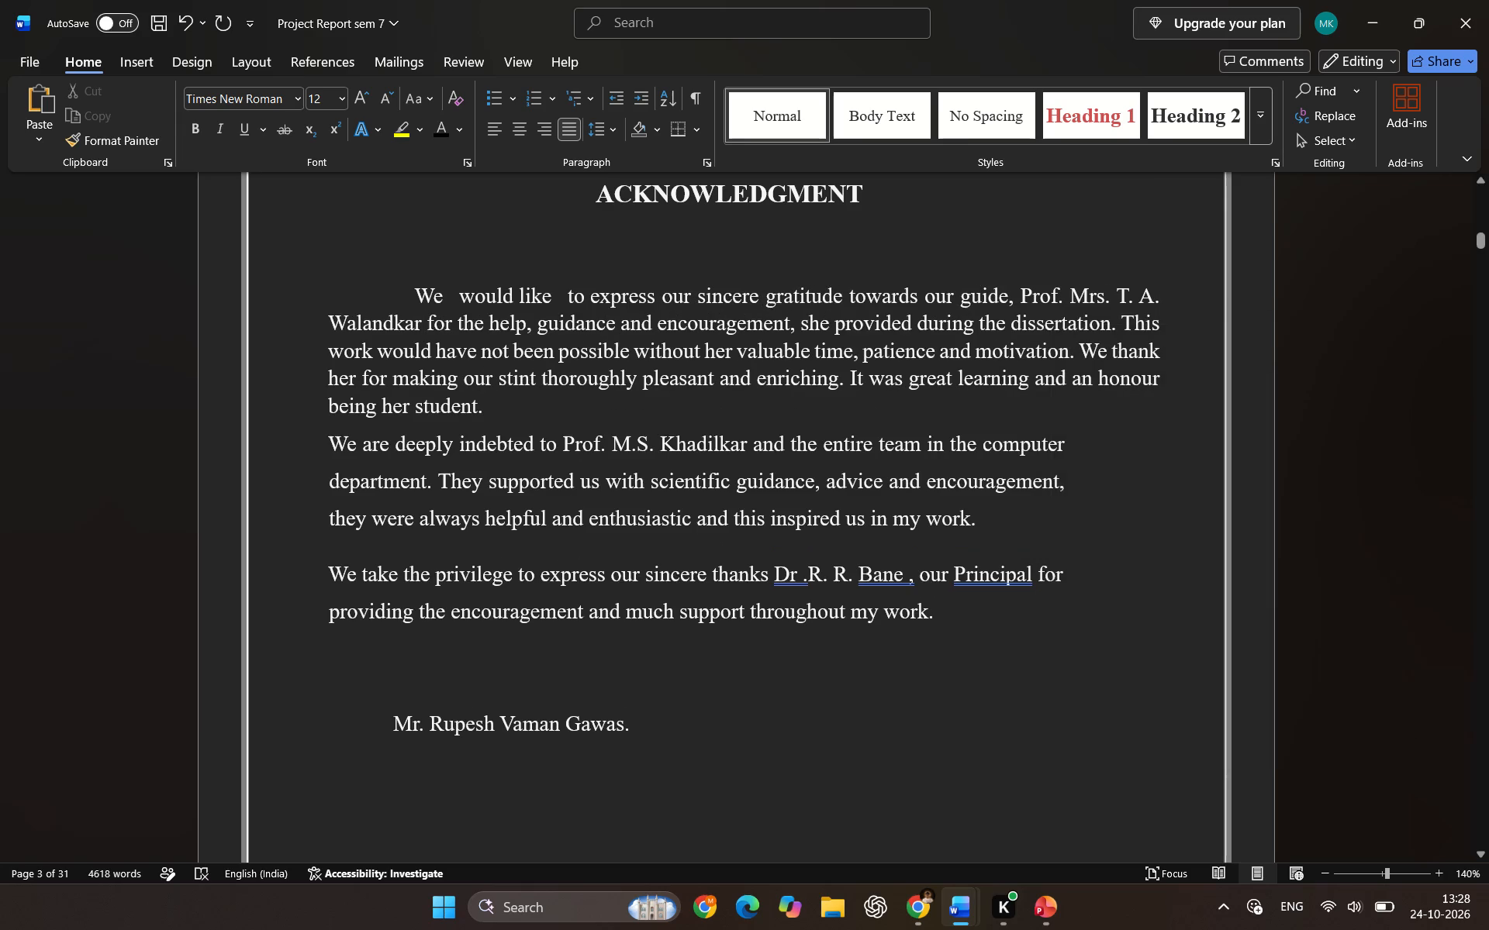
Make the guide's title and name, starting at "Prof. Mrs.", bold in the Acknowledgment's first paragraph.
{"action": "left_click_drag", "start_coordinate": [1013, 294], "coordinate": [1024, 294]}
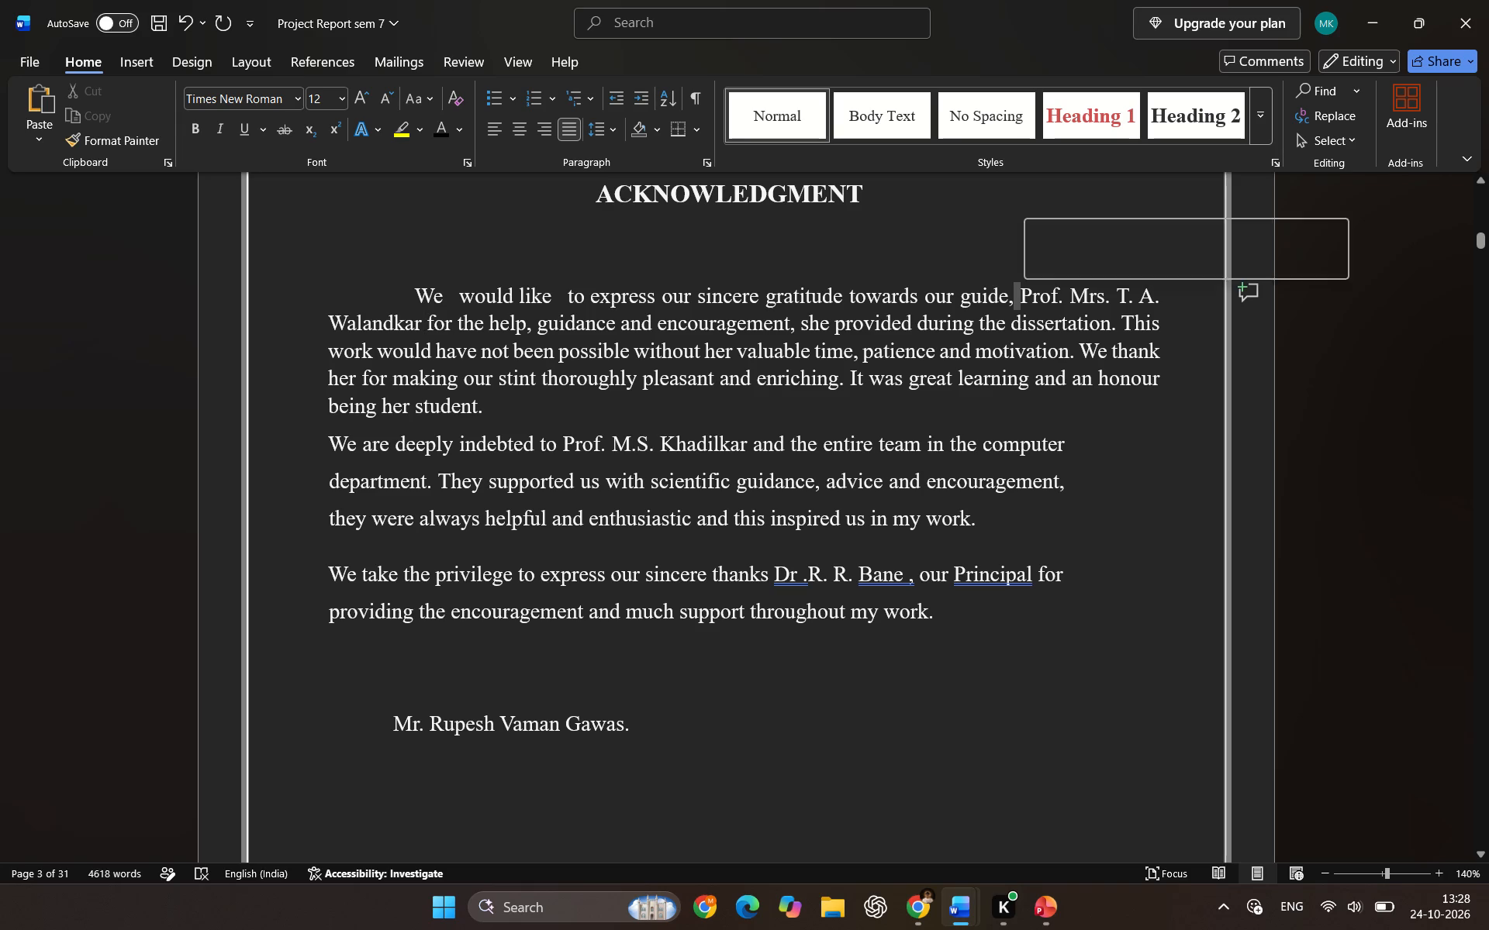
{"action": "left_click", "coordinate": [1024, 294]}
{"action": "left_click_drag", "start_coordinate": [1024, 294], "coordinate": [724, 332]}
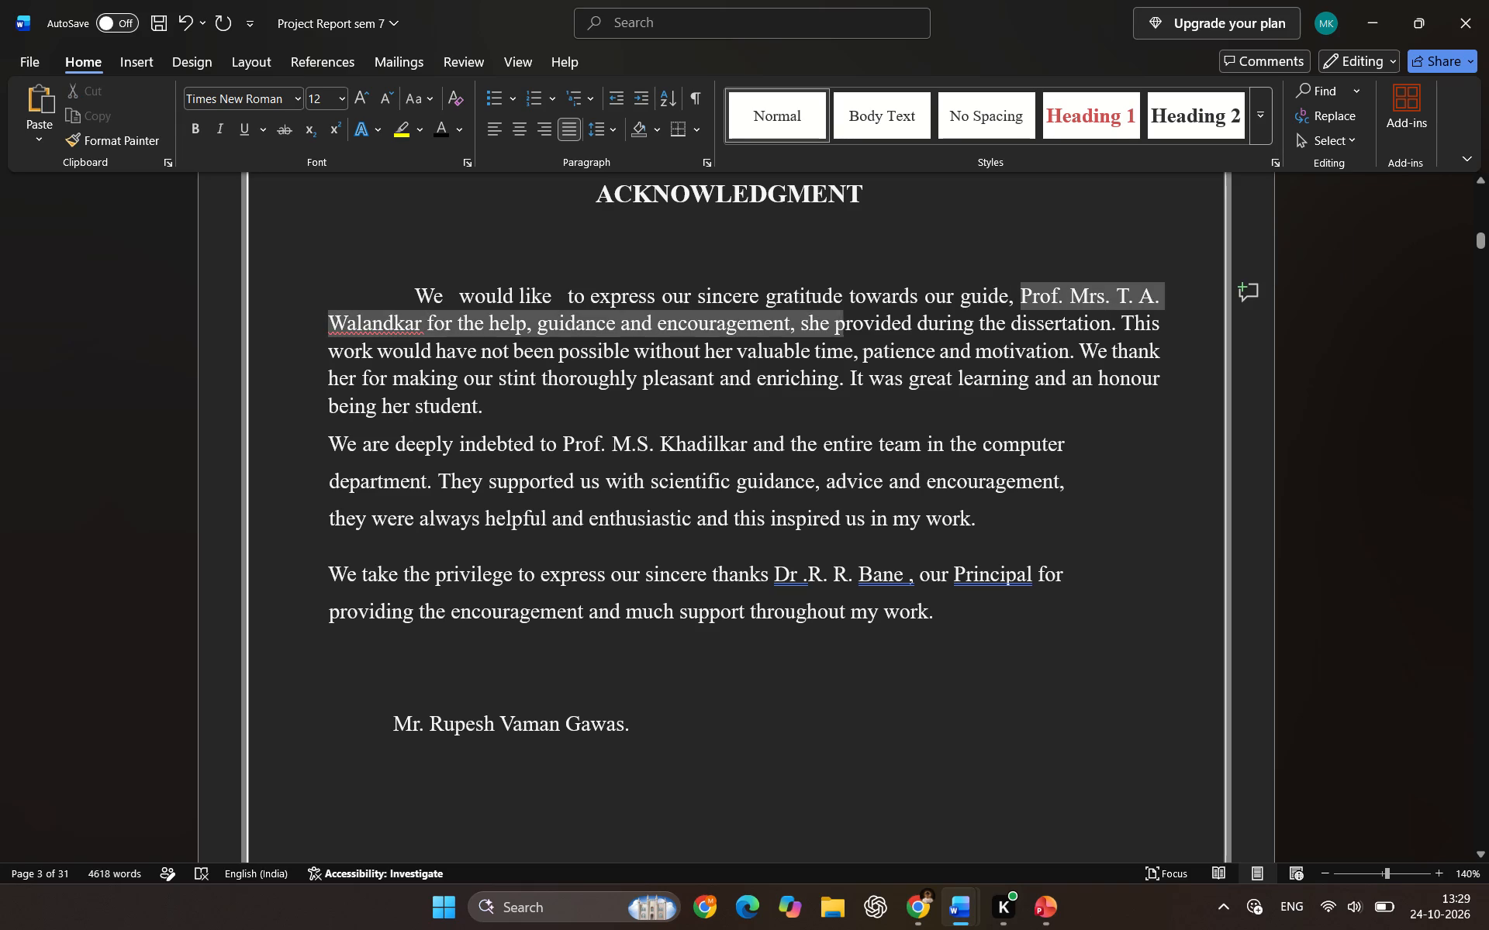
{"action": "left_click_drag", "start_coordinate": [724, 332], "coordinate": [420, 322]}
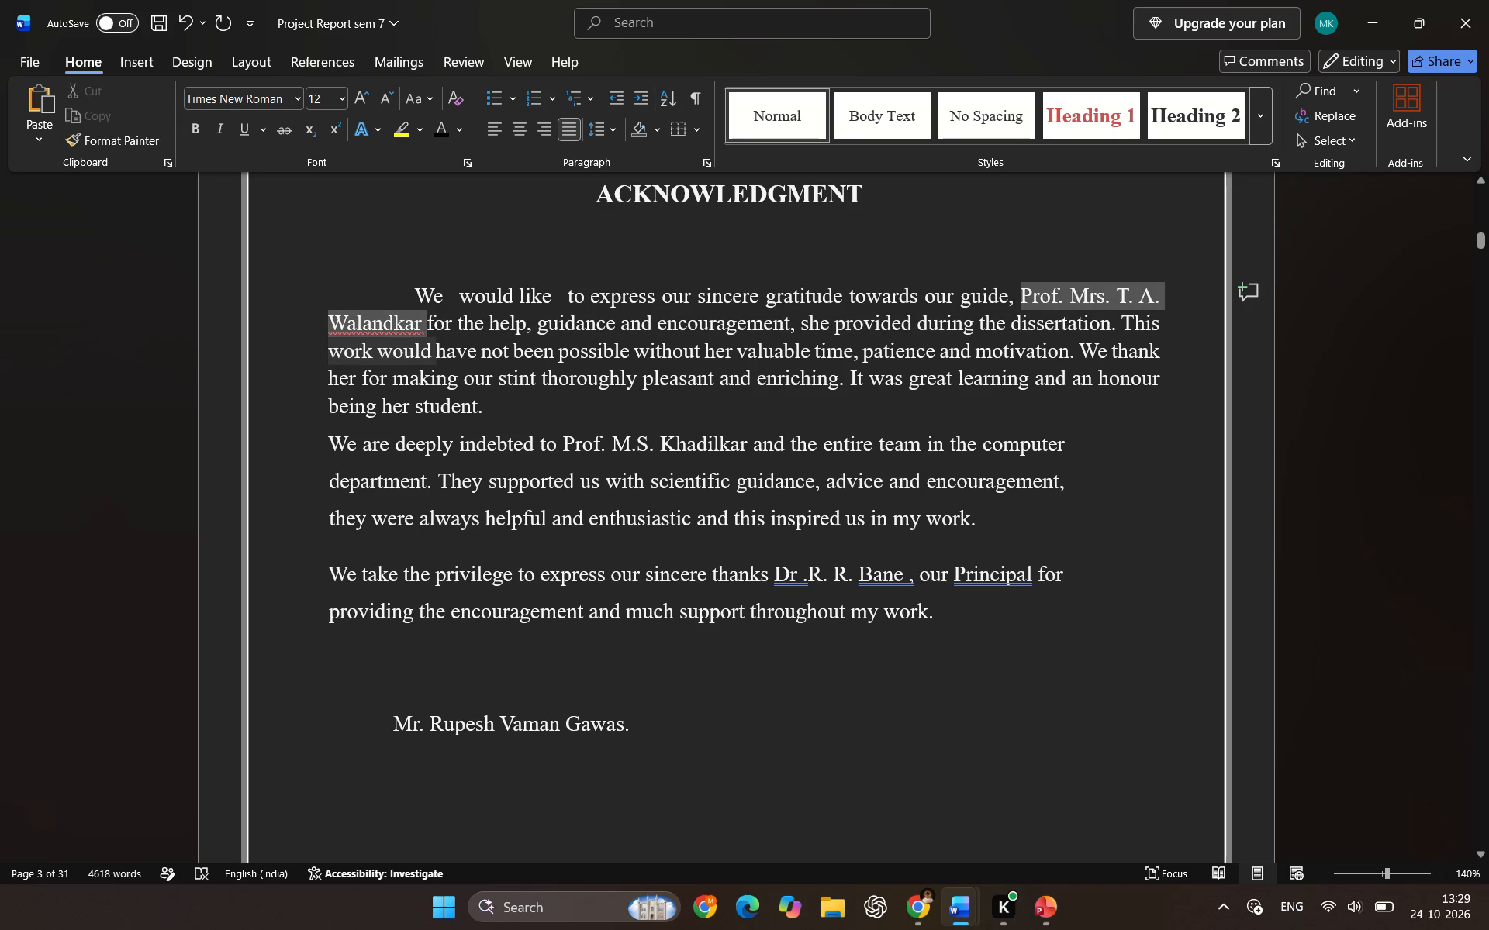
{"action": "left_click_drag", "start_coordinate": [420, 322], "coordinate": [419, 322]}
{"action": "left_click", "coordinate": [438, 282]}
{"action": "left_click", "coordinate": [345, 271]}
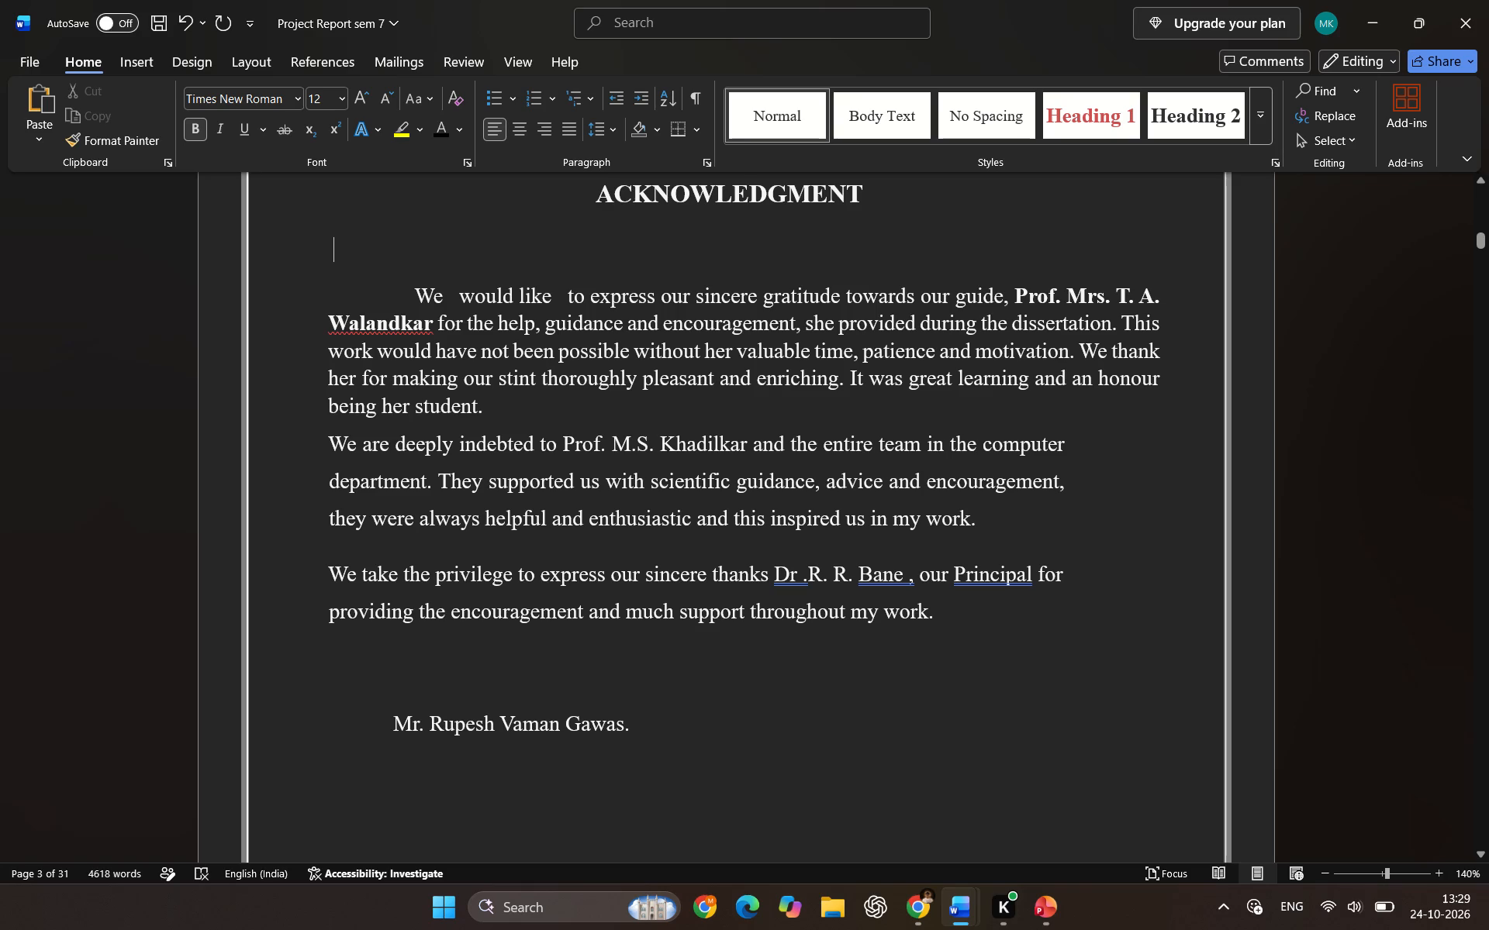
Correct the Acknowledgment's last paragraph: remove the period after "Dr" and the space before the comma, and lowercase "principal".
{"action": "left_click", "coordinate": [623, 722]}
{"action": "left_click", "coordinate": [799, 573]}
{"action": "key", "text": "Delete"}
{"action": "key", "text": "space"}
{"action": "key", "text": "Delete"}
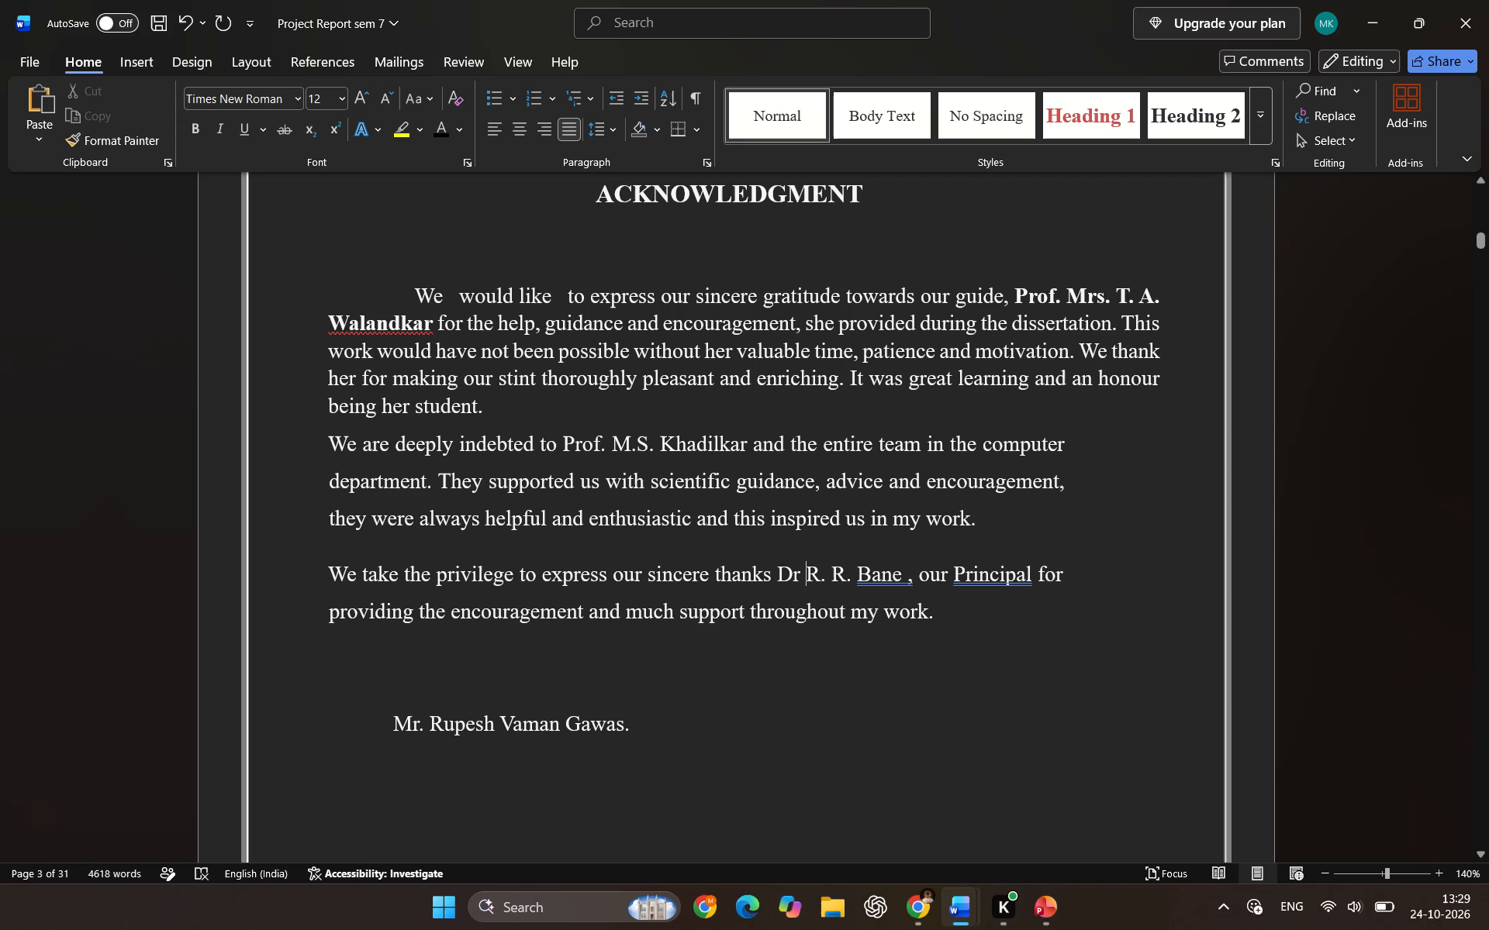
{"action": "left_click", "coordinate": [903, 581]}
{"action": "key", "text": "Delete"}
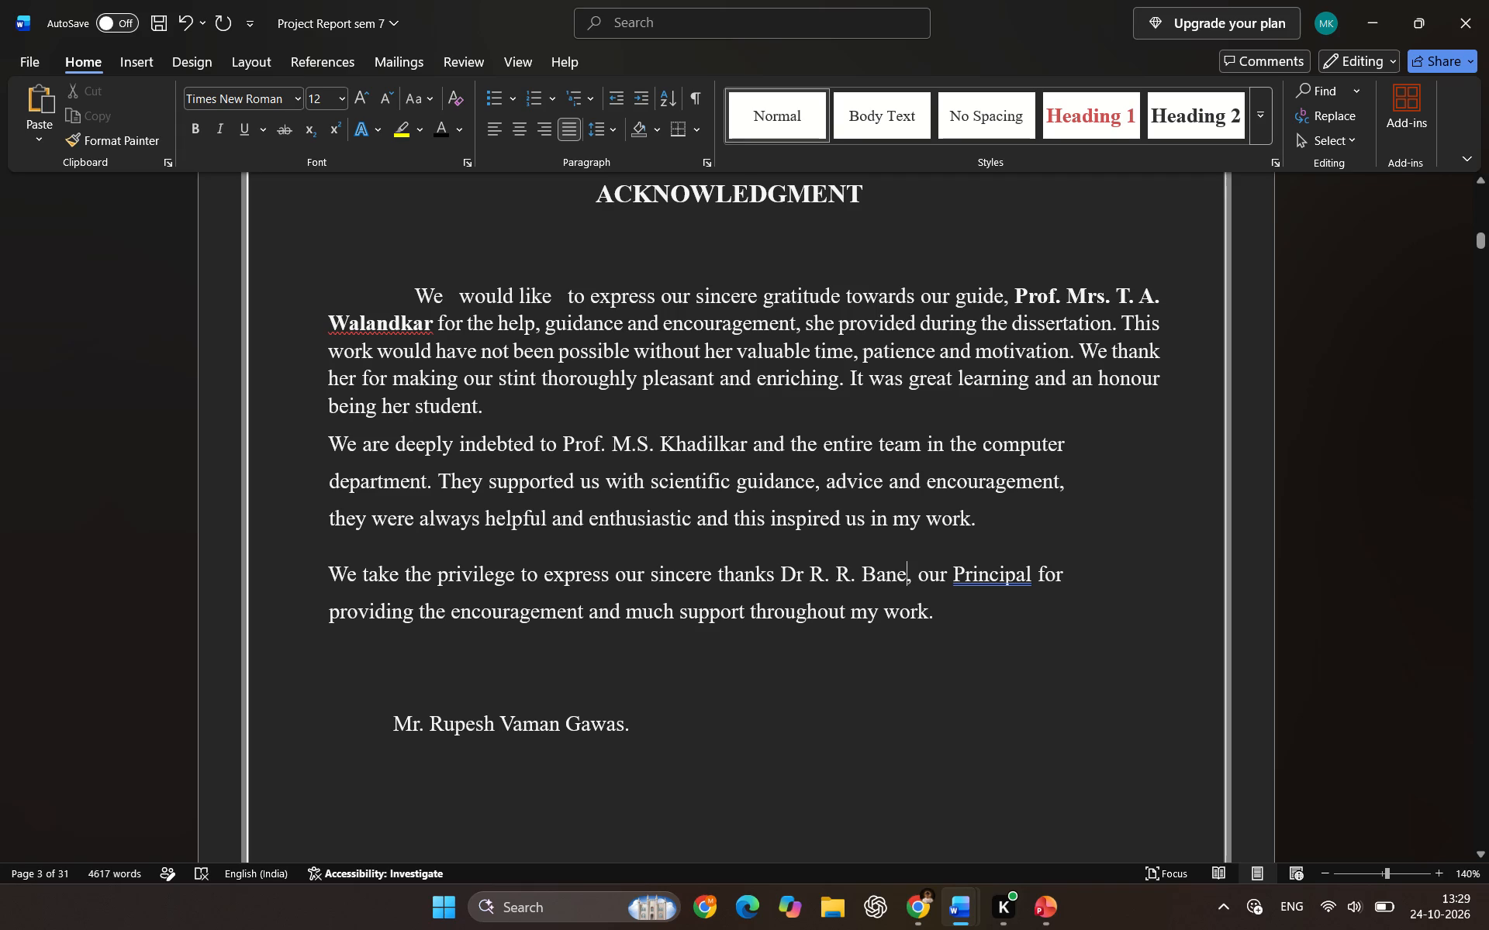
{"action": "left_click", "coordinate": [955, 577]}
{"action": "left_click", "coordinate": [962, 577]}
{"action": "key", "text": "BackSpace"}
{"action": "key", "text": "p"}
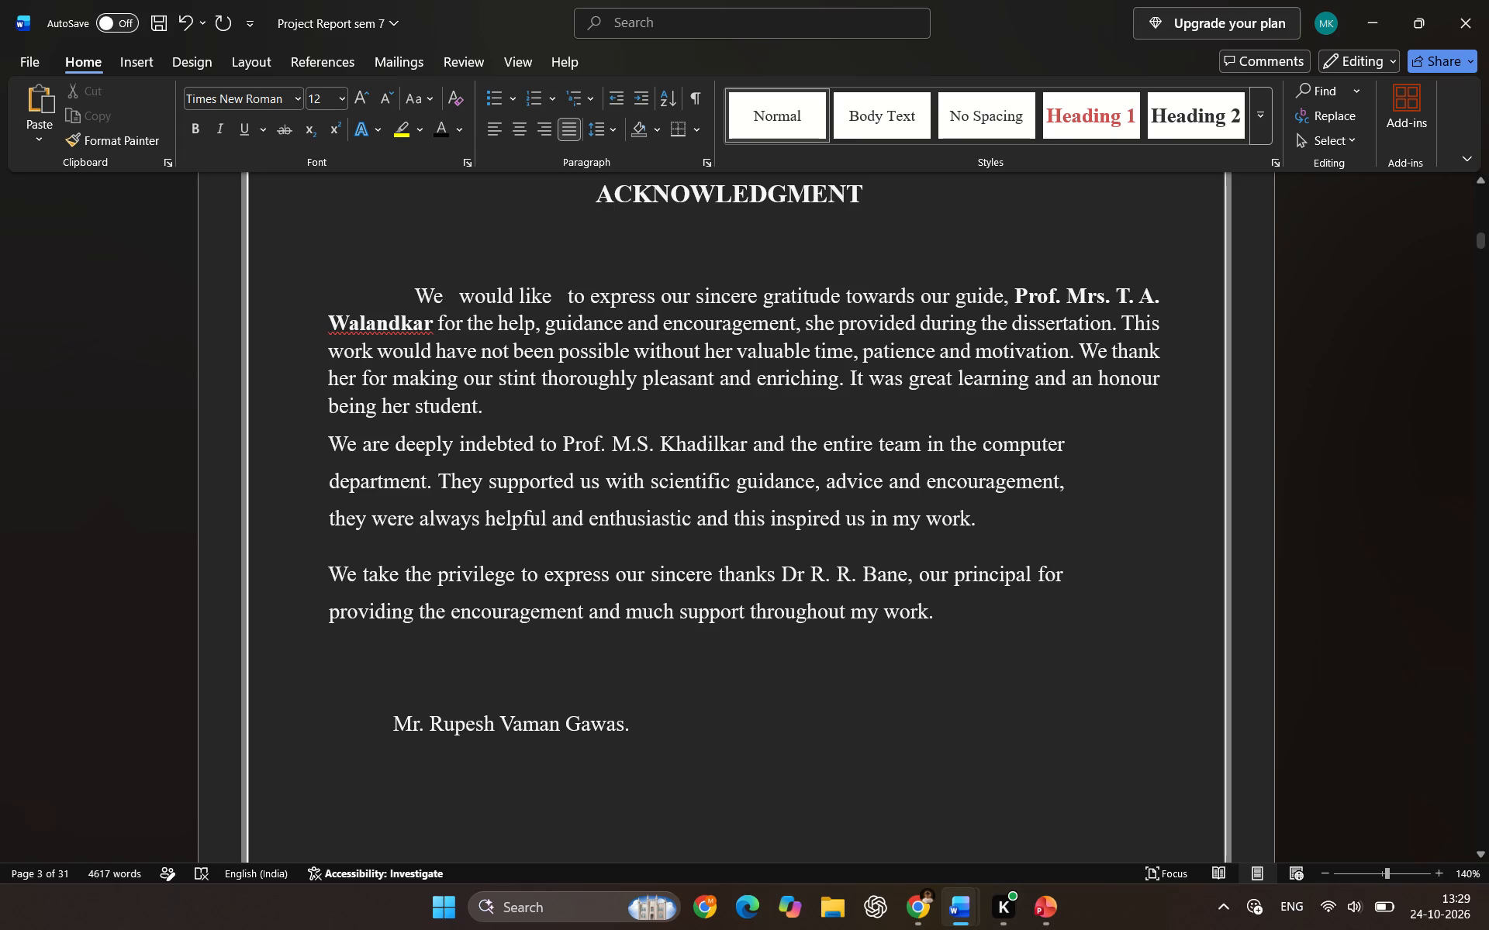
{"action": "scroll", "coordinate": [640, 734], "scroll_direction": "down", "scroll_amount": 1}
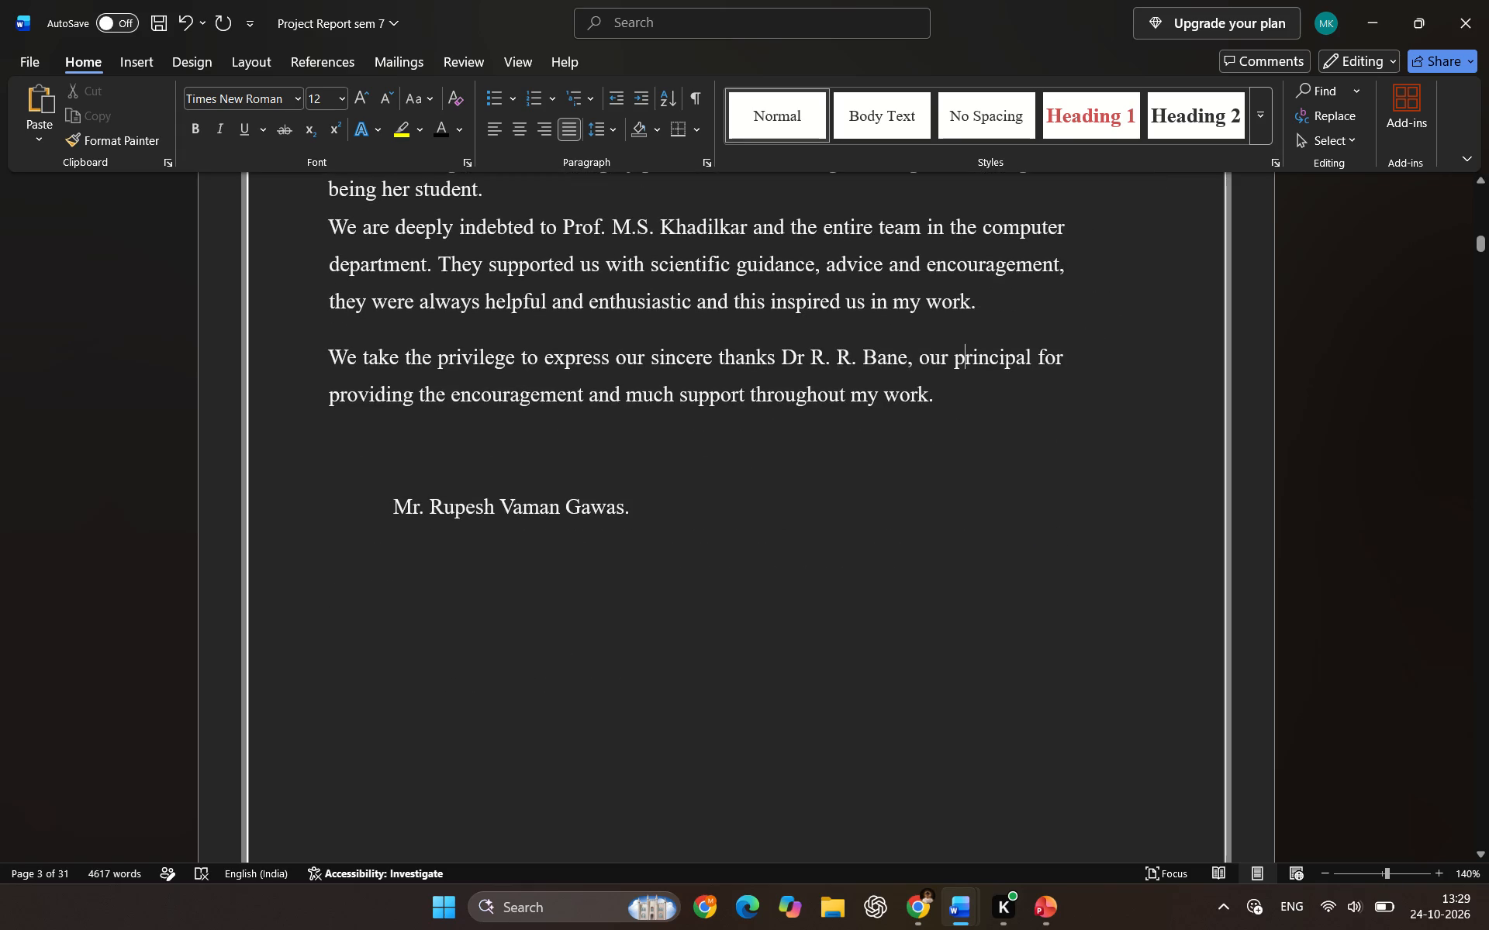
Replace the single student name below the Acknowledgment with the numbered list of the three project students from the clipboard history.
{"action": "left_click", "coordinate": [622, 492]}
{"action": "left_click_drag", "start_coordinate": [644, 515], "coordinate": [389, 513]}
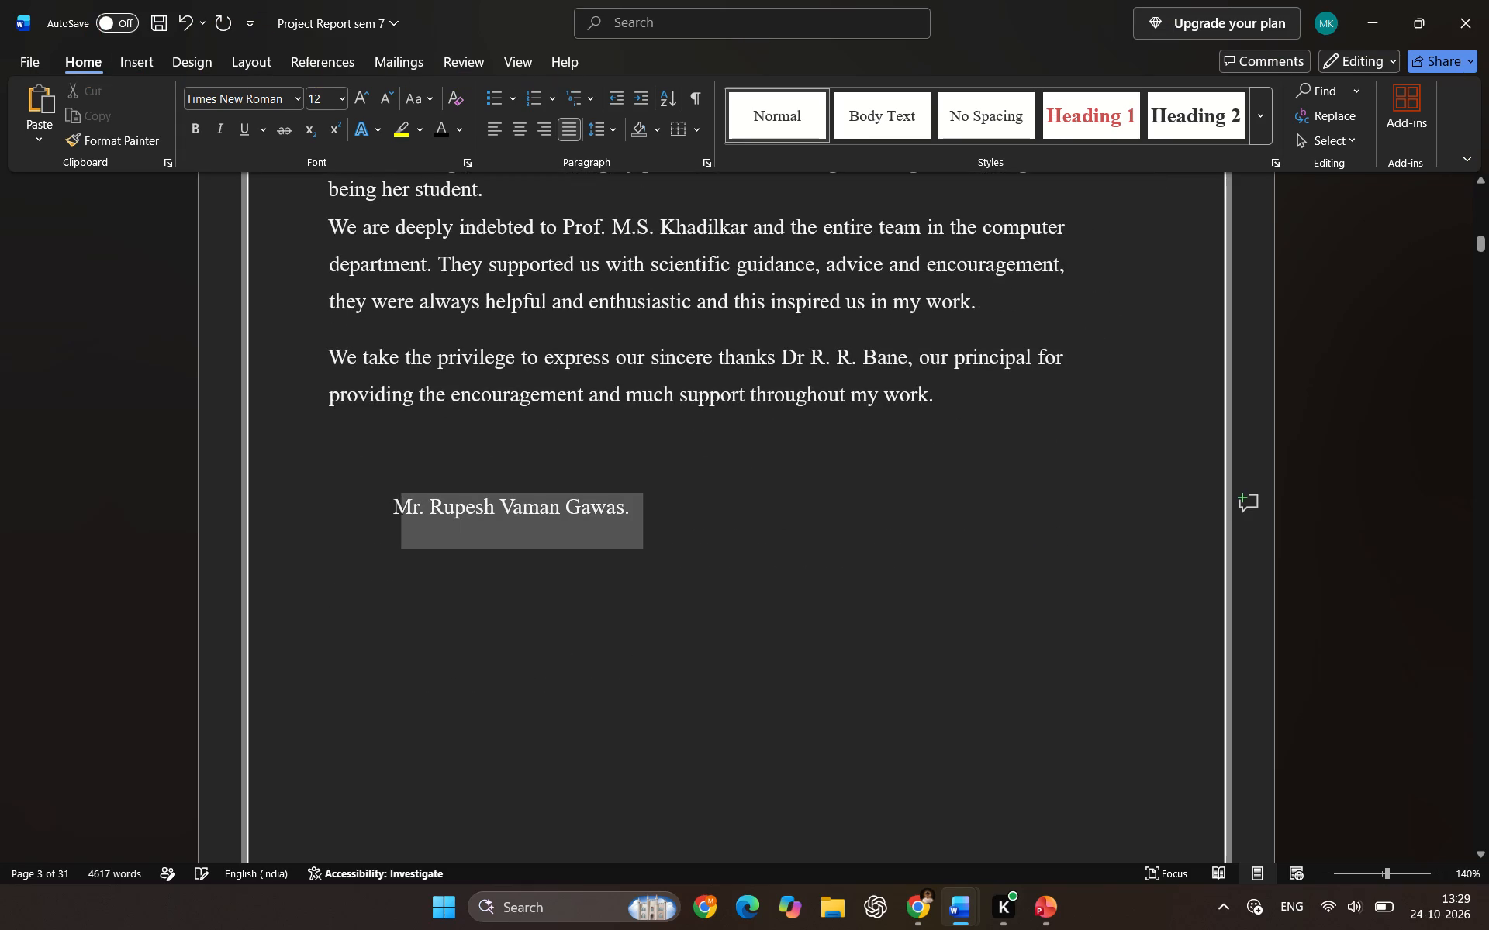
{"action": "left_click_drag", "start_coordinate": [389, 513], "coordinate": [354, 508]}
{"action": "key", "text": "super+v"}
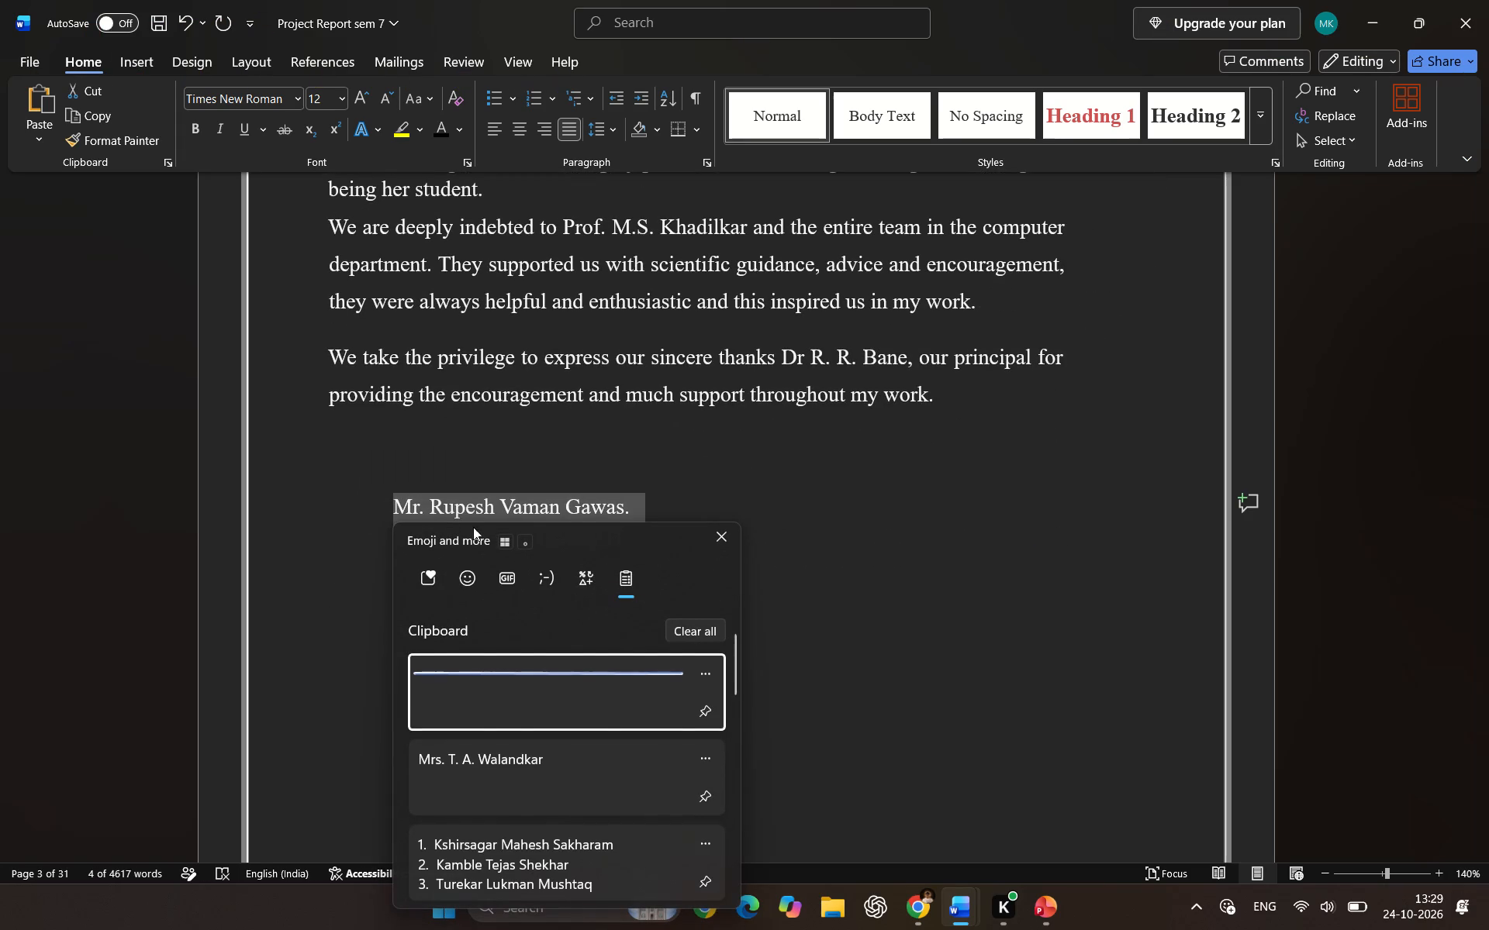
{"action": "left_click", "coordinate": [545, 850]}
{"action": "key", "text": "ctrl+v"}
{"action": "left_click", "coordinate": [741, 617]}
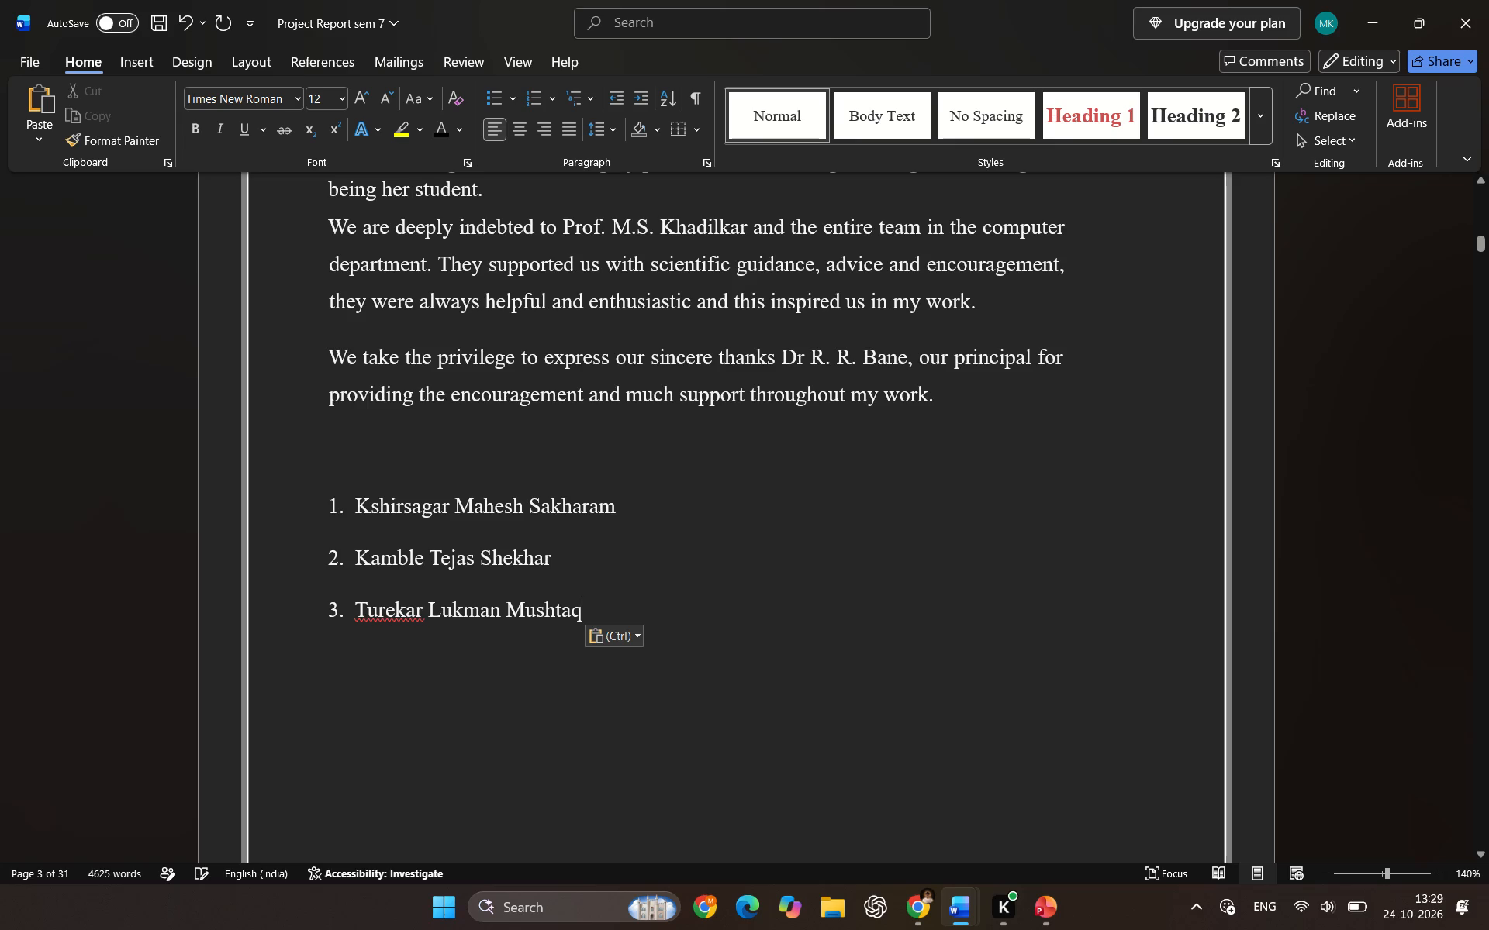
Delete all old content following the Acknowledgment page, from the Abstract through the chapters to the last reference.
{"action": "scroll", "coordinate": [734, 618], "scroll_direction": "down", "scroll_amount": 1}
{"action": "scroll", "coordinate": [693, 559], "scroll_direction": "down", "scroll_amount": 5}
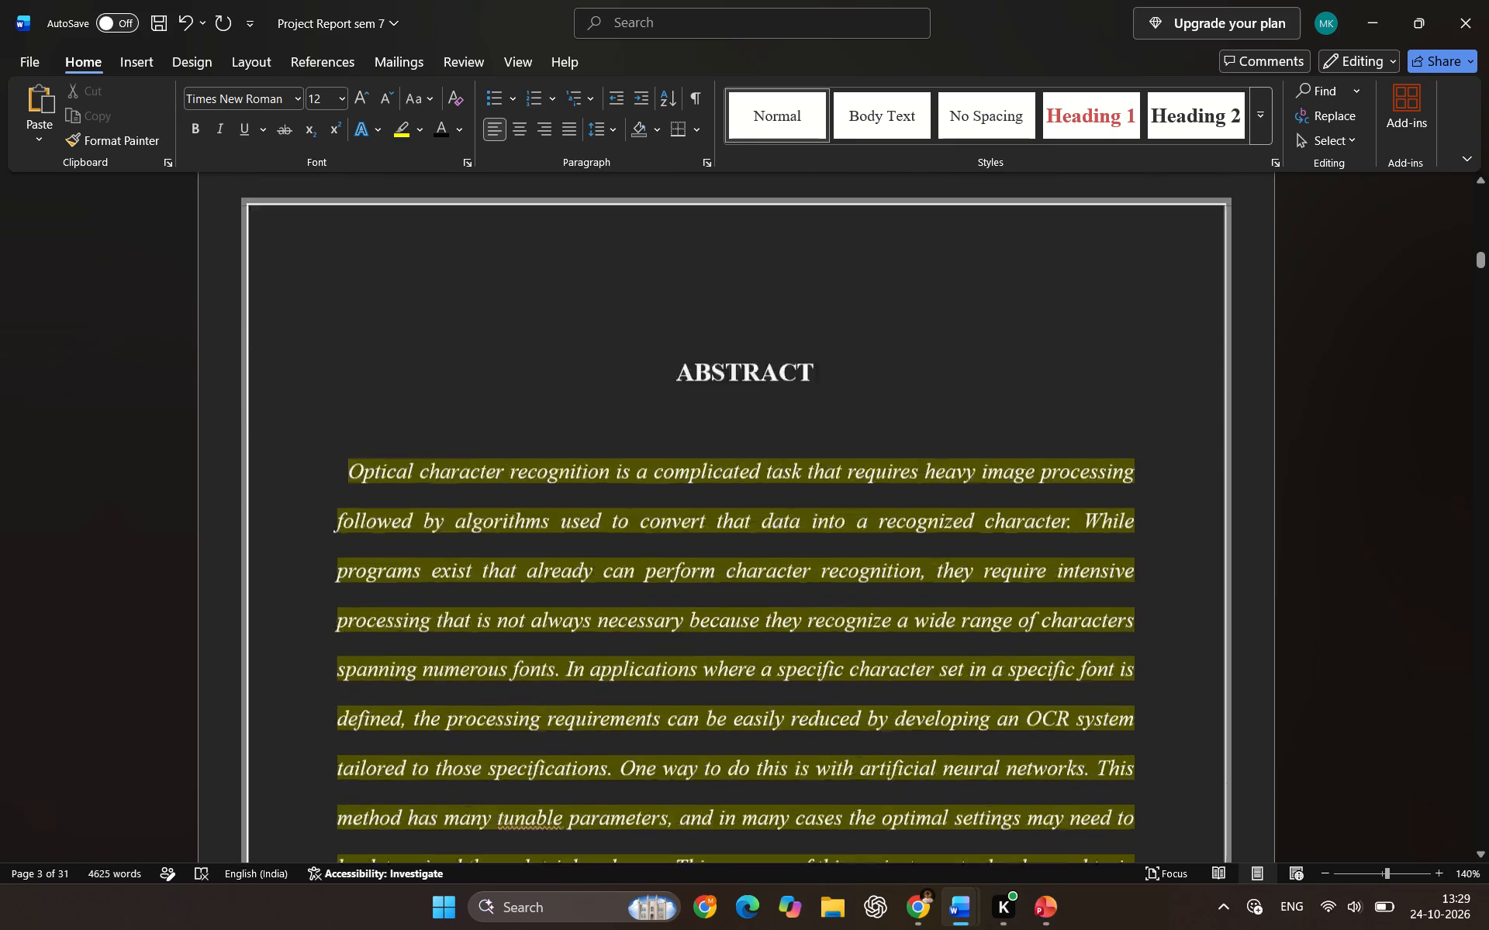
{"action": "scroll", "coordinate": [665, 460], "scroll_direction": "up", "scroll_amount": 6}
{"action": "scroll", "coordinate": [671, 491], "scroll_direction": "down", "scroll_amount": 3}
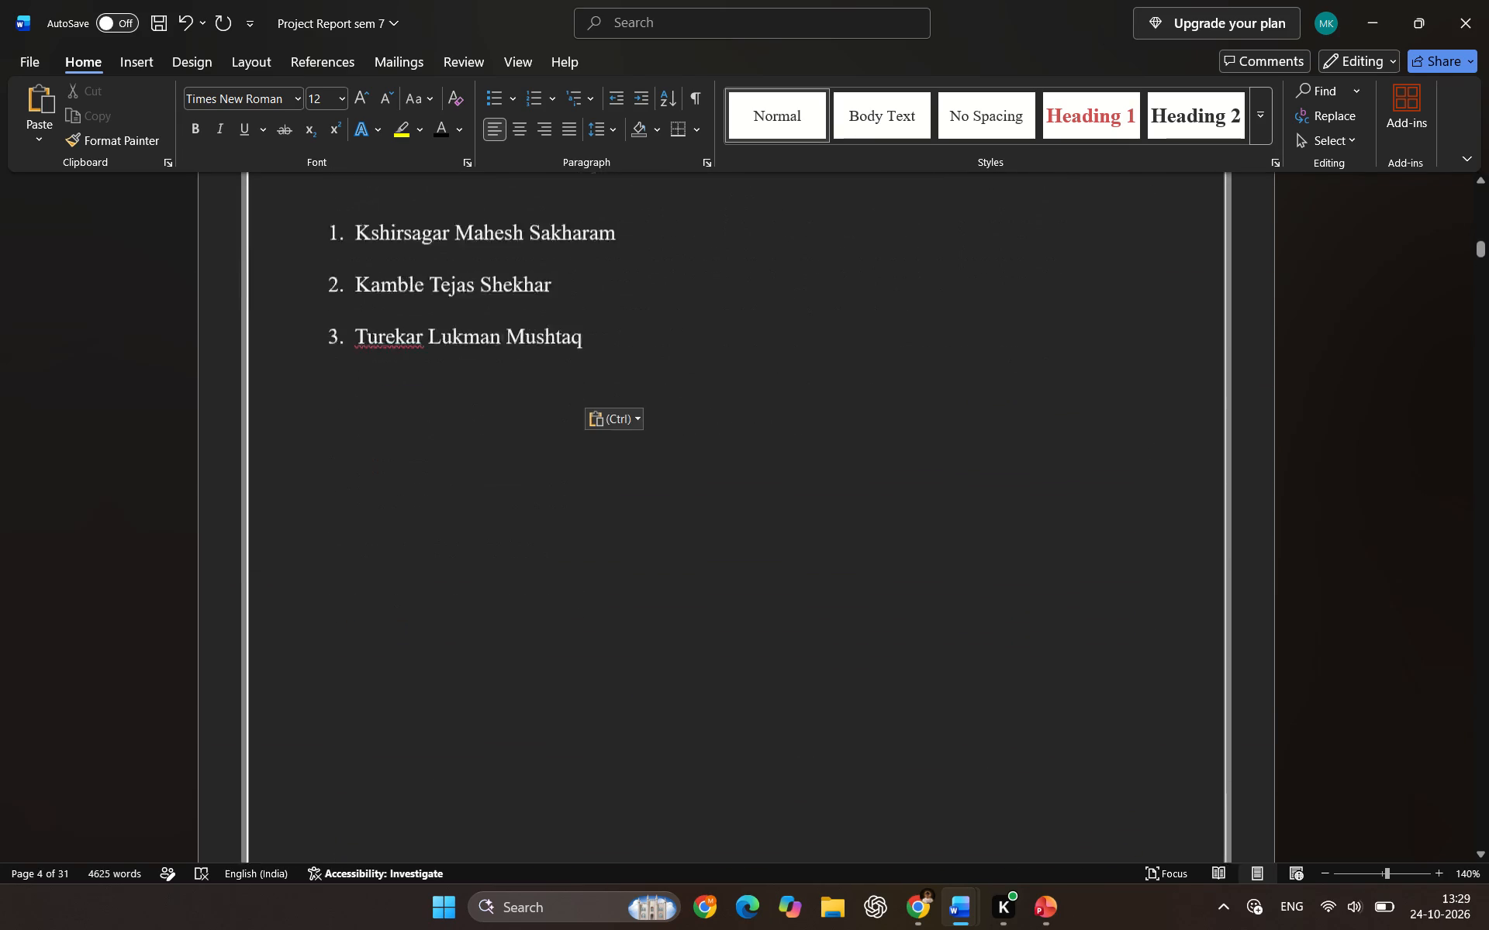
{"action": "scroll", "coordinate": [579, 620], "scroll_direction": "down", "scroll_amount": 2}
{"action": "left_click_drag", "start_coordinate": [338, 437], "coordinate": [443, 929]}
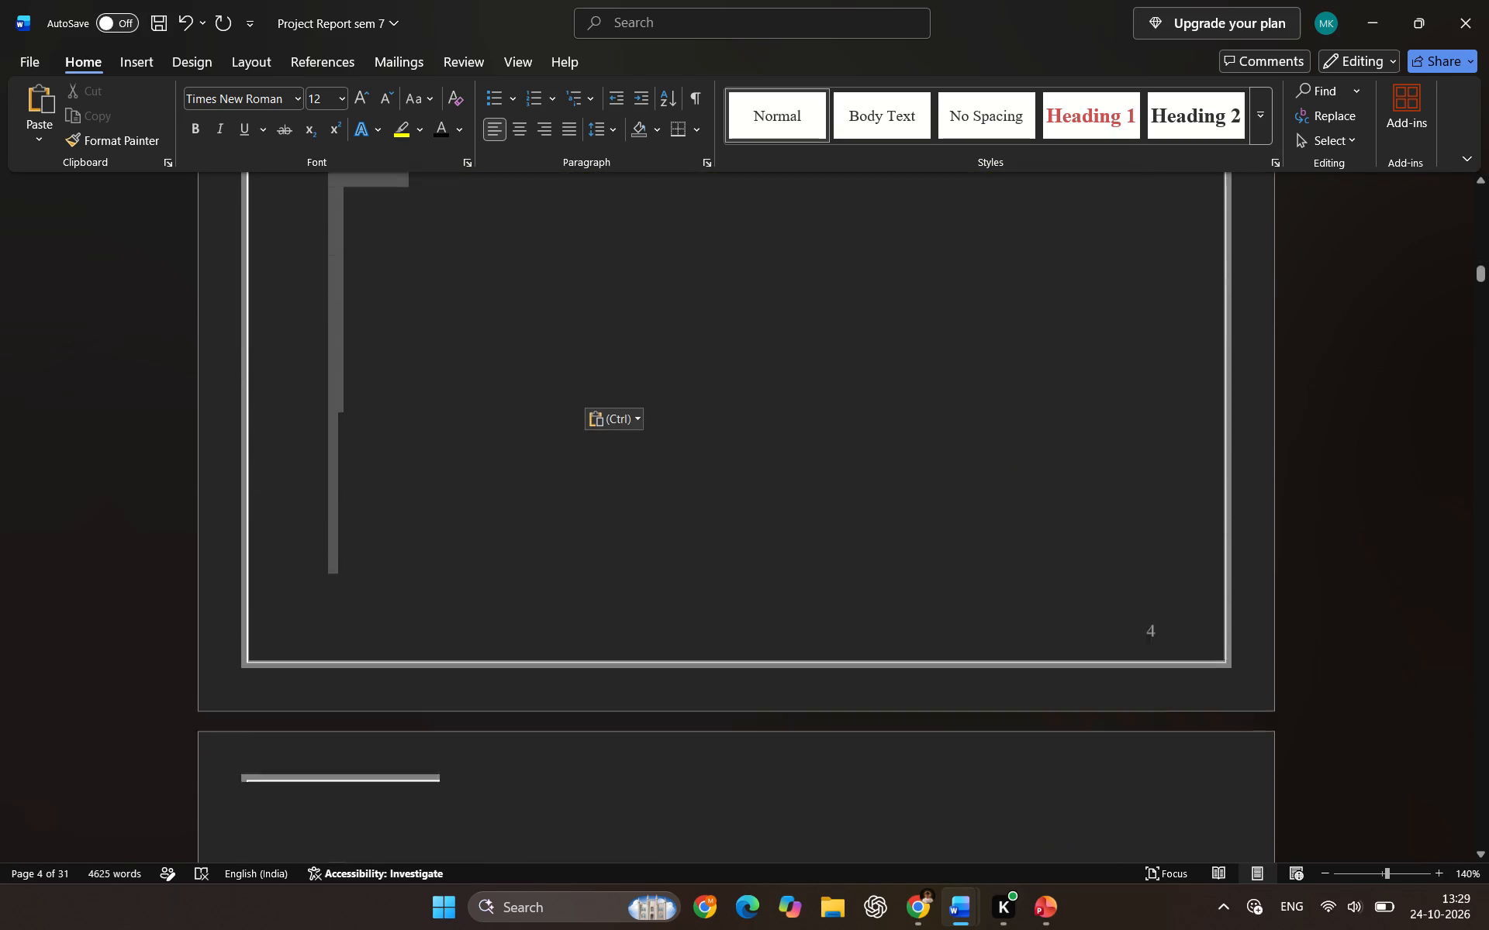
{"action": "left_click_drag", "start_coordinate": [443, 929], "coordinate": [546, 929]}
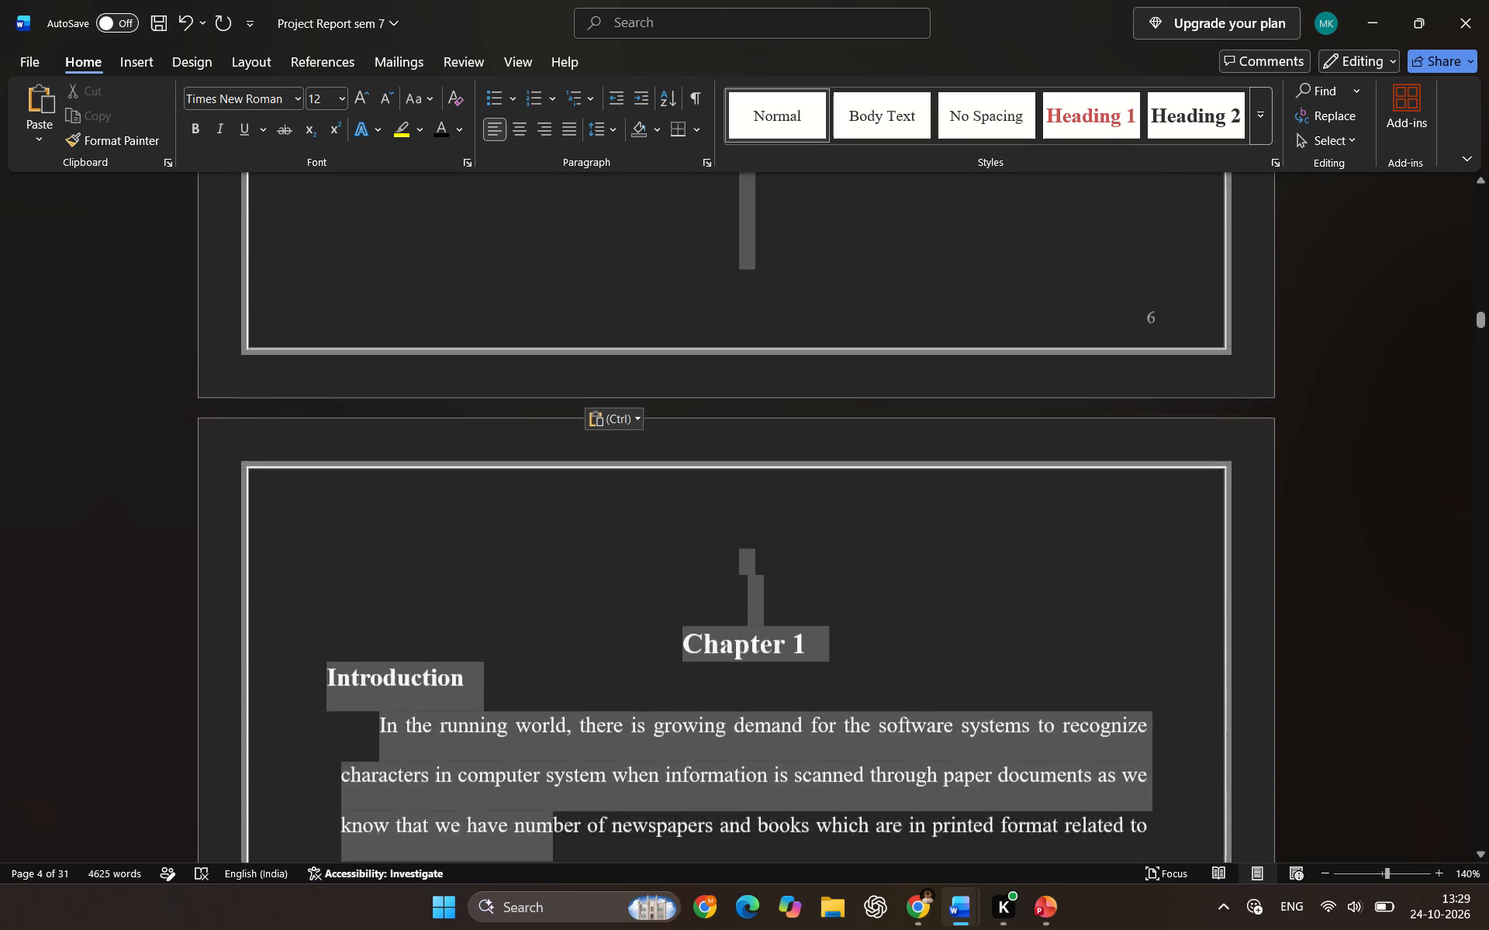
{"action": "left_click_drag", "start_coordinate": [546, 929], "coordinate": [562, 929]}
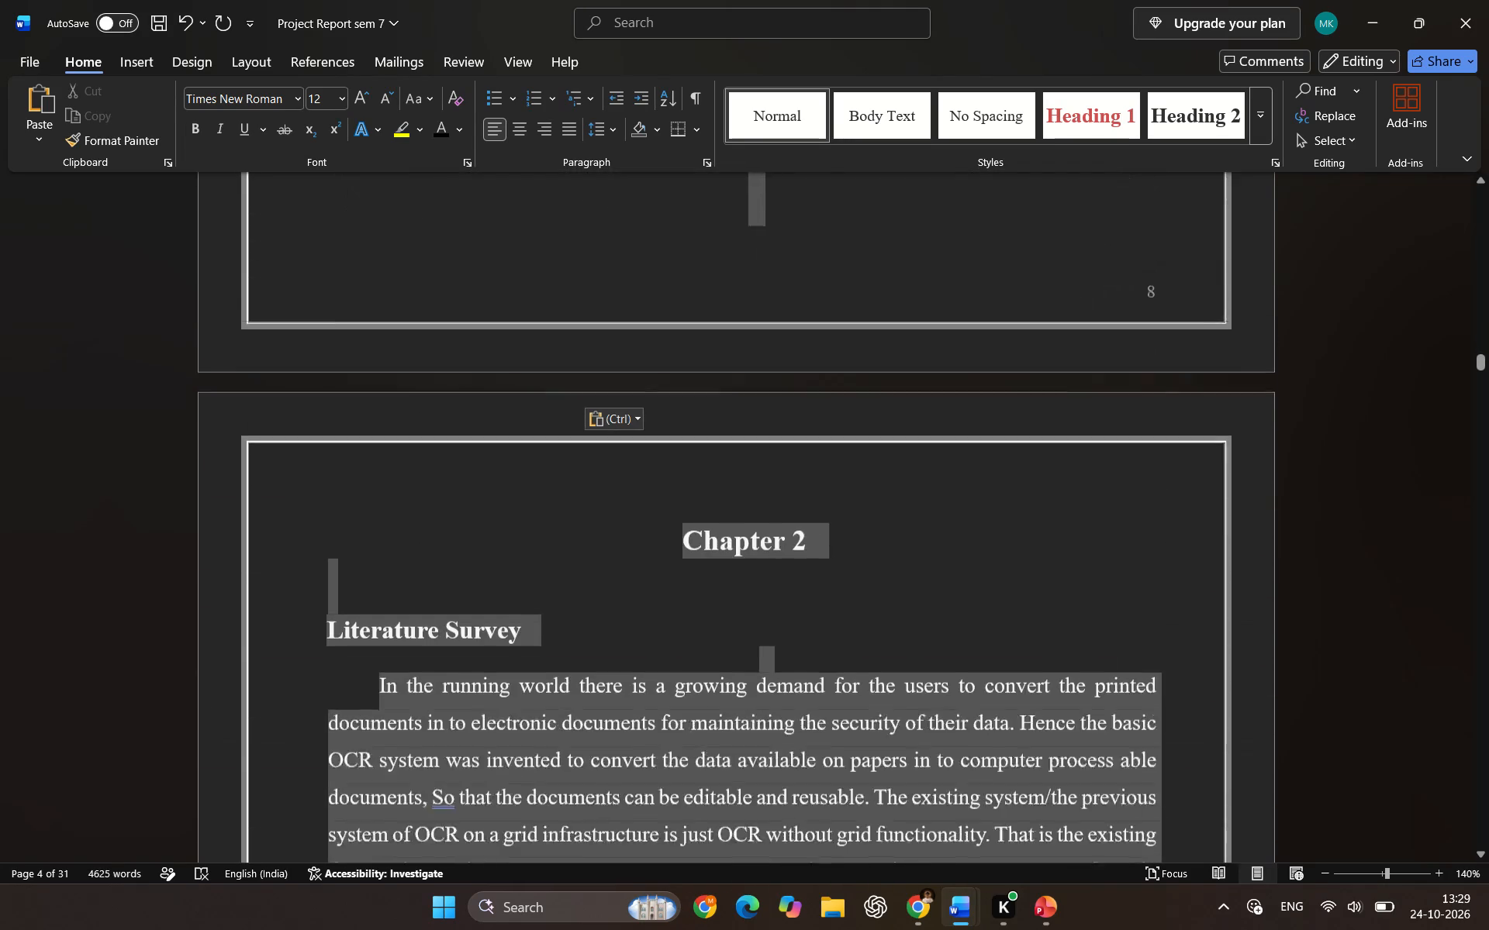
{"action": "left_click_drag", "start_coordinate": [562, 929], "coordinate": [565, 929]}
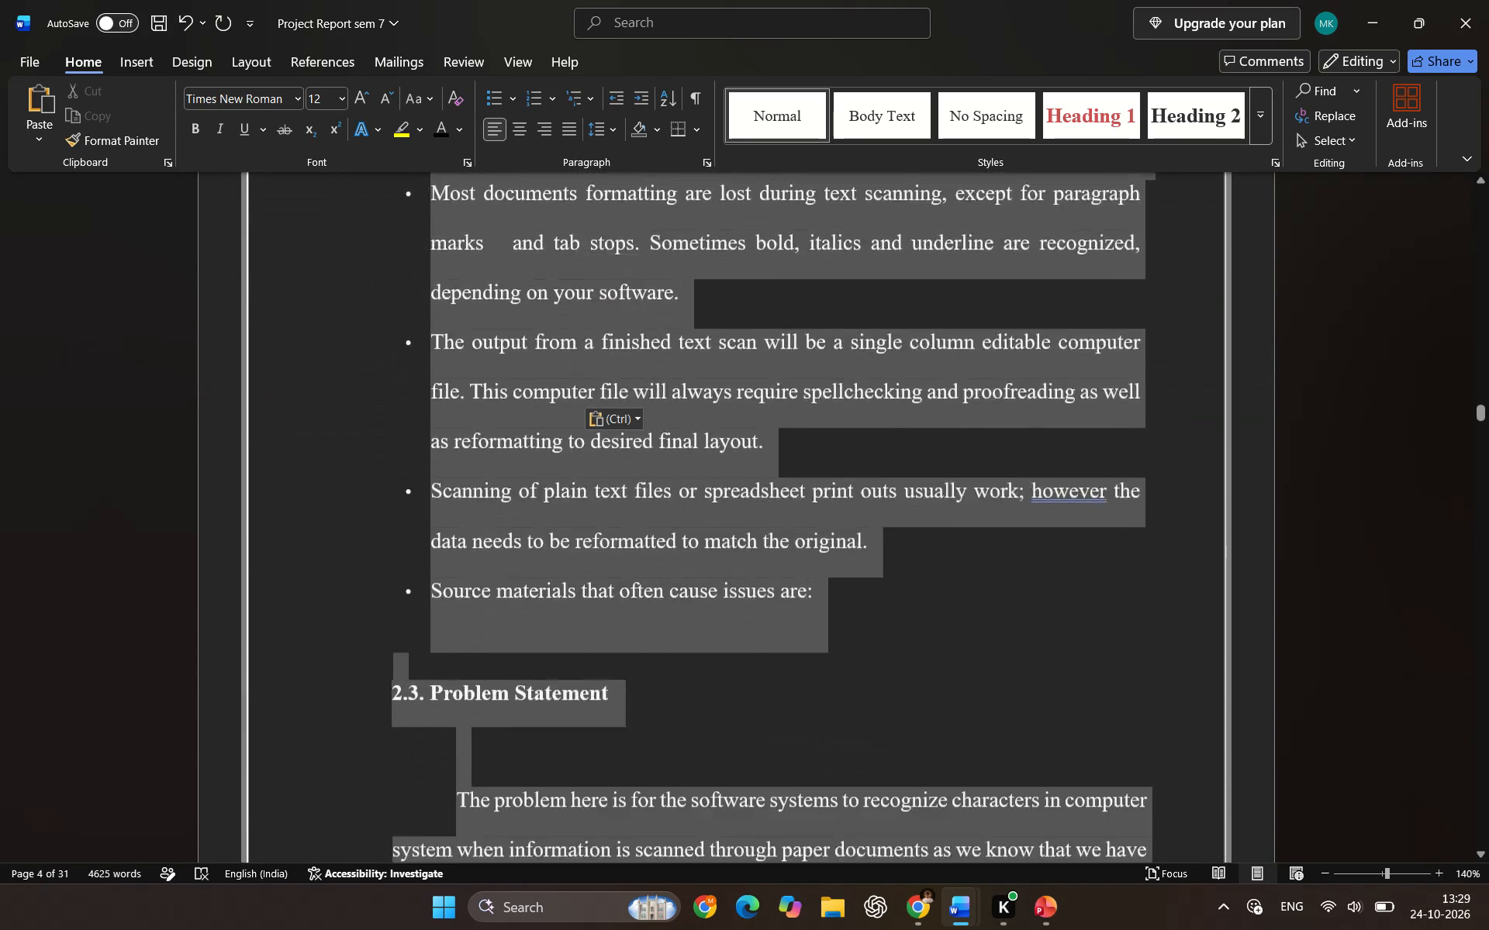
{"action": "left_click_drag", "start_coordinate": [565, 929], "coordinate": [568, 929]}
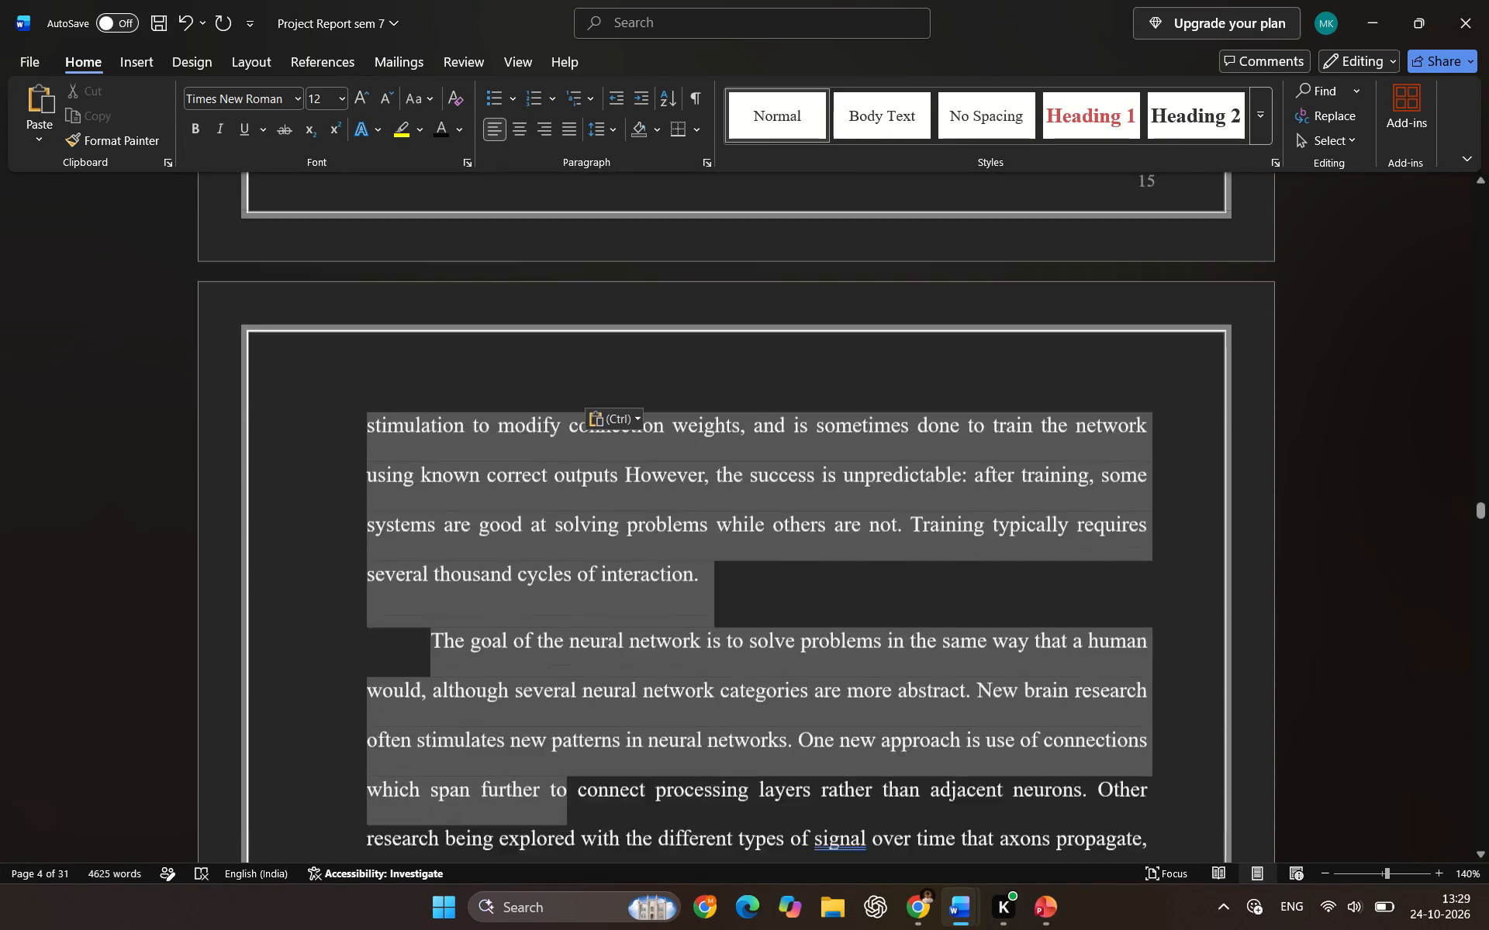
{"action": "left_click_drag", "start_coordinate": [568, 929], "coordinate": [568, 929]}
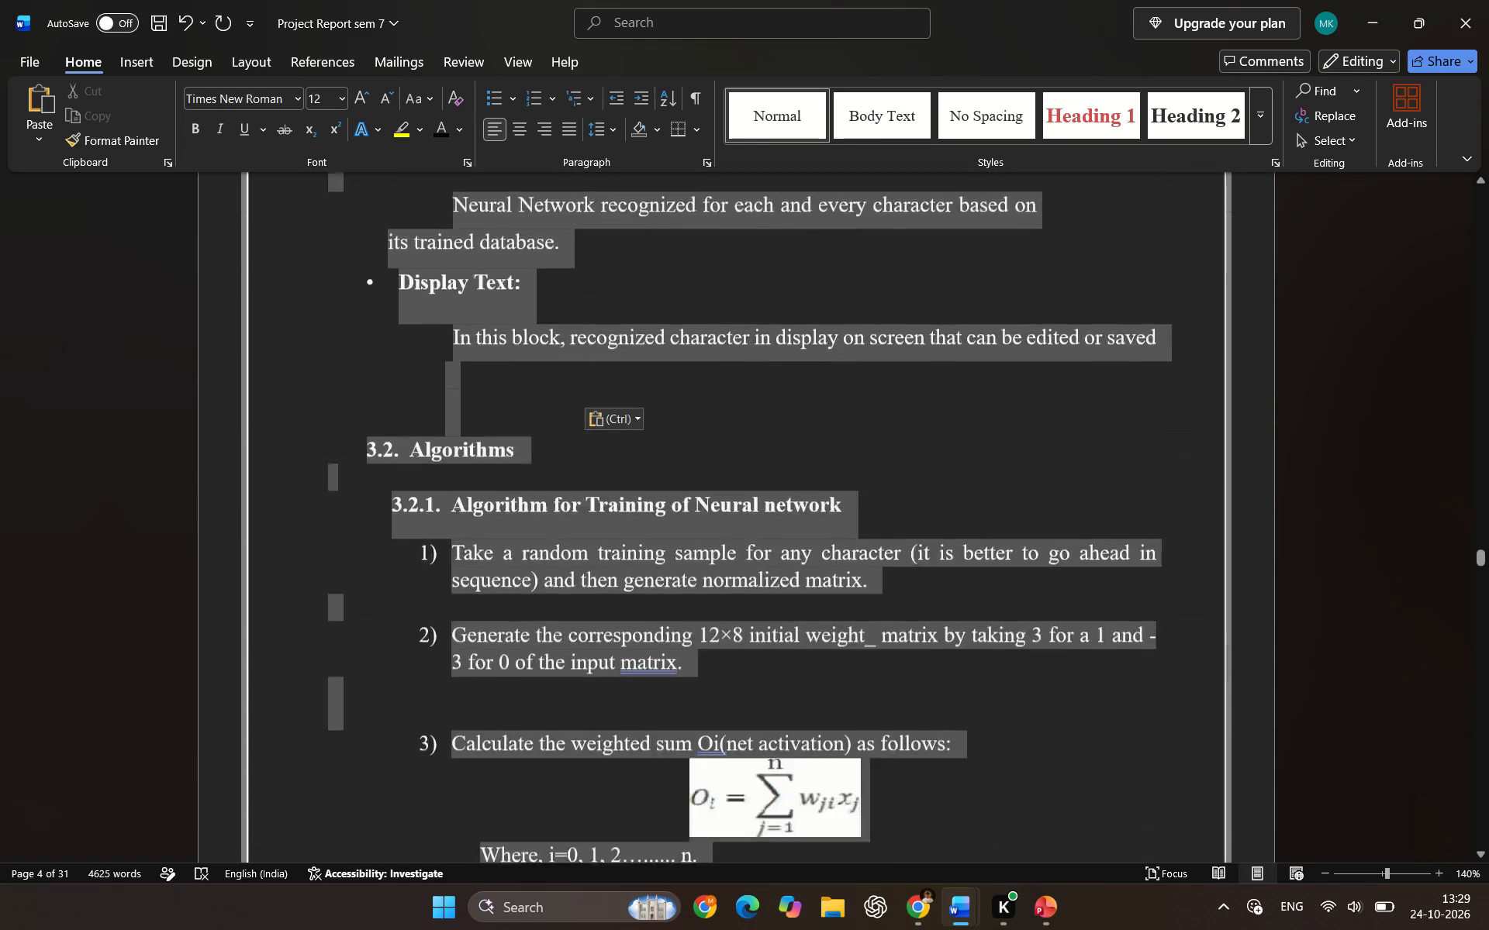
{"action": "left_click_drag", "start_coordinate": [568, 929], "coordinate": [569, 929]}
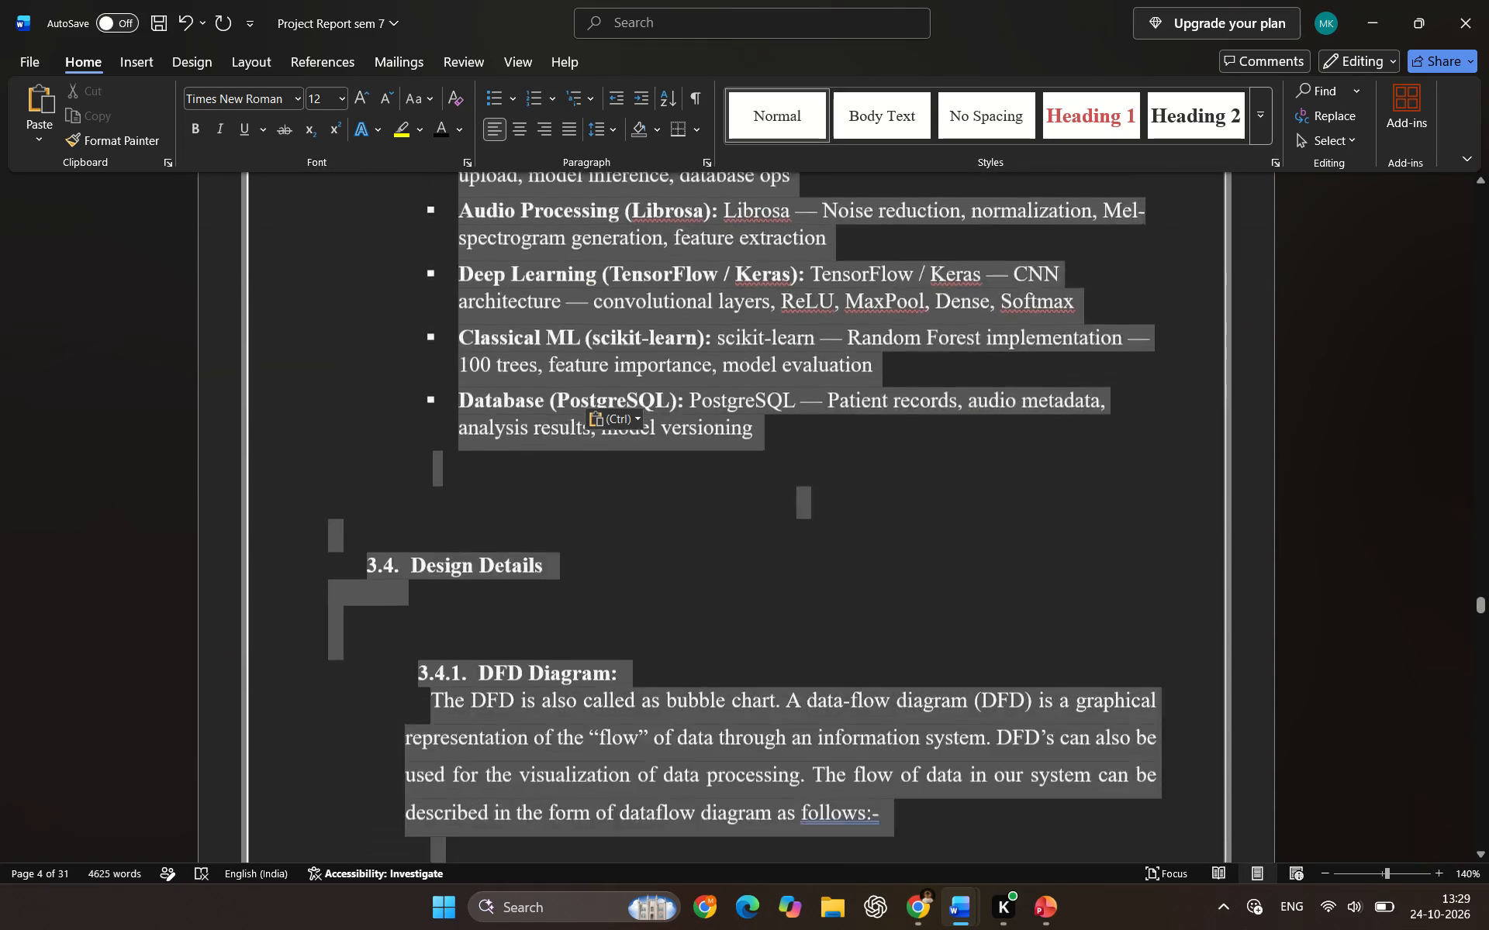
{"action": "left_click_drag", "start_coordinate": [569, 929], "coordinate": [570, 929]}
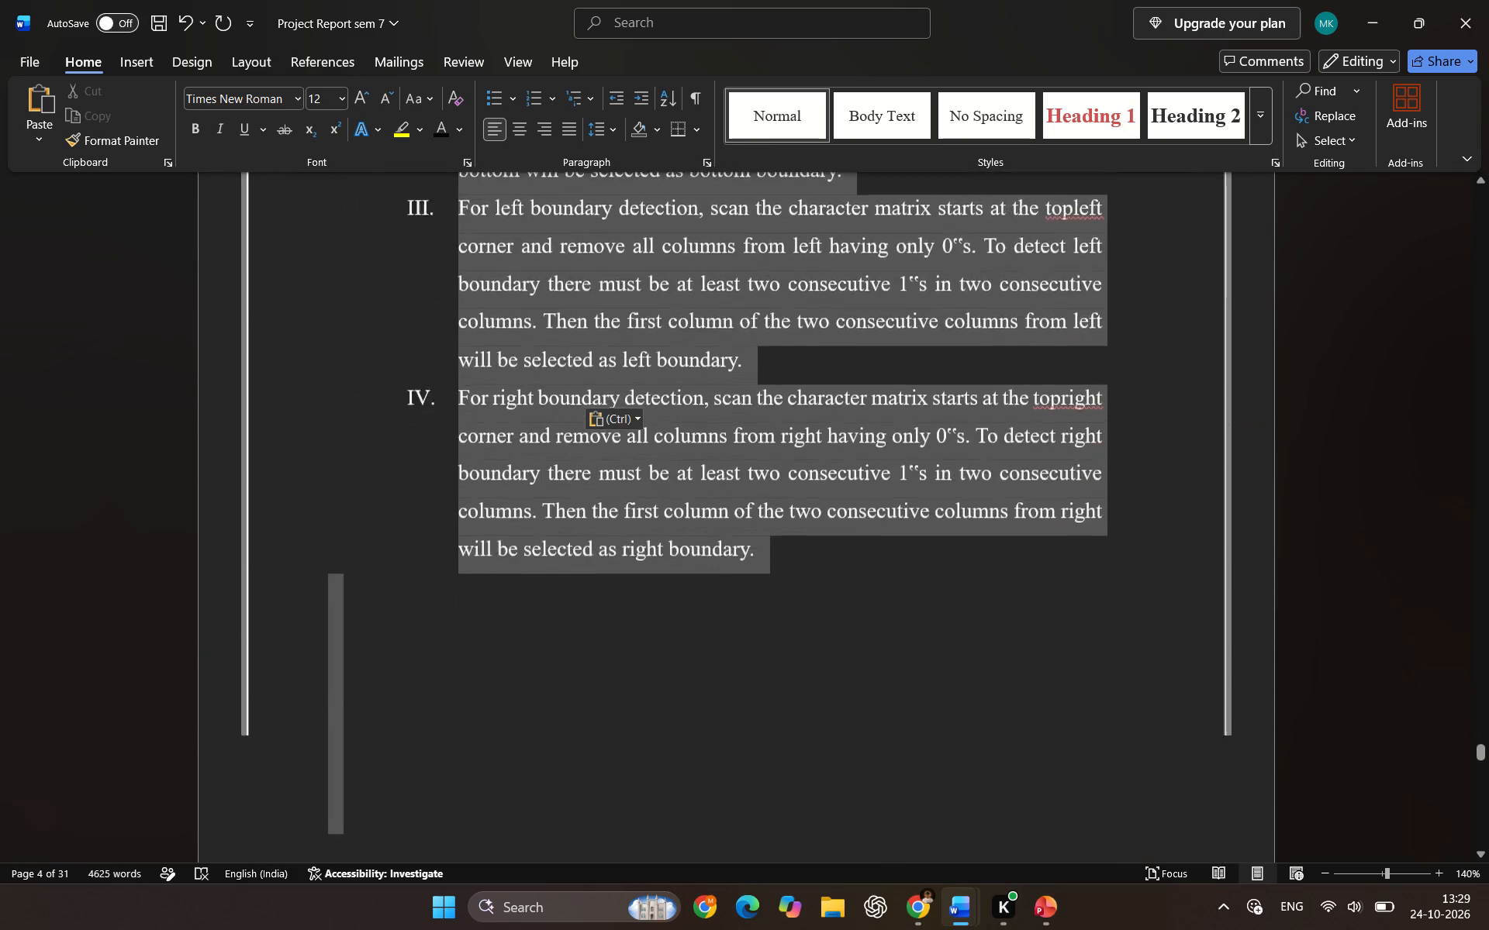
{"action": "left_click_drag", "start_coordinate": [570, 929], "coordinate": [599, 929]}
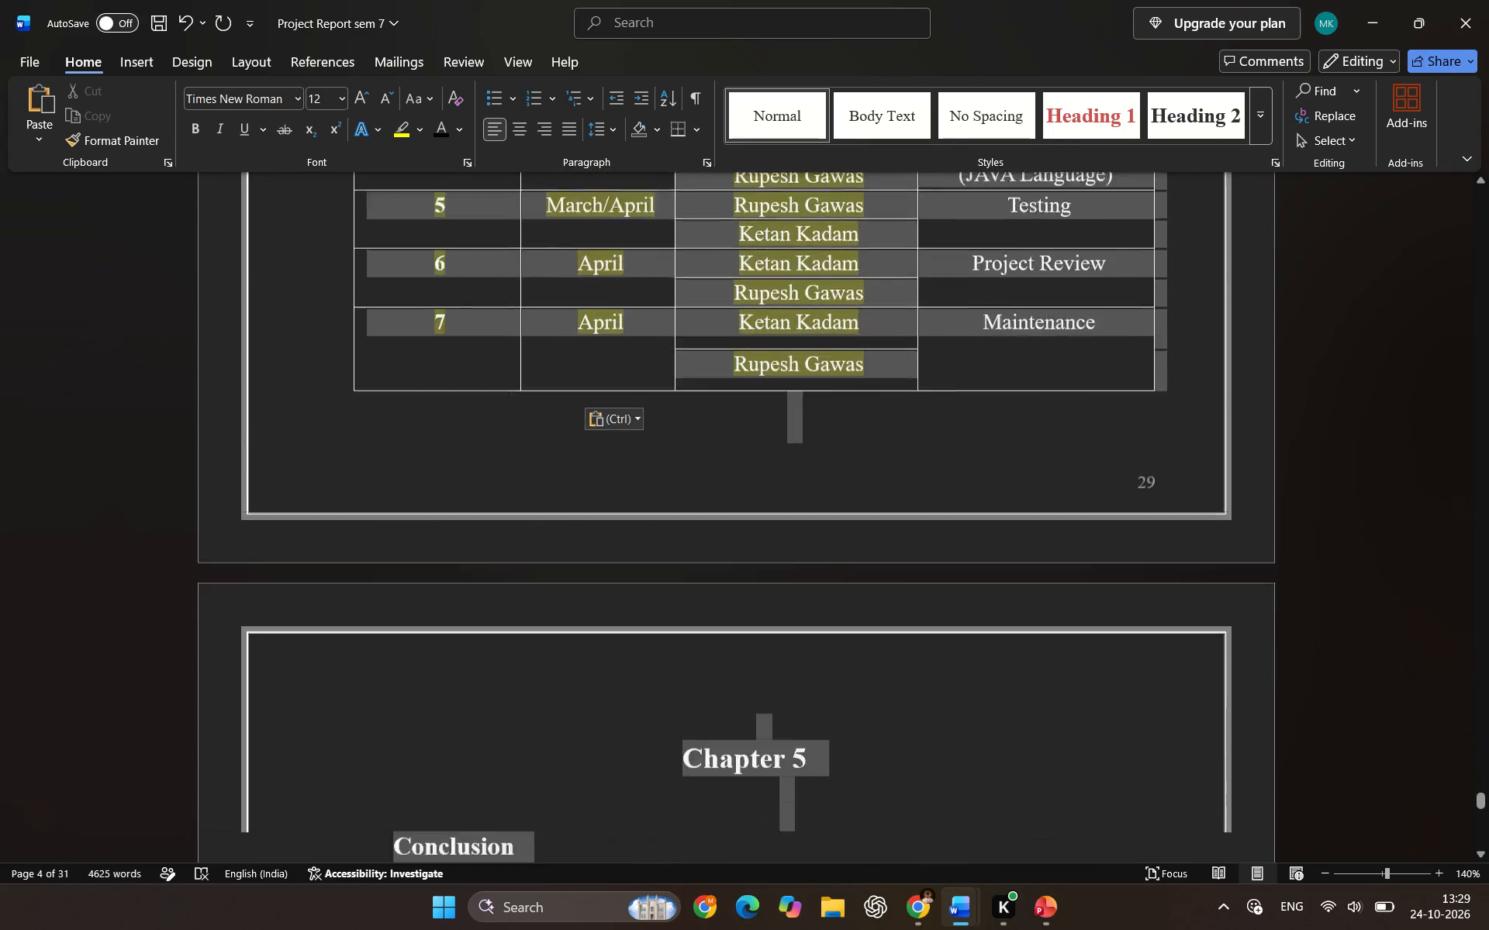
{"action": "left_click_drag", "start_coordinate": [599, 929], "coordinate": [519, 0]}
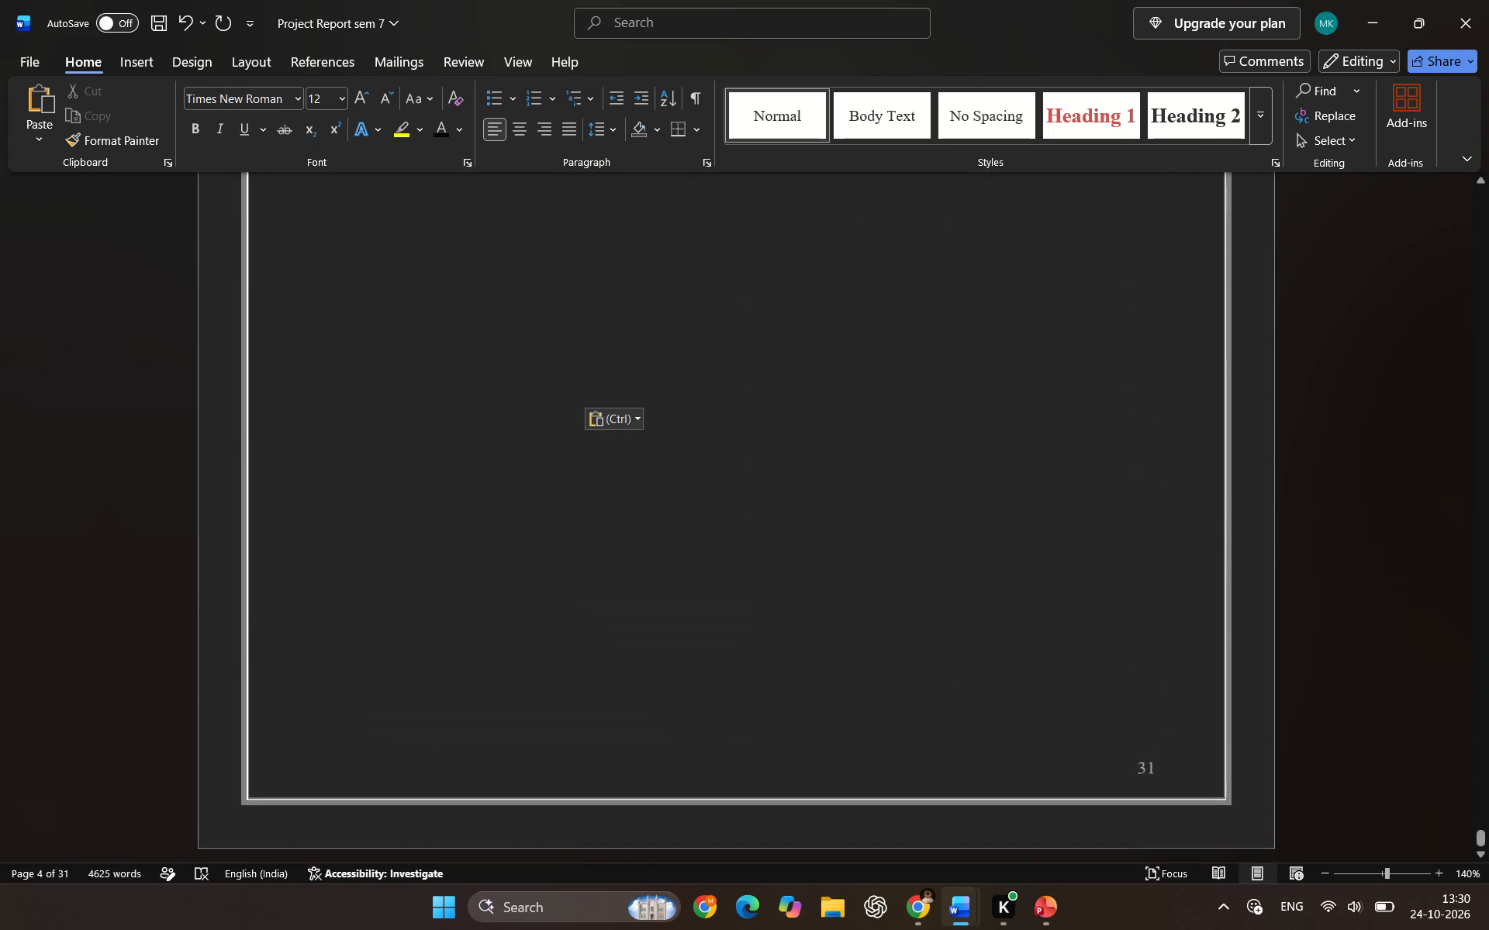
{"action": "left_click_drag", "start_coordinate": [519, 0], "coordinate": [700, 550]}
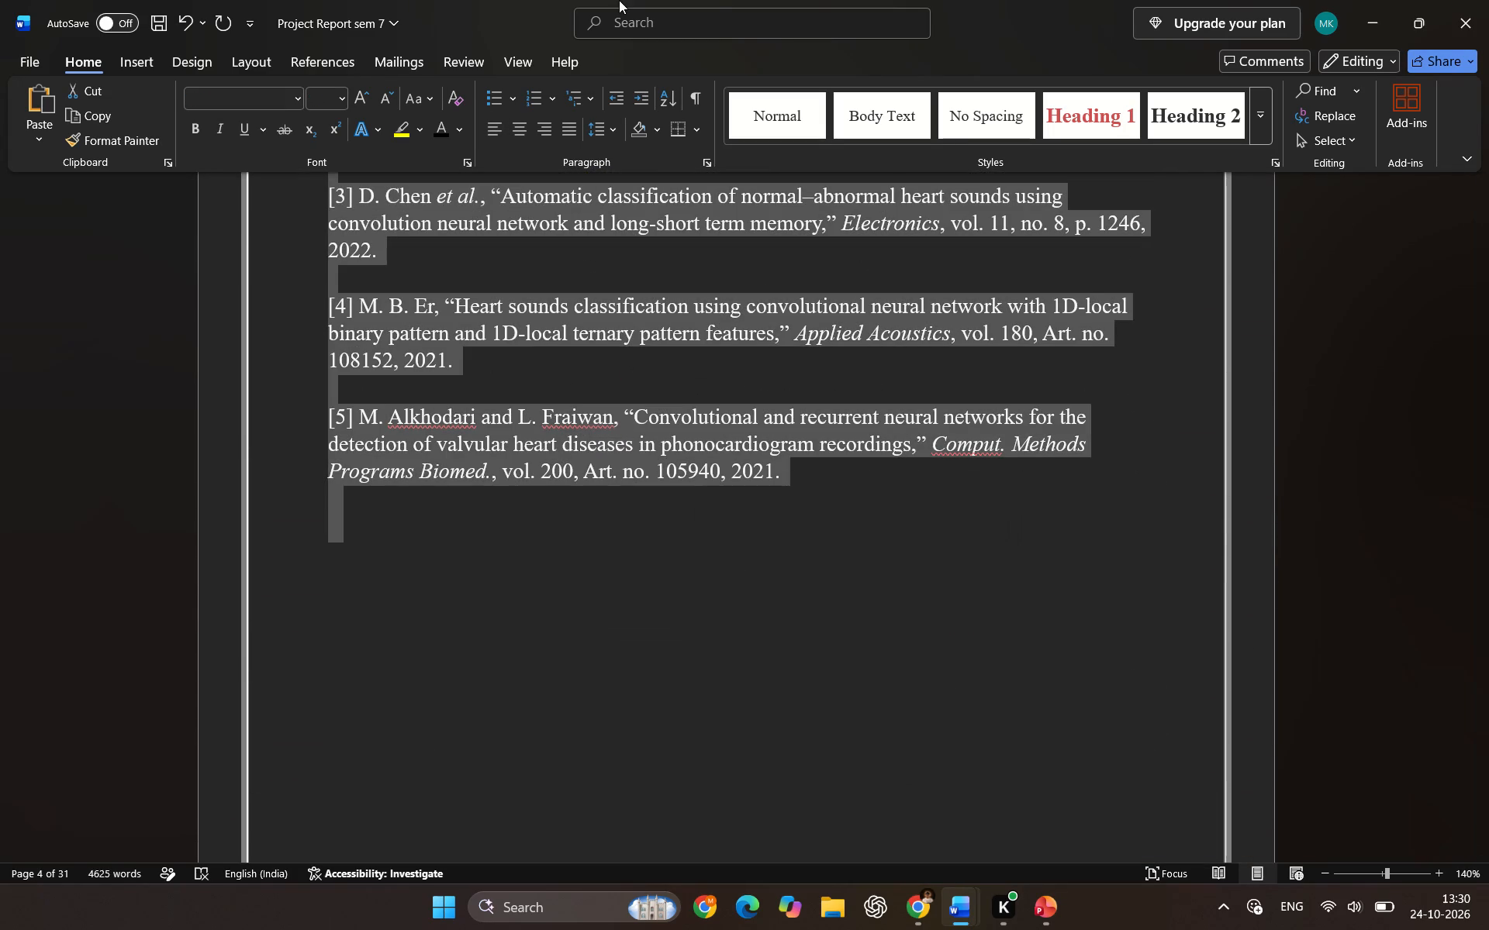
{"action": "key", "text": "BackSpace"}
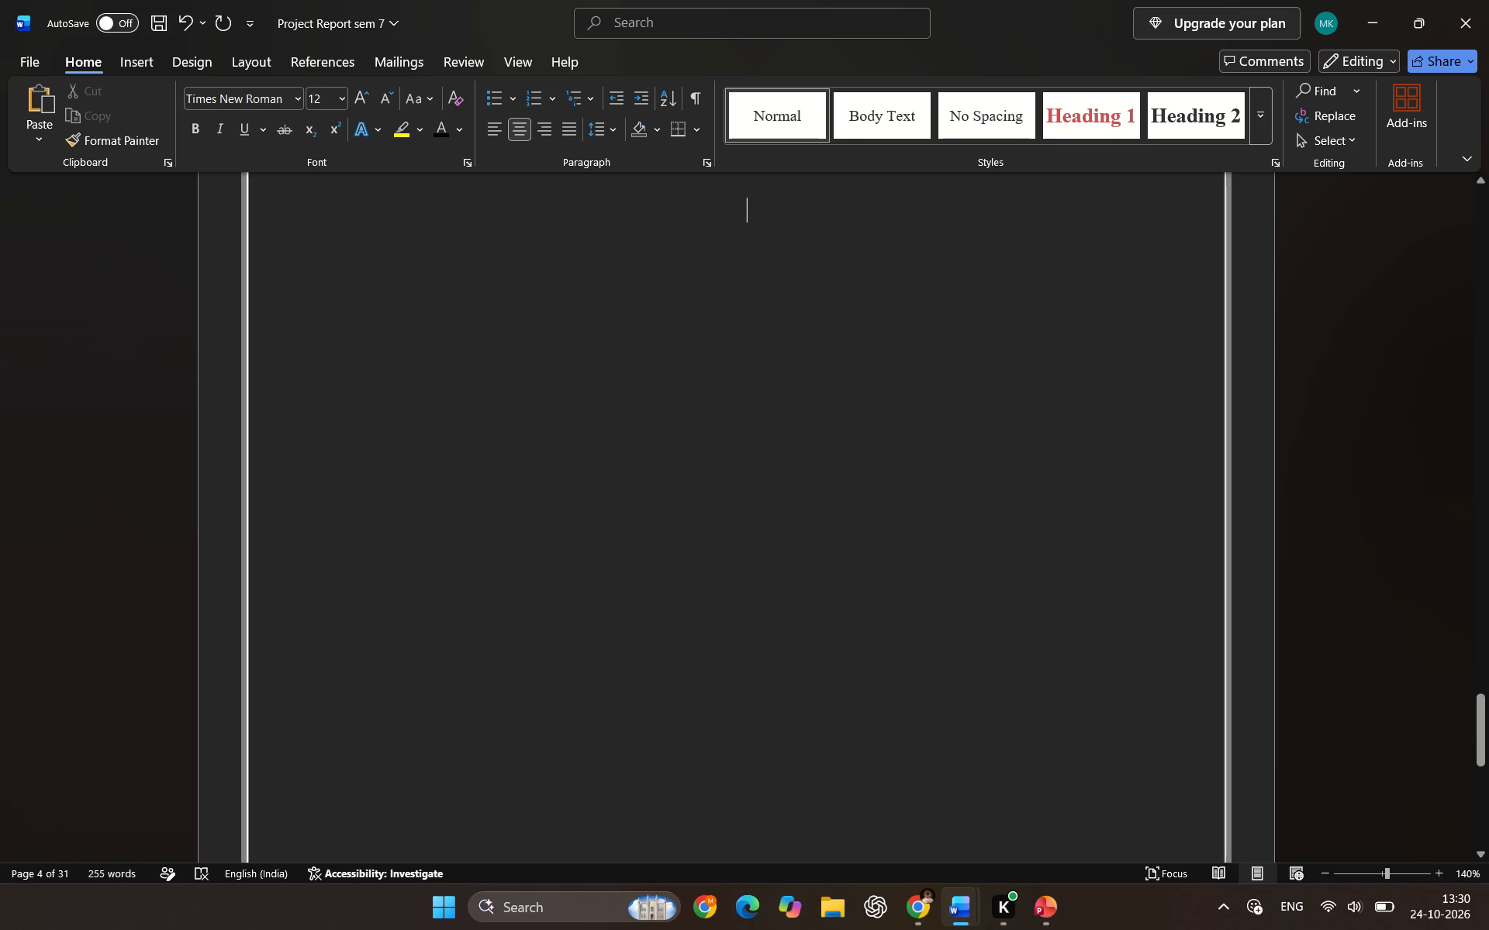
Remove the leftover blank lines and empty page after the Acknowledgment.
{"action": "scroll", "coordinate": [1451, 606], "scroll_direction": "up", "scroll_amount": 2}
{"action": "scroll", "coordinate": [1022, 608], "scroll_direction": "up", "scroll_amount": 1}
{"action": "key", "text": "BackSpace"}
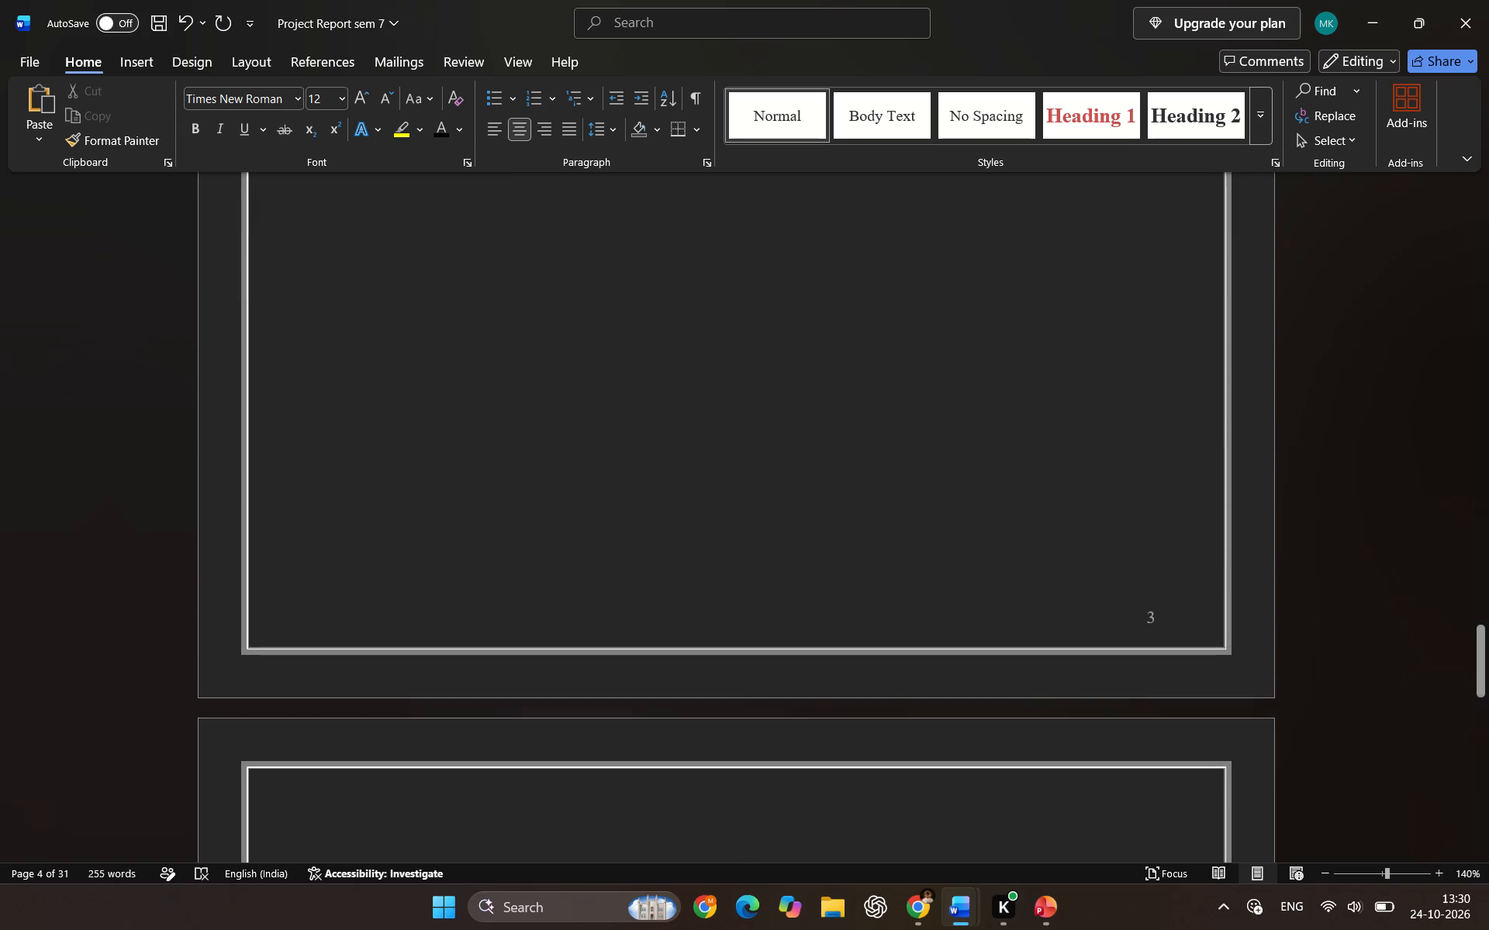
{"action": "key", "text": "Delete"}
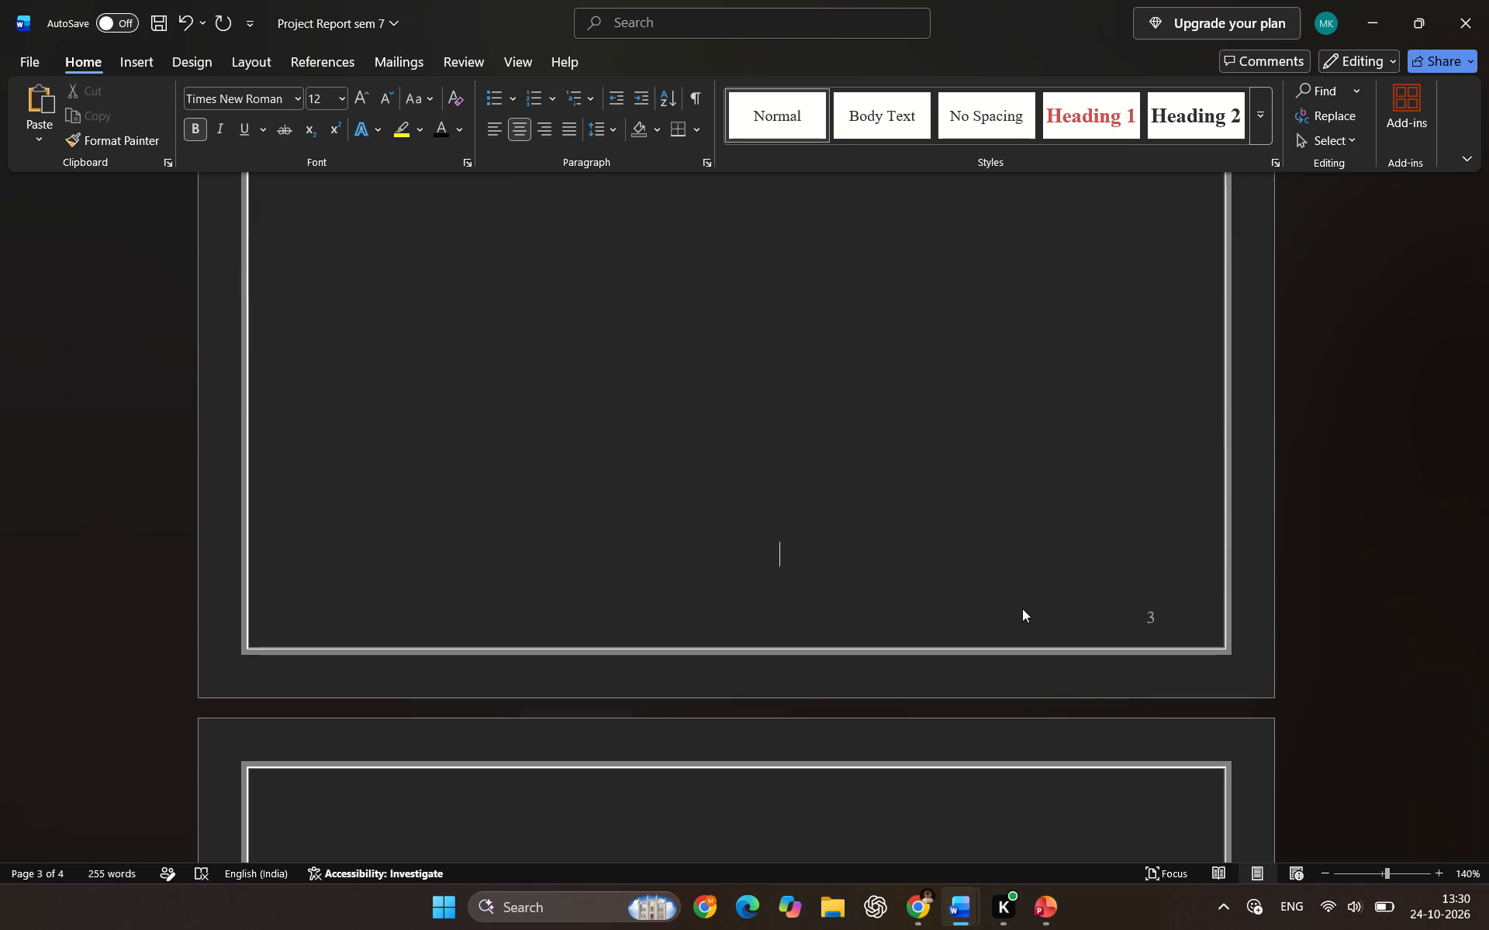
{"action": "key", "text": "Delete"}
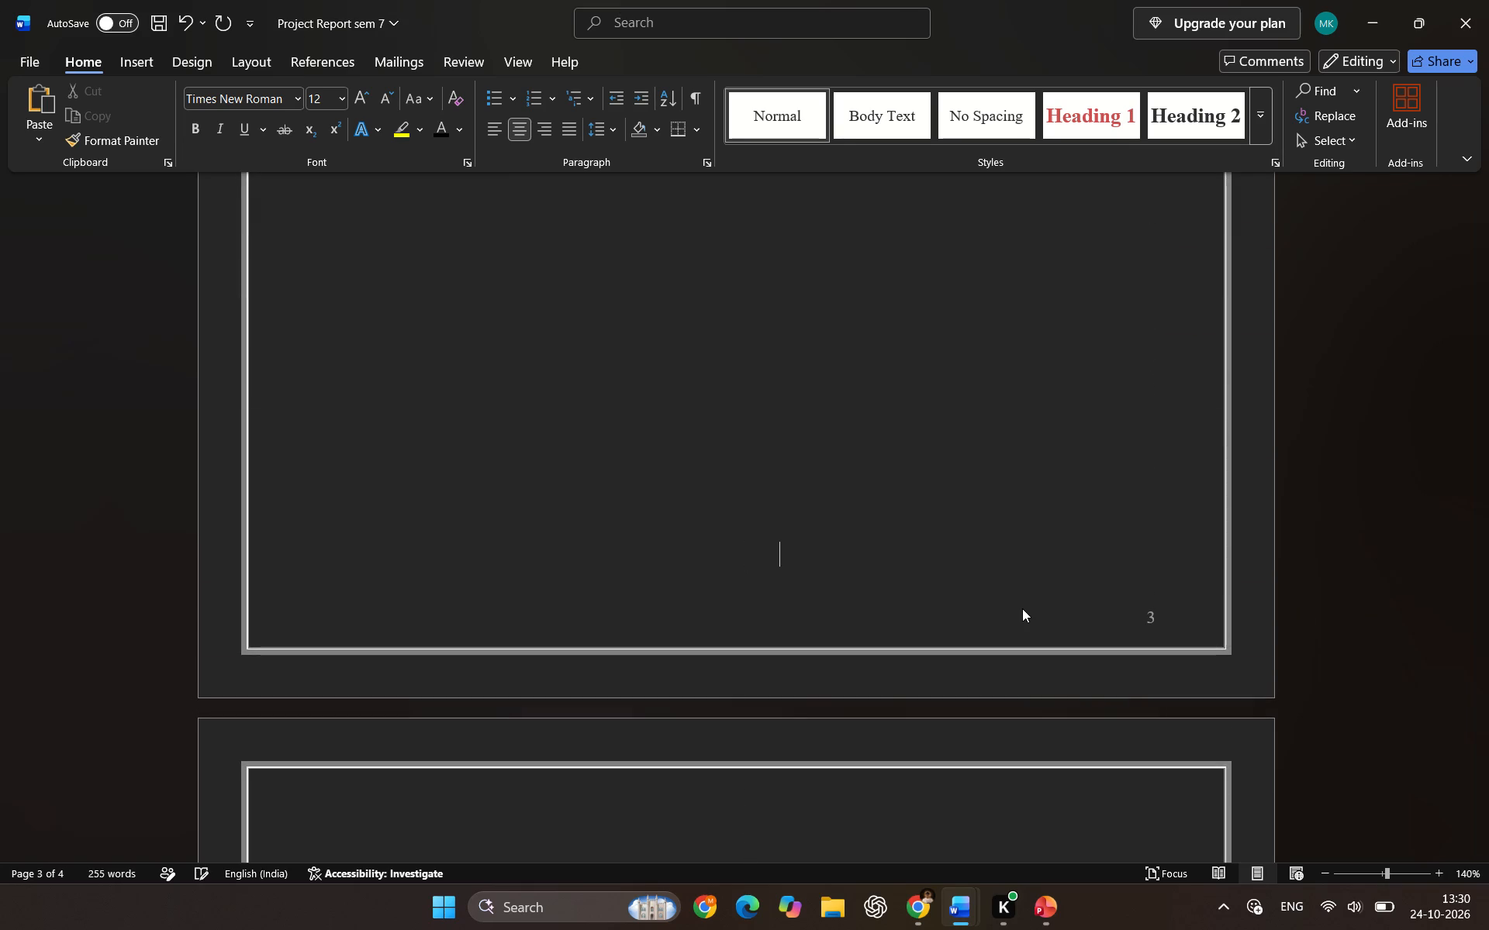
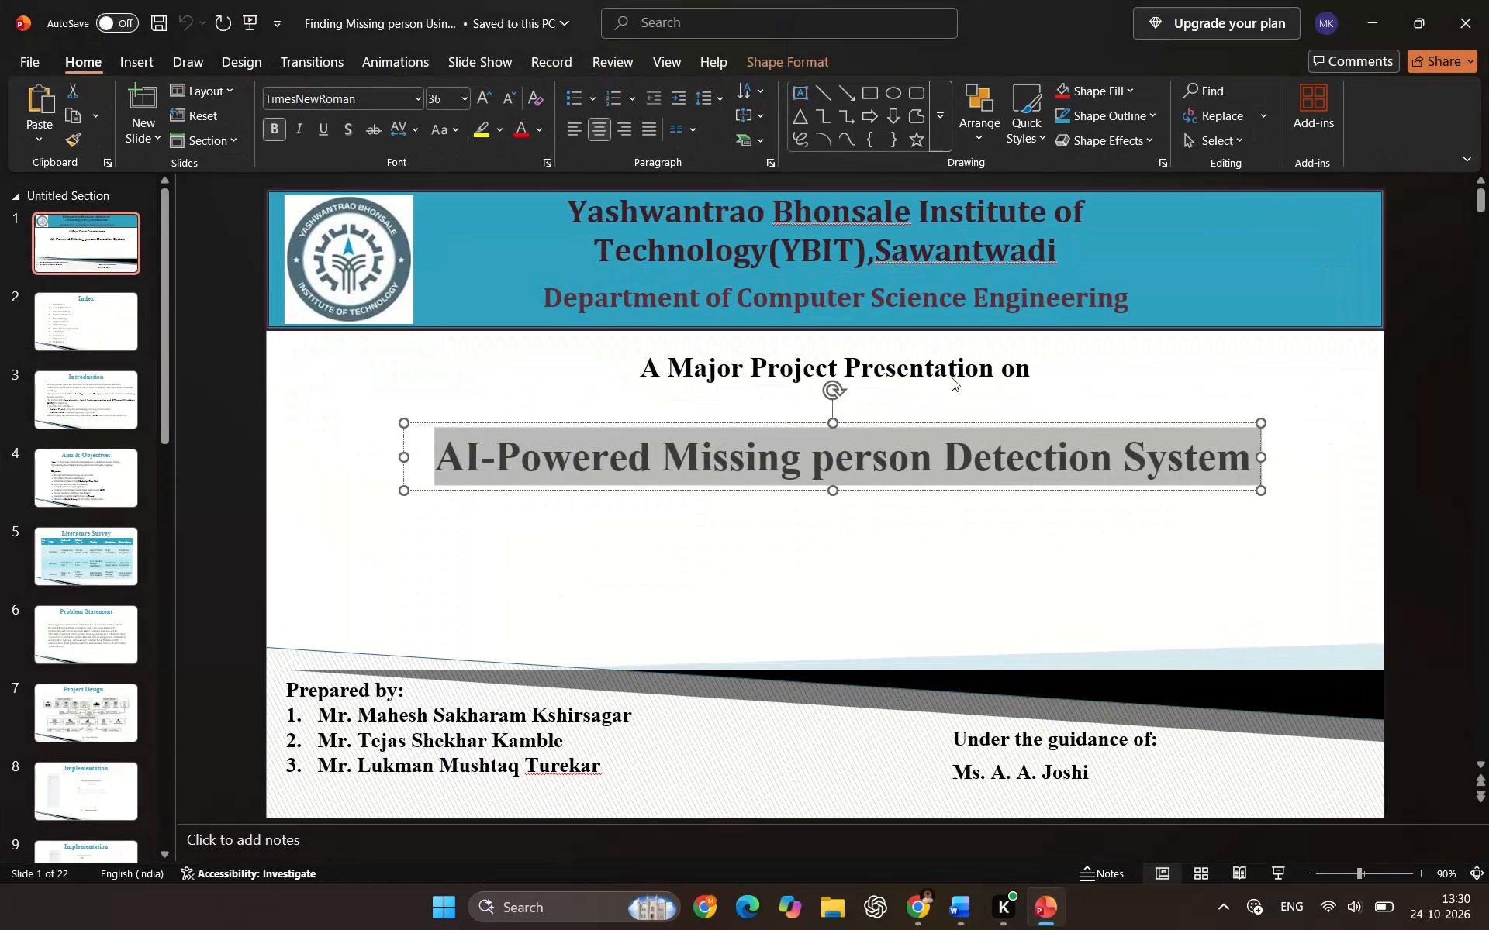
Switch to the AI_Powered_Missing_Person_Detection_System_Report document and cut its entire content.
{"action": "key", "text": "alt+Tab"}
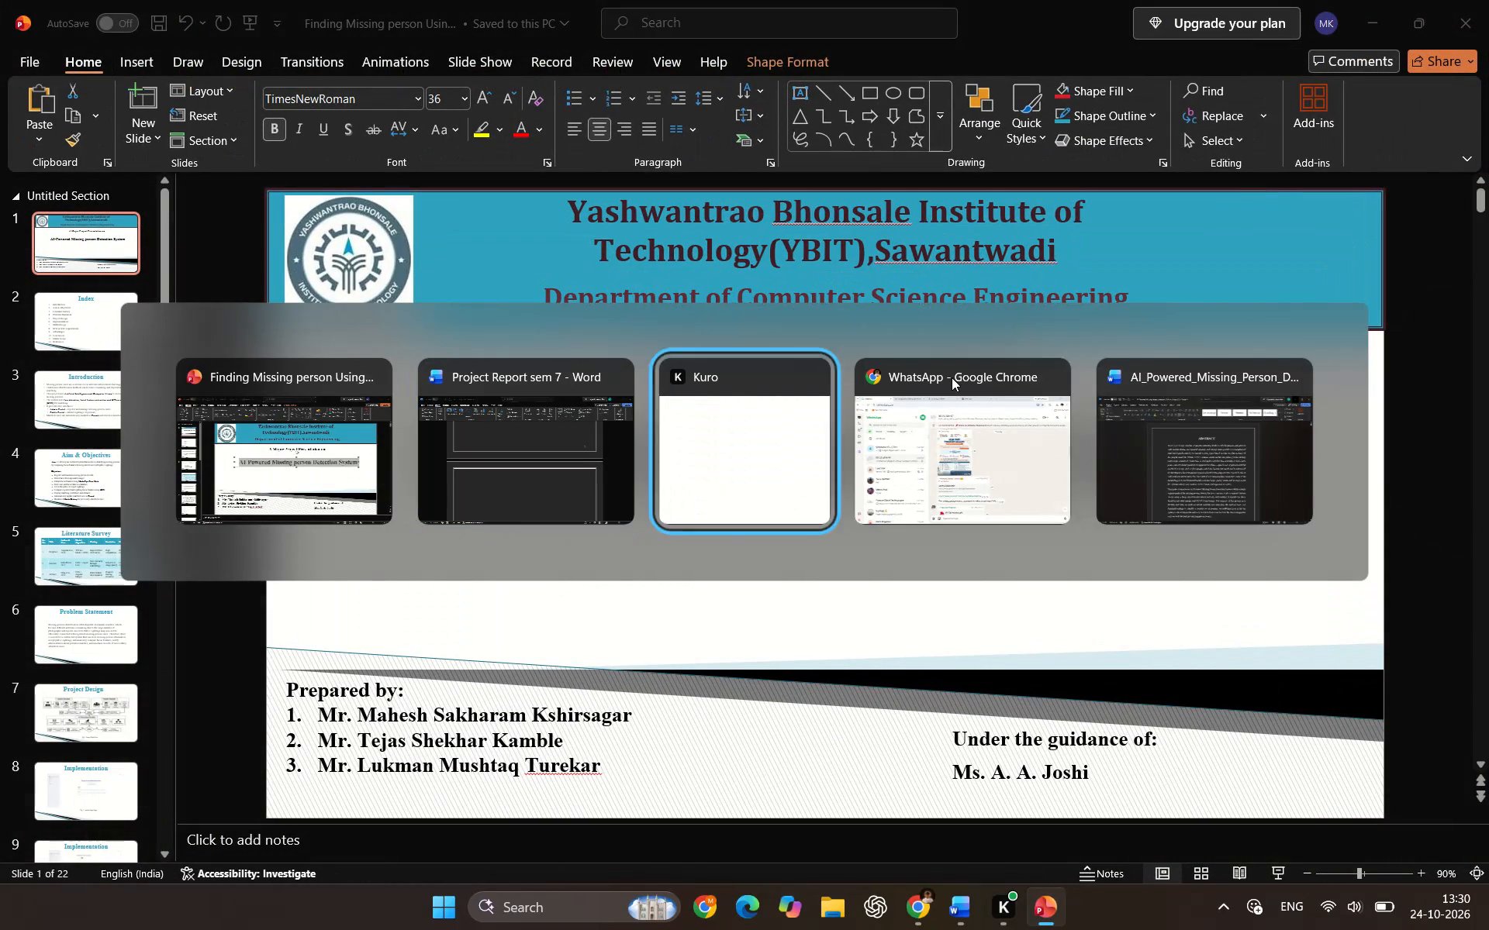
{"action": "key", "text": "alt+Tab"}
{"action": "key", "text": "alt+Tab"}
{"action": "scroll", "coordinate": [854, 389], "scroll_direction": "up", "scroll_amount": 2}
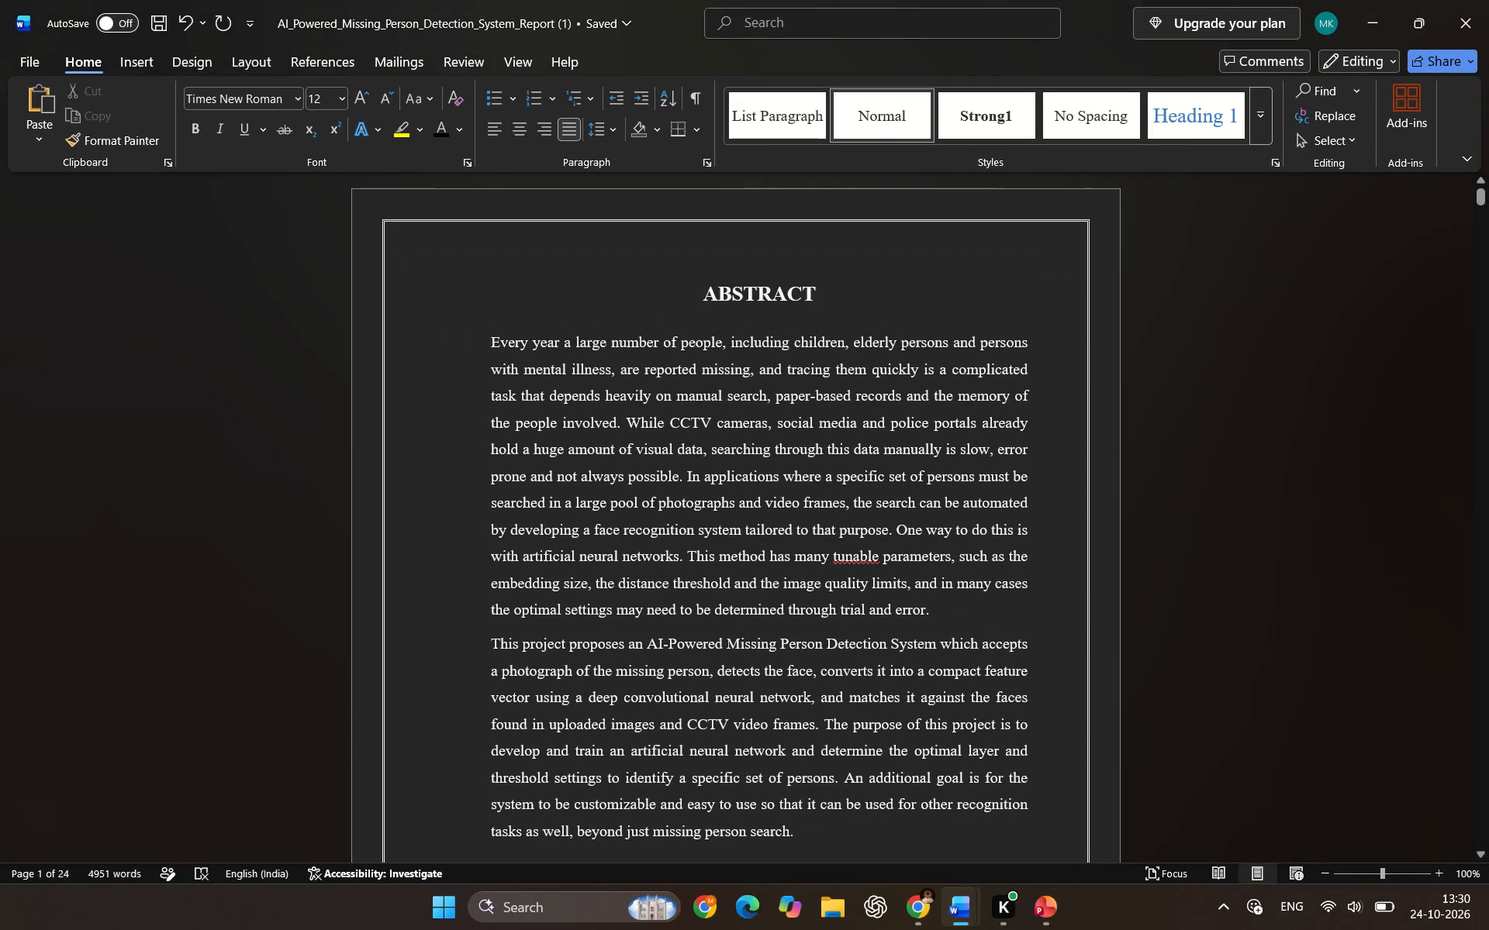
{"action": "left_click", "coordinate": [508, 340]}
{"action": "key", "text": "ctrl+a"}
{"action": "scroll", "coordinate": [627, 361], "scroll_direction": "down", "scroll_amount": 9}
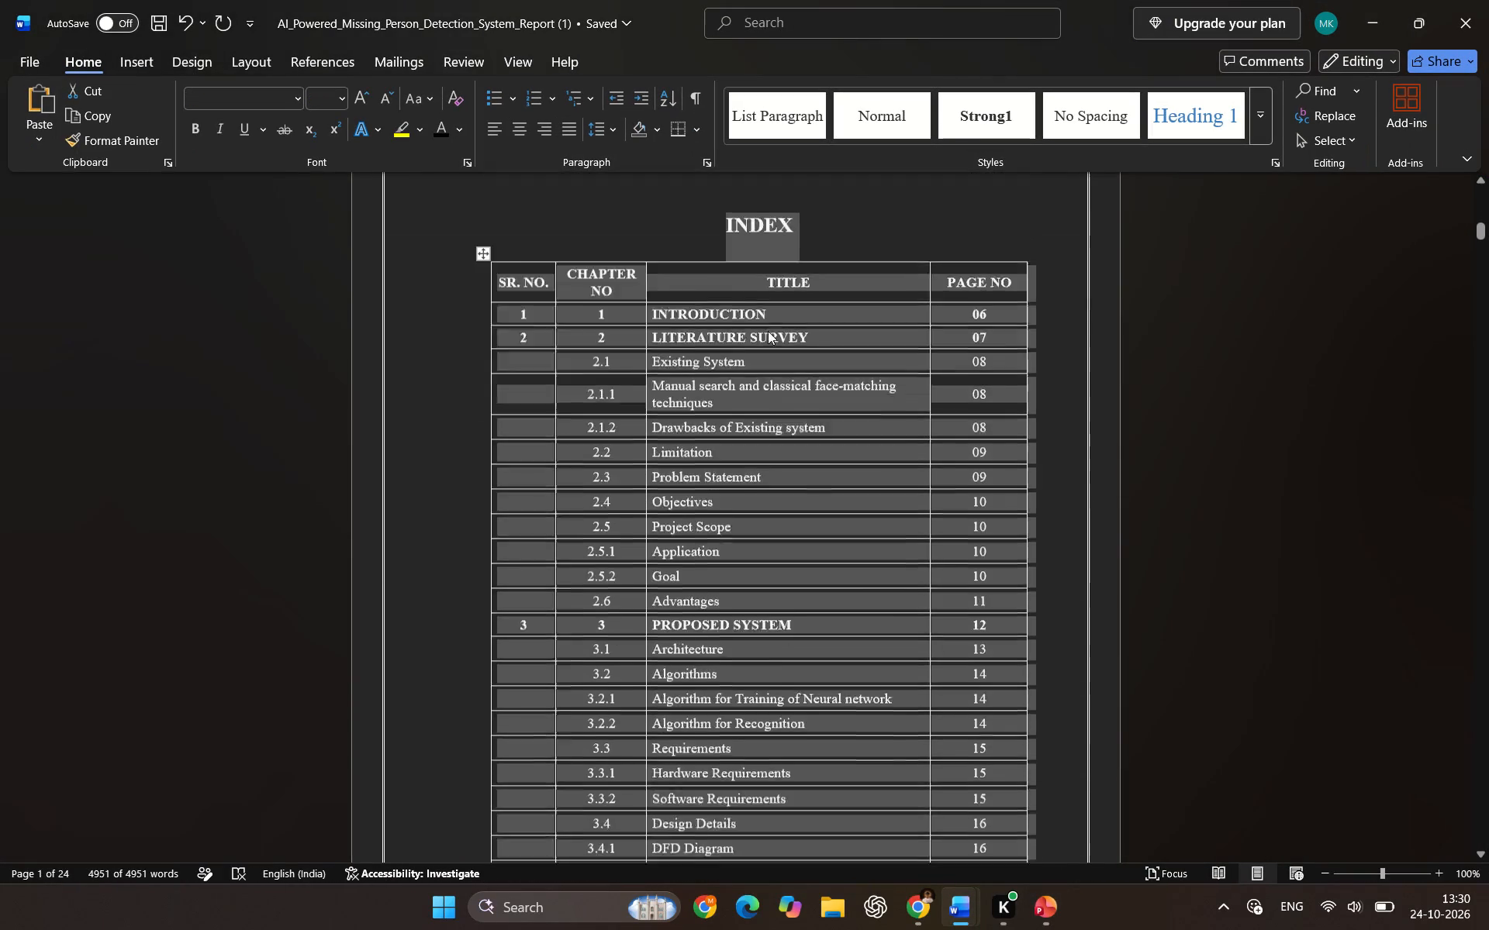
{"action": "scroll", "coordinate": [768, 338], "scroll_direction": "down", "scroll_amount": 16}
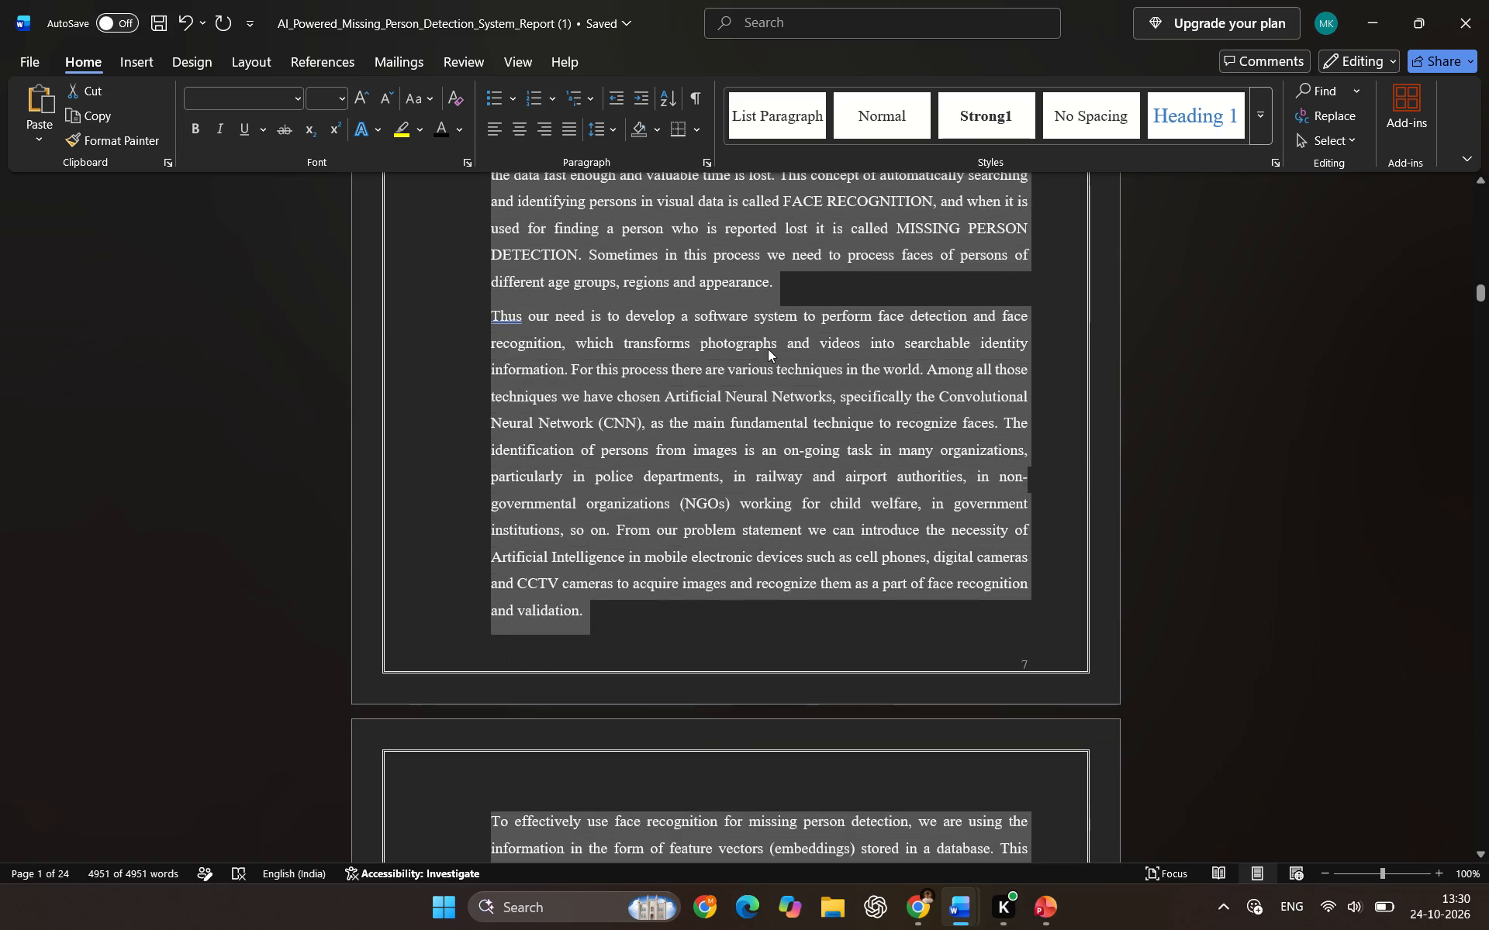
{"action": "key", "text": "ctrl+x"}
{"action": "scroll", "coordinate": [770, 372], "scroll_direction": "up", "scroll_amount": 5}
Switch to Project Report sem 7 and paste the cut content as plain text on the empty page after the Acknowledgment.
{"action": "key", "text": "alt+Tab"}
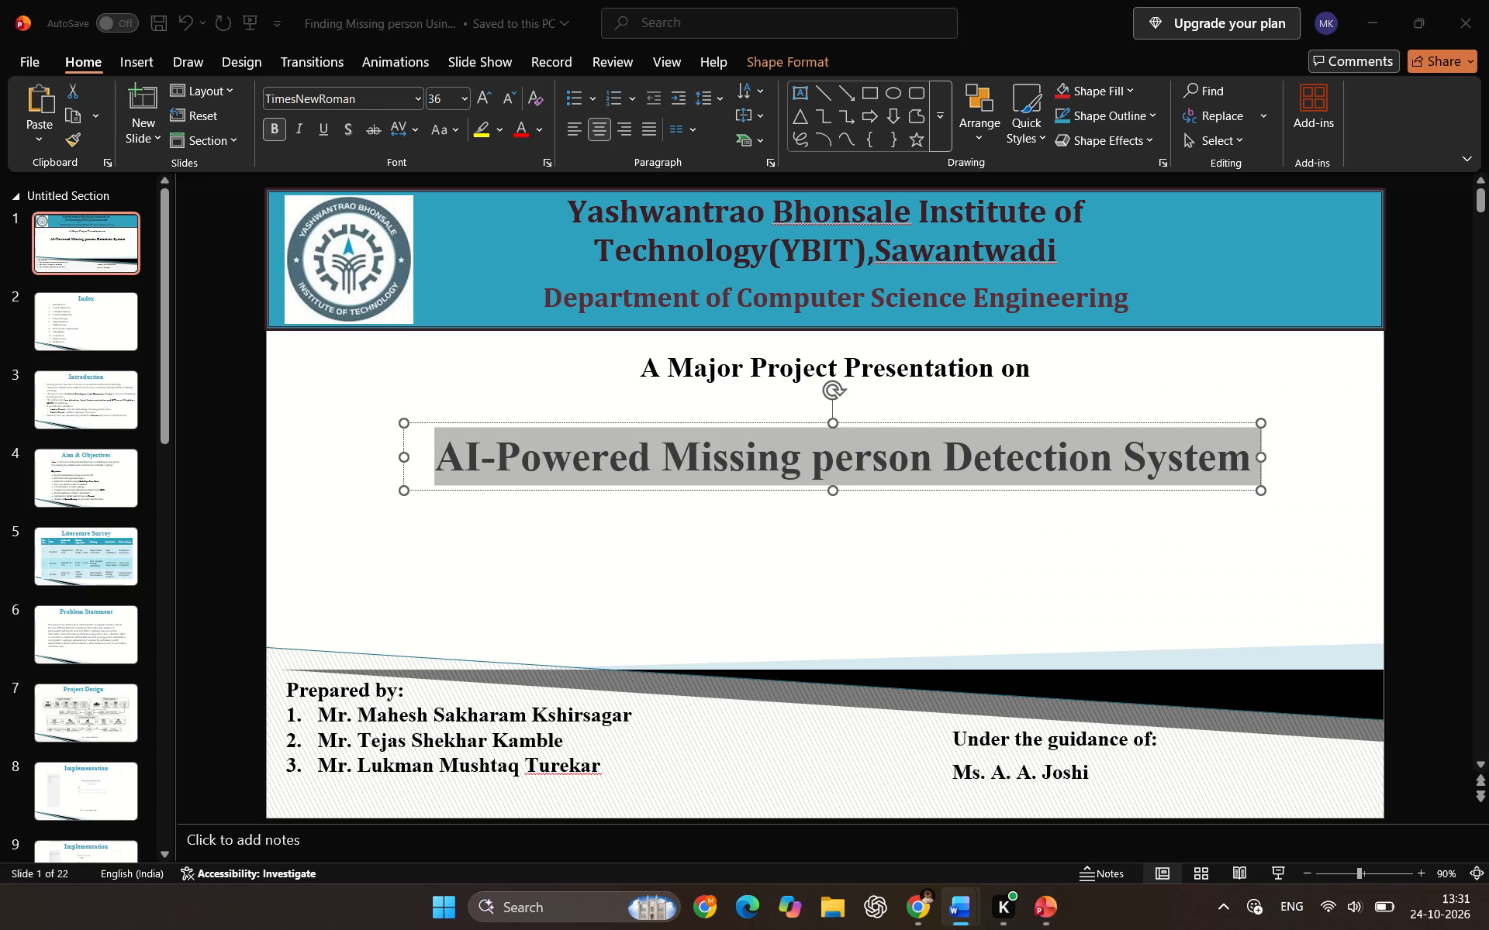
{"action": "key", "text": "alt+Tab"}
{"action": "key", "text": "alt+Tab"}
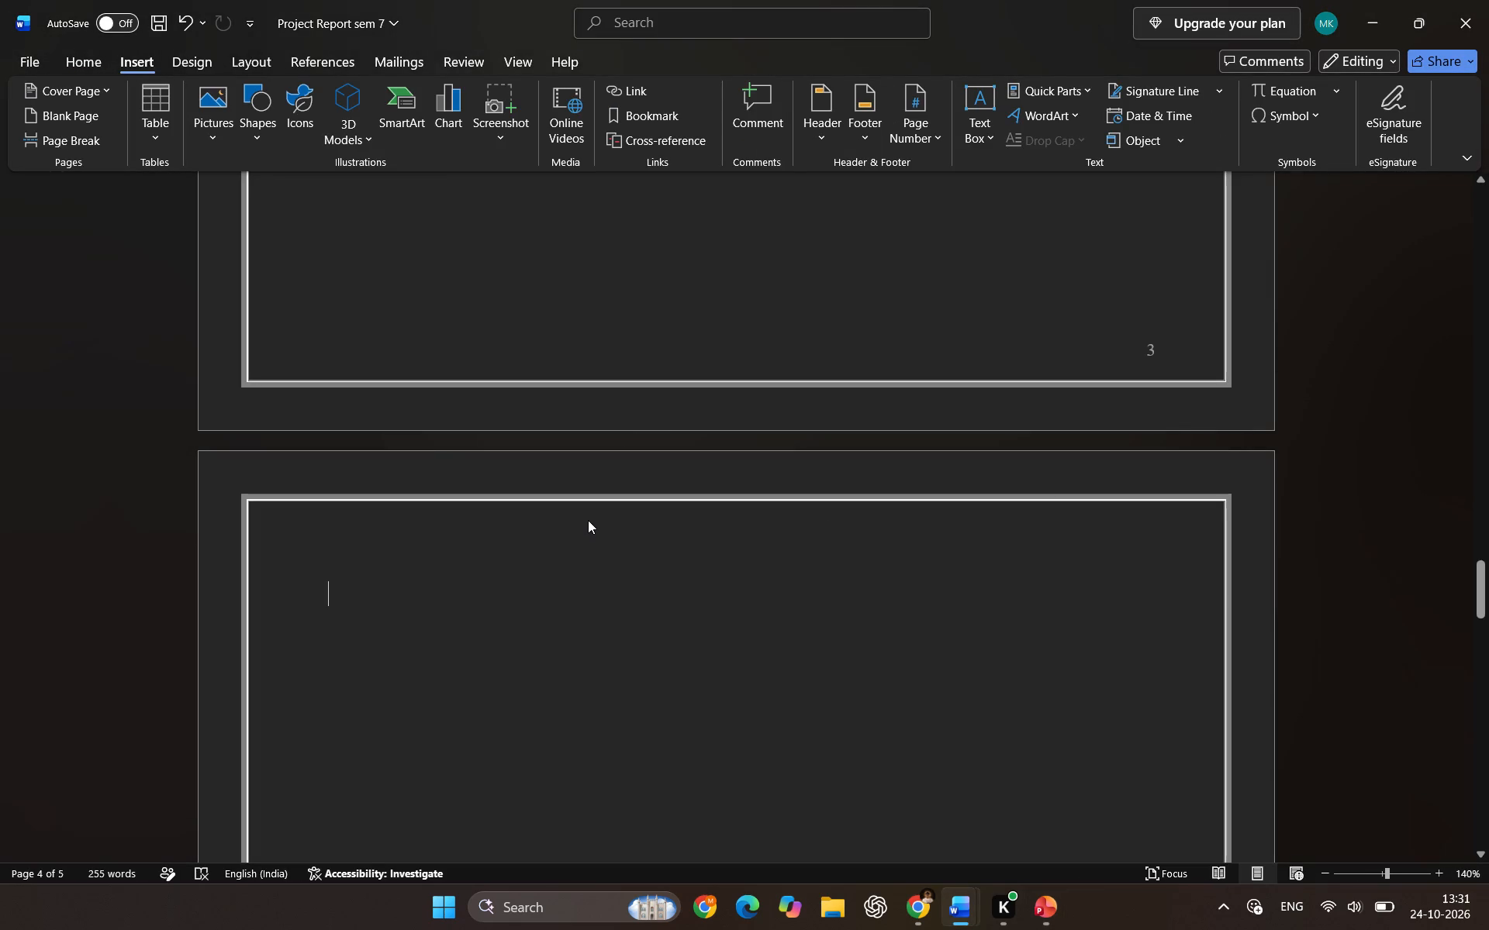
{"action": "key", "text": "ctrl+shift+v"}
Look through the pasted pages from the references back to the Abstract and Index, checking how the content and layout came across.
{"action": "scroll", "coordinate": [718, 475], "scroll_direction": "down", "scroll_amount": 1}
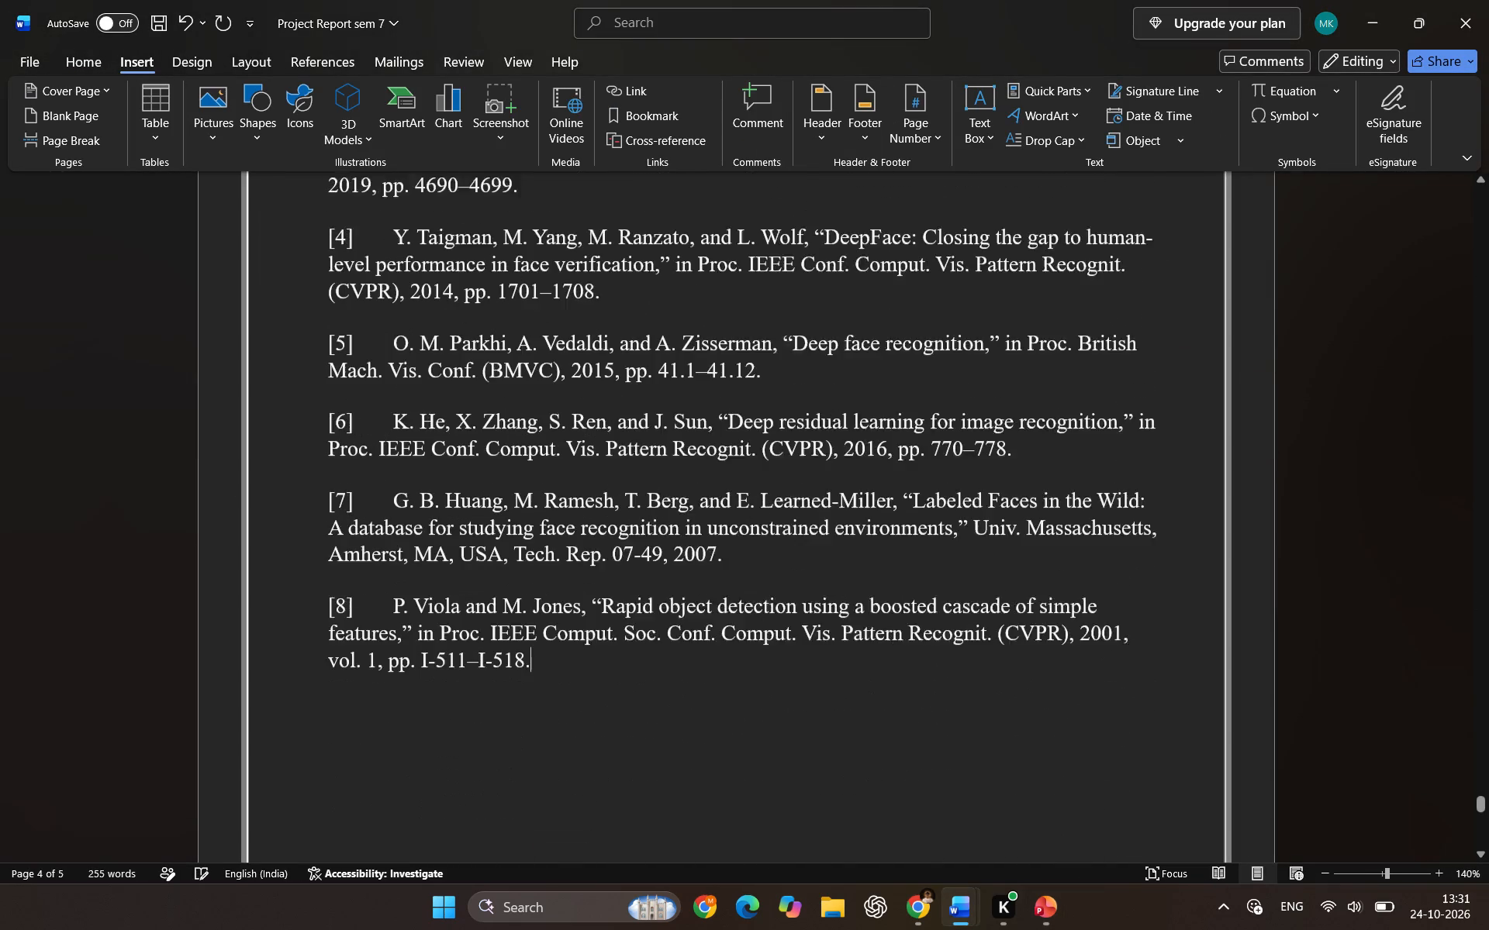
{"action": "scroll", "coordinate": [744, 473], "scroll_direction": "up", "scroll_amount": 19}
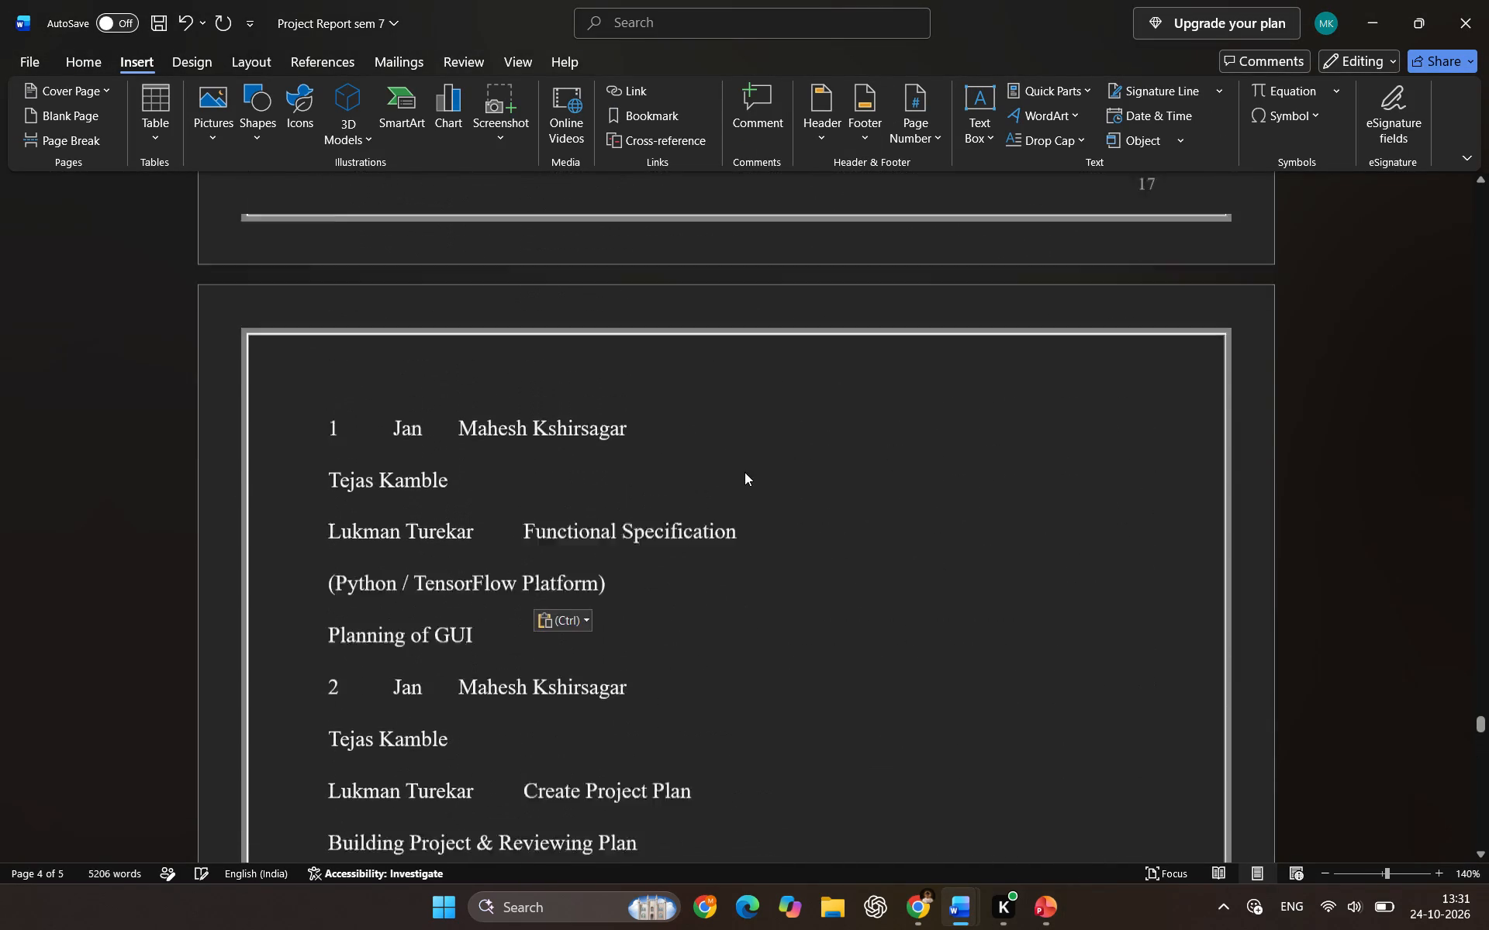
{"action": "scroll", "coordinate": [744, 472], "scroll_direction": "up", "scroll_amount": 5}
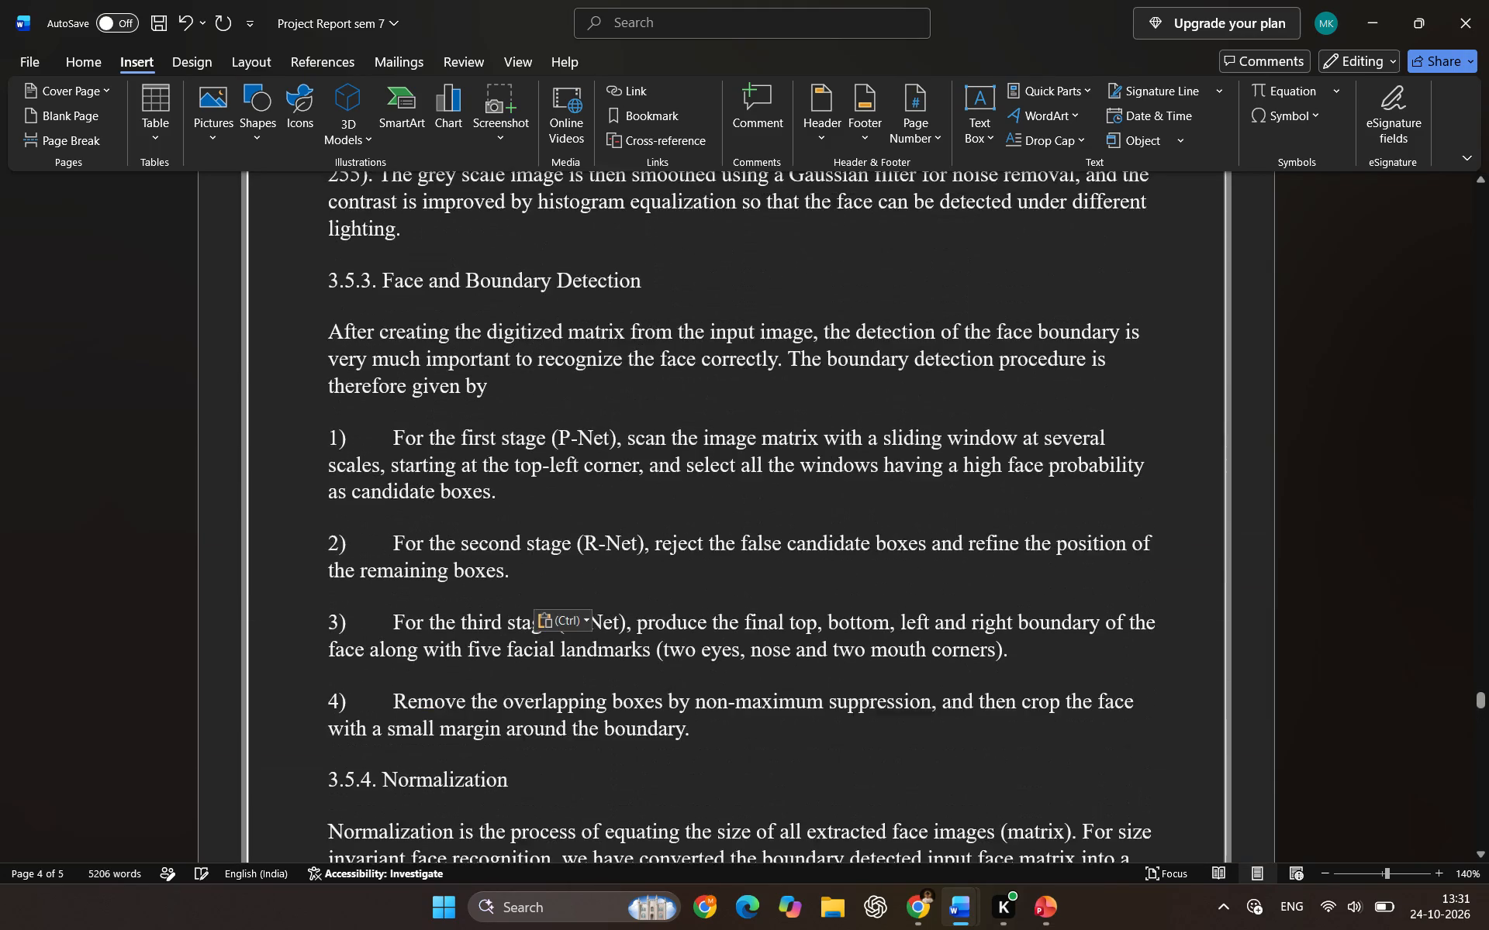
{"action": "scroll", "coordinate": [744, 472], "scroll_direction": "up", "scroll_amount": 10}
{"action": "scroll", "coordinate": [744, 472], "scroll_direction": "down", "scroll_amount": 11, "text": "ctrl"}
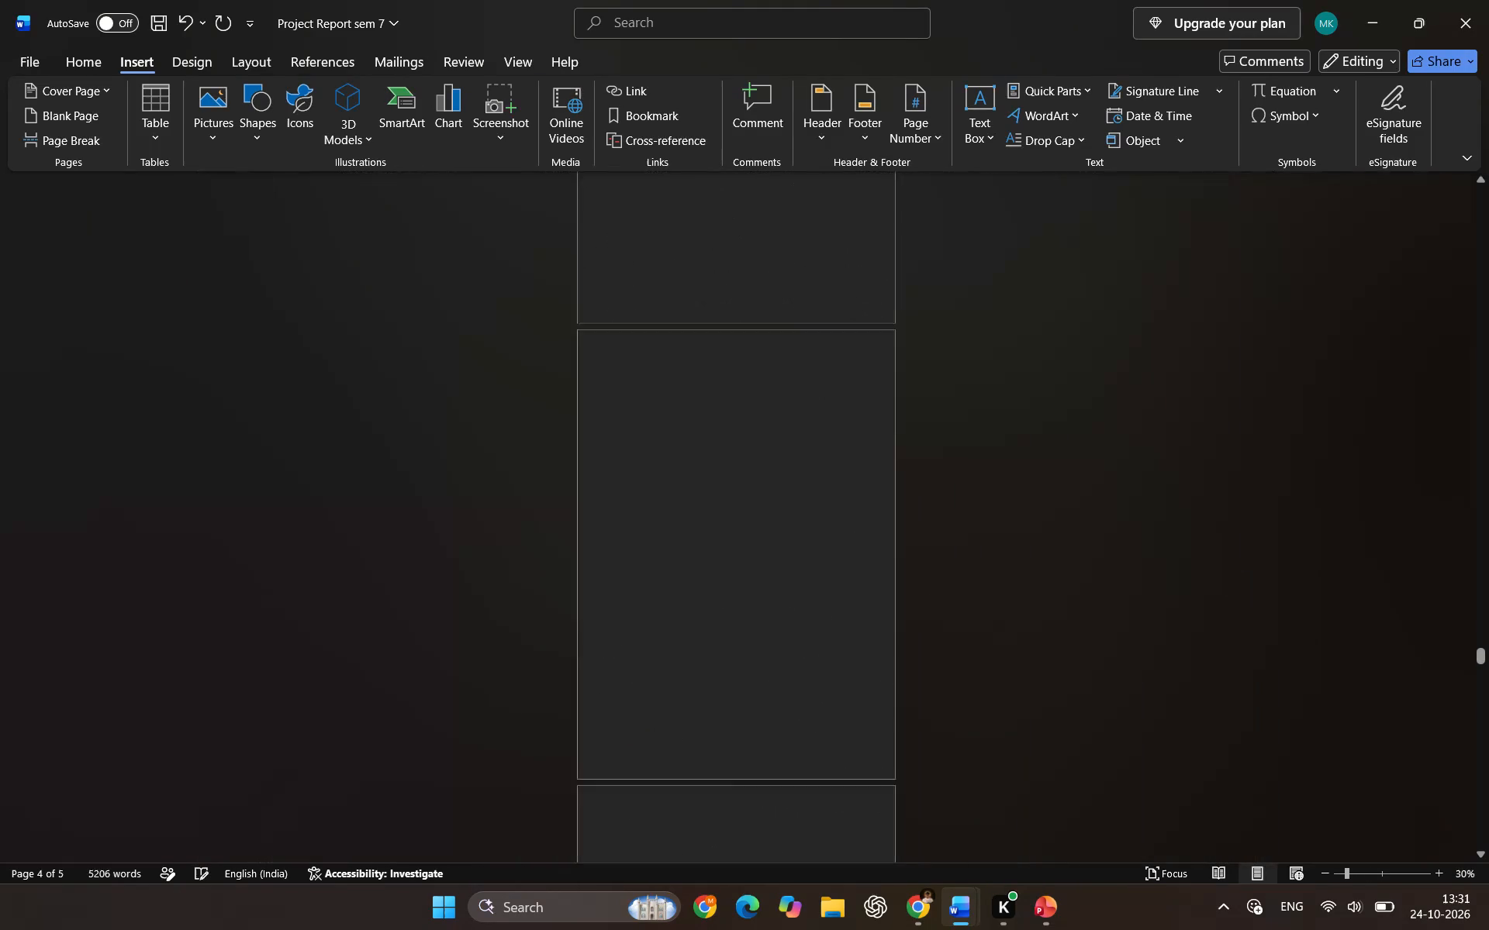
{"action": "scroll", "coordinate": [744, 472], "scroll_direction": "up", "scroll_amount": 6}
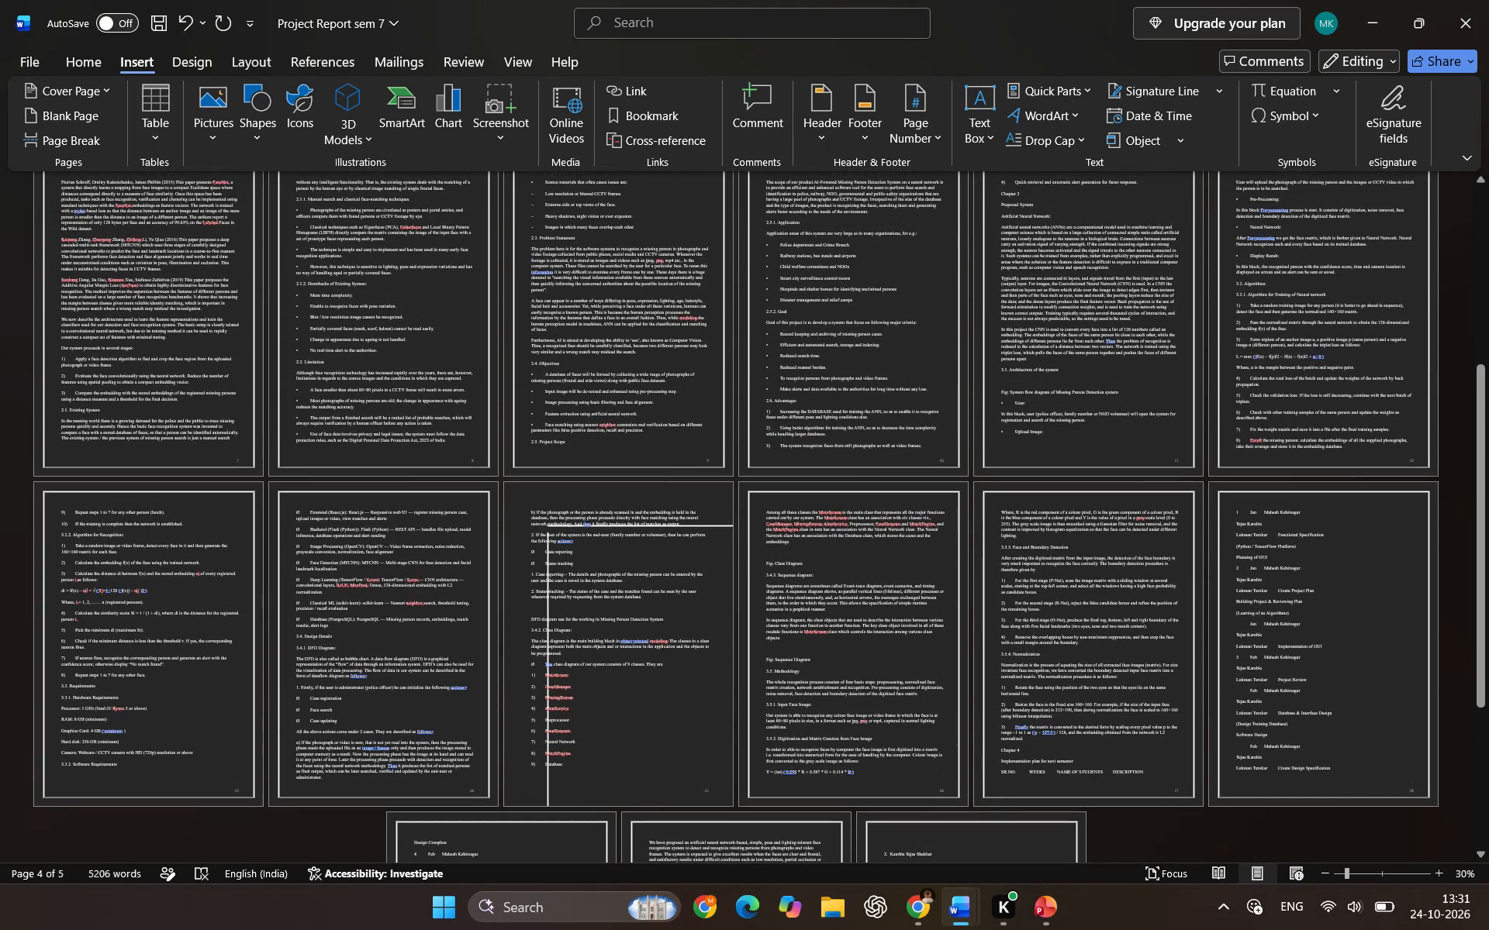
{"action": "left_click", "coordinate": [561, 633]}
{"action": "scroll", "coordinate": [579, 642], "scroll_direction": "up", "scroll_amount": 2, "text": "ctrl"}
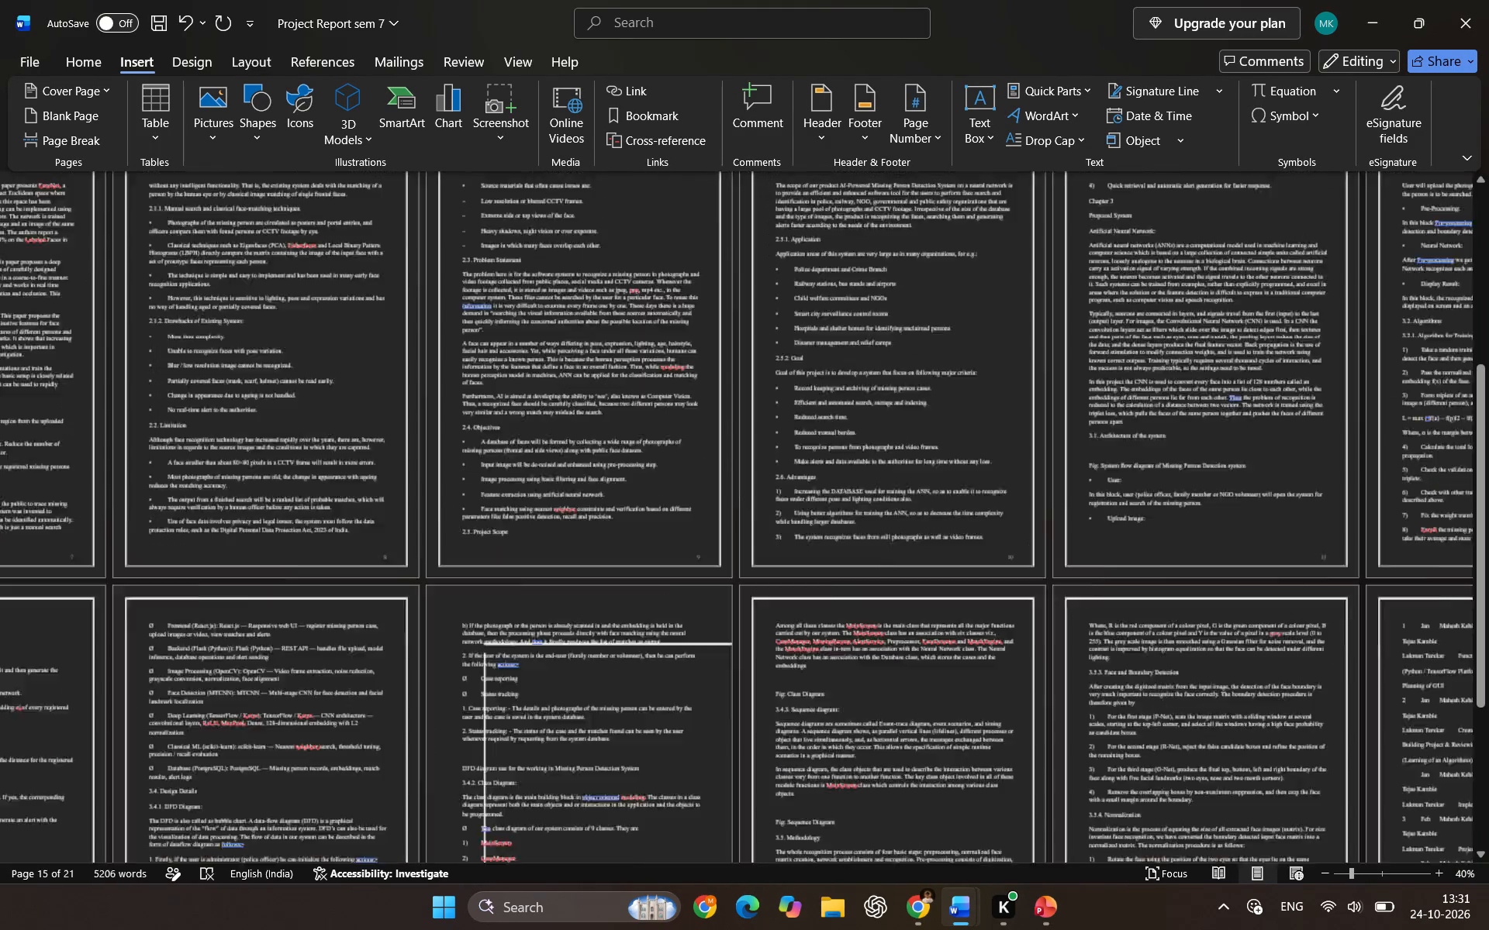
{"action": "scroll", "coordinate": [579, 642], "scroll_direction": "up", "scroll_amount": 3, "text": "ctrl"}
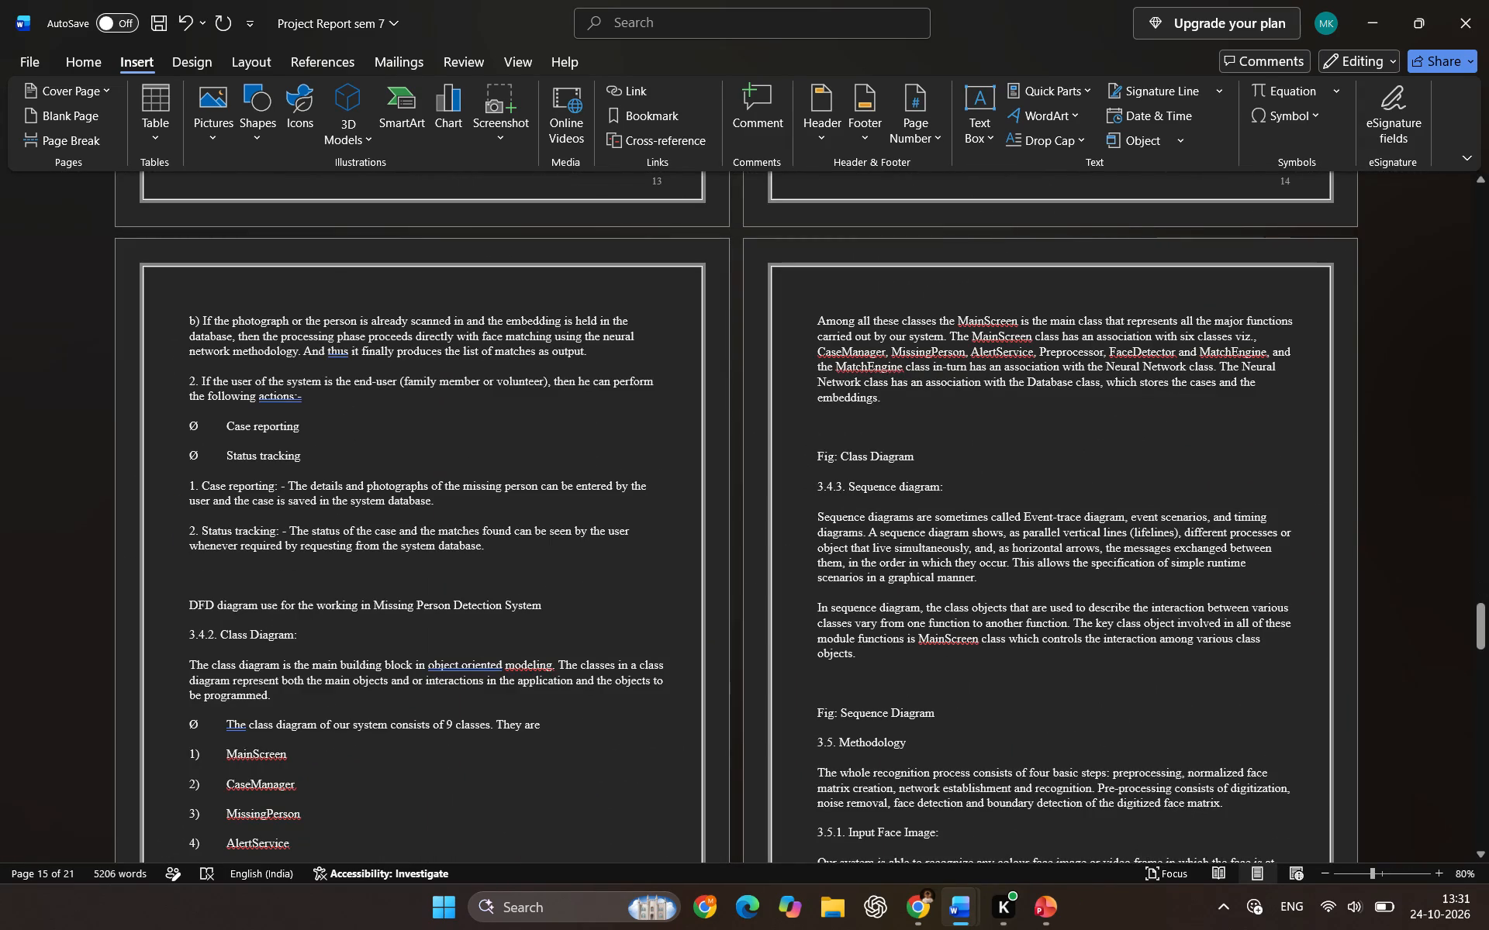
{"action": "scroll", "coordinate": [720, 447], "scroll_direction": "down", "scroll_amount": 3, "text": "ctrl"}
{"action": "scroll", "coordinate": [751, 467], "scroll_direction": "up", "scroll_amount": 3}
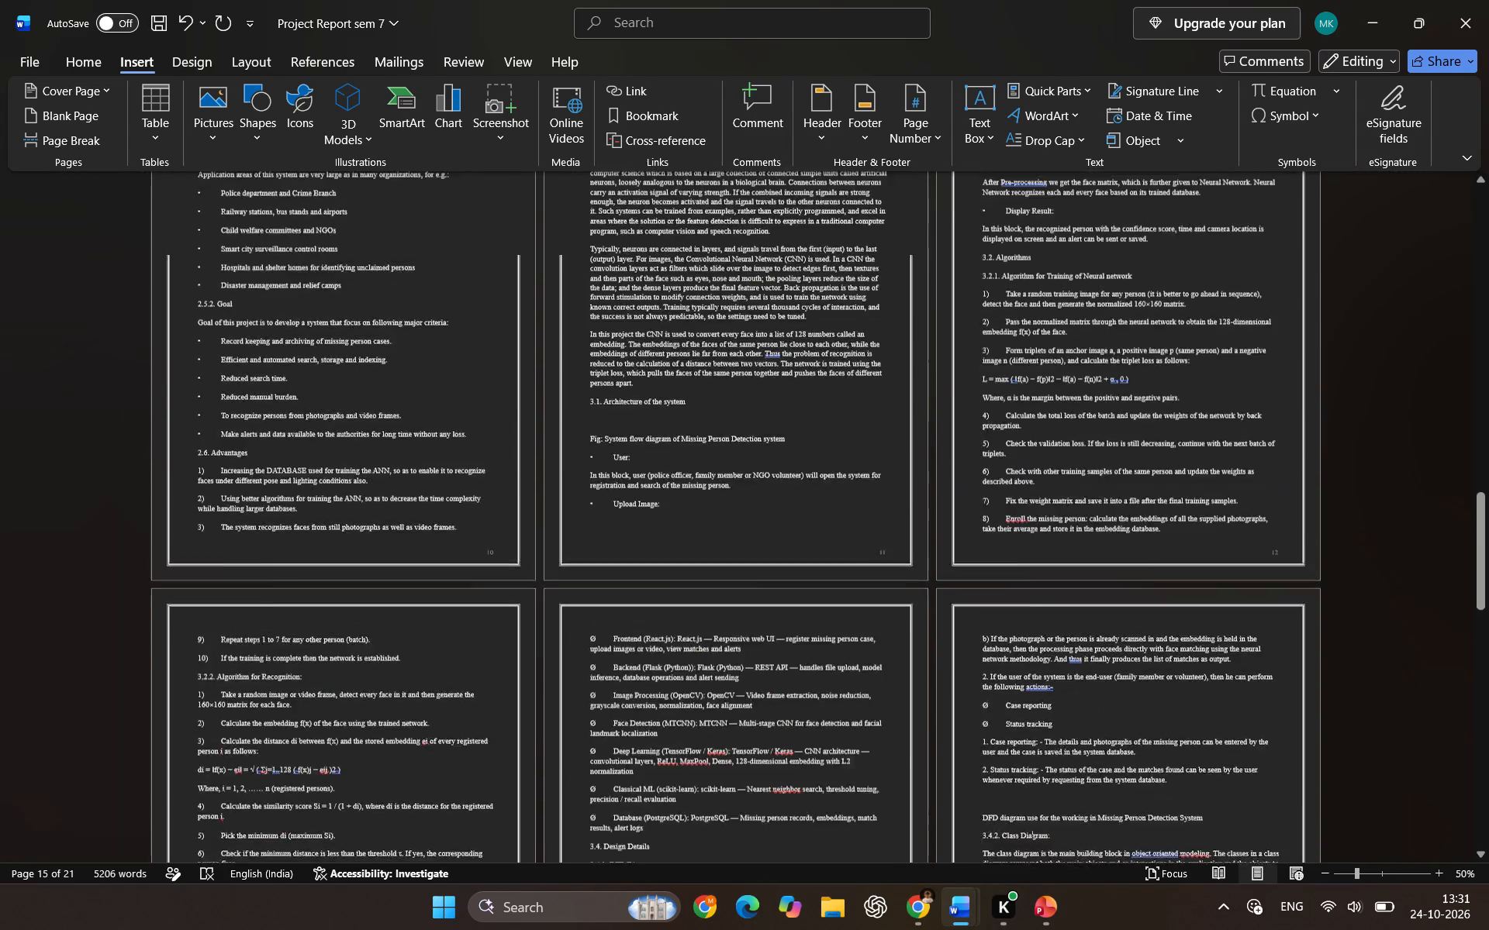
{"action": "scroll", "coordinate": [751, 467], "scroll_direction": "up", "scroll_amount": 15}
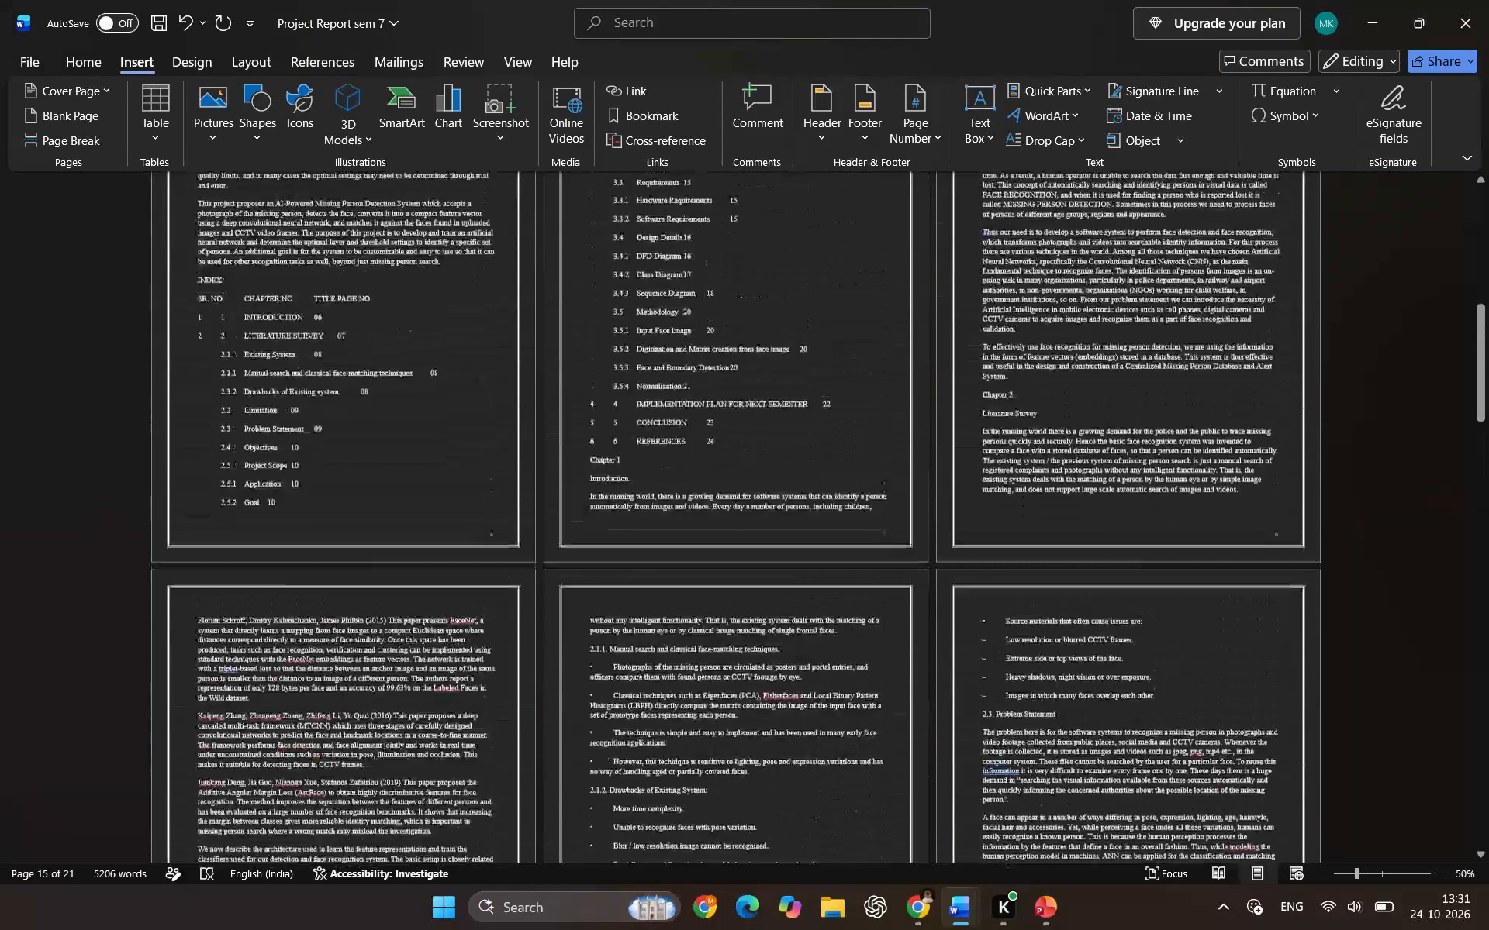
{"action": "scroll", "coordinate": [746, 478], "scroll_direction": "up", "scroll_amount": 1}
{"action": "left_click", "coordinate": [755, 436]}
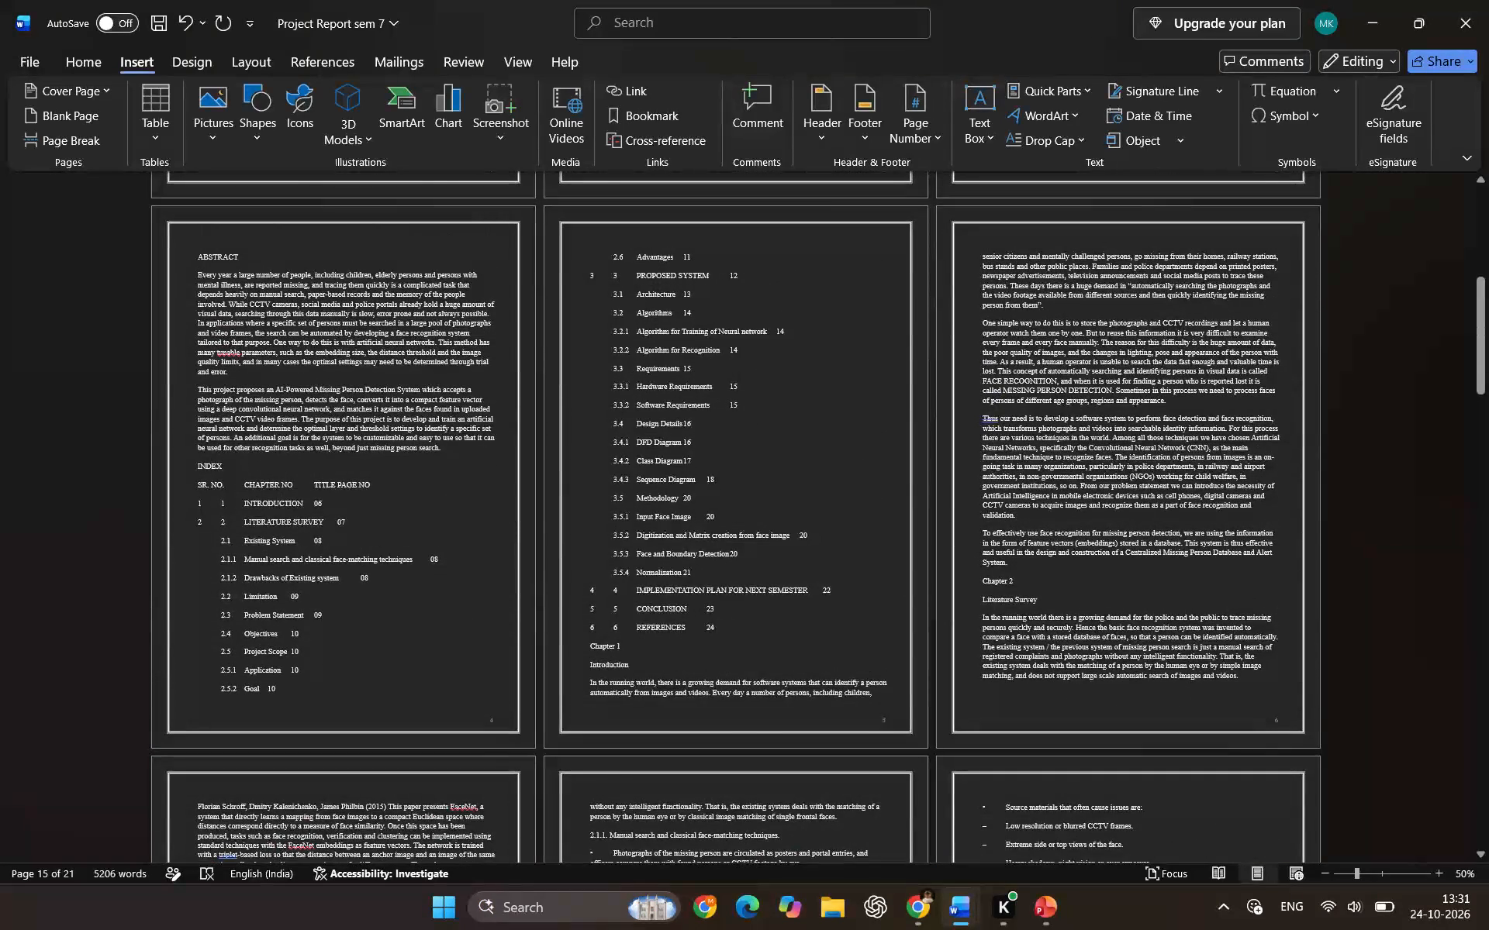
{"action": "scroll", "coordinate": [755, 437], "scroll_direction": "up", "scroll_amount": 1}
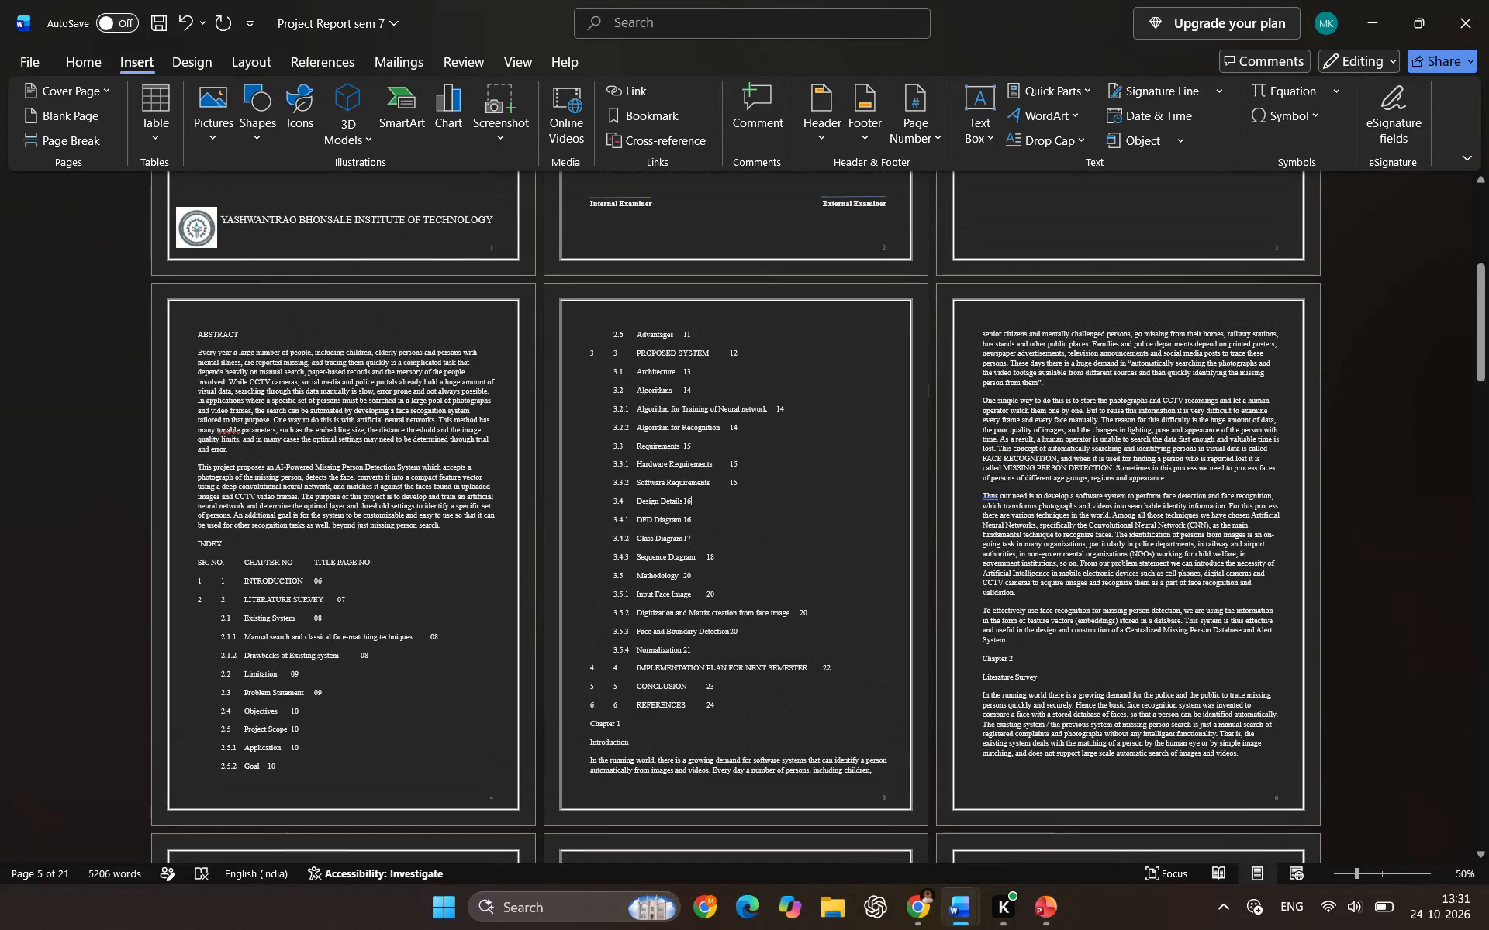
Switch back to the AI_Powered_Missing_Person_Detection_System_Report document and undo the cut of its content.
{"action": "key", "text": "alt+Tab"}
{"action": "key", "text": "alt+Tab"}
{"action": "key", "text": "alt+Tab"}
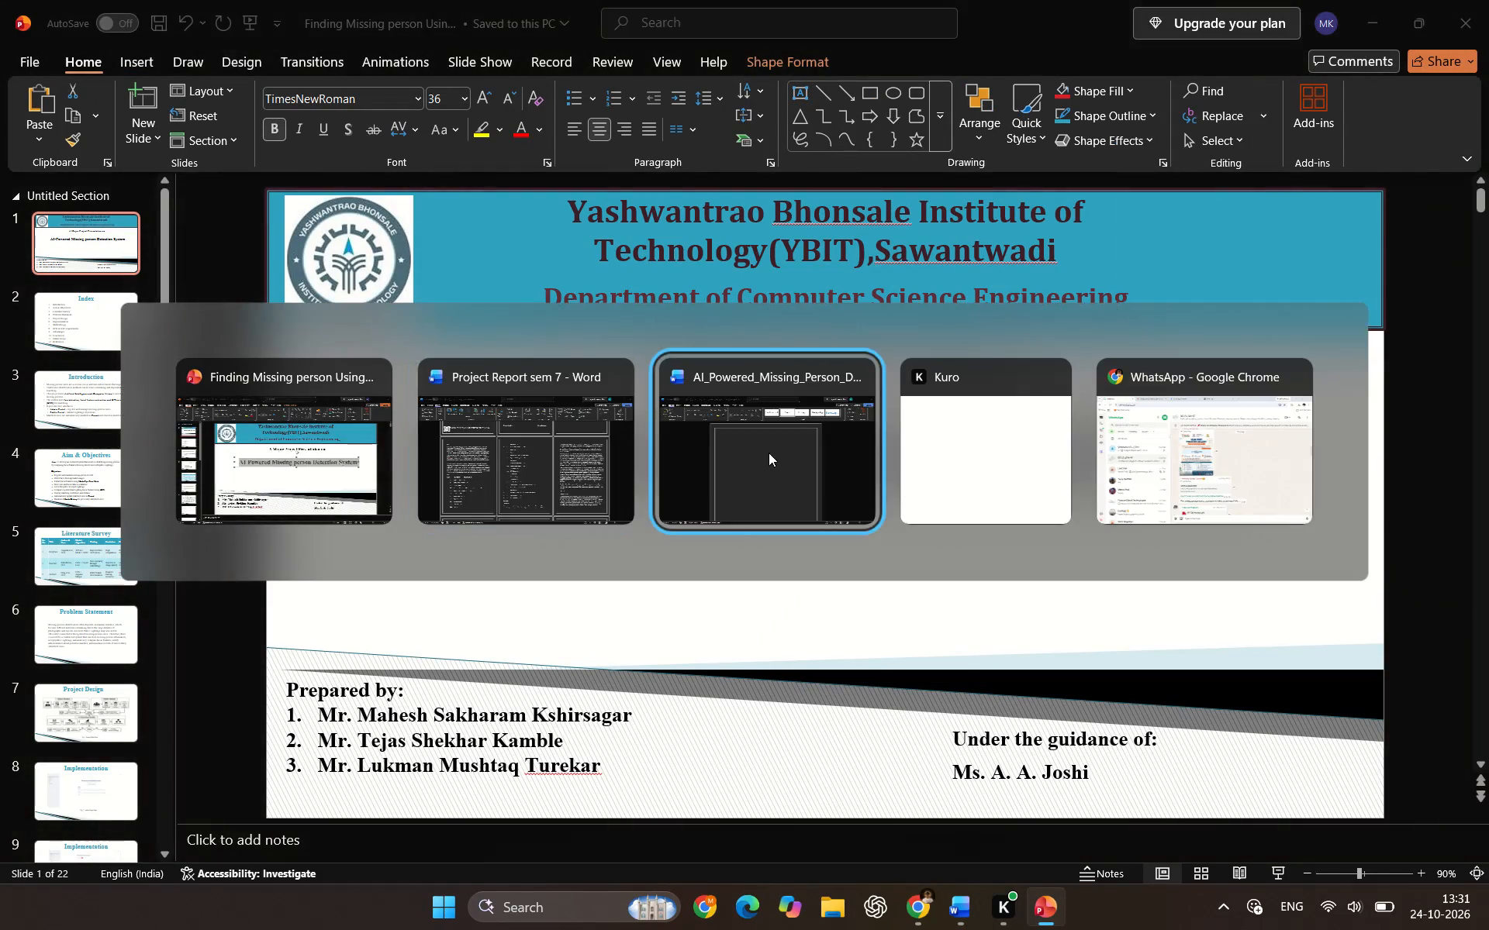
{"action": "key", "text": "ctrl+z"}
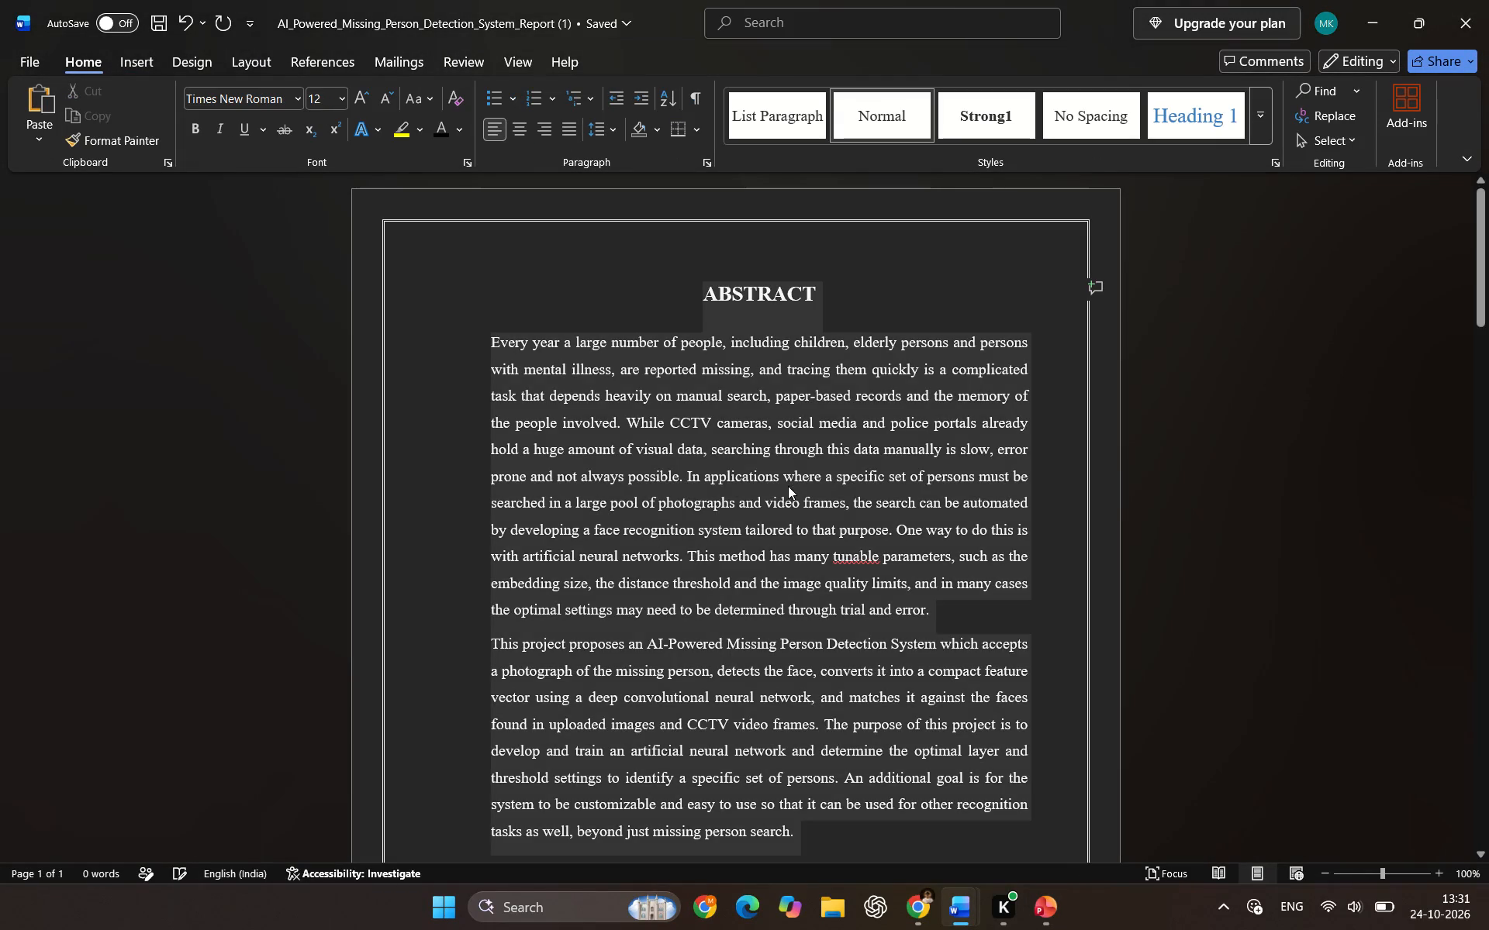
Copy the whole table under the INDEX heading in the source report.
{"action": "scroll", "coordinate": [1032, 497], "scroll_direction": "down", "scroll_amount": 6}
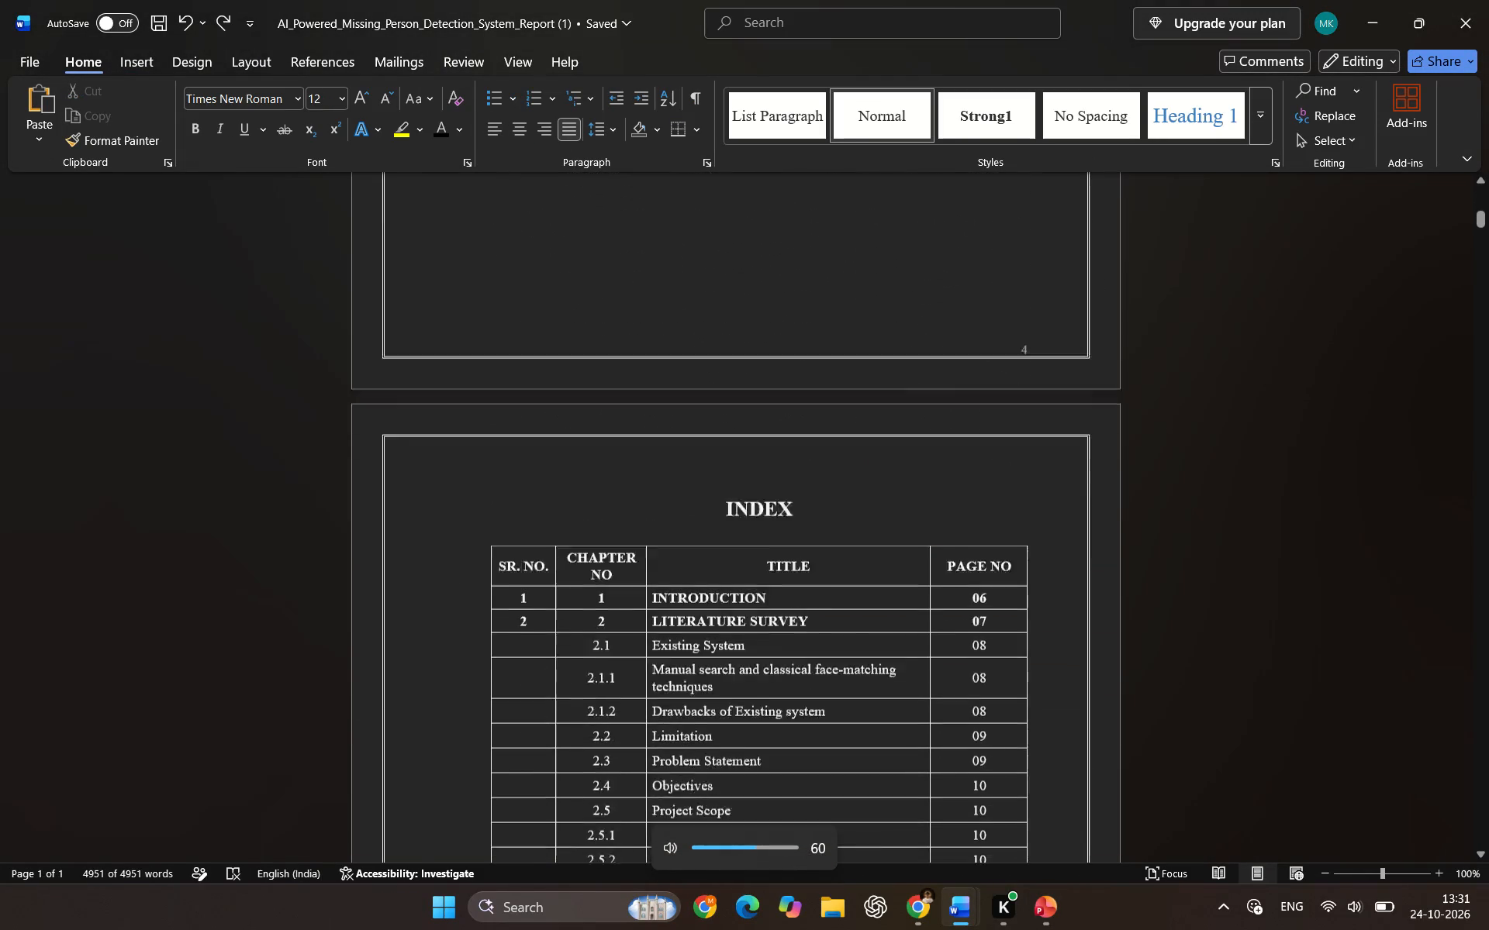
{"action": "left_click", "coordinate": [770, 593]}
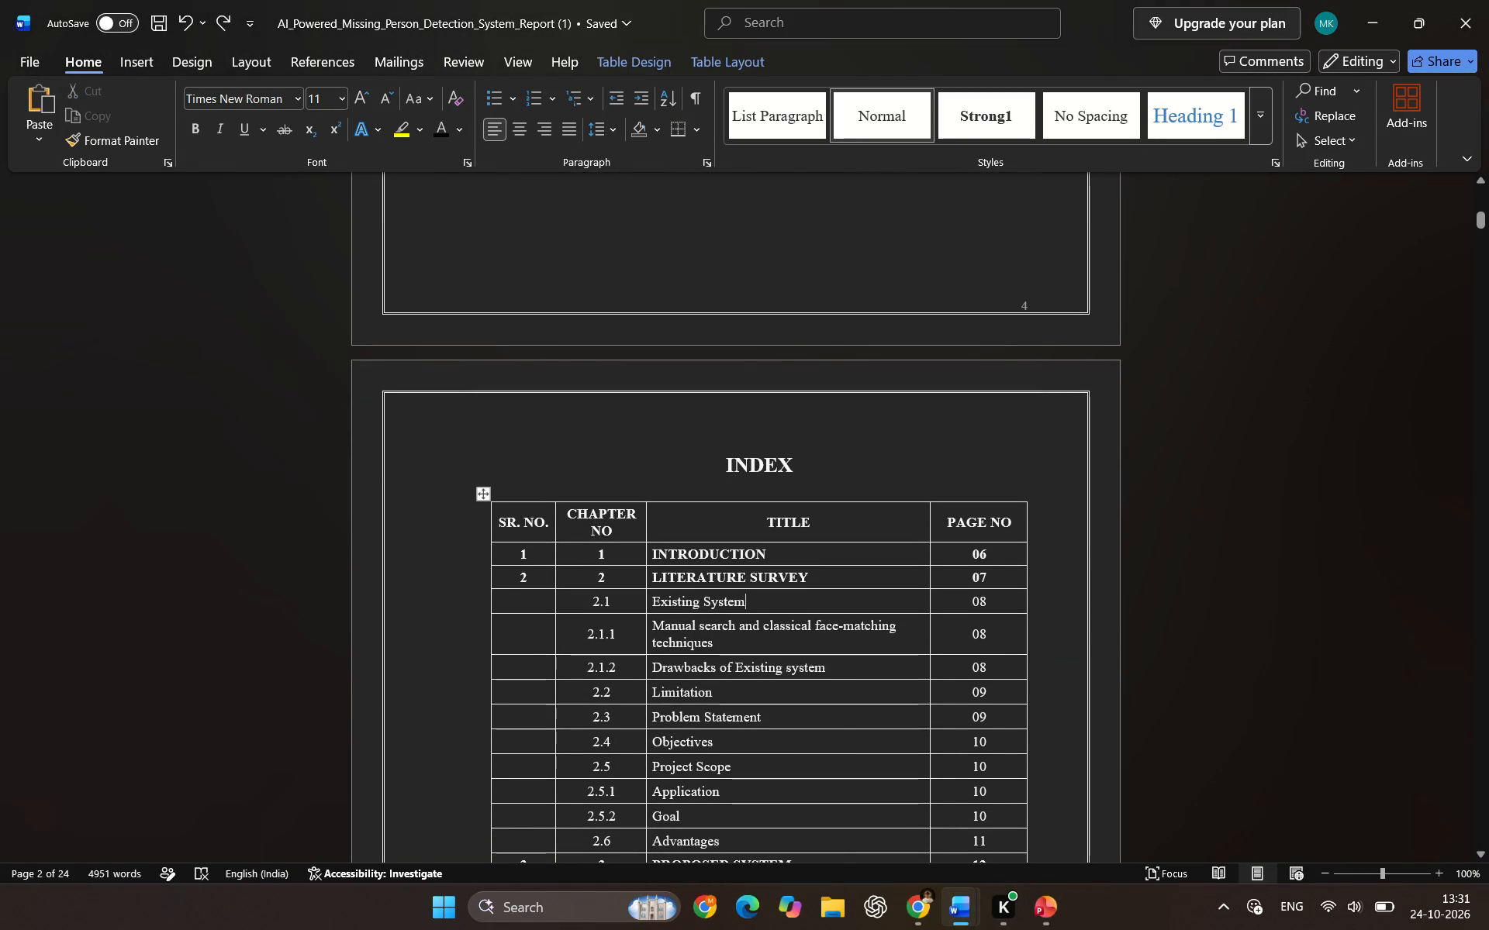
{"action": "left_click", "coordinate": [485, 495]}
{"action": "right_click", "coordinate": [485, 495]}
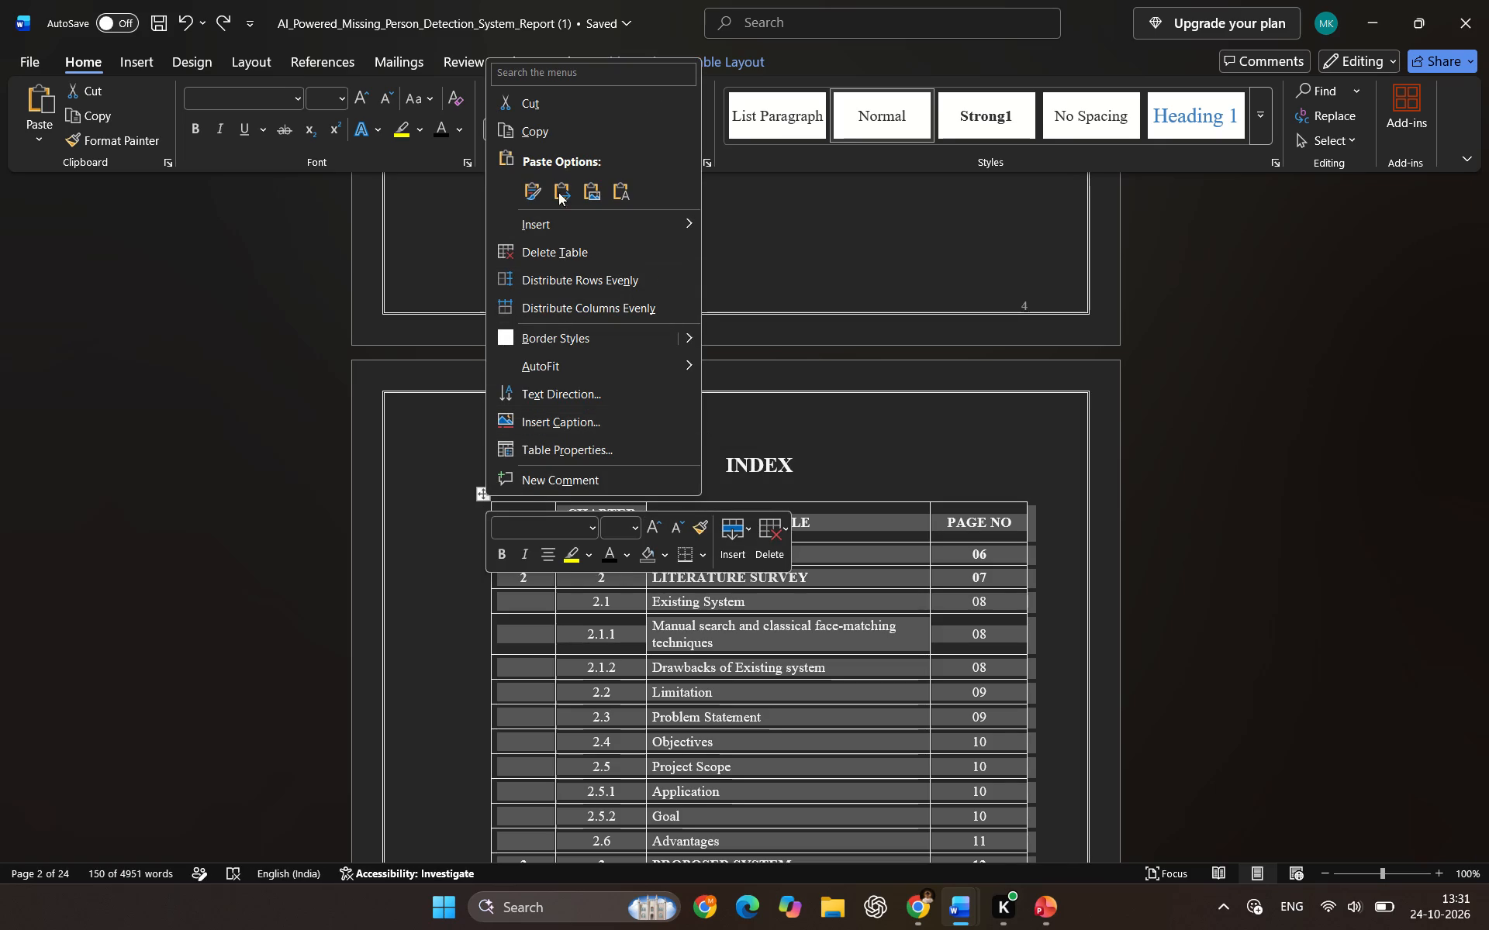
{"action": "left_click", "coordinate": [567, 135]}
{"action": "scroll", "coordinate": [722, 313], "scroll_direction": "down", "scroll_amount": 1}
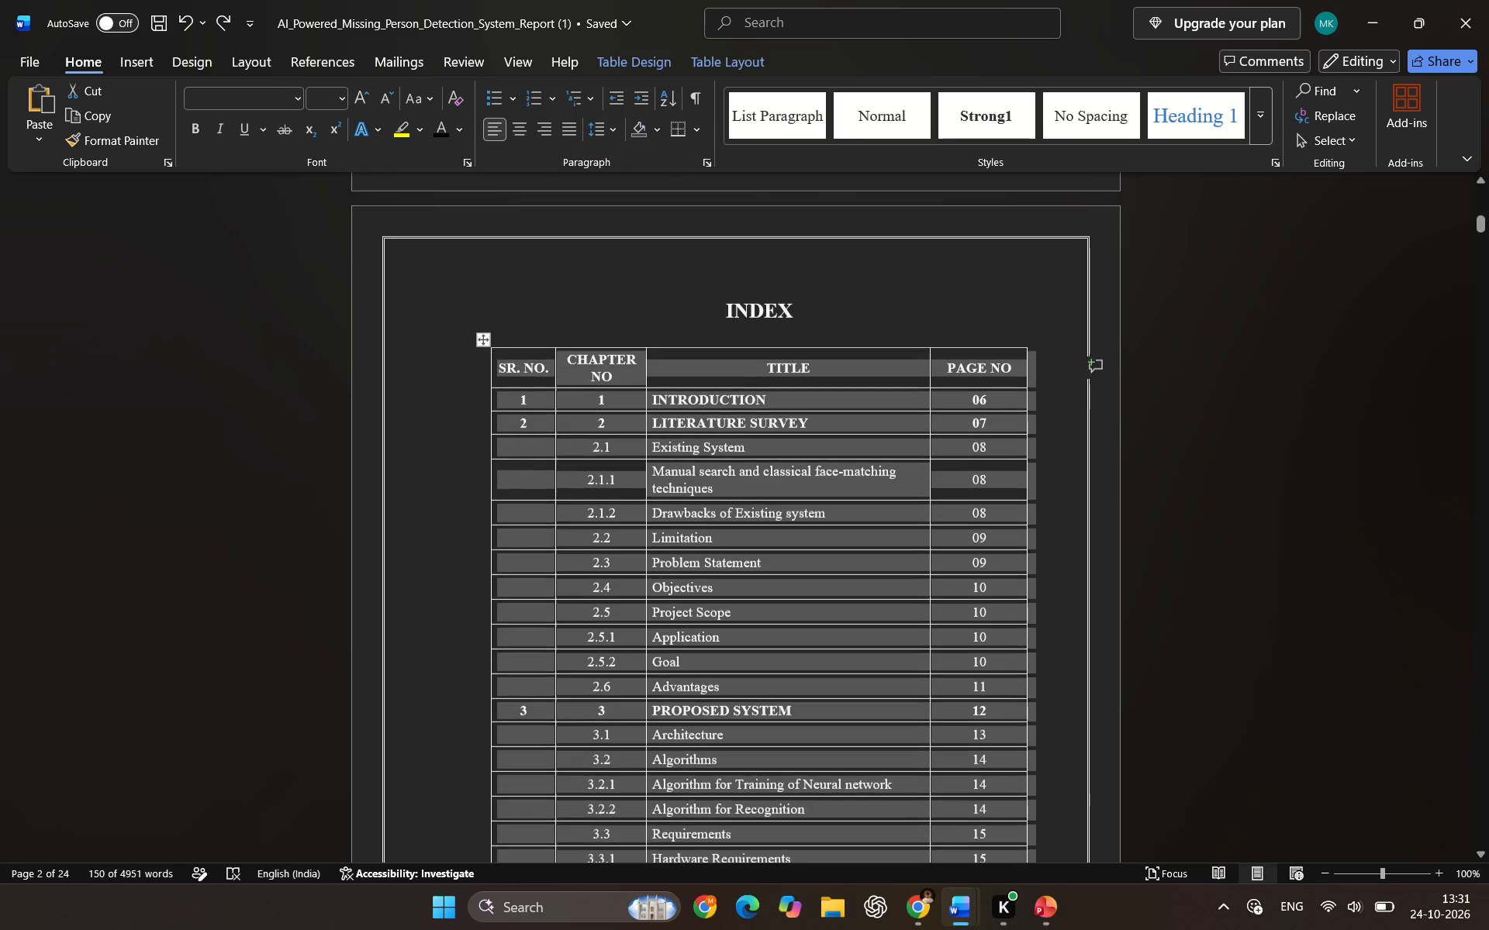
Switch to the Finding Missing person presentation in PowerPoint and close it.
{"action": "key", "text": "alt+Tab"}
{"action": "left_click", "coordinate": [1488, 0]}
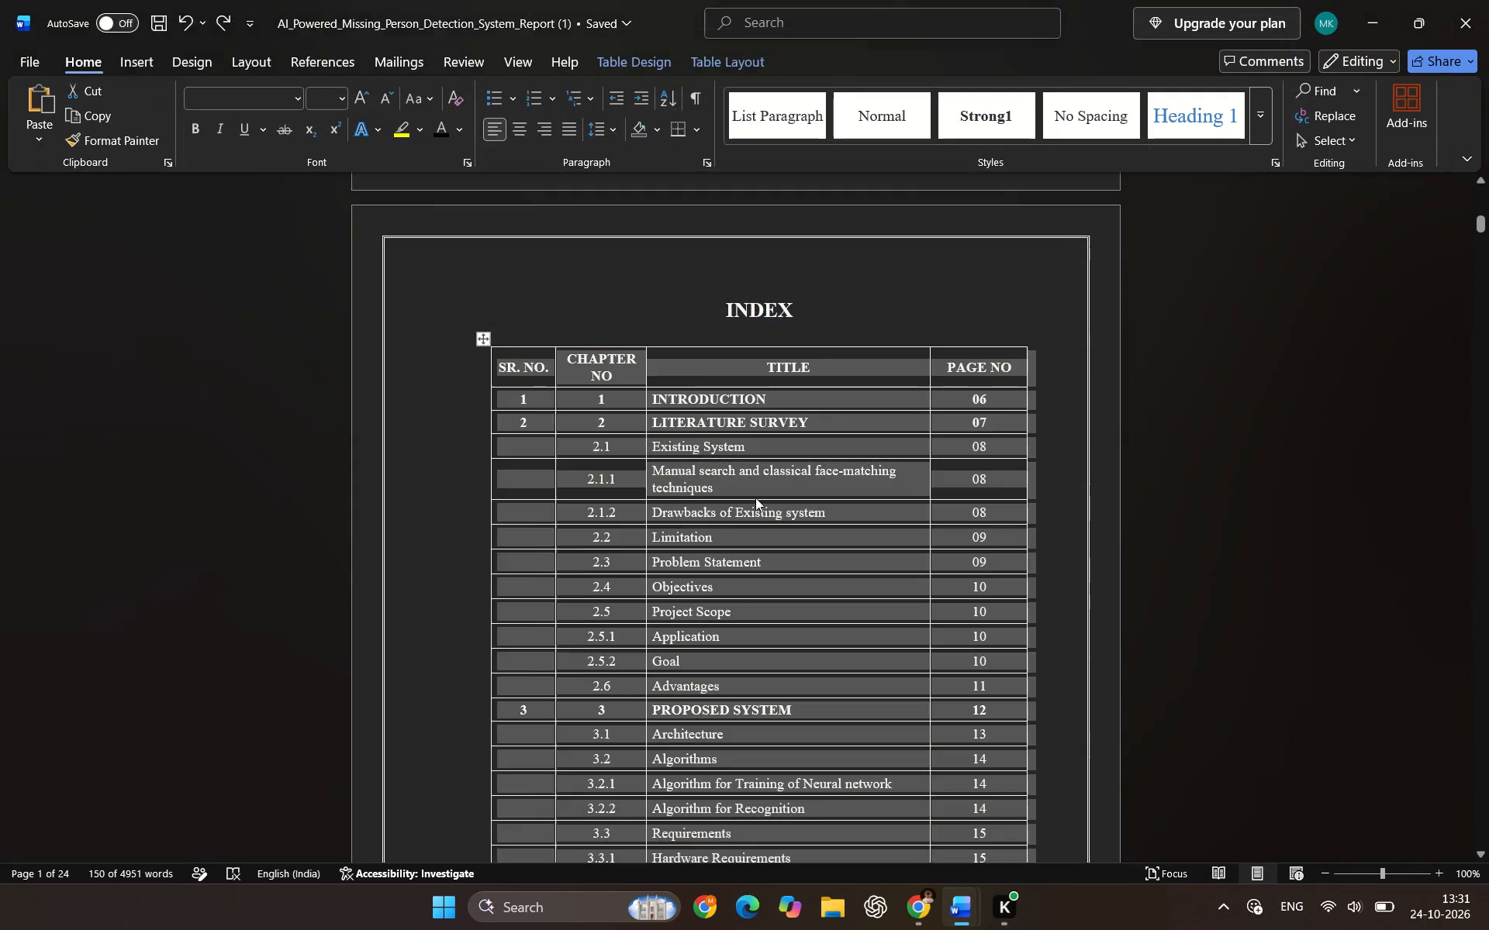
In Project Report sem 7, insert blank lines after the Abstract text so the INDEX heading starts at the top of the following page.
{"action": "key", "text": "alt+Tab"}
{"action": "scroll", "coordinate": [776, 462], "scroll_direction": "up", "scroll_amount": 1}
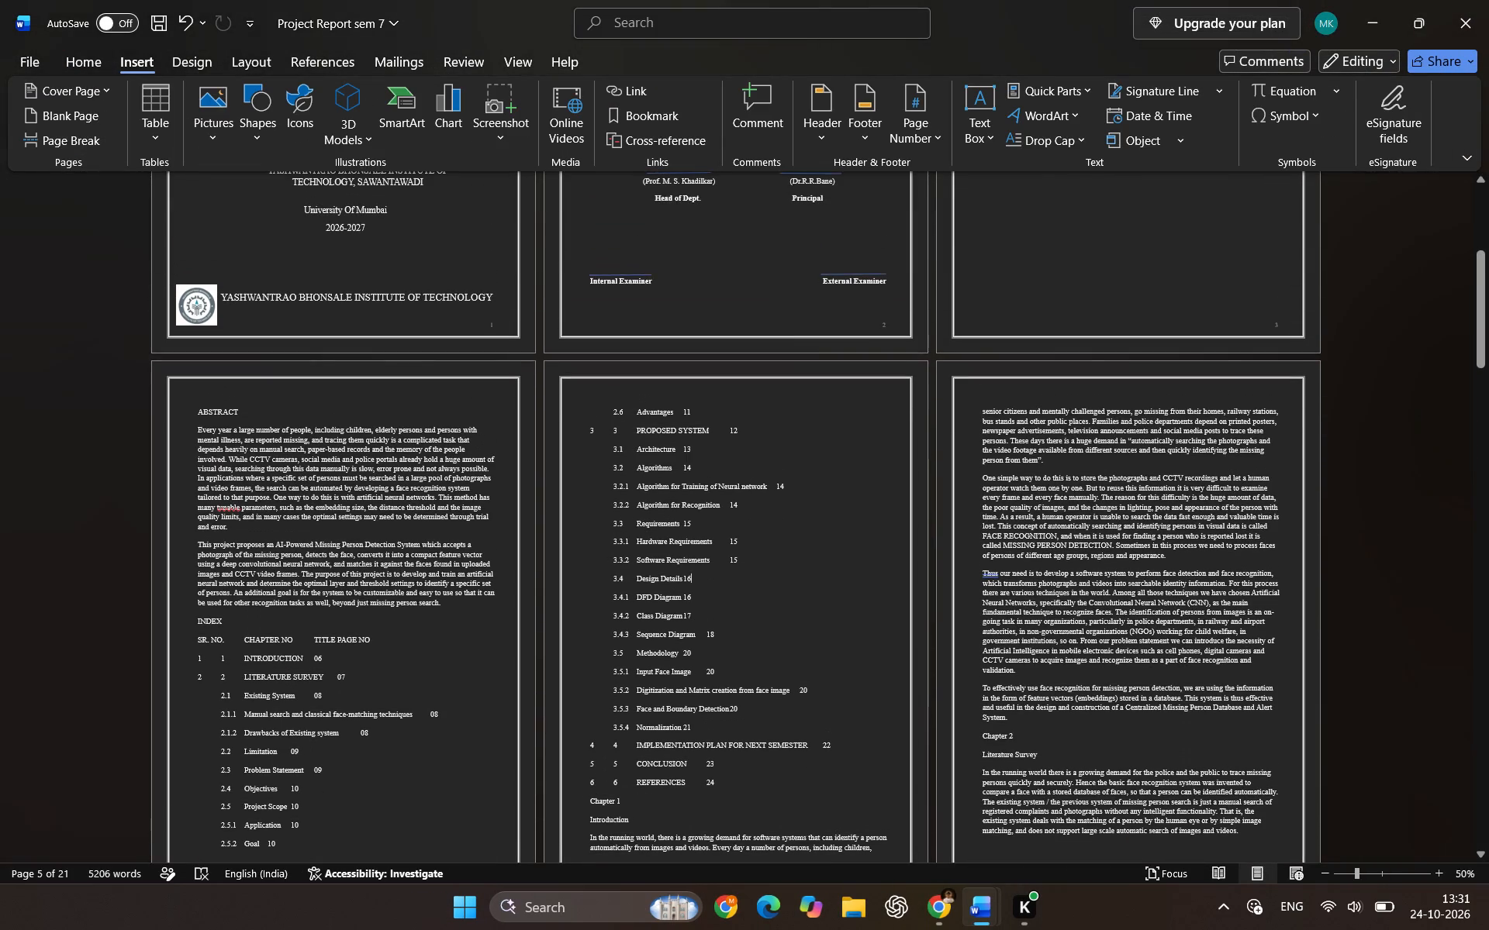
{"action": "scroll", "coordinate": [799, 480], "scroll_direction": "up", "scroll_amount": 4}
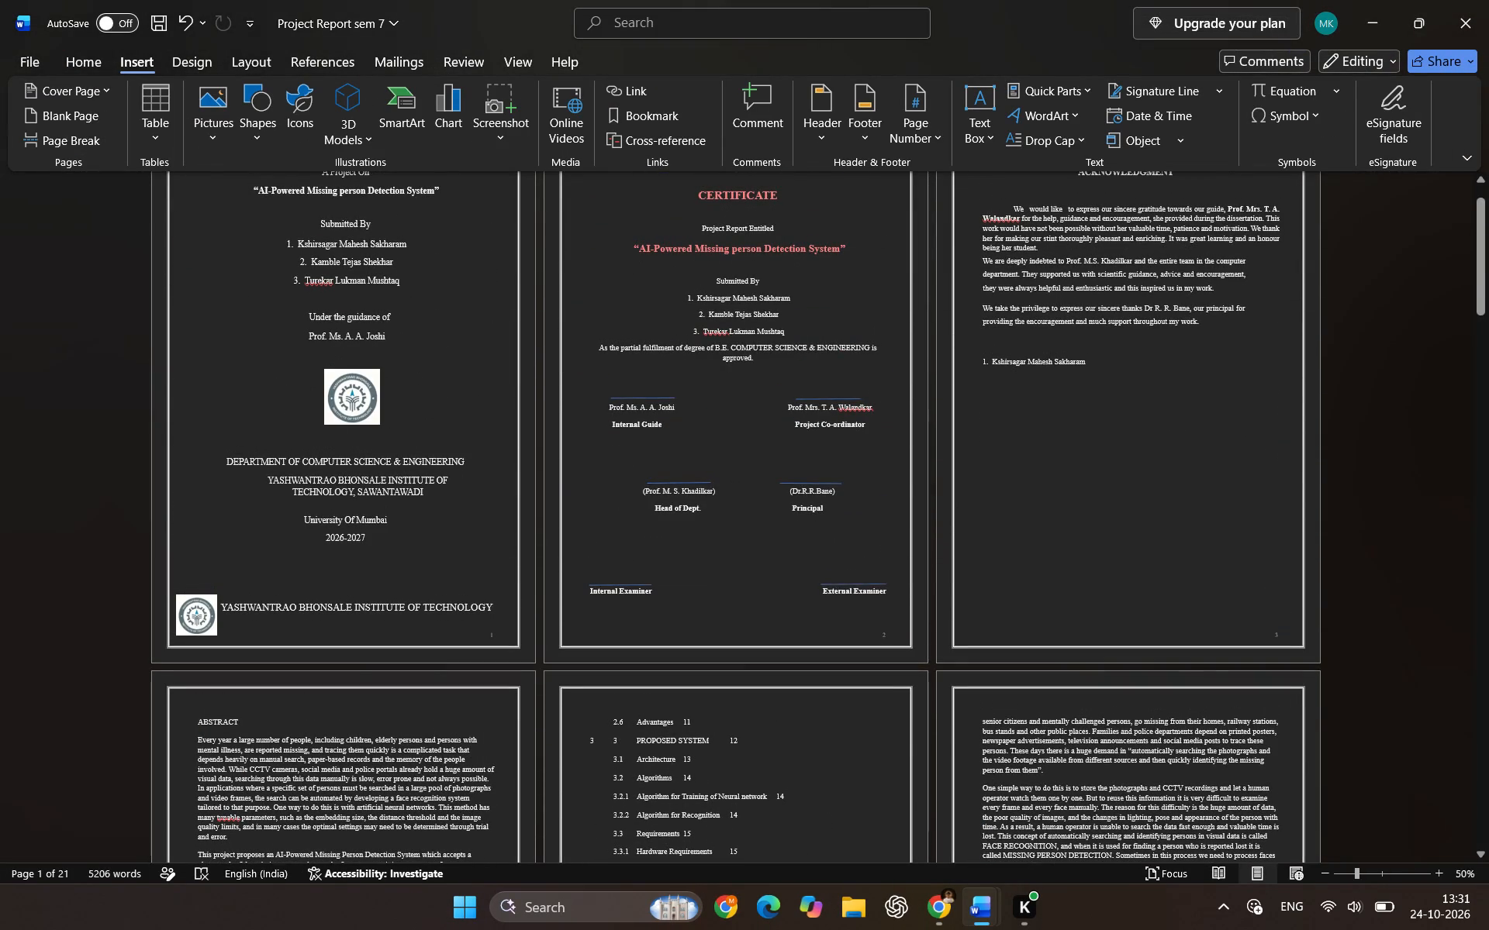
{"action": "scroll", "coordinate": [1021, 453], "scroll_direction": "up", "scroll_amount": 1}
{"action": "scroll", "coordinate": [1026, 499], "scroll_direction": "down", "scroll_amount": 3}
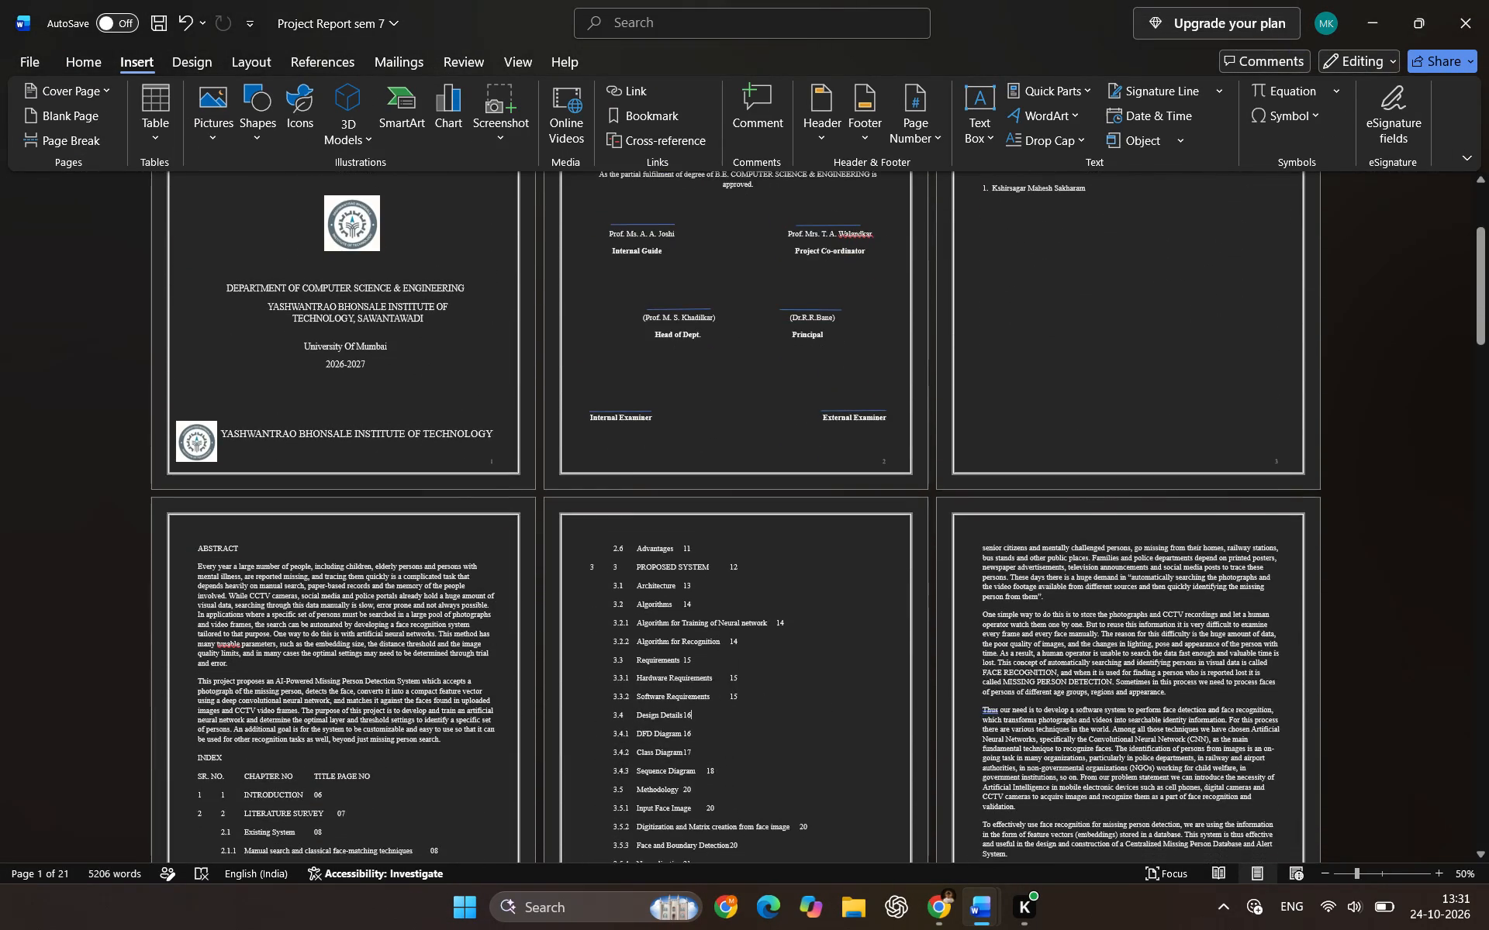
{"action": "scroll", "coordinate": [838, 619], "scroll_direction": "down", "scroll_amount": 1}
{"action": "scroll", "coordinate": [511, 684], "scroll_direction": "down", "scroll_amount": 1}
{"action": "scroll", "coordinate": [518, 670], "scroll_direction": "up", "scroll_amount": 5}
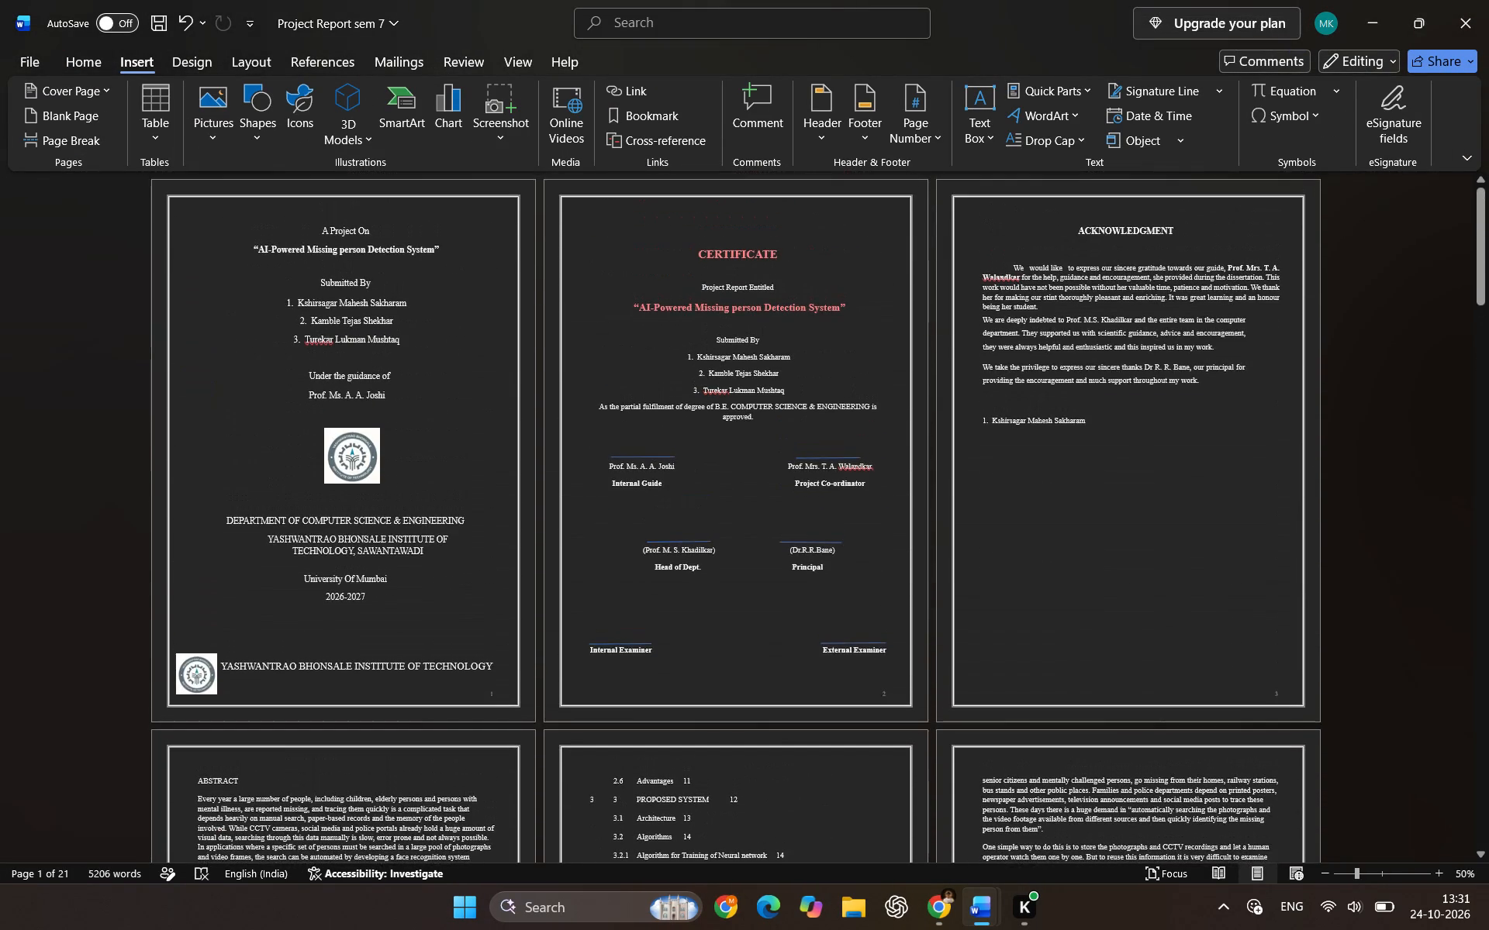
{"action": "scroll", "coordinate": [536, 696], "scroll_direction": "down", "scroll_amount": 3}
{"action": "scroll", "coordinate": [454, 720], "scroll_direction": "down", "scroll_amount": 1}
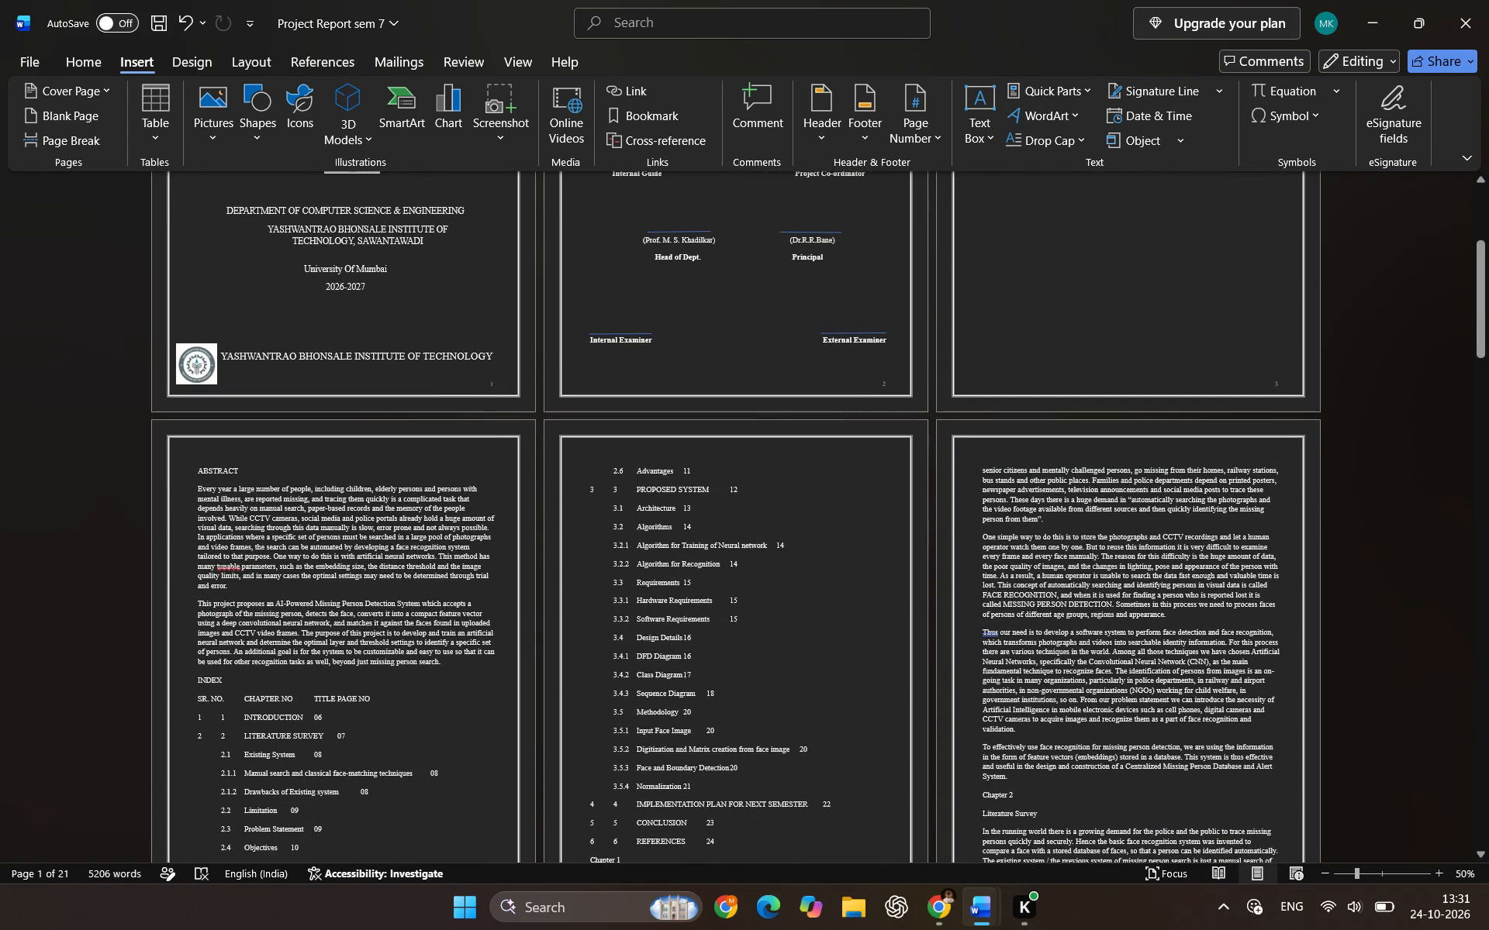
{"action": "left_click", "coordinate": [196, 676]}
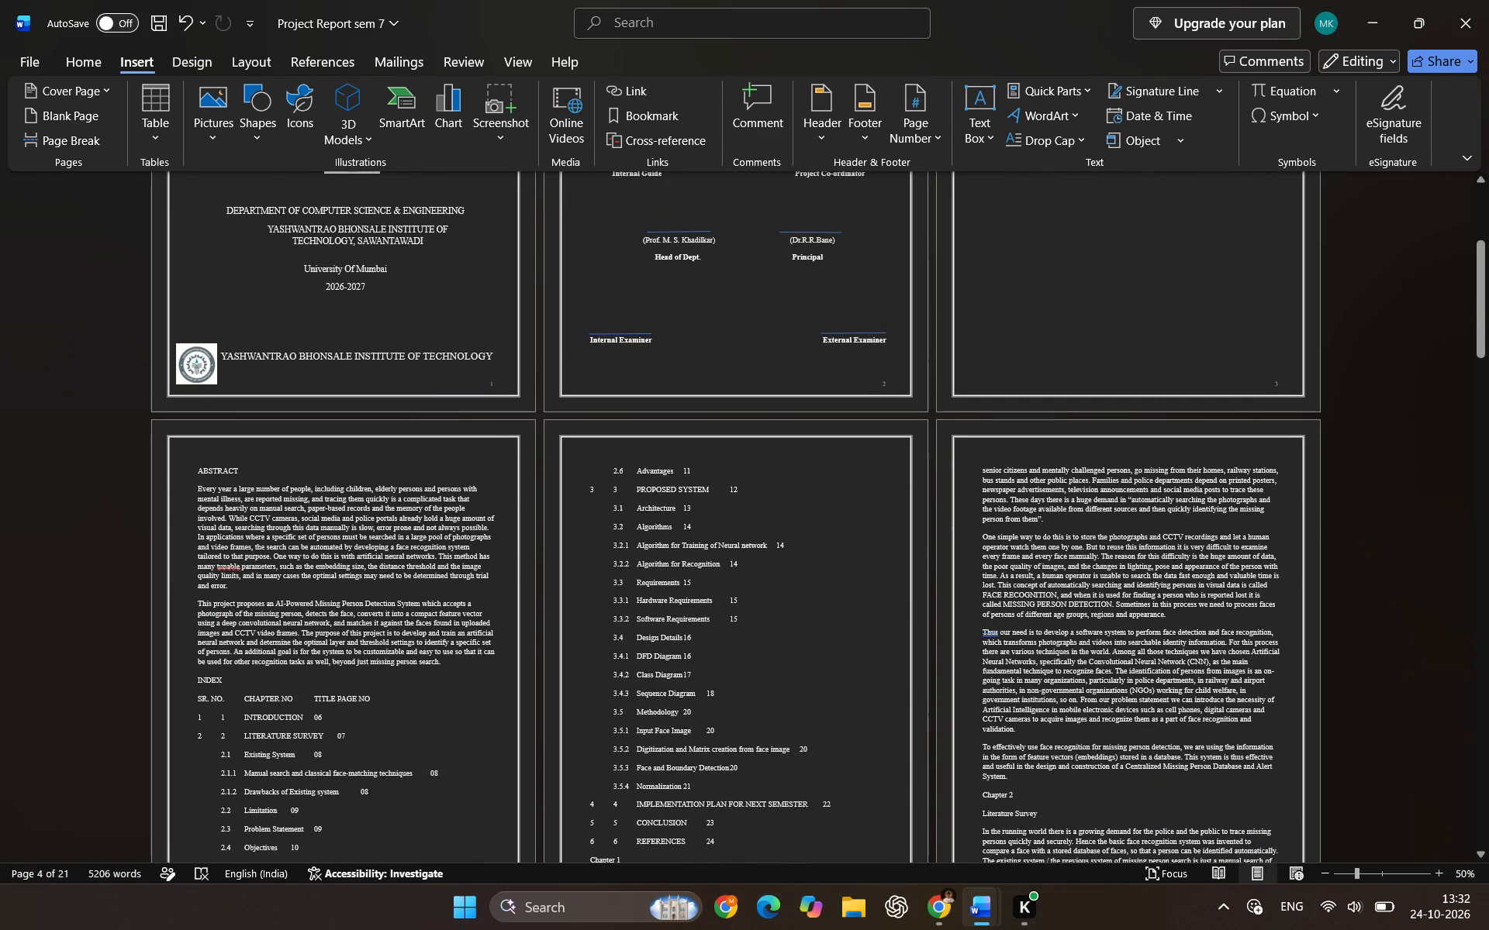
{"action": "key", "text": "Return"}
{"action": "key", "text": "Return"}
{"action": "key", "text": "Return"}
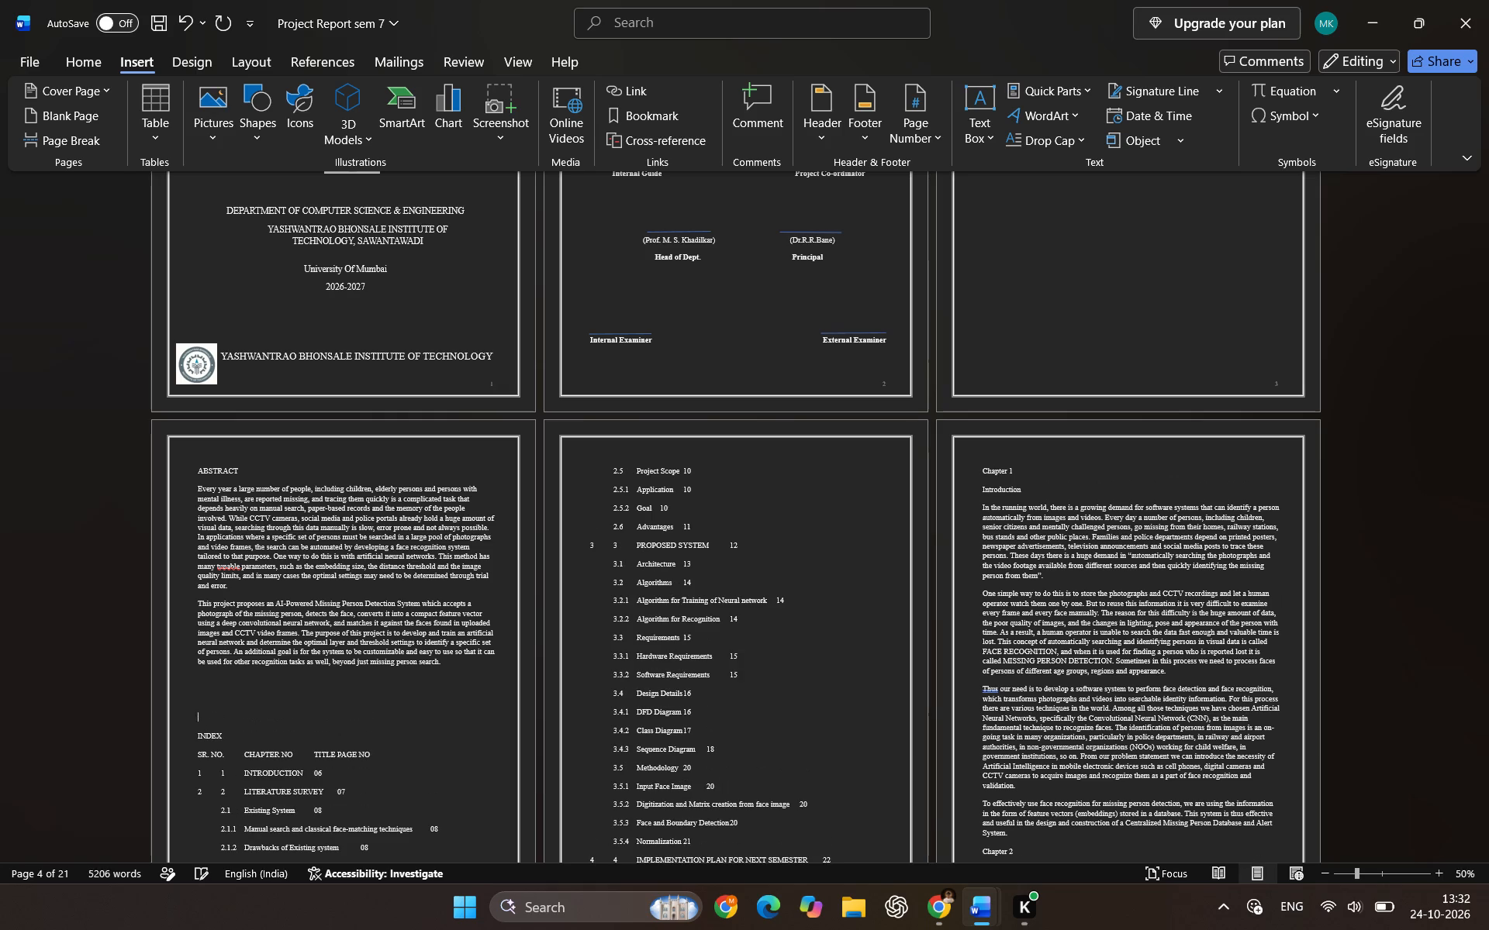
{"action": "key", "text": "Return"}
{"action": "key", "text": "Return"}
{"action": "key", "text": "Return"}
{"action": "key", "text": "Return"}
{"action": "key", "text": "Return"}
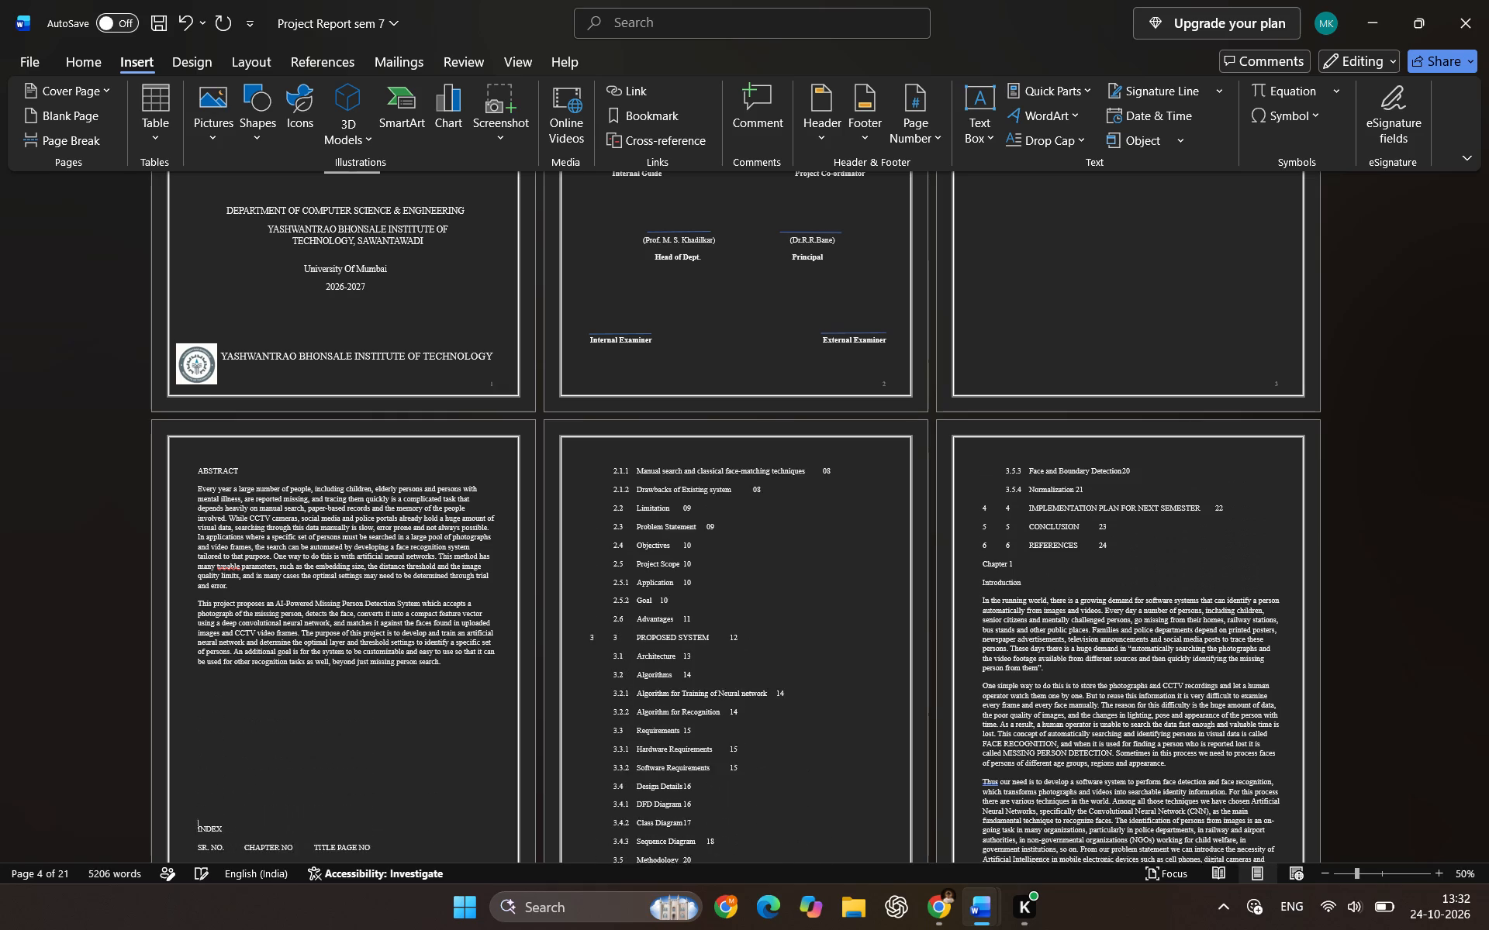
{"action": "key", "text": "Return"}
{"action": "key", "text": "Return"}
{"action": "key", "text": "Return"}
{"action": "key", "text": "Return"}
{"action": "key", "text": "Return"}
{"action": "key", "text": "Return"}
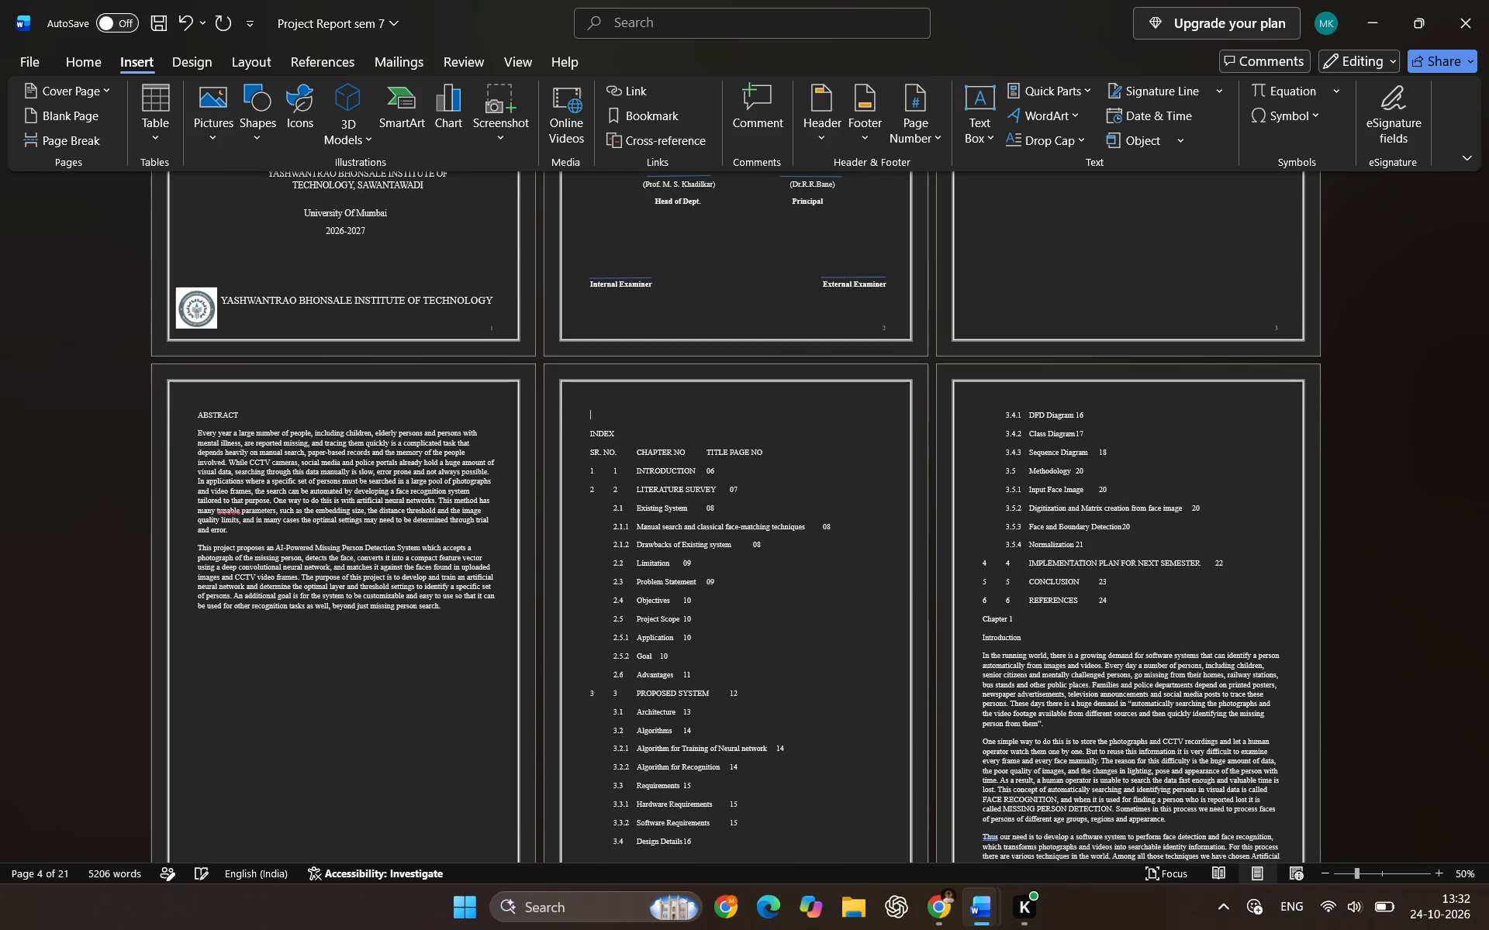
{"action": "key", "text": "Return"}
{"action": "key", "text": "BackSpace"}
{"action": "key", "text": "BackSpace"}
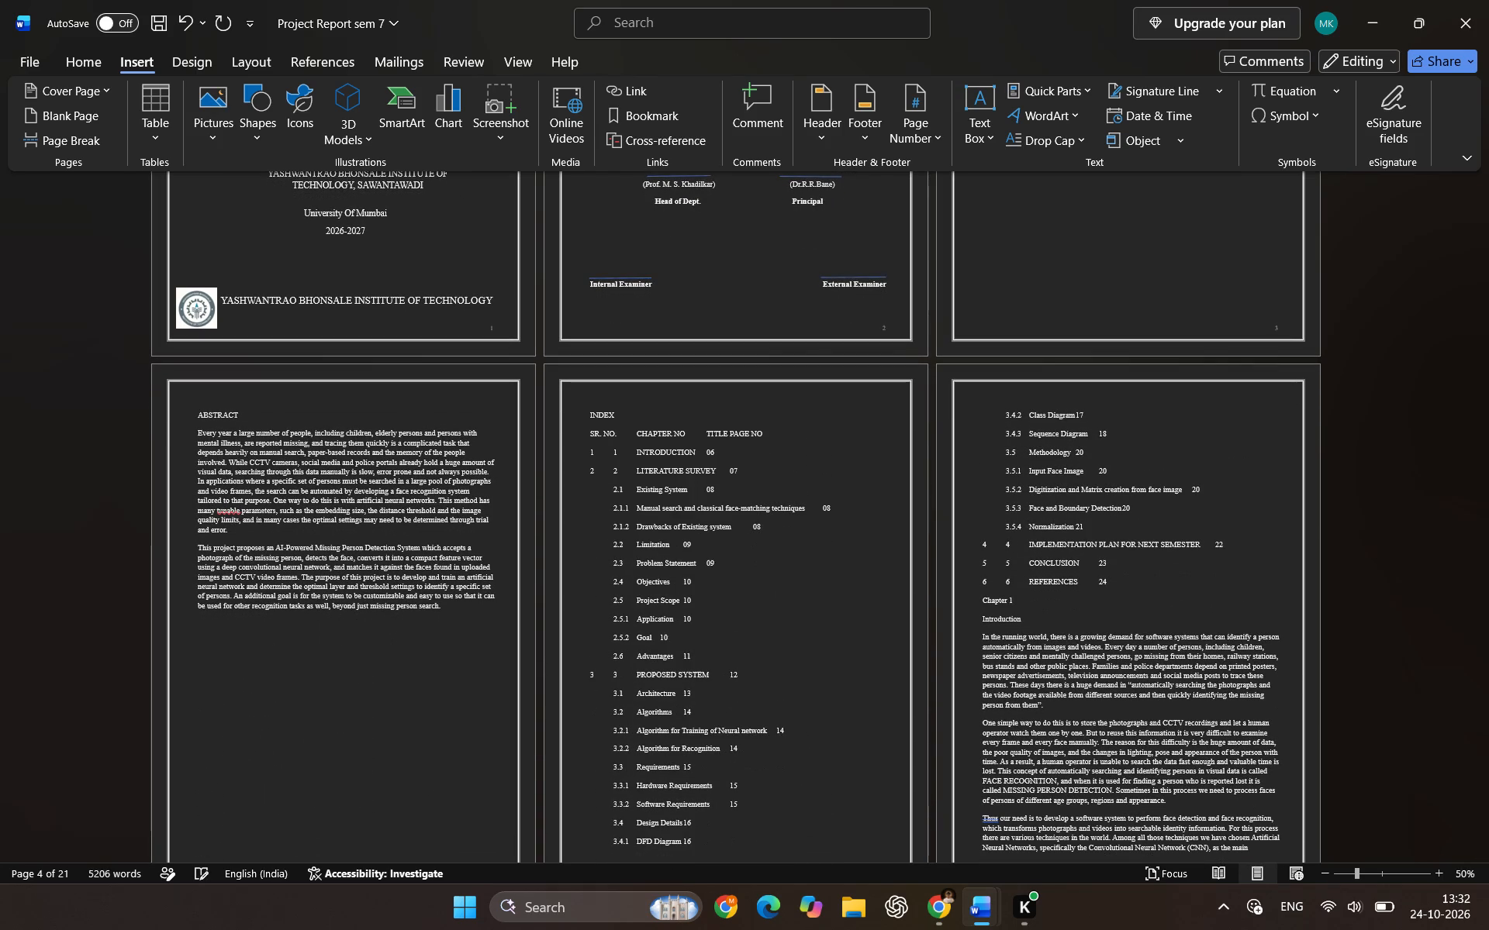
Delete all the plain-text index entries between the INDEX heading and the Chapter 1 heading, including the column header line.
{"action": "key", "text": "BackSpace"}
{"action": "key", "text": "Return"}
{"action": "key", "text": "Down"}
{"action": "key", "text": "Up"}
{"action": "key", "text": "Down"}
{"action": "key", "text": "minus"}
{"action": "key", "text": "Delete"}
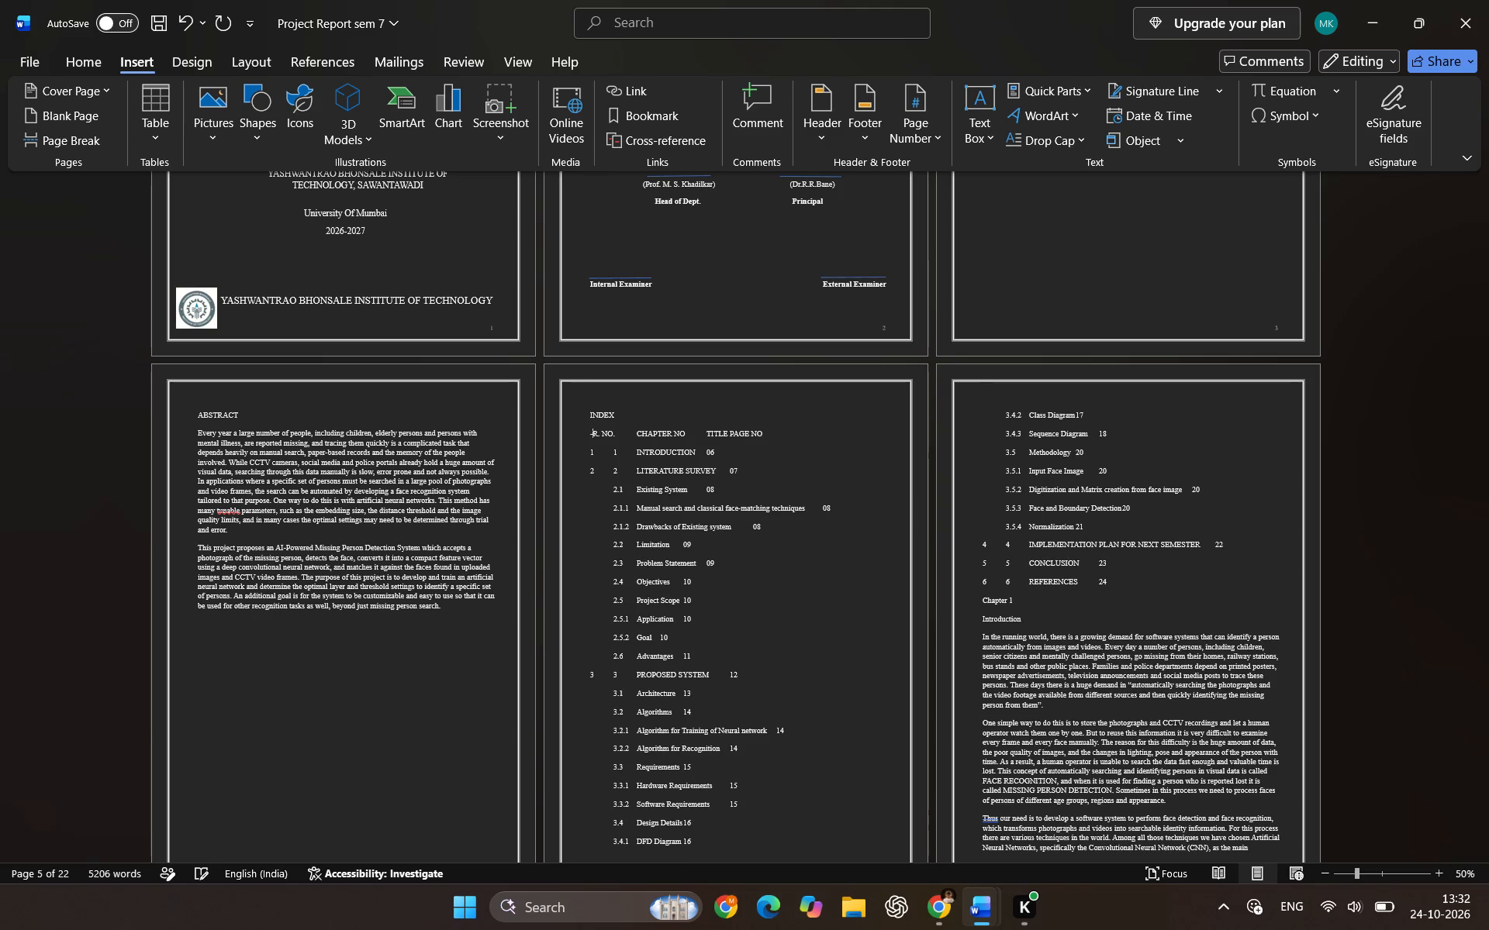
{"action": "key", "text": "Delete"}
{"action": "key", "text": "BackSpace"}
{"action": "key", "text": "Delete"}
{"action": "key", "text": "Delete"}
{"action": "key", "text": "Delete"}
{"action": "key", "text": "Delete"}
{"action": "key", "text": "Delete"}
{"action": "key", "text": "Delete"}
{"action": "key", "text": "Delete"}
{"action": "key", "text": "Delete"}
{"action": "key", "text": "Delete"}
{"action": "key", "text": "Delete"}
{"action": "key", "text": "Delete"}
{"action": "key", "text": "Delete"}
{"action": "key", "text": "Delete"}
{"action": "key", "text": "Delete"}
{"action": "key", "text": "Delete"}
{"action": "key", "text": "Delete"}
{"action": "key", "text": "Delete"}
{"action": "key", "text": "Delete"}
{"action": "key", "text": "Delete"}
{"action": "key", "text": "Delete"}
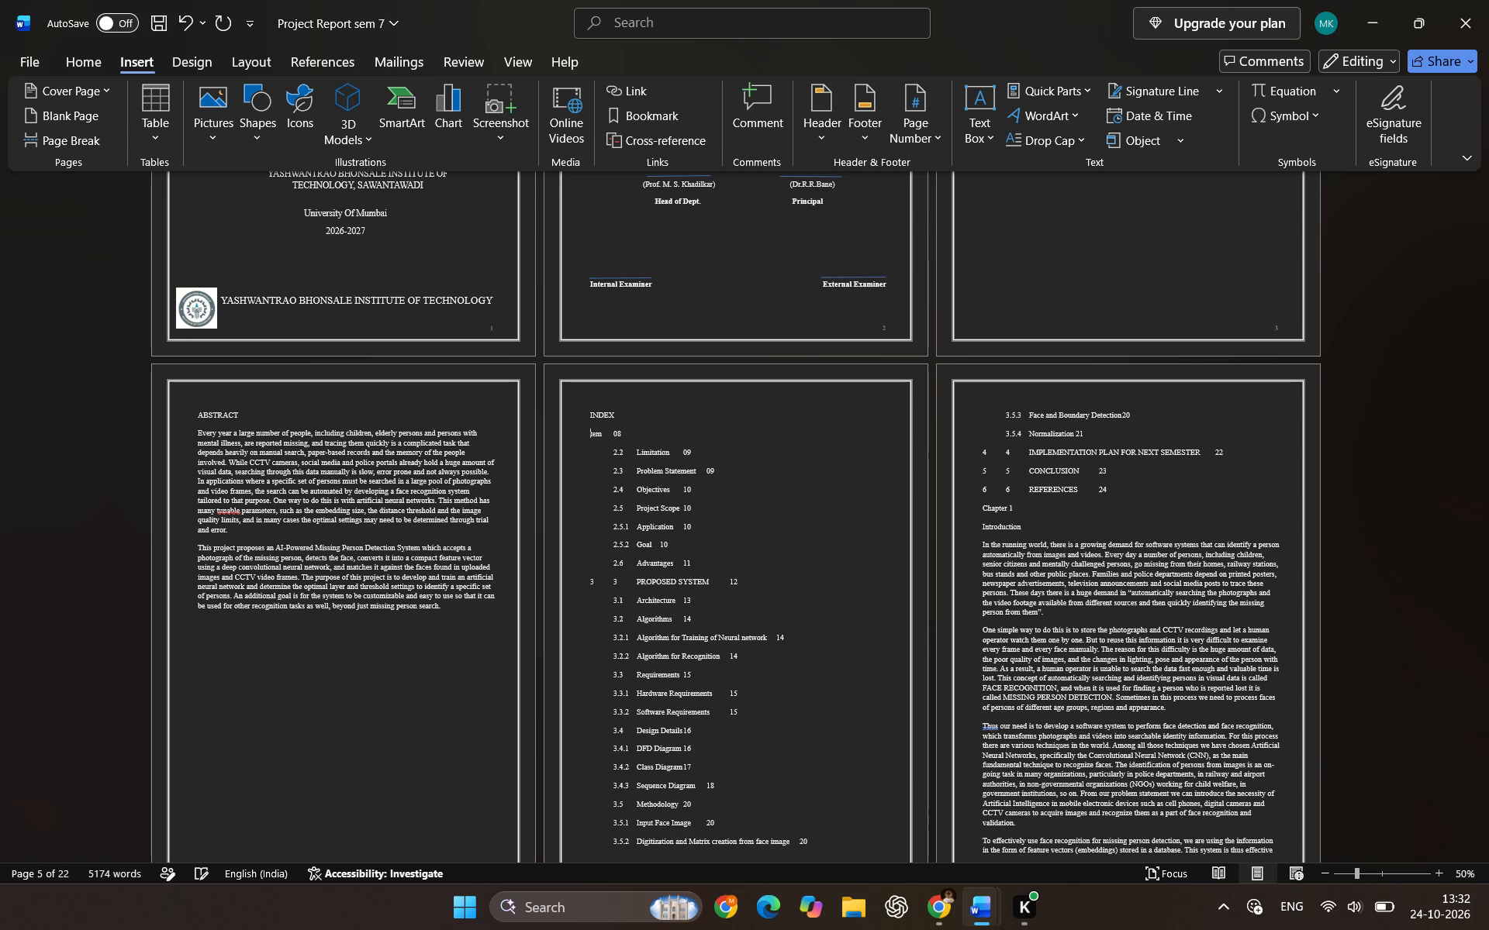
{"action": "left_click_drag", "start_coordinate": [637, 505], "coordinate": [691, 586]}
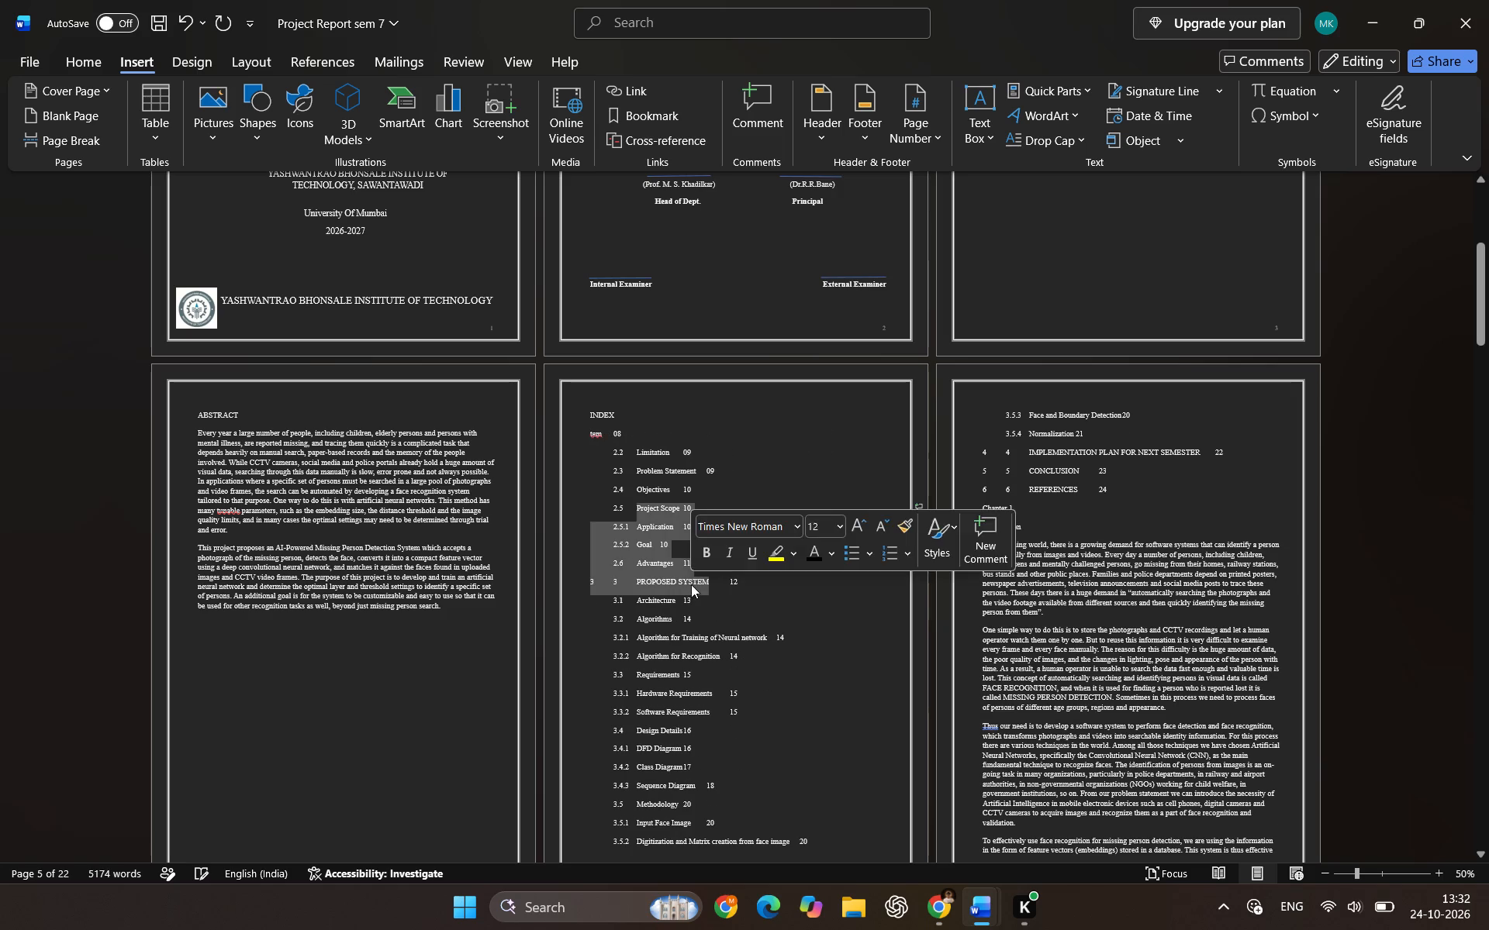
{"action": "key", "text": "BackSpace"}
{"action": "left_click_drag", "start_coordinate": [640, 521], "coordinate": [668, 629]}
{"action": "key", "text": "BackSpace"}
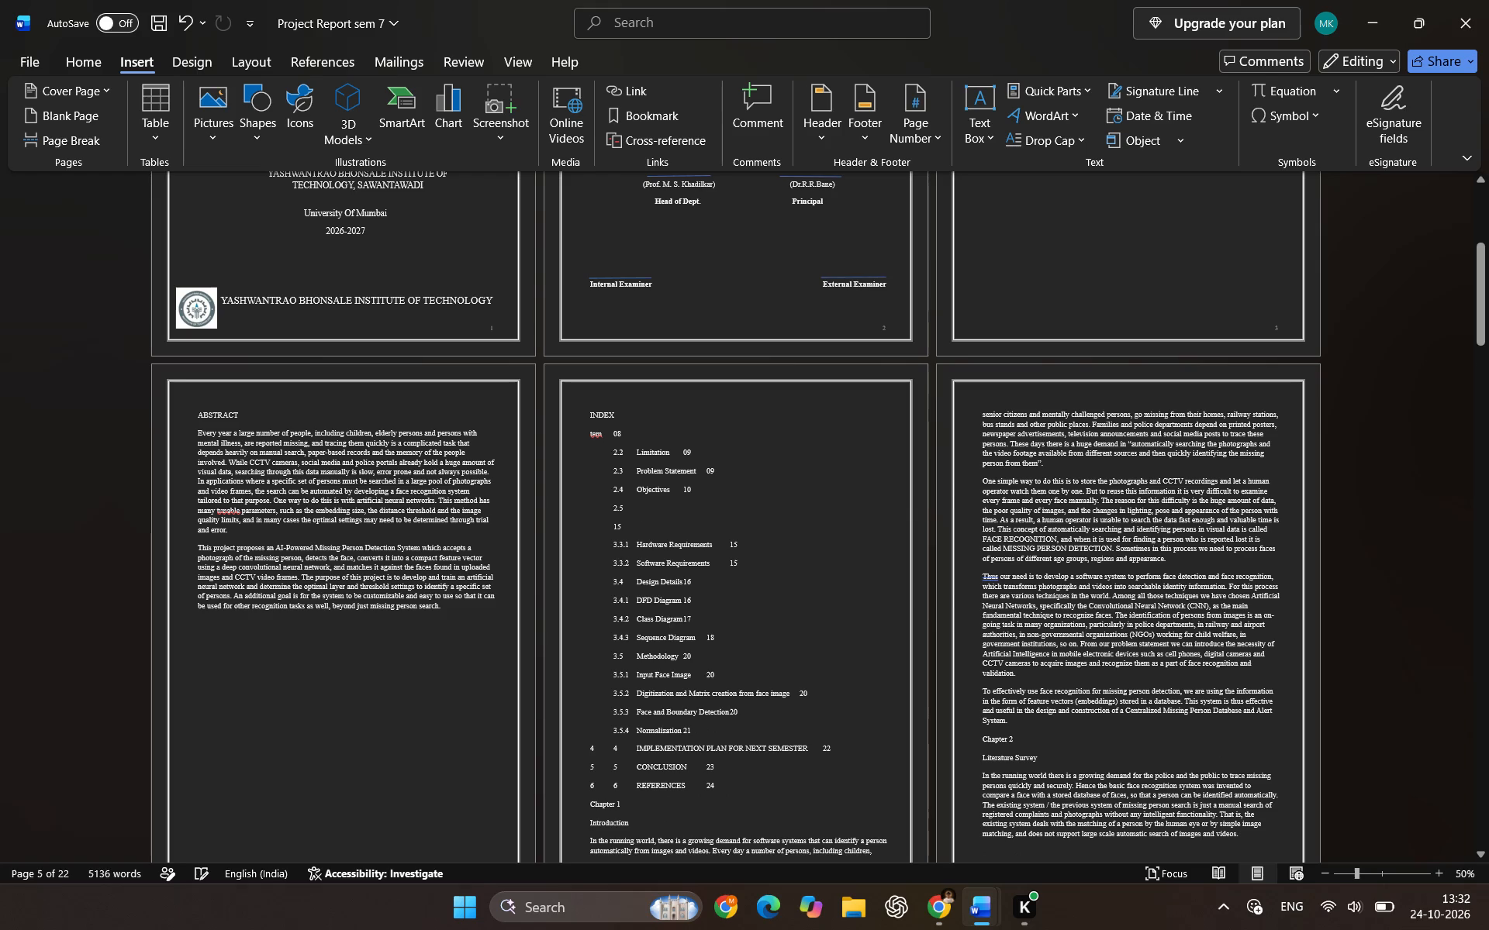
{"action": "left_click_drag", "start_coordinate": [630, 518], "coordinate": [672, 605]}
{"action": "key", "text": "BackSpace"}
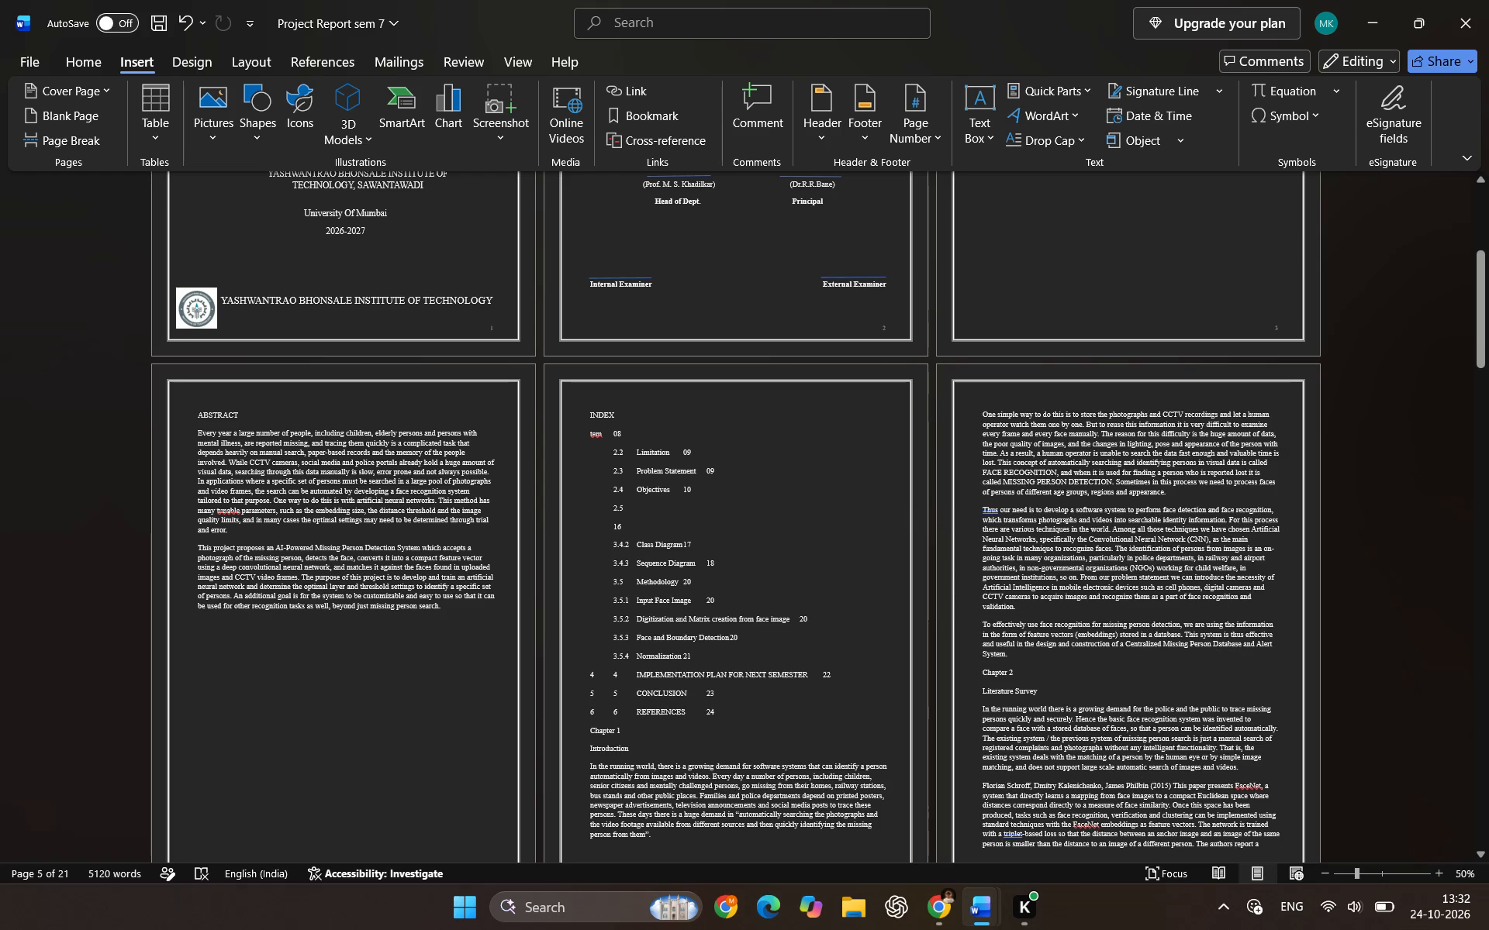
{"action": "left_click_drag", "start_coordinate": [720, 711], "coordinate": [603, 549]}
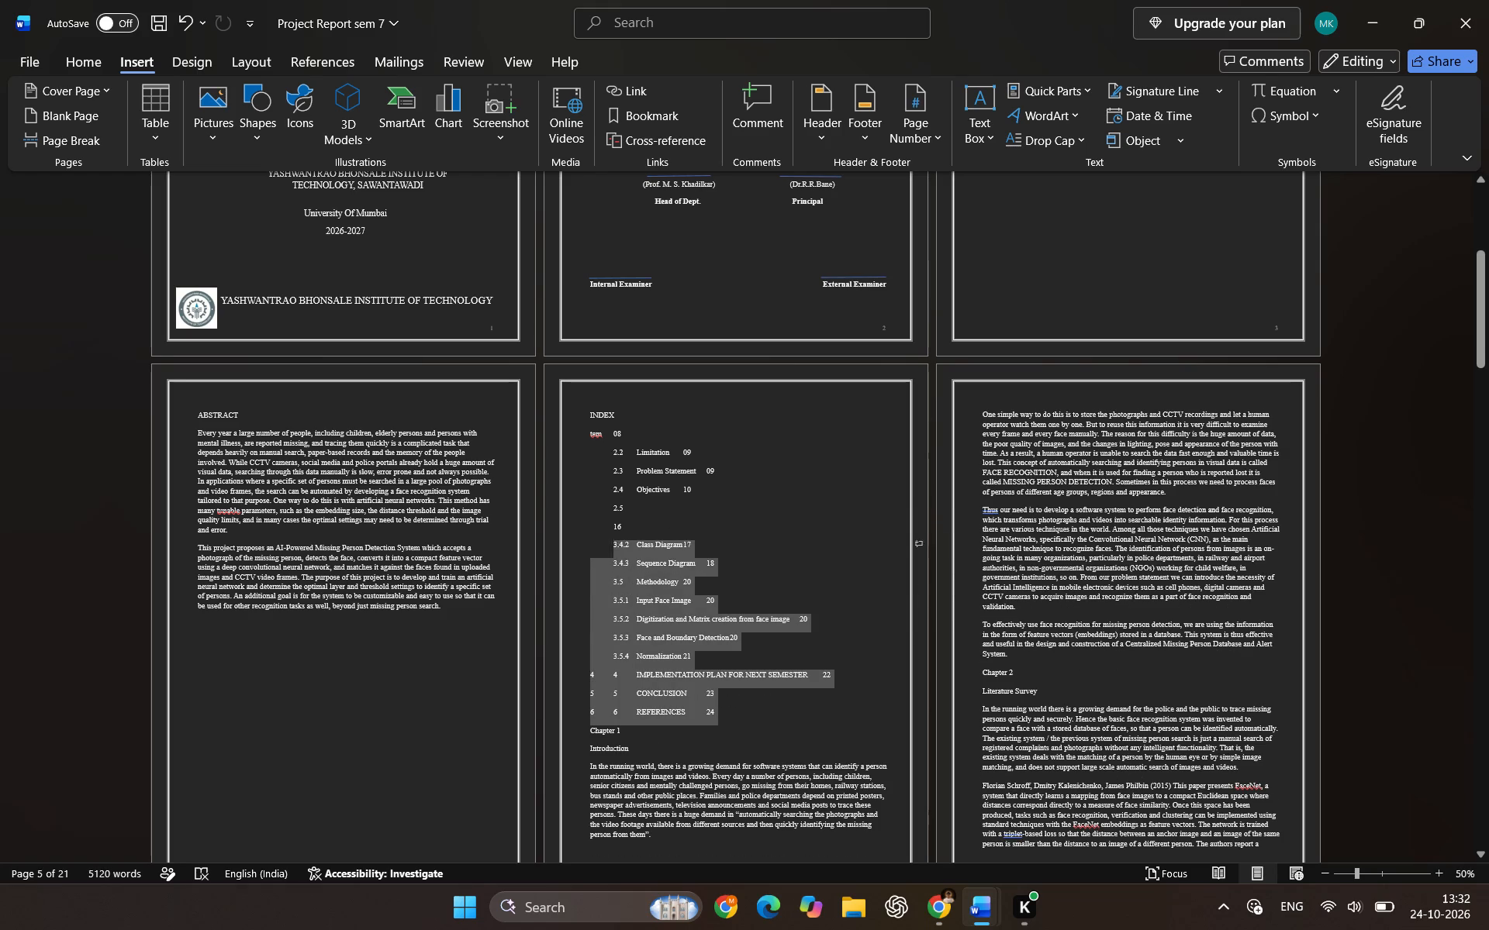
{"action": "left_click_drag", "start_coordinate": [603, 549], "coordinate": [589, 437]}
{"action": "key", "text": "BackSpace"}
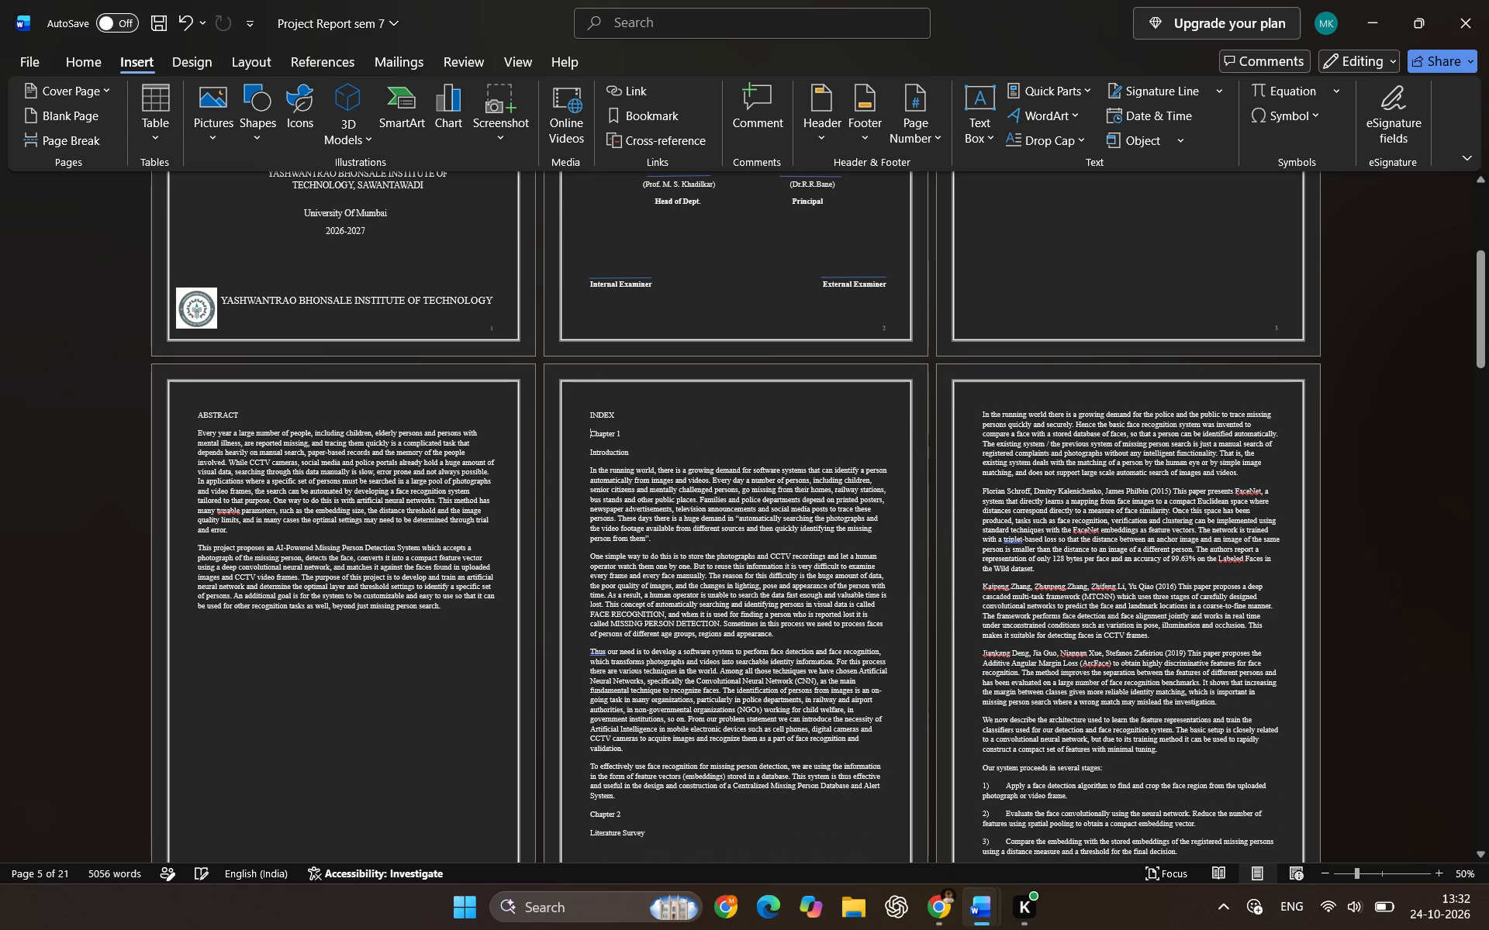
Paste the copied index table on a new line directly below the INDEX heading.
{"action": "left_click", "coordinate": [637, 415]}
{"action": "key", "text": "Return"}
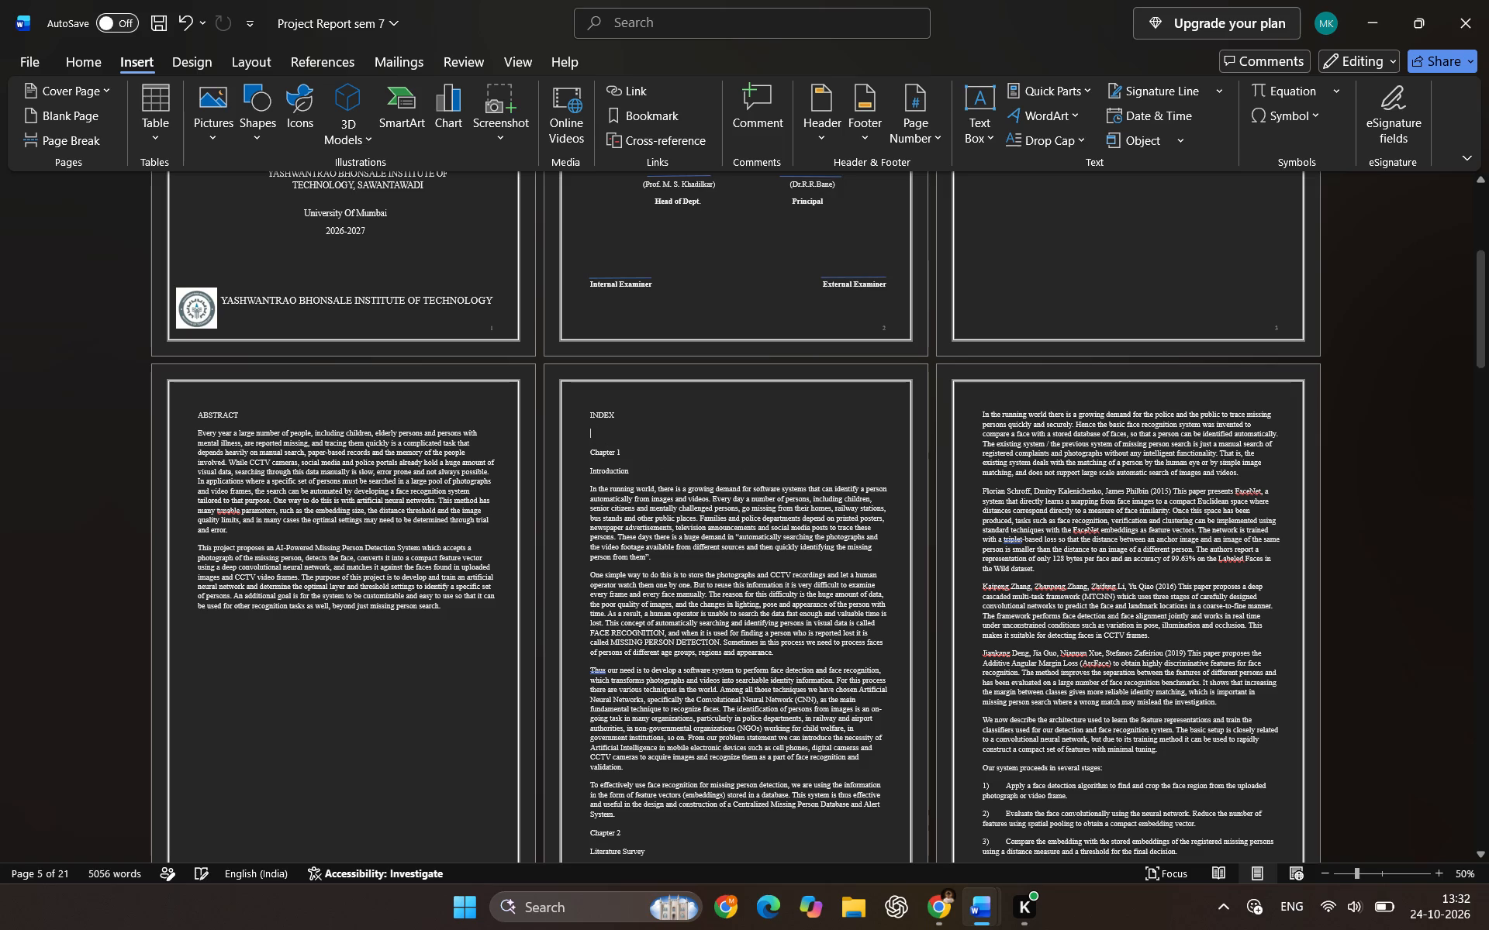
{"action": "key", "text": "ctrl+v"}
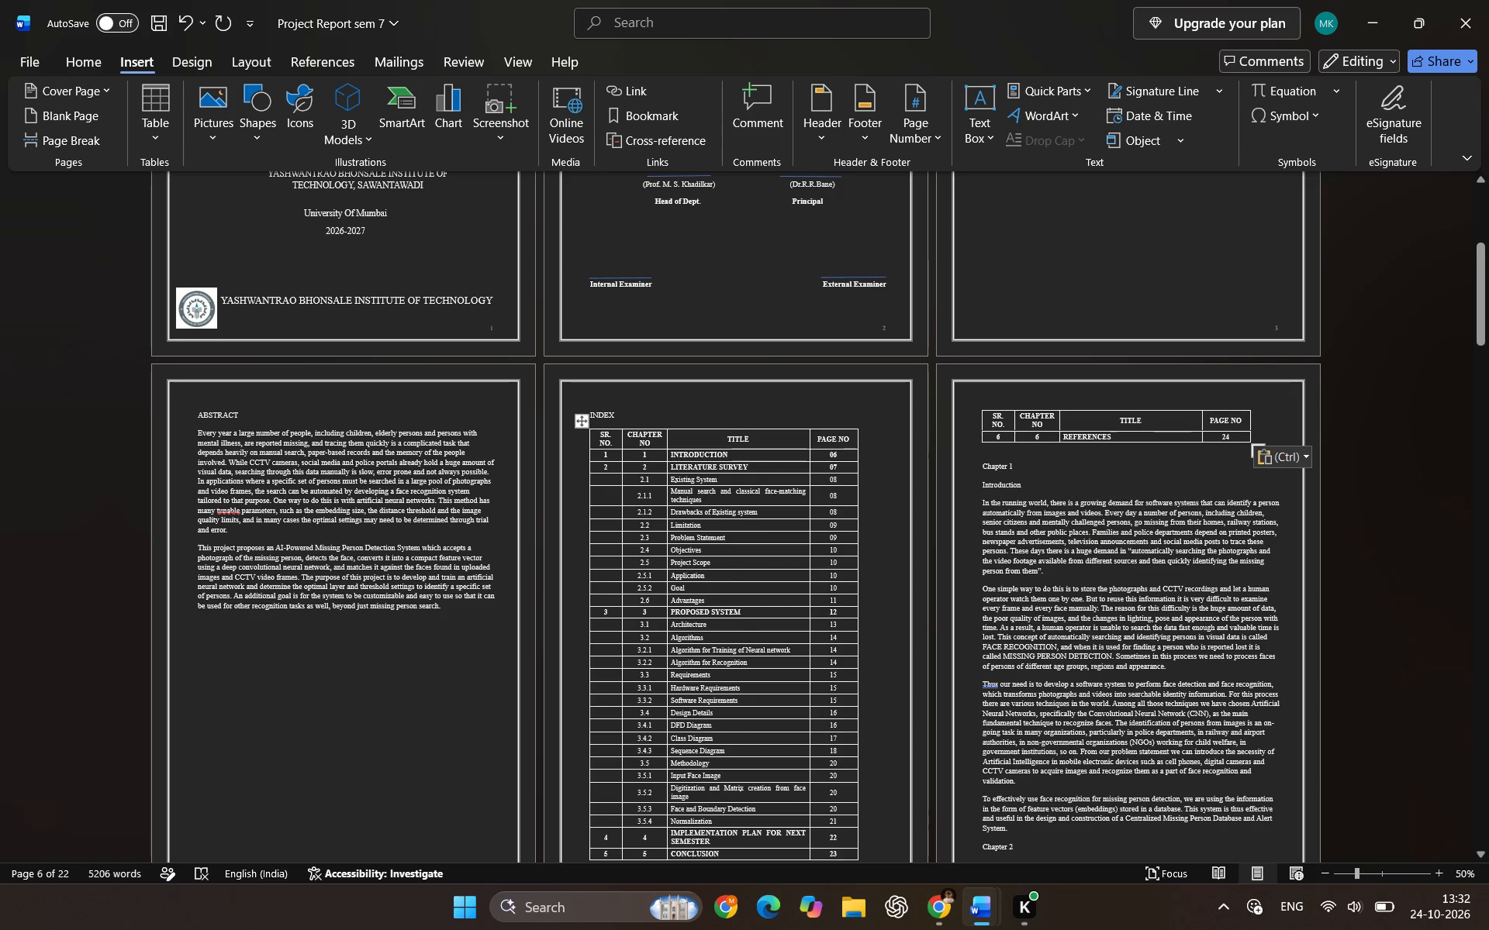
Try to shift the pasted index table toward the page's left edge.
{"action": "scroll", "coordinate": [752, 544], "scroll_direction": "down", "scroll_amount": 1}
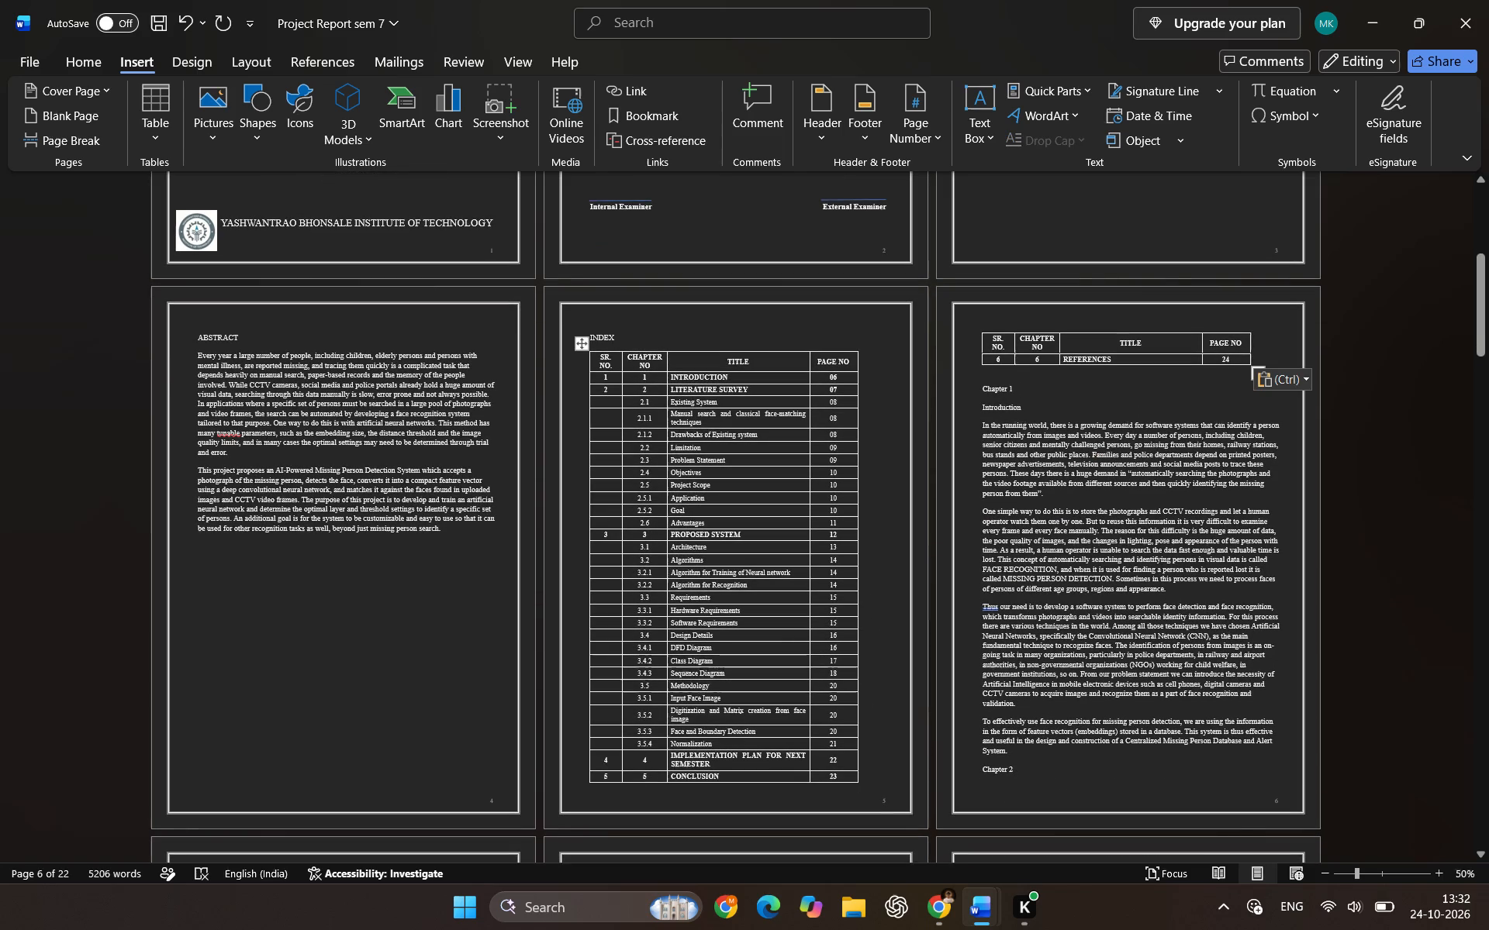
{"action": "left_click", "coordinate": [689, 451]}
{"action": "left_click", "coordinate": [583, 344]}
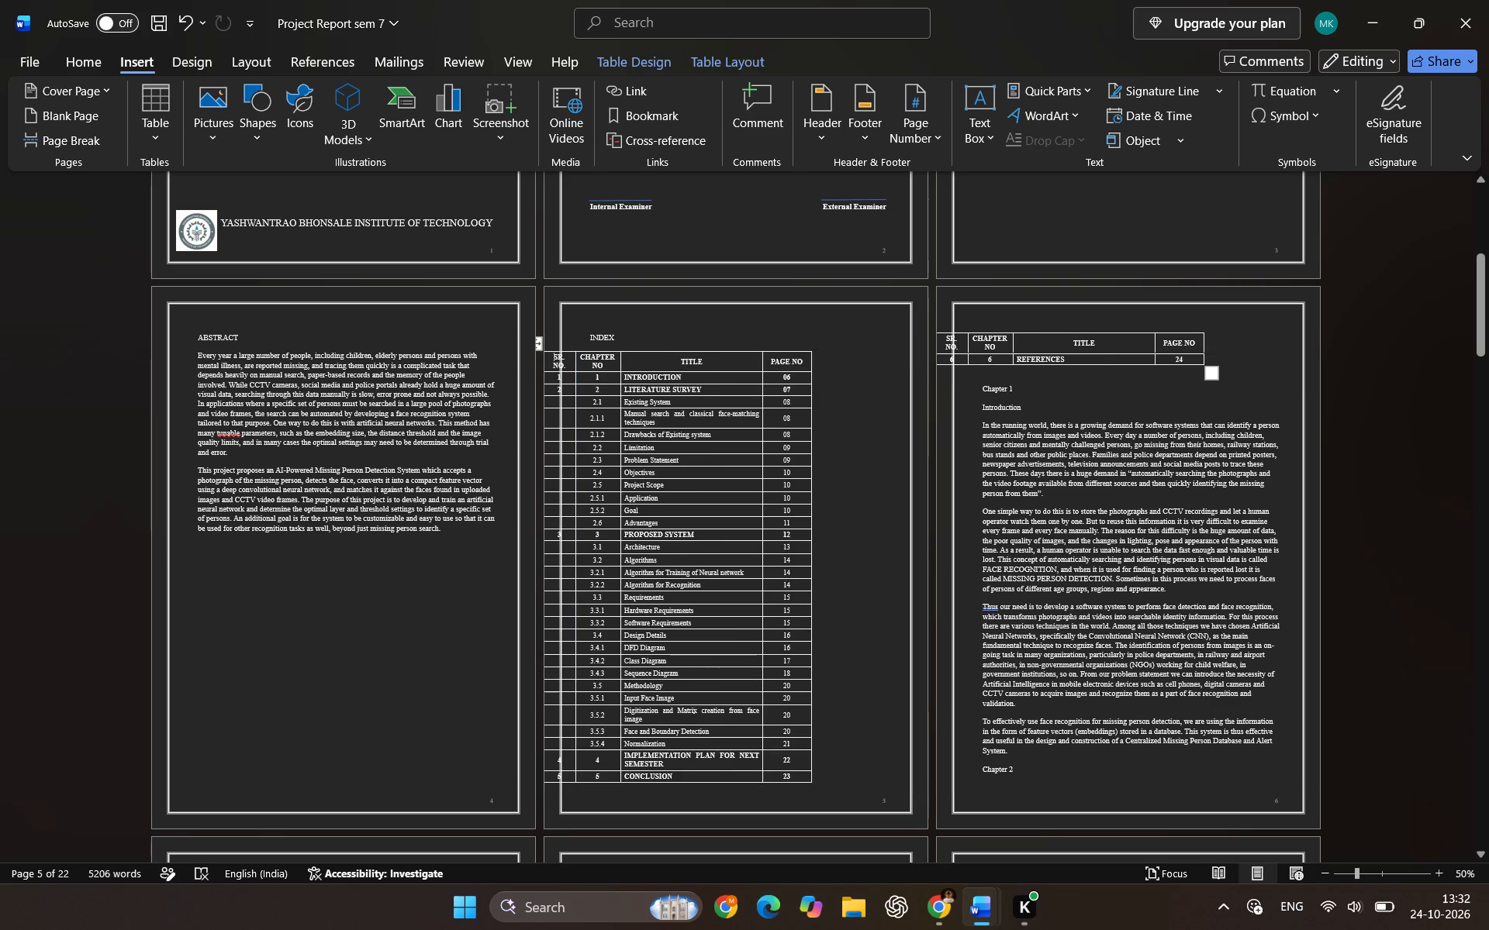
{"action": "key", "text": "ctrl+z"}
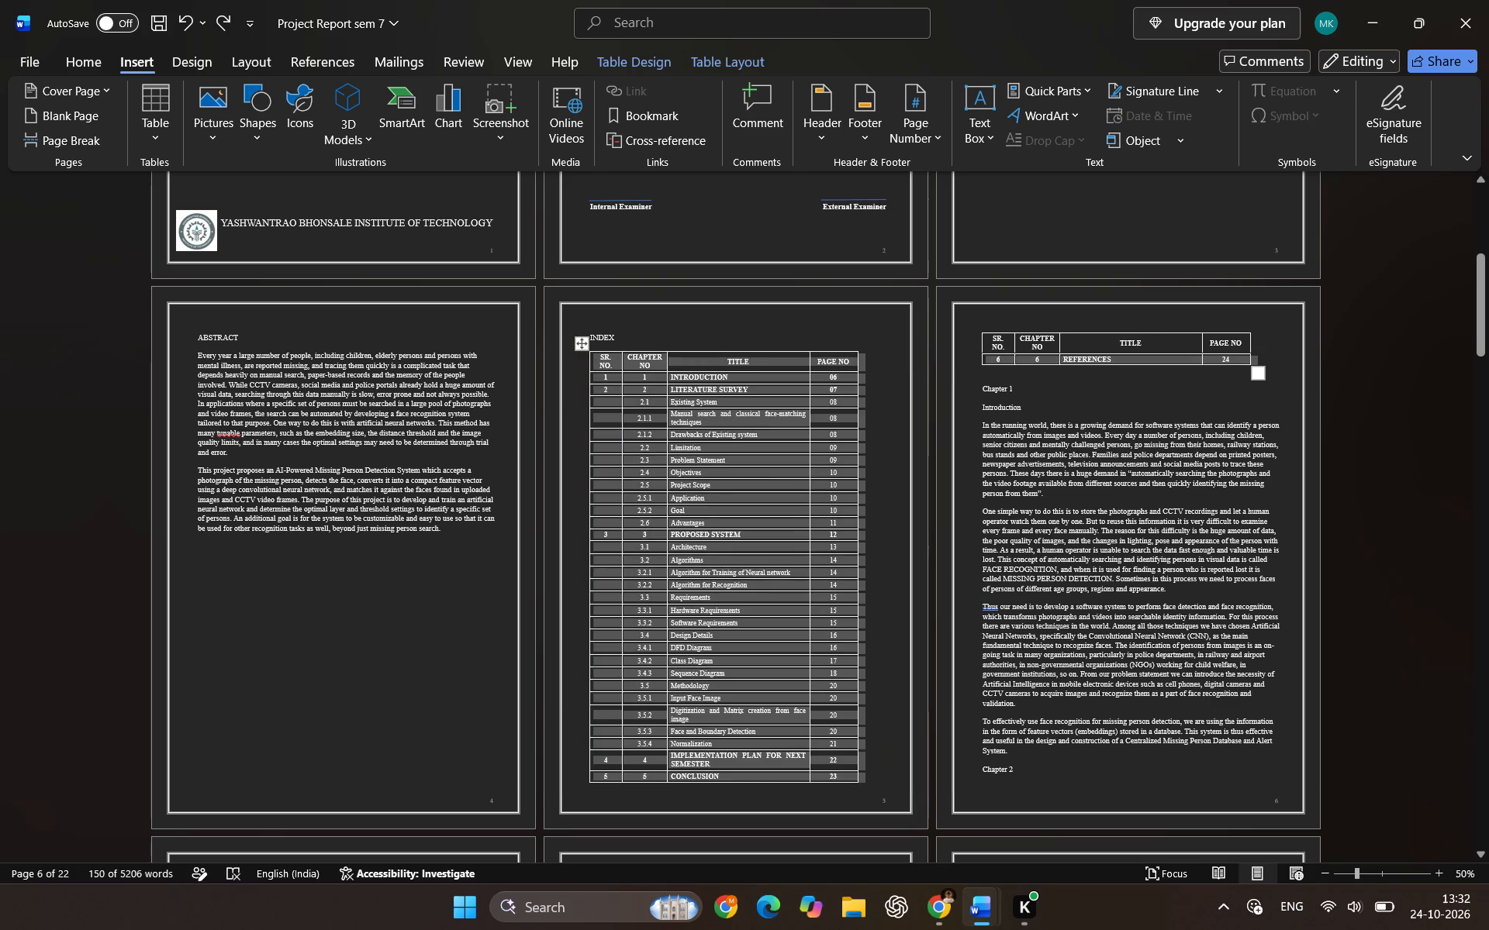
Widen the index table, mainly its PAGE NO column, so it nearly fills the width between the page margins.
{"action": "left_click_drag", "start_coordinate": [858, 779], "coordinate": [892, 780]}
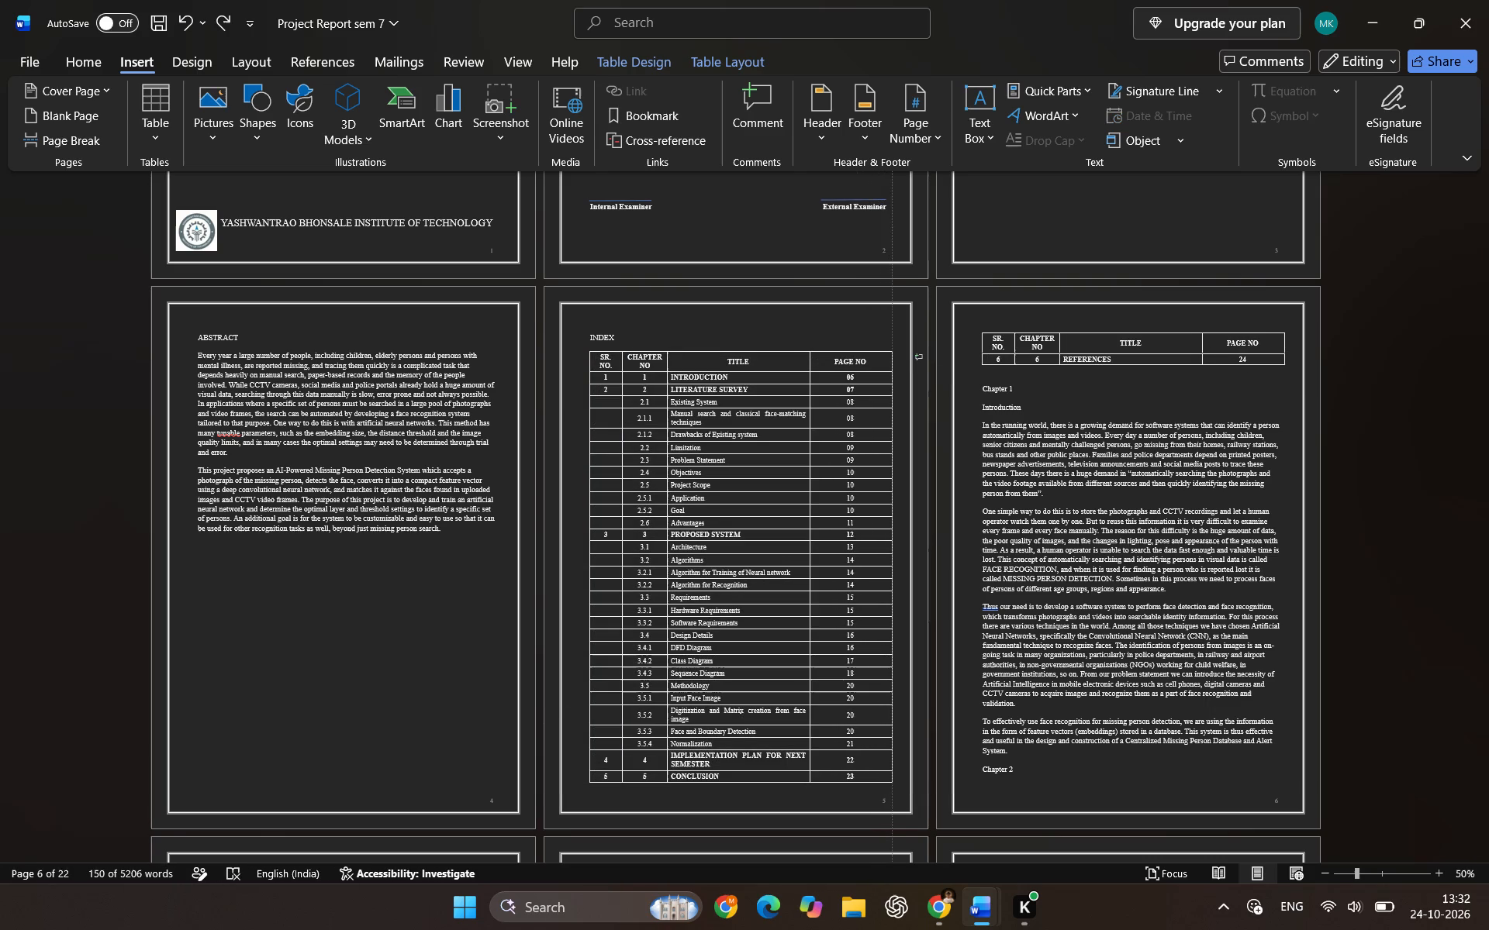
{"action": "left_click_drag", "start_coordinate": [892, 780], "coordinate": [886, 780]}
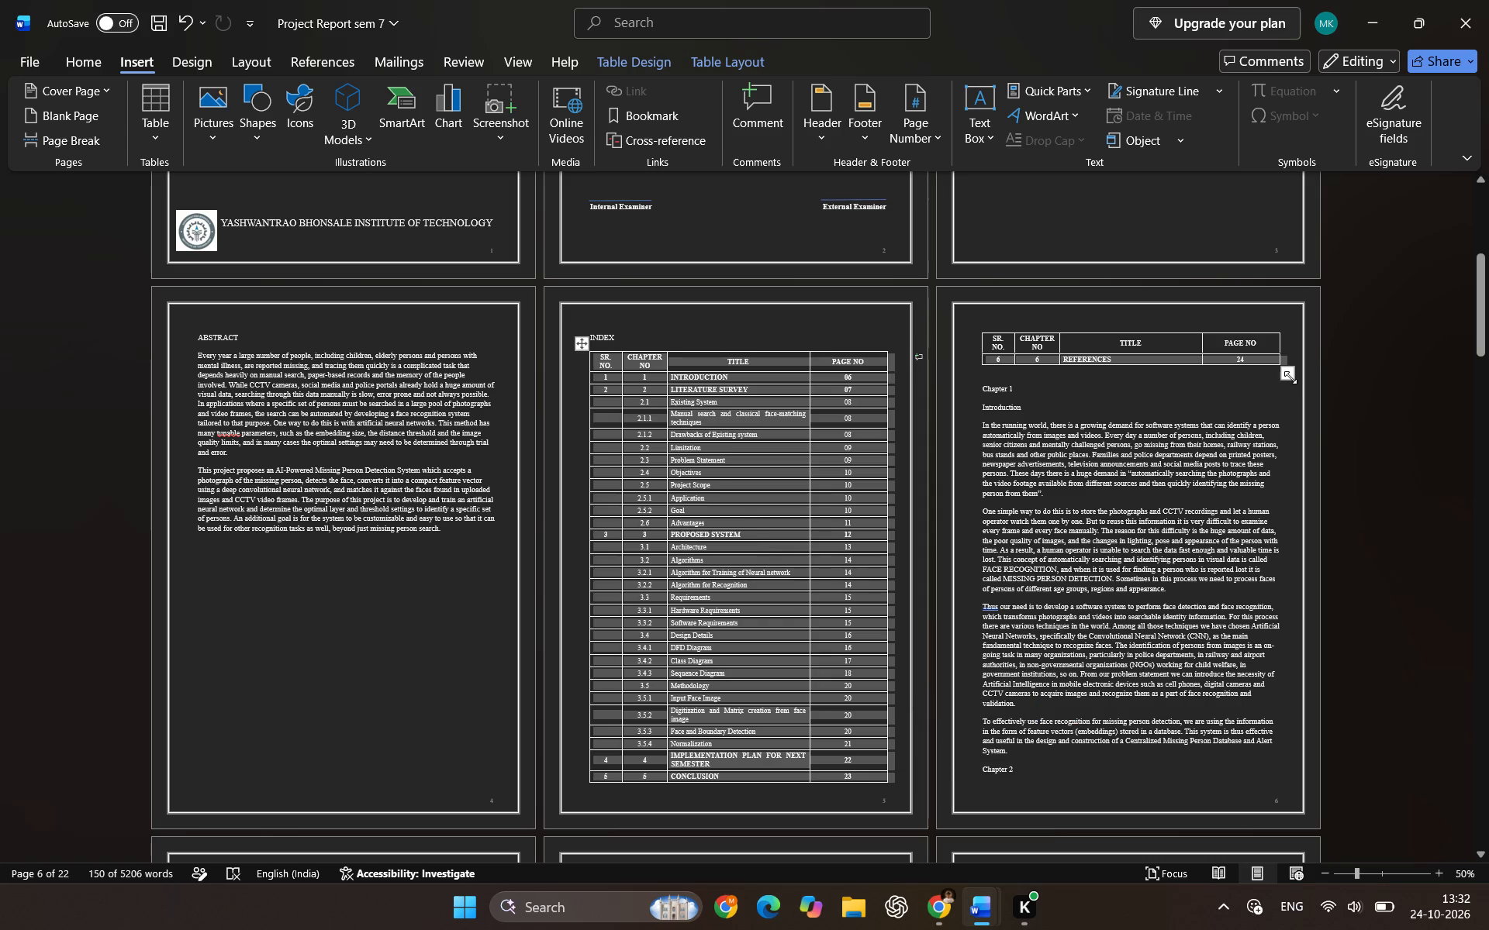
{"action": "left_click_drag", "start_coordinate": [1287, 377], "coordinate": [1266, 384]}
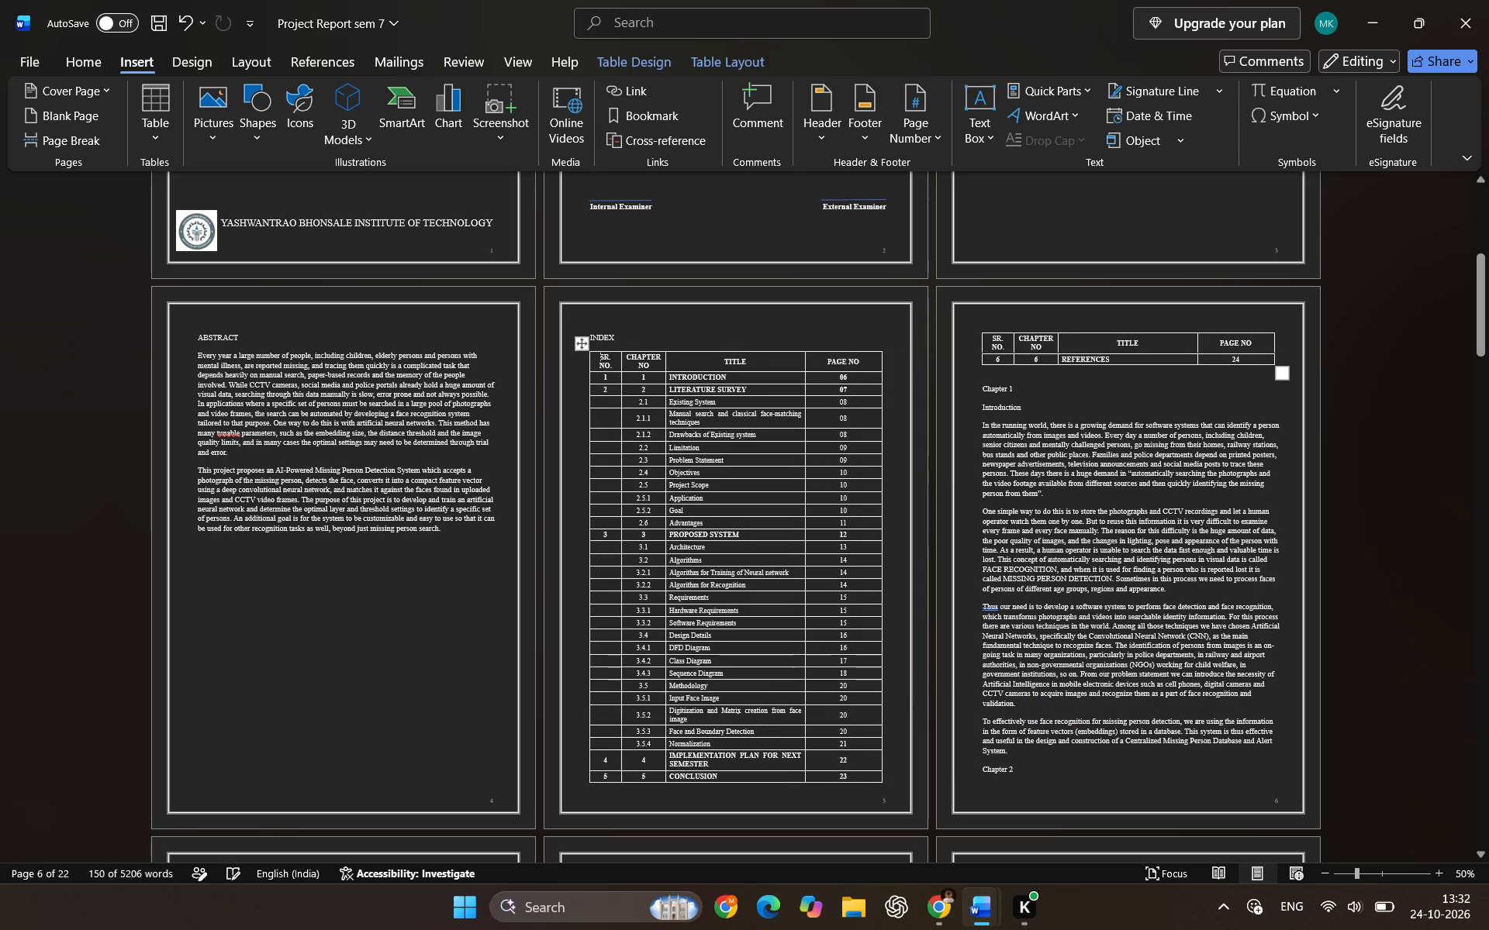
{"action": "left_click_drag", "start_coordinate": [1285, 374], "coordinate": [1278, 357]}
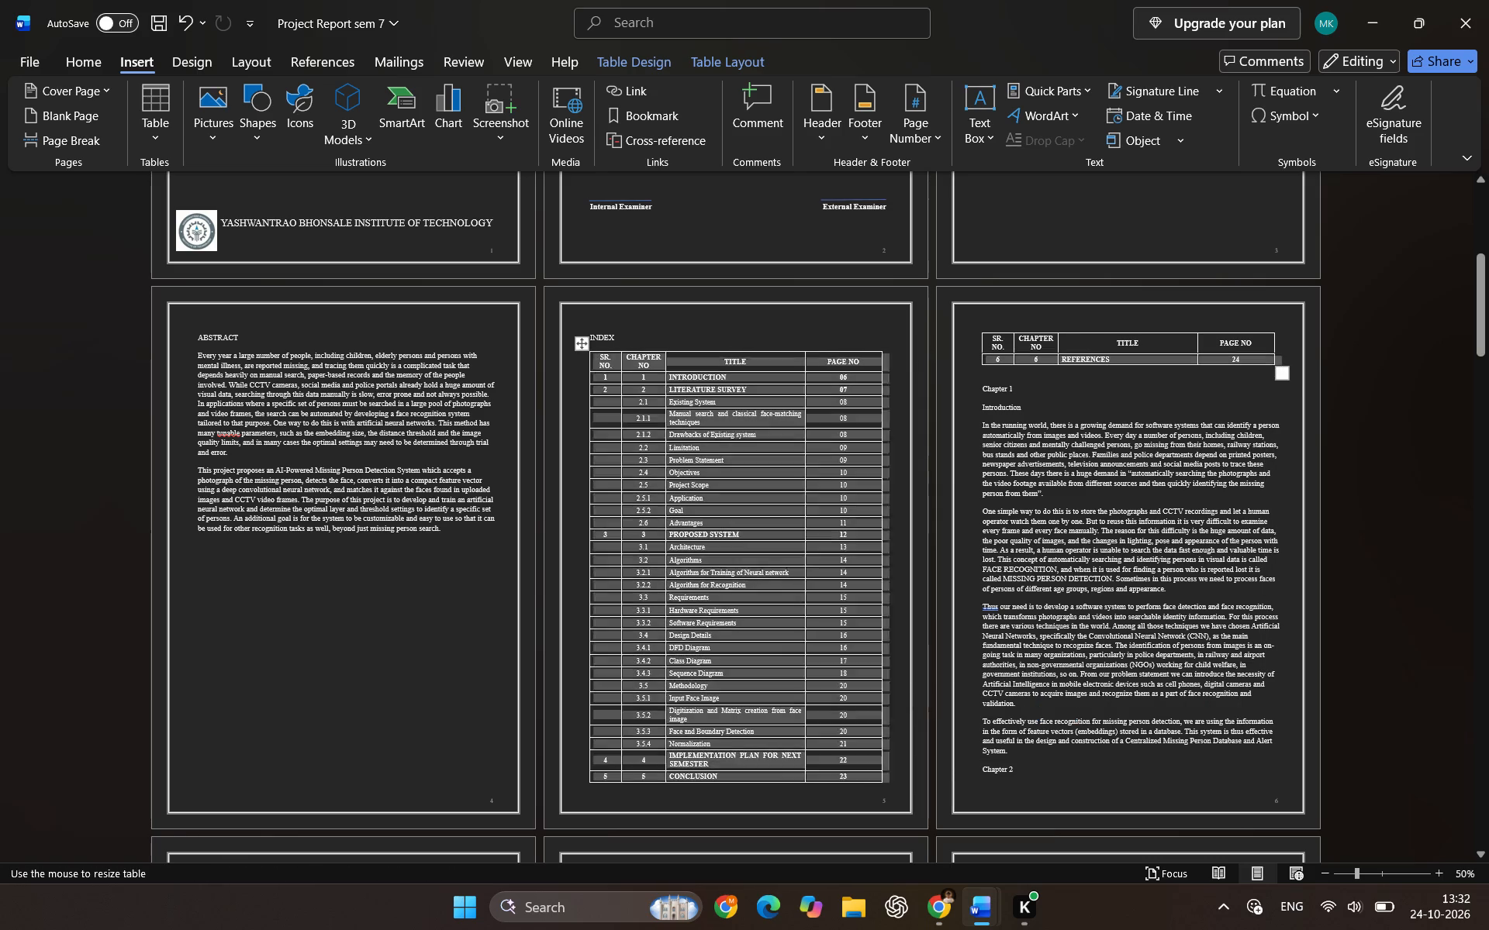
{"action": "left_click_drag", "start_coordinate": [1278, 357], "coordinate": [907, 339]}
{"action": "key", "text": "ctrl+z"}
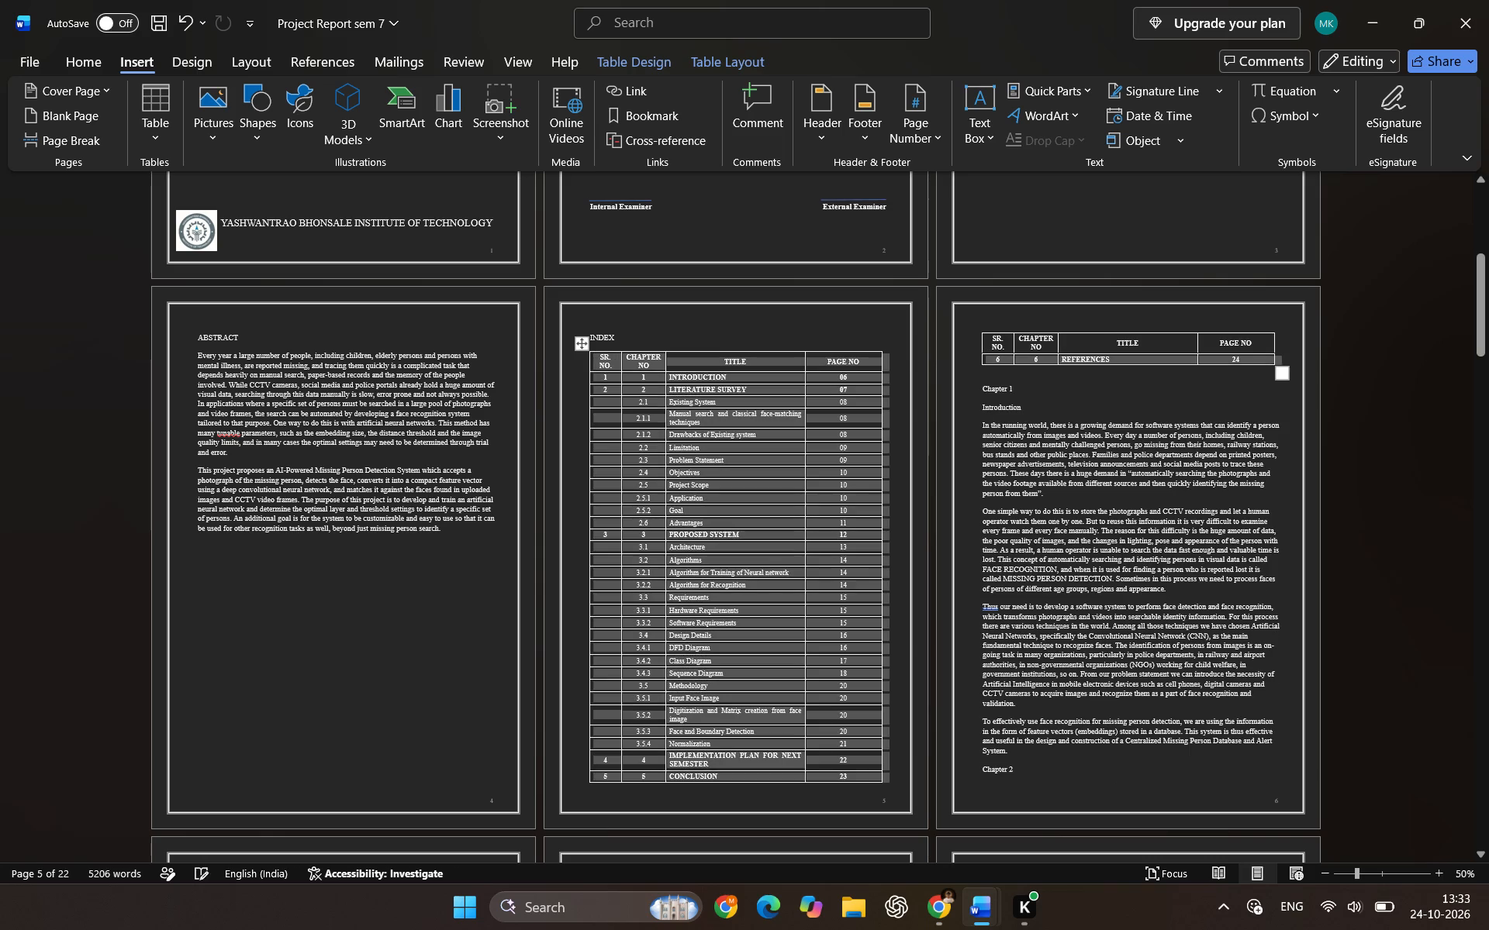
{"action": "left_click", "coordinate": [930, 449]}
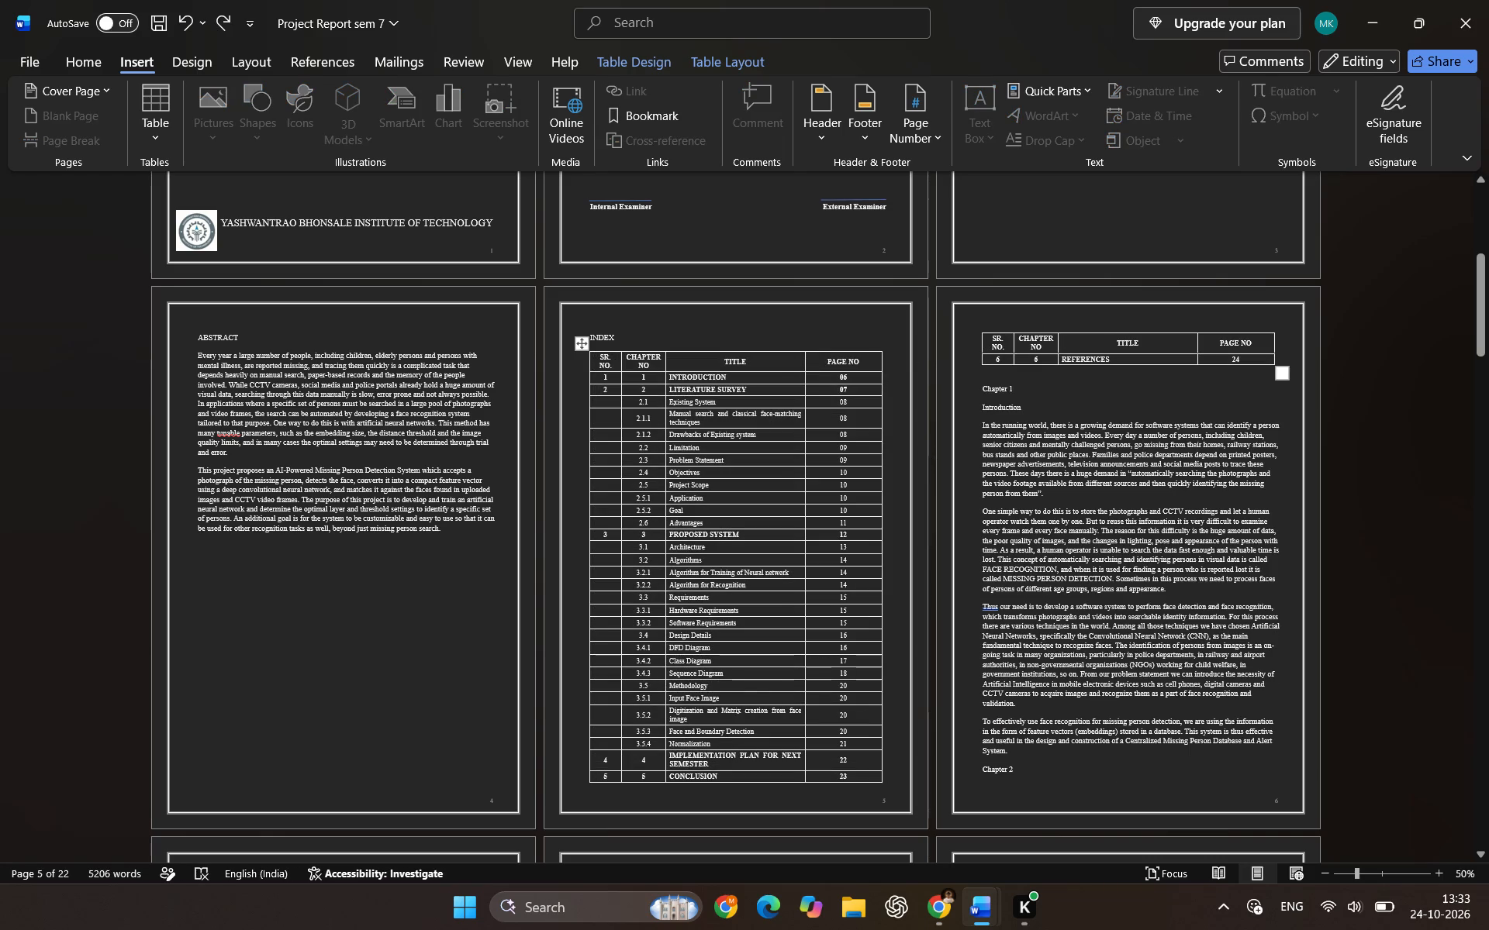
Cut the leftover student name lines numbered 2 and 3 from the document's last page.
{"action": "scroll", "coordinate": [700, 464], "scroll_direction": "up", "scroll_amount": 1, "text": "ctrl"}
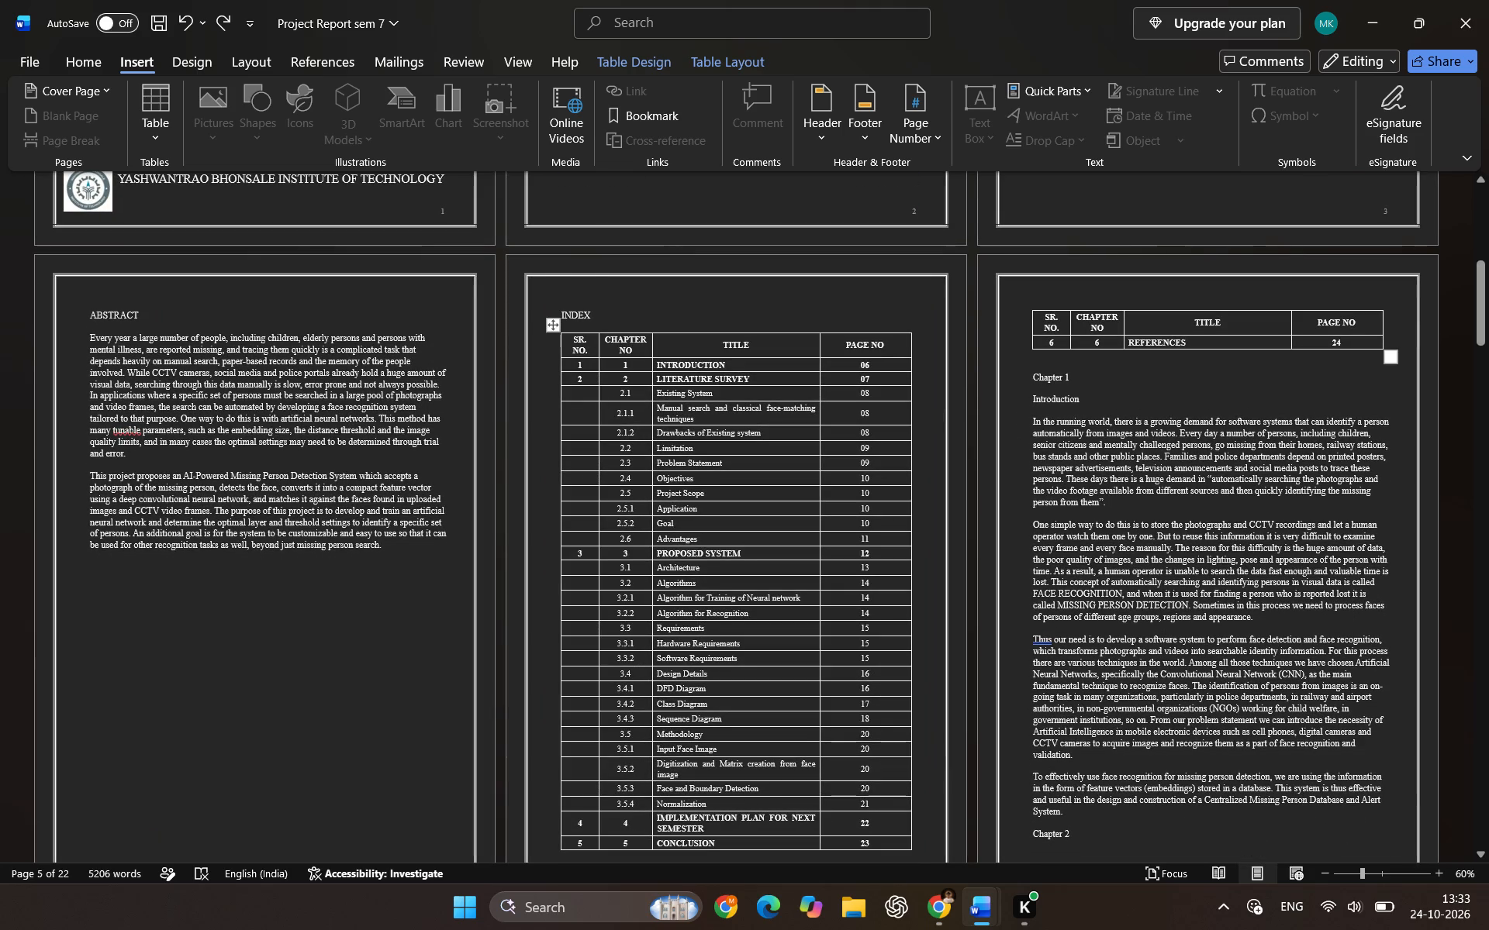
{"action": "scroll", "coordinate": [752, 467], "scroll_direction": "down", "scroll_amount": 1}
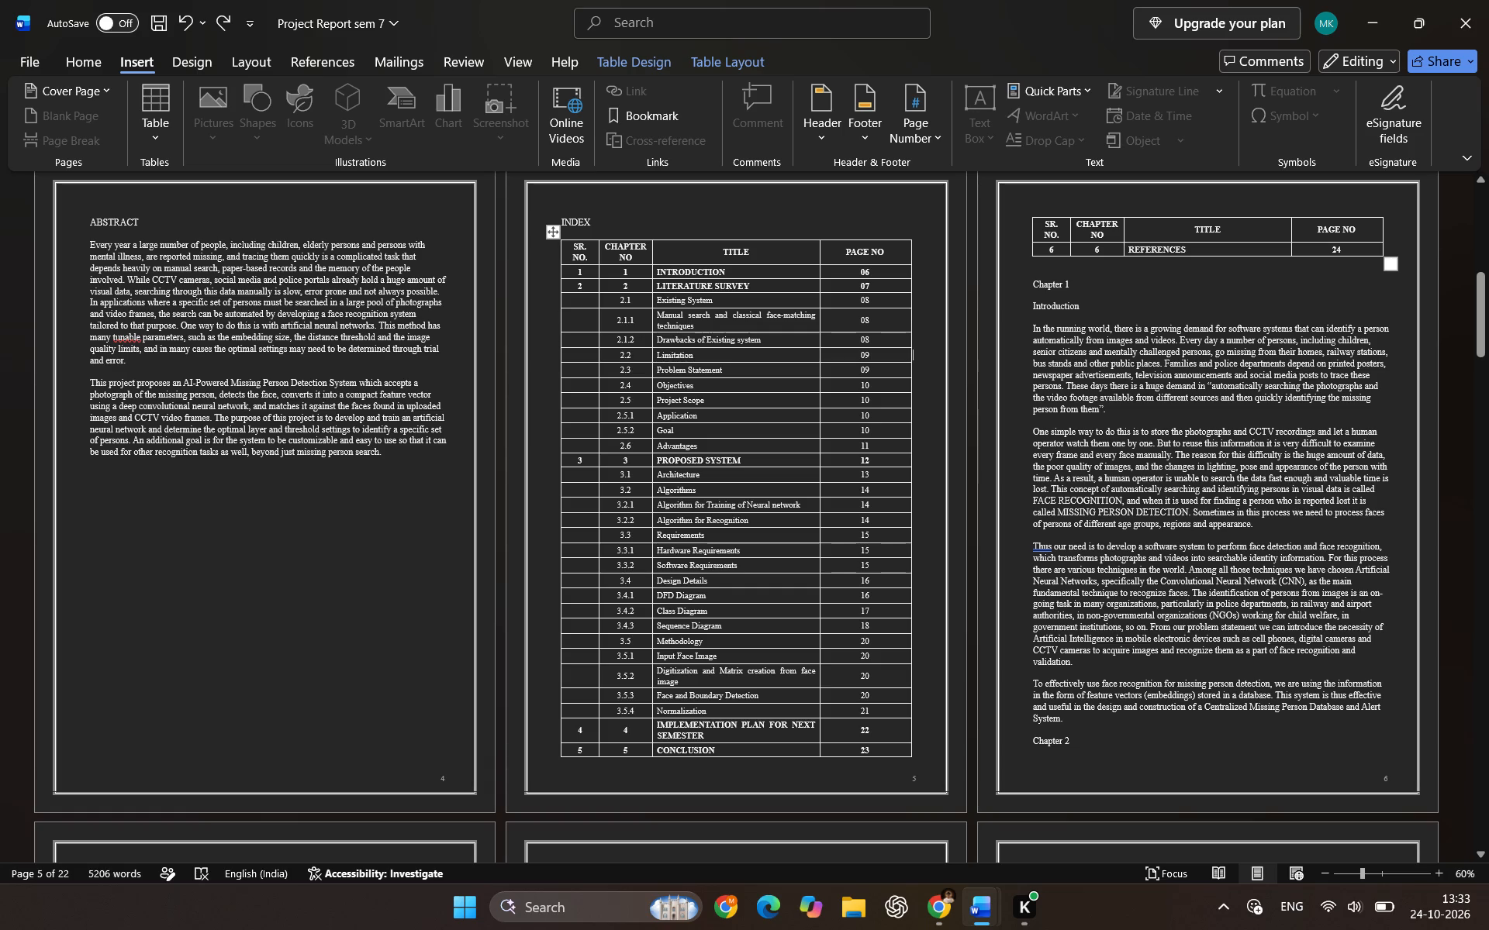
{"action": "scroll", "coordinate": [1118, 346], "scroll_direction": "down", "scroll_amount": 6}
{"action": "scroll", "coordinate": [1125, 446], "scroll_direction": "down", "scroll_amount": 9}
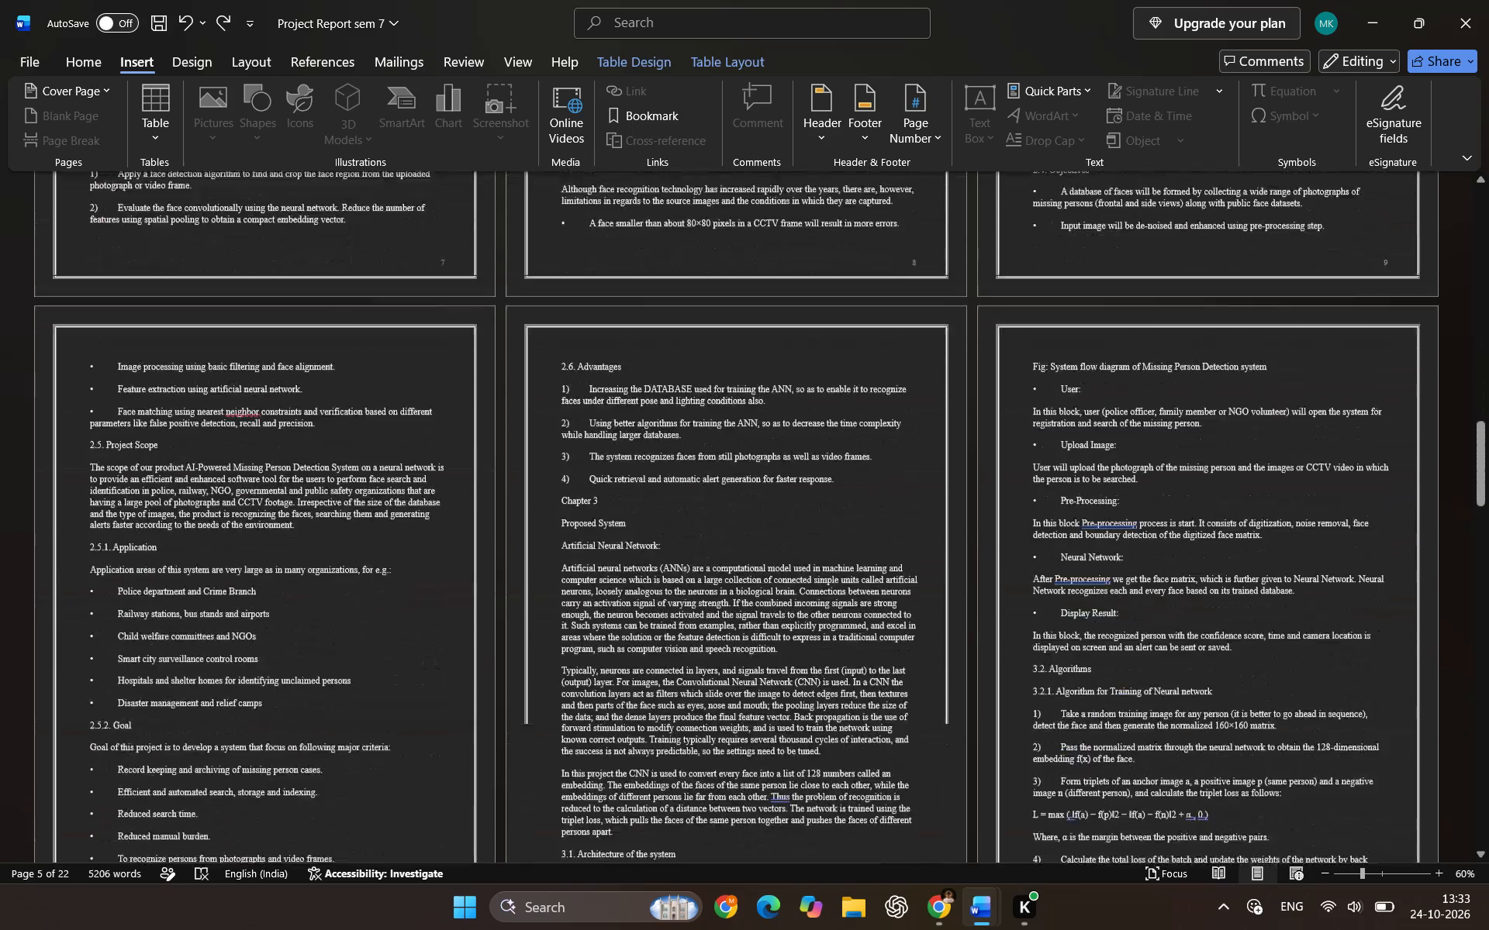
{"action": "scroll", "coordinate": [1126, 469], "scroll_direction": "down", "scroll_amount": 14}
{"action": "scroll", "coordinate": [1126, 522], "scroll_direction": "down", "scroll_amount": 20}
{"action": "scroll", "coordinate": [1126, 522], "scroll_direction": "down", "scroll_amount": 2}
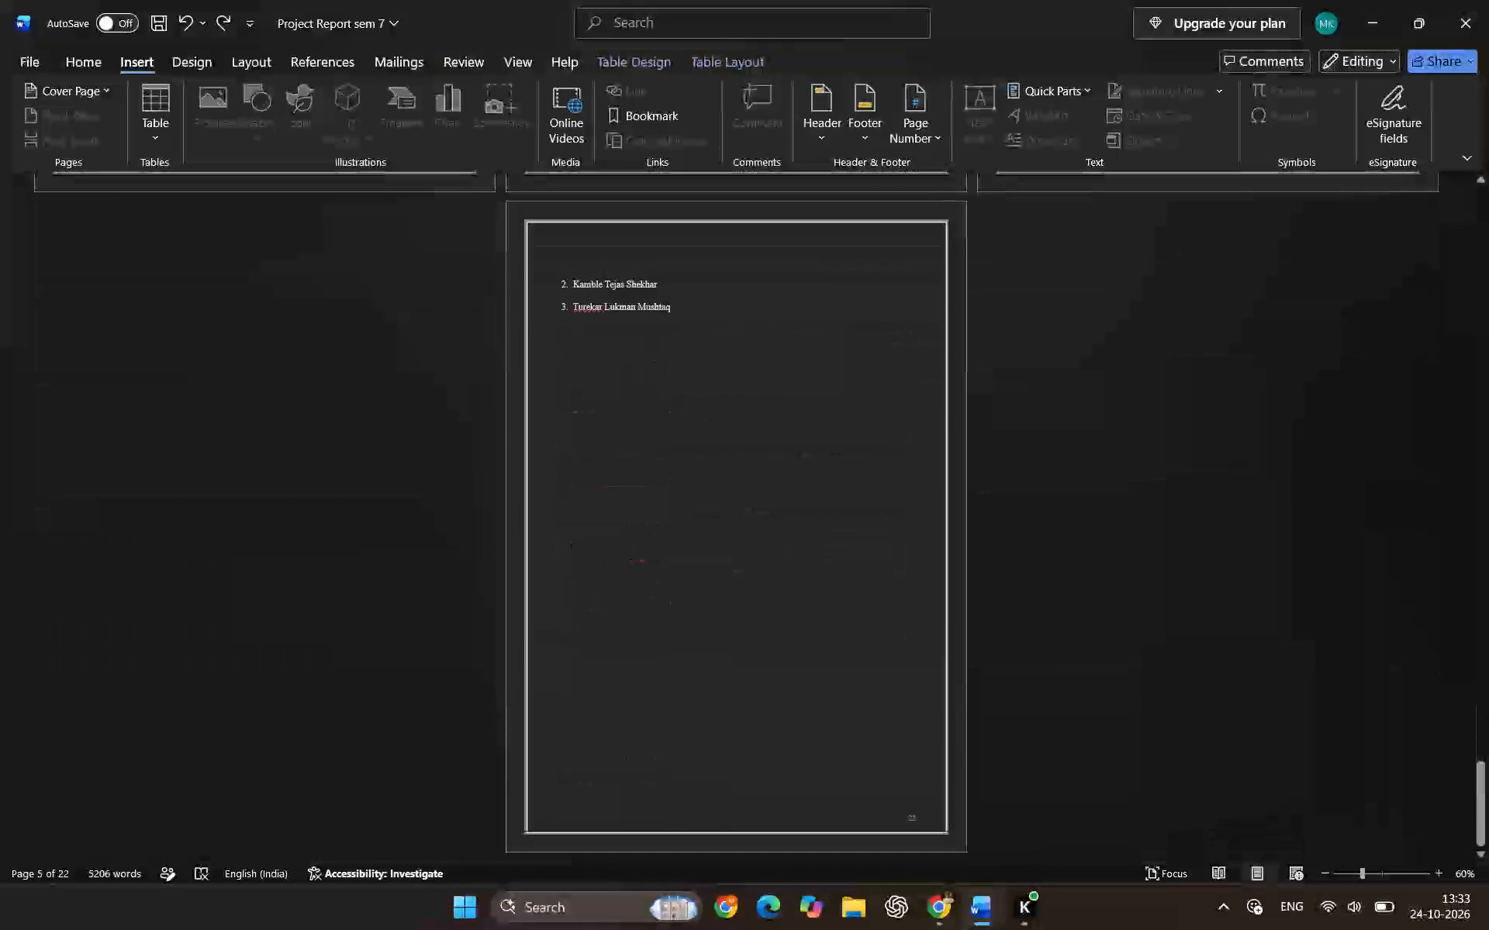
{"action": "scroll", "coordinate": [834, 498], "scroll_direction": "up", "scroll_amount": 7}
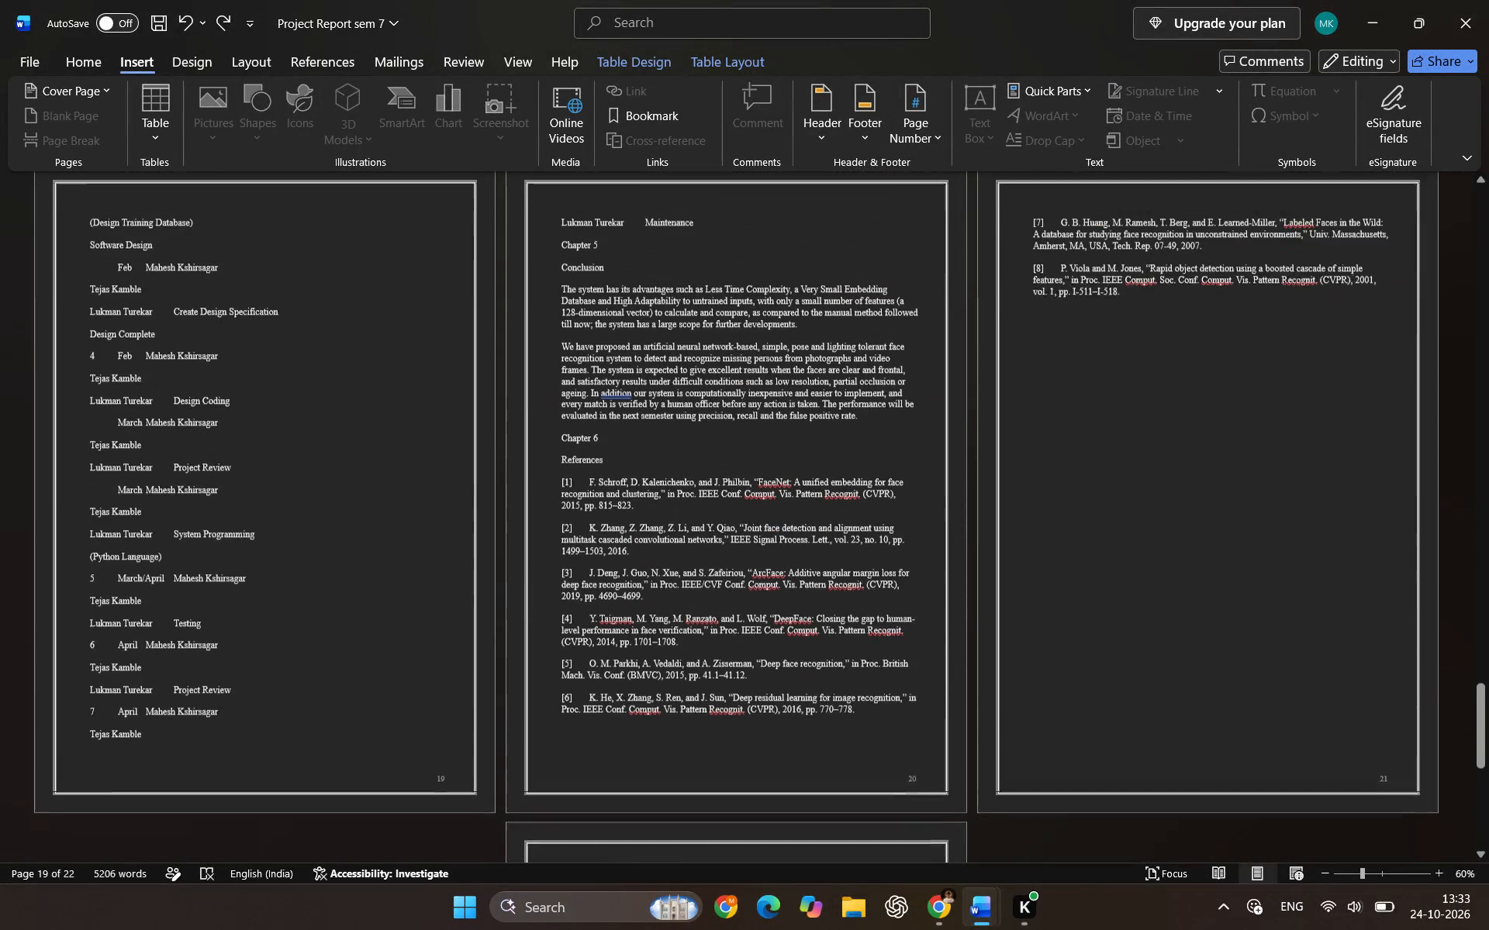
{"action": "scroll", "coordinate": [827, 666], "scroll_direction": "down", "scroll_amount": 3}
{"action": "left_click_drag", "start_coordinate": [734, 685], "coordinate": [622, 668]}
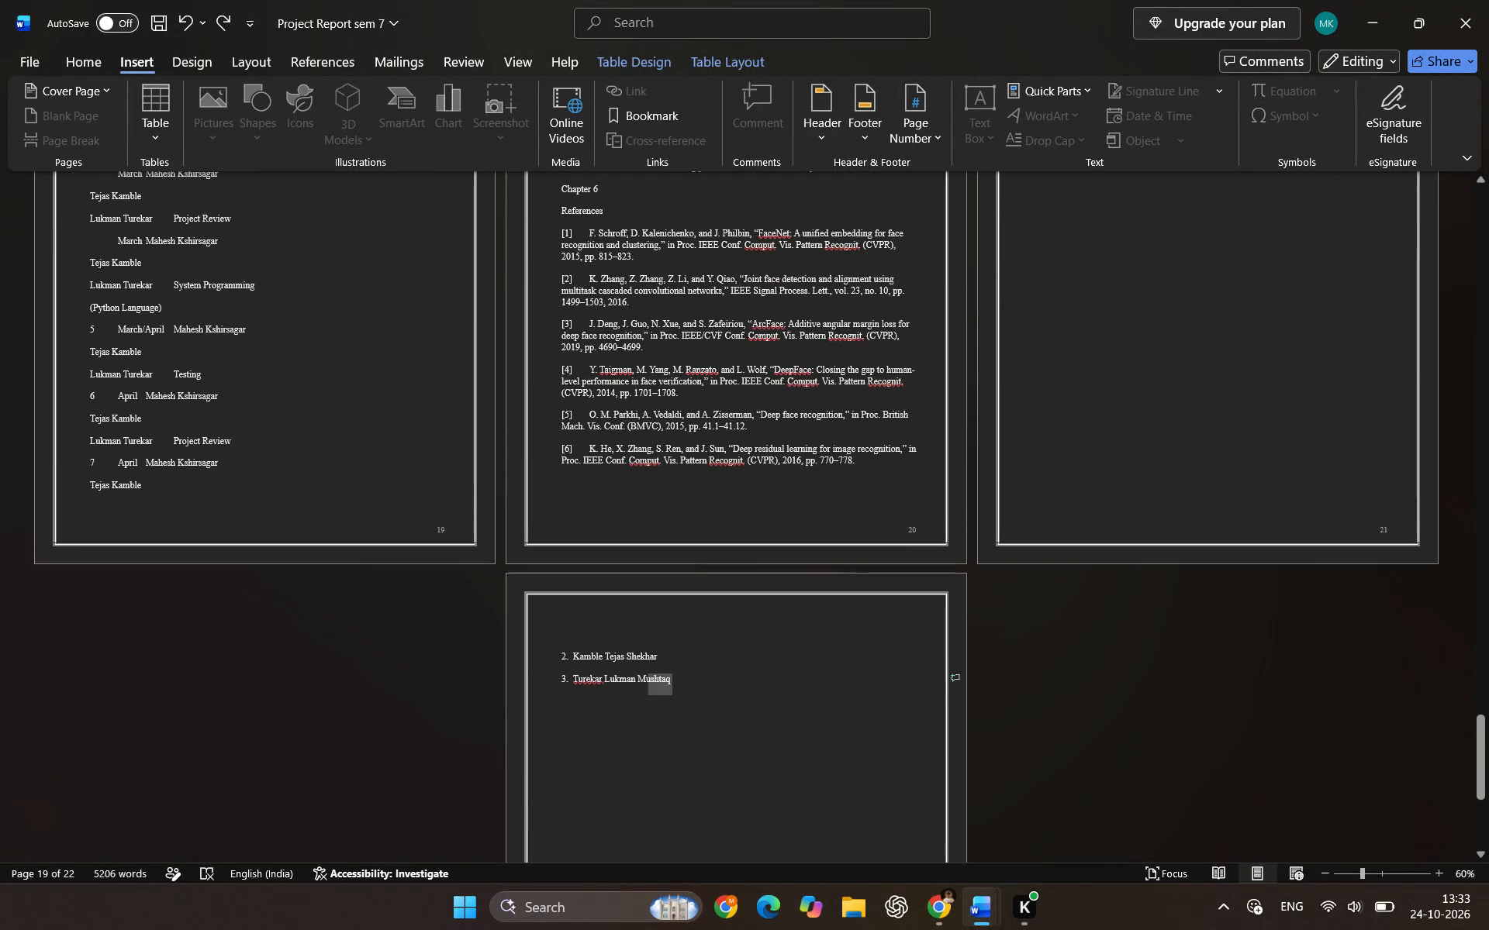
{"action": "left_click_drag", "start_coordinate": [622, 668], "coordinate": [565, 645]}
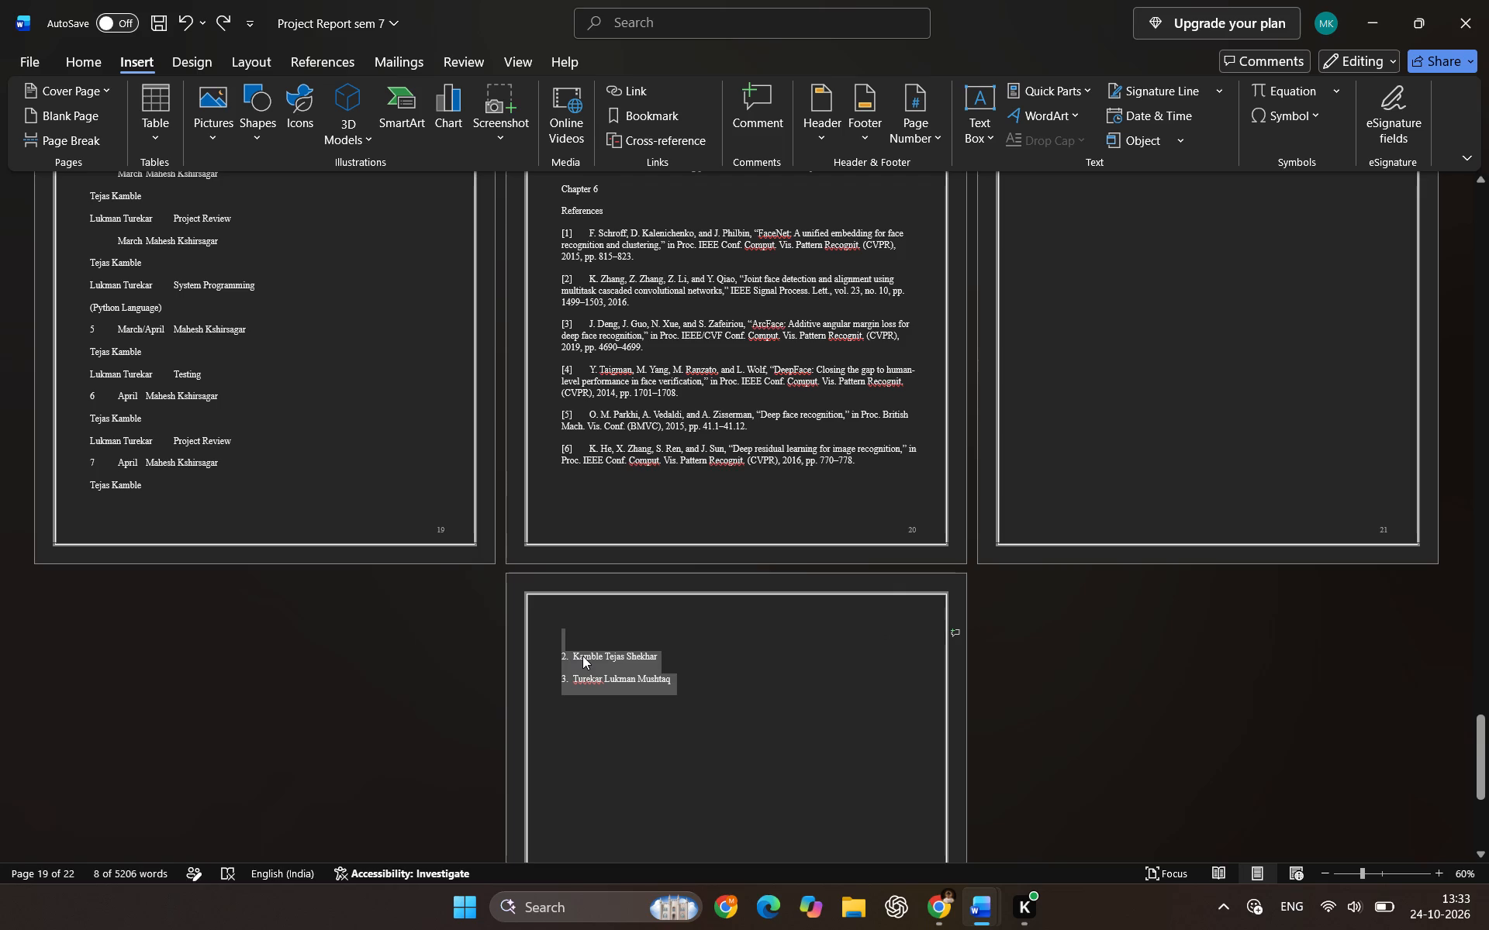
{"action": "key", "text": "ctrl+x"}
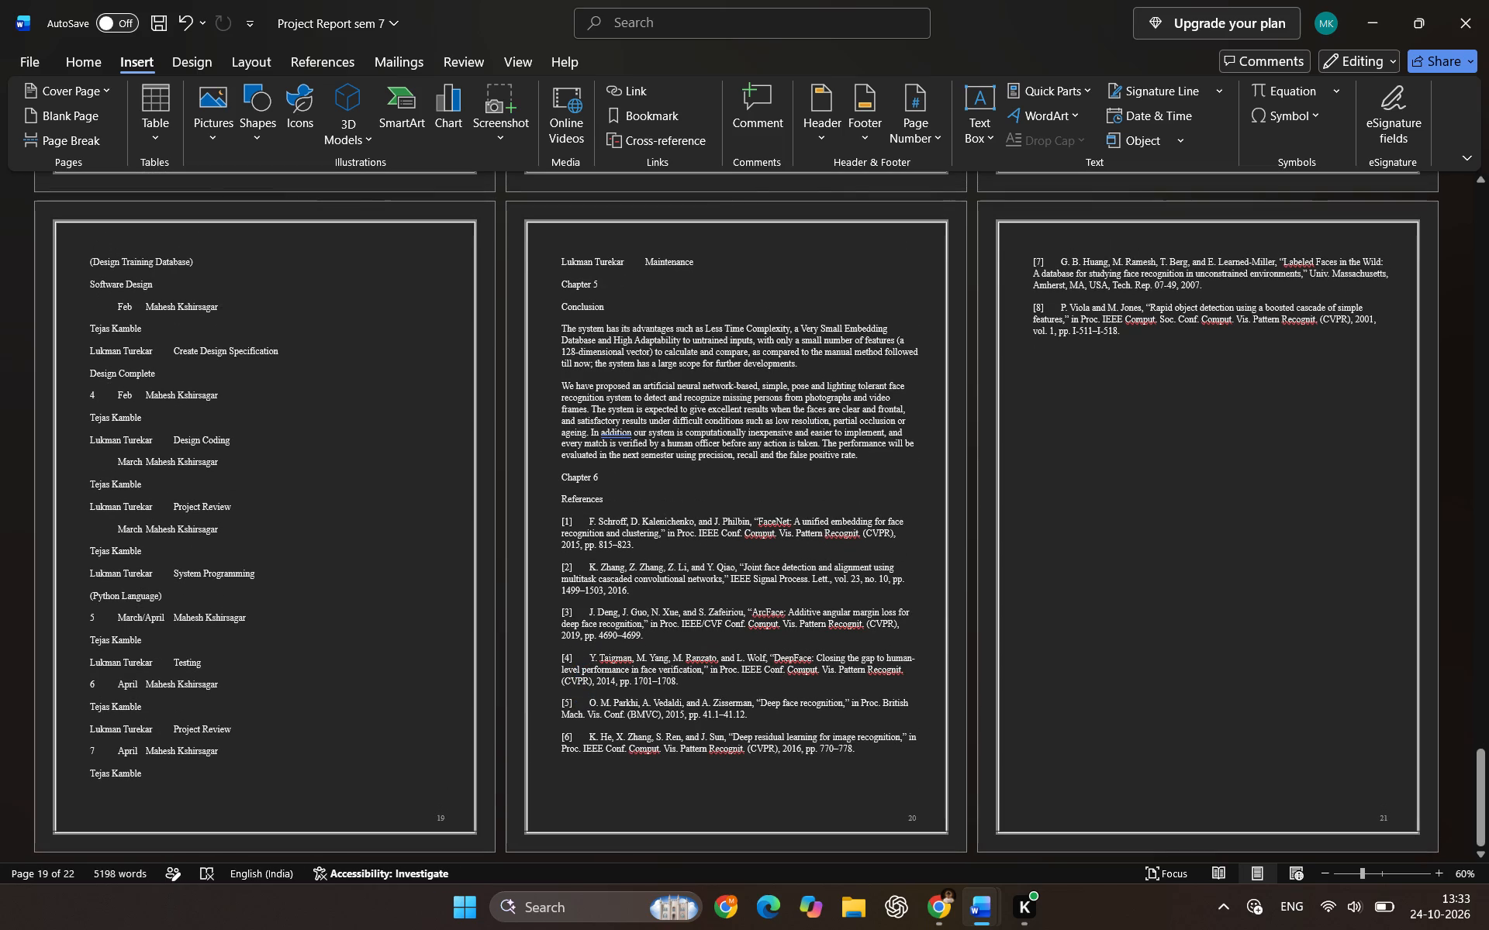
Delete the remaining numbered student name below the Acknowledgment text on page 3.
{"action": "scroll", "coordinate": [1018, 494], "scroll_direction": "up", "scroll_amount": 15}
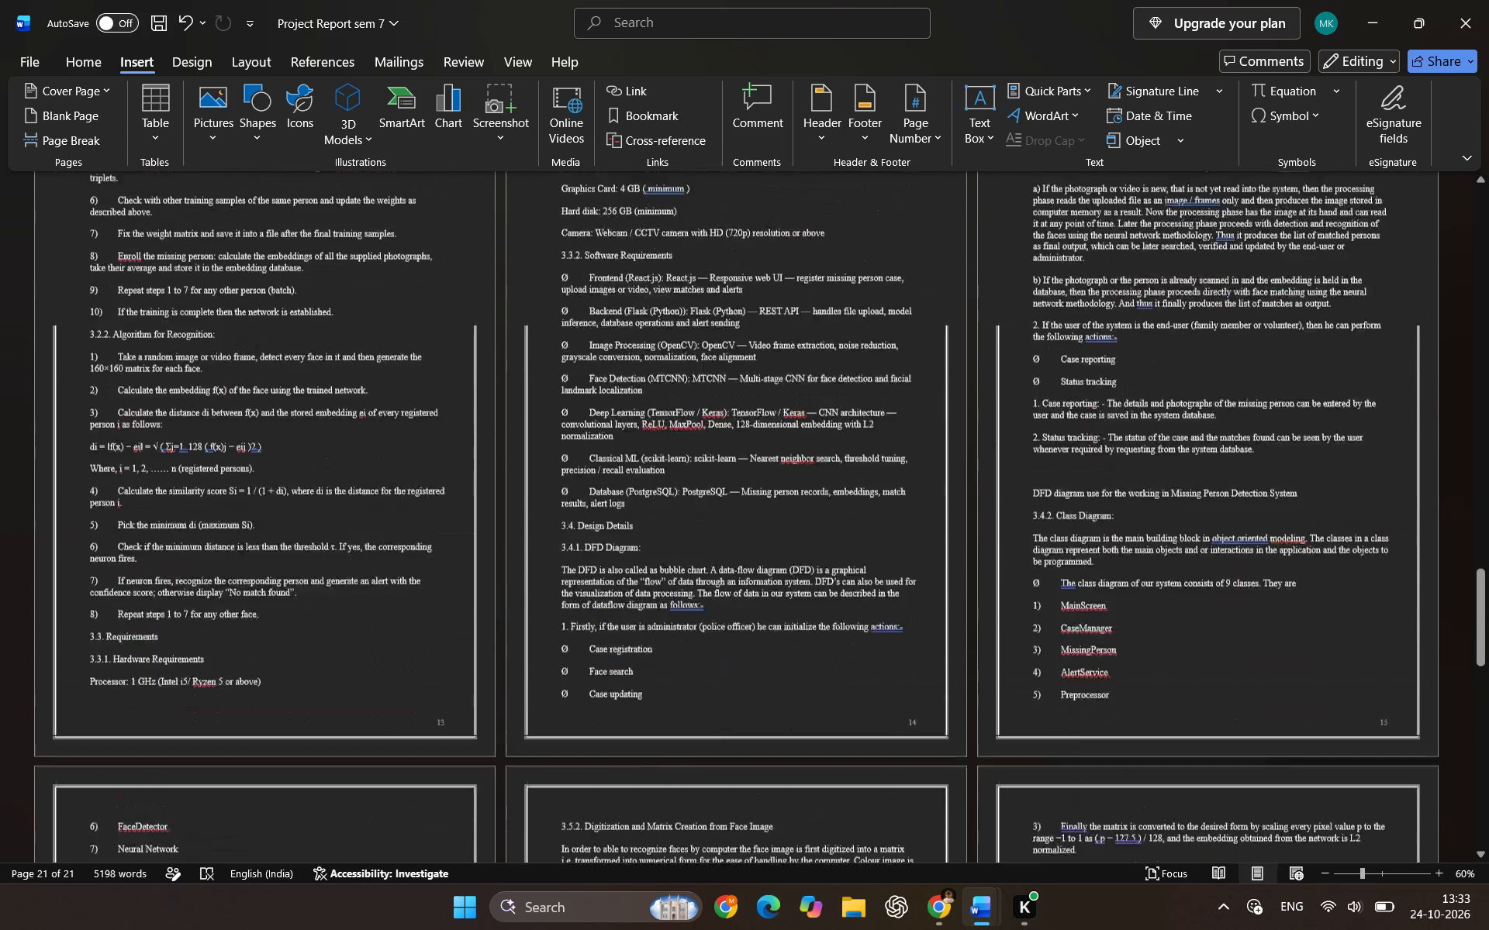
{"action": "scroll", "coordinate": [1005, 494], "scroll_direction": "up", "scroll_amount": 19}
{"action": "scroll", "coordinate": [1005, 494], "scroll_direction": "up", "scroll_amount": 8}
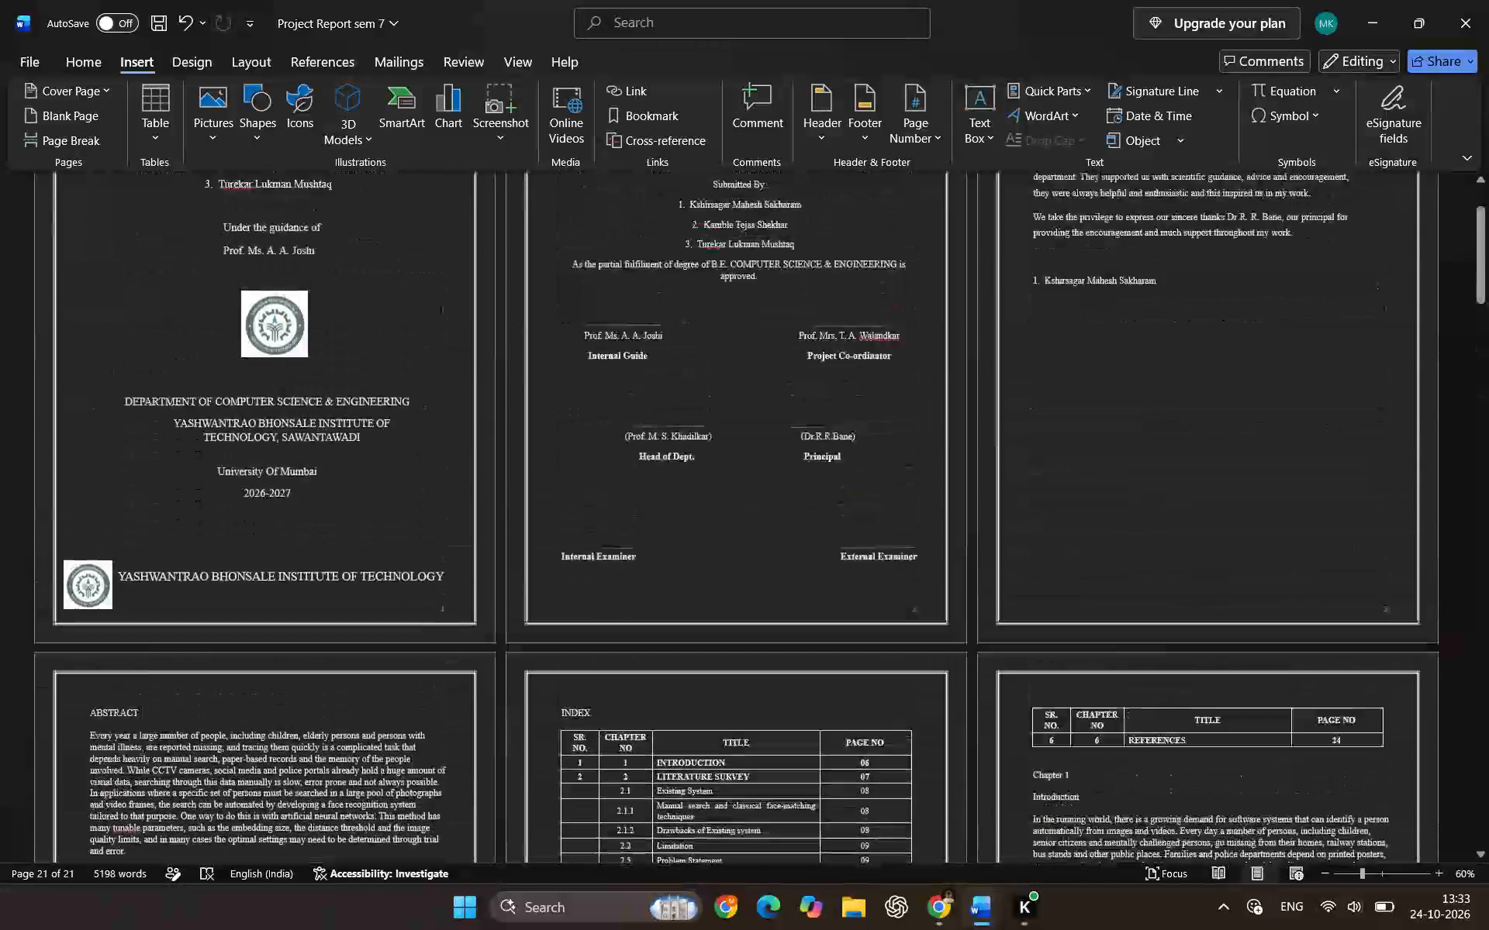
{"action": "scroll", "coordinate": [1005, 494], "scroll_direction": "up", "scroll_amount": 1}
{"action": "left_click", "coordinate": [1184, 473]}
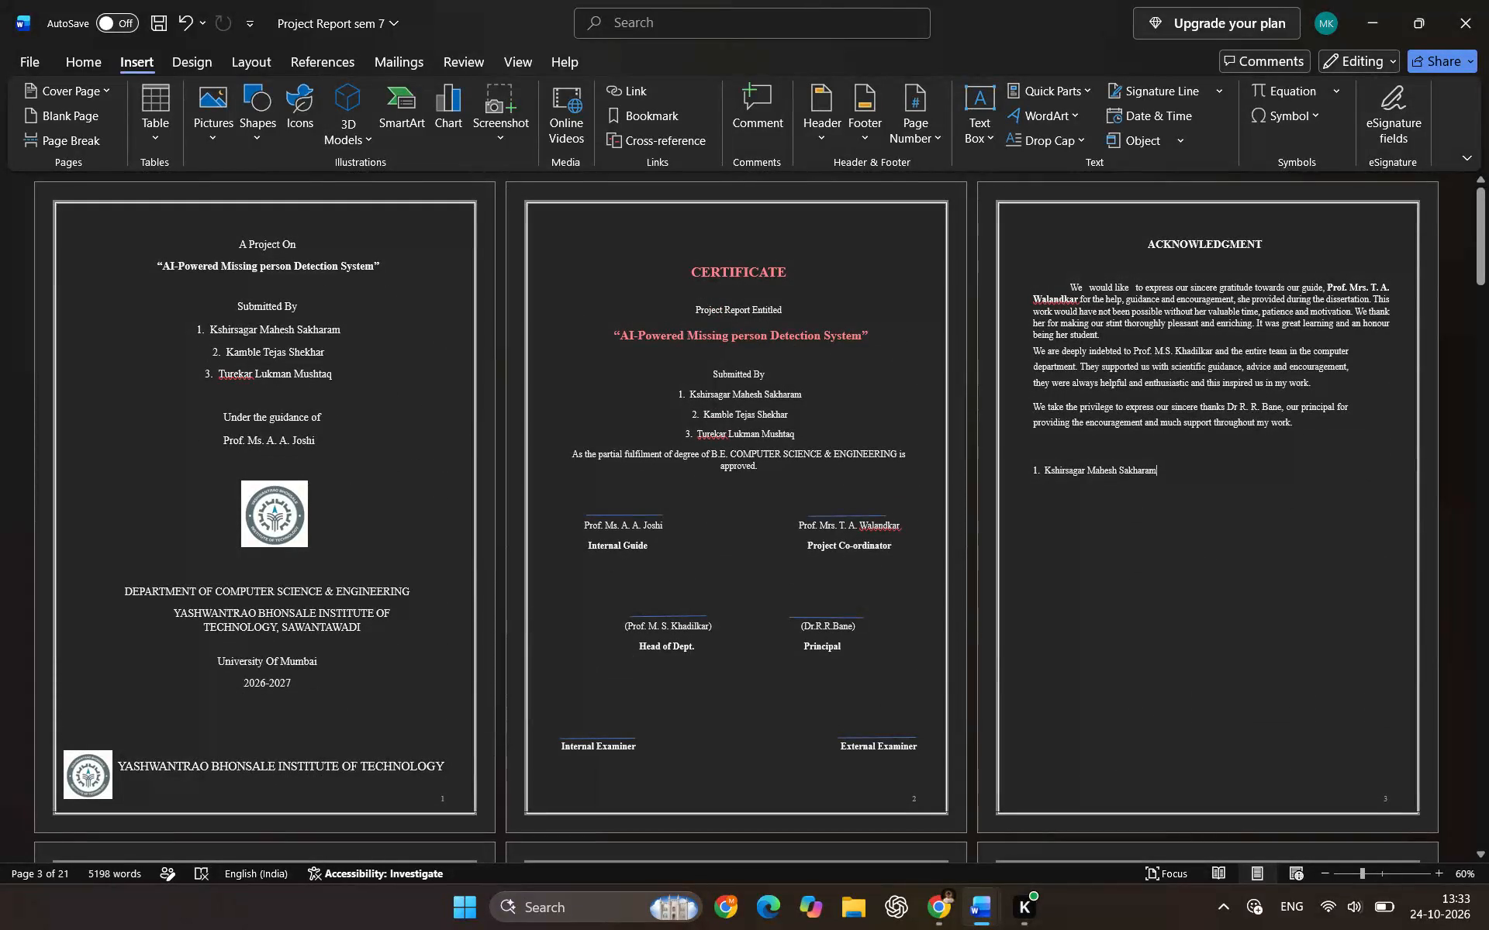
{"action": "key", "text": "BackSpace"}
{"action": "key", "text": "BackSpace"}
{"action": "key", "text": "BackSpace"}
{"action": "key", "text": "BackSpace"}
{"action": "key", "text": "BackSpace"}
{"action": "key", "text": "BackSpace"}
{"action": "key", "text": "BackSpace"}
{"action": "key", "text": "BackSpace"}
{"action": "key", "text": "BackSpace"}
{"action": "key", "text": "BackSpace"}
{"action": "key", "text": "BackSpace"}
{"action": "key", "text": "BackSpace"}
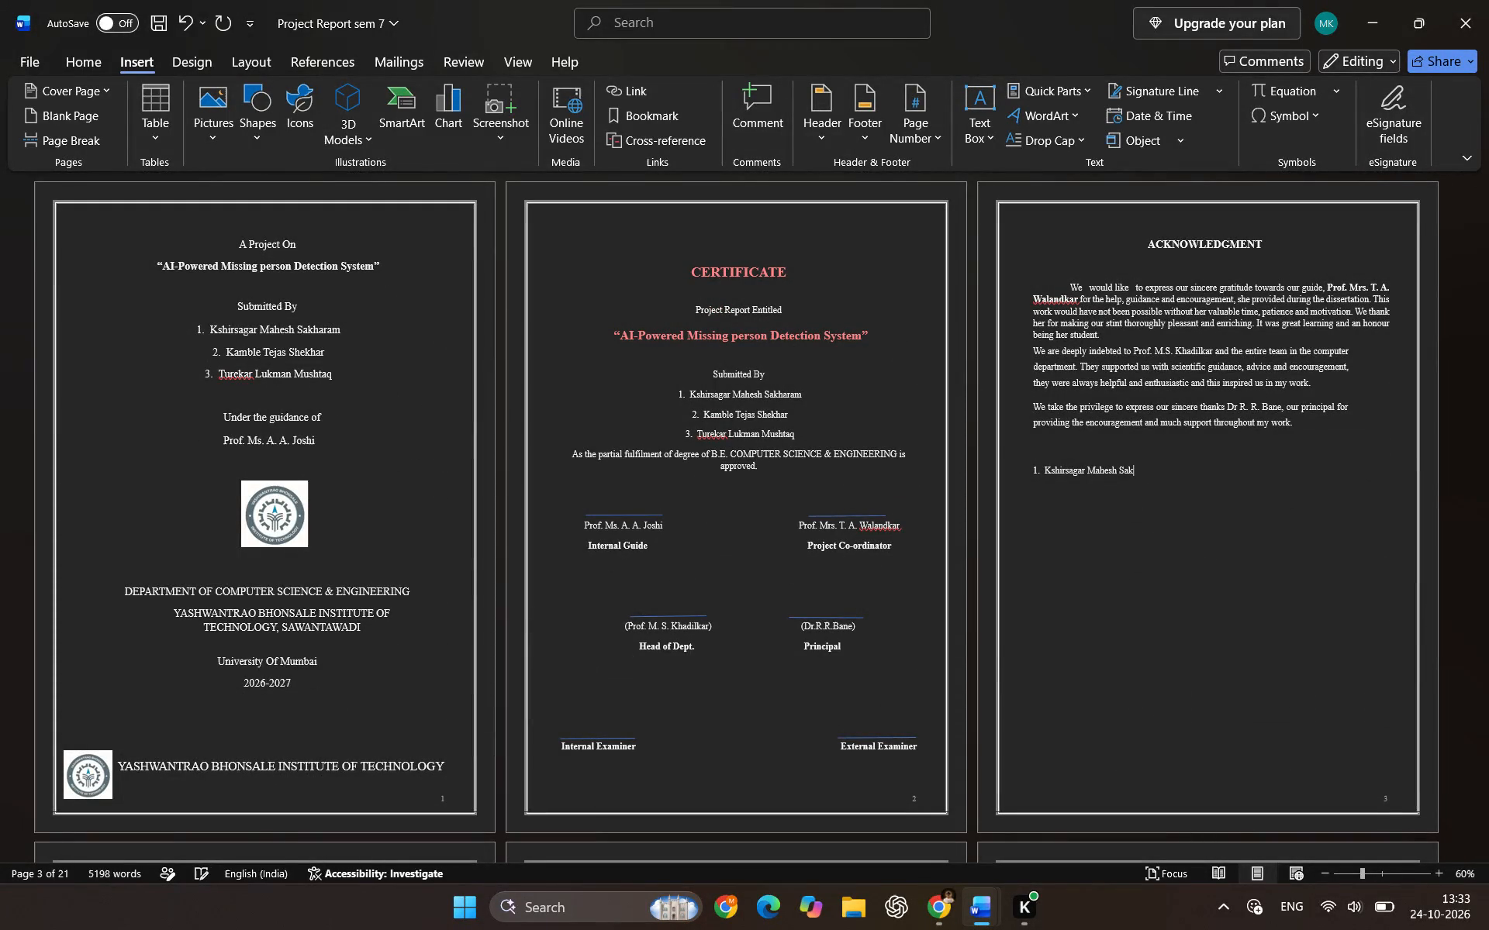
{"action": "key", "text": "BackSpace"}
{"action": "key", "text": "BackSpace"}
{"action": "key", "text": "BackSpace"}
{"action": "key", "text": "BackSpace"}
{"action": "key", "text": "BackSpace"}
{"action": "key", "text": "BackSpace"}
{"action": "key", "text": "BackSpace"}
{"action": "key", "text": "BackSpace"}
{"action": "key", "text": "BackSpace"}
{"action": "key", "text": "BackSpace"}
{"action": "key", "text": "BackSpace"}
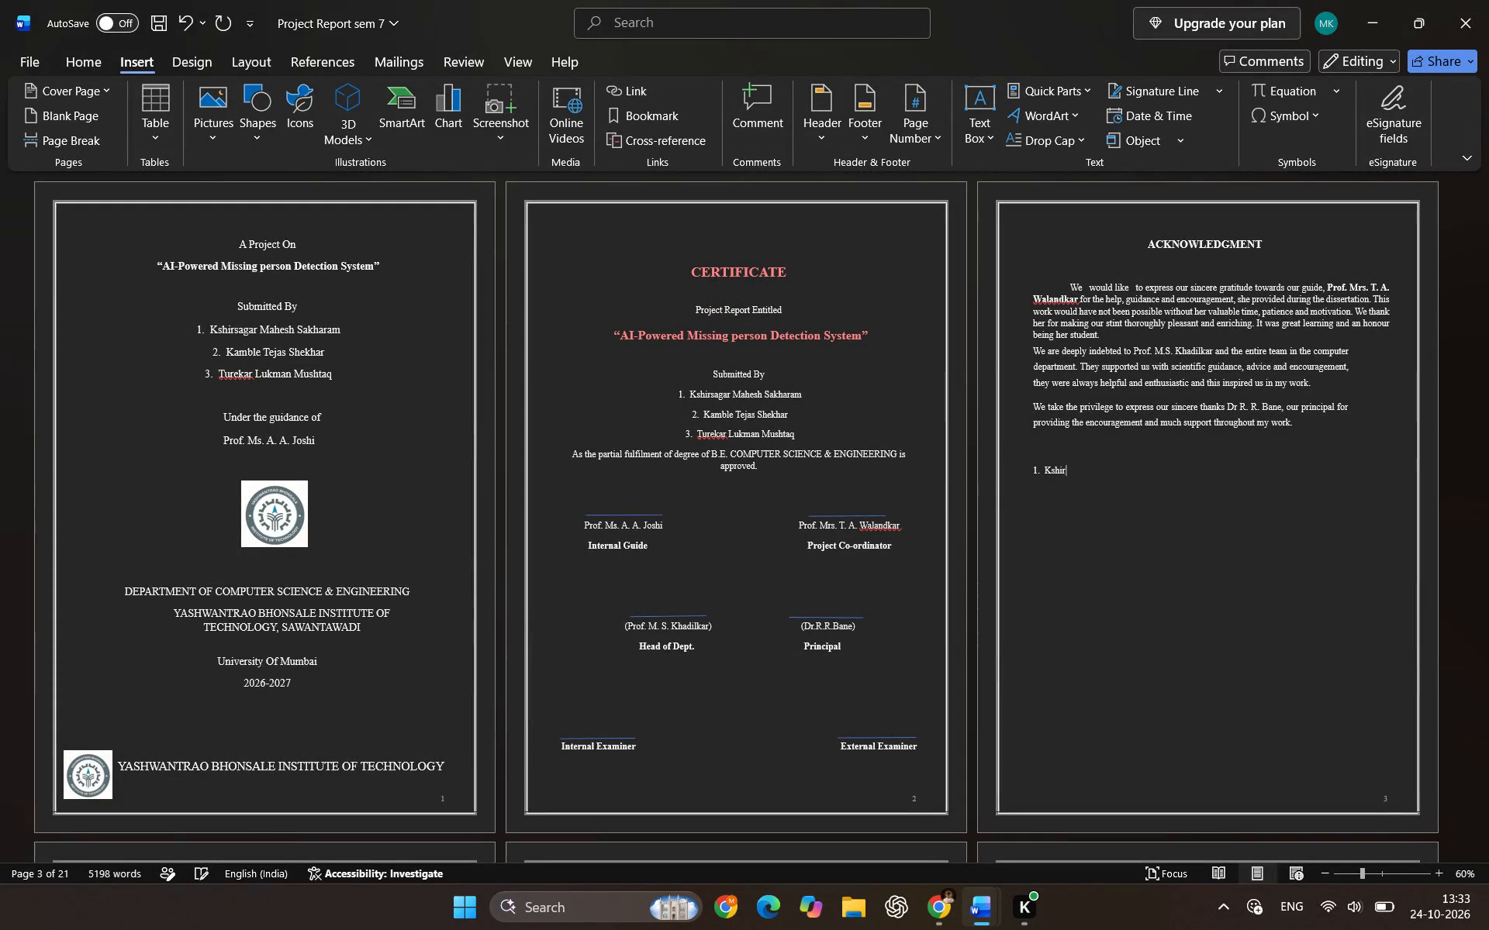
{"action": "key", "text": "BackSpace"}
{"action": "key", "text": "BackSpace"}
{"action": "key", "text": "BackSpace"}
{"action": "key", "text": "BackSpace"}
{"action": "key", "text": "BackSpace"}
{"action": "key", "text": "BackSpace"}
{"action": "key", "text": "BackSpace"}
{"action": "key", "text": "BackSpace"}
{"action": "key", "text": "BackSpace"}
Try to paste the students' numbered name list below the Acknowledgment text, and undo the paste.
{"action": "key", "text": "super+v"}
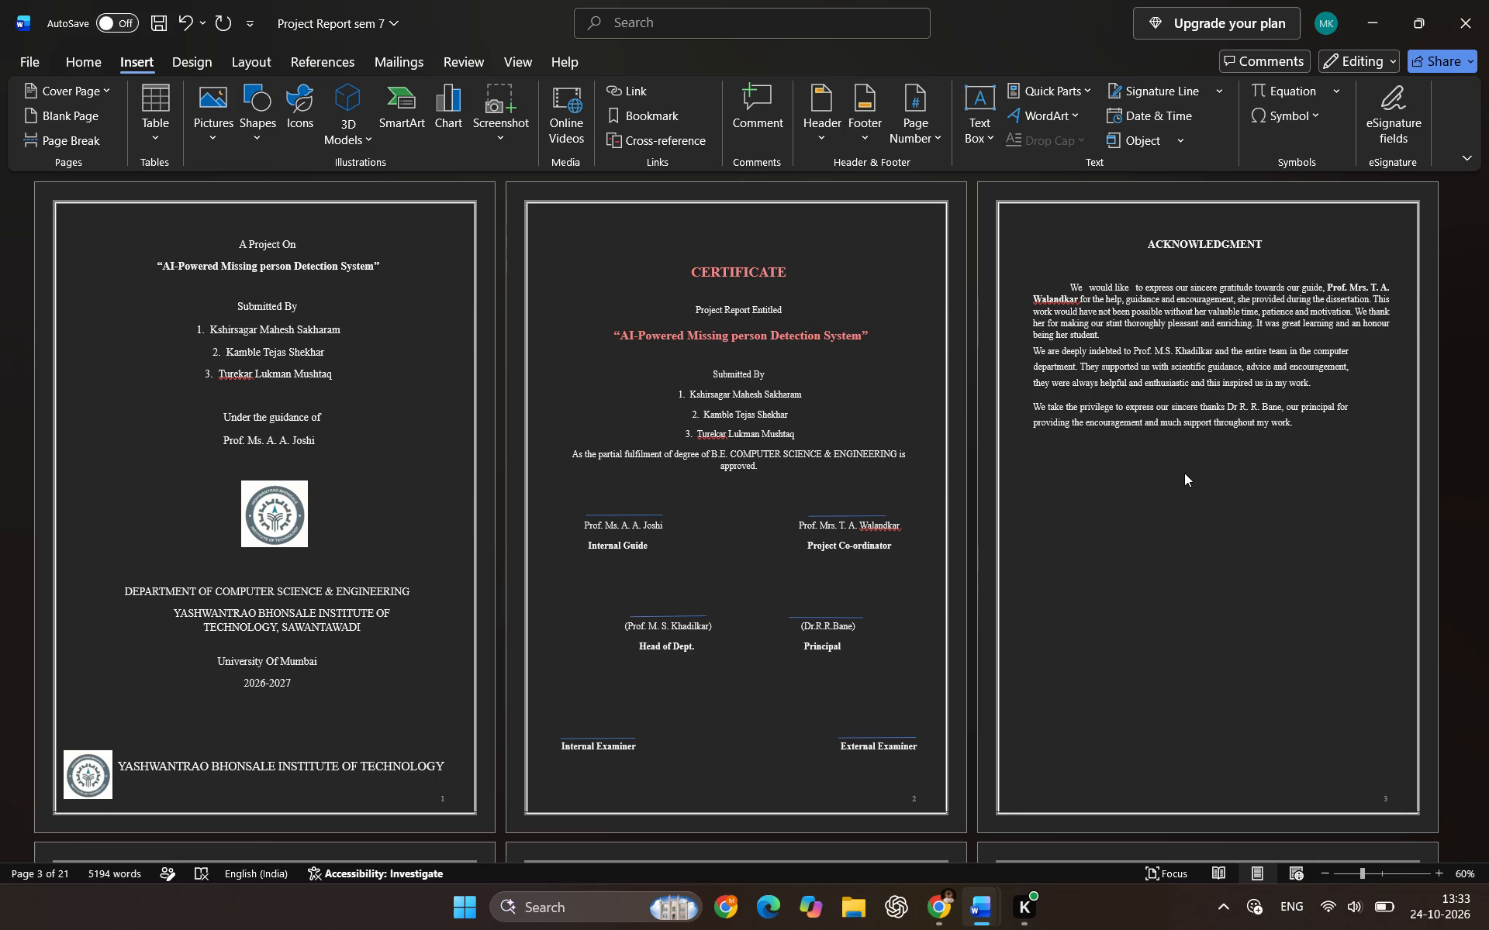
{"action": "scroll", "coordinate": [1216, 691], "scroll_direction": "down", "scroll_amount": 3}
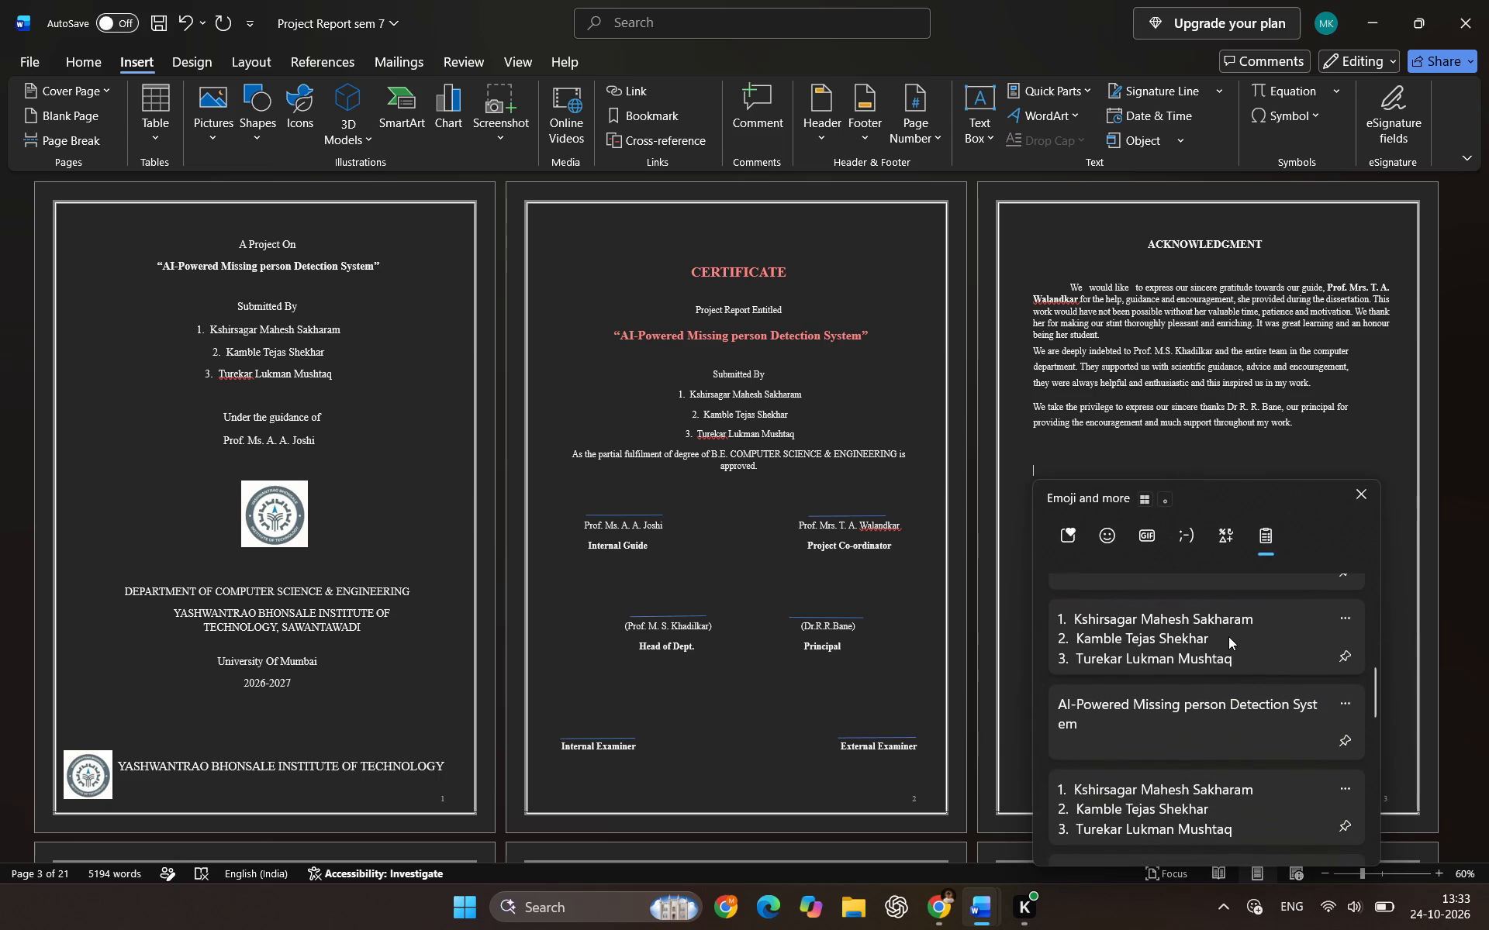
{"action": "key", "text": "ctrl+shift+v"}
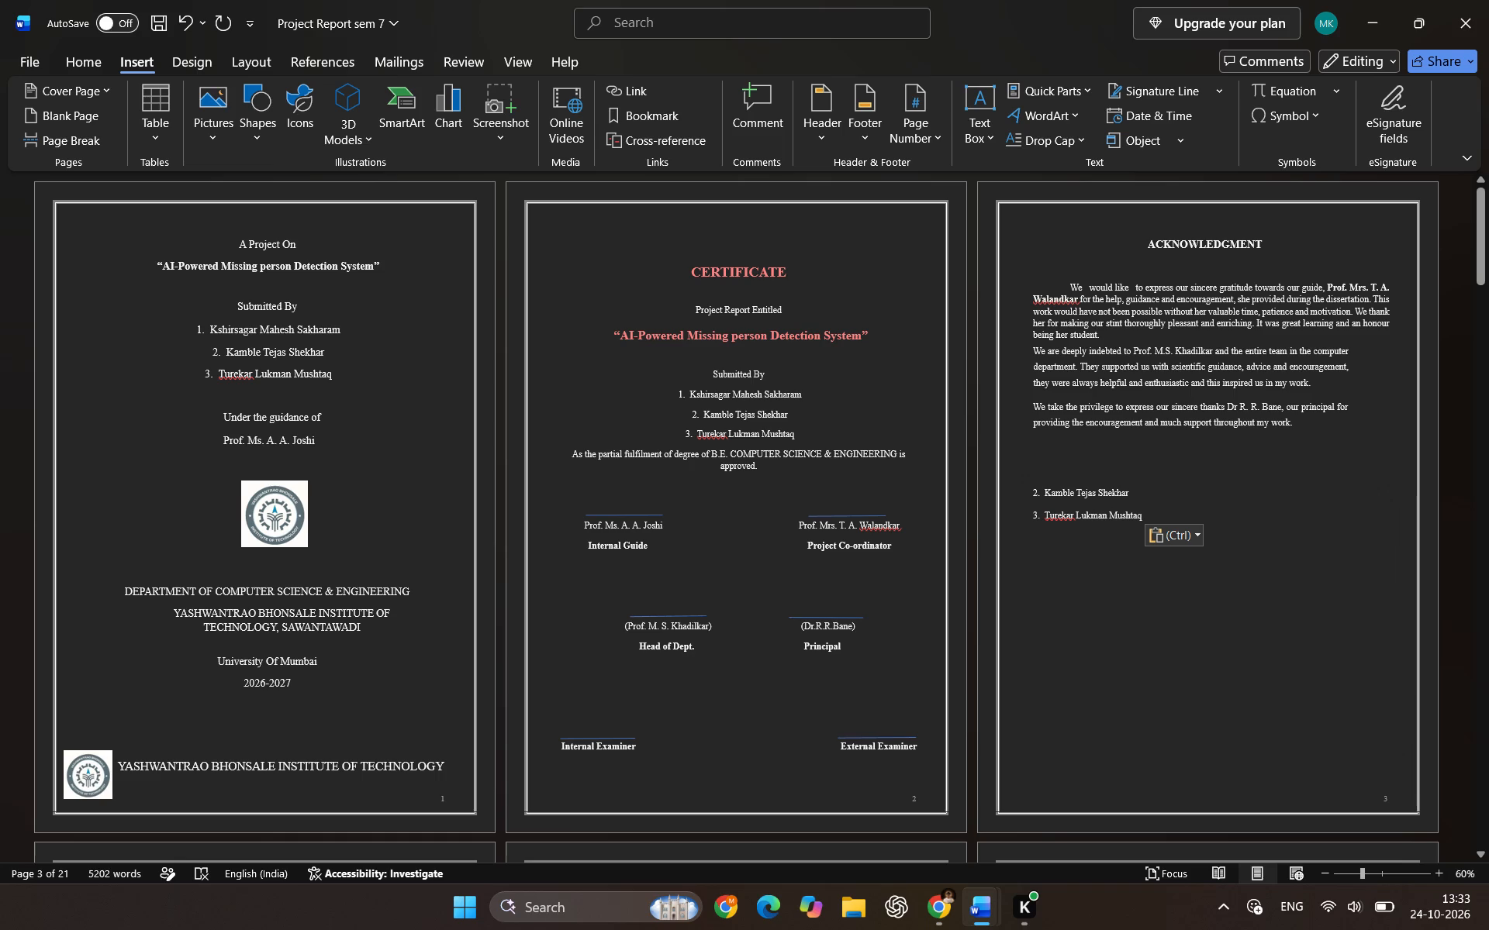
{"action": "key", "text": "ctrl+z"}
Paste the complete three-student numbered list from the clipboard history below the Acknowledgment text on page 3.
{"action": "key", "text": "super+v"}
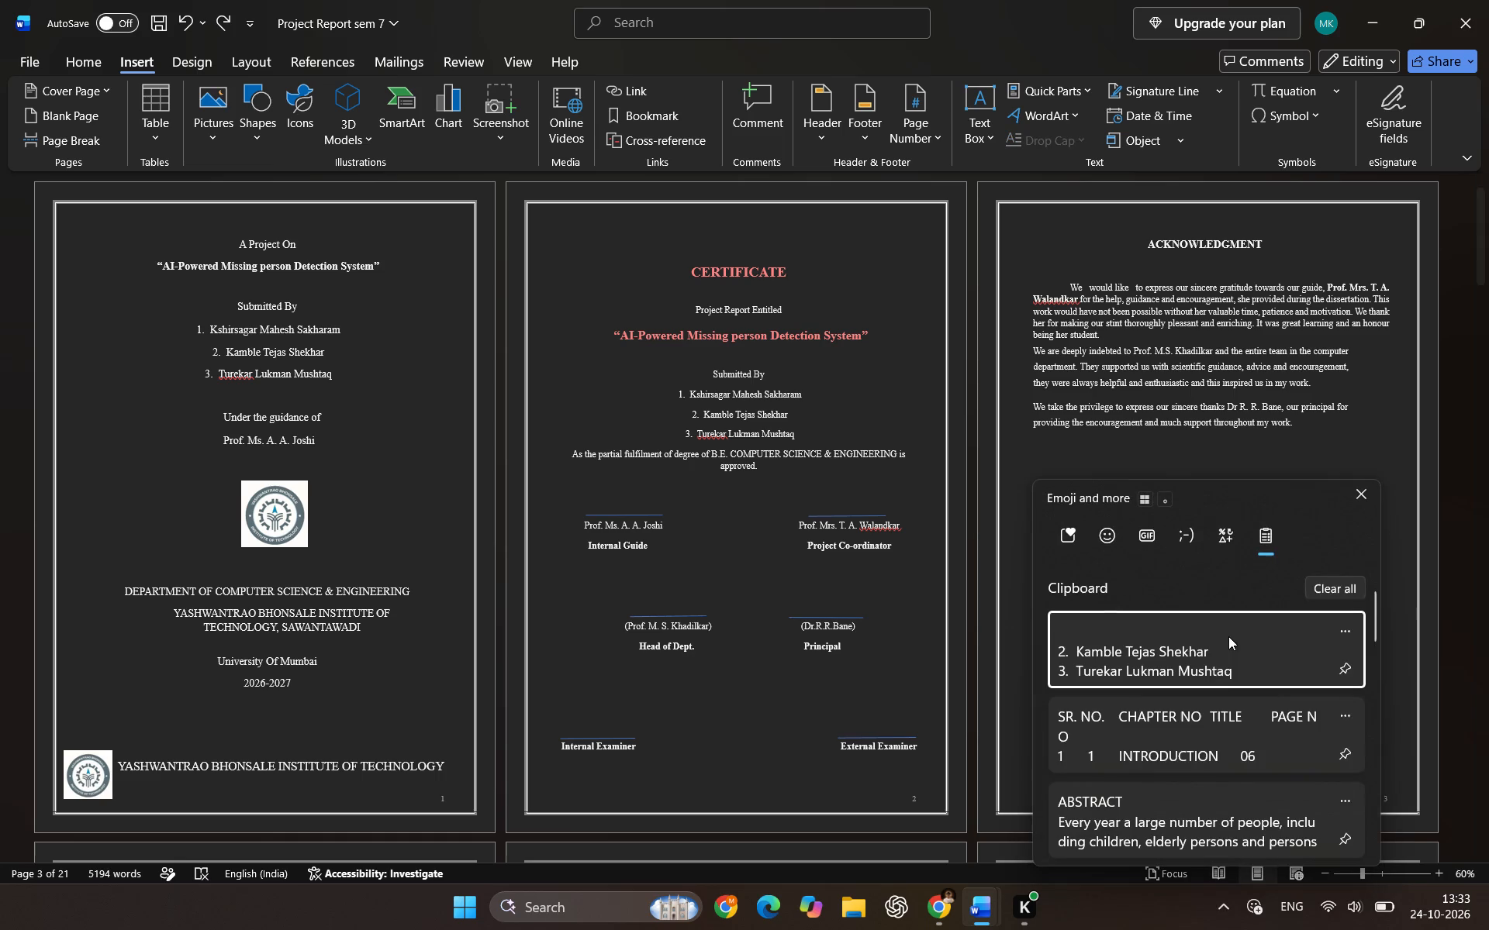
{"action": "scroll", "coordinate": [1215, 746], "scroll_direction": "down", "scroll_amount": 2}
{"action": "left_click", "coordinate": [1205, 777]}
{"action": "key", "text": "ctrl+v"}
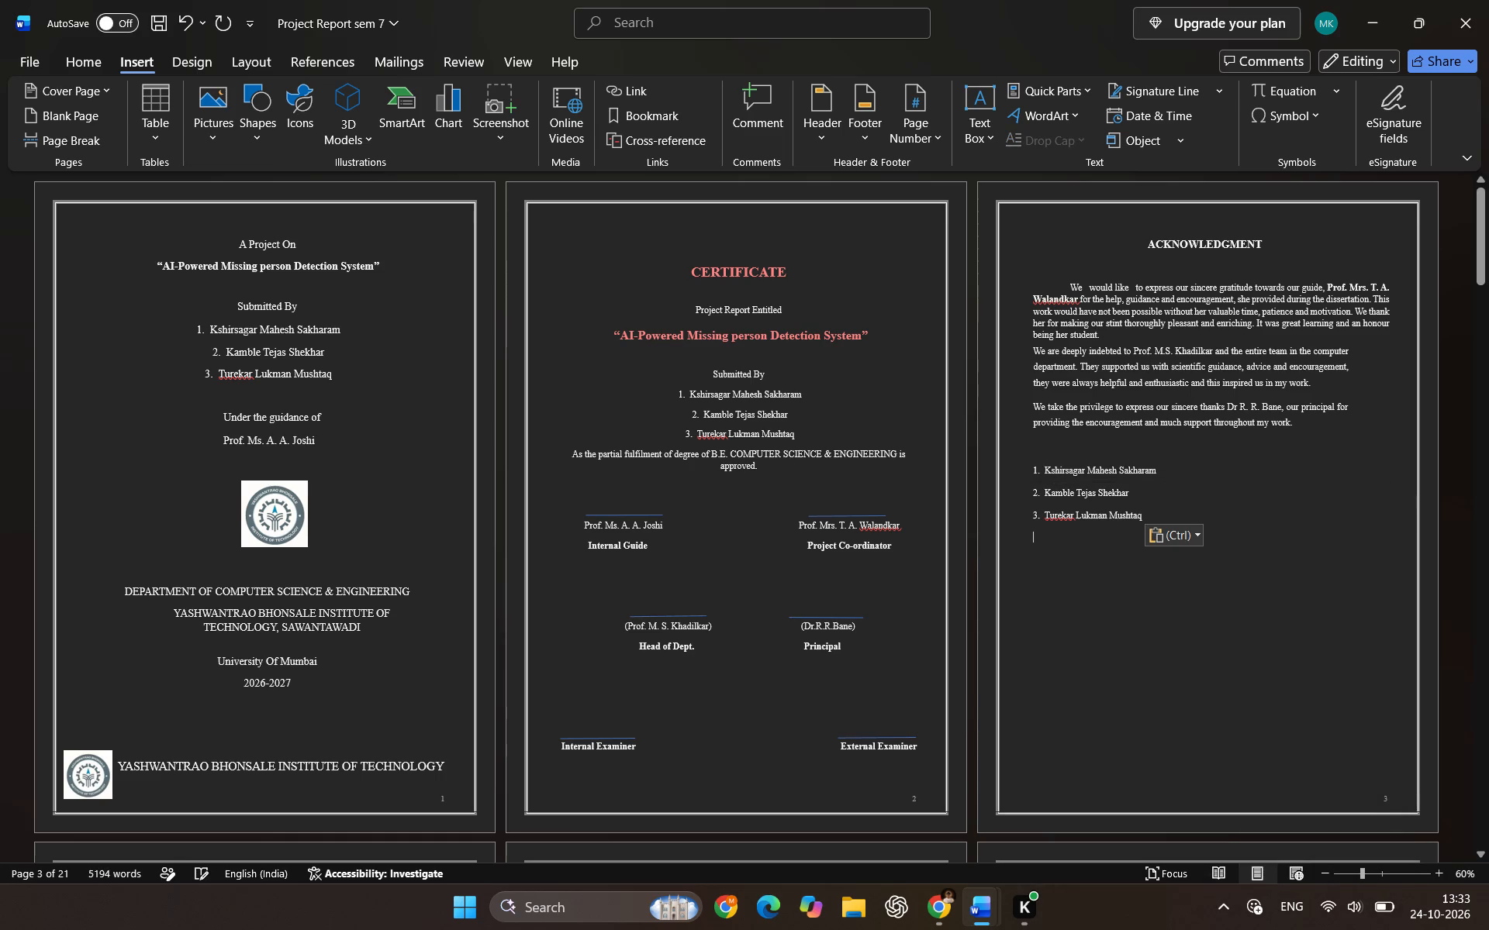
{"action": "left_click", "coordinate": [1287, 663]}
Compare the index table's page numbers with the pages holding the Chapter 1 and Chapter 2 sections.
{"action": "scroll", "coordinate": [1136, 745], "scroll_direction": "down", "scroll_amount": 3}
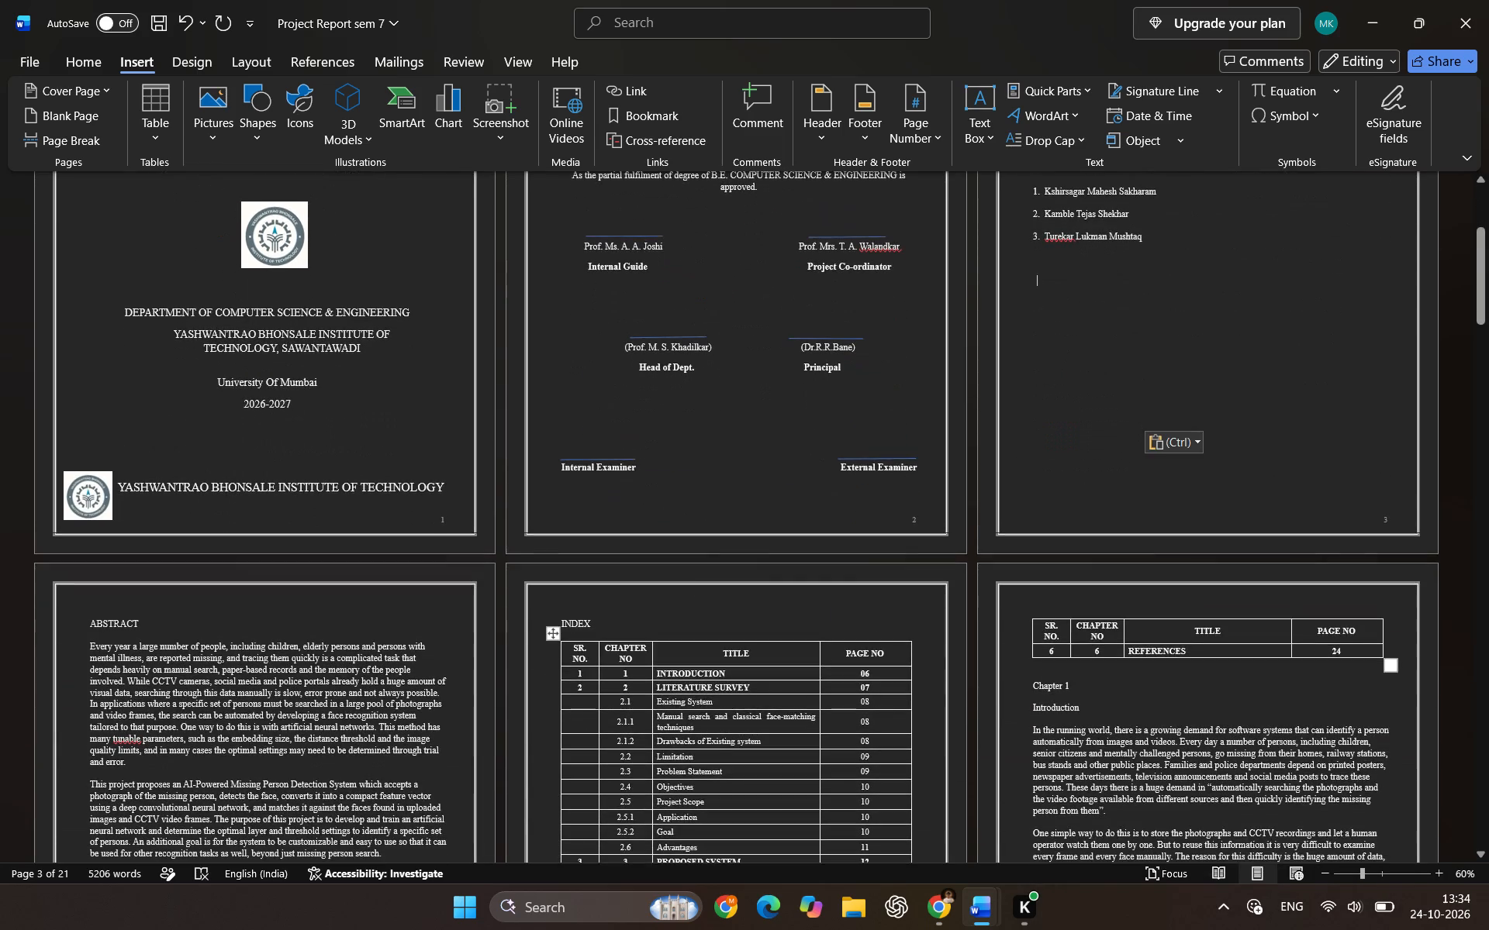
{"action": "scroll", "coordinate": [1015, 766], "scroll_direction": "down", "scroll_amount": 1}
{"action": "scroll", "coordinate": [769, 687], "scroll_direction": "down", "scroll_amount": 1}
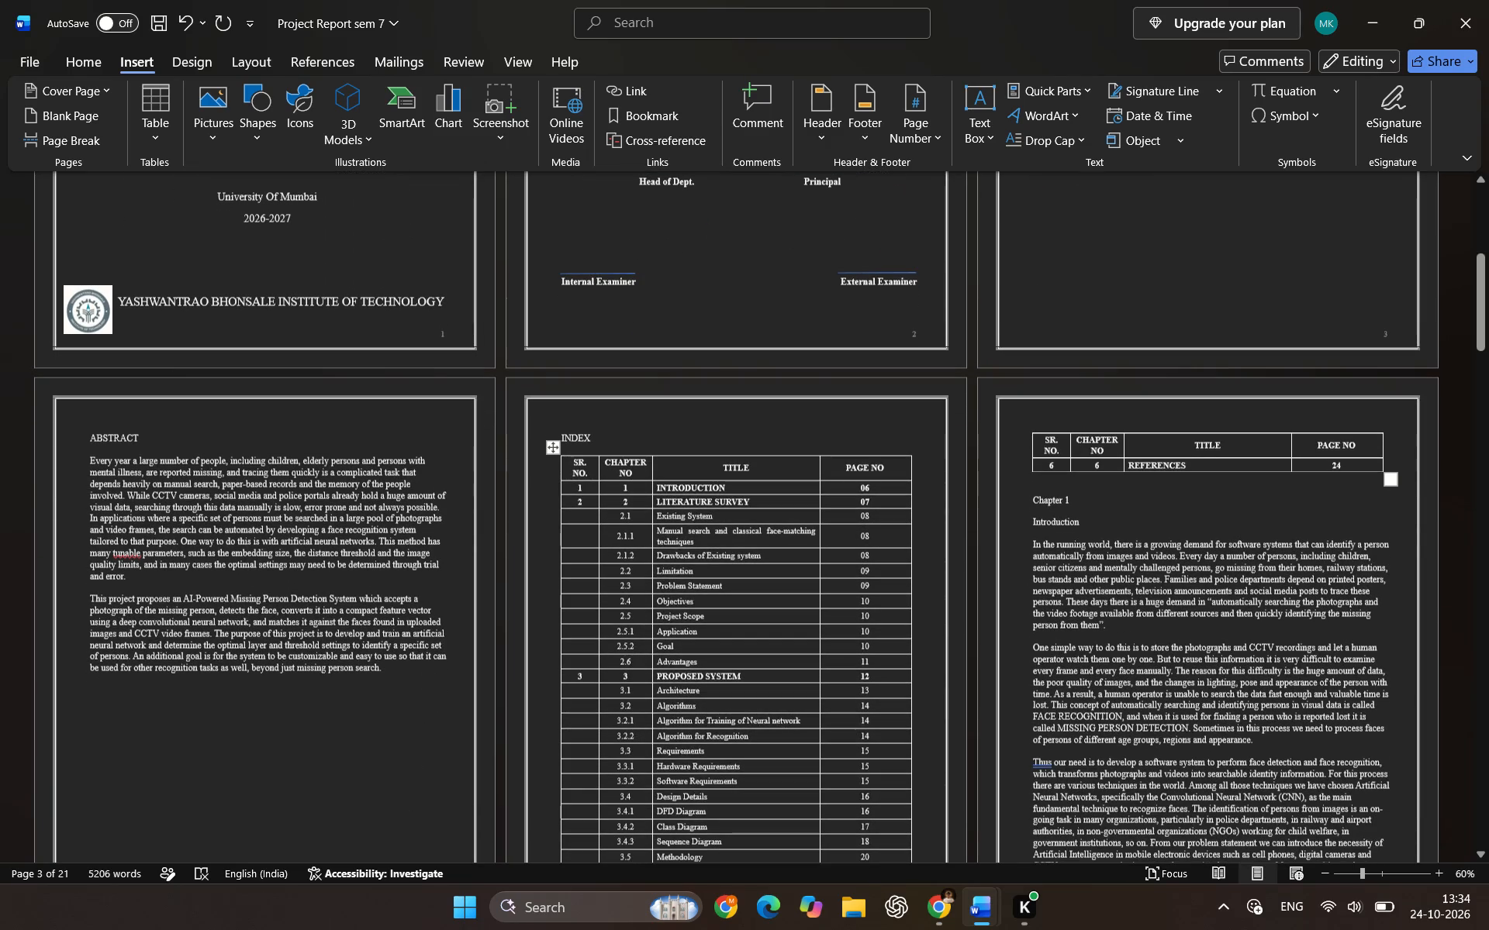
{"action": "scroll", "coordinate": [895, 555], "scroll_direction": "down", "scroll_amount": 1}
{"action": "scroll", "coordinate": [1129, 524], "scroll_direction": "down", "scroll_amount": 2}
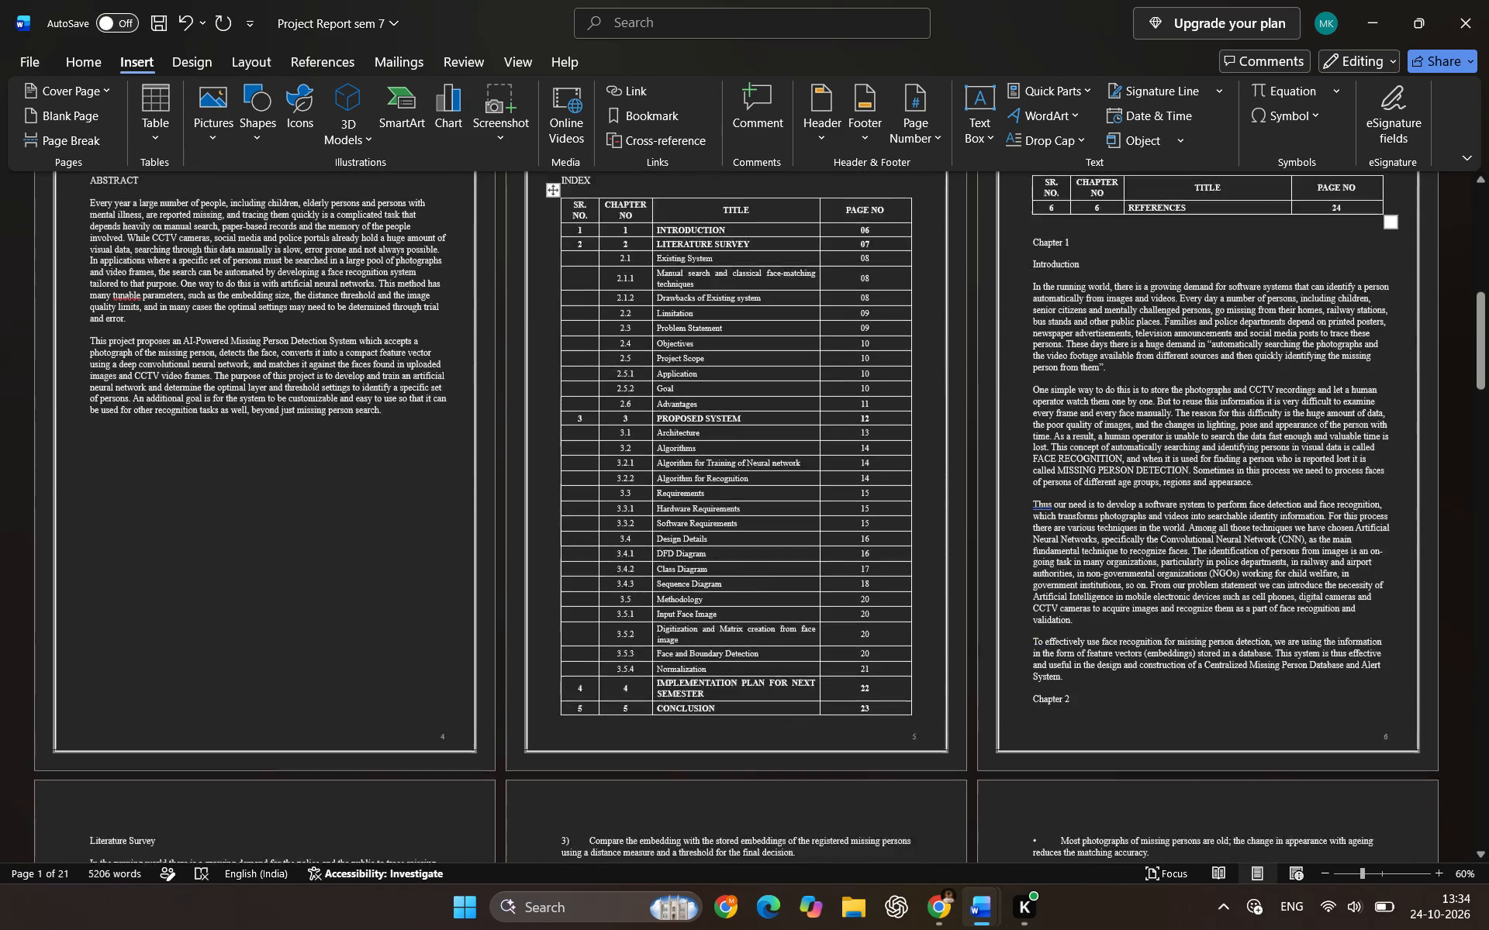
{"action": "scroll", "coordinate": [1129, 523], "scroll_direction": "down", "scroll_amount": 1}
{"action": "scroll", "coordinate": [736, 636], "scroll_direction": "down", "scroll_amount": 3}
{"action": "scroll", "coordinate": [426, 696], "scroll_direction": "down", "scroll_amount": 1}
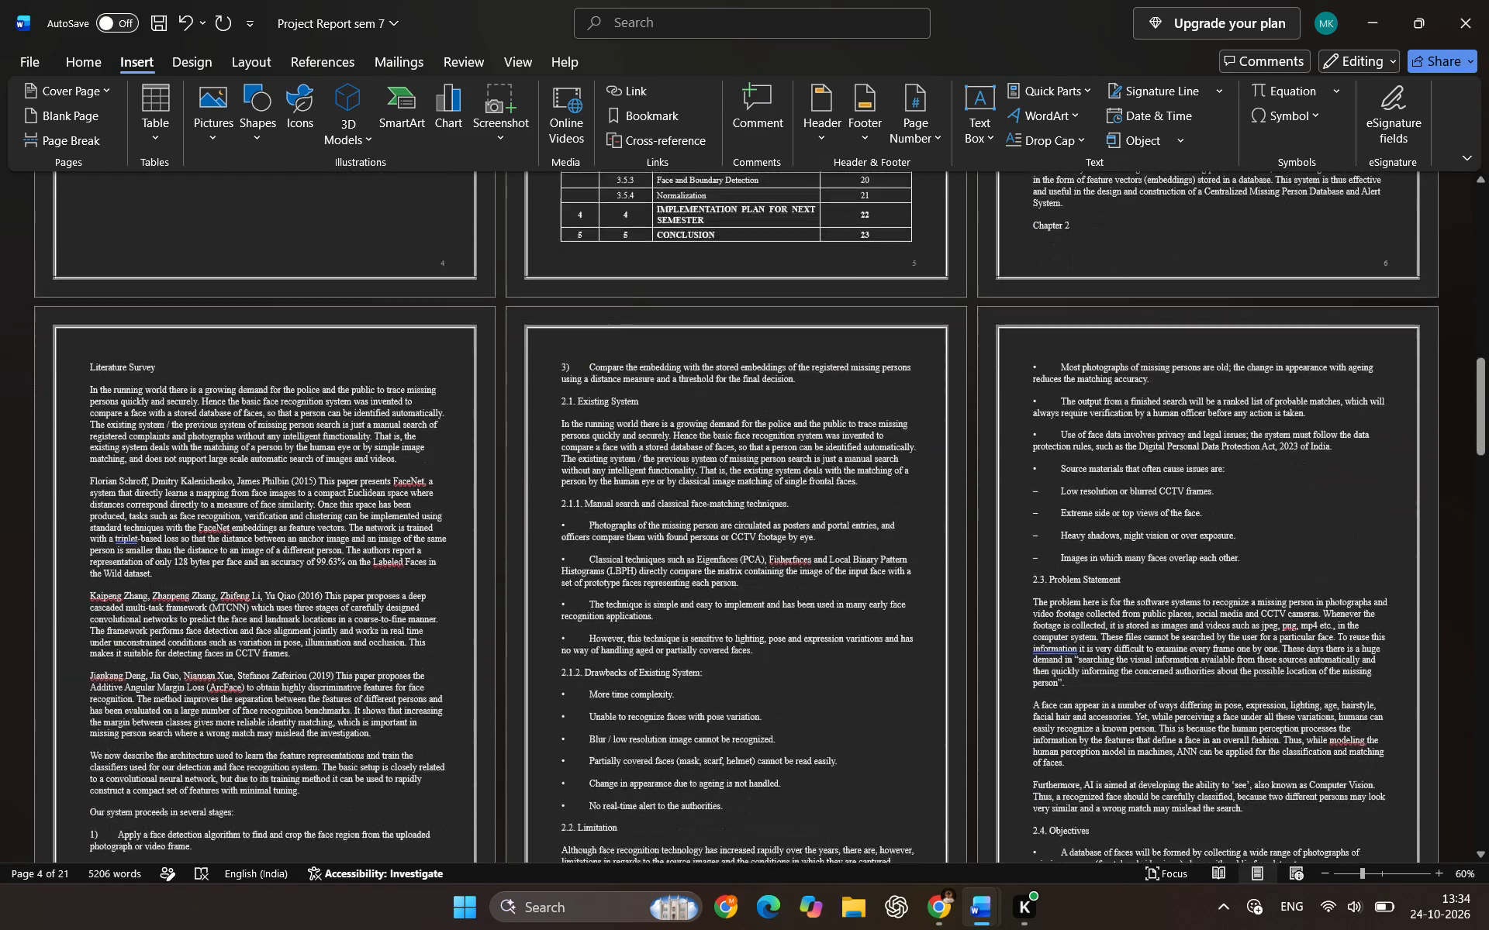
{"action": "scroll", "coordinate": [418, 700], "scroll_direction": "down", "scroll_amount": 2}
{"action": "scroll", "coordinate": [417, 701], "scroll_direction": "up", "scroll_amount": 2}
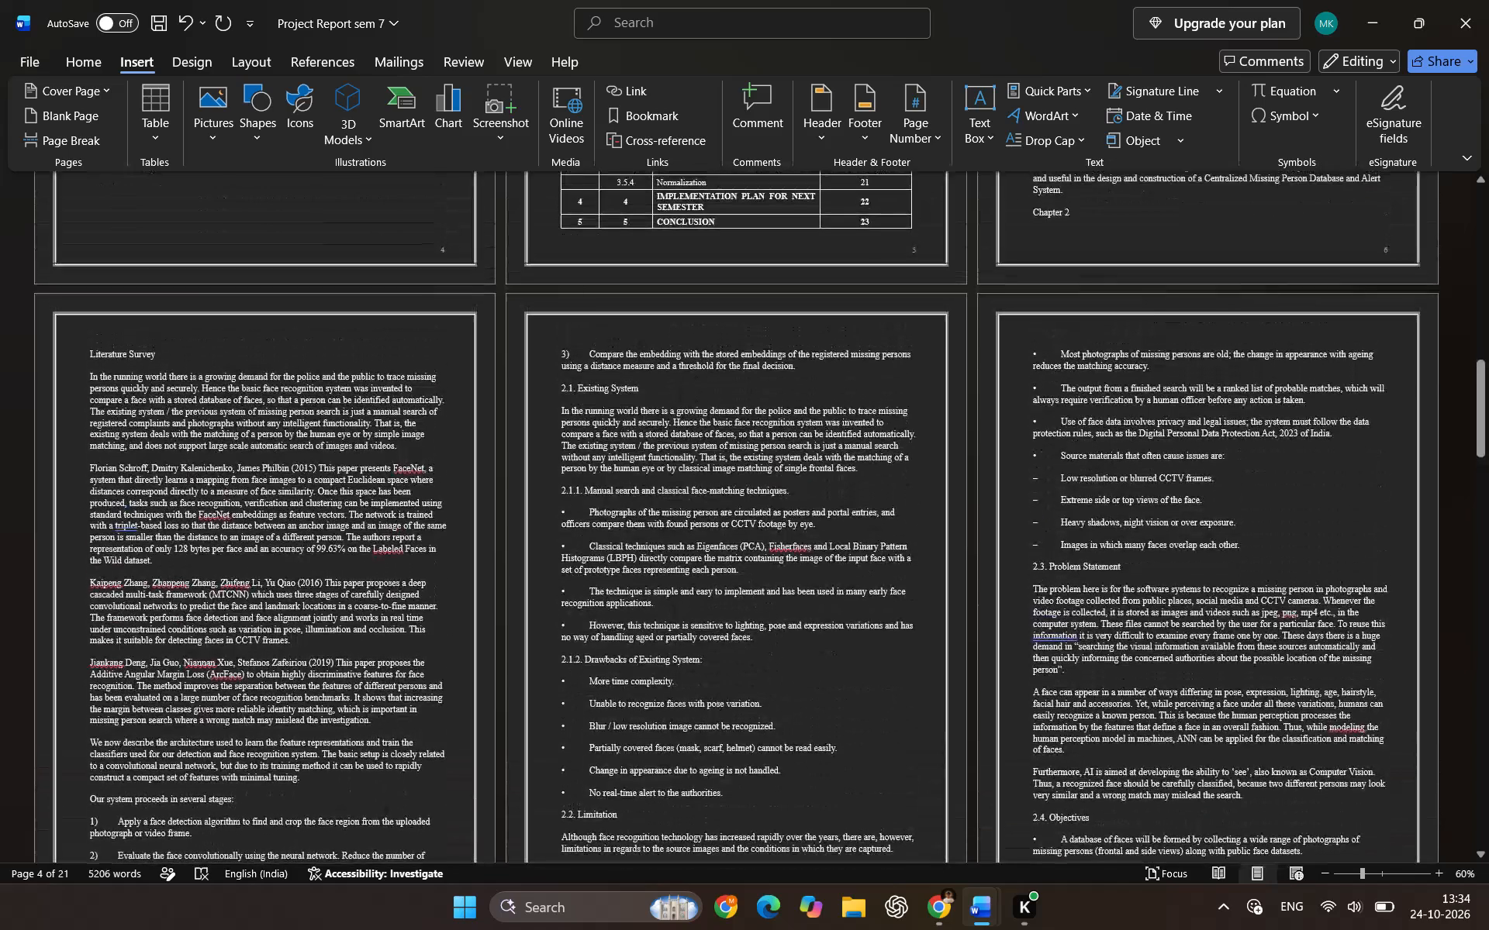
{"action": "scroll", "coordinate": [417, 701], "scroll_direction": "up", "scroll_amount": 2}
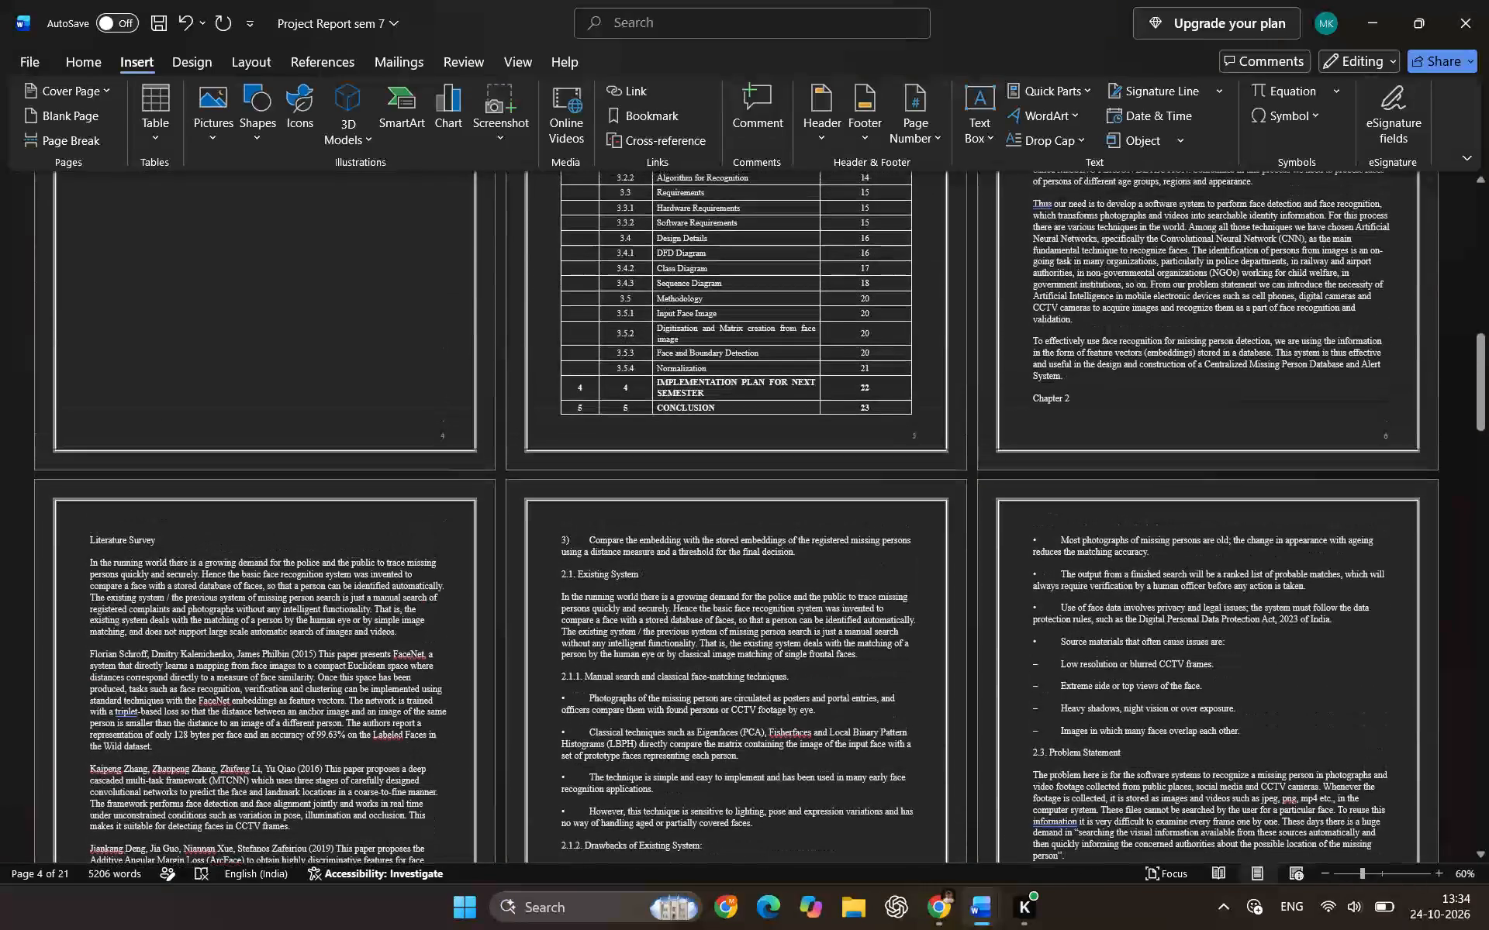
{"action": "scroll", "coordinate": [628, 648], "scroll_direction": "up", "scroll_amount": 2}
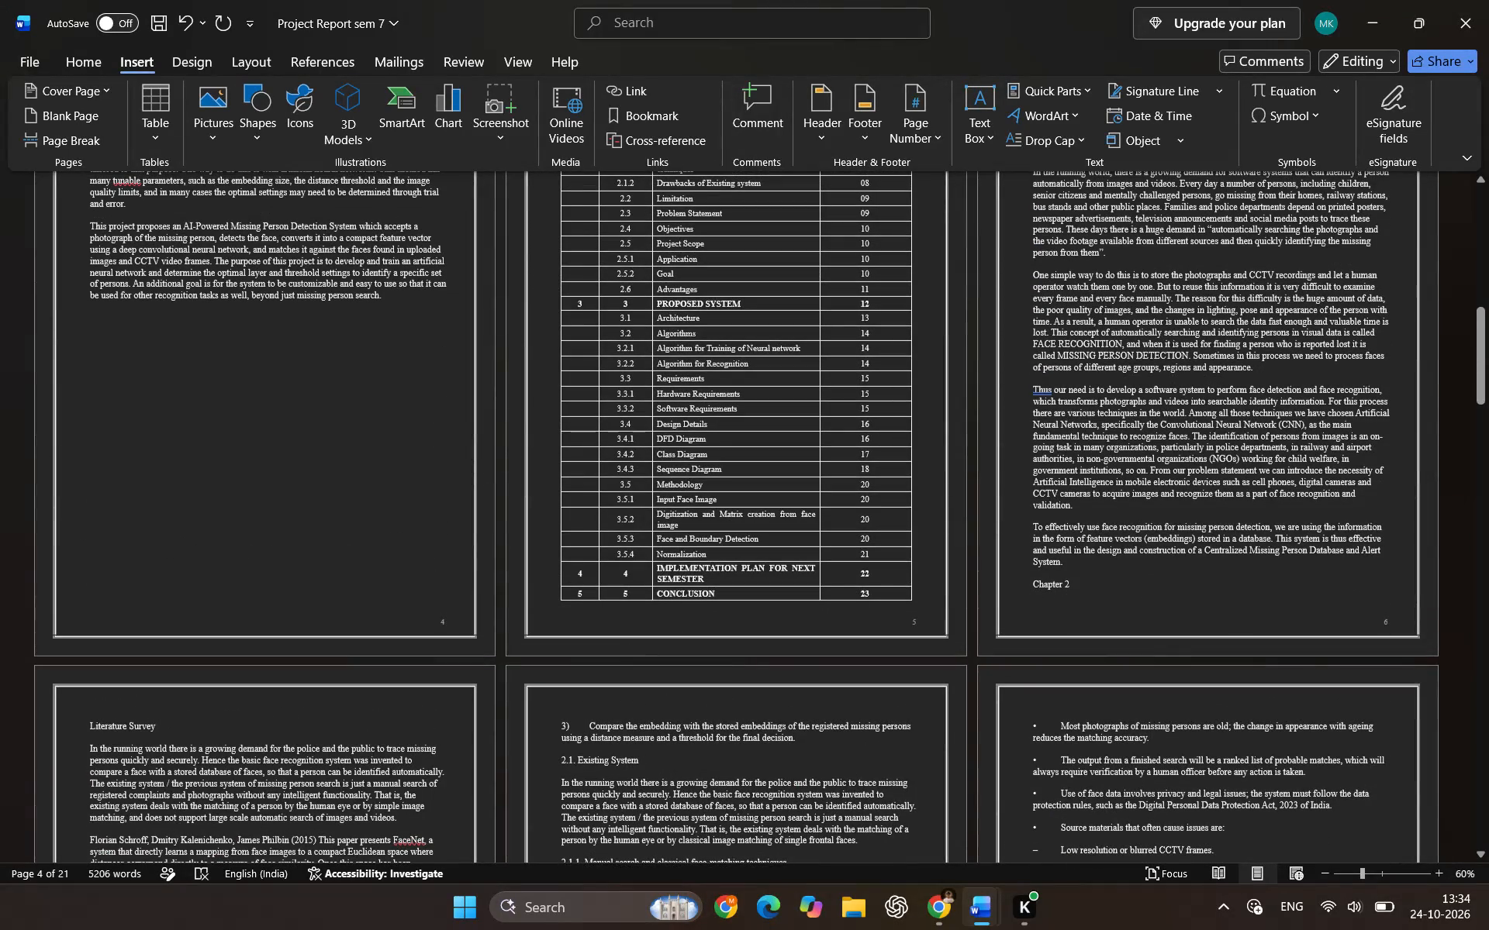
{"action": "scroll", "coordinate": [878, 223], "scroll_direction": "up", "scroll_amount": 1}
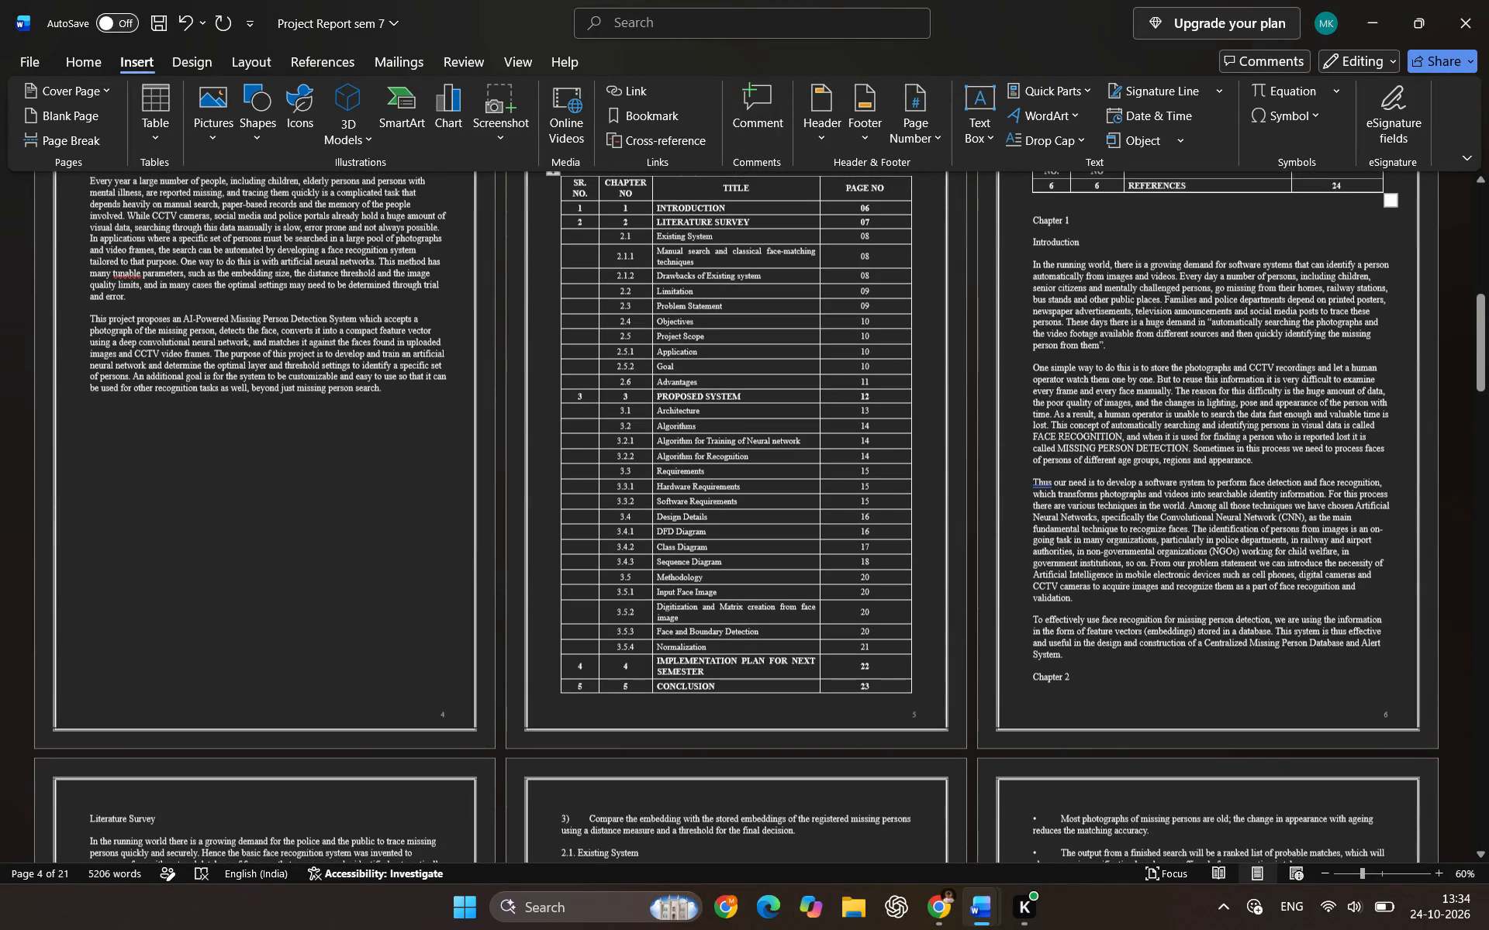
{"action": "left_click", "coordinate": [879, 246]}
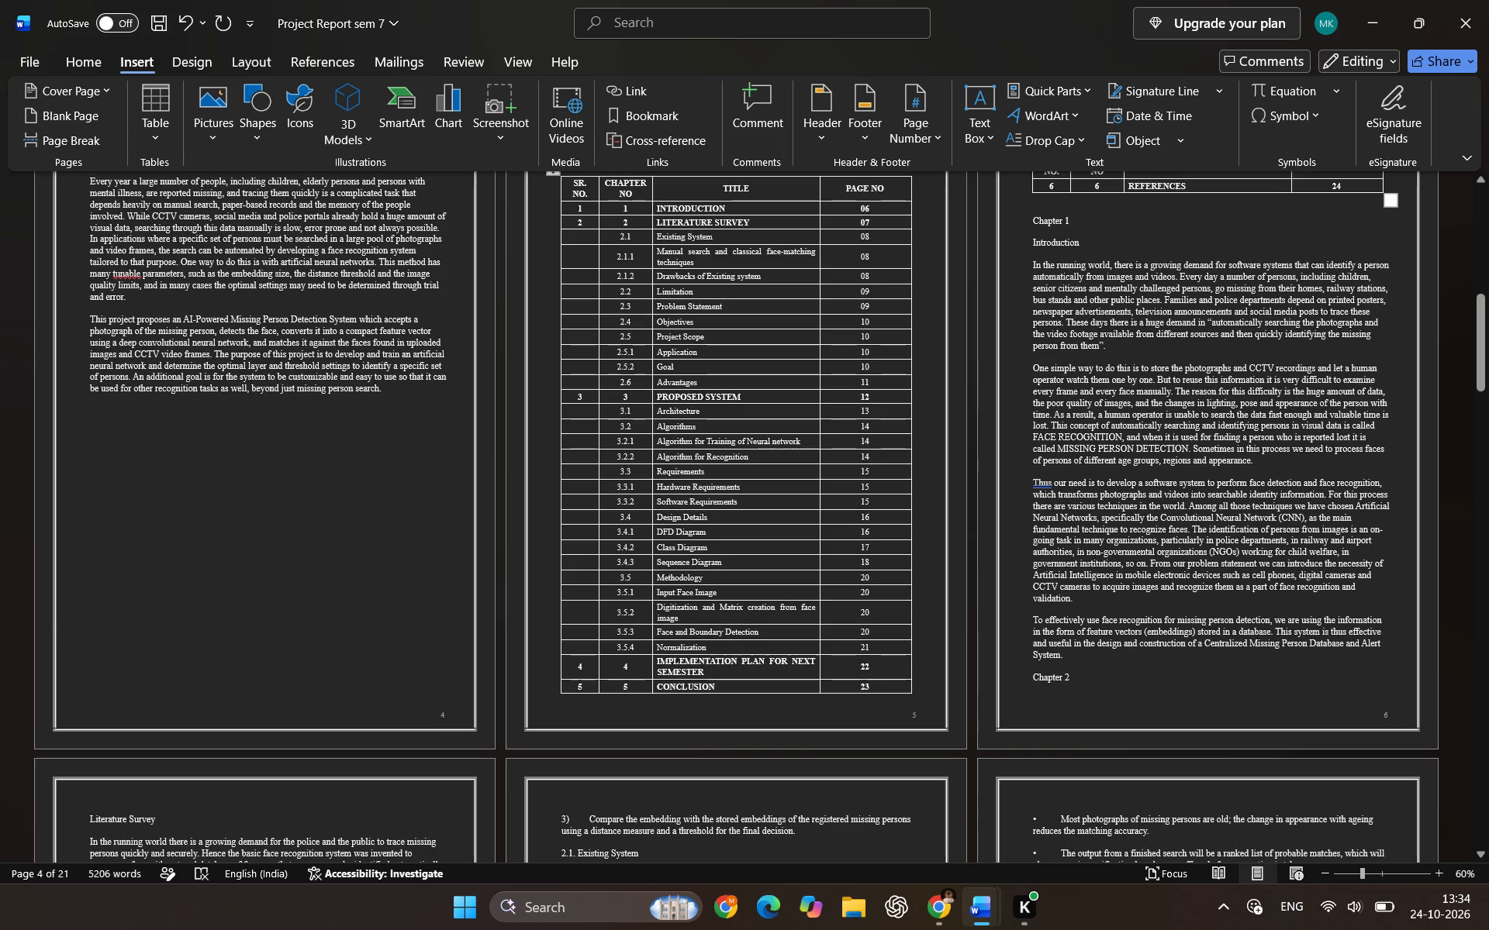
{"action": "scroll", "coordinate": [883, 615], "scroll_direction": "down", "scroll_amount": 3}
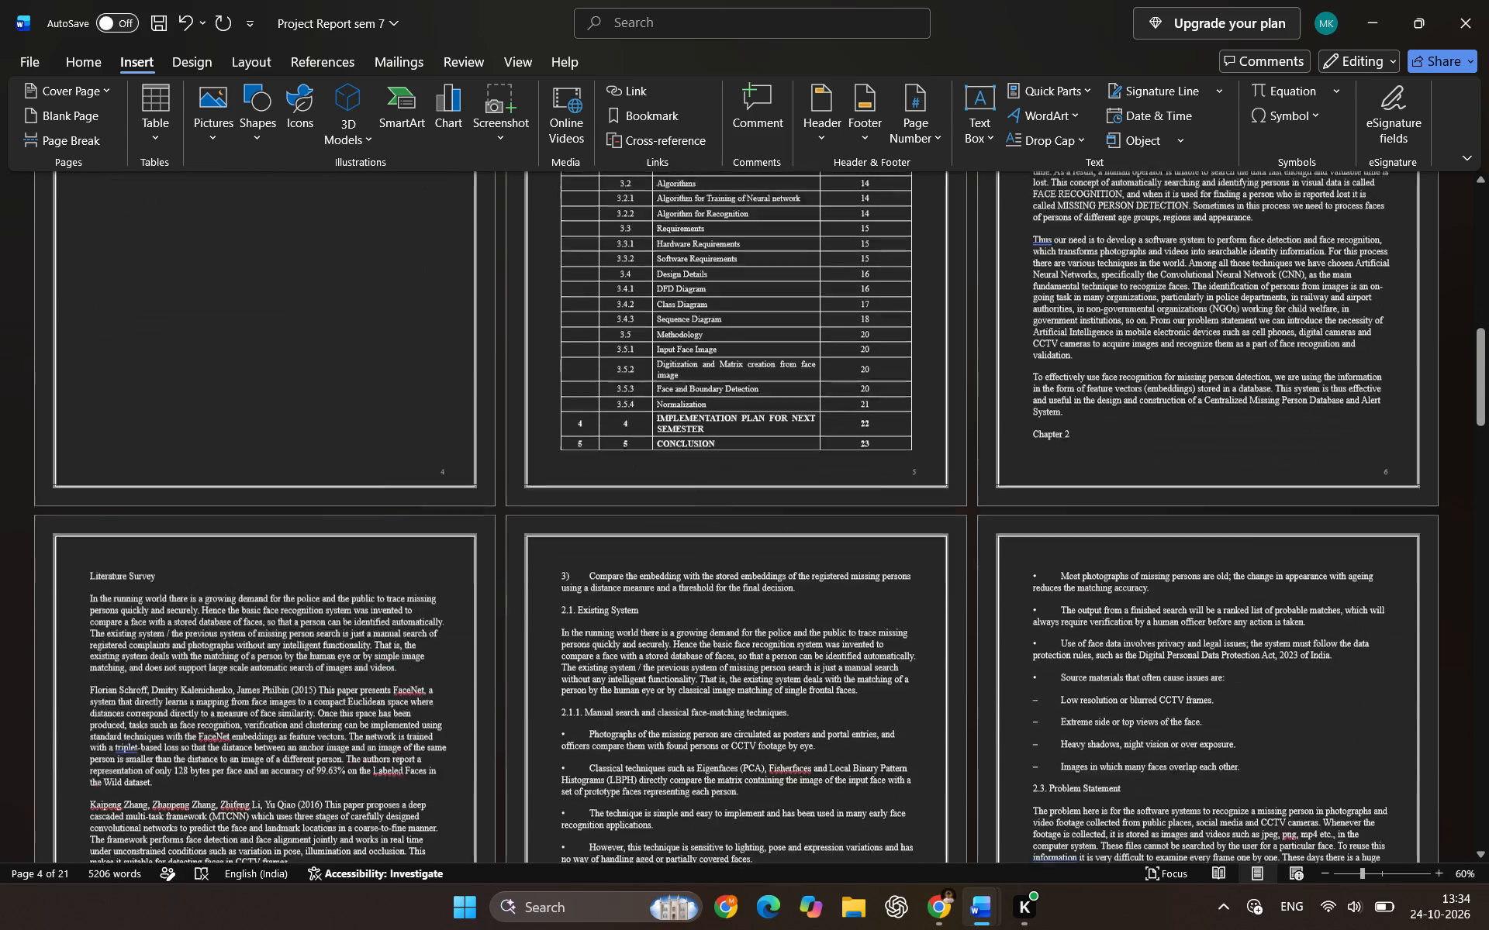
{"action": "scroll", "coordinate": [886, 615], "scroll_direction": "down", "scroll_amount": 2}
{"action": "scroll", "coordinate": [1179, 611], "scroll_direction": "down", "scroll_amount": 2}
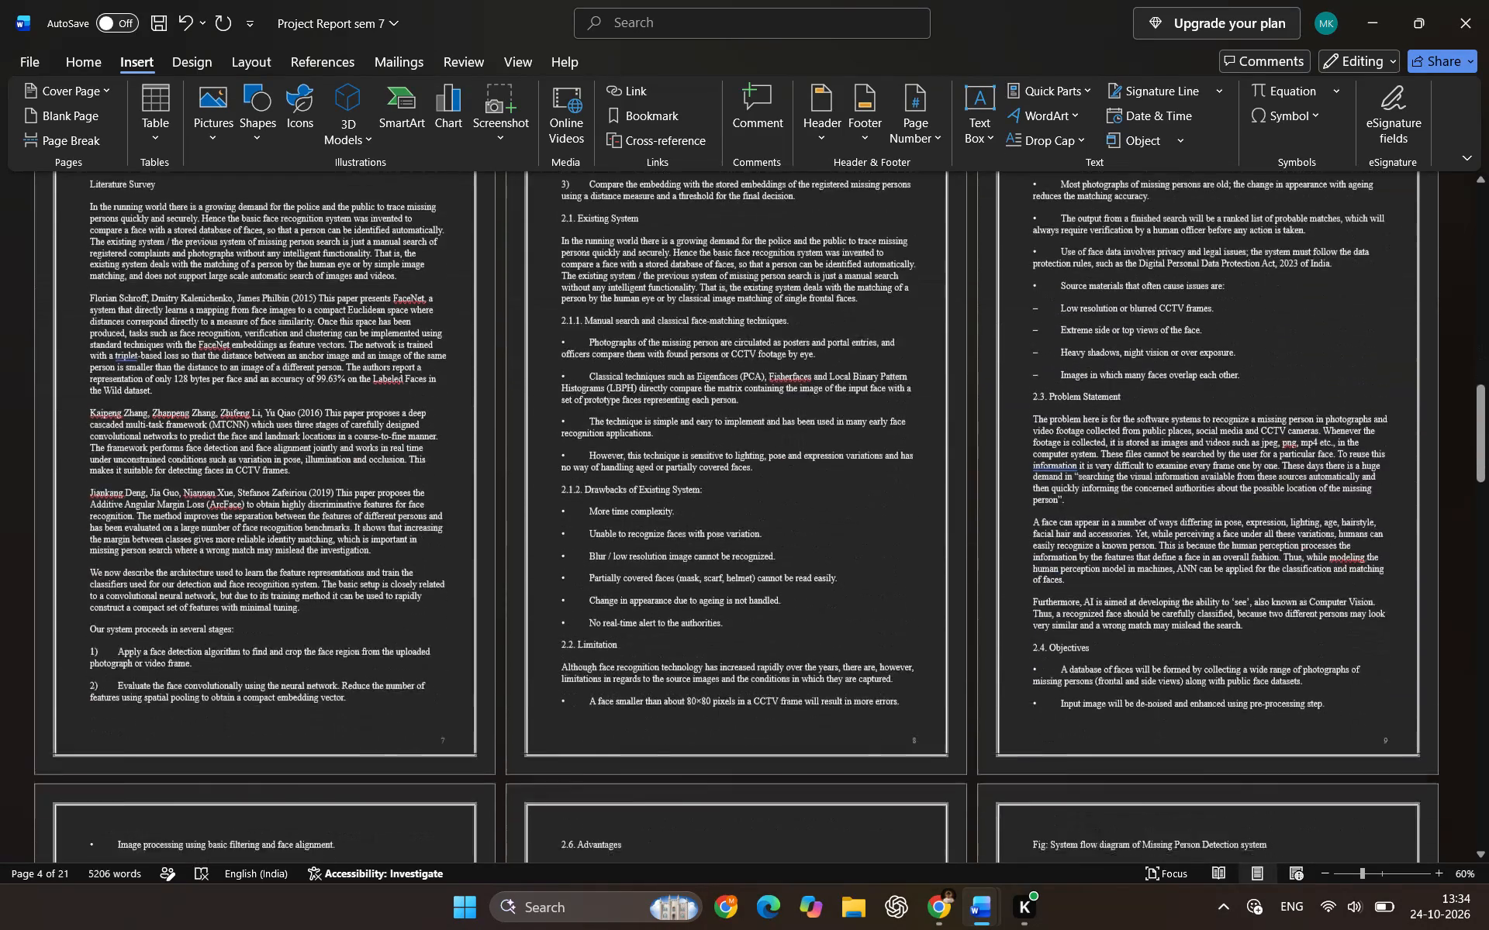
{"action": "scroll", "coordinate": [1180, 612], "scroll_direction": "down", "scroll_amount": 1}
{"action": "scroll", "coordinate": [1180, 612], "scroll_direction": "up", "scroll_amount": 5}
{"action": "scroll", "coordinate": [916, 508], "scroll_direction": "up", "scroll_amount": 3}
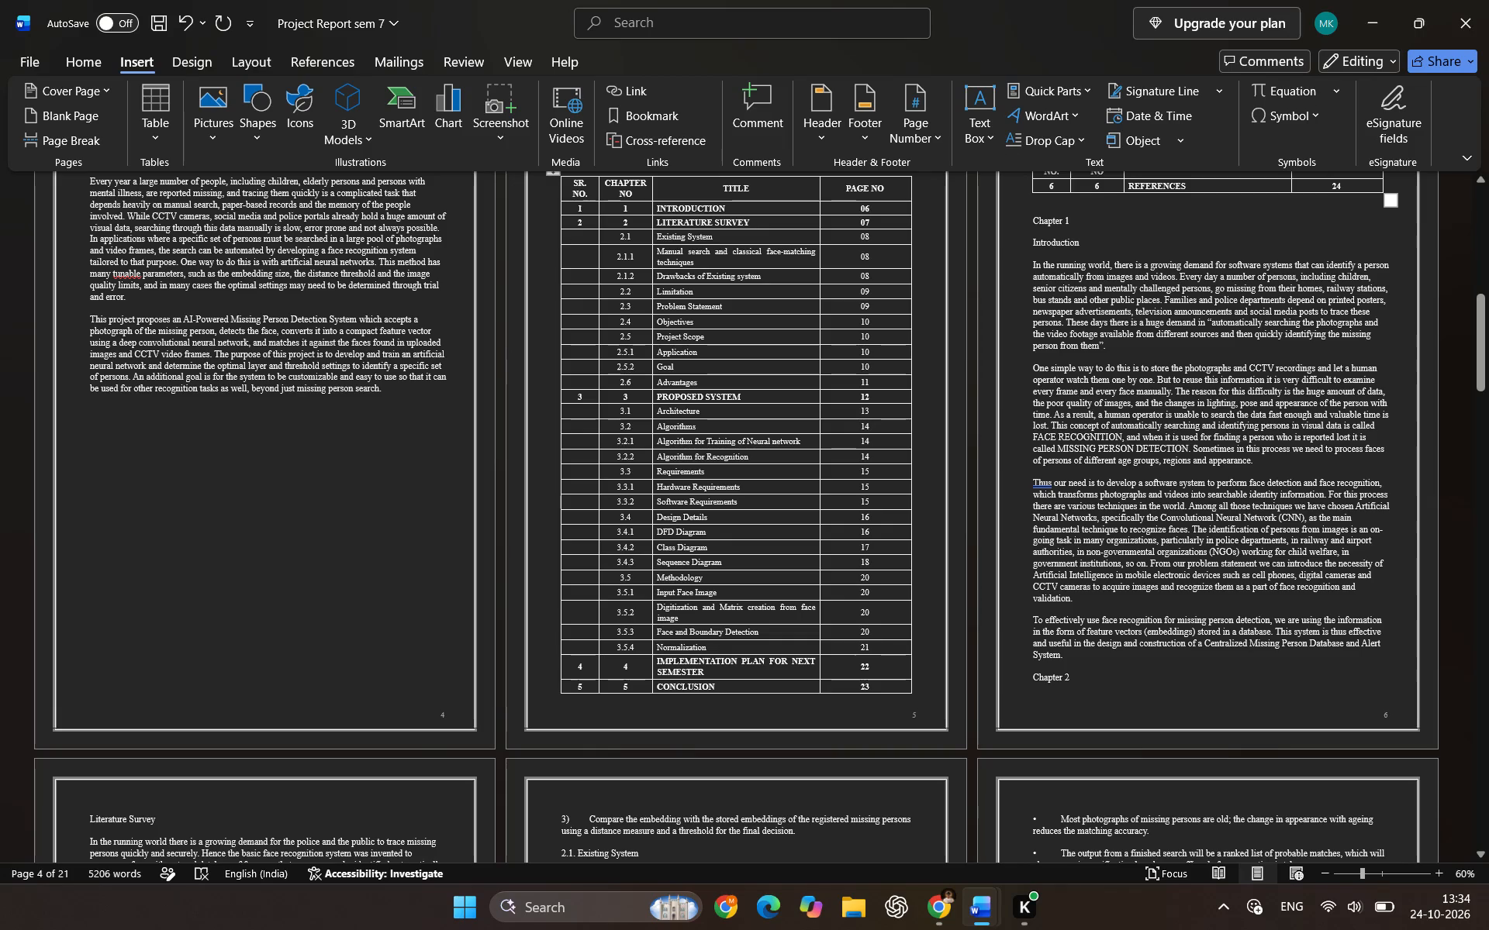
Add four blank lines after the last drawback in section 2.1.2, moving the 2.2 Limitation heading onto page 9.
{"action": "scroll", "coordinate": [916, 367], "scroll_direction": "down", "scroll_amount": 3}
{"action": "scroll", "coordinate": [1028, 700], "scroll_direction": "down", "scroll_amount": 1}
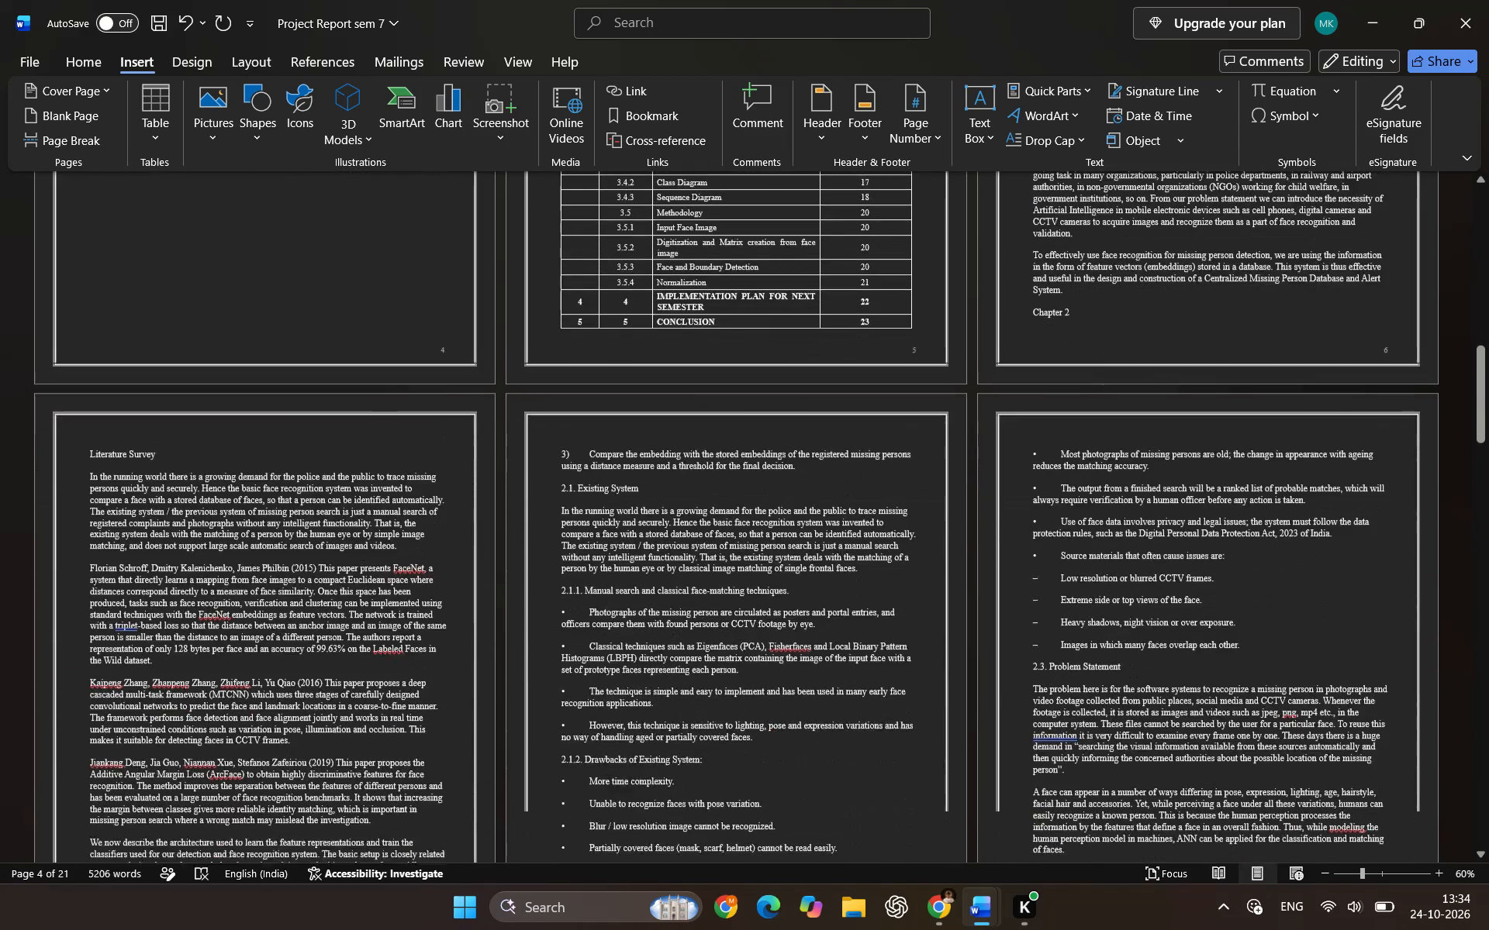
{"action": "scroll", "coordinate": [928, 731], "scroll_direction": "down", "scroll_amount": 3}
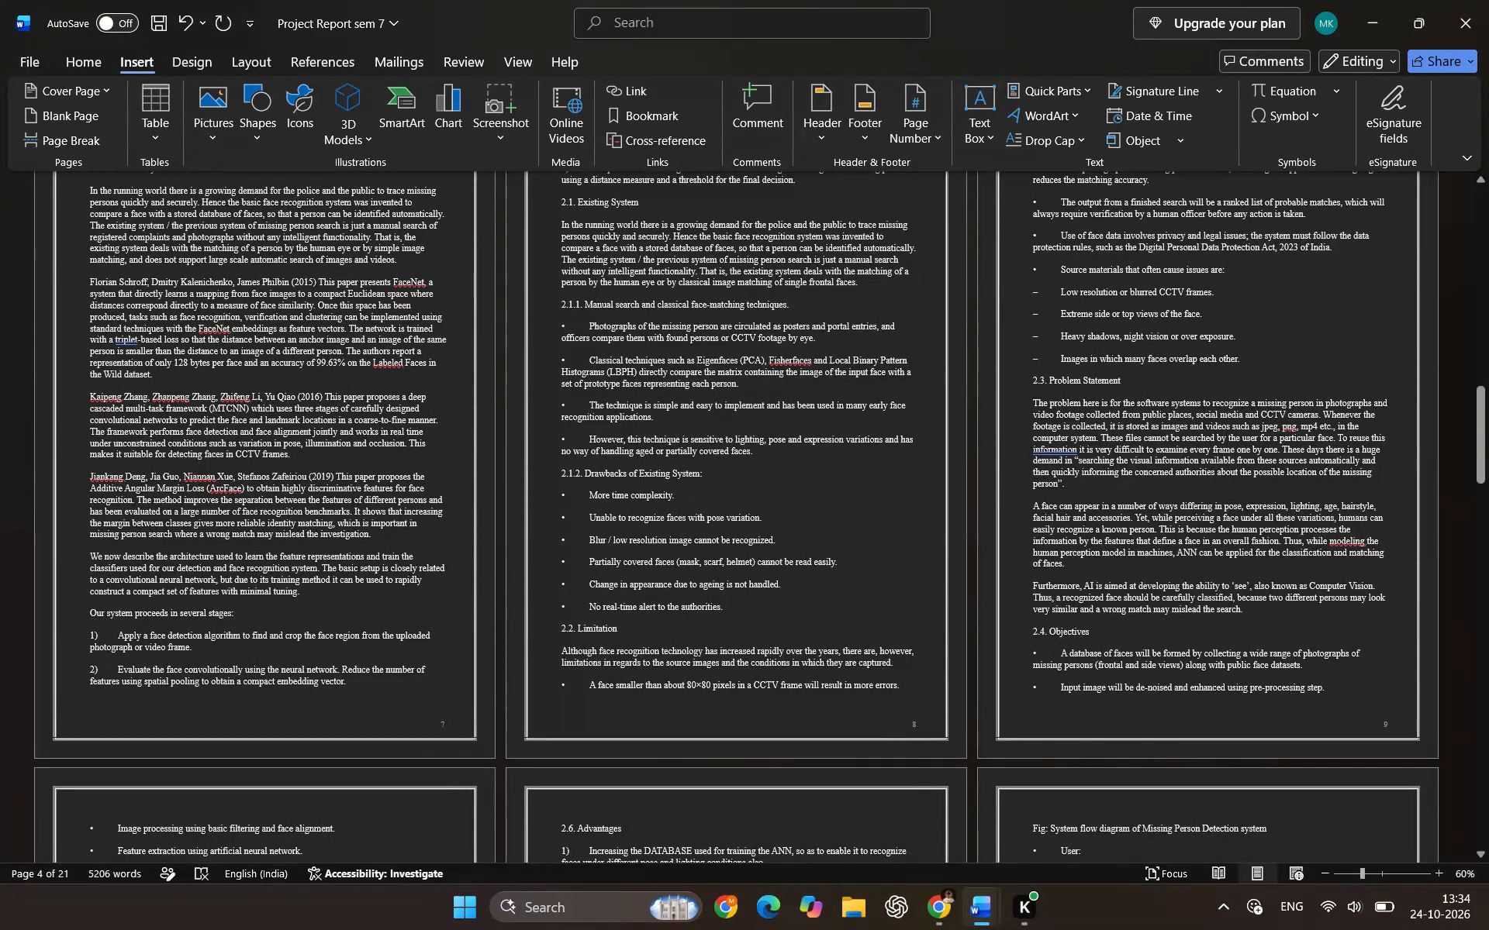
{"action": "left_click", "coordinate": [738, 612]}
{"action": "key", "text": "Return"}
{"action": "key", "text": "Return"}
{"action": "key", "text": "Return"}
{"action": "key", "text": "Return"}
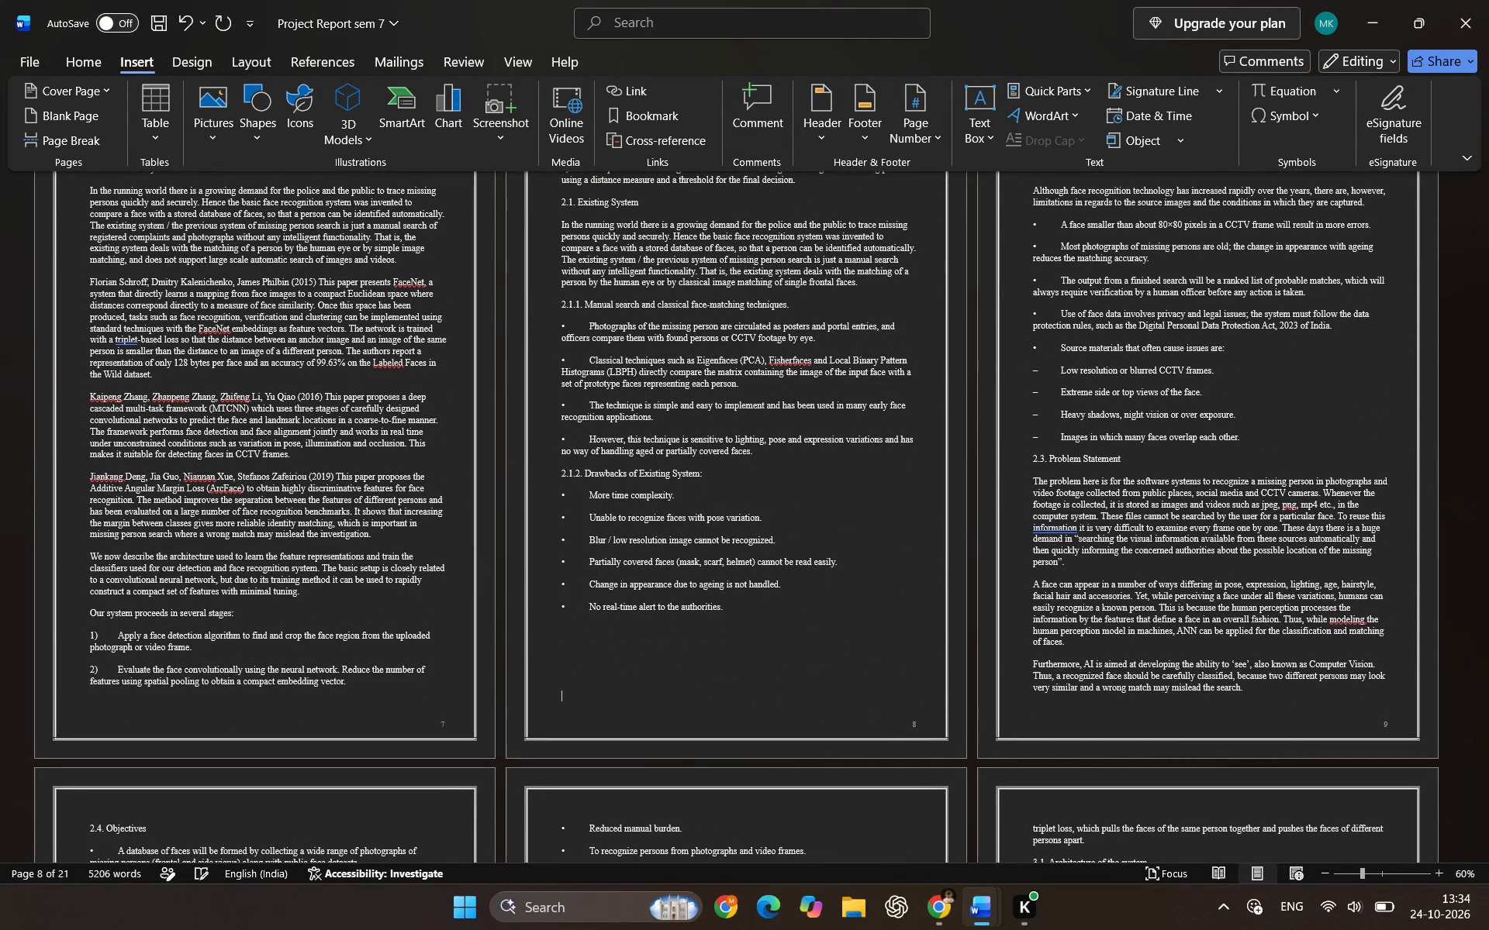
Check the index table's page numbers against the pages where the Chapter 2 and Chapter 3 sections start.
{"action": "scroll", "coordinate": [1065, 477], "scroll_direction": "up", "scroll_amount": 1}
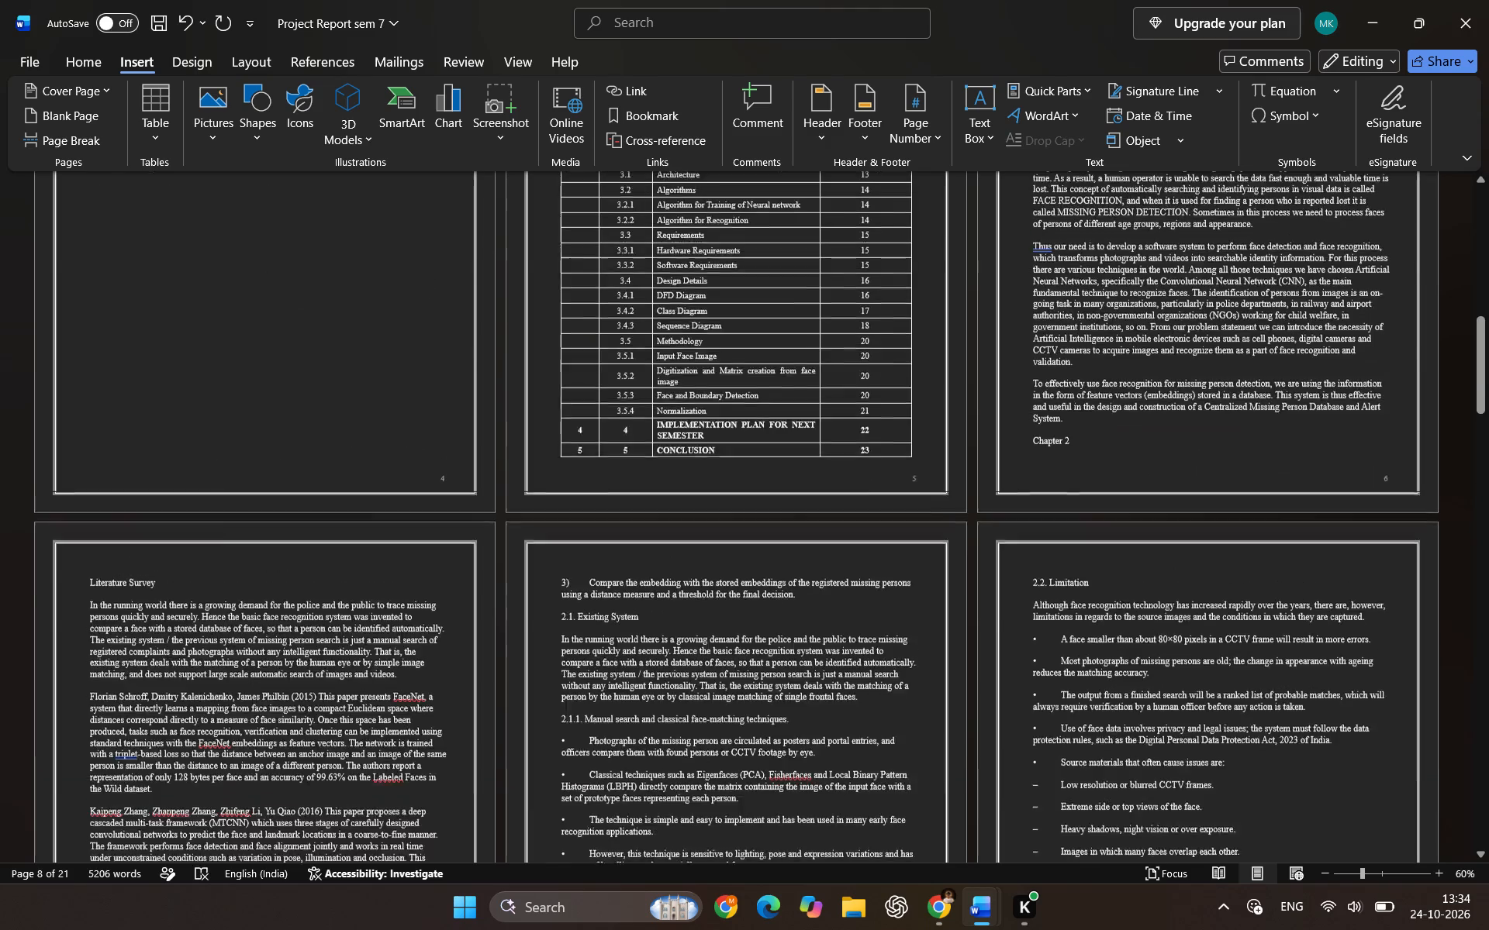
{"action": "scroll", "coordinate": [1065, 477], "scroll_direction": "up", "scroll_amount": 2}
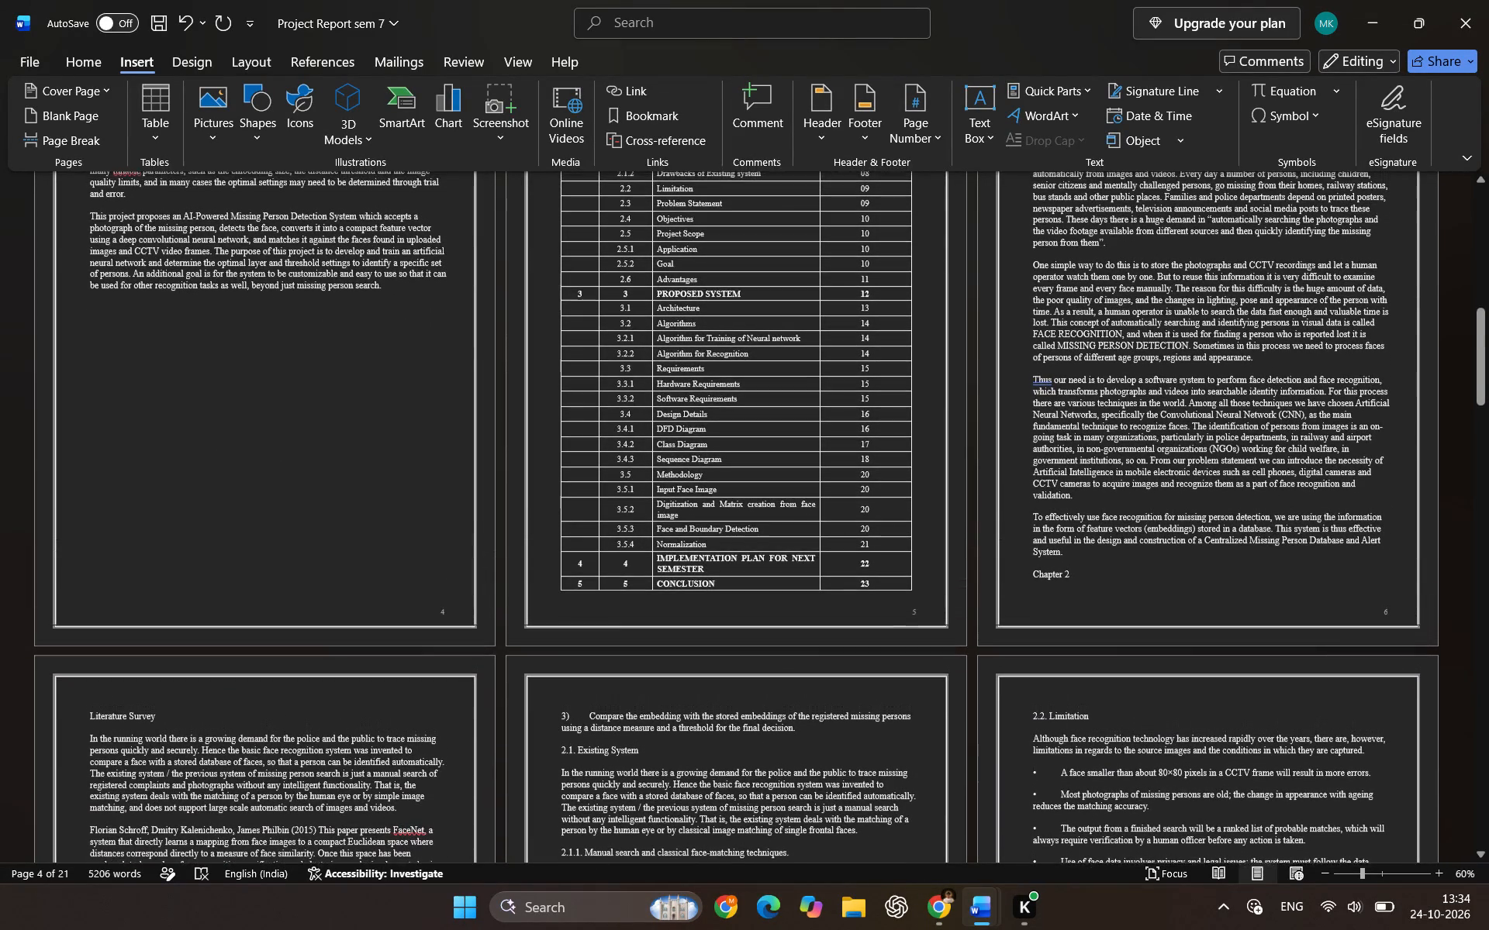
{"action": "scroll", "coordinate": [980, 425], "scroll_direction": "down", "scroll_amount": 1}
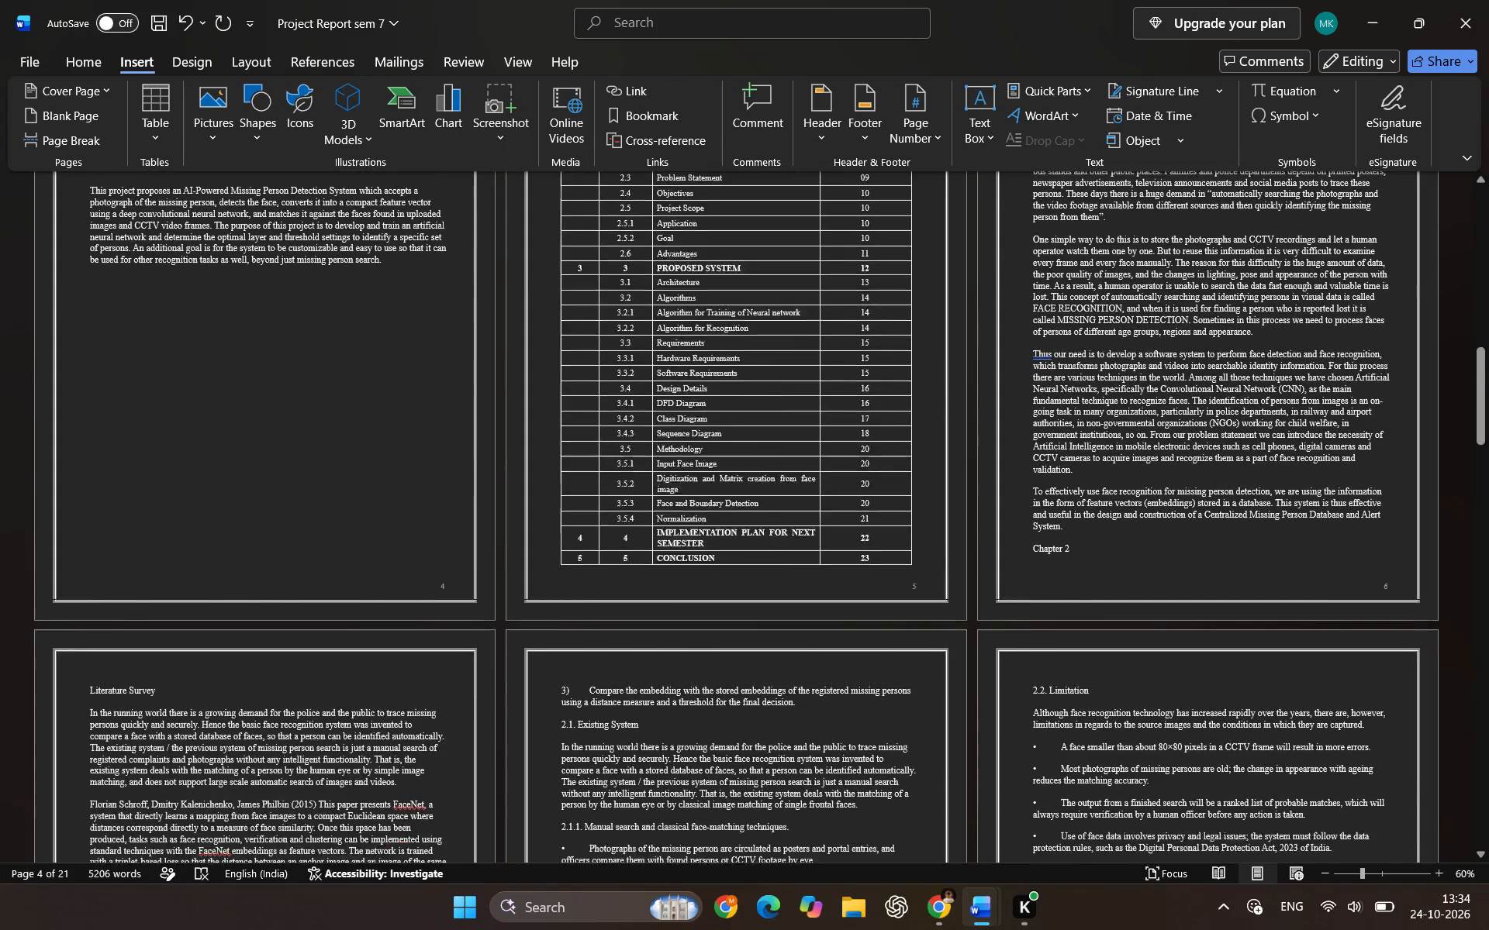
{"action": "scroll", "coordinate": [980, 425], "scroll_direction": "down", "scroll_amount": 4}
{"action": "scroll", "coordinate": [980, 425], "scroll_direction": "up", "scroll_amount": 1}
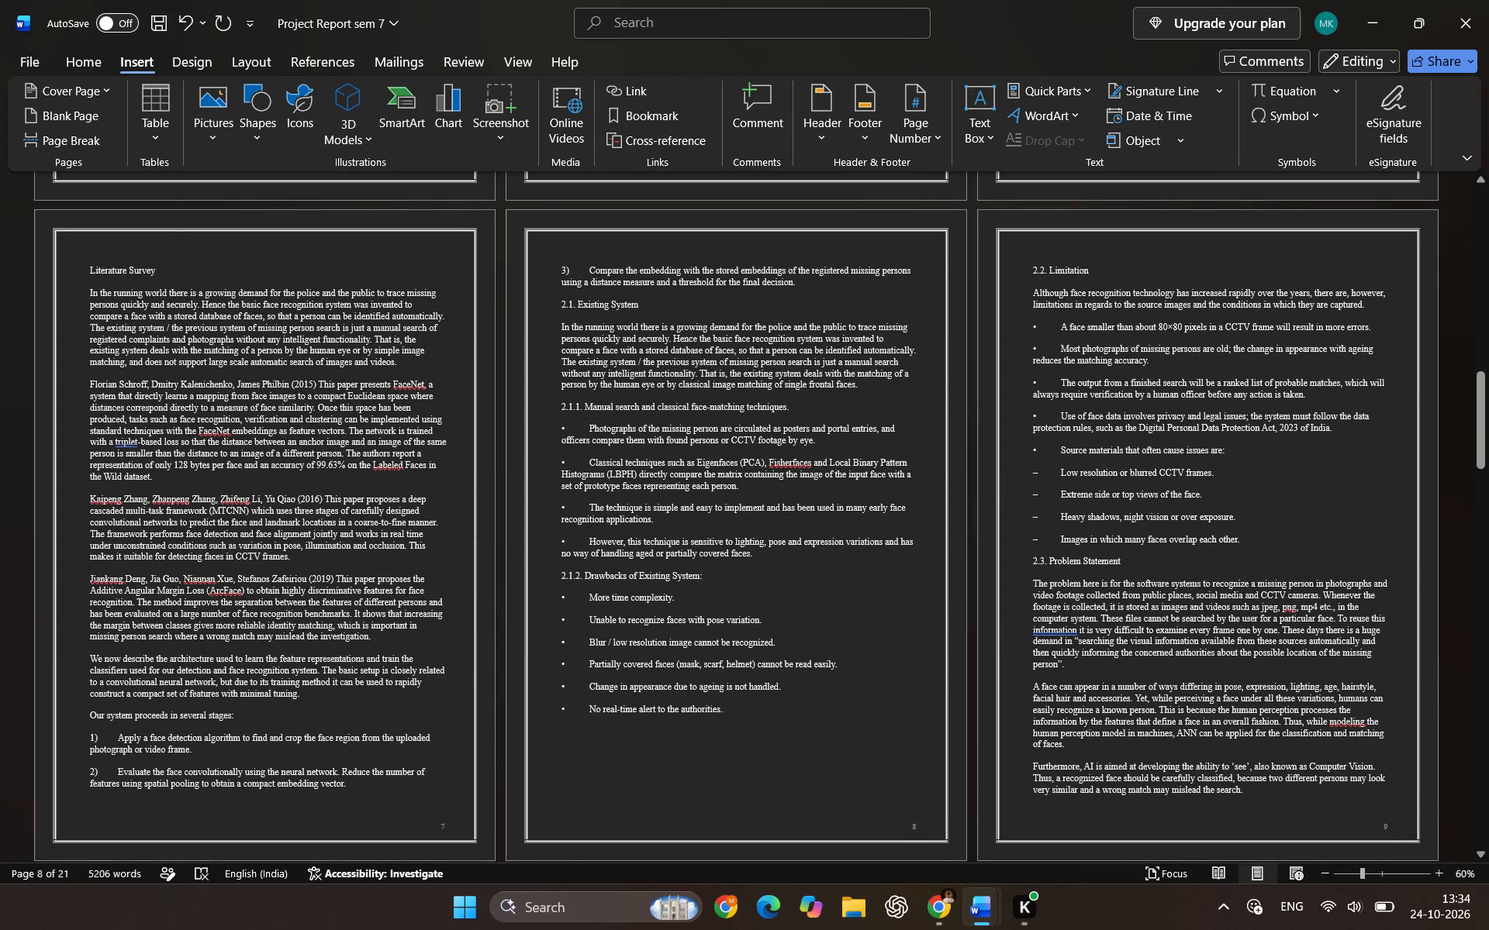
{"action": "scroll", "coordinate": [1114, 556], "scroll_direction": "up", "scroll_amount": 2}
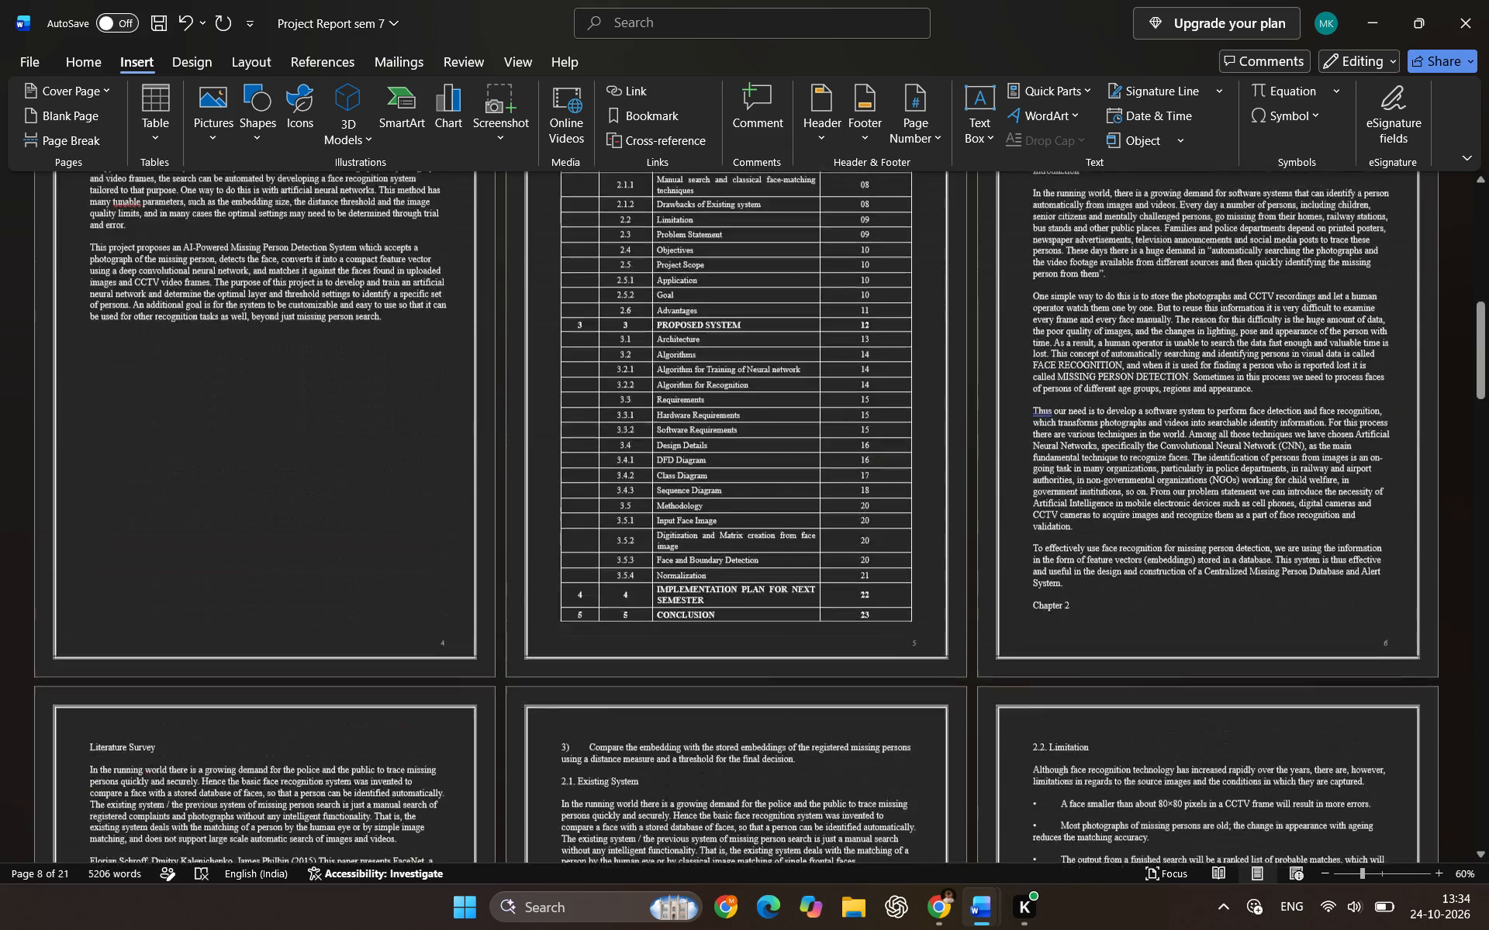
{"action": "scroll", "coordinate": [1114, 556], "scroll_direction": "up", "scroll_amount": 1}
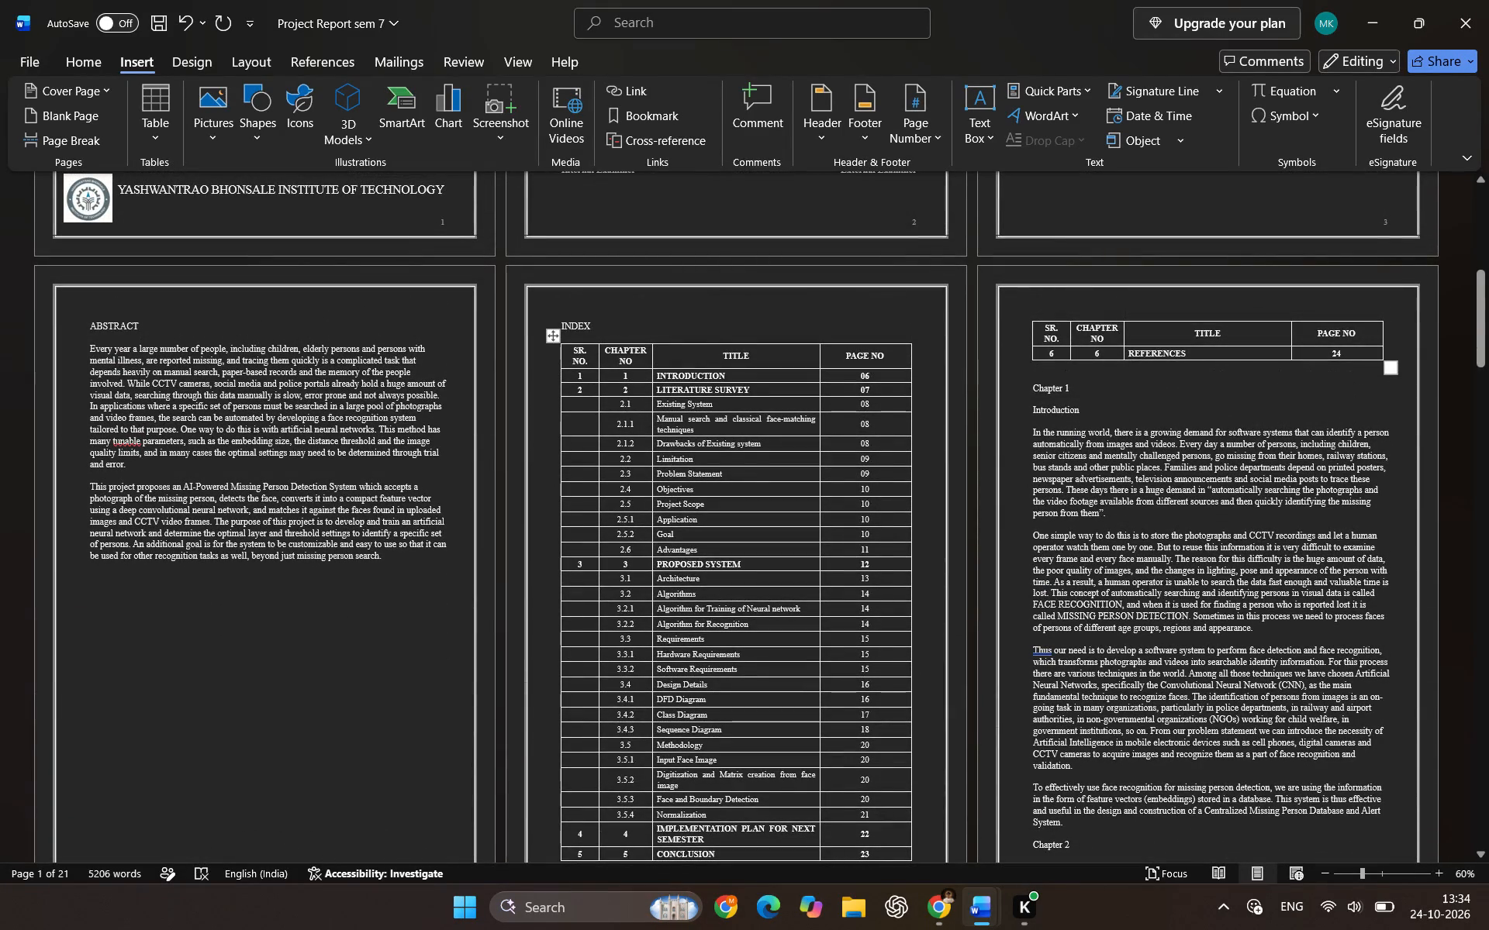
{"action": "scroll", "coordinate": [1020, 721], "scroll_direction": "down", "scroll_amount": 6}
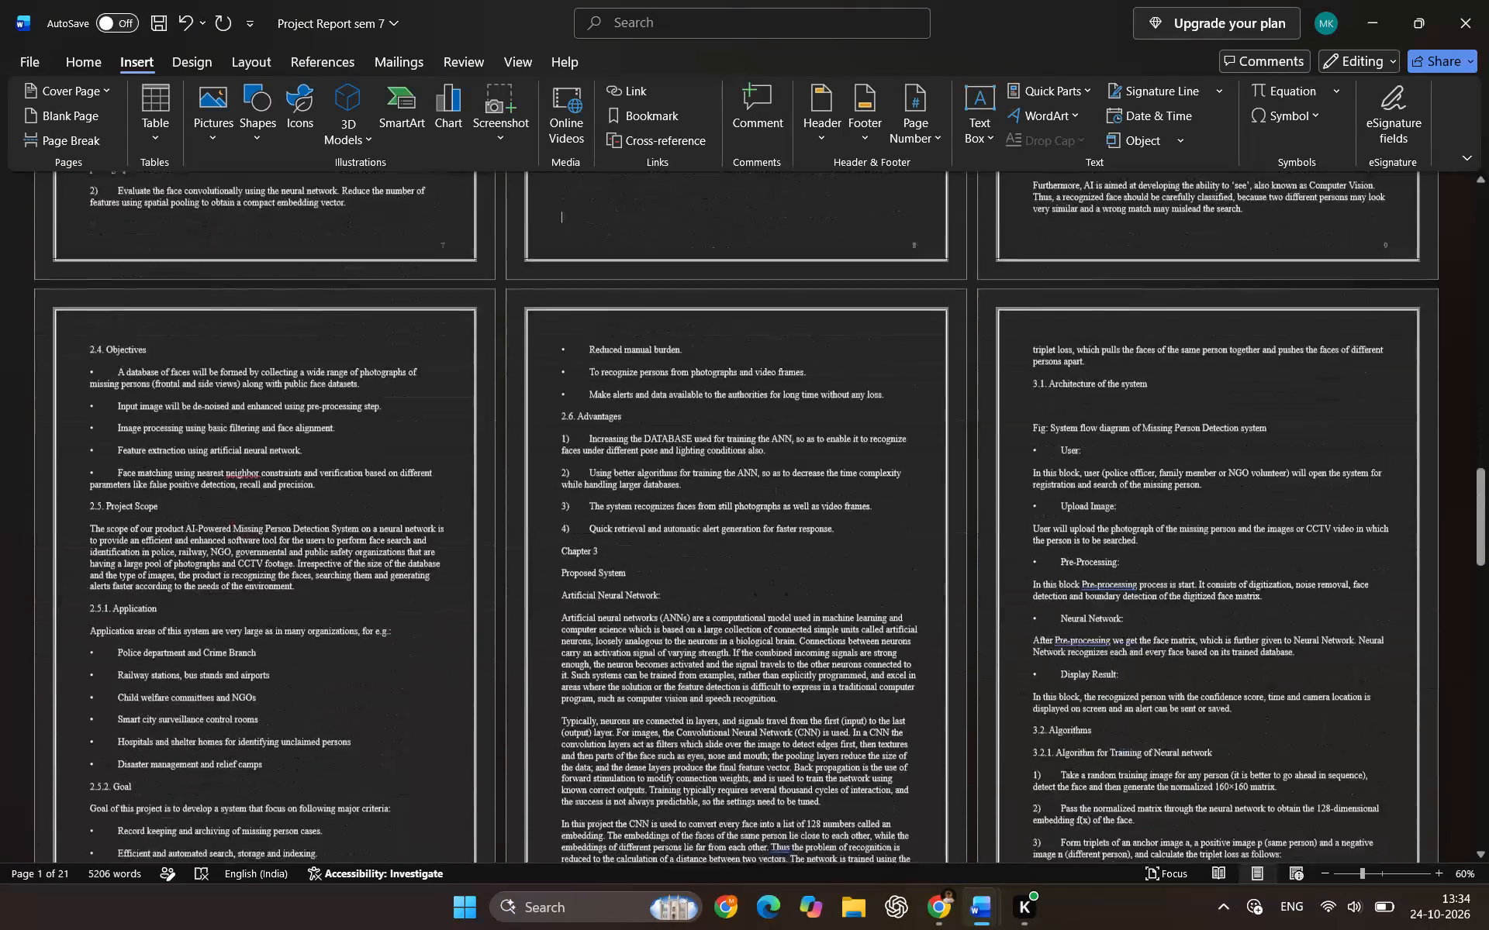
{"action": "scroll", "coordinate": [1020, 721], "scroll_direction": "down", "scroll_amount": 1}
{"action": "scroll", "coordinate": [1020, 721], "scroll_direction": "up", "scroll_amount": 1}
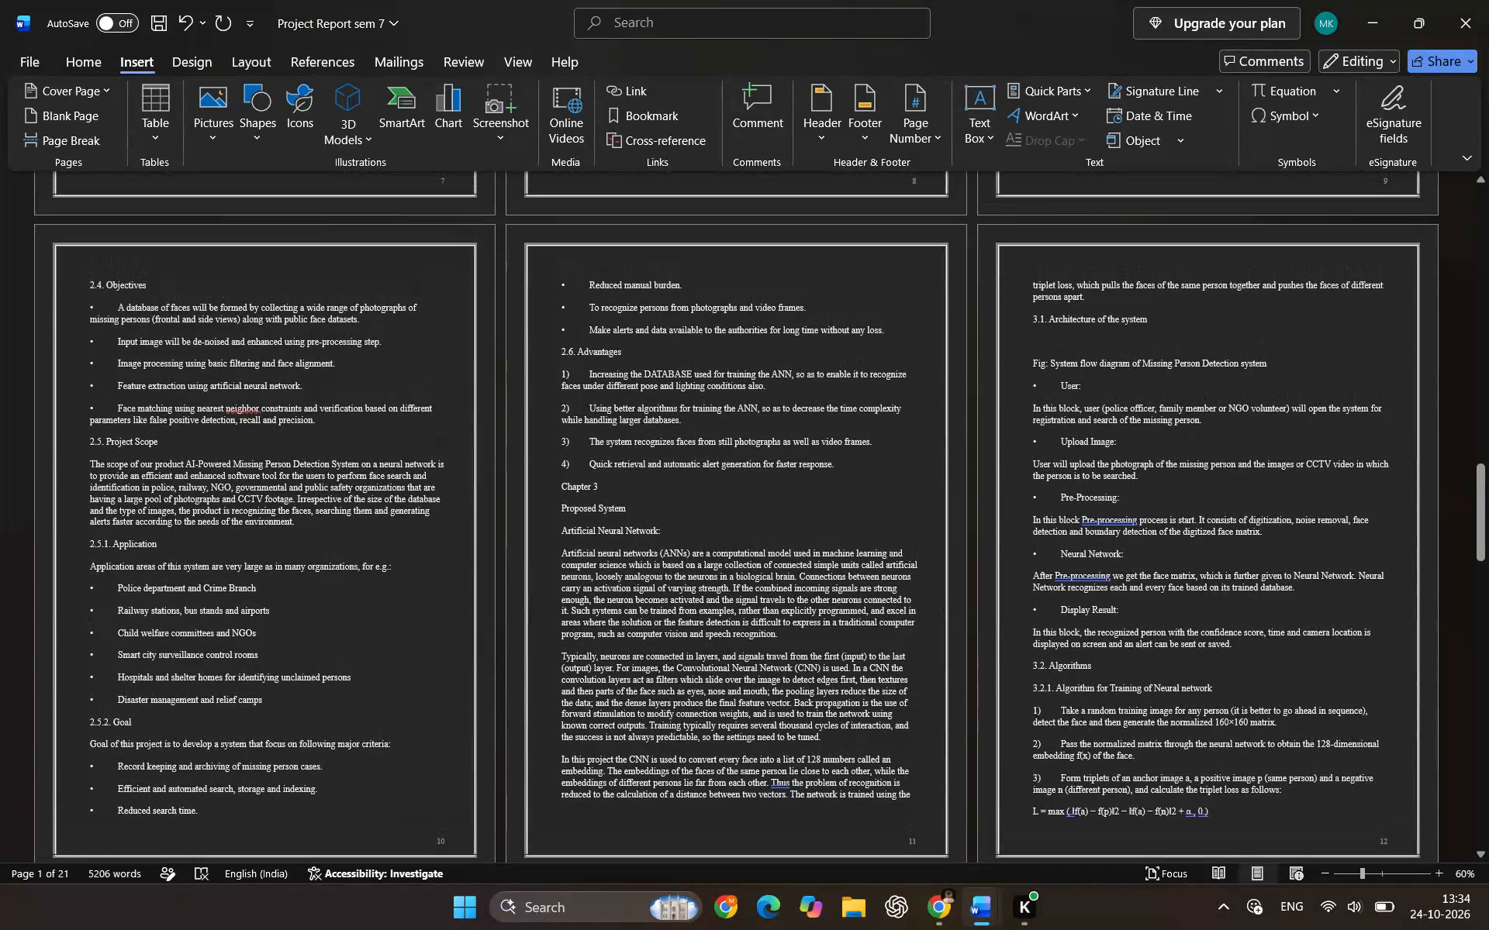
{"action": "scroll", "coordinate": [1020, 721], "scroll_direction": "up", "scroll_amount": 2}
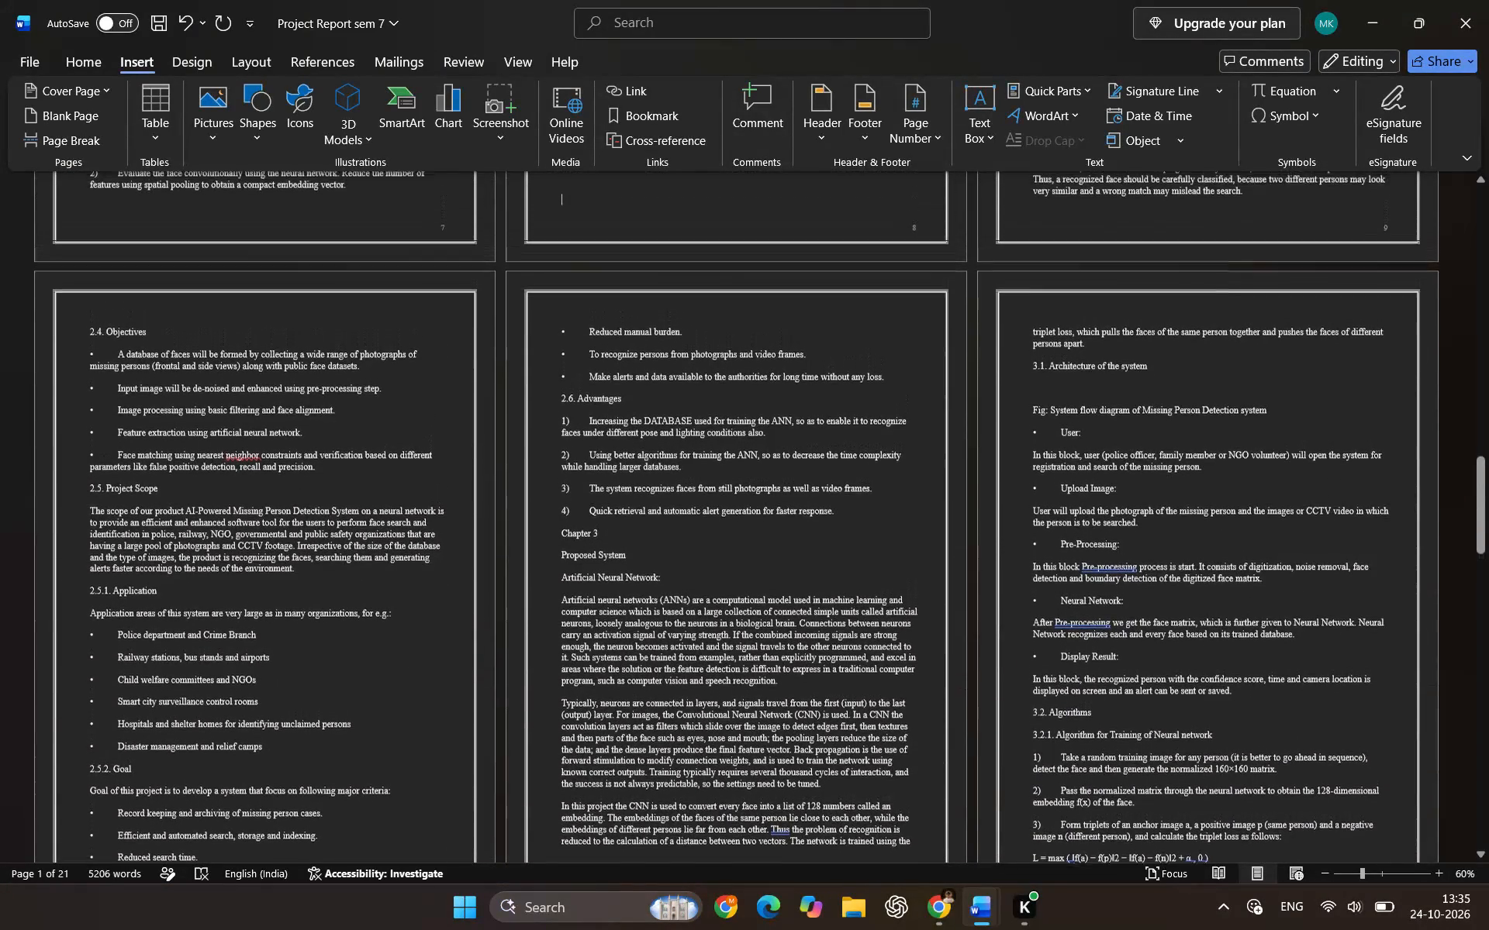
{"action": "scroll", "coordinate": [1020, 721], "scroll_direction": "up", "scroll_amount": 4}
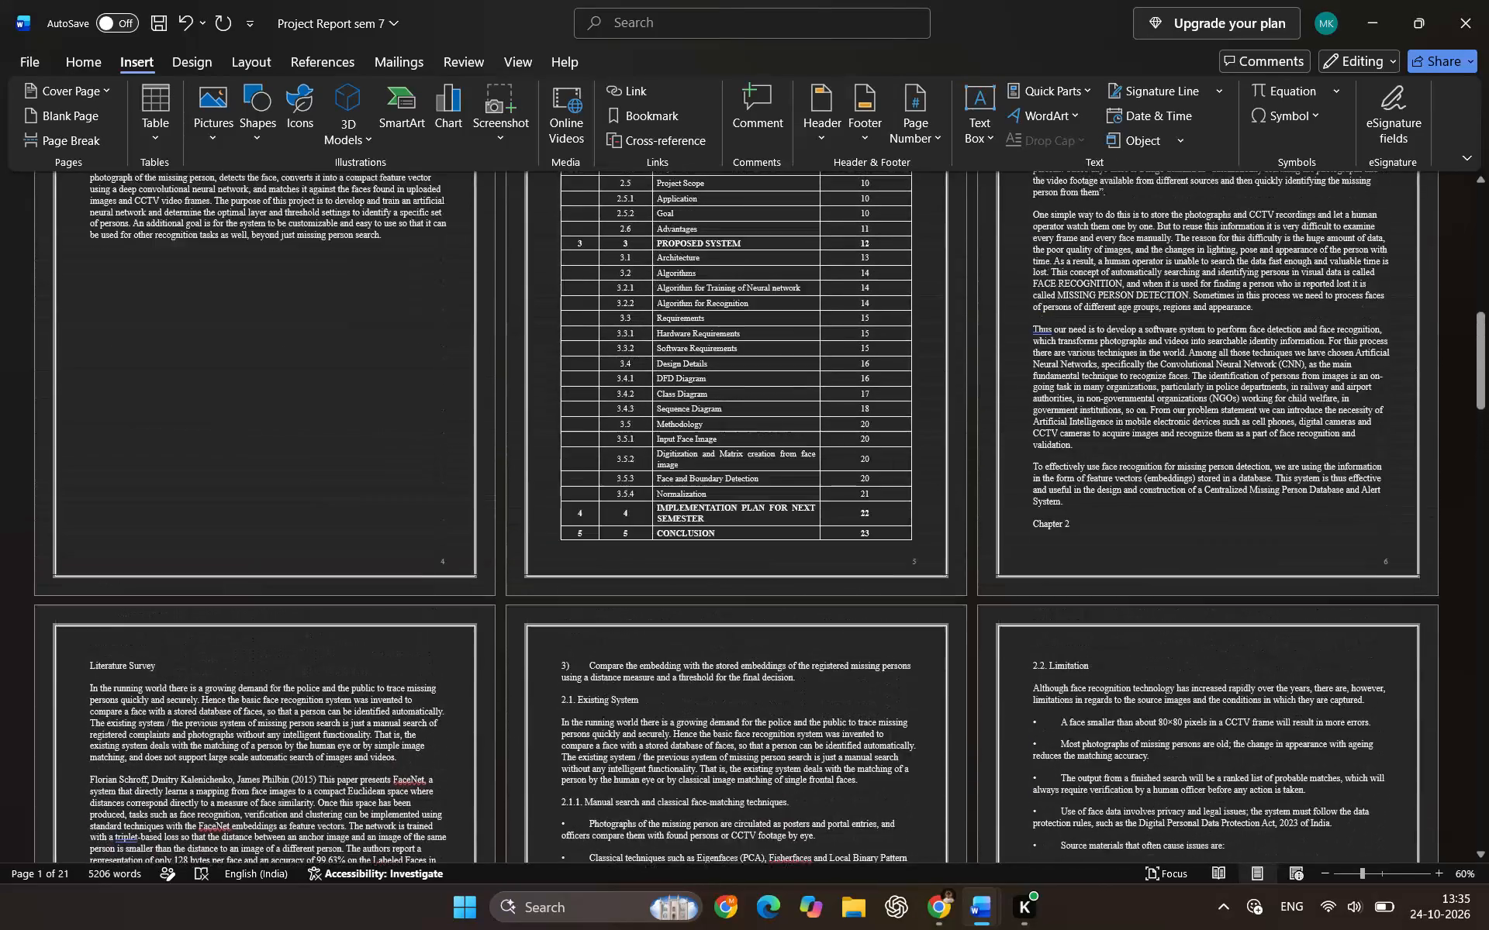
{"action": "scroll", "coordinate": [1020, 721], "scroll_direction": "up", "scroll_amount": 2}
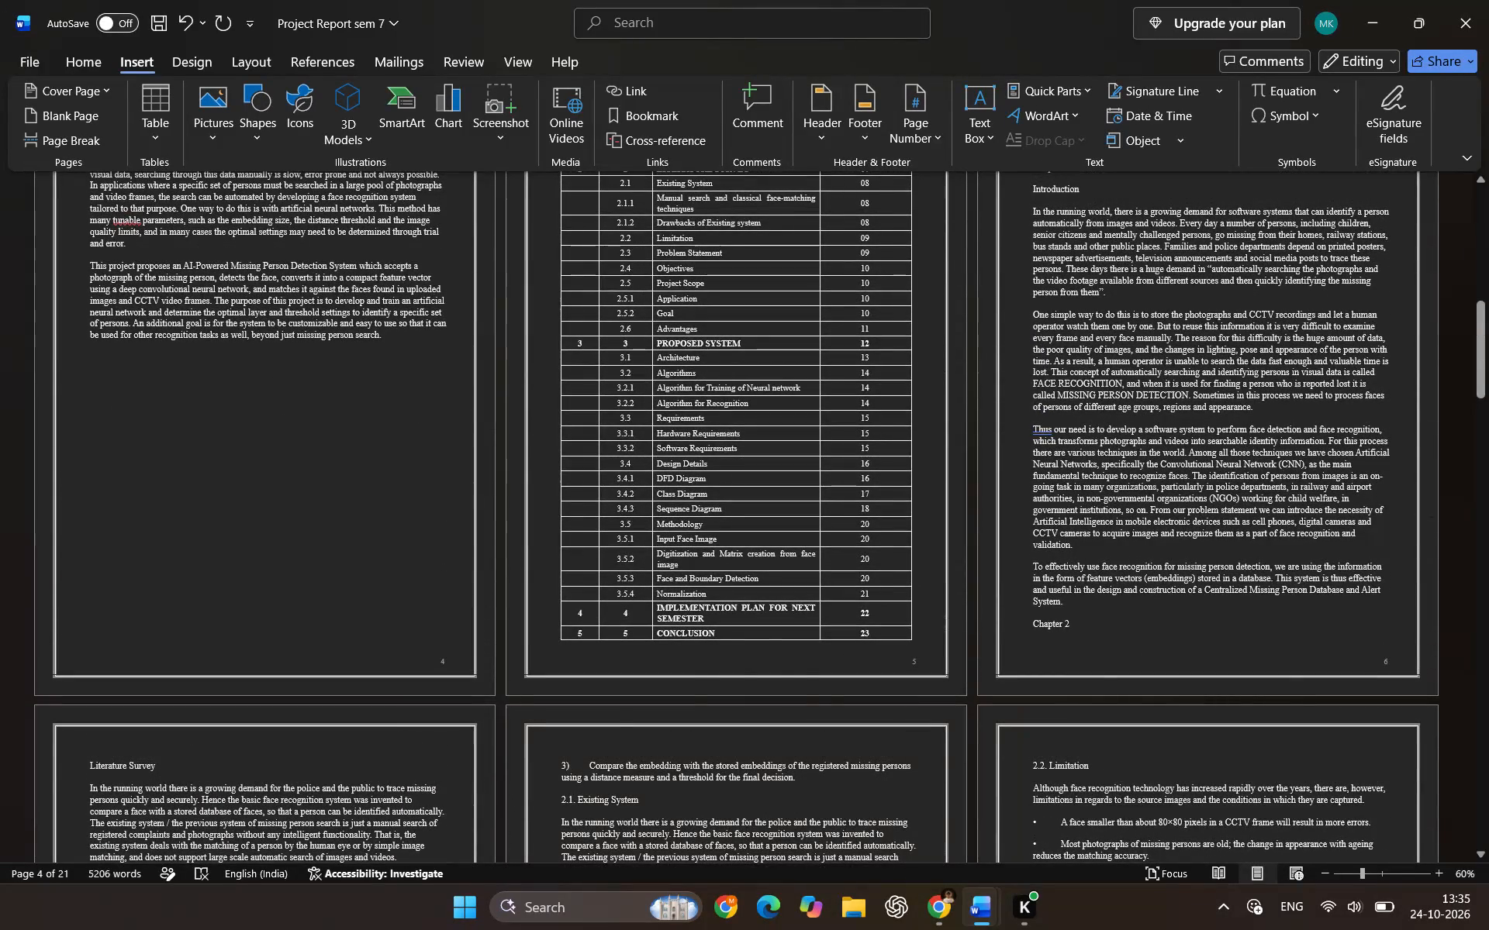
Check the index table's page numbers for sections 2.4 to 2.5.2 and the Chapter 3 Proposed System row.
{"action": "scroll", "coordinate": [746, 322], "scroll_direction": "up", "scroll_amount": 3, "text": "ctrl"}
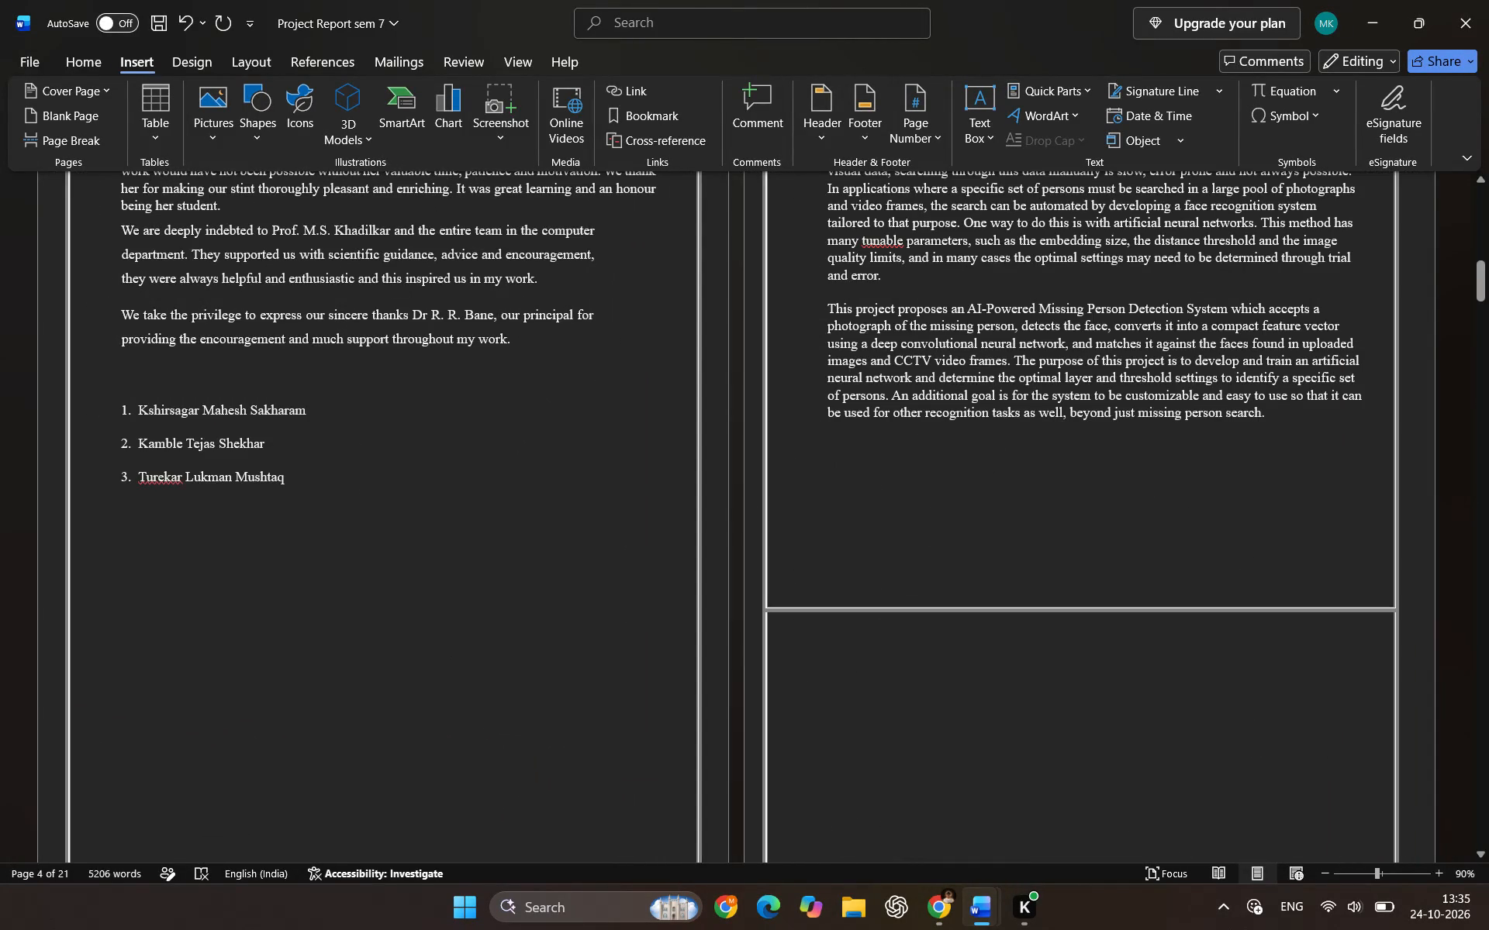
{"action": "scroll", "coordinate": [1007, 333], "scroll_direction": "up", "scroll_amount": 1, "text": "ctrl"}
{"action": "scroll", "coordinate": [1007, 333], "scroll_direction": "up", "scroll_amount": 4}
{"action": "scroll", "coordinate": [1007, 333], "scroll_direction": "down", "scroll_amount": 8}
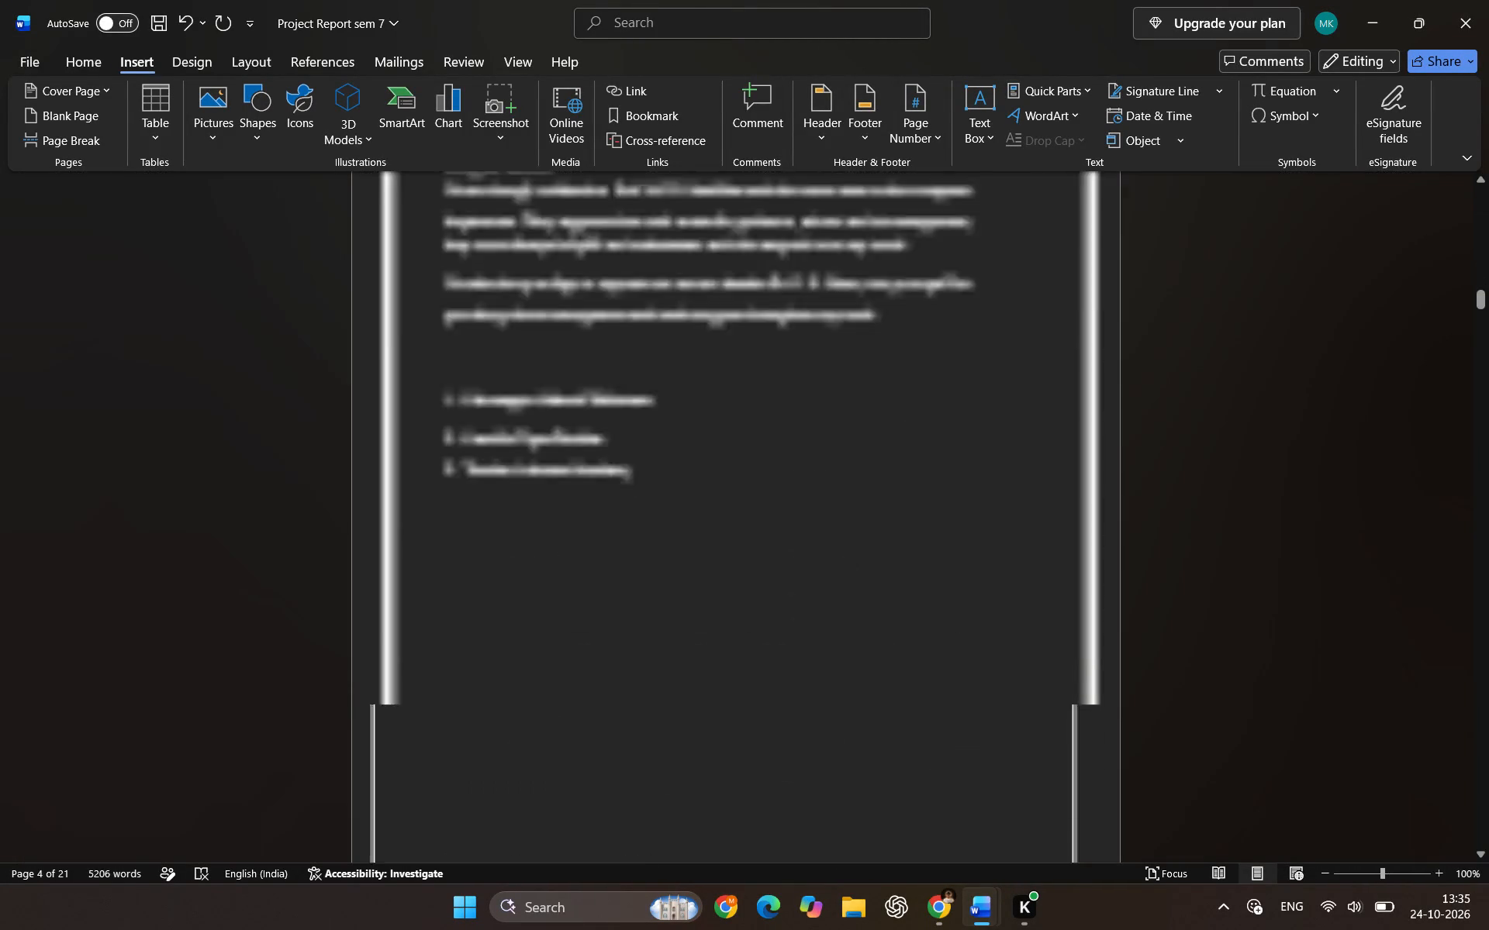
{"action": "scroll", "coordinate": [1007, 333], "scroll_direction": "down", "scroll_amount": 4}
{"action": "scroll", "coordinate": [1007, 333], "scroll_direction": "up", "scroll_amount": 4}
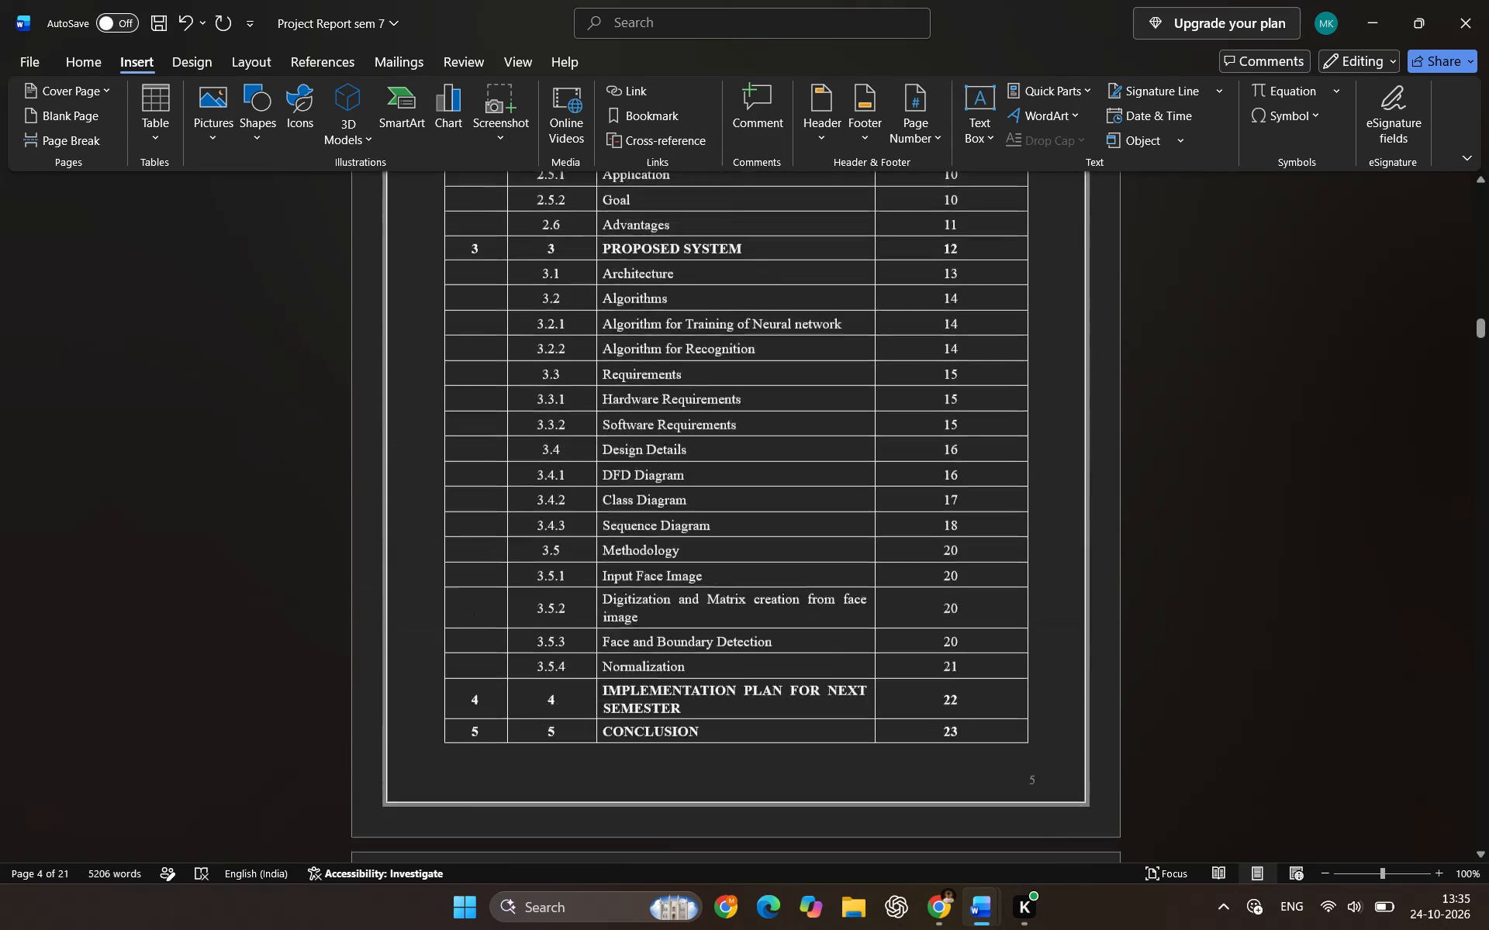
{"action": "scroll", "coordinate": [1007, 333], "scroll_direction": "up", "scroll_amount": 1}
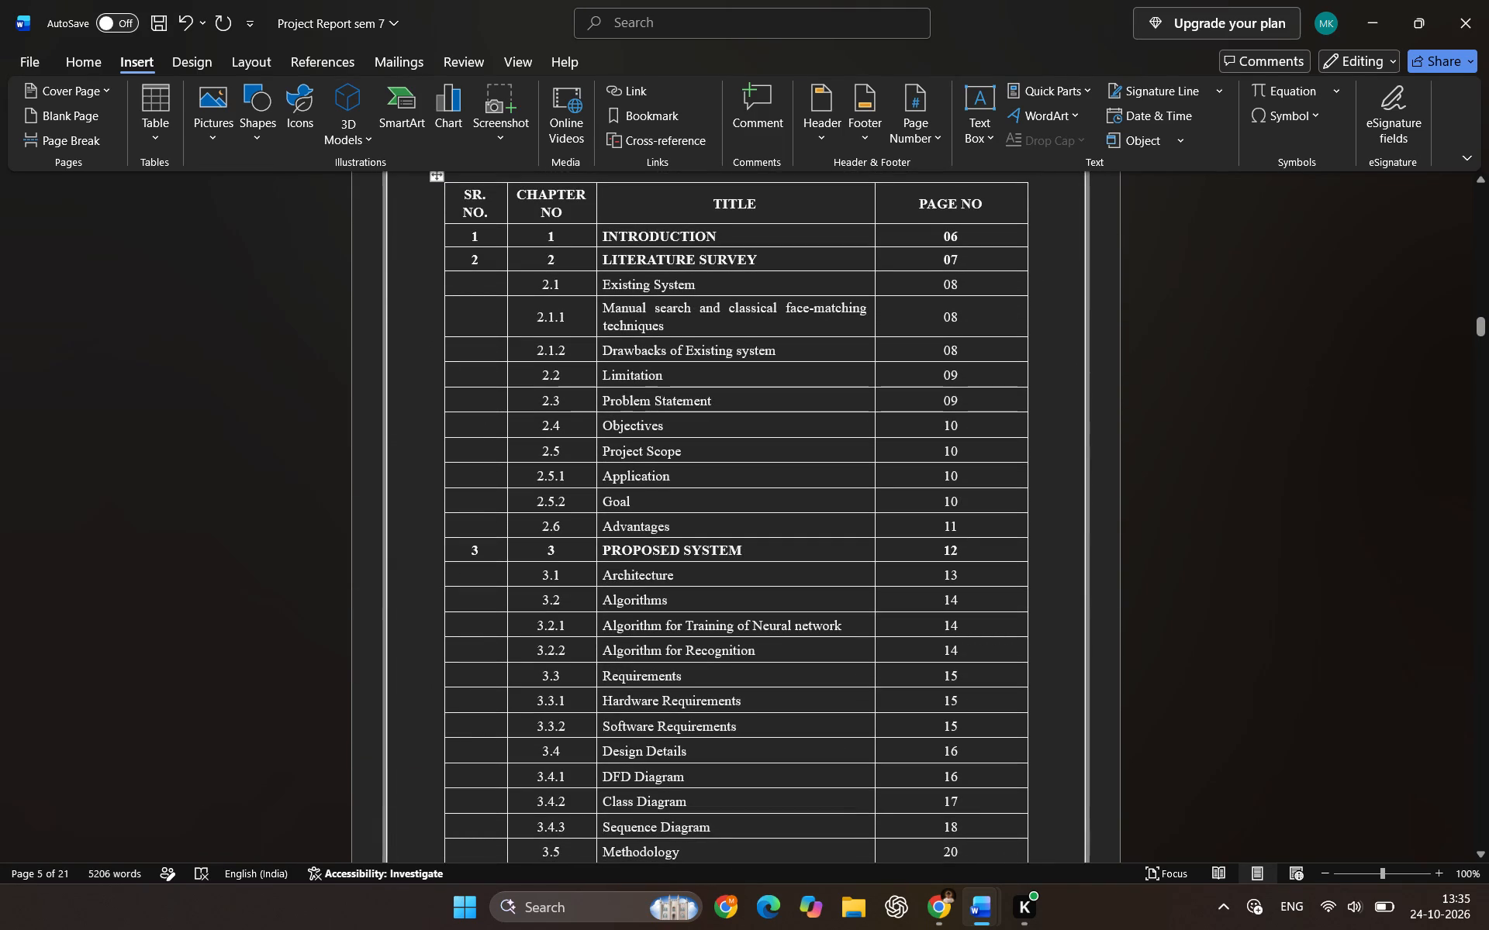
{"action": "left_click_drag", "start_coordinate": [938, 425], "coordinate": [955, 482]}
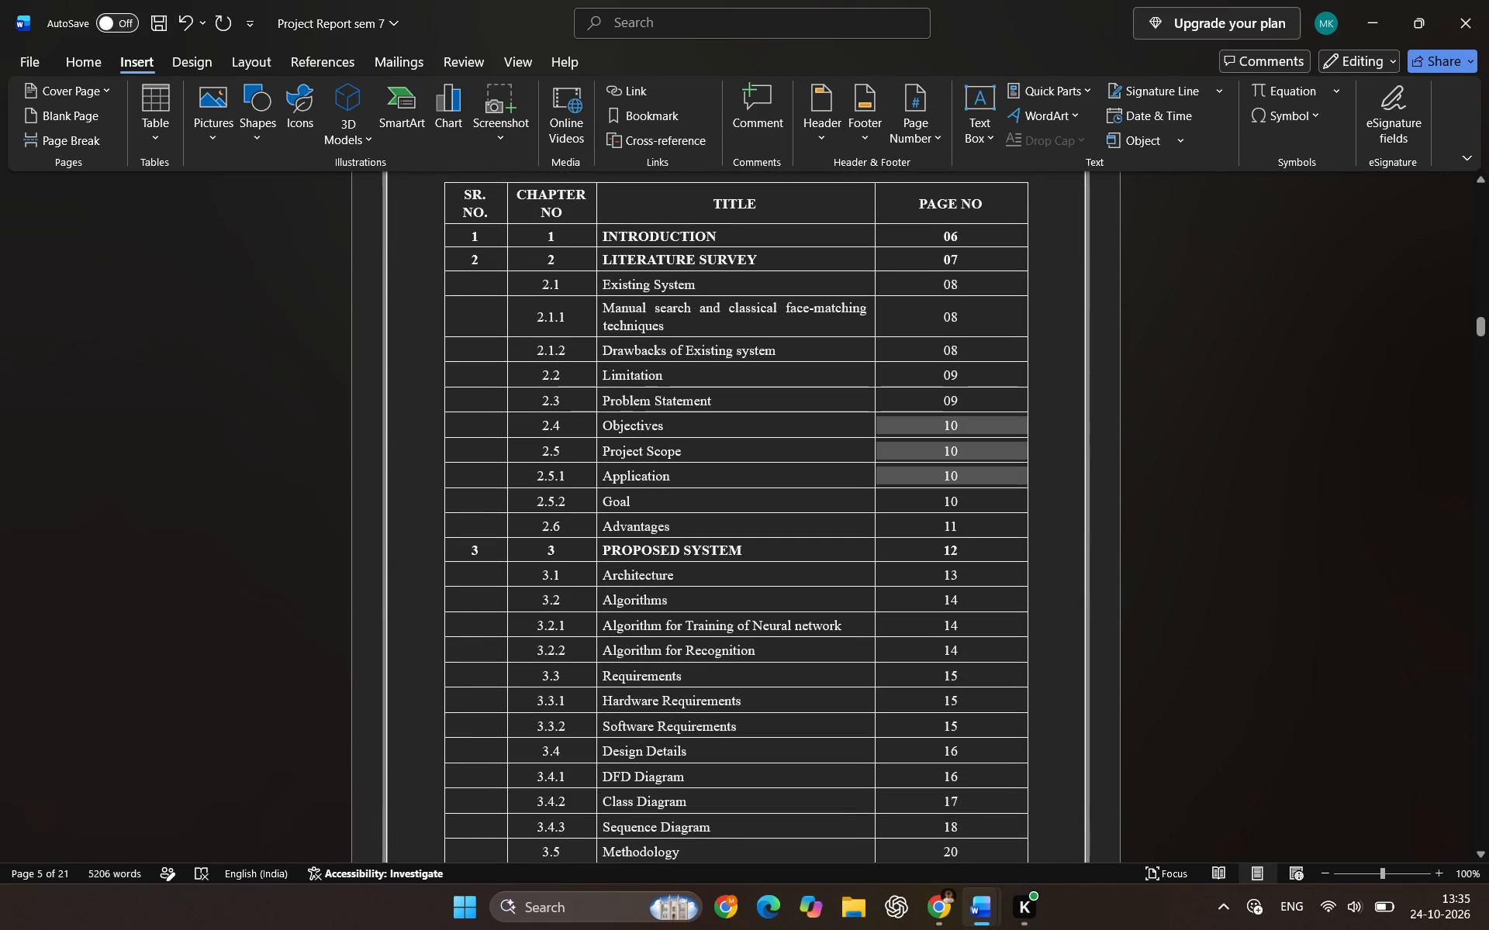
{"action": "left_click_drag", "start_coordinate": [955, 482], "coordinate": [956, 501]}
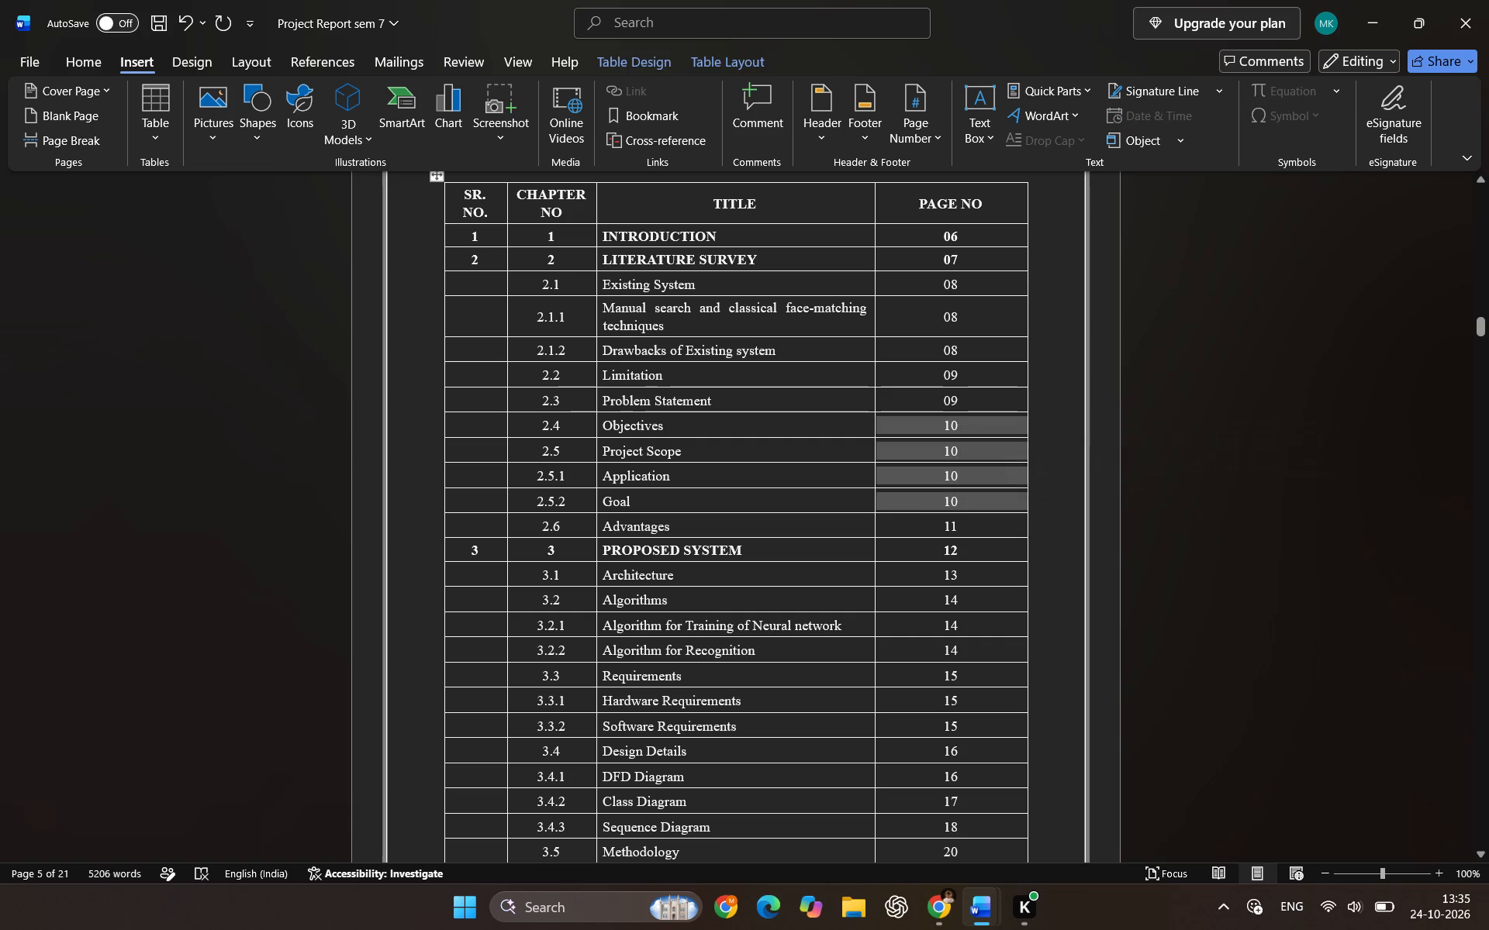
{"action": "left_click", "coordinate": [928, 555]}
Add blank lines after the fourth advantage in section 2.6 so the Chapter 3 heading starts at the top of page 12.
{"action": "scroll", "coordinate": [1007, 534], "scroll_direction": "down", "scroll_amount": 8}
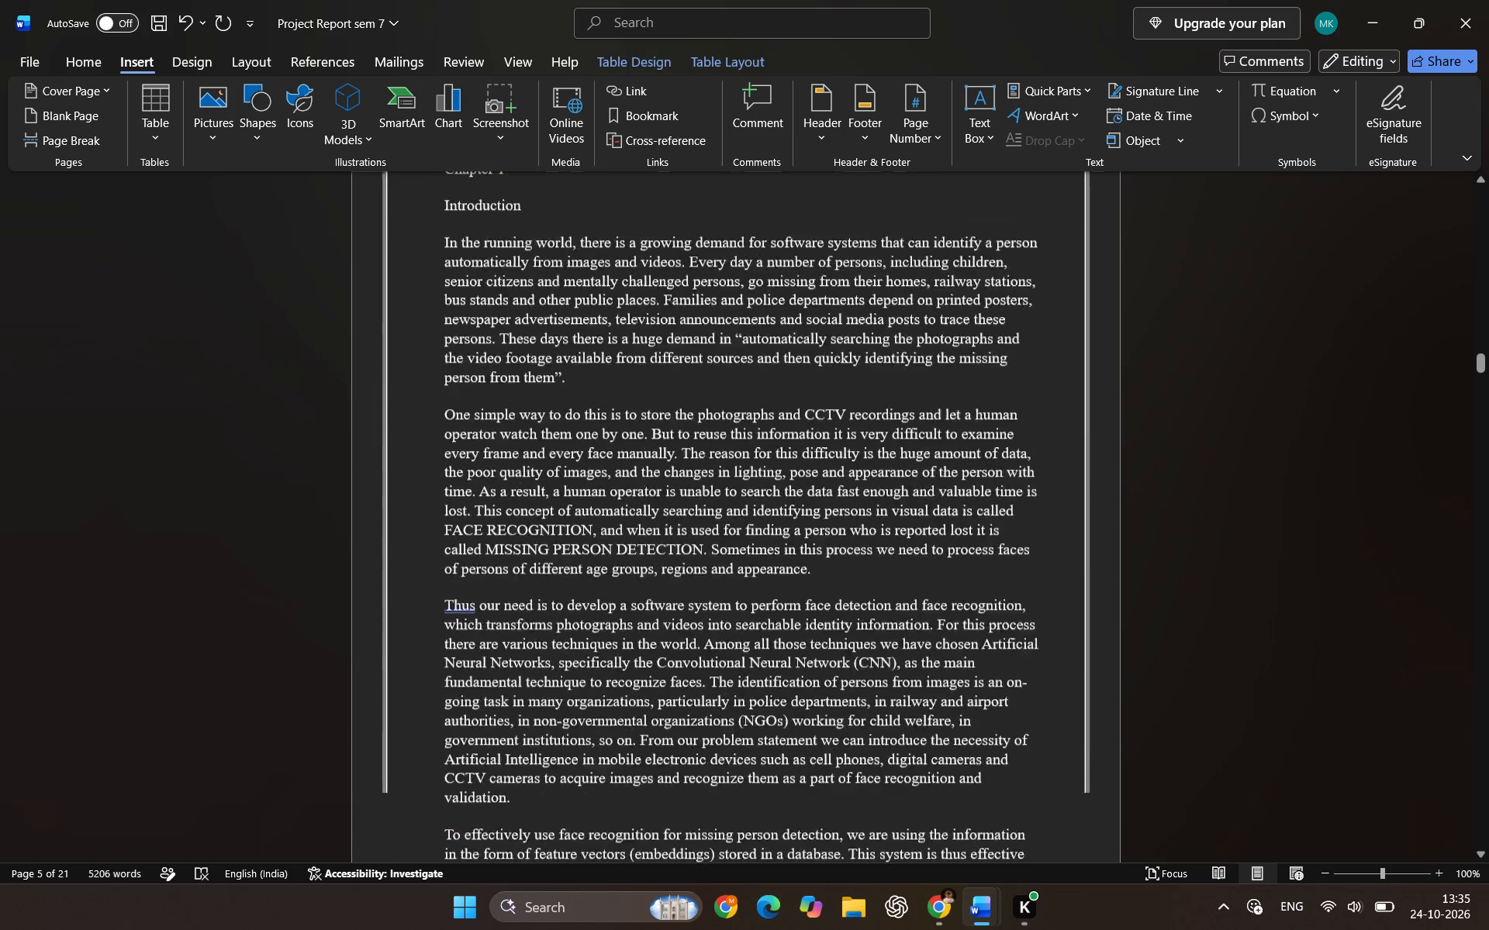
{"action": "scroll", "coordinate": [1137, 531], "scroll_direction": "down", "scroll_amount": 7}
{"action": "scroll", "coordinate": [988, 595], "scroll_direction": "down", "scroll_amount": 15}
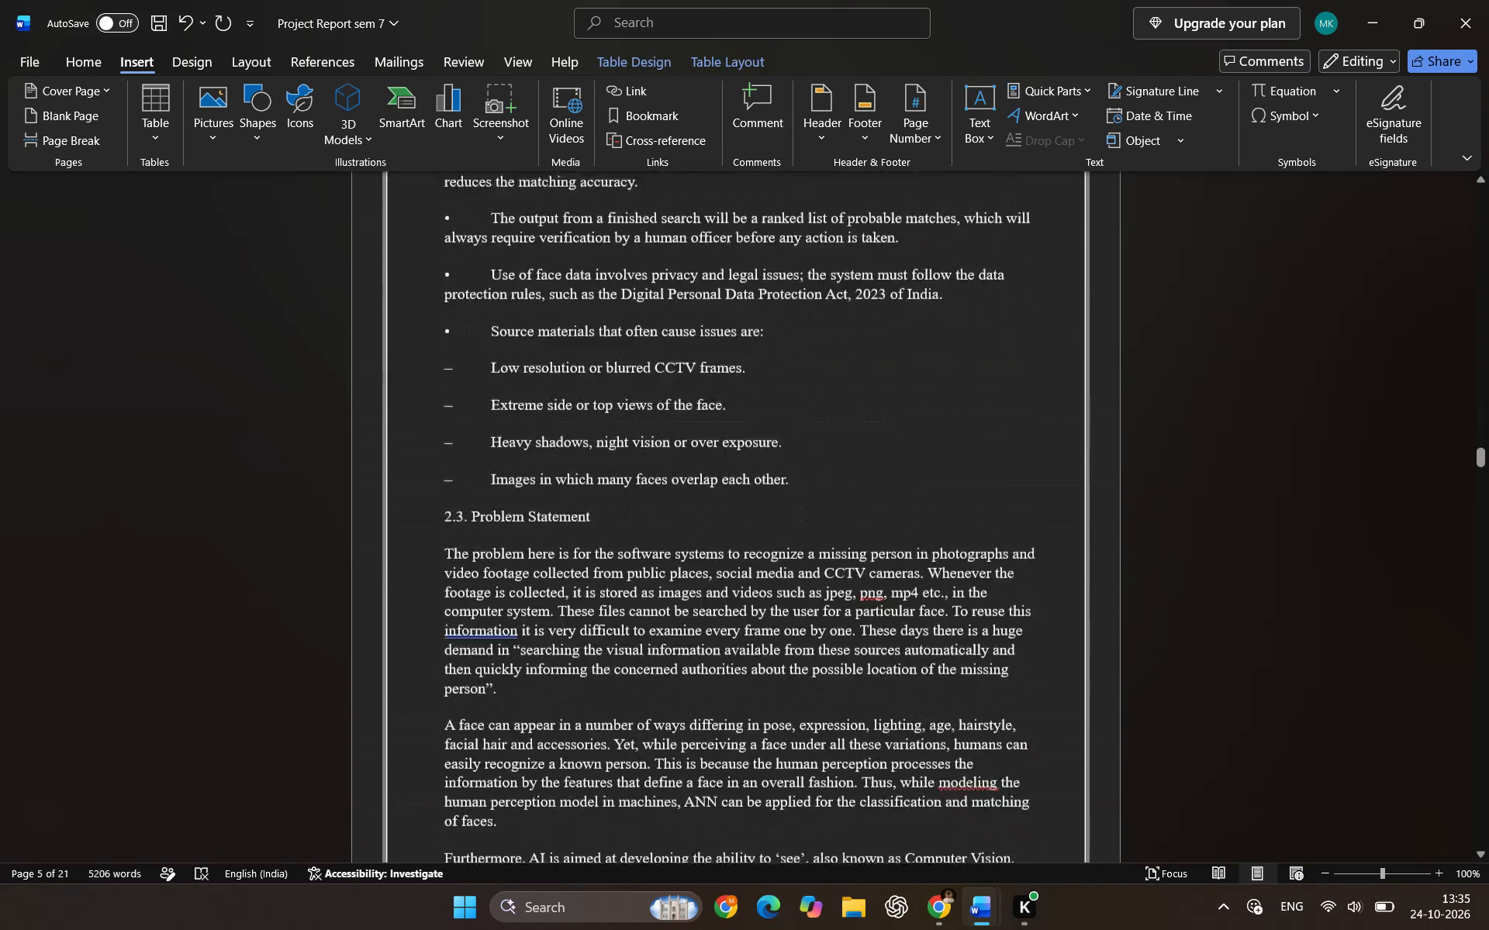
{"action": "scroll", "coordinate": [983, 601], "scroll_direction": "down", "scroll_amount": 13}
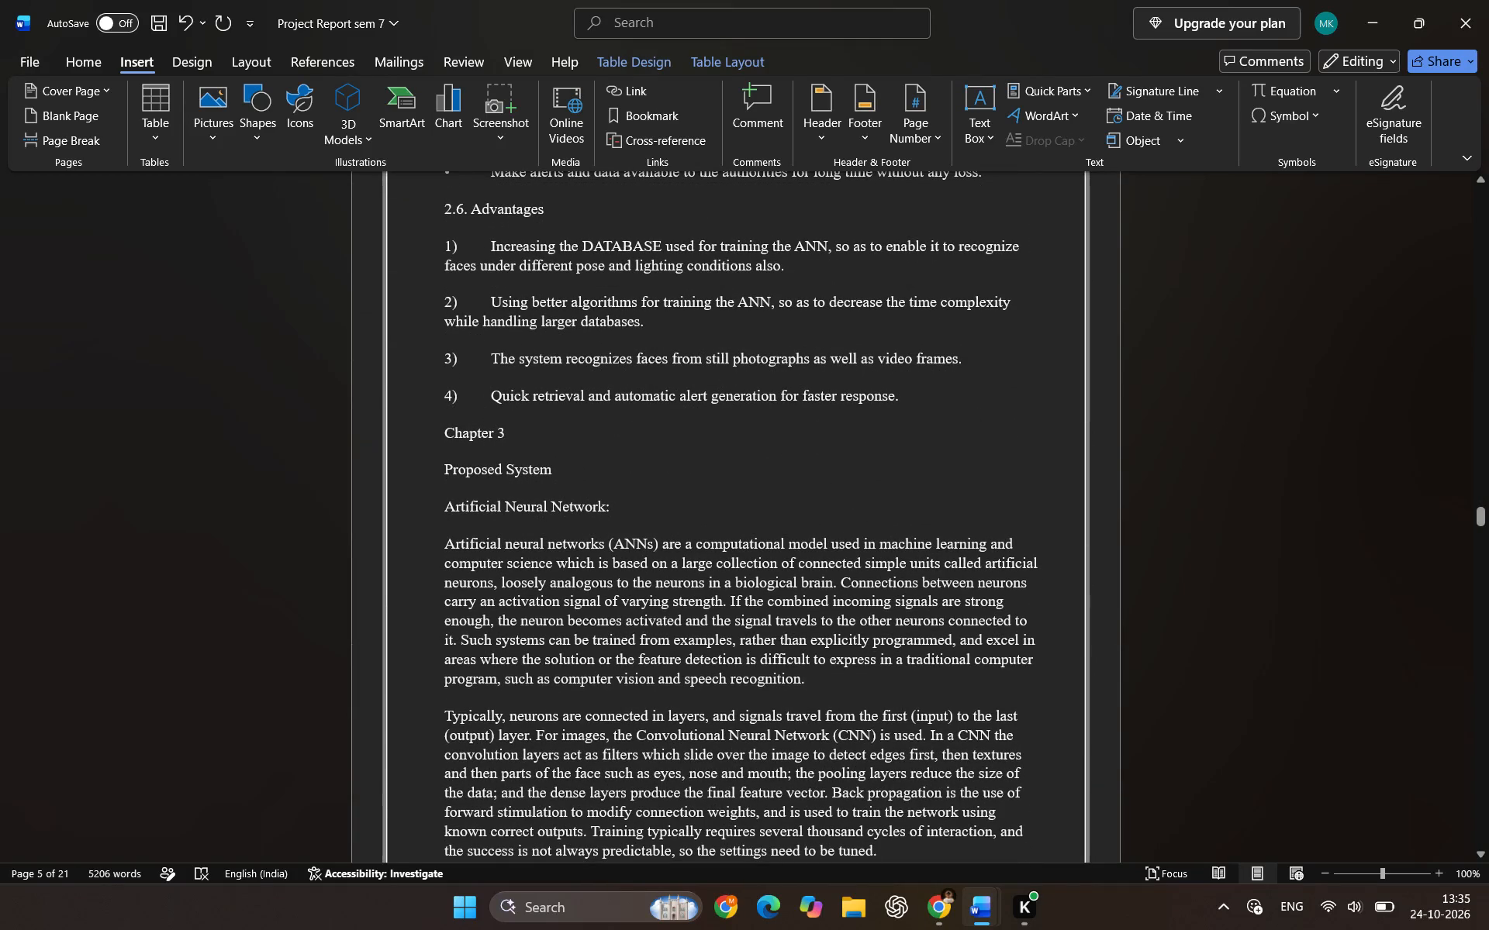
{"action": "left_click", "coordinate": [513, 418]}
{"action": "left_click", "coordinate": [963, 396]}
{"action": "key", "text": "Return"}
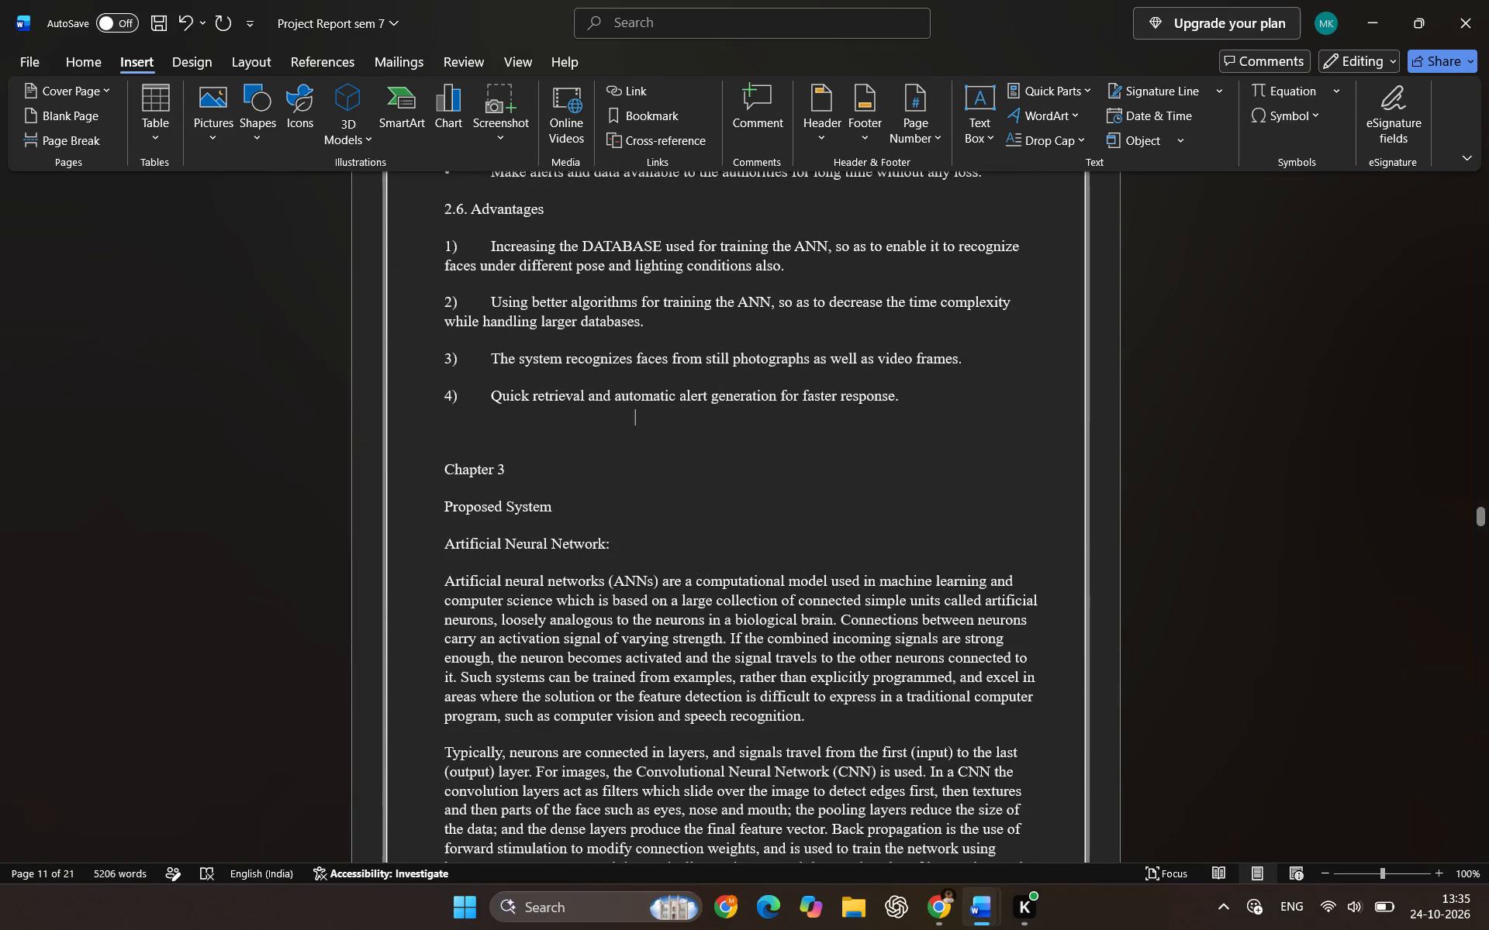
{"action": "key", "text": "Return"}
{"action": "key", "text": "Return"}
{"action": "key", "text": "Return"}
{"action": "key", "text": "Return"}
{"action": "key", "text": "Return"}
{"action": "key", "text": "Return"}
{"action": "key", "text": "Return"}
{"action": "key", "text": "Return"}
{"action": "key", "text": "Return"}
{"action": "key", "text": "Return"}
{"action": "key", "text": "Return"}
{"action": "key", "text": "Return"}
{"action": "key", "text": "Return"}
{"action": "key", "text": "Return"}
{"action": "key", "text": "Return"}
{"action": "key", "text": "Return"}
{"action": "key", "text": "Return"}
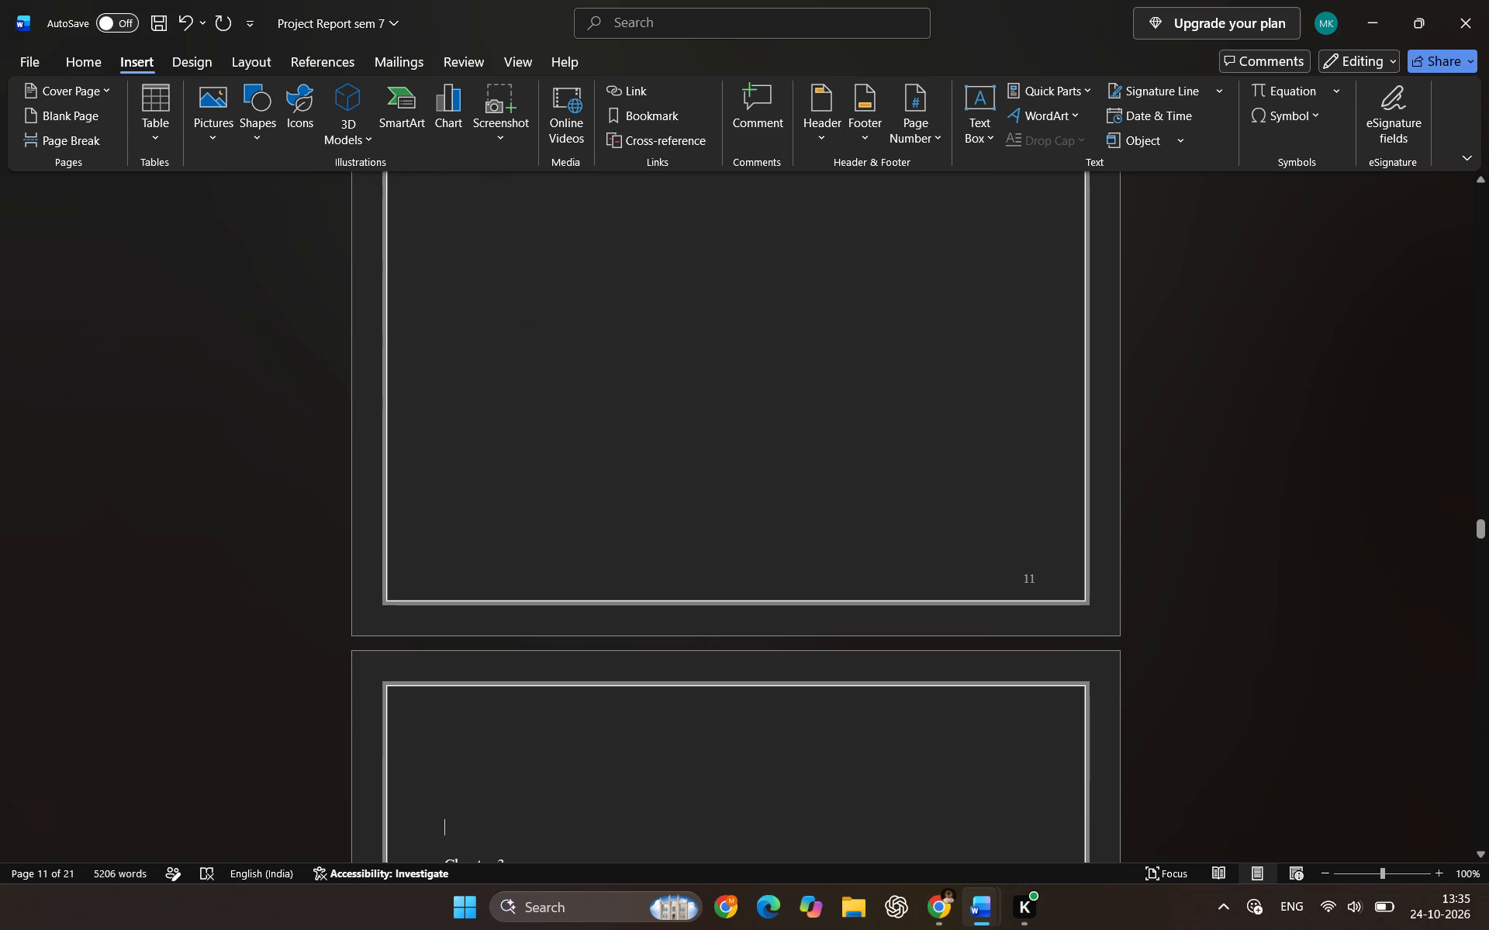
{"action": "scroll", "coordinate": [962, 396], "scroll_direction": "right", "scroll_amount": 1}
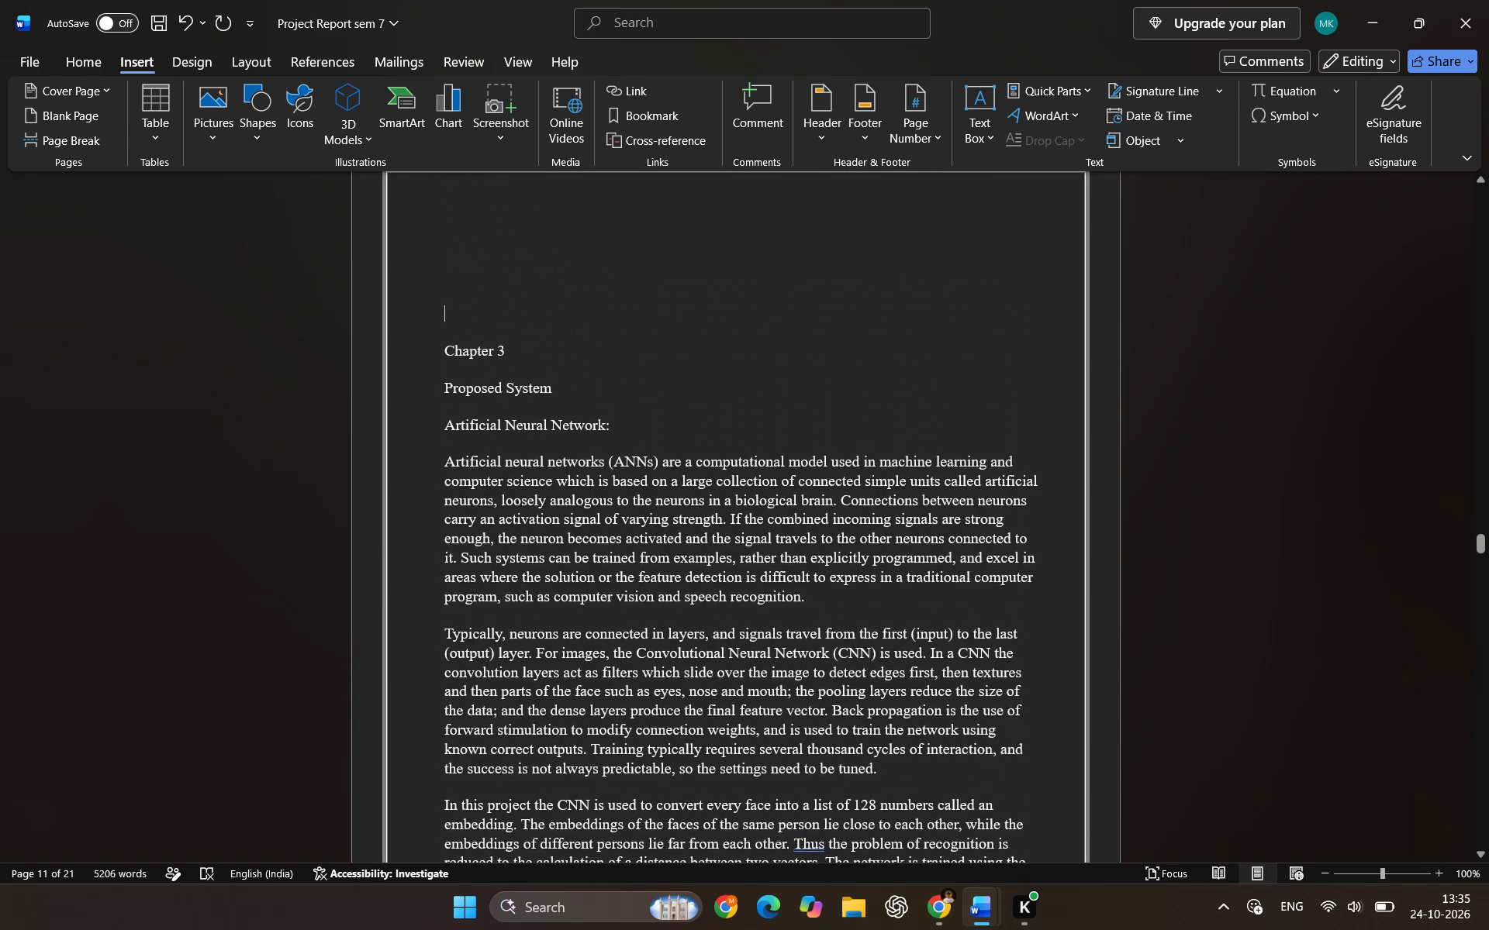
{"action": "key", "text": "BackSpace"}
{"action": "key", "text": "BackSpace"}
{"action": "key", "text": "BackSpace"}
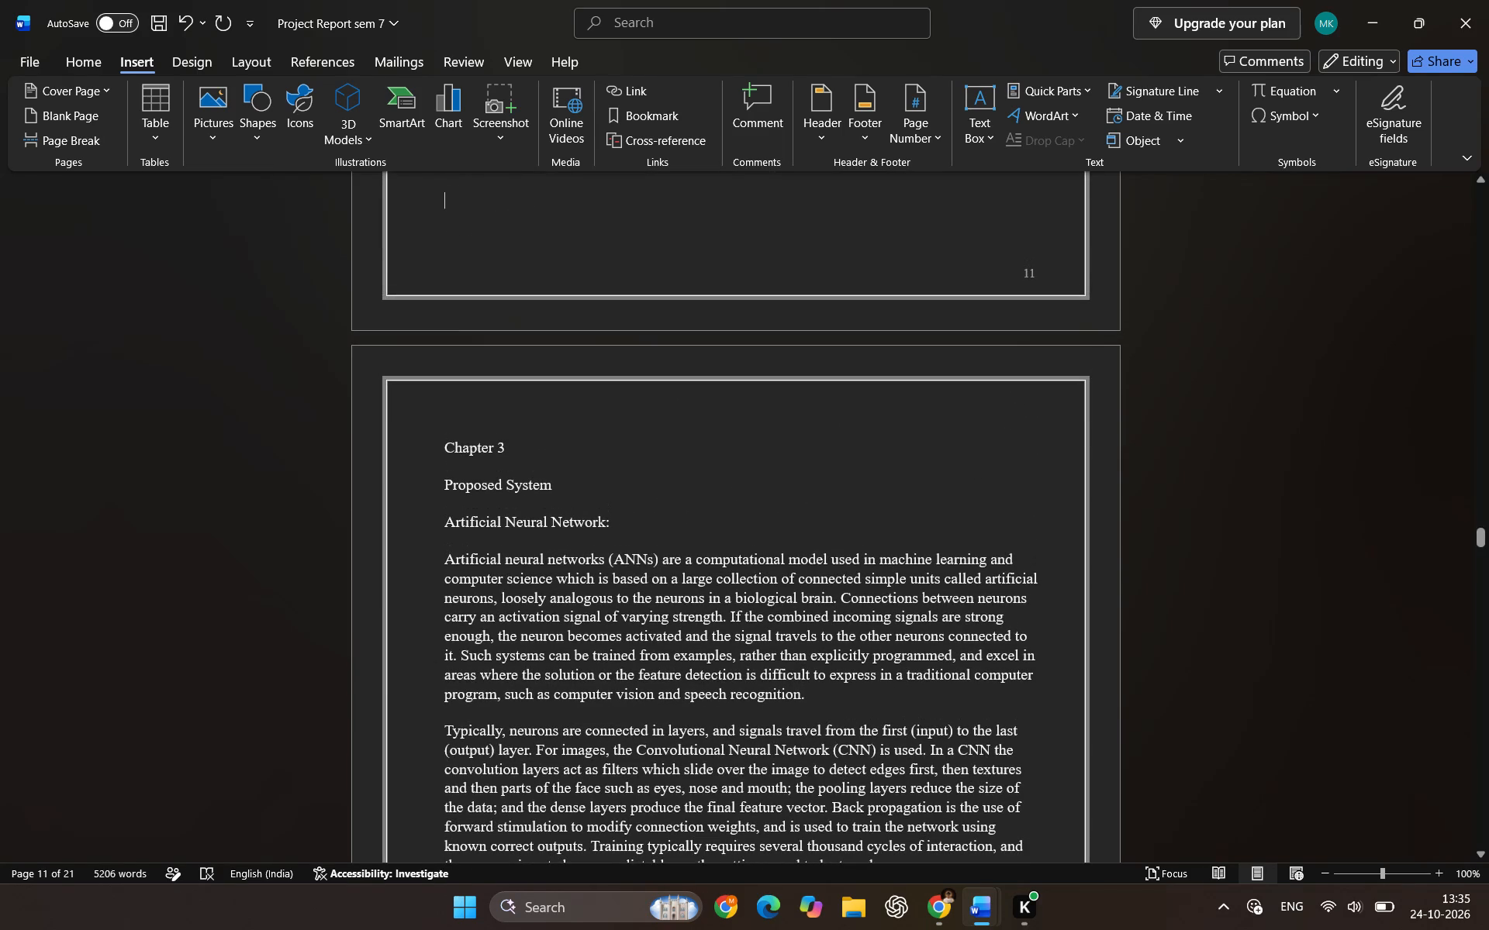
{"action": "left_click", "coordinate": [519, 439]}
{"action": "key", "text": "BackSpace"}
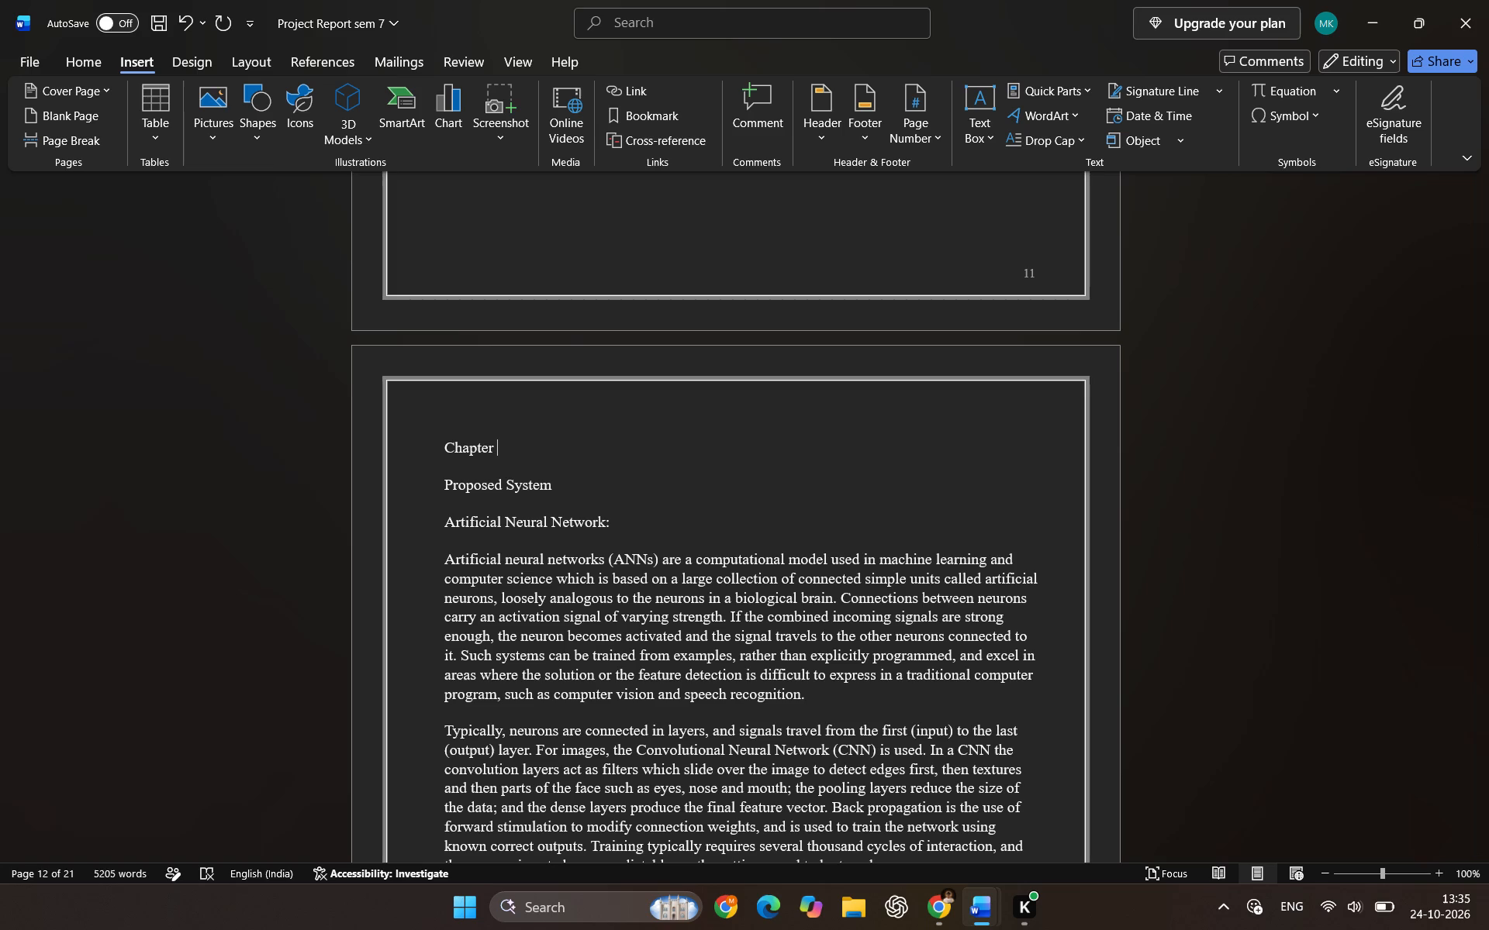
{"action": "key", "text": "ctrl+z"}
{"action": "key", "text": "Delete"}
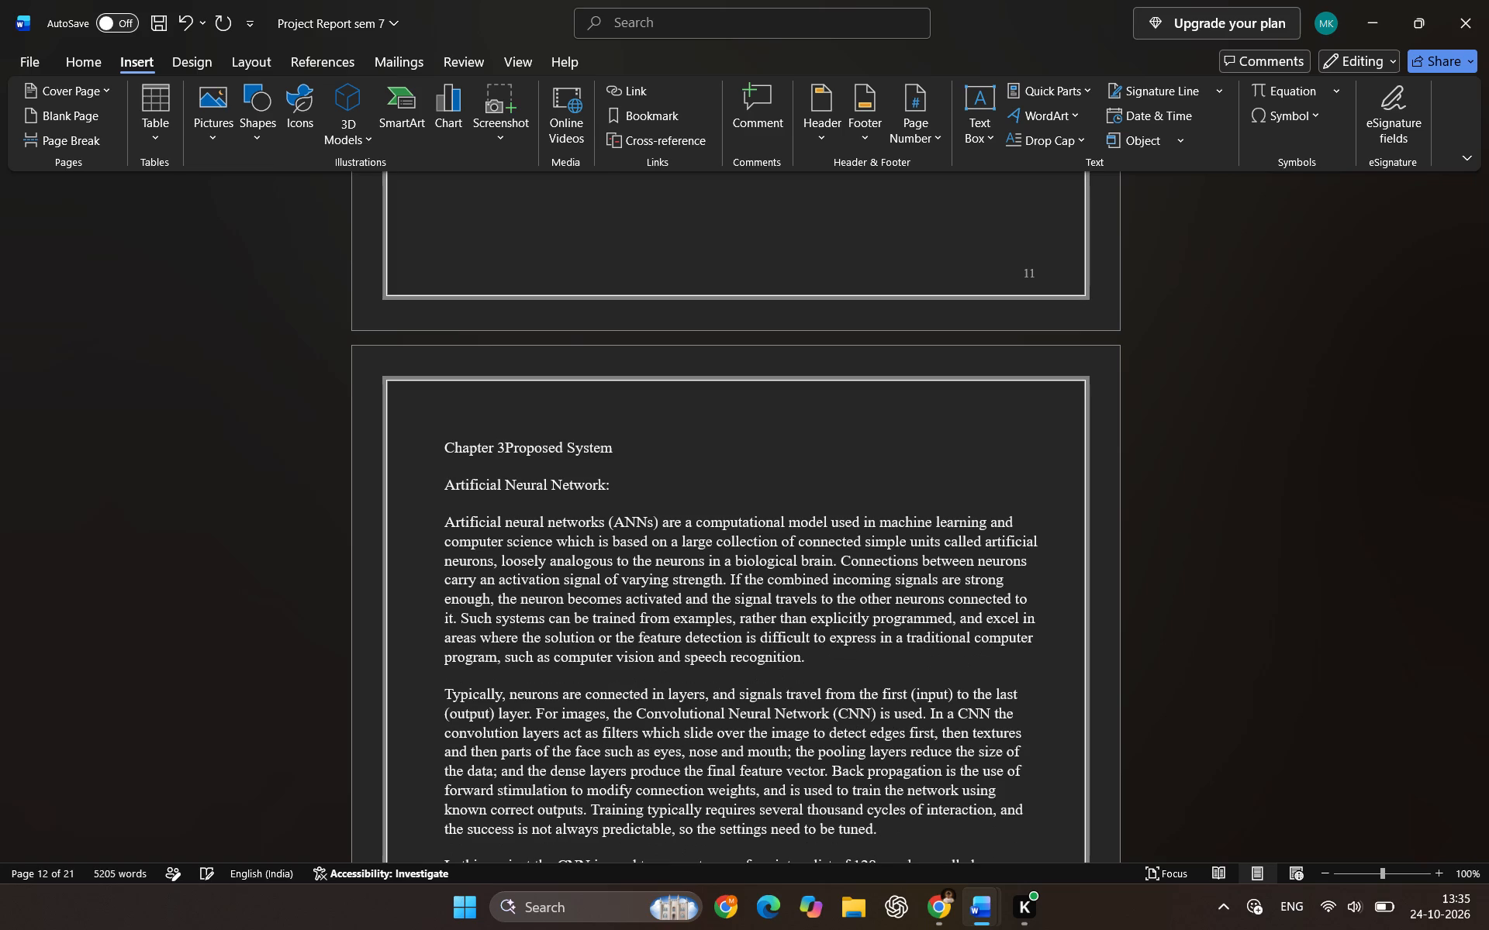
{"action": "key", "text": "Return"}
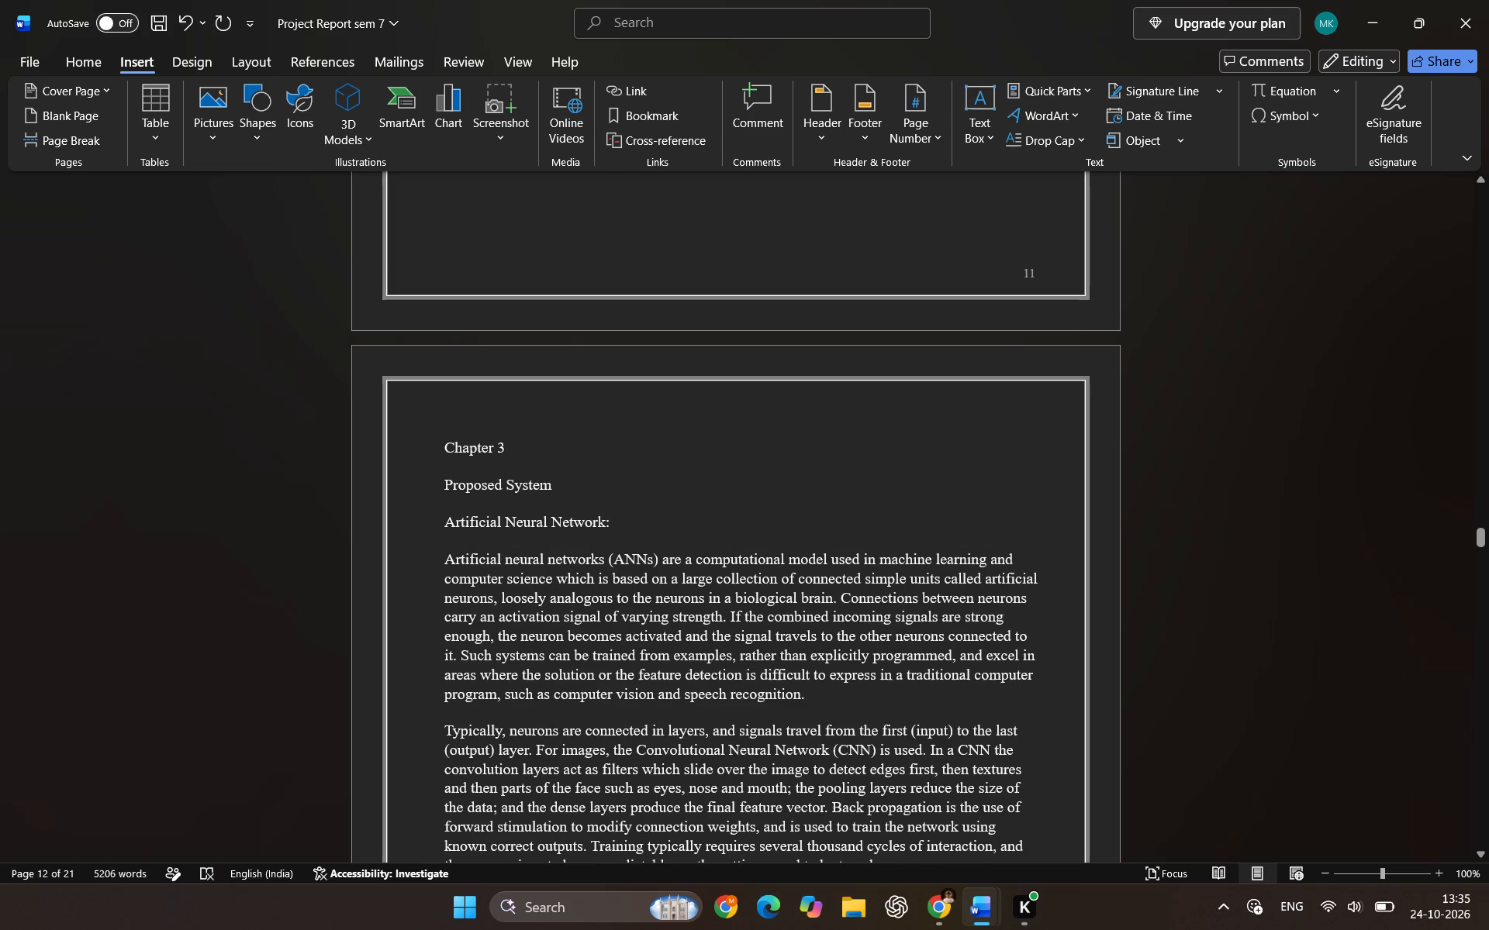
Format the "Chapter 3" heading on page 12 as bold, 16 pt and centred.
{"action": "left_click_drag", "start_coordinate": [442, 447], "coordinate": [501, 453]}
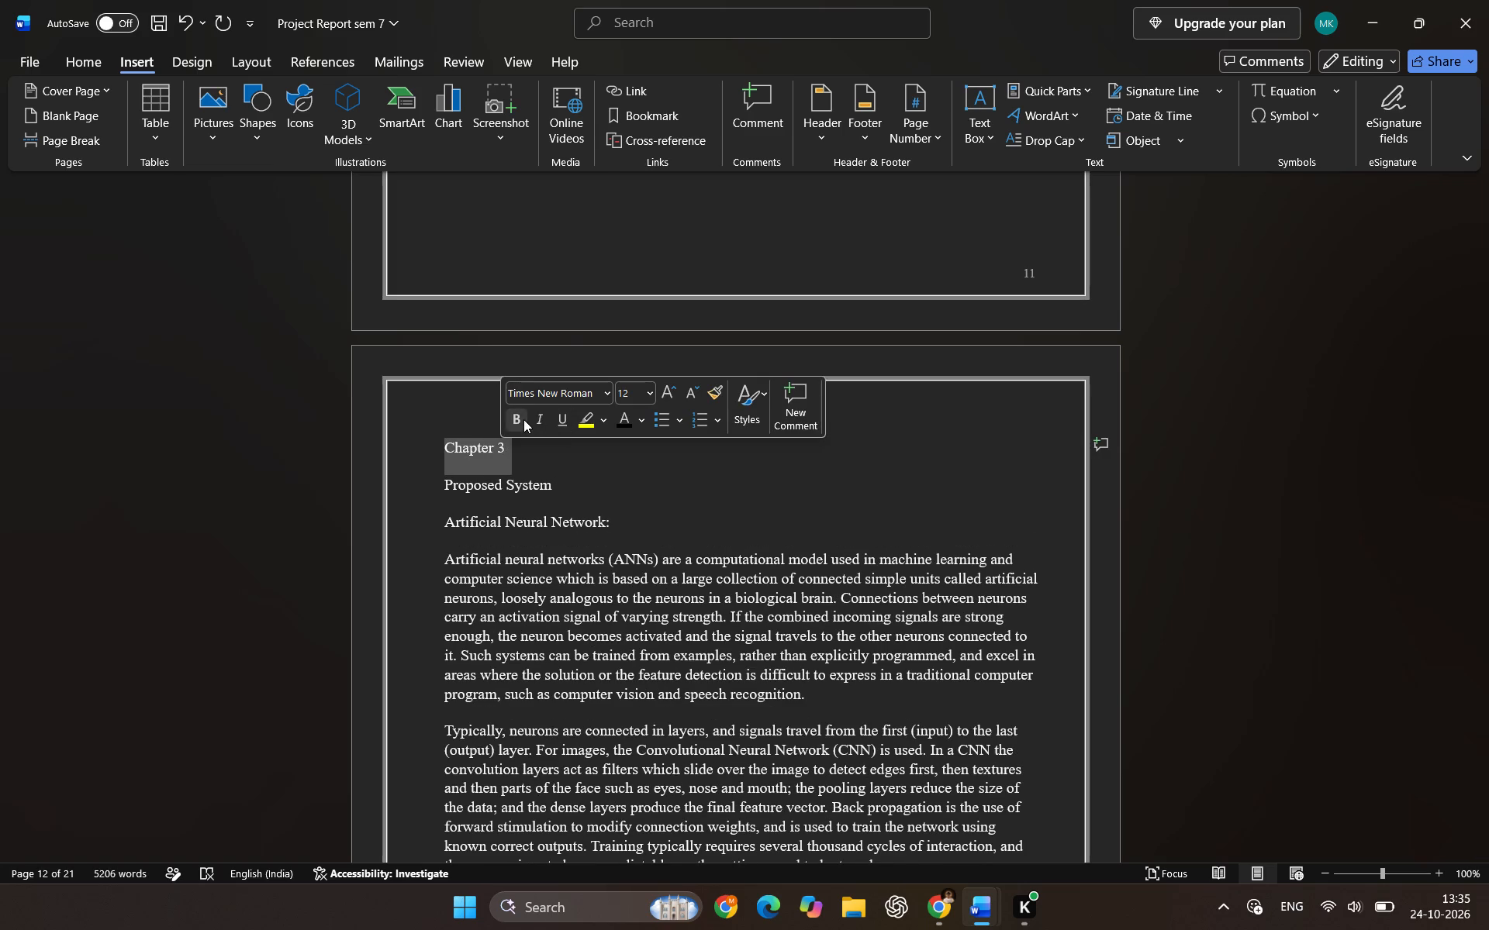
{"action": "left_click", "coordinate": [523, 419]}
{"action": "triple_click", "coordinate": [662, 390]}
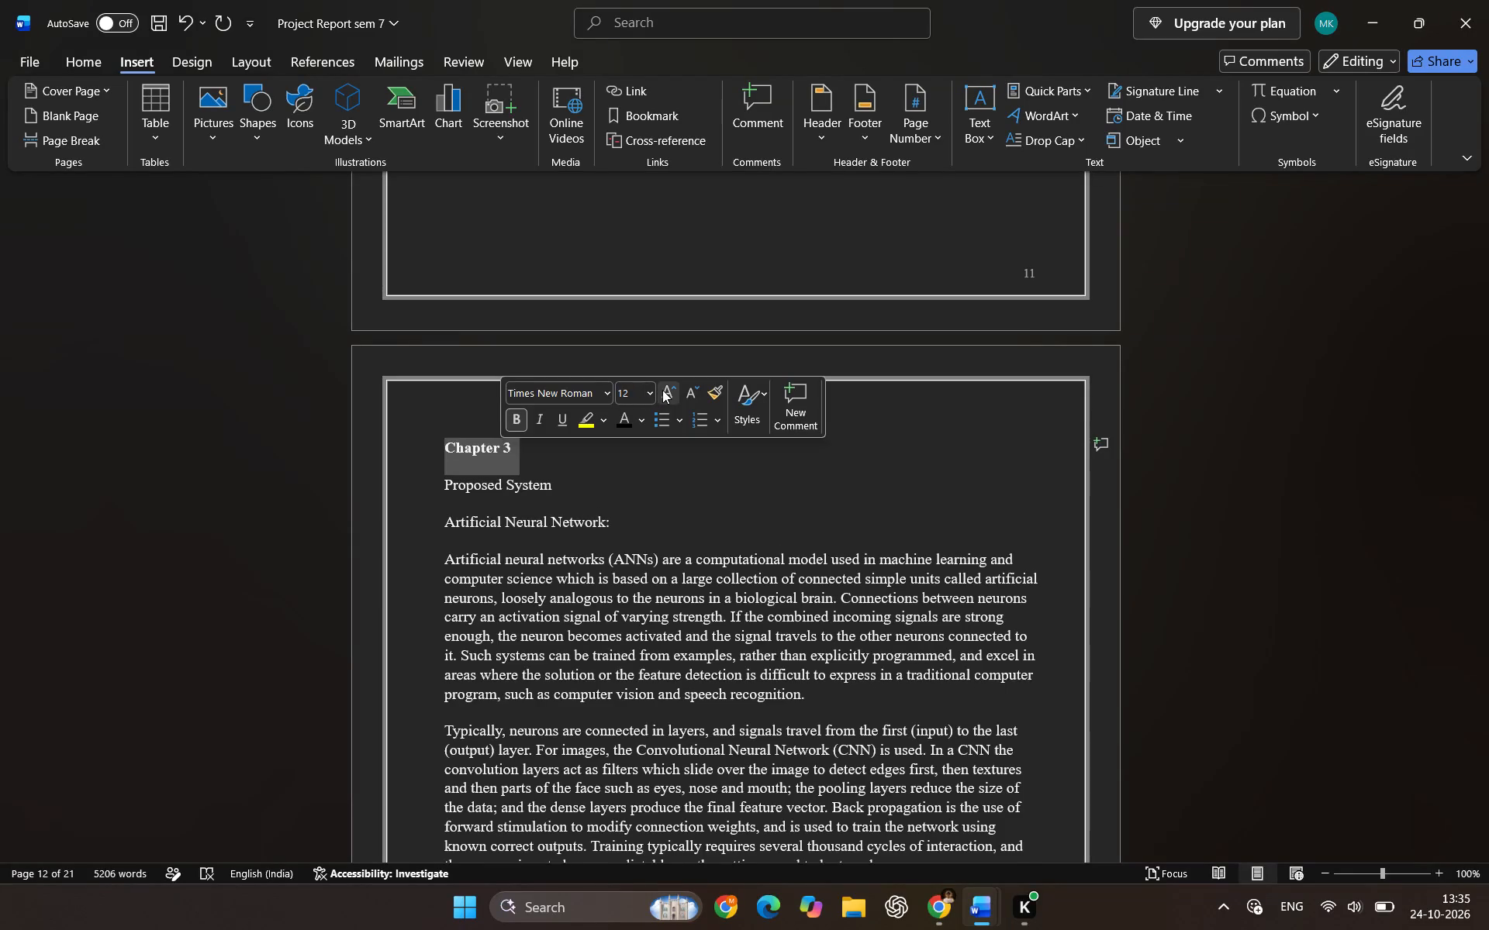
{"action": "left_click", "coordinate": [693, 392]}
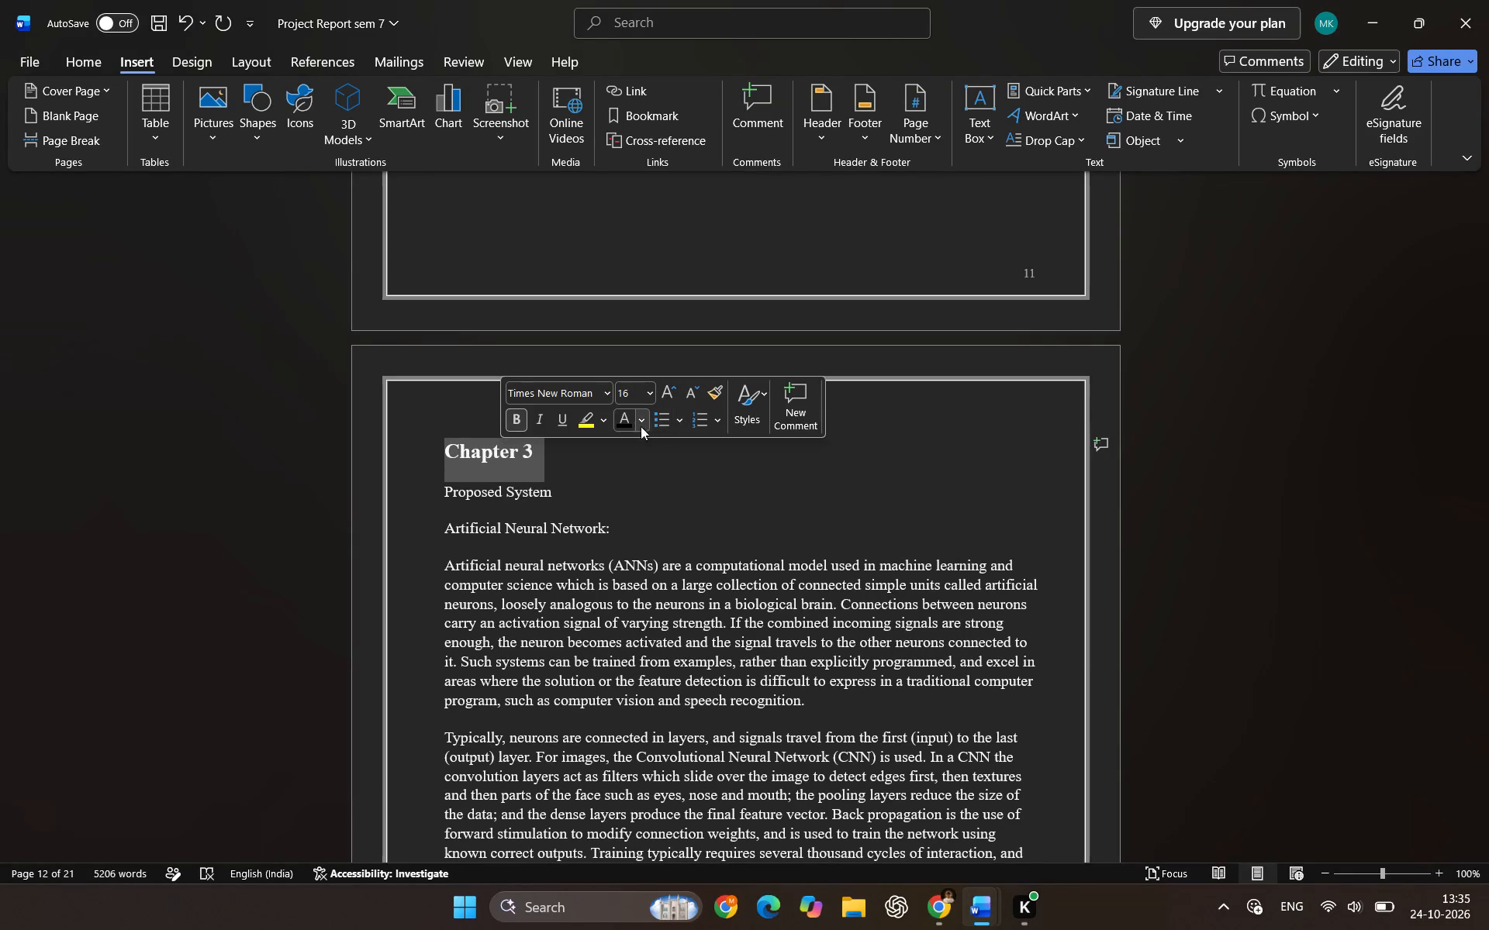
{"action": "left_click", "coordinate": [88, 58]}
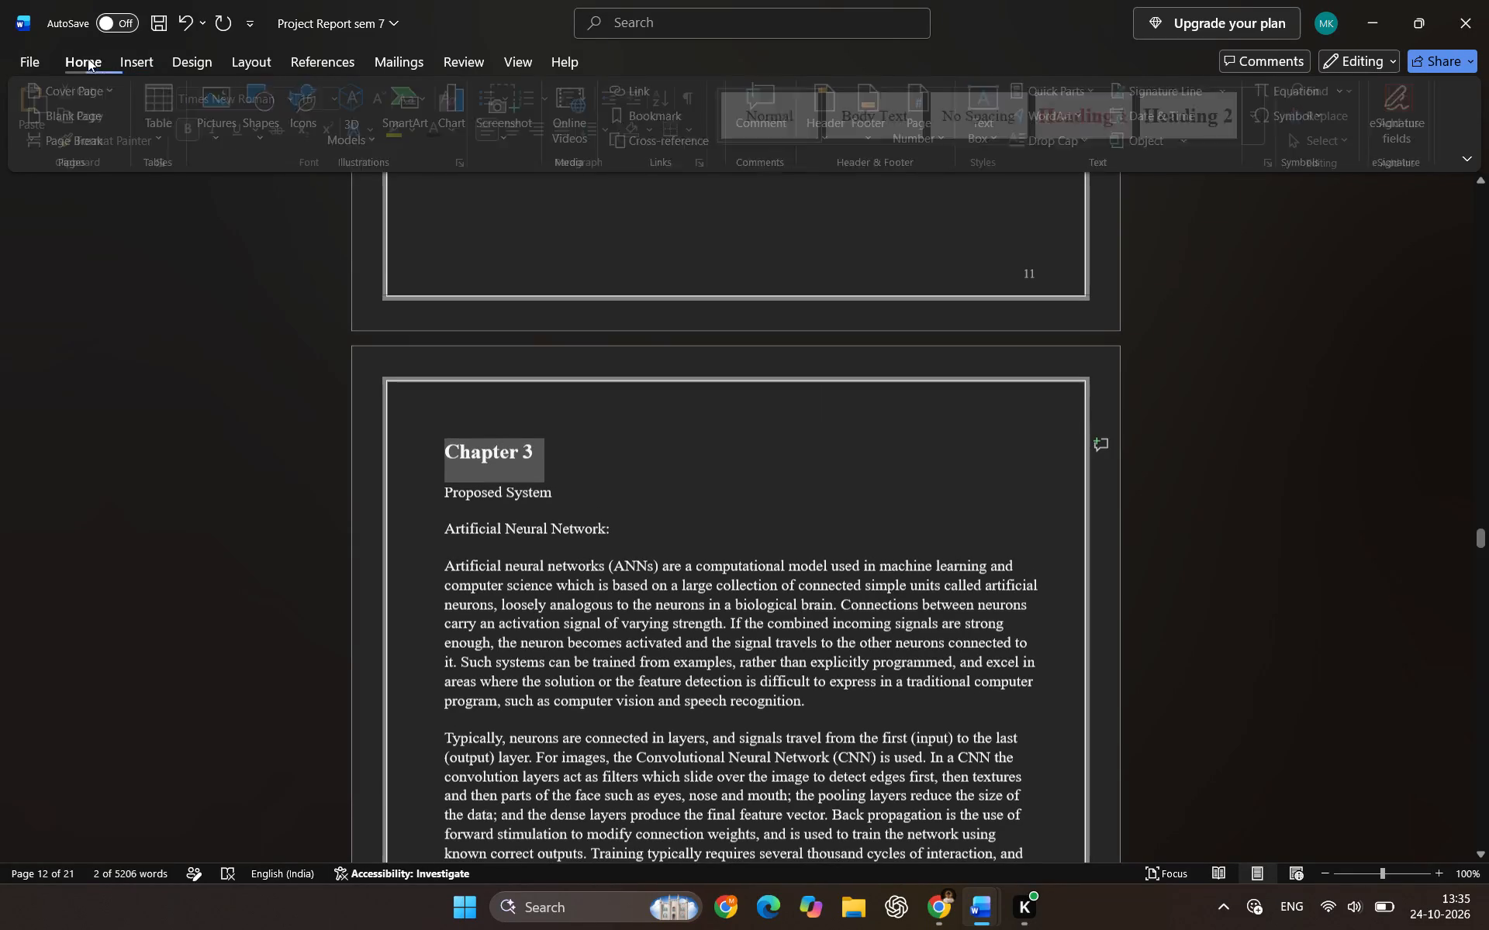
{"action": "left_click", "coordinate": [521, 126]}
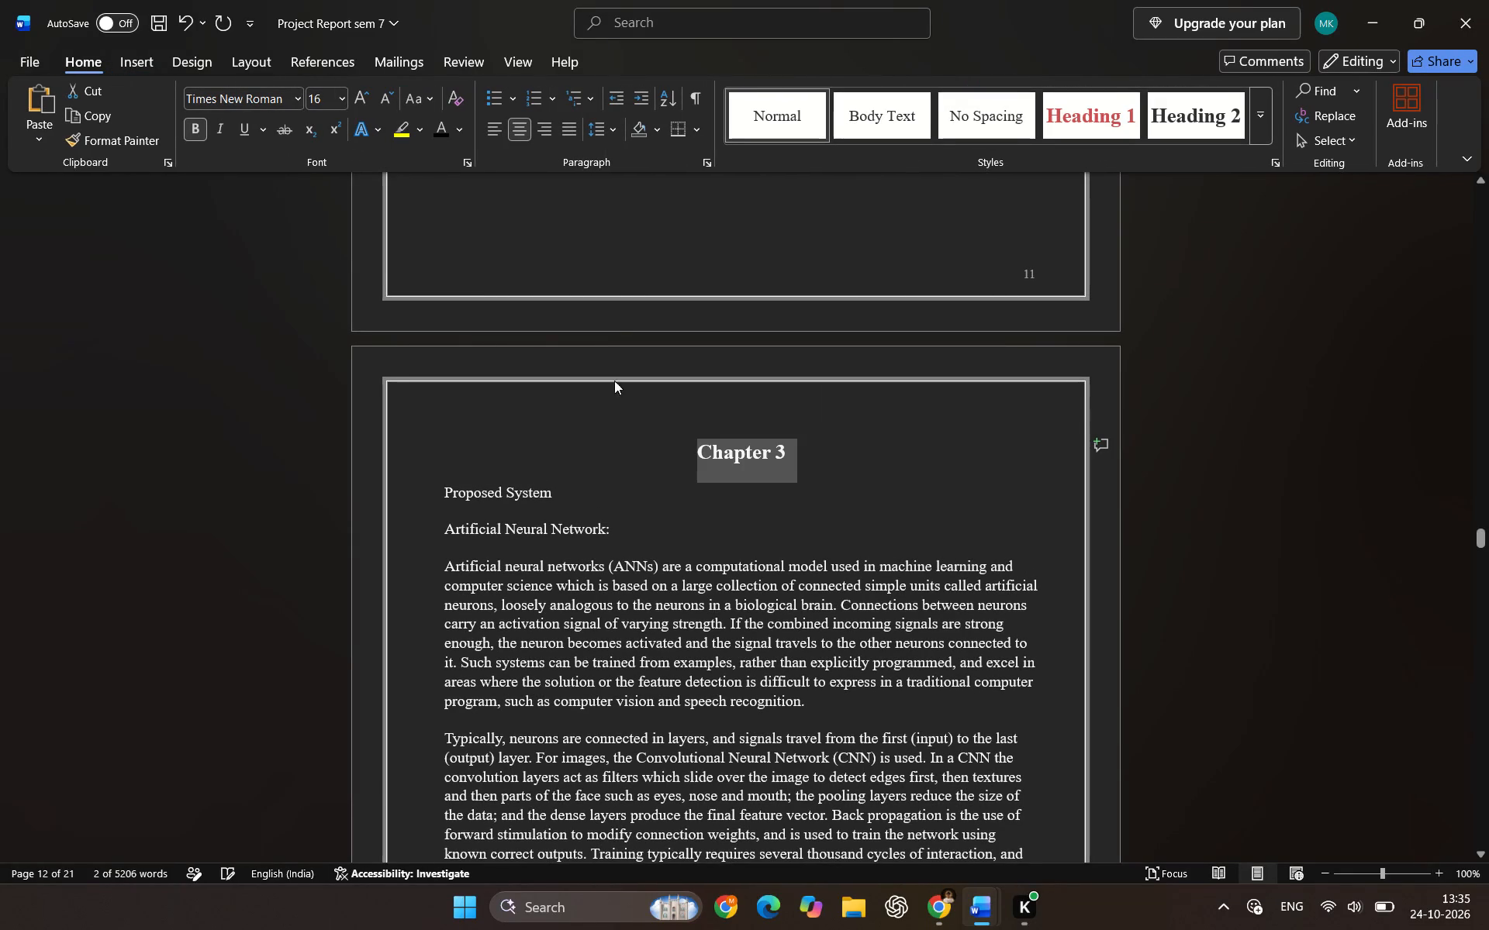
Format the "Proposed System" heading below Chapter 3 as bold and 14 pt.
{"action": "left_click_drag", "start_coordinate": [583, 486], "coordinate": [435, 489]}
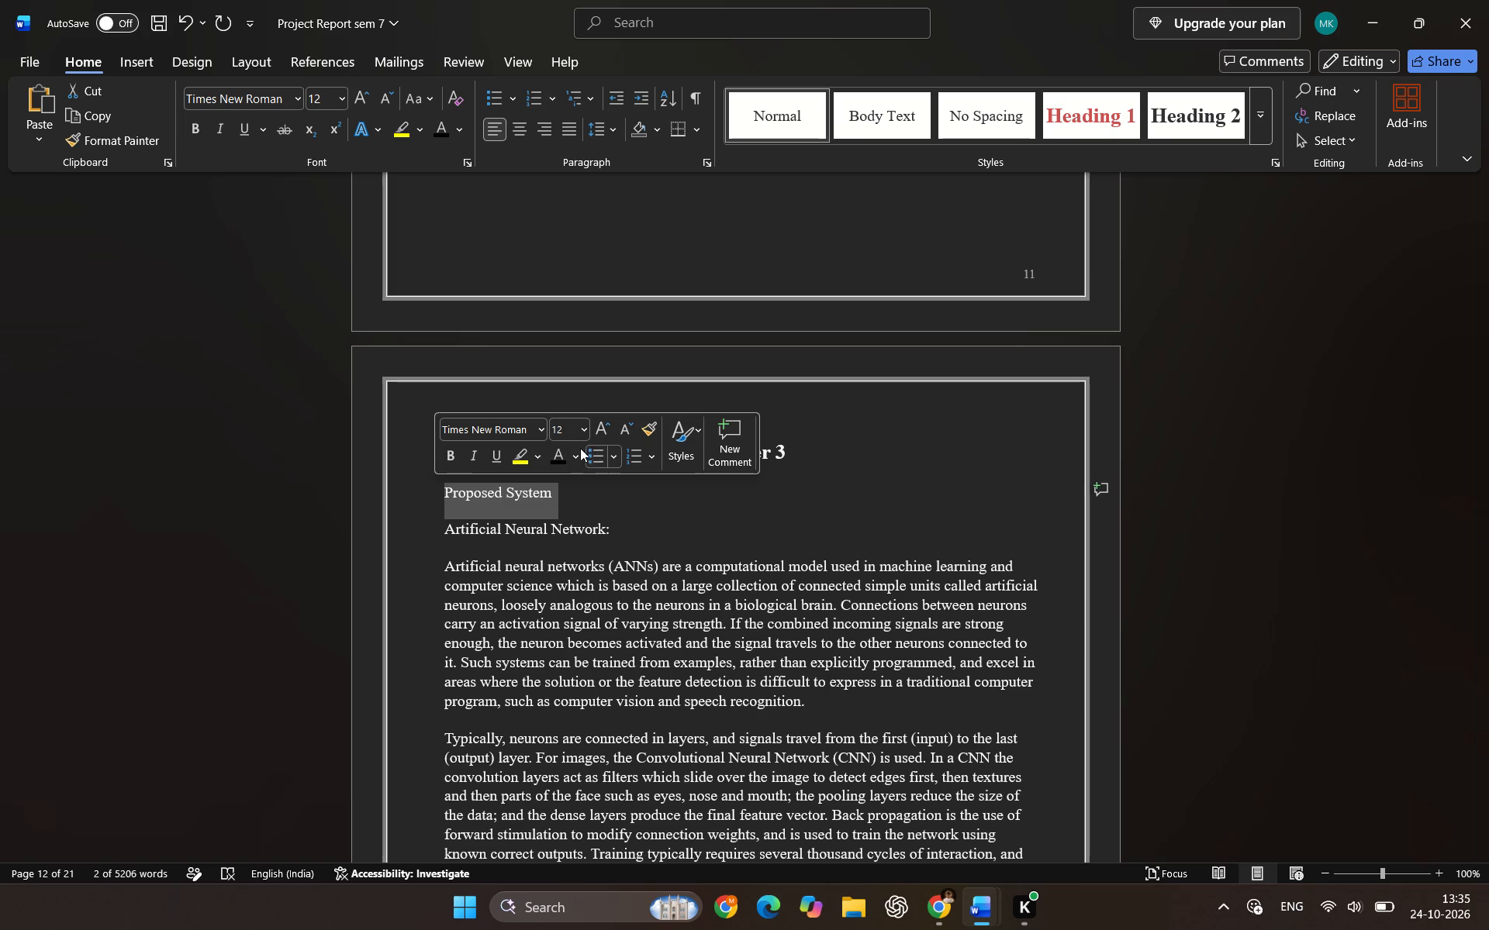
{"action": "left_click", "coordinate": [600, 429]}
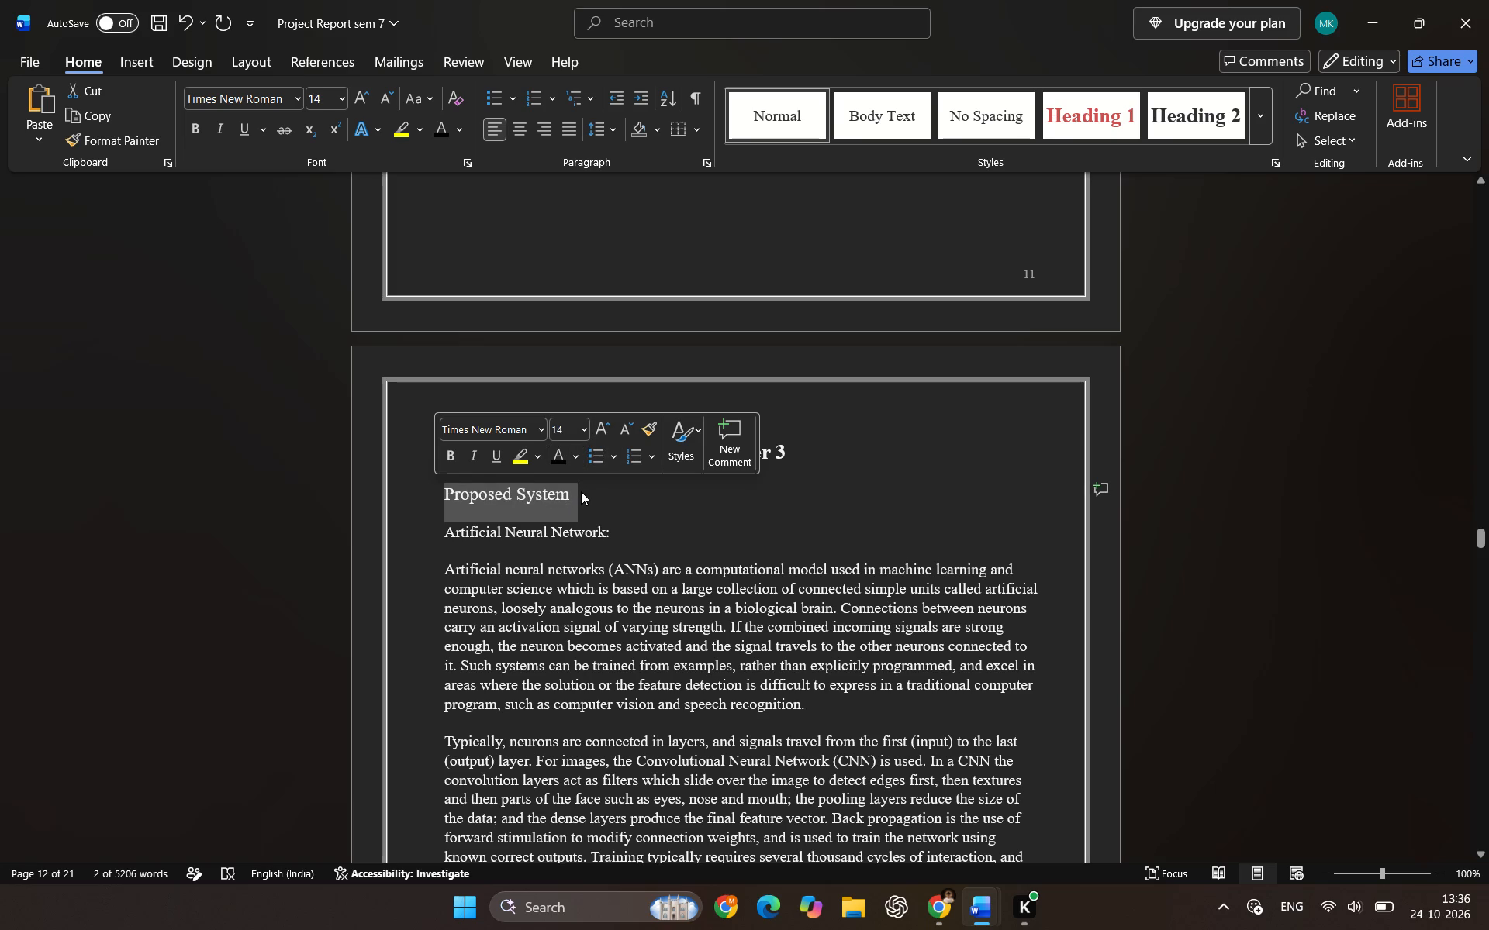
{"action": "left_click", "coordinate": [458, 451]}
{"action": "left_click", "coordinate": [666, 518]}
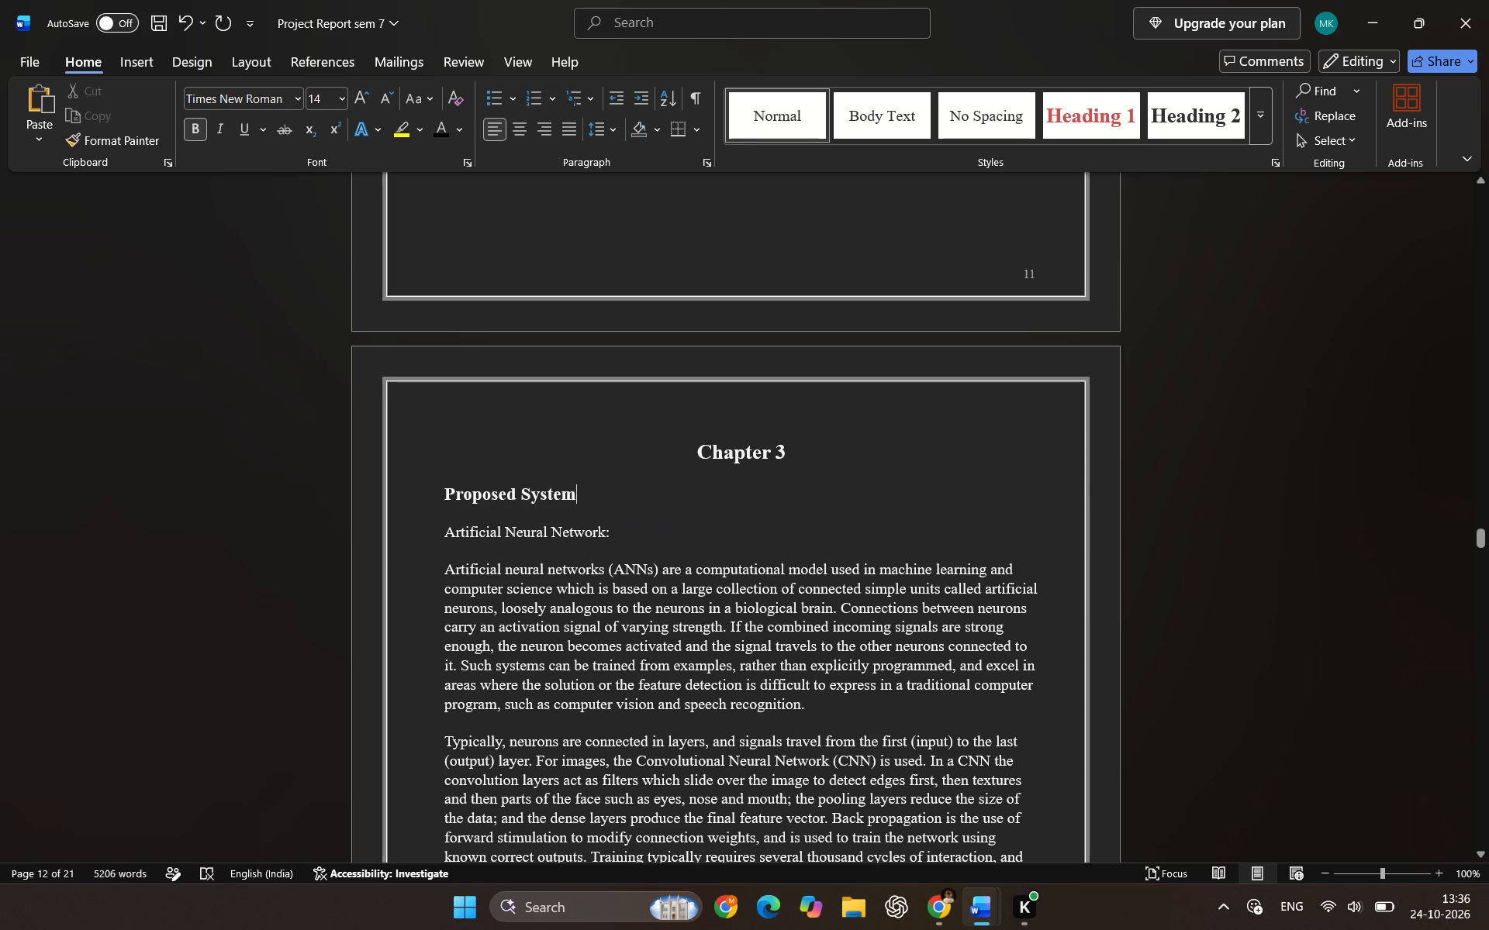
Add one blank line after the last Introduction paragraph on page 6, moving the Chapter 2 heading to the top of page 7.
{"action": "scroll", "coordinate": [681, 499], "scroll_direction": "up", "scroll_amount": 6}
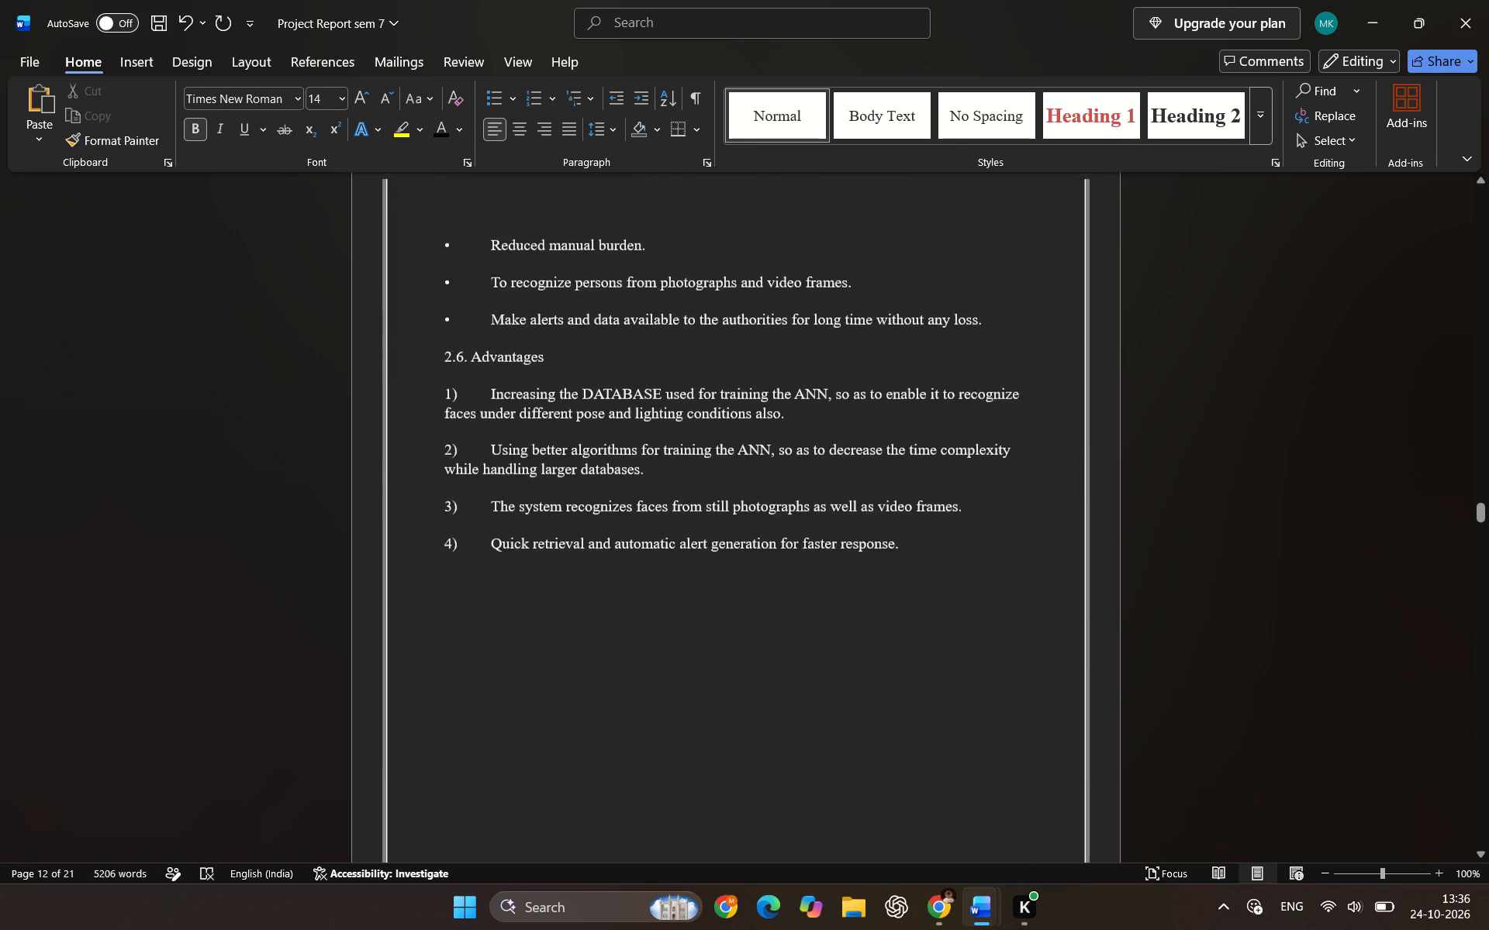
{"action": "scroll", "coordinate": [681, 498], "scroll_direction": "up", "scroll_amount": 8}
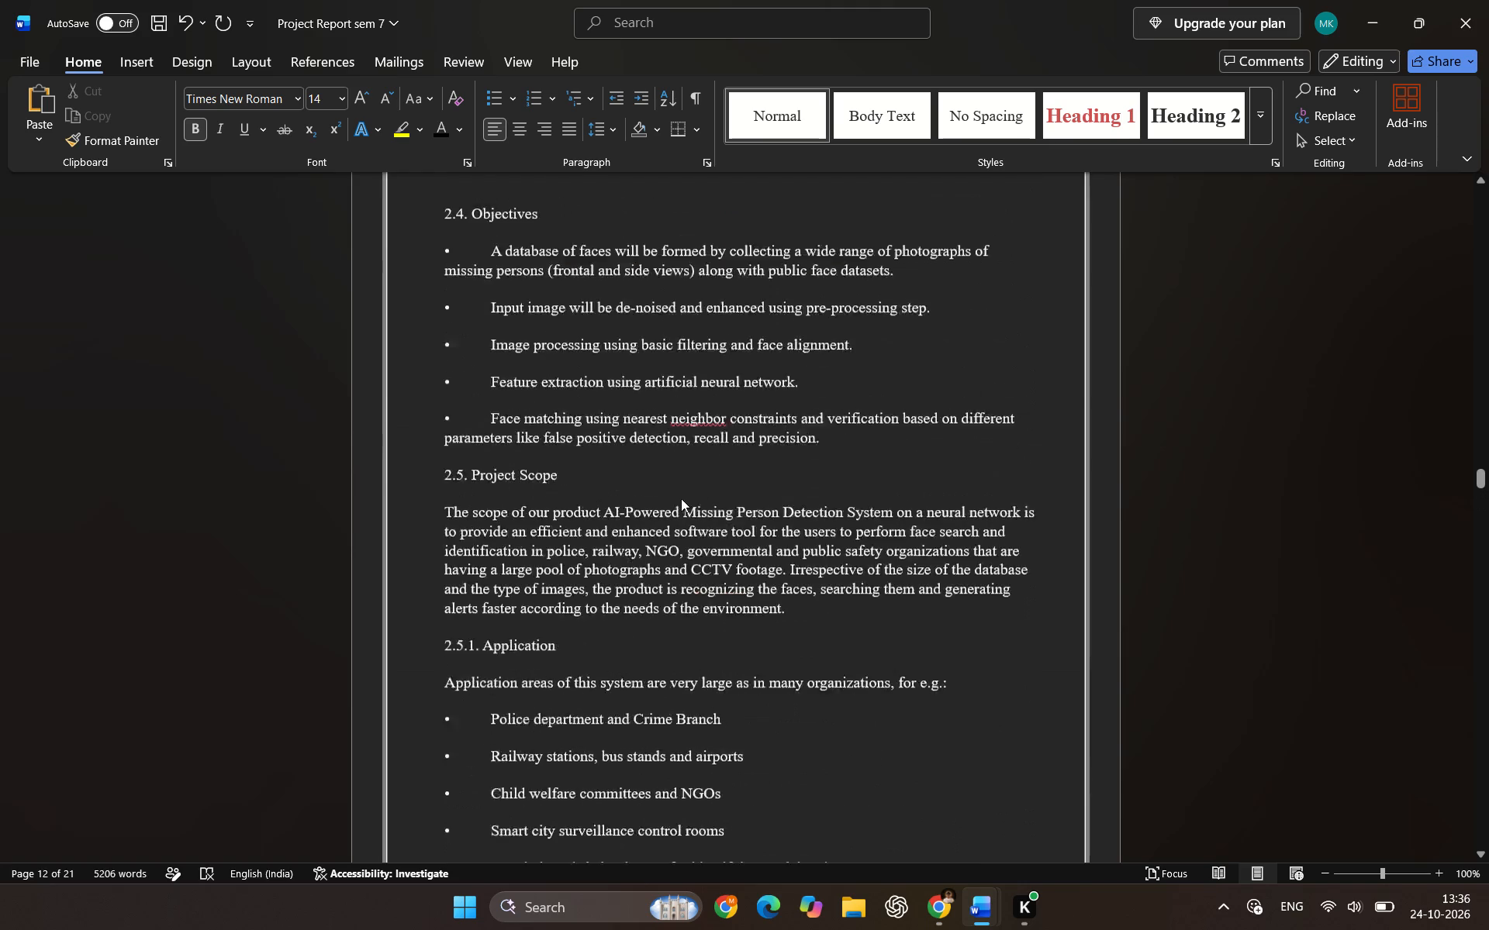
{"action": "scroll", "coordinate": [681, 498], "scroll_direction": "up", "scroll_amount": 8}
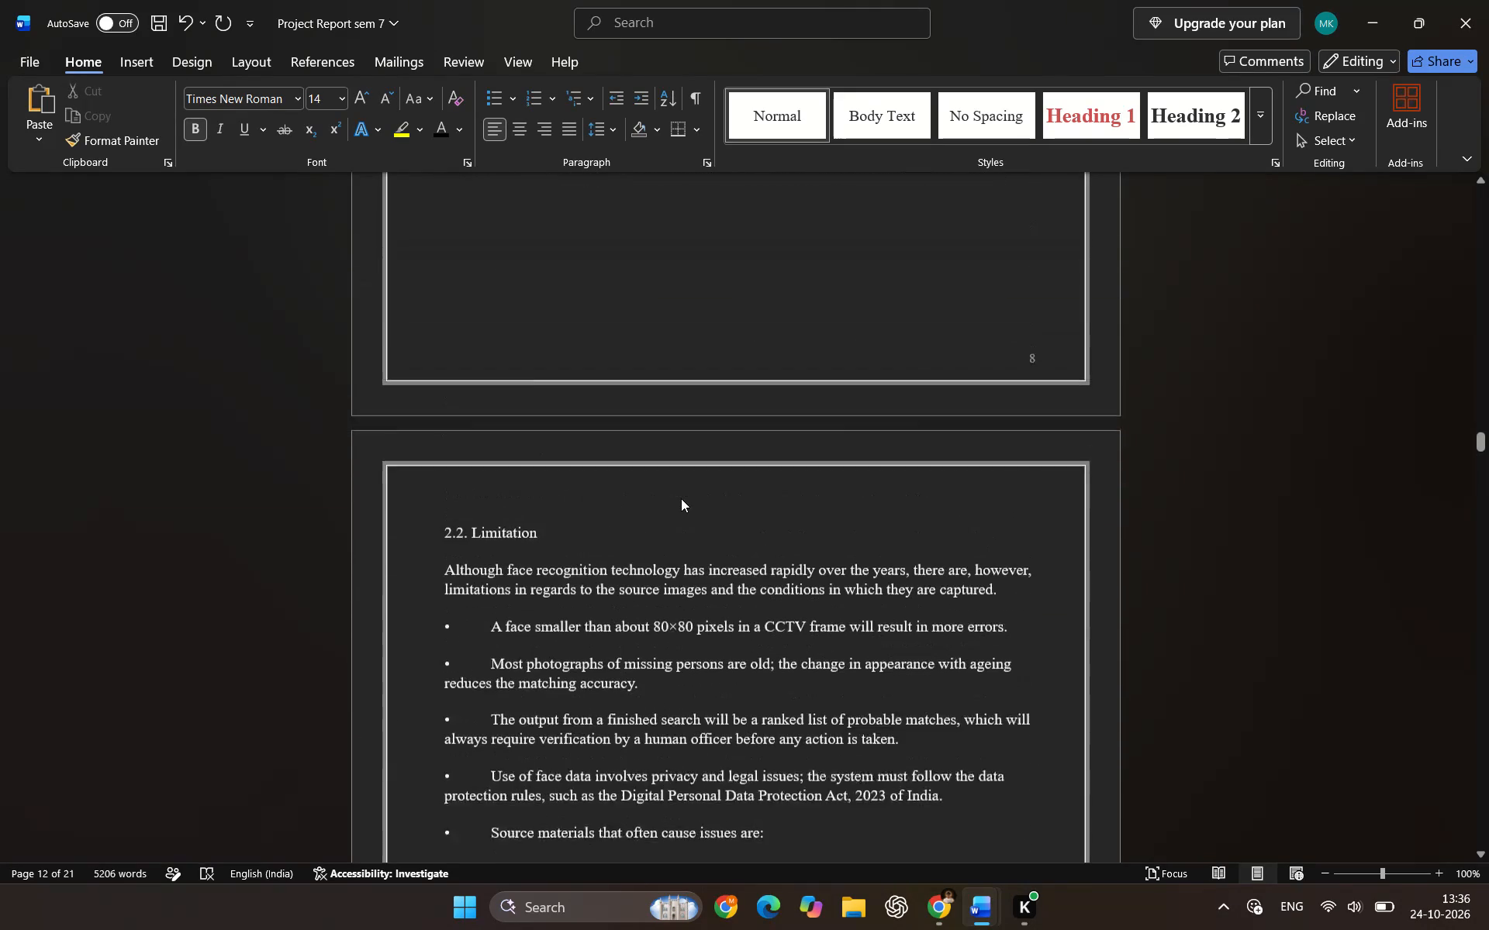
{"action": "scroll", "coordinate": [681, 498], "scroll_direction": "up", "scroll_amount": 6}
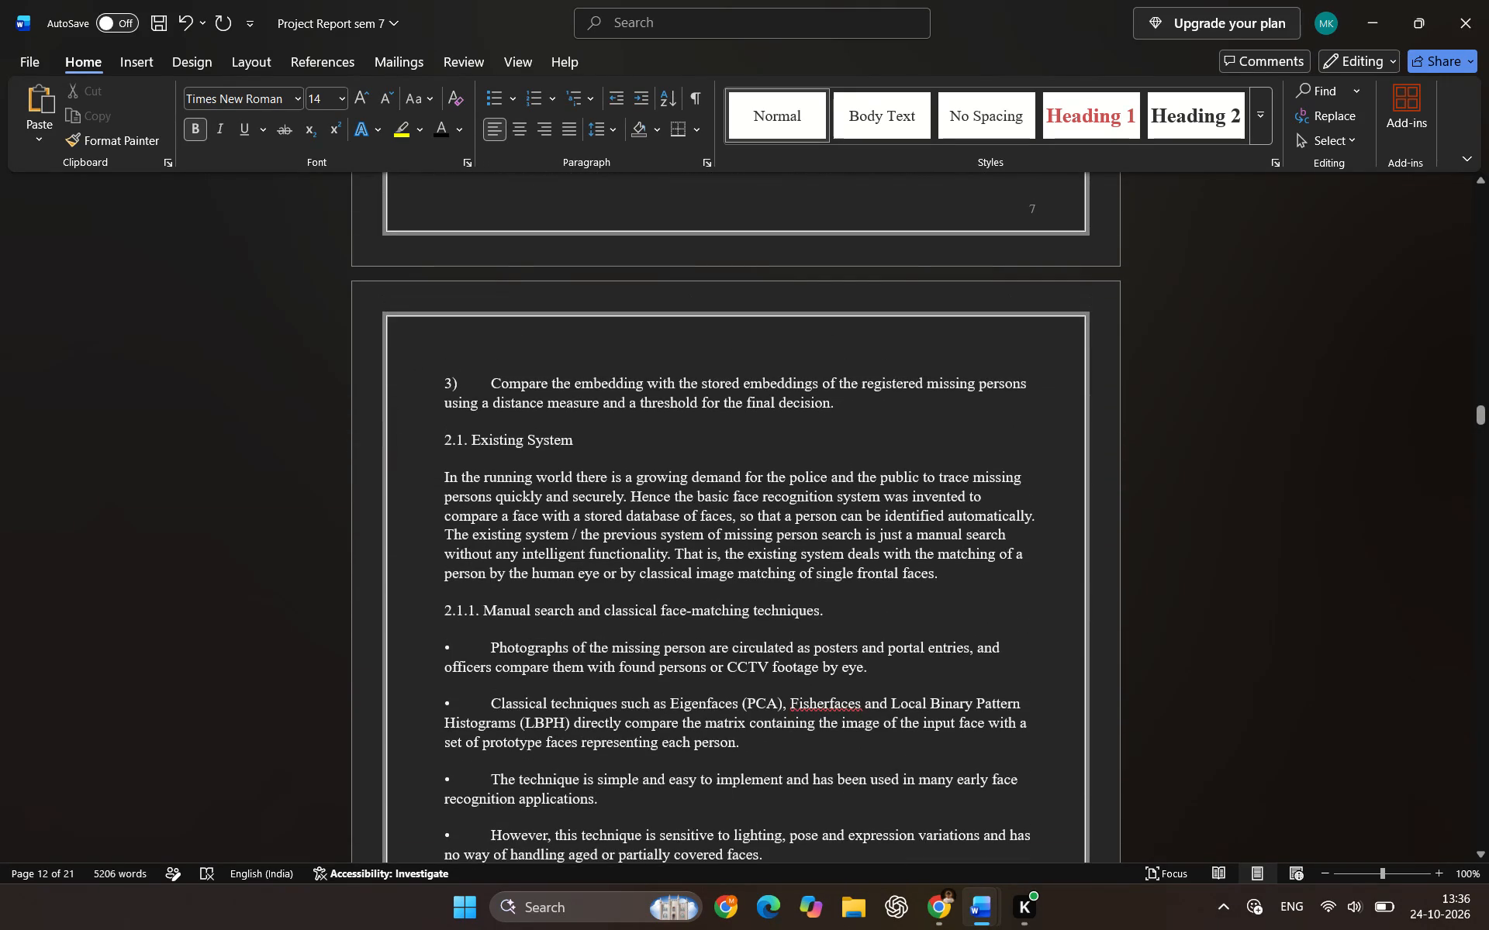
{"action": "scroll", "coordinate": [608, 452], "scroll_direction": "up", "scroll_amount": 1}
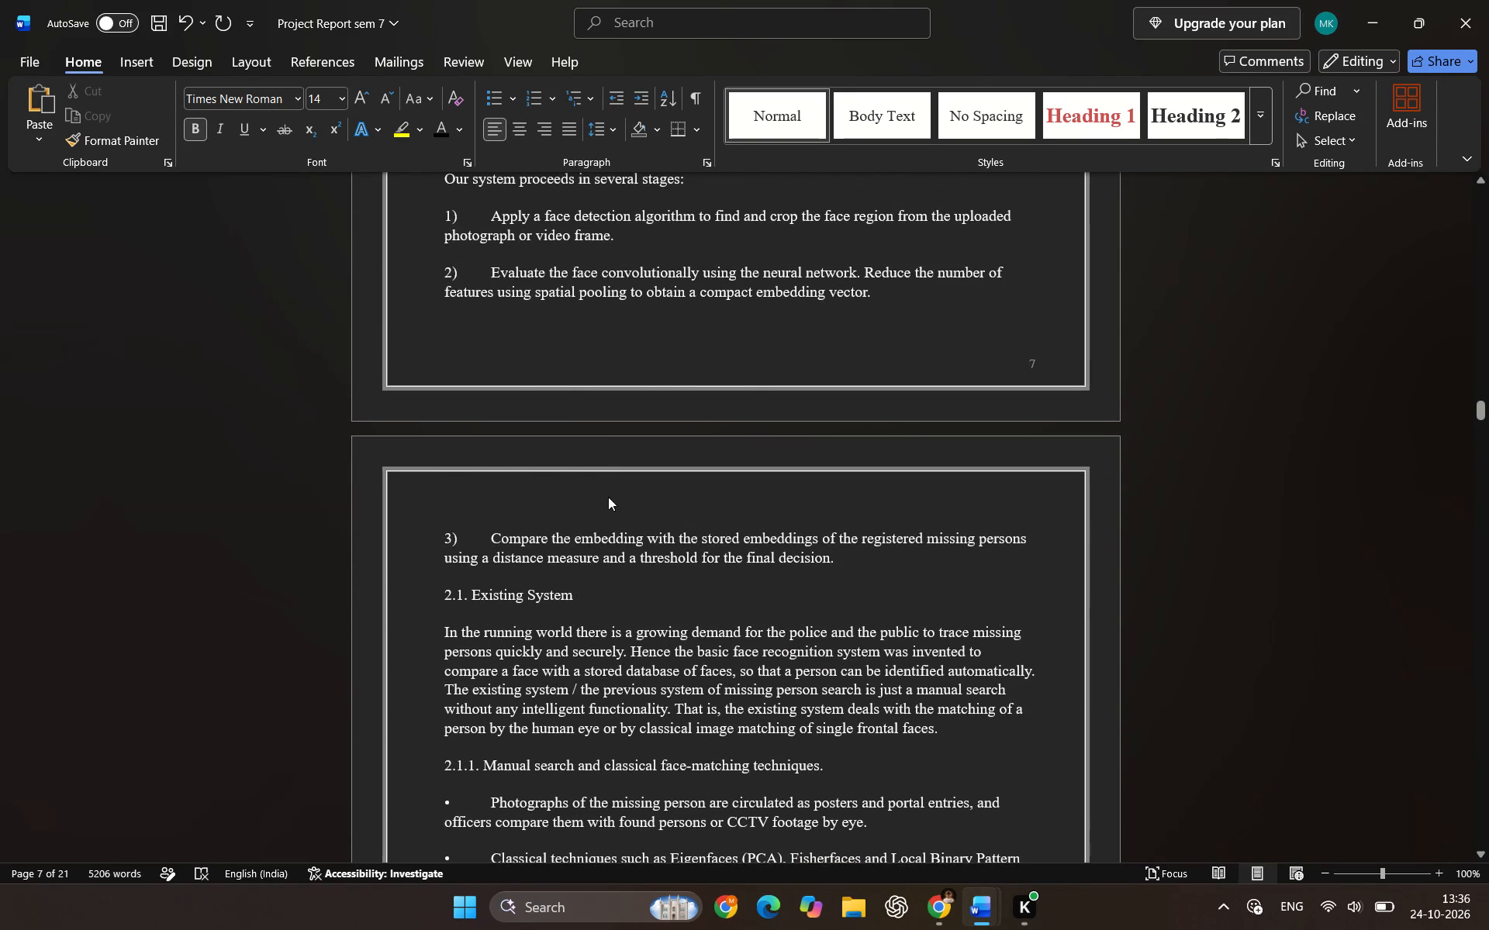
{"action": "scroll", "coordinate": [608, 500], "scroll_direction": "up", "scroll_amount": 6}
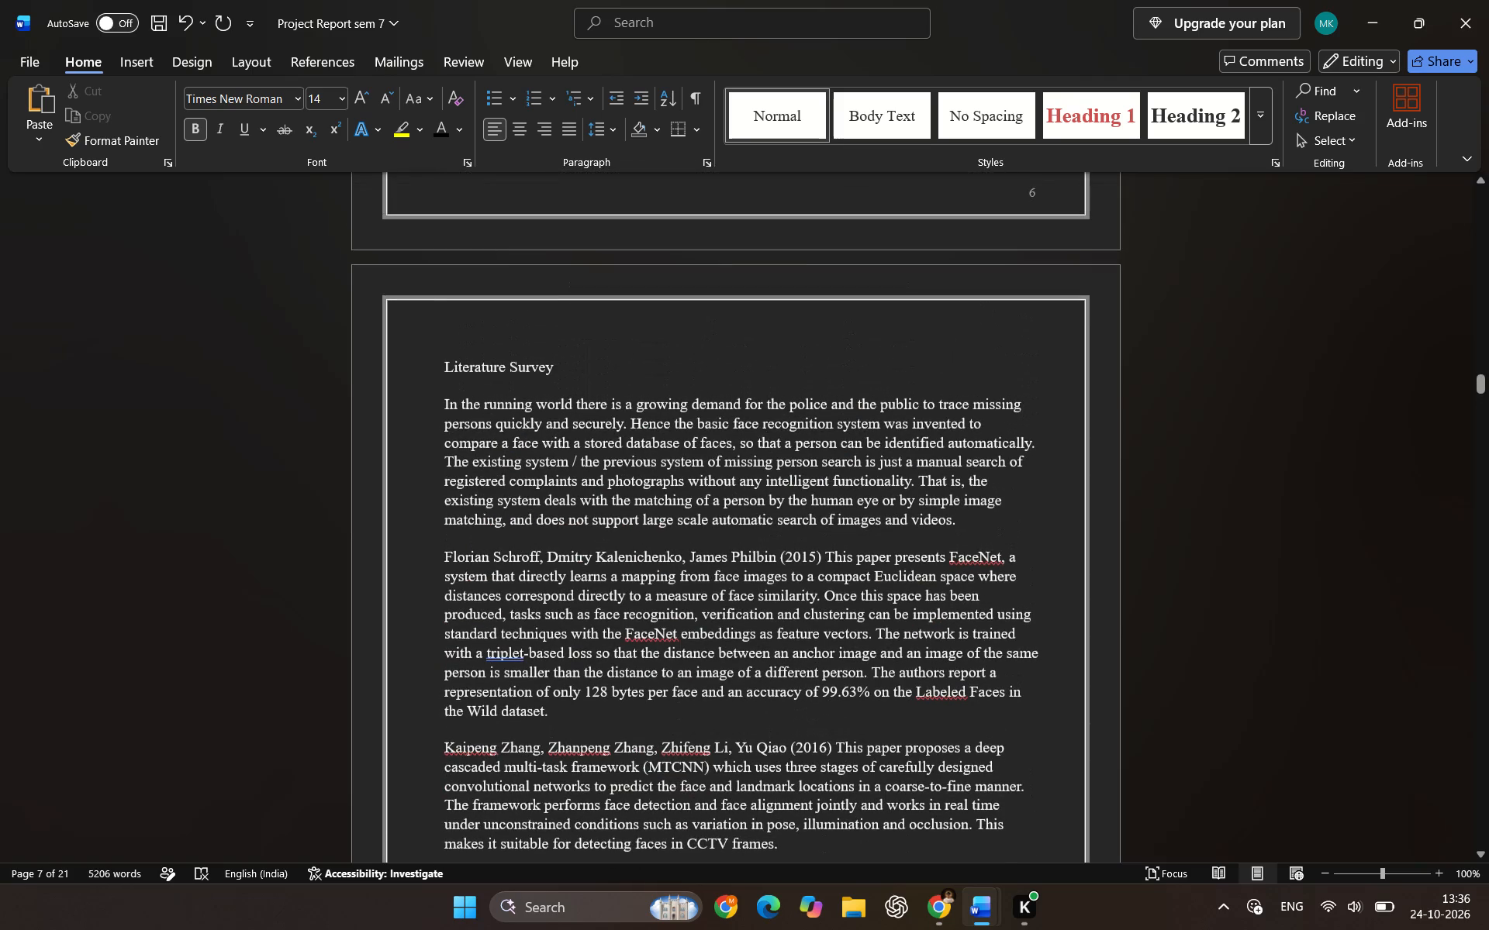
{"action": "scroll", "coordinate": [561, 403], "scroll_direction": "up", "scroll_amount": 3}
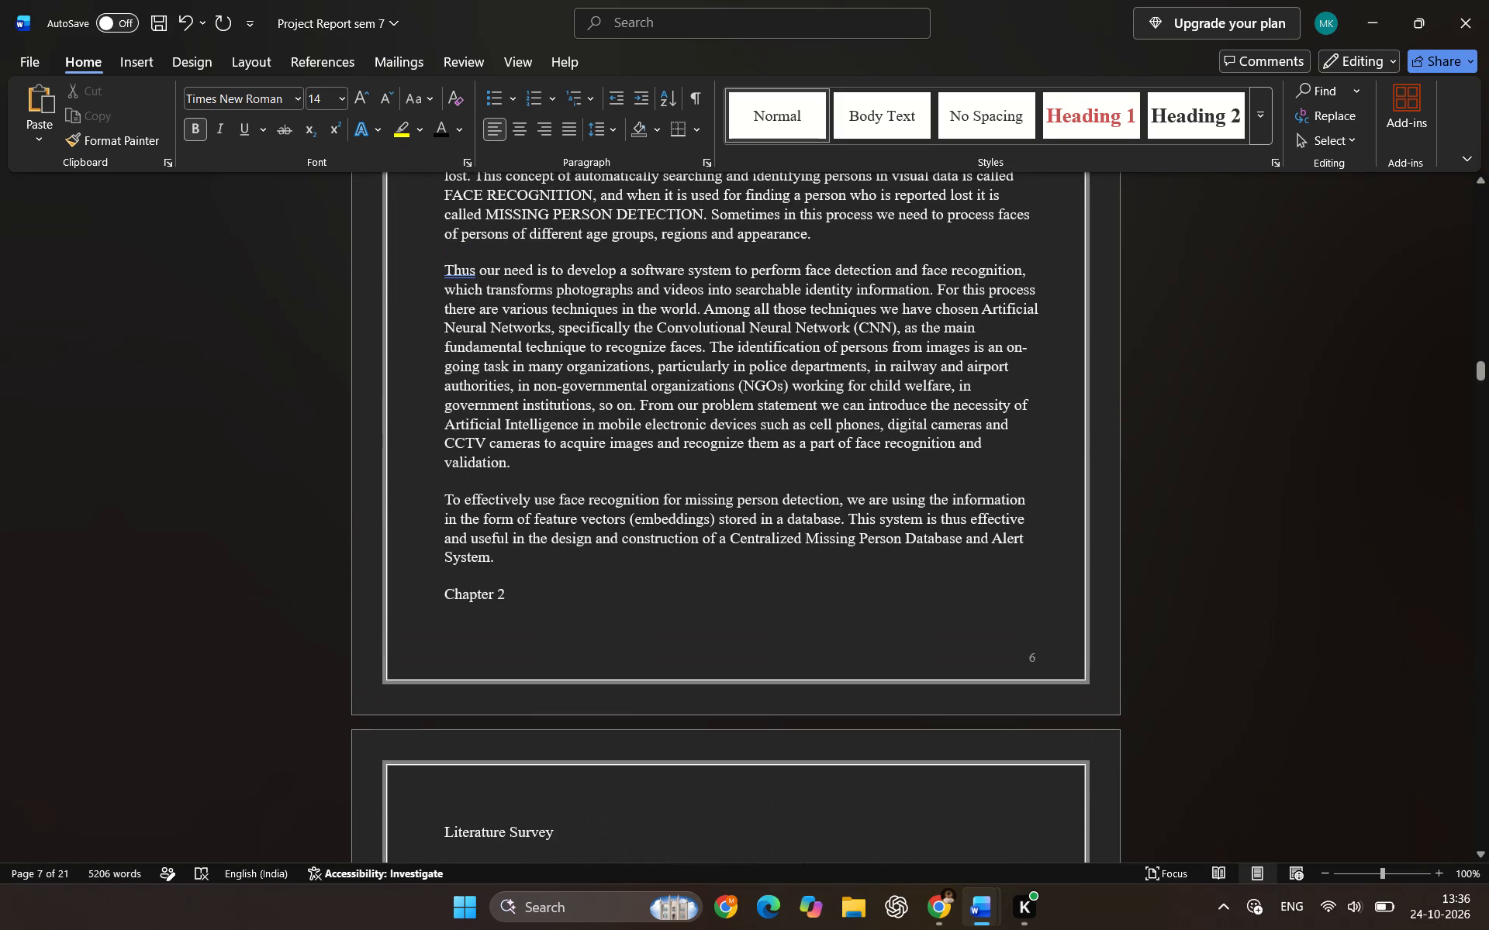
{"action": "left_click", "coordinate": [509, 565]}
{"action": "key", "text": "Return"}
{"action": "scroll", "coordinate": [501, 589], "scroll_direction": "down", "scroll_amount": 2}
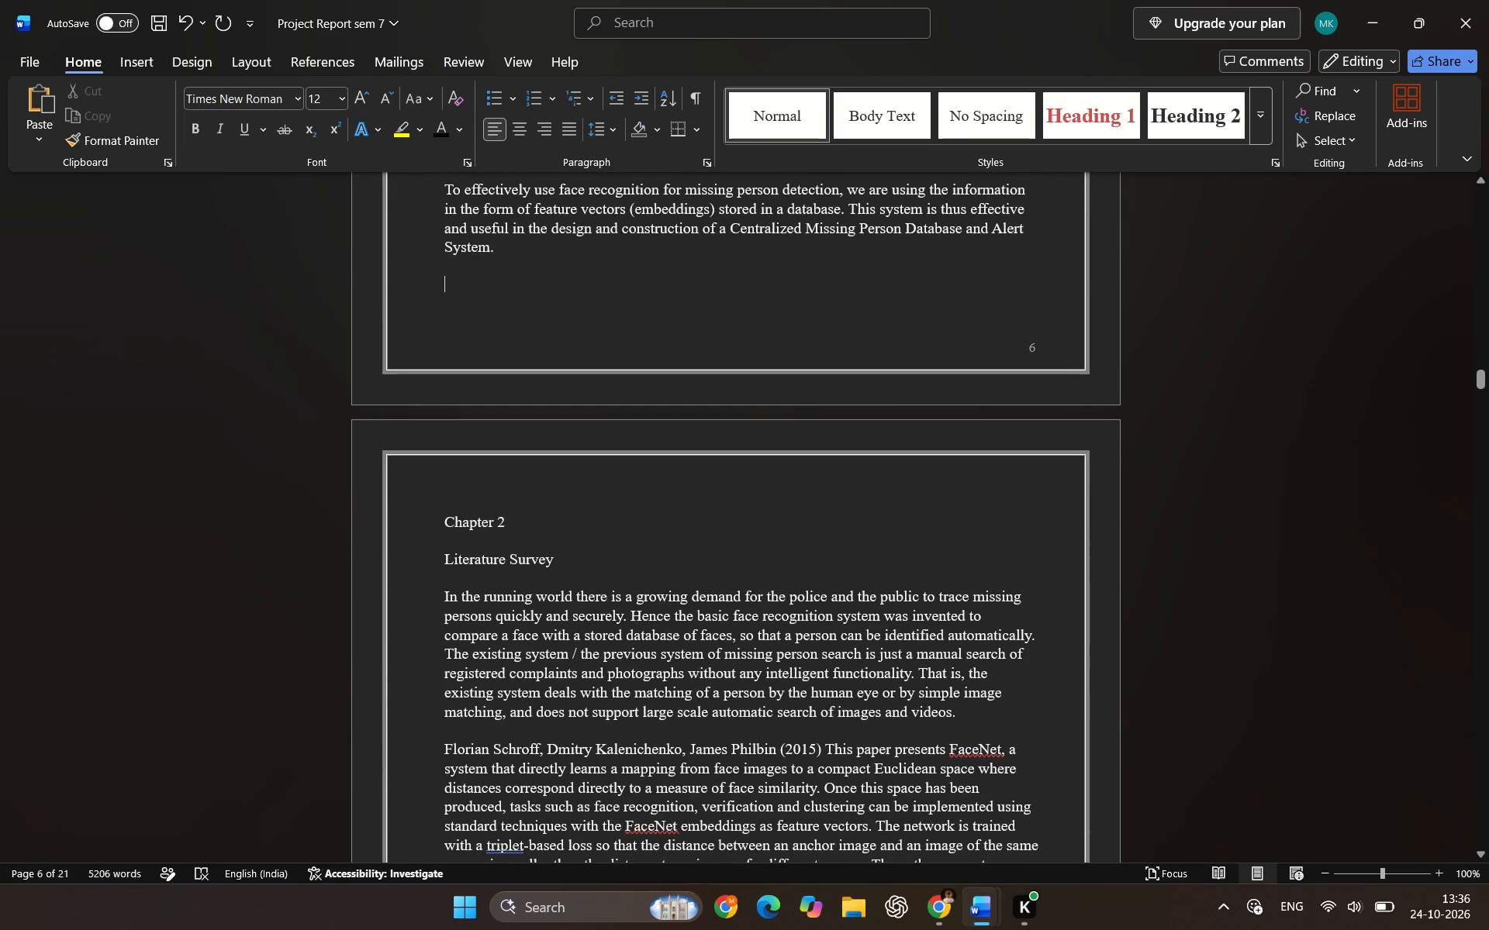
Format the "Chapter 2" heading on page 7 as bold, 16 pt and centred.
{"action": "left_click_drag", "start_coordinate": [436, 520], "coordinate": [516, 523]}
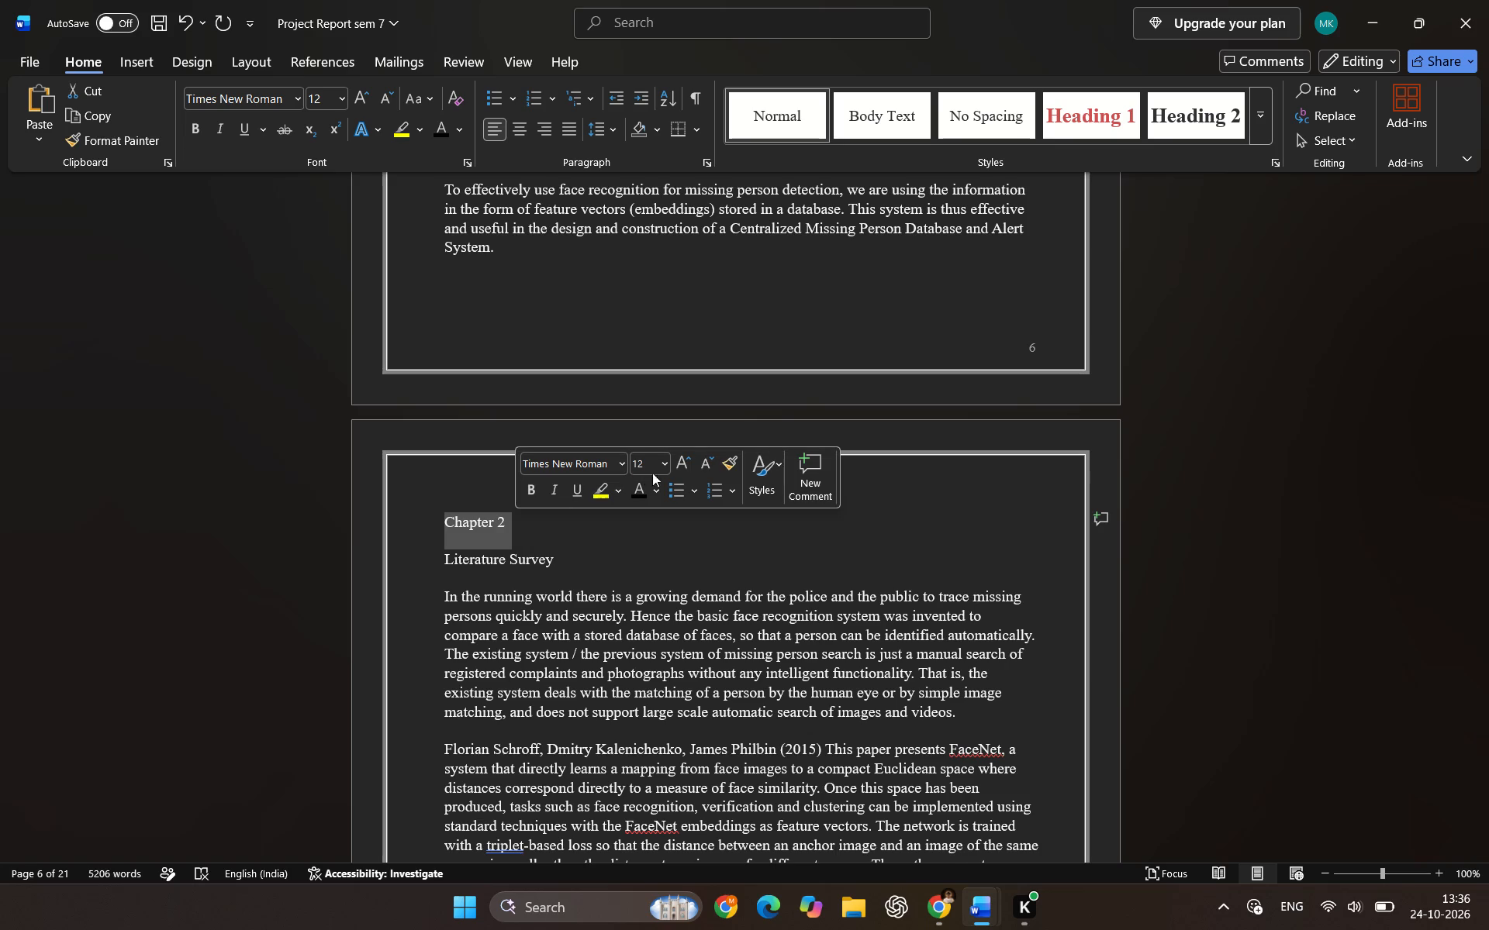
{"action": "double_click", "coordinate": [680, 467]}
{"action": "left_click", "coordinate": [530, 486]}
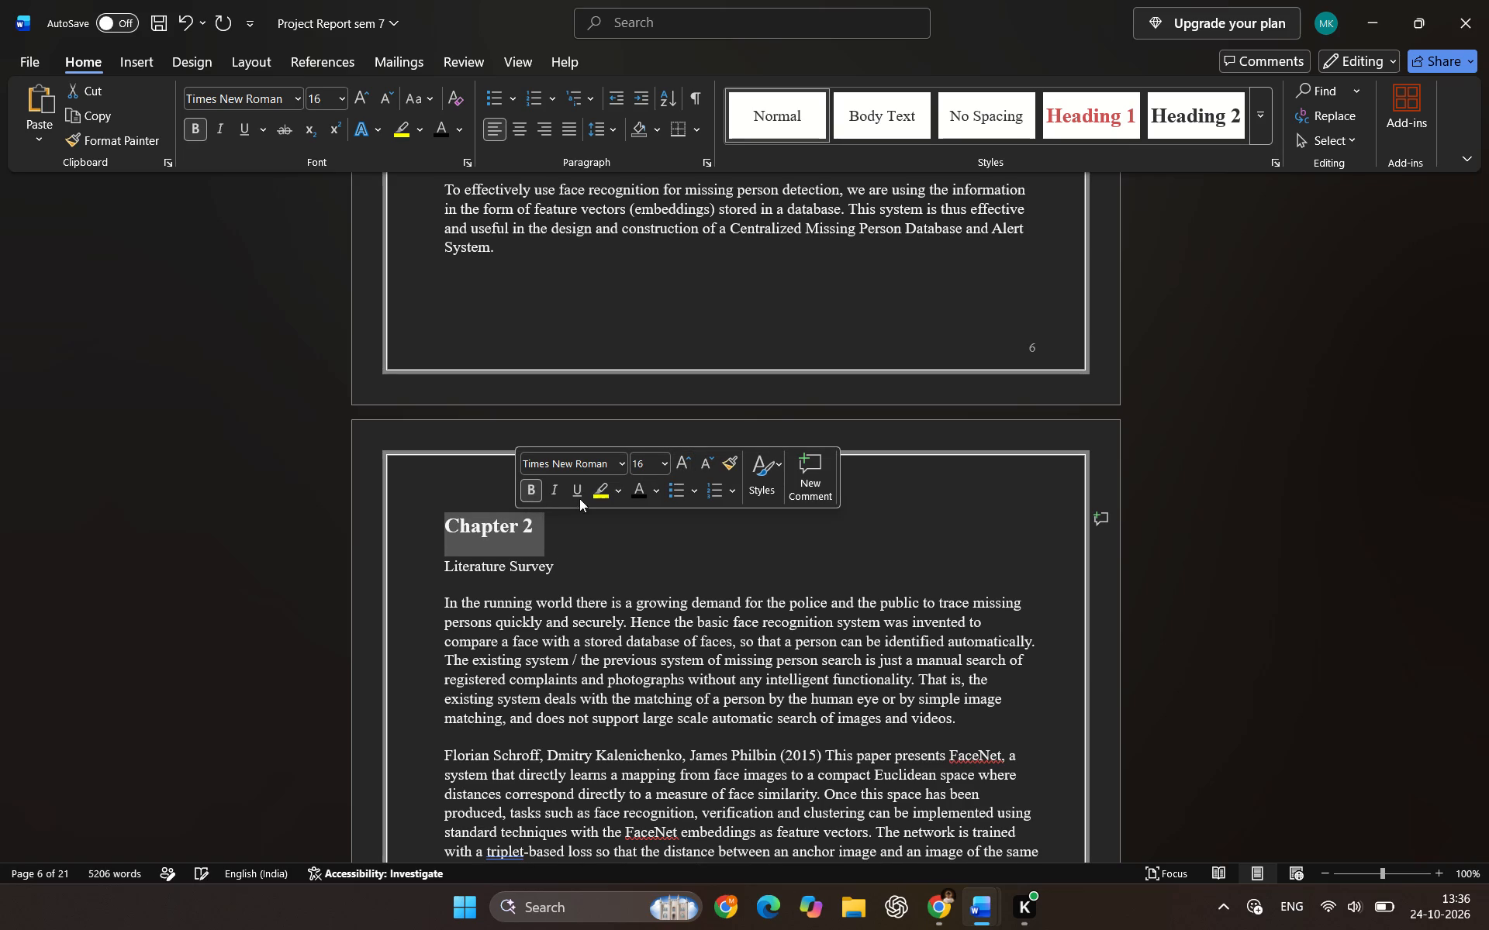
{"action": "left_click", "coordinate": [526, 126]}
Set the "Chapter 2" and "Literature Survey" headings on page 7 together to 14 pt and toggle bold on both.
{"action": "left_click_drag", "start_coordinate": [560, 568], "coordinate": [464, 555]}
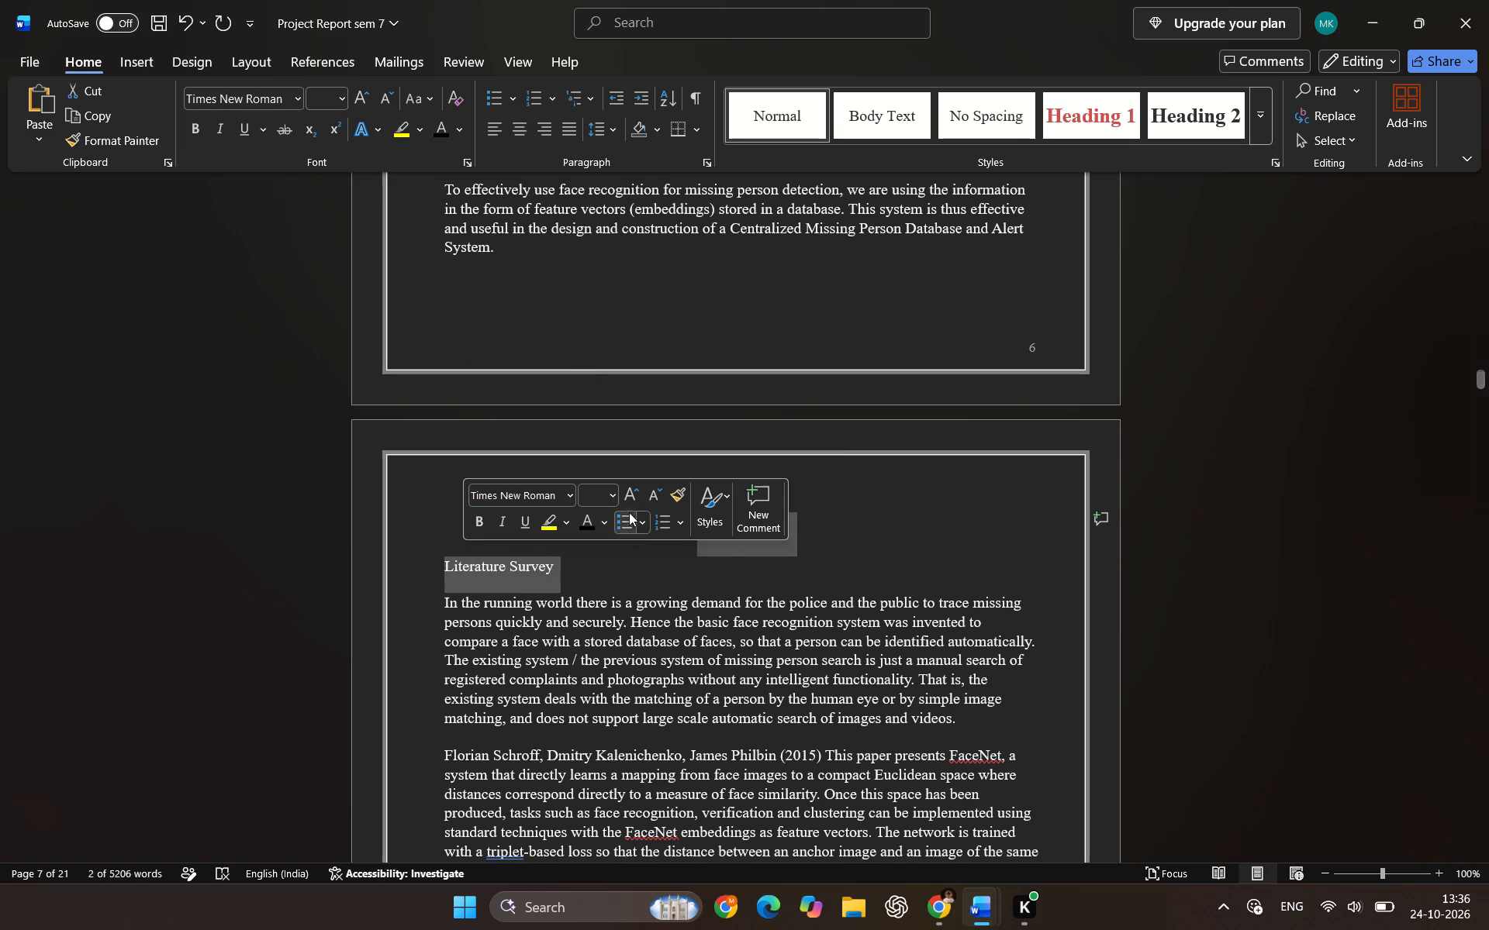
{"action": "left_click", "coordinate": [581, 496]}
{"action": "key", "text": "1"}
{"action": "key", "text": "4"}
{"action": "left_click", "coordinate": [482, 519]}
{"action": "left_click", "coordinate": [595, 558]}
{"action": "left_click_drag", "start_coordinate": [592, 560], "coordinate": [482, 556]}
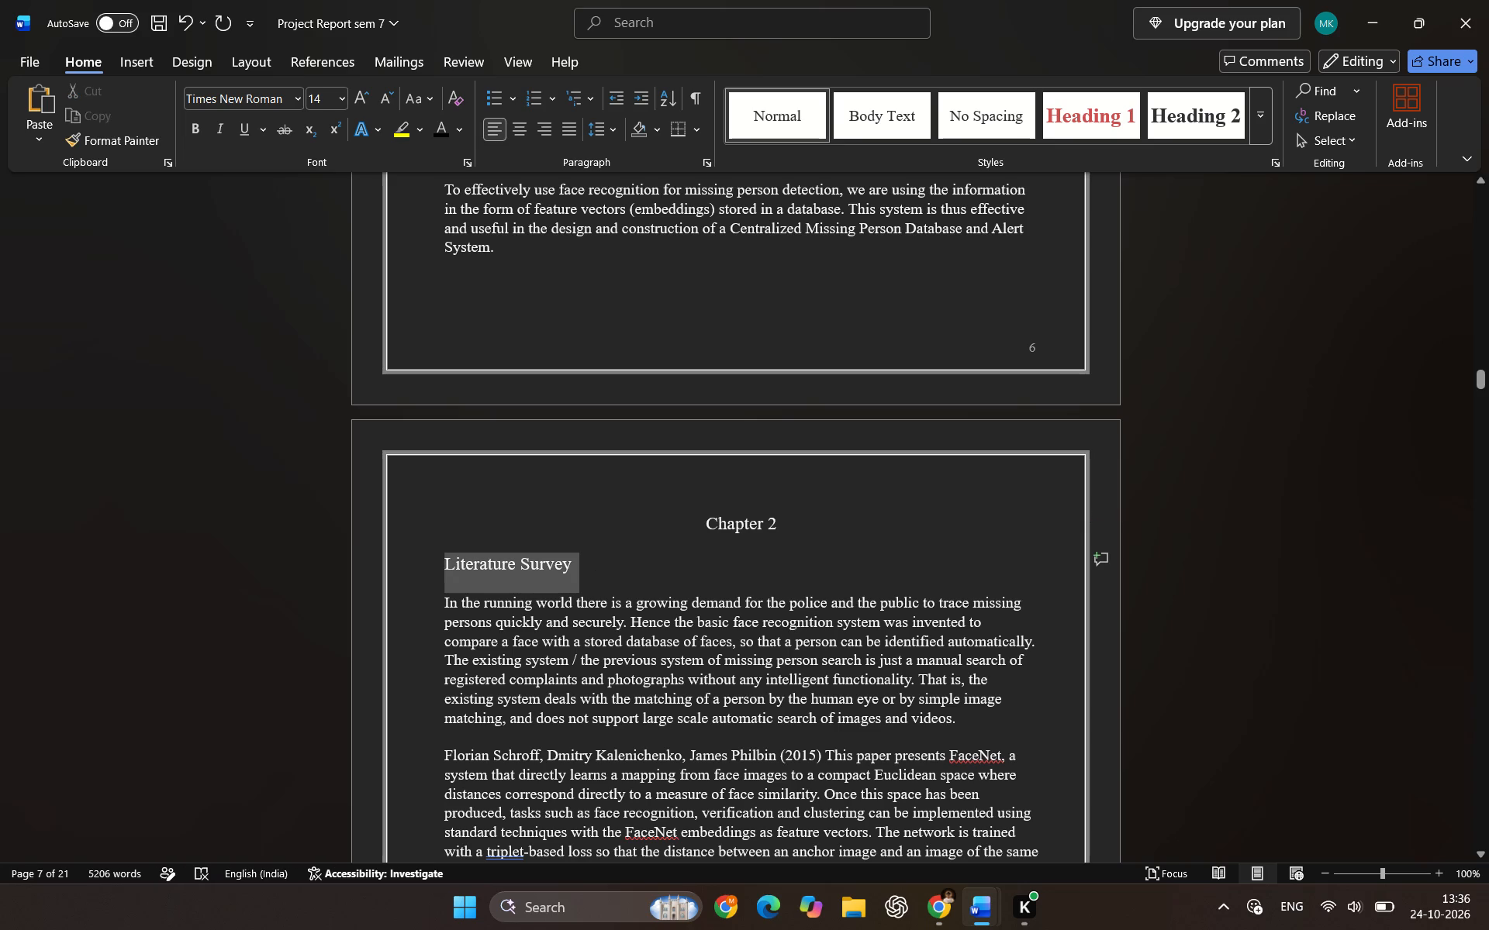
{"action": "left_click_drag", "start_coordinate": [482, 556], "coordinate": [456, 553]}
Format the "Chapter 1" heading on page 6 as bold, 16 pt and centred.
{"action": "left_click", "coordinate": [559, 379]}
{"action": "scroll", "coordinate": [600, 377], "scroll_direction": "up", "scroll_amount": 7}
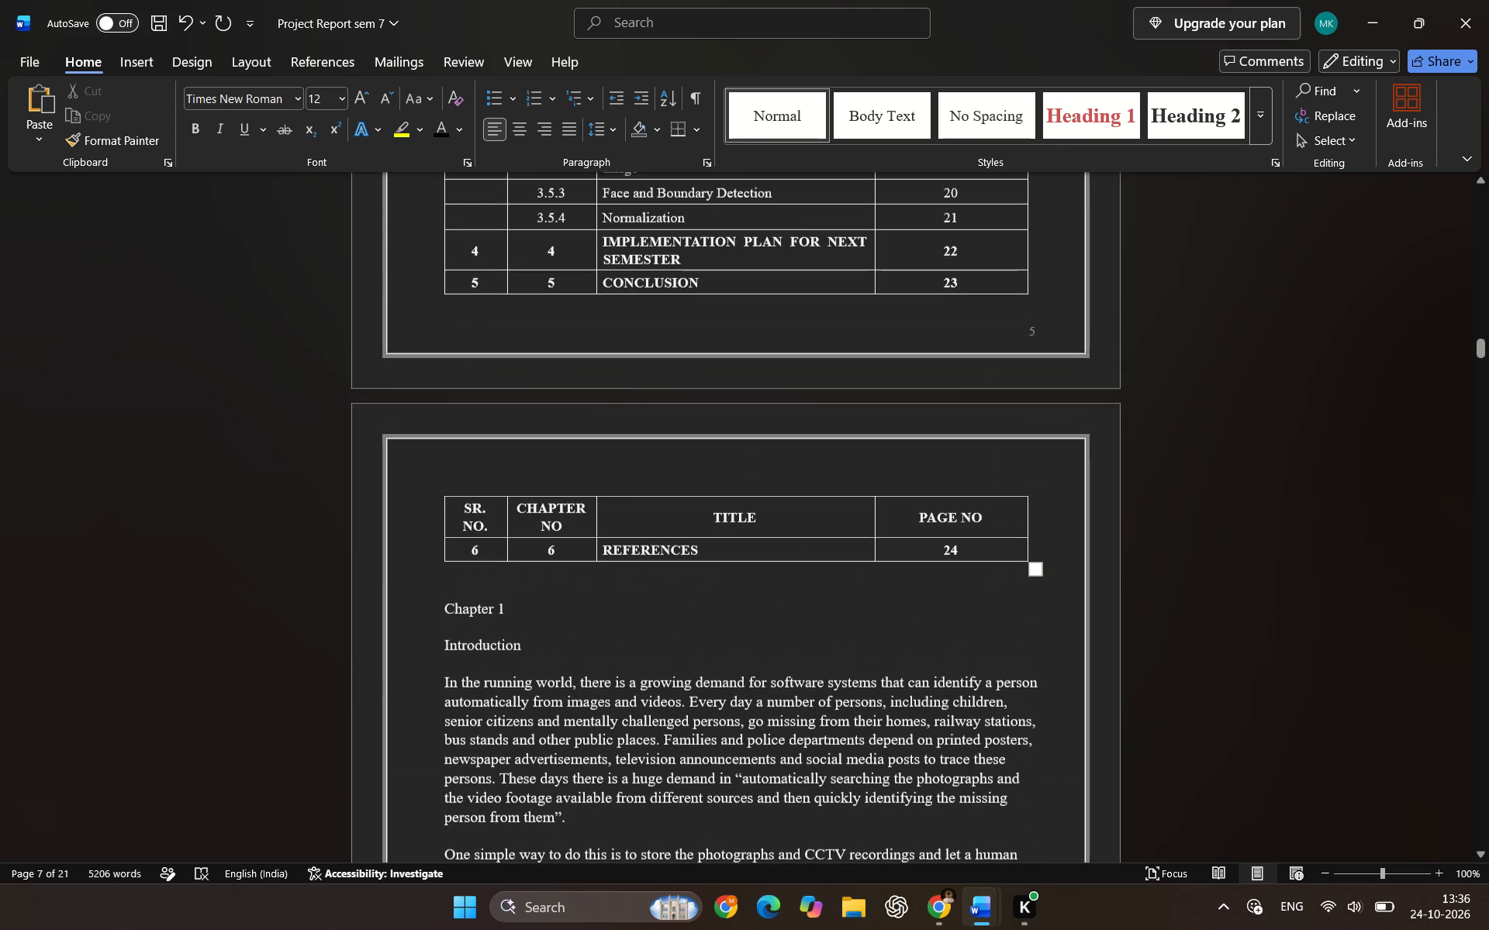
{"action": "left_click_drag", "start_coordinate": [525, 601], "coordinate": [447, 607]}
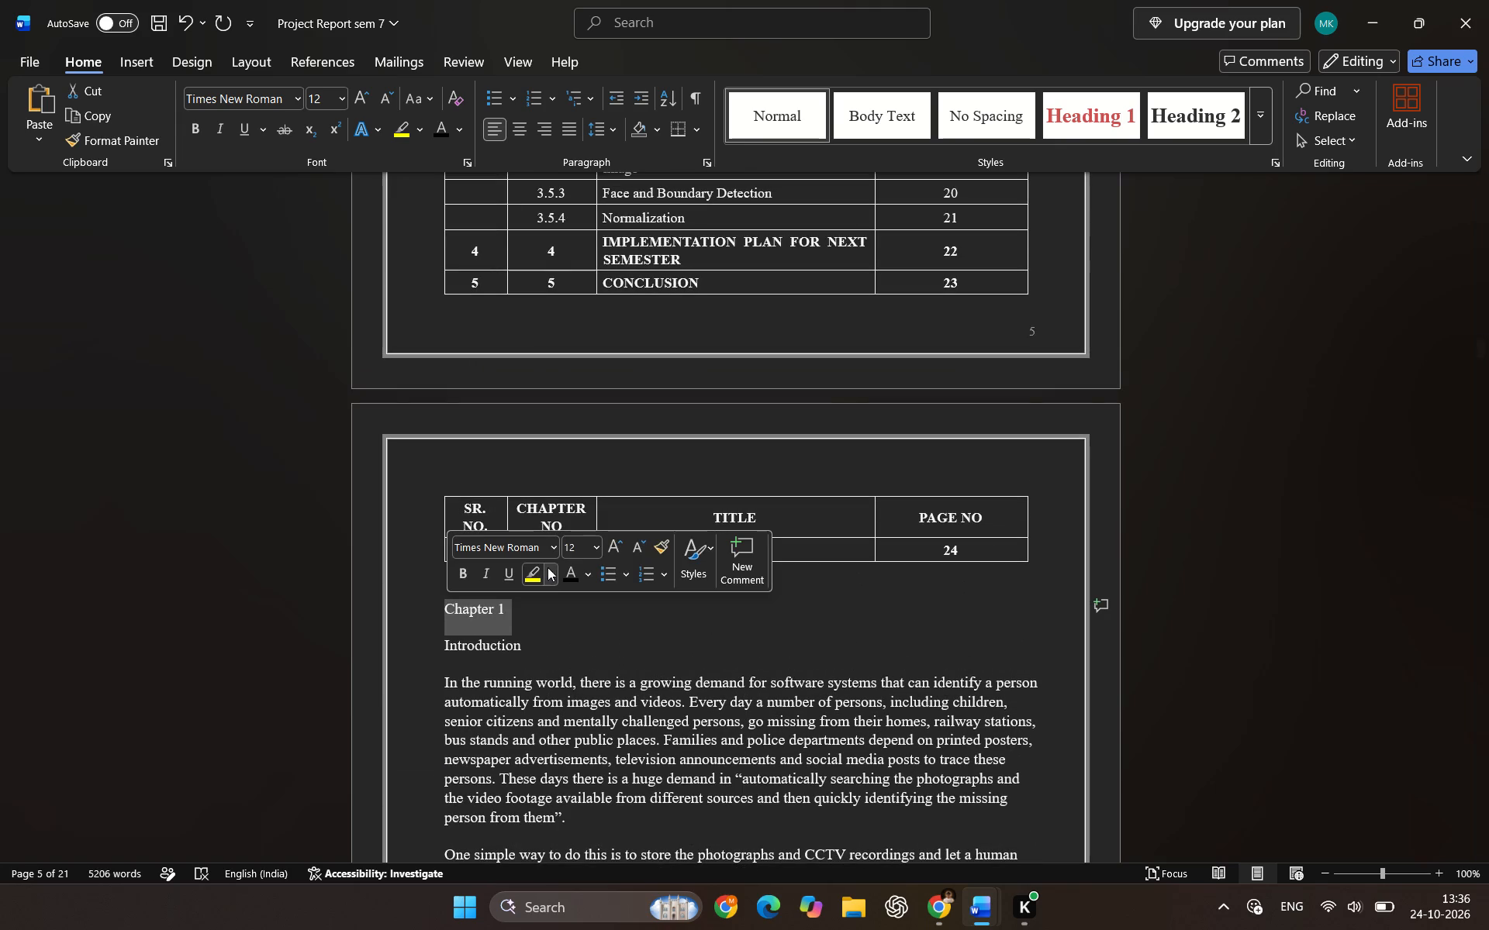
{"action": "left_click", "coordinate": [613, 549]}
{"action": "left_click", "coordinate": [613, 549]}
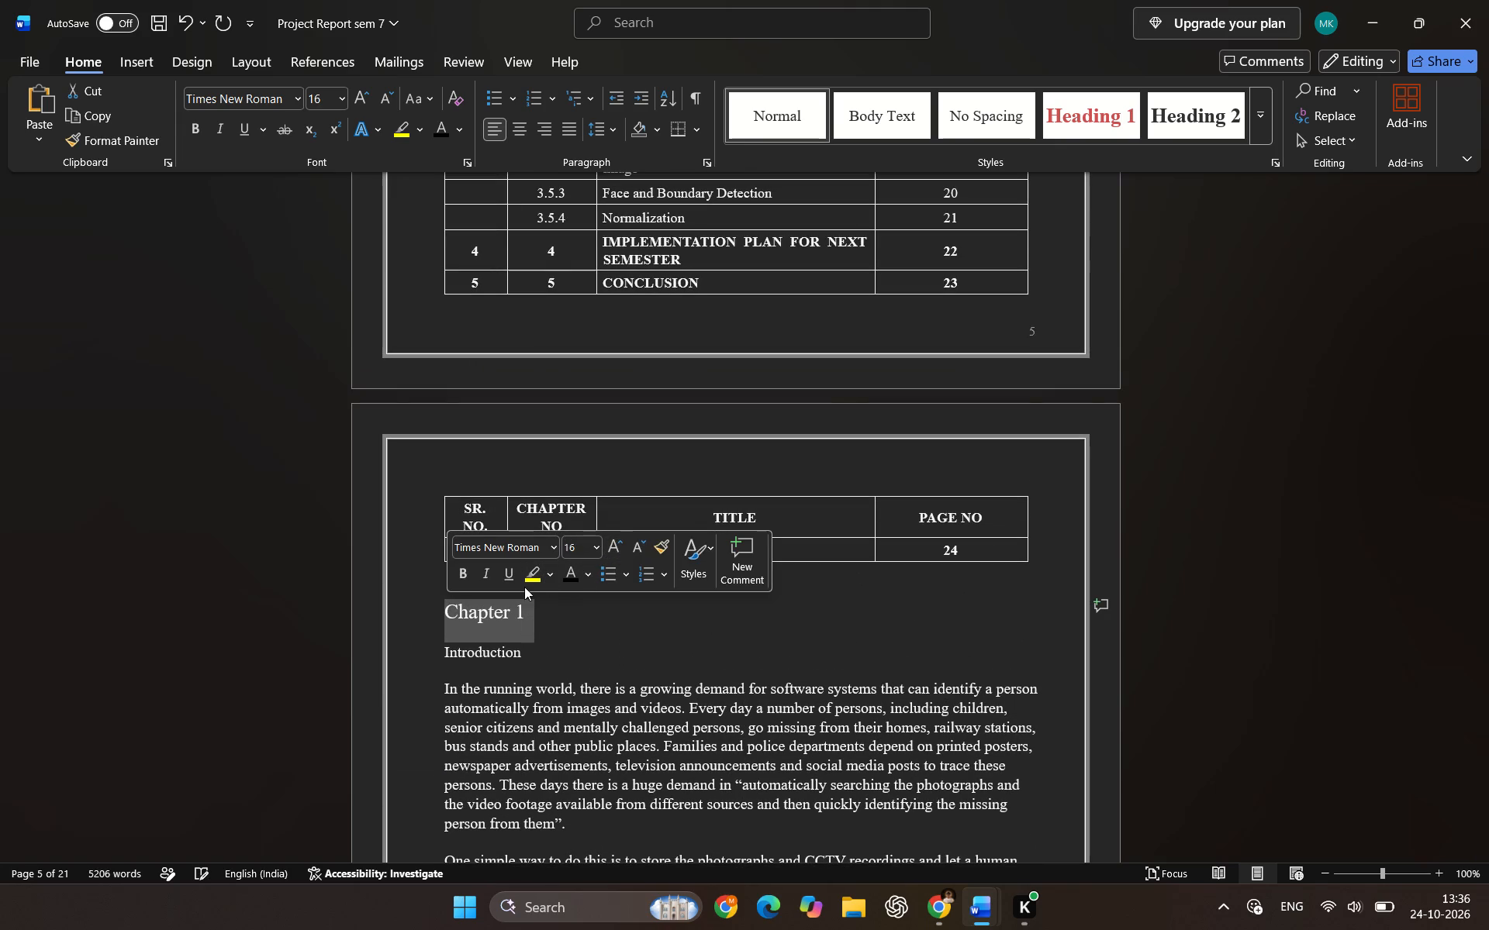
{"action": "left_click", "coordinate": [467, 569]}
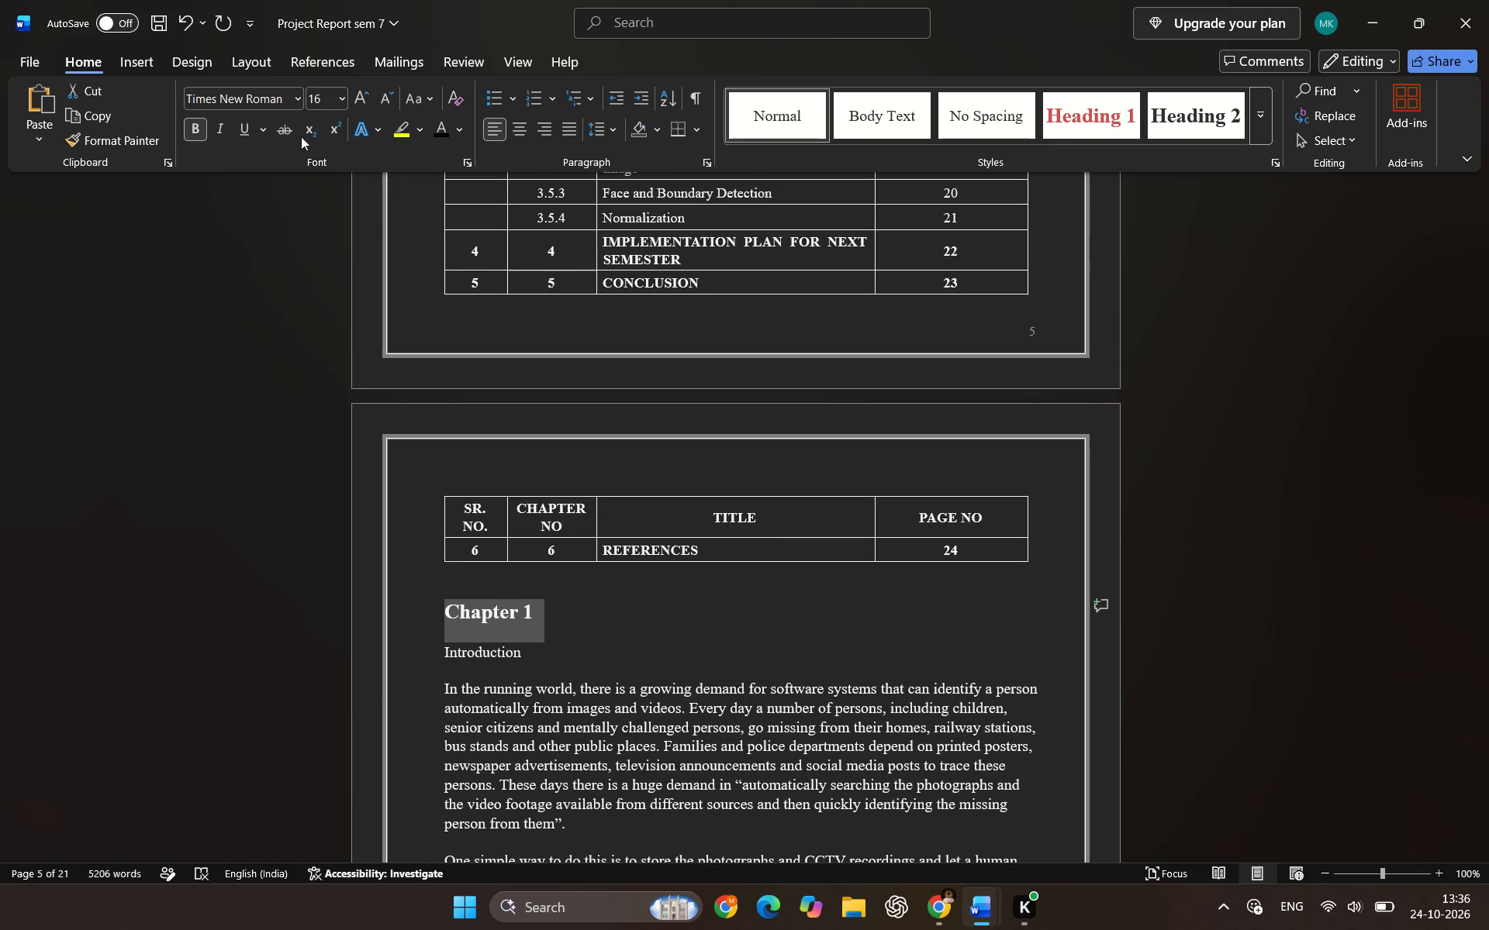
{"action": "left_click", "coordinate": [522, 127]}
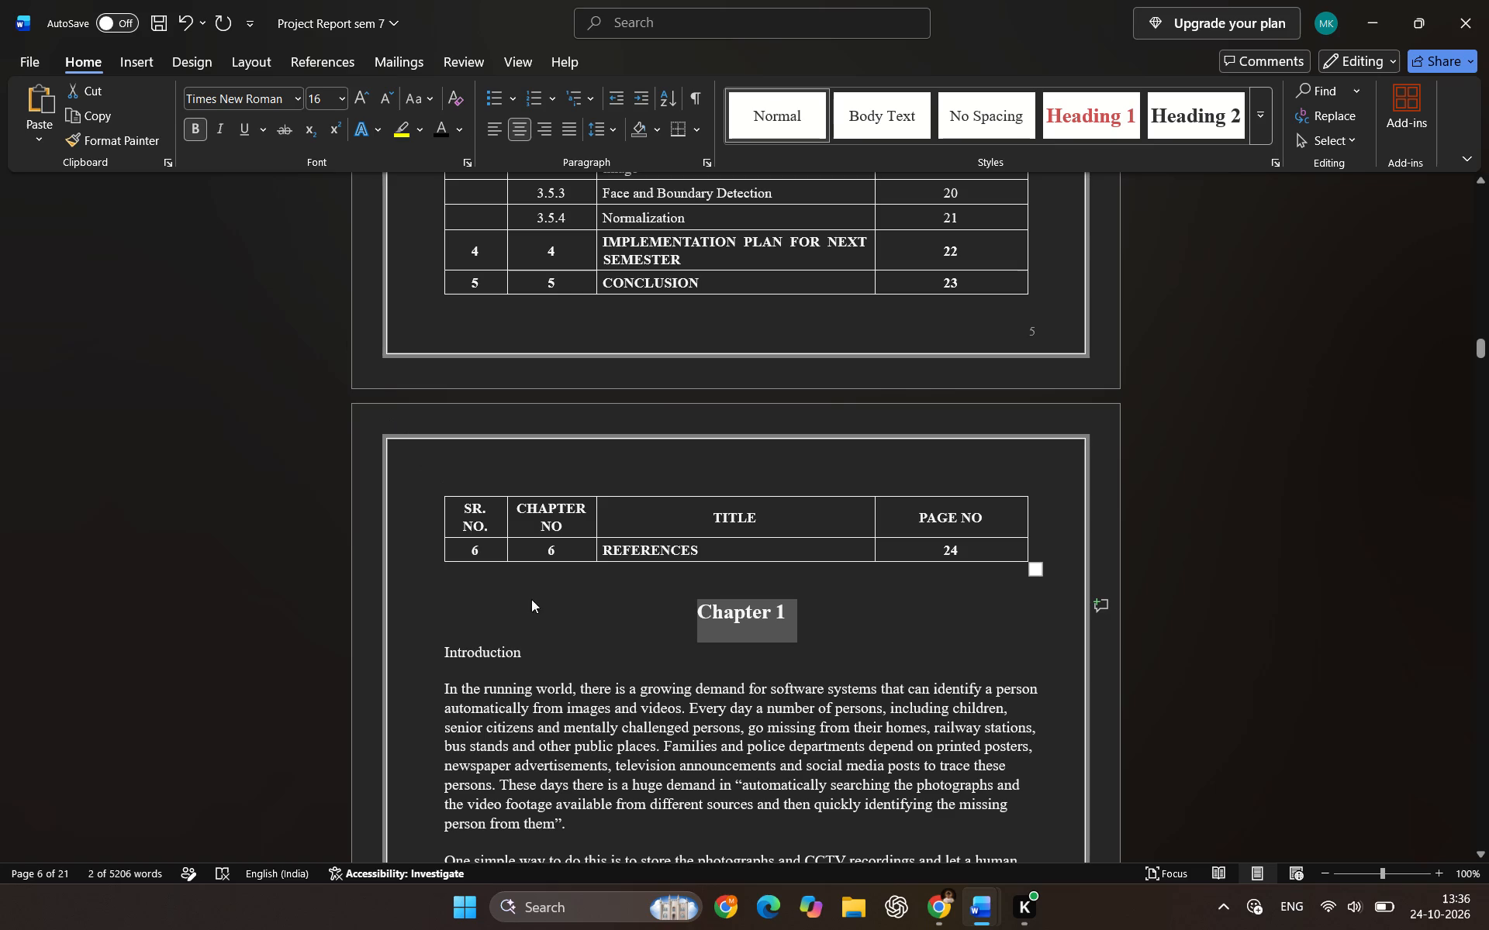
Format the "Introduction" heading below Chapter 1 as bold and 14 pt.
{"action": "left_click_drag", "start_coordinate": [541, 635], "coordinate": [434, 638]}
{"action": "left_click", "coordinate": [541, 663]}
{"action": "left_click_drag", "start_coordinate": [541, 663], "coordinate": [441, 645]}
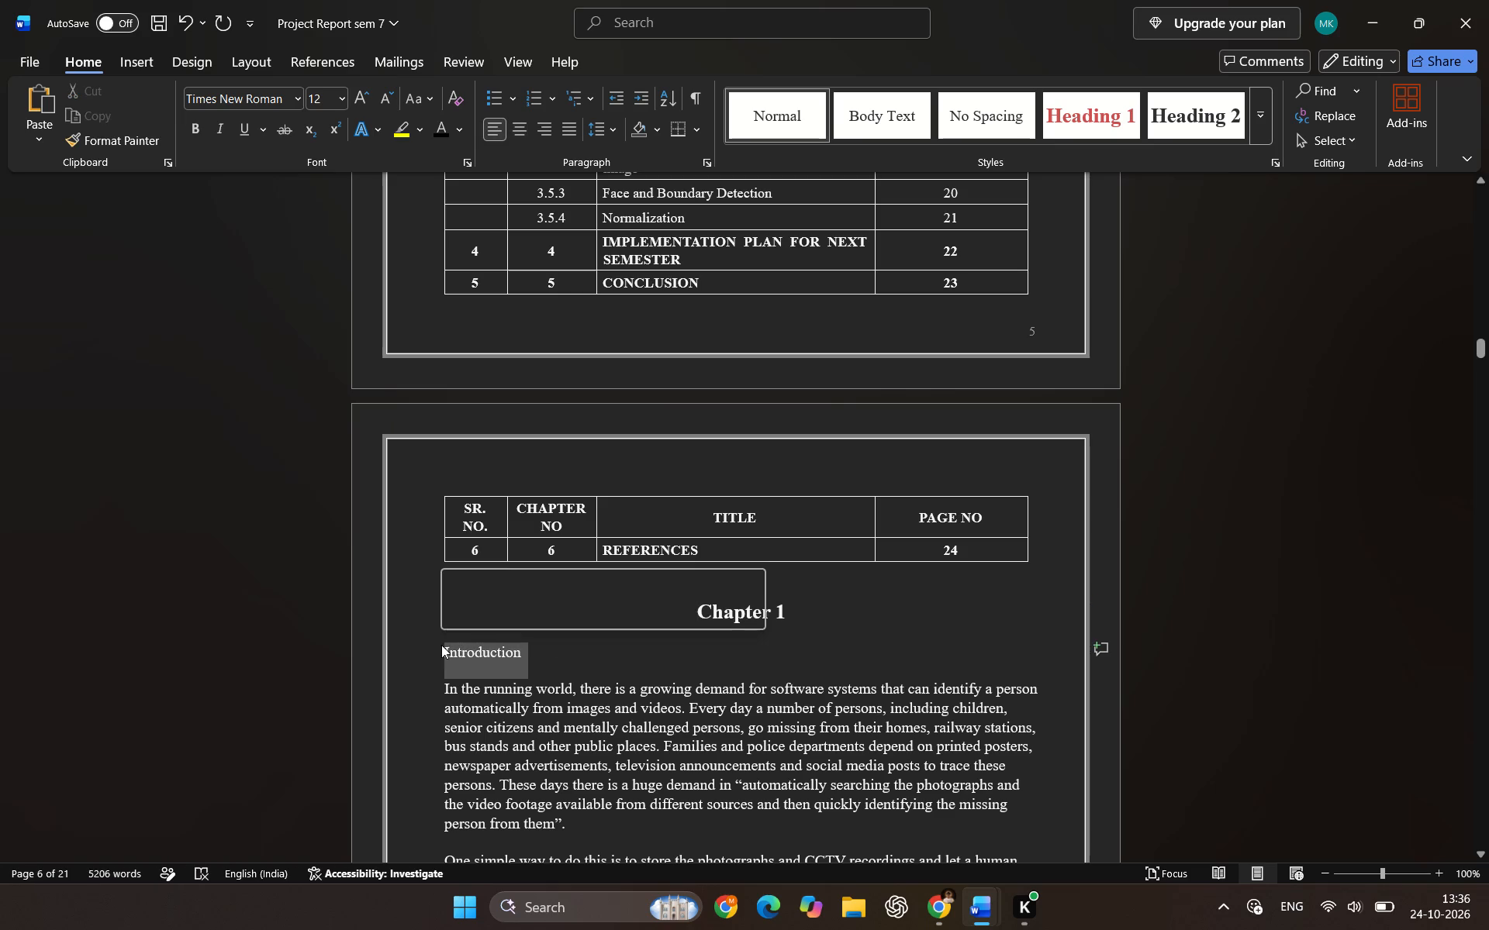
{"action": "left_click", "coordinate": [458, 617]}
{"action": "left_click", "coordinate": [606, 585]}
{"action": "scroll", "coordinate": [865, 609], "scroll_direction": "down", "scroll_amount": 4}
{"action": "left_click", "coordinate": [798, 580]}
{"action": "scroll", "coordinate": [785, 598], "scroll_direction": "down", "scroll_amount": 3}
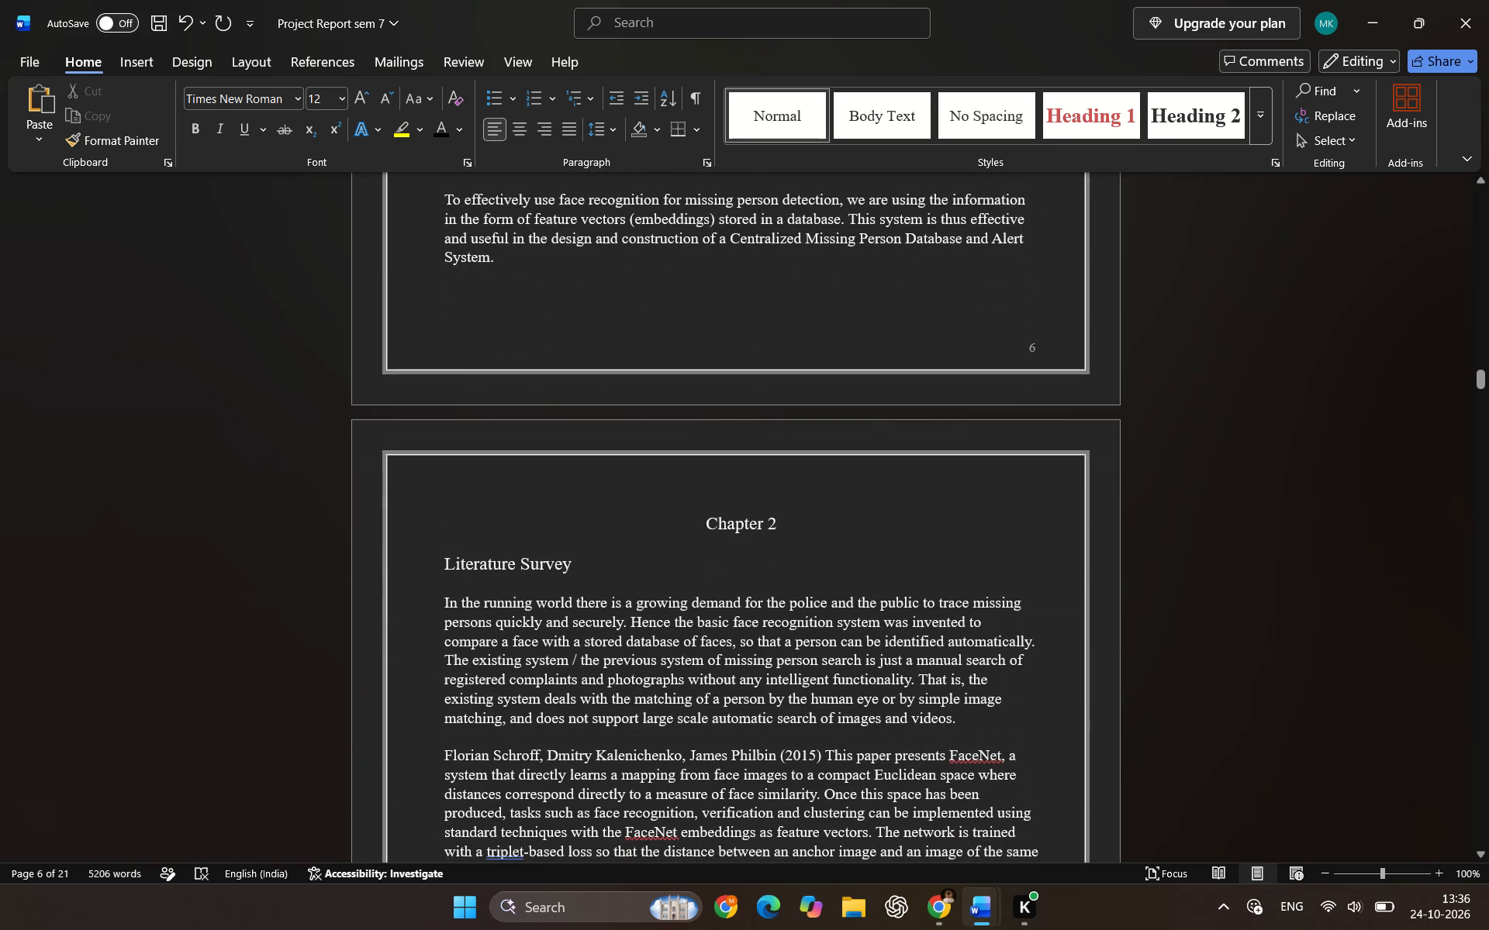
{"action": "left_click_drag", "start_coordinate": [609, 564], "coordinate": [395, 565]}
Make the section headings "2.2. Limitation" on page 9 and "2.1. Existing System" on page 8 bold.
{"action": "scroll", "coordinate": [741, 598], "scroll_direction": "down", "scroll_amount": 5}
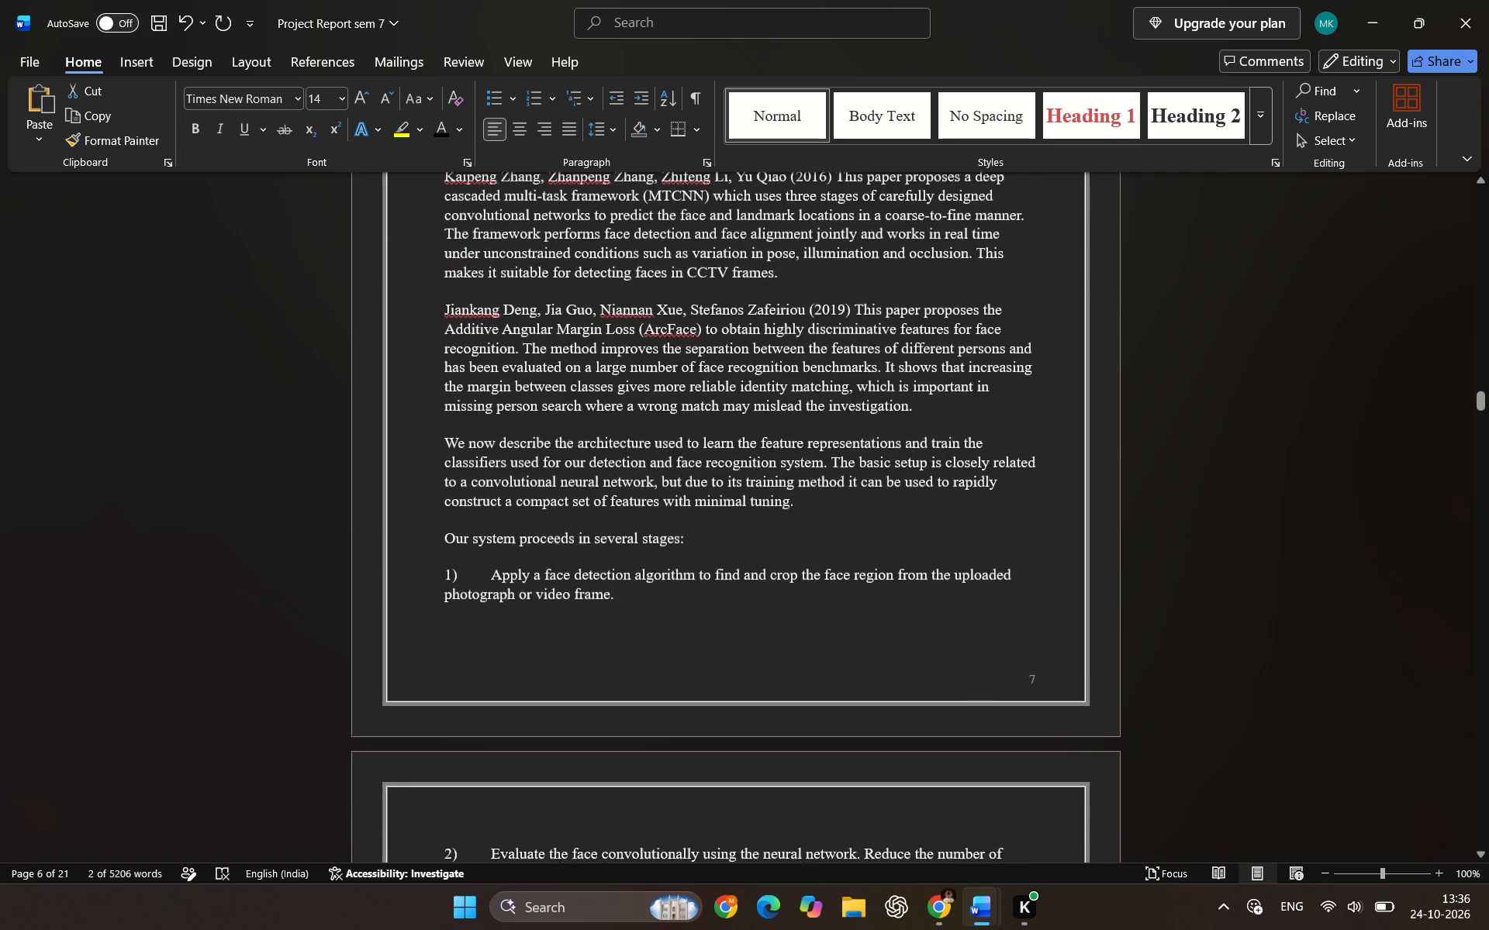
{"action": "scroll", "coordinate": [706, 611], "scroll_direction": "down", "scroll_amount": 3}
{"action": "scroll", "coordinate": [658, 533], "scroll_direction": "down", "scroll_amount": 7}
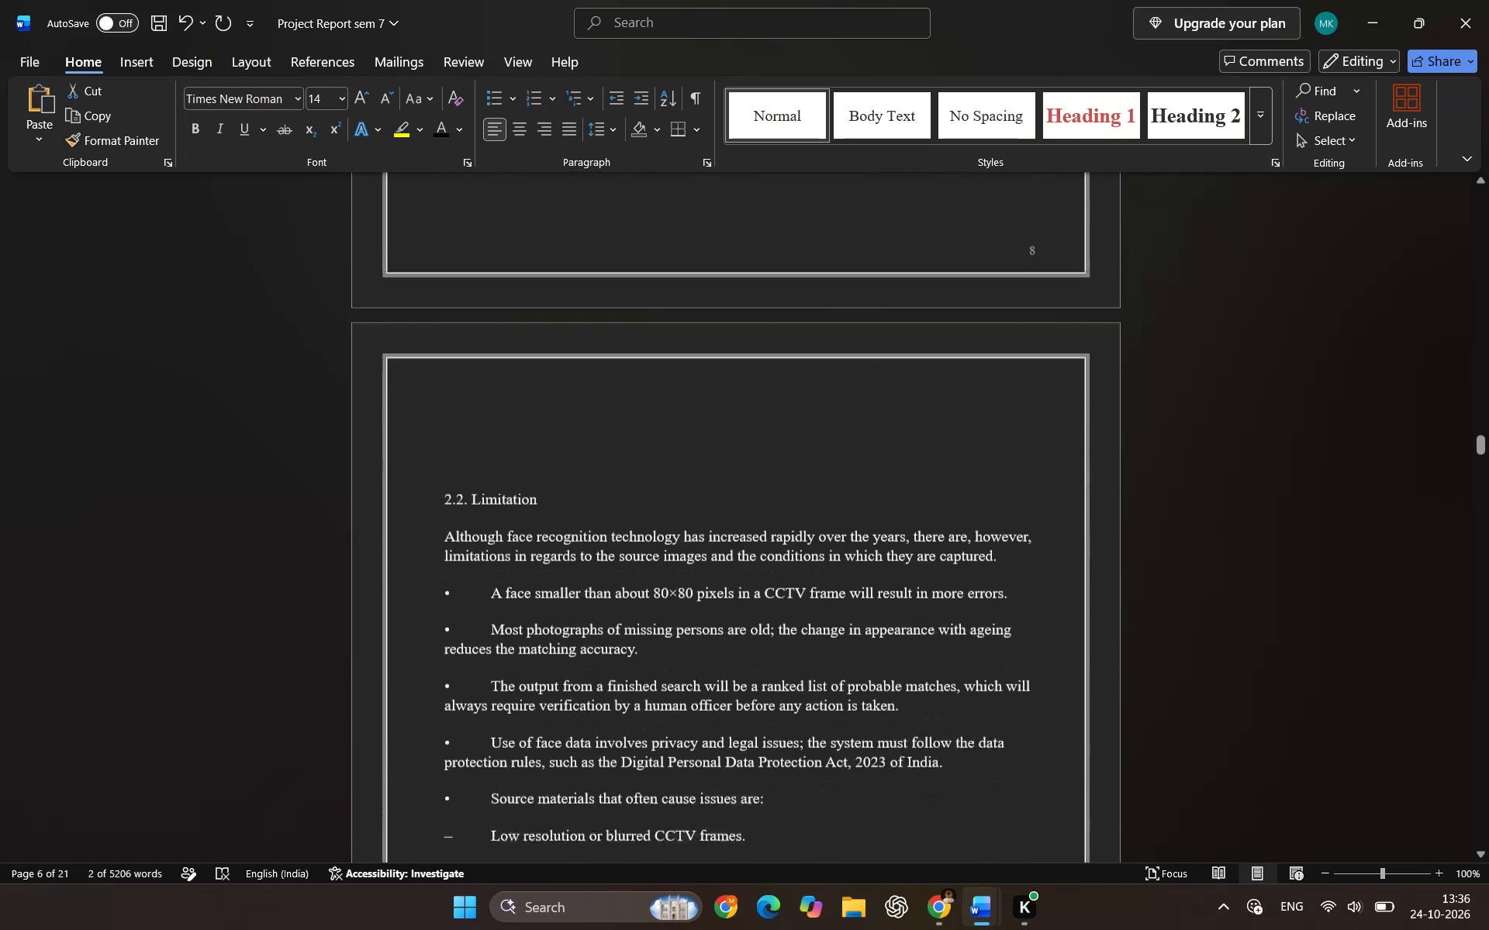
{"action": "left_click_drag", "start_coordinate": [592, 472], "coordinate": [365, 479]}
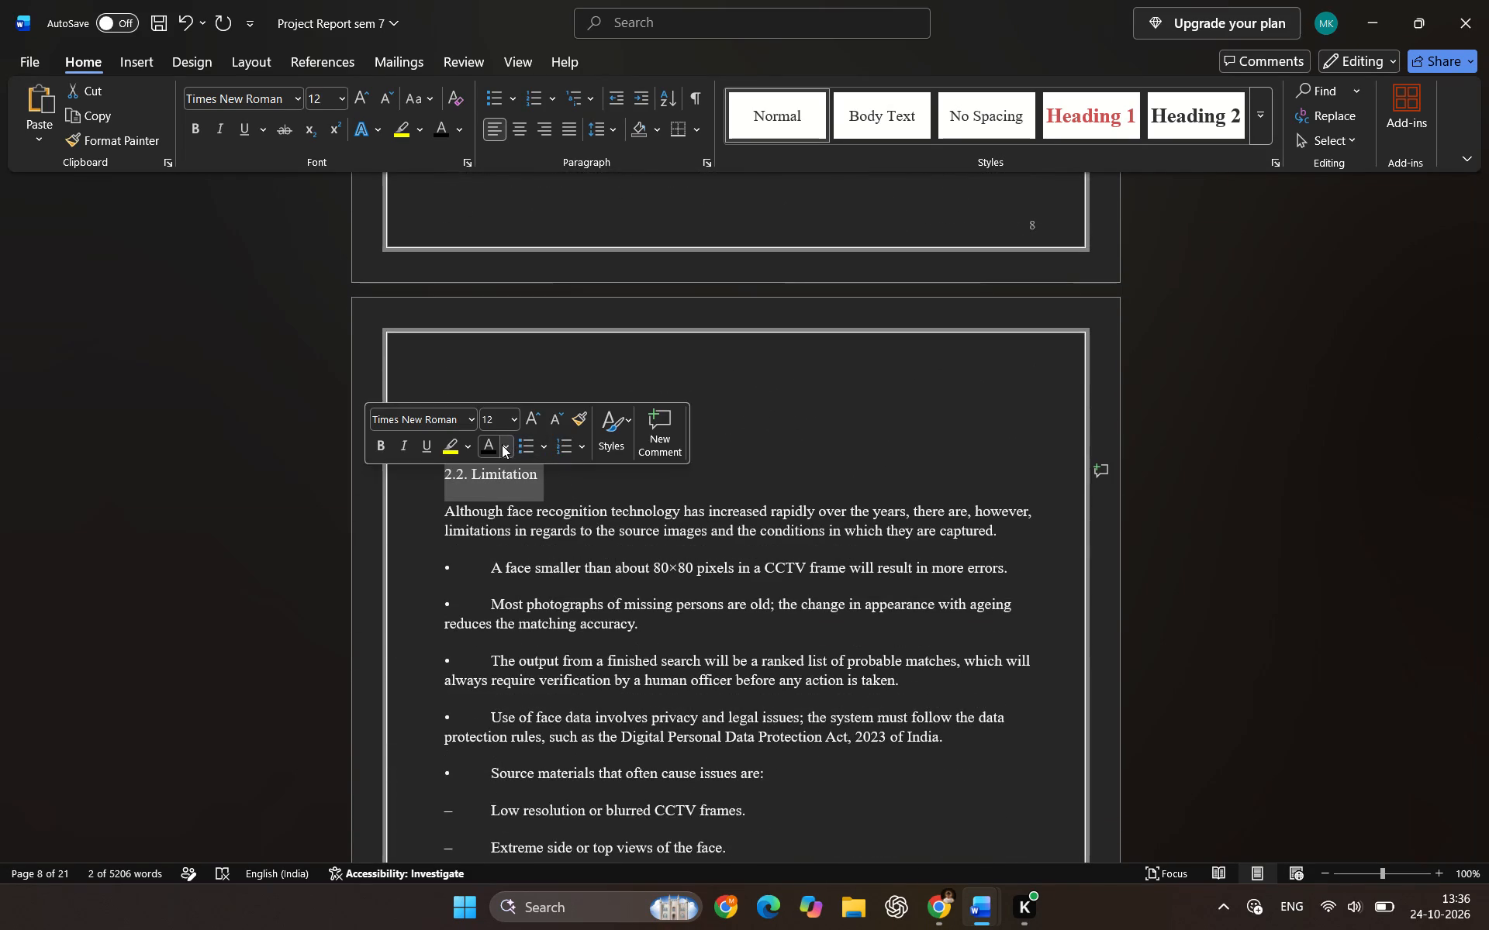
{"action": "left_click", "coordinate": [389, 447]}
{"action": "scroll", "coordinate": [935, 430], "scroll_direction": "up", "scroll_amount": 4}
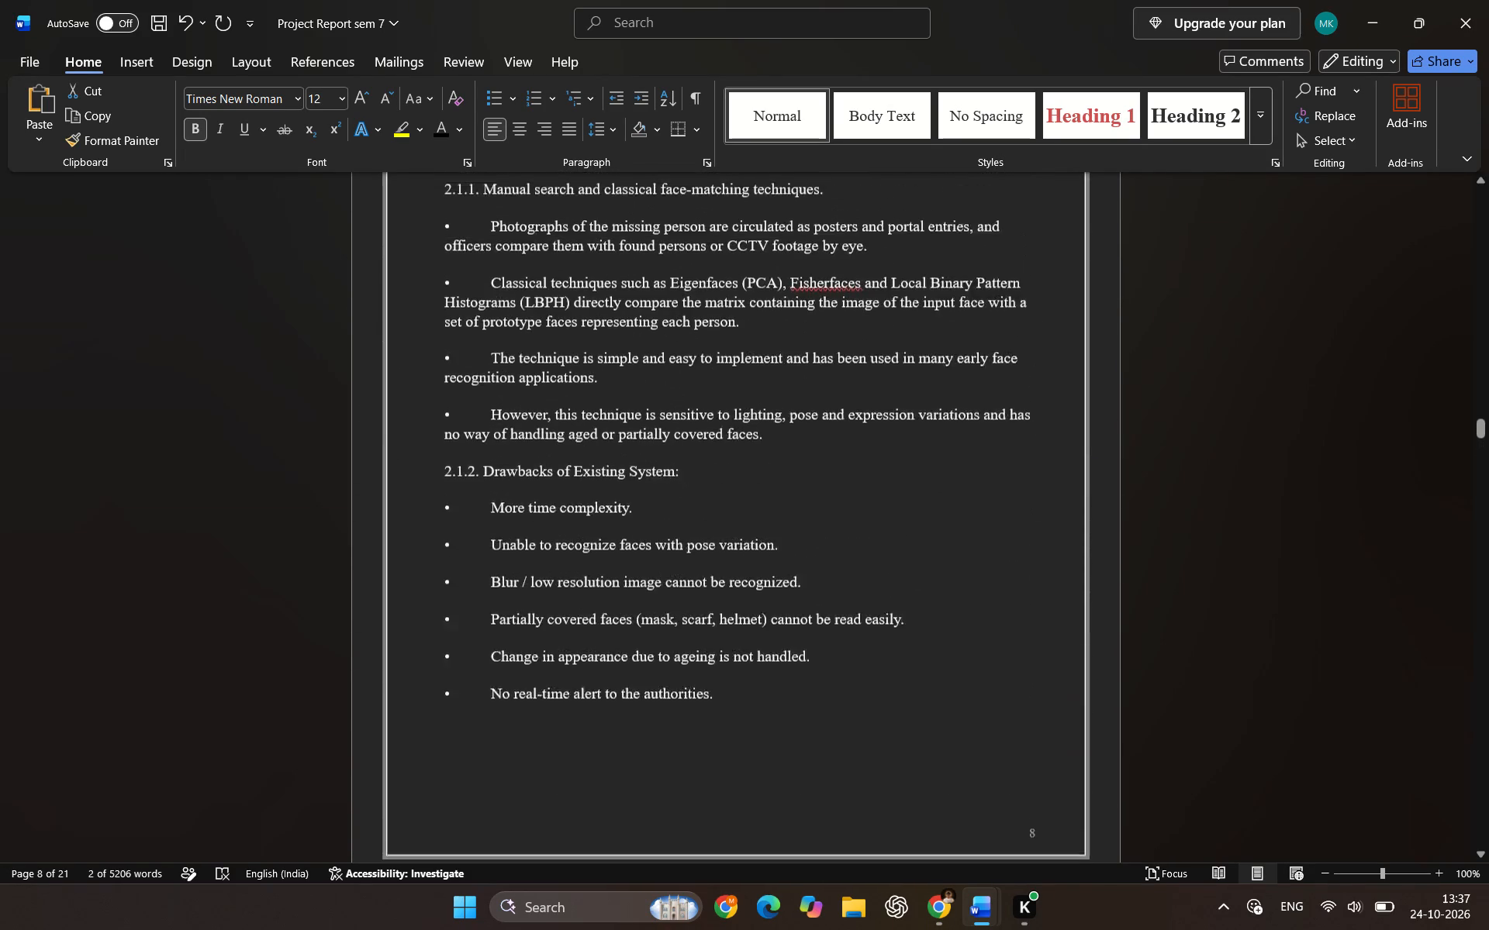
{"action": "scroll", "coordinate": [827, 447], "scroll_direction": "up", "scroll_amount": 1}
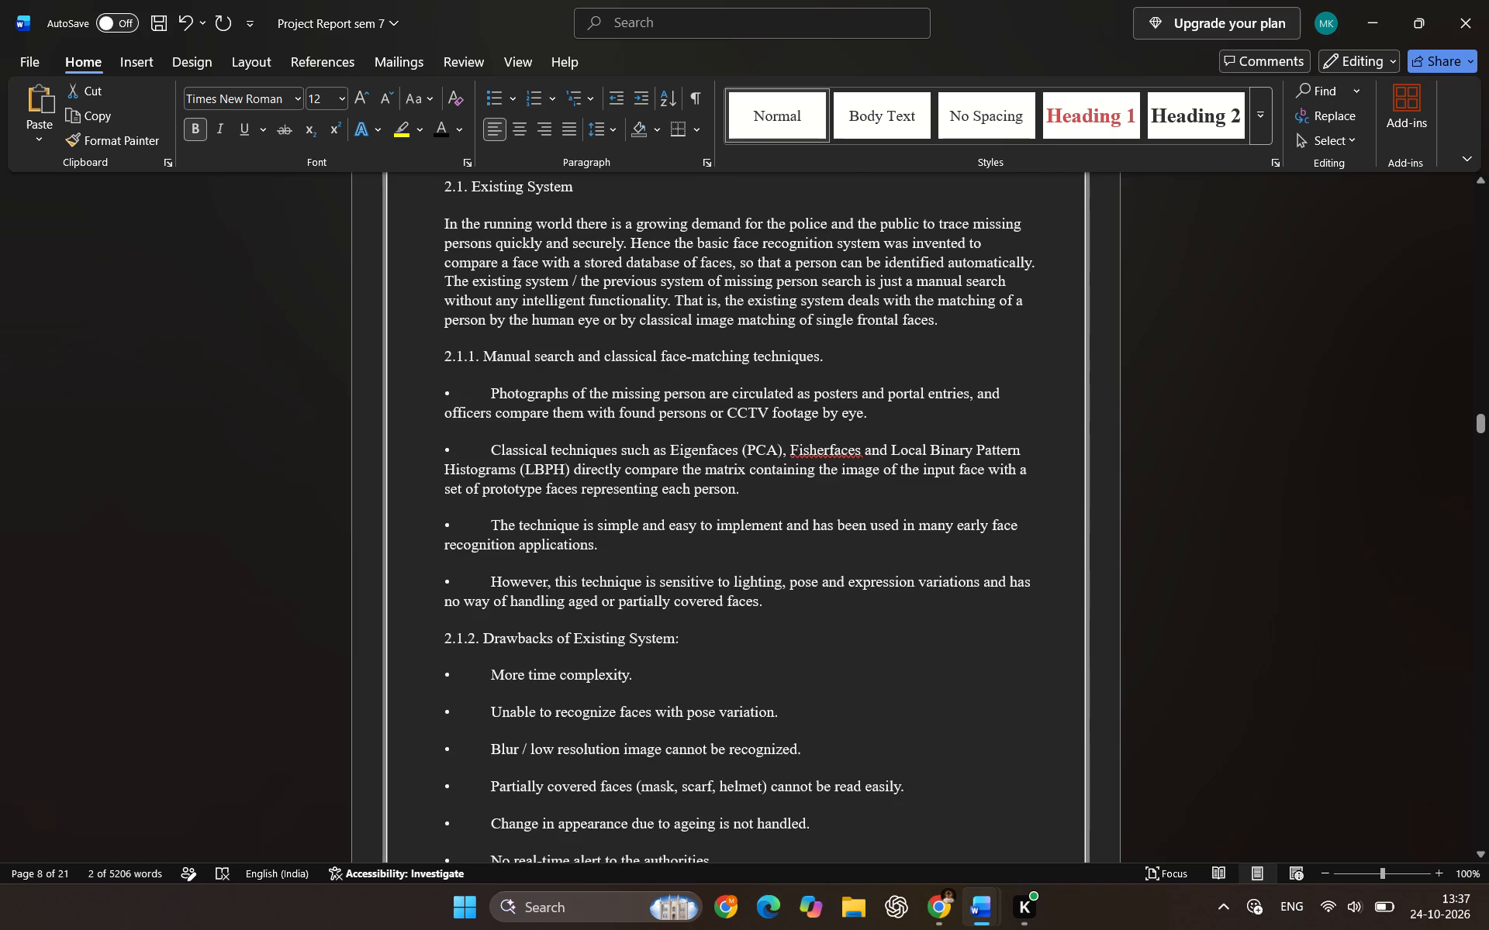
{"action": "scroll", "coordinate": [508, 355], "scroll_direction": "up", "scroll_amount": 1}
{"action": "left_click_drag", "start_coordinate": [602, 338], "coordinate": [423, 343]}
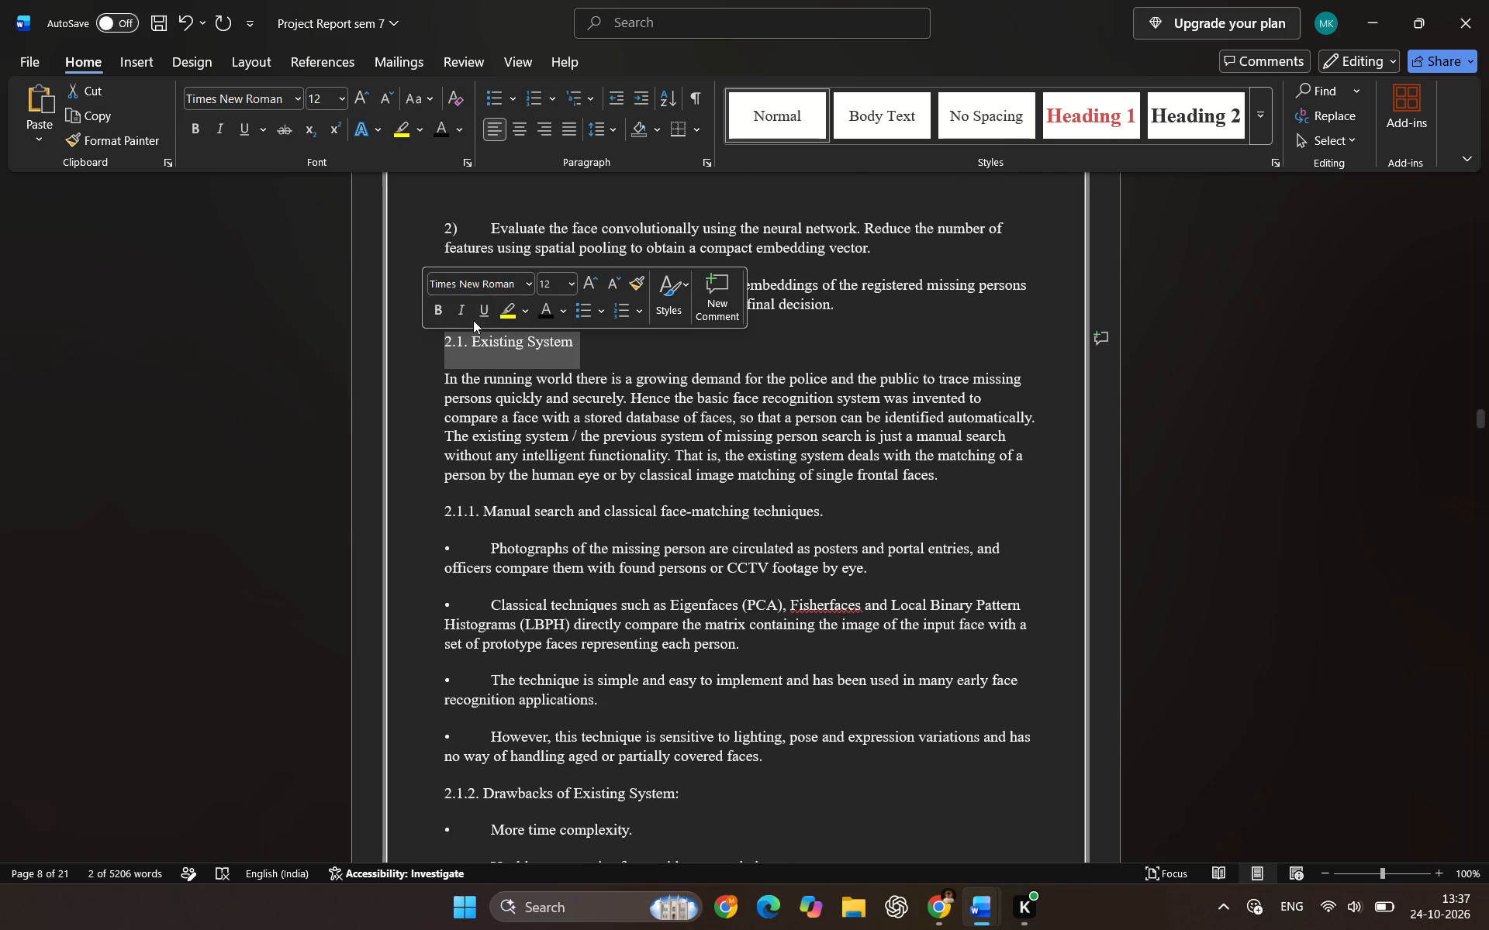
{"action": "left_click", "coordinate": [446, 309]}
Make the section headings "2.3. Problem Statement" on page 9 and "2.4. Objectives" on page 10 bold.
{"action": "scroll", "coordinate": [725, 467], "scroll_direction": "down", "scroll_amount": 7}
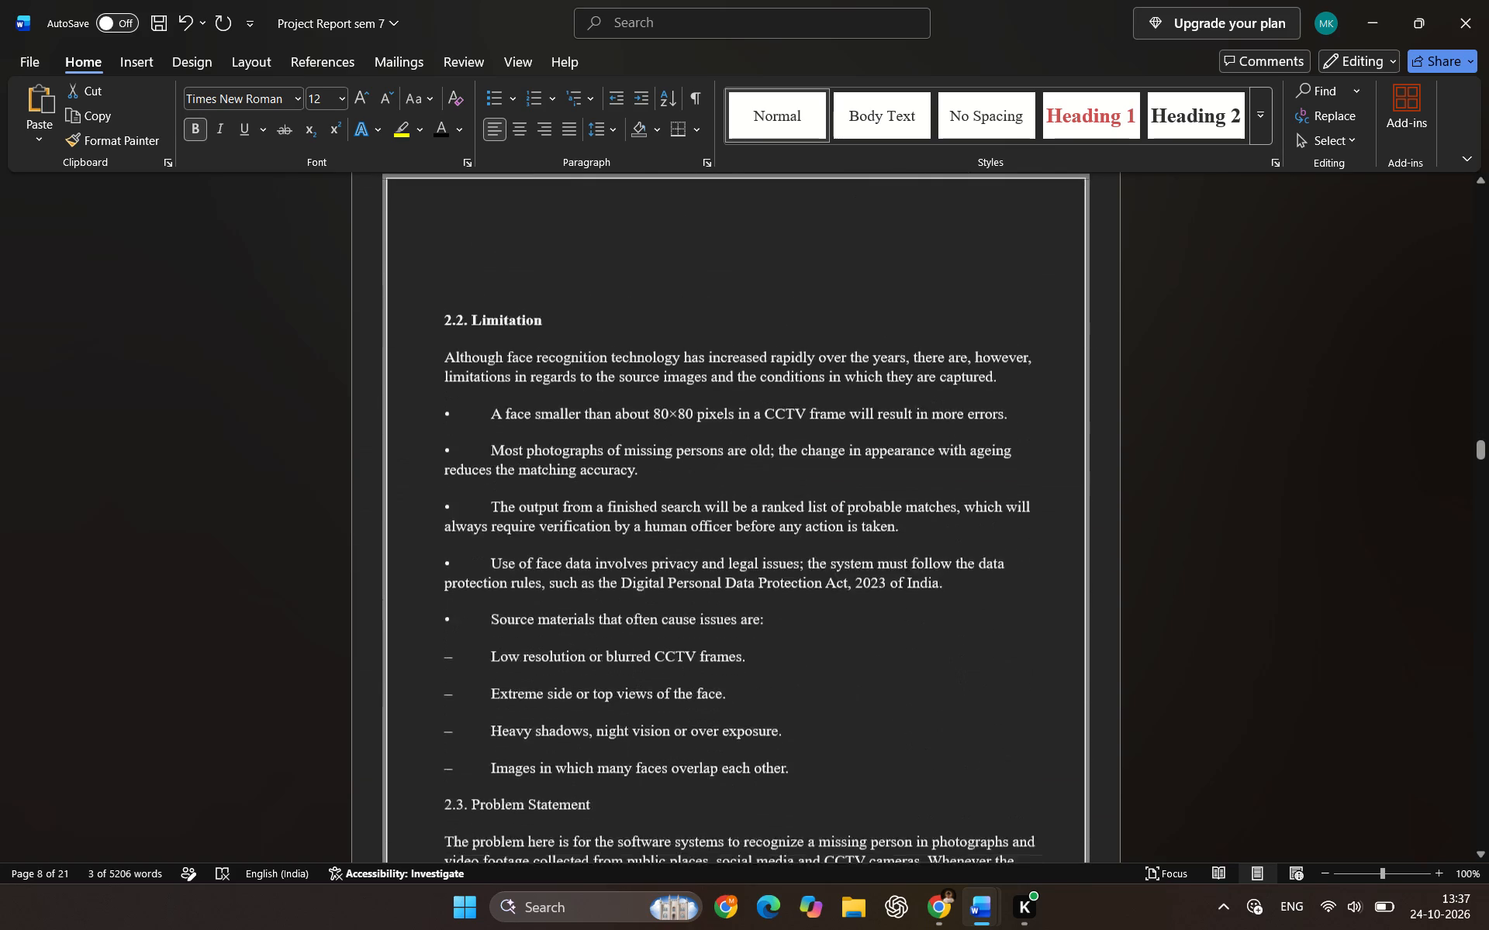
{"action": "scroll", "coordinate": [768, 511], "scroll_direction": "down", "scroll_amount": 2}
{"action": "left_click_drag", "start_coordinate": [596, 484], "coordinate": [387, 486]}
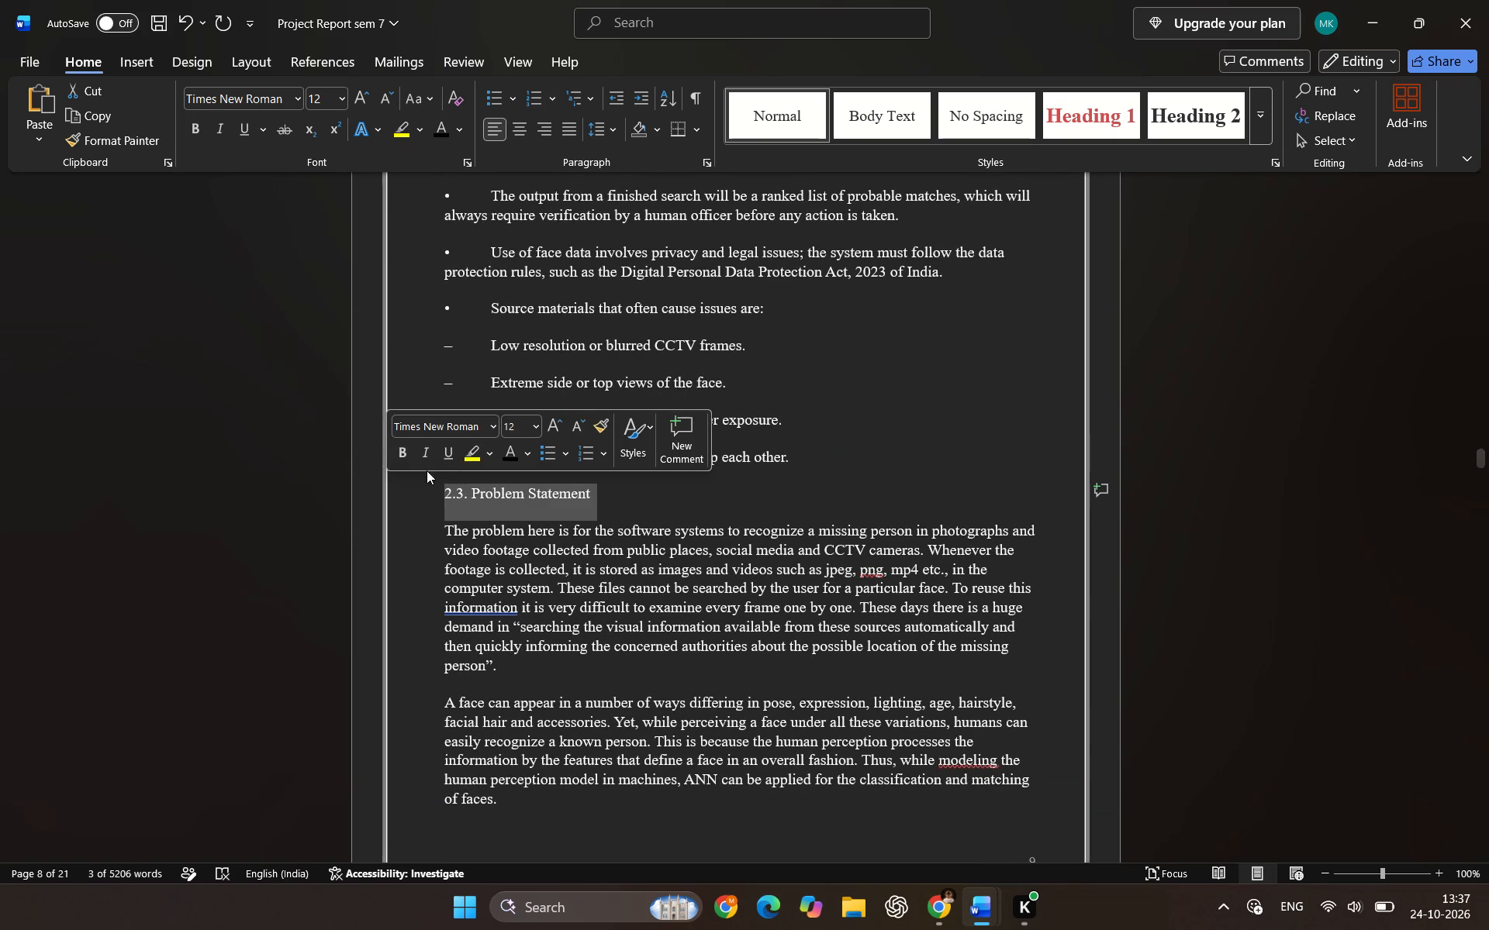
{"action": "left_click", "coordinate": [406, 455]}
{"action": "scroll", "coordinate": [580, 495], "scroll_direction": "down", "scroll_amount": 4}
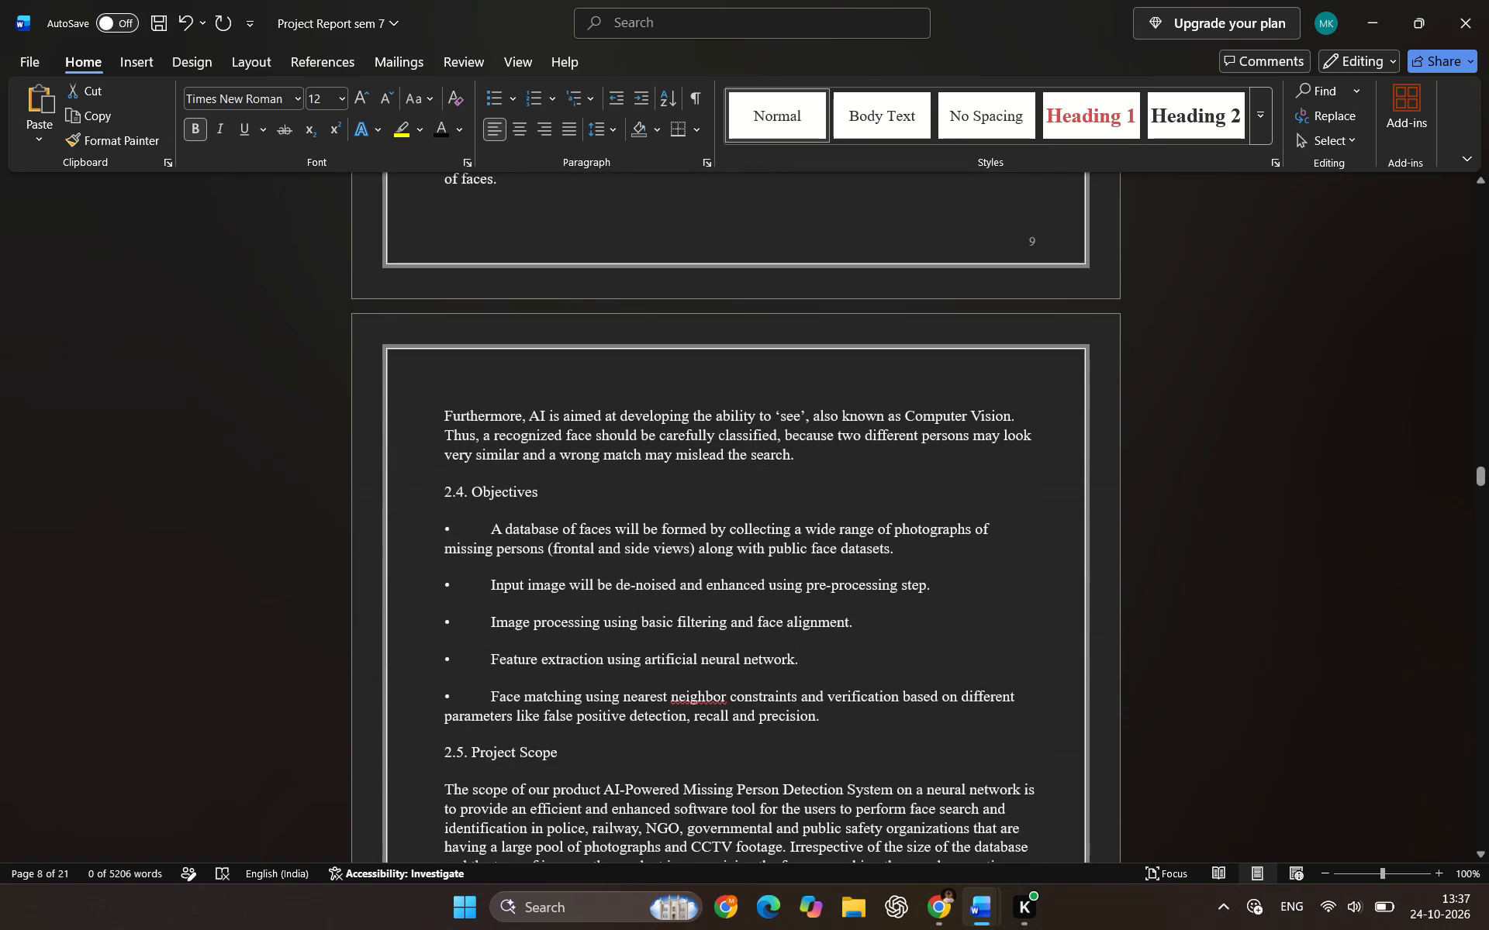
{"action": "left_click_drag", "start_coordinate": [580, 493], "coordinate": [385, 492]}
{"action": "left_click", "coordinate": [402, 453]}
Make the section headings "2.5. Project Scope" and "2.6. Advantages" bold.
{"action": "scroll", "coordinate": [529, 508], "scroll_direction": "down", "scroll_amount": 2}
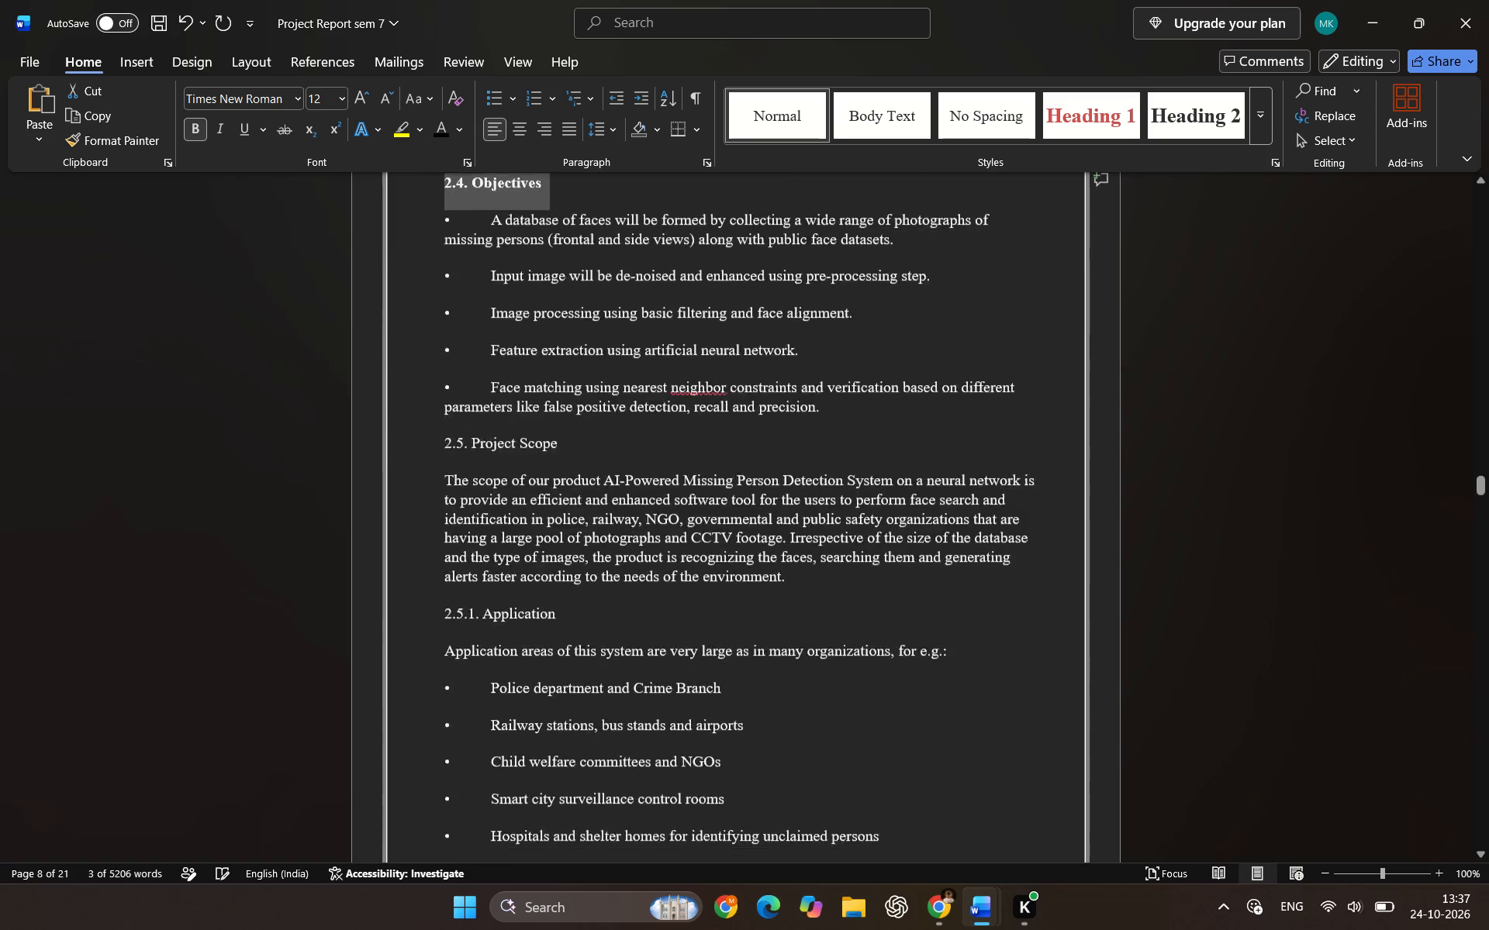
{"action": "scroll", "coordinate": [541, 525], "scroll_direction": "down", "scroll_amount": 1}
{"action": "left_click_drag", "start_coordinate": [561, 279], "coordinate": [370, 296]}
{"action": "left_click", "coordinate": [390, 267]}
{"action": "scroll", "coordinate": [592, 424], "scroll_direction": "down", "scroll_amount": 4}
{"action": "scroll", "coordinate": [590, 511], "scroll_direction": "down", "scroll_amount": 1}
{"action": "left_click_drag", "start_coordinate": [566, 469], "coordinate": [410, 471]}
{"action": "left_click", "coordinate": [417, 434]}
Make the "3.1. Architecture of the system" heading on page 12 bold.
{"action": "scroll", "coordinate": [567, 491], "scroll_direction": "down", "scroll_amount": 1}
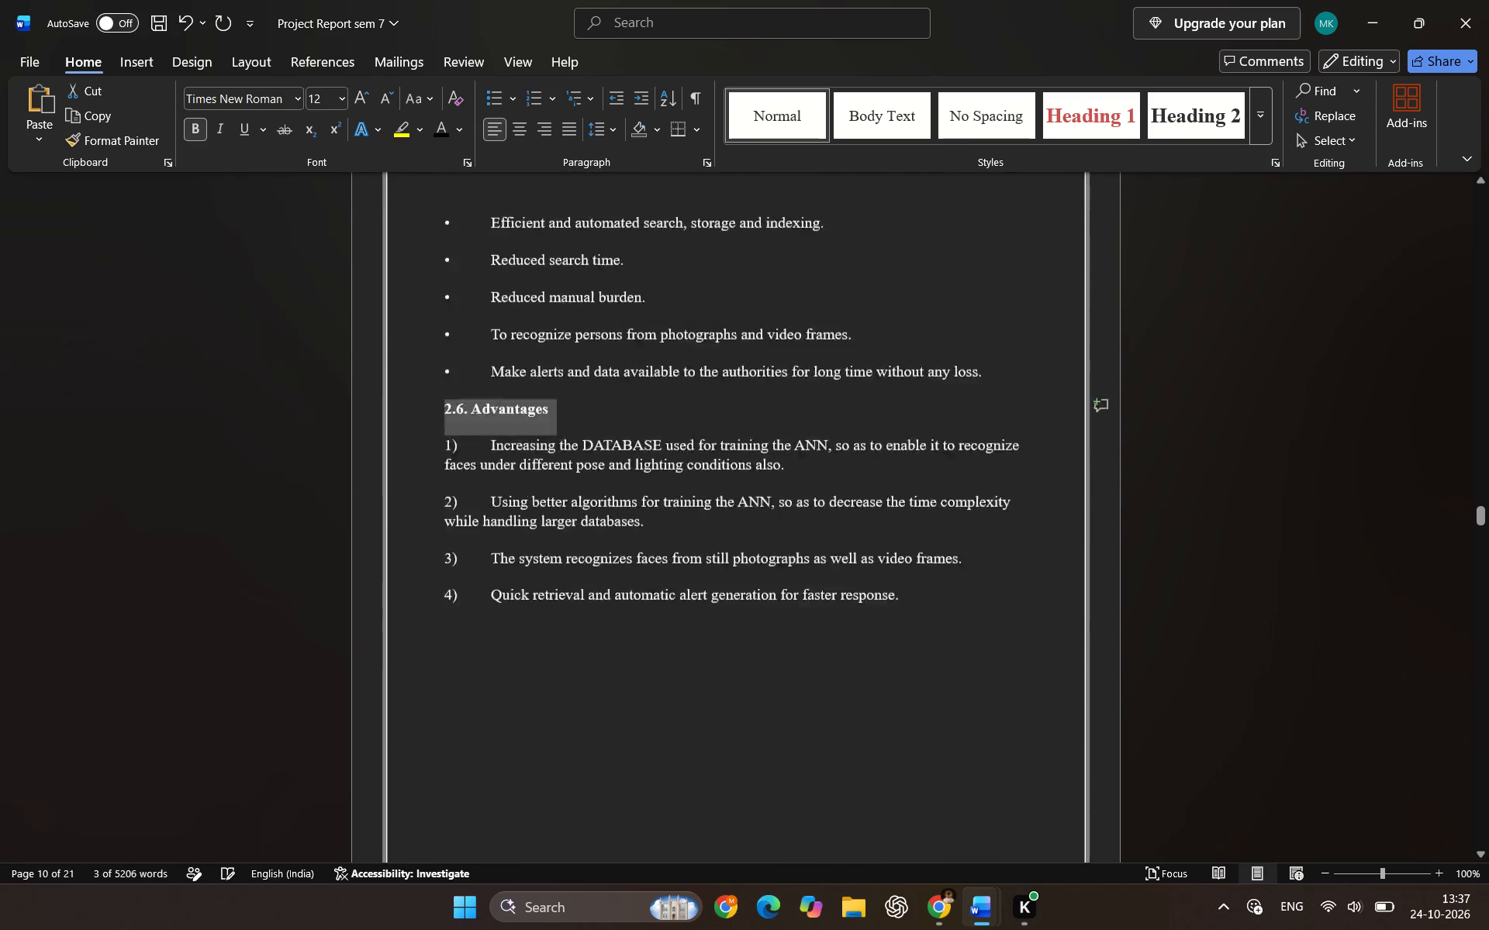
{"action": "scroll", "coordinate": [574, 498], "scroll_direction": "down", "scroll_amount": 5}
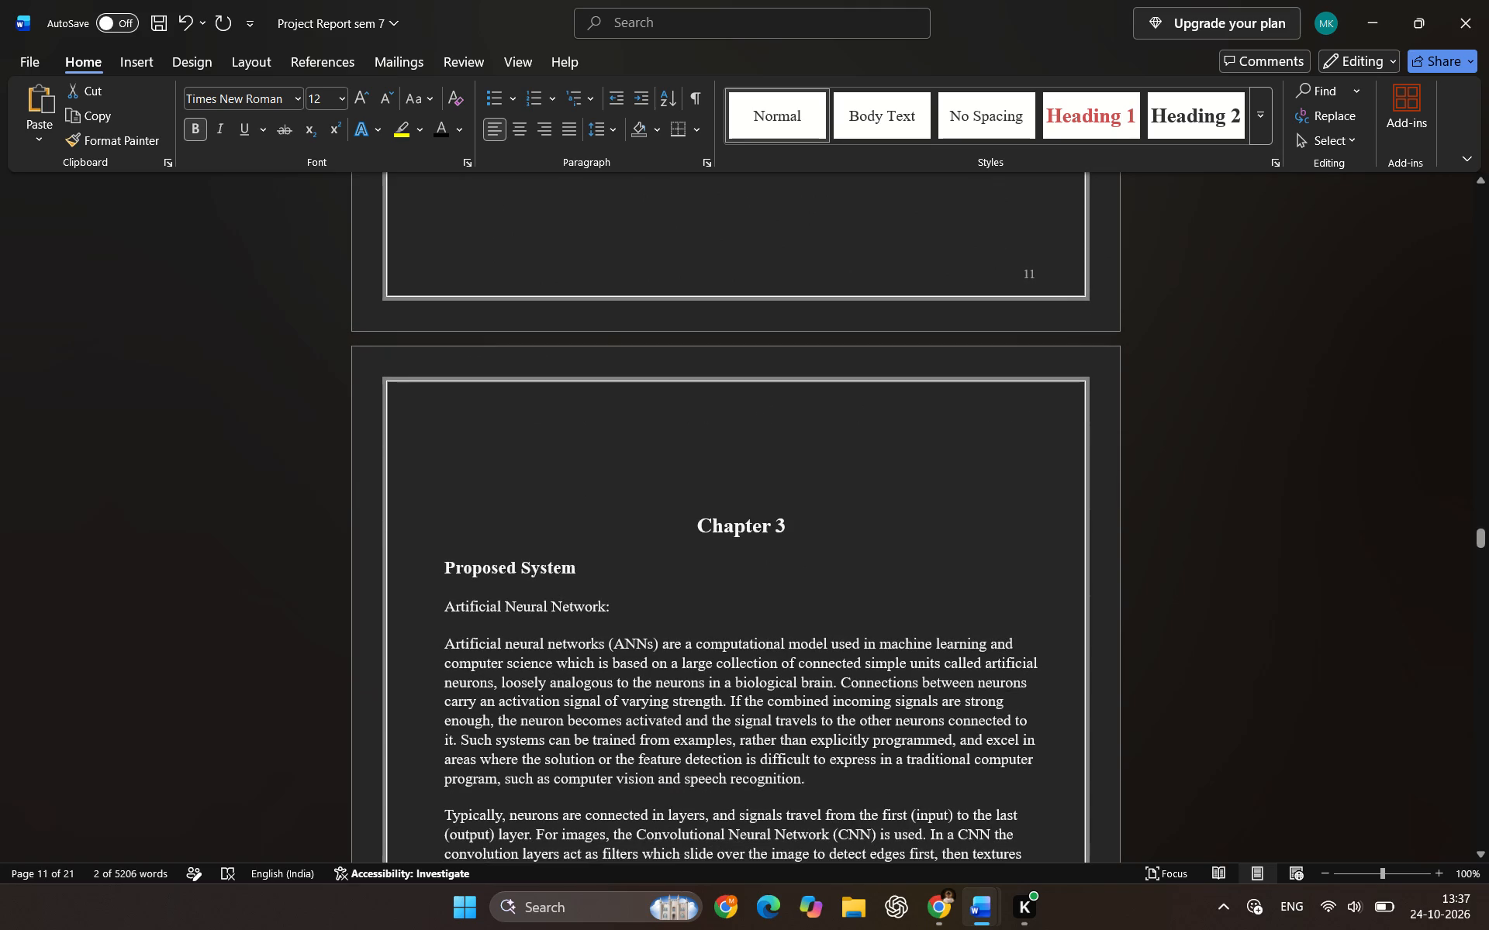
{"action": "scroll", "coordinate": [620, 590], "scroll_direction": "down", "scroll_amount": 1}
{"action": "scroll", "coordinate": [586, 480], "scroll_direction": "down", "scroll_amount": 1}
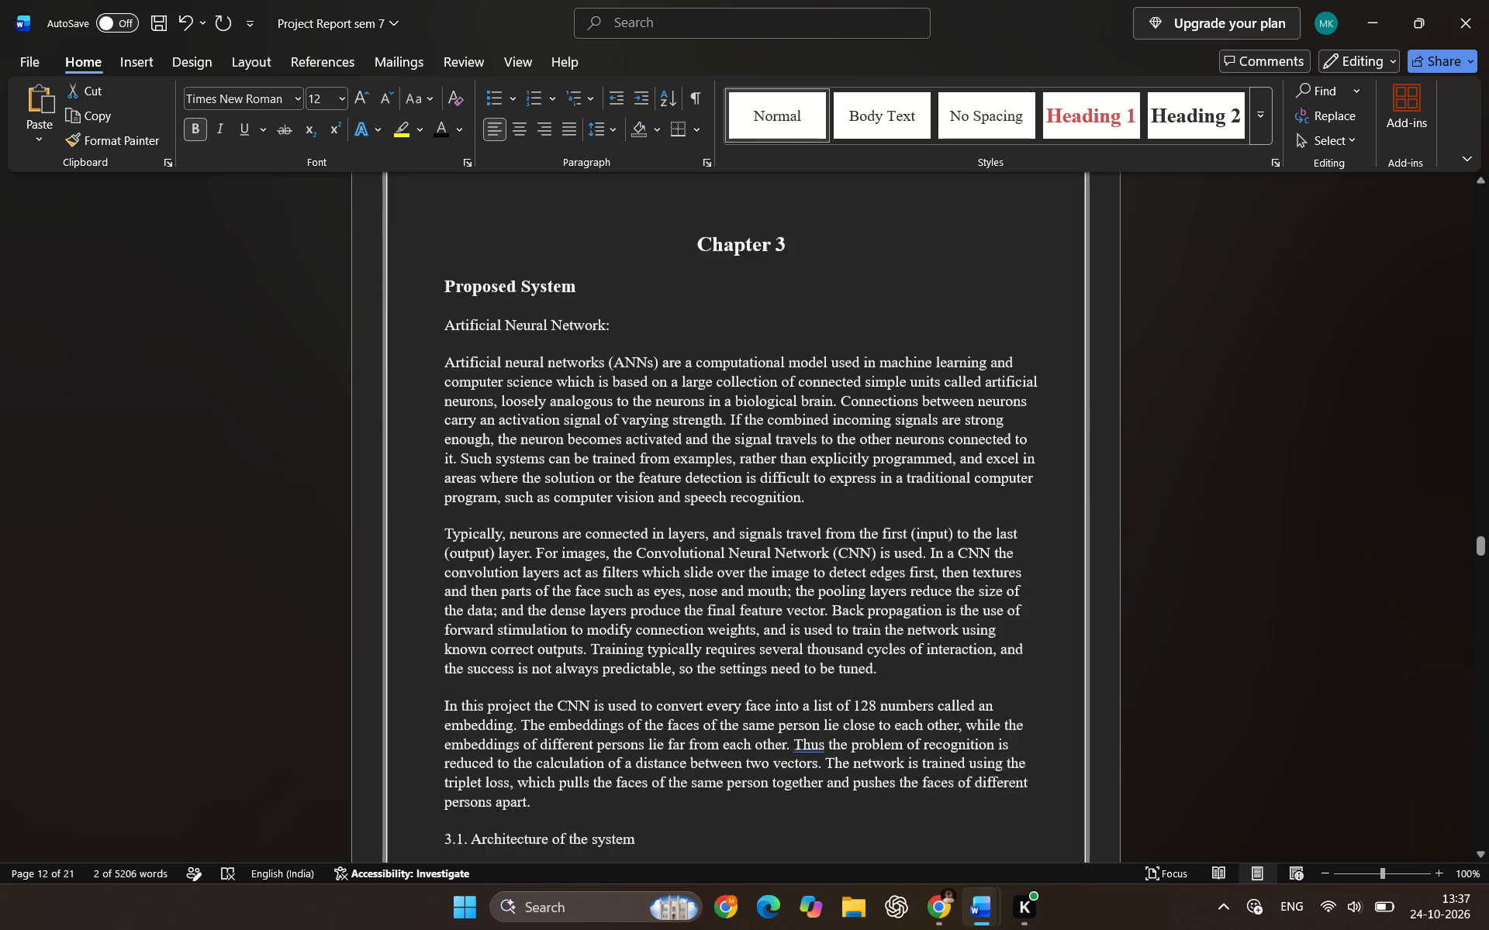
{"action": "scroll", "coordinate": [544, 455], "scroll_direction": "down", "scroll_amount": 2}
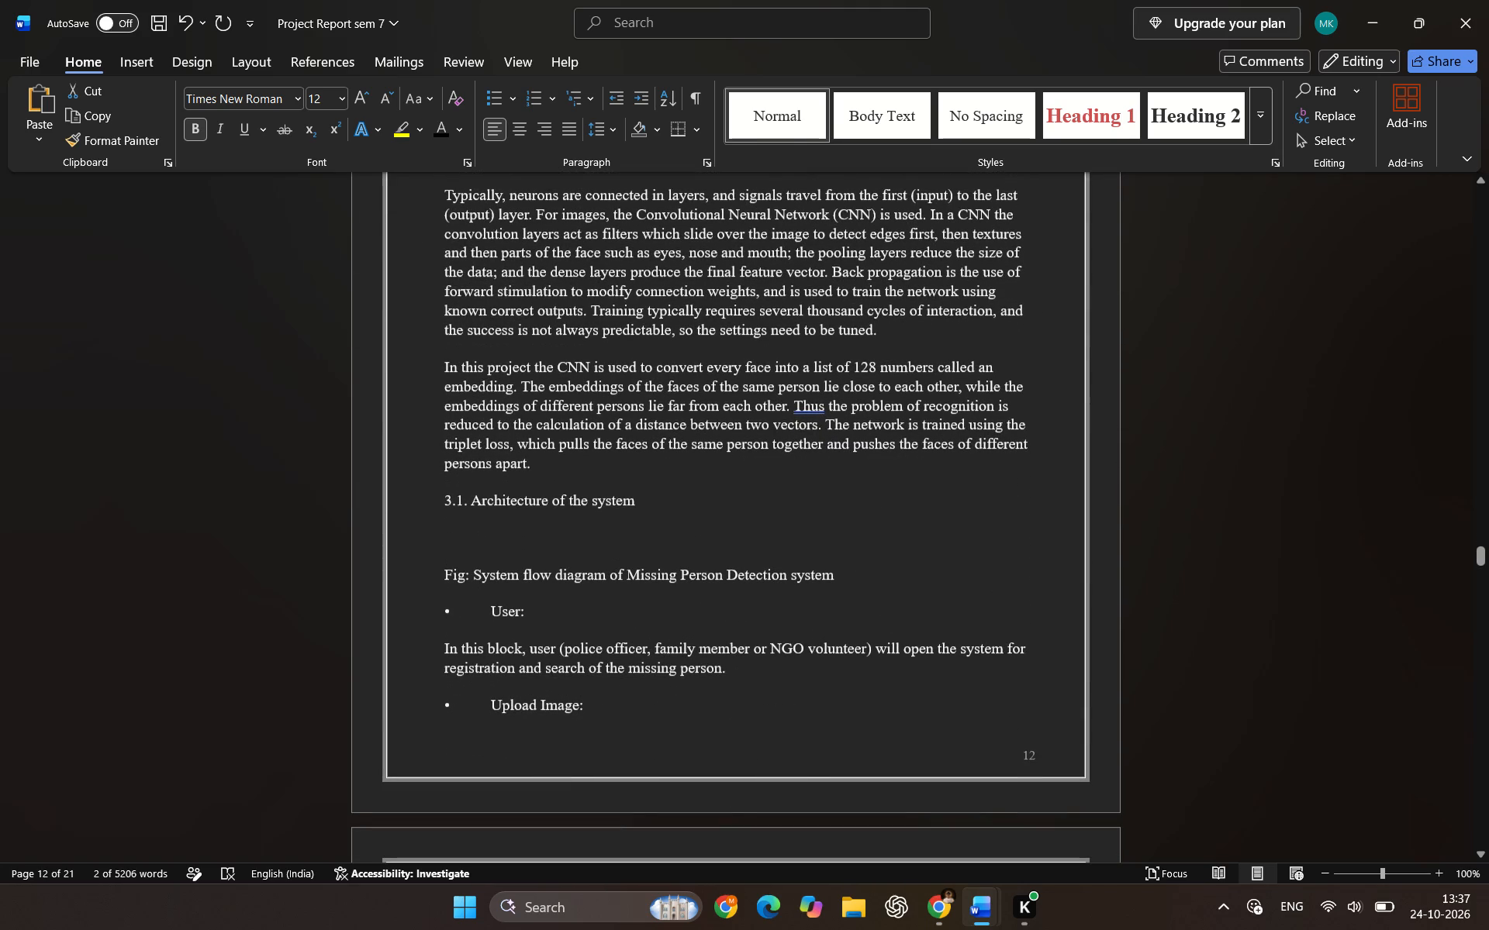
{"action": "scroll", "coordinate": [551, 532], "scroll_direction": "down", "scroll_amount": 2}
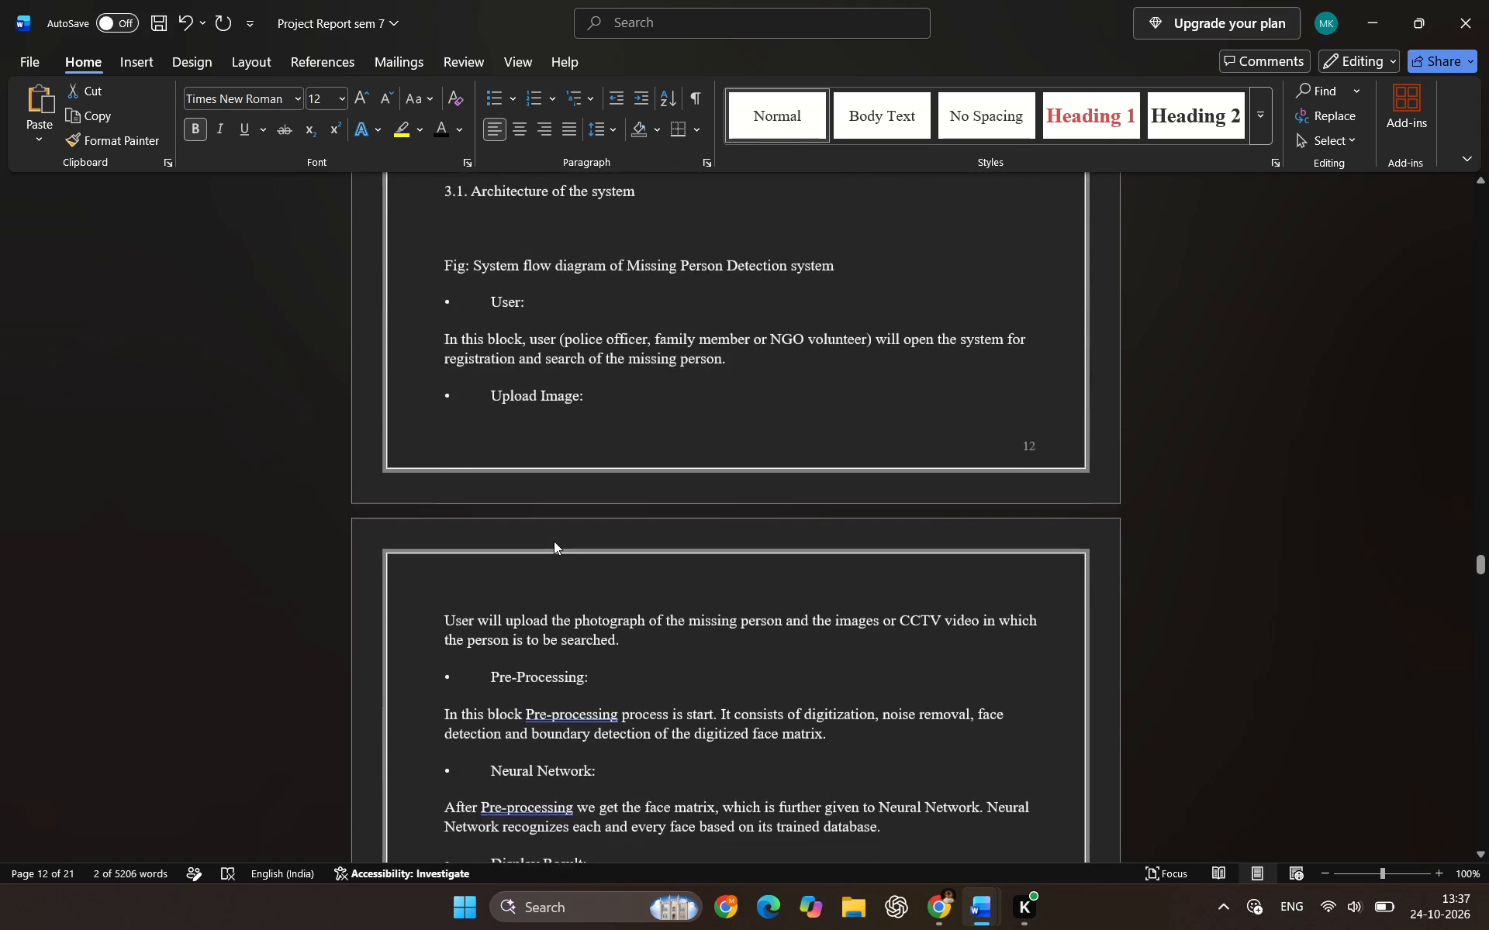
{"action": "scroll", "coordinate": [568, 512], "scroll_direction": "up", "scroll_amount": 1}
{"action": "left_click_drag", "start_coordinate": [666, 344], "coordinate": [416, 346]}
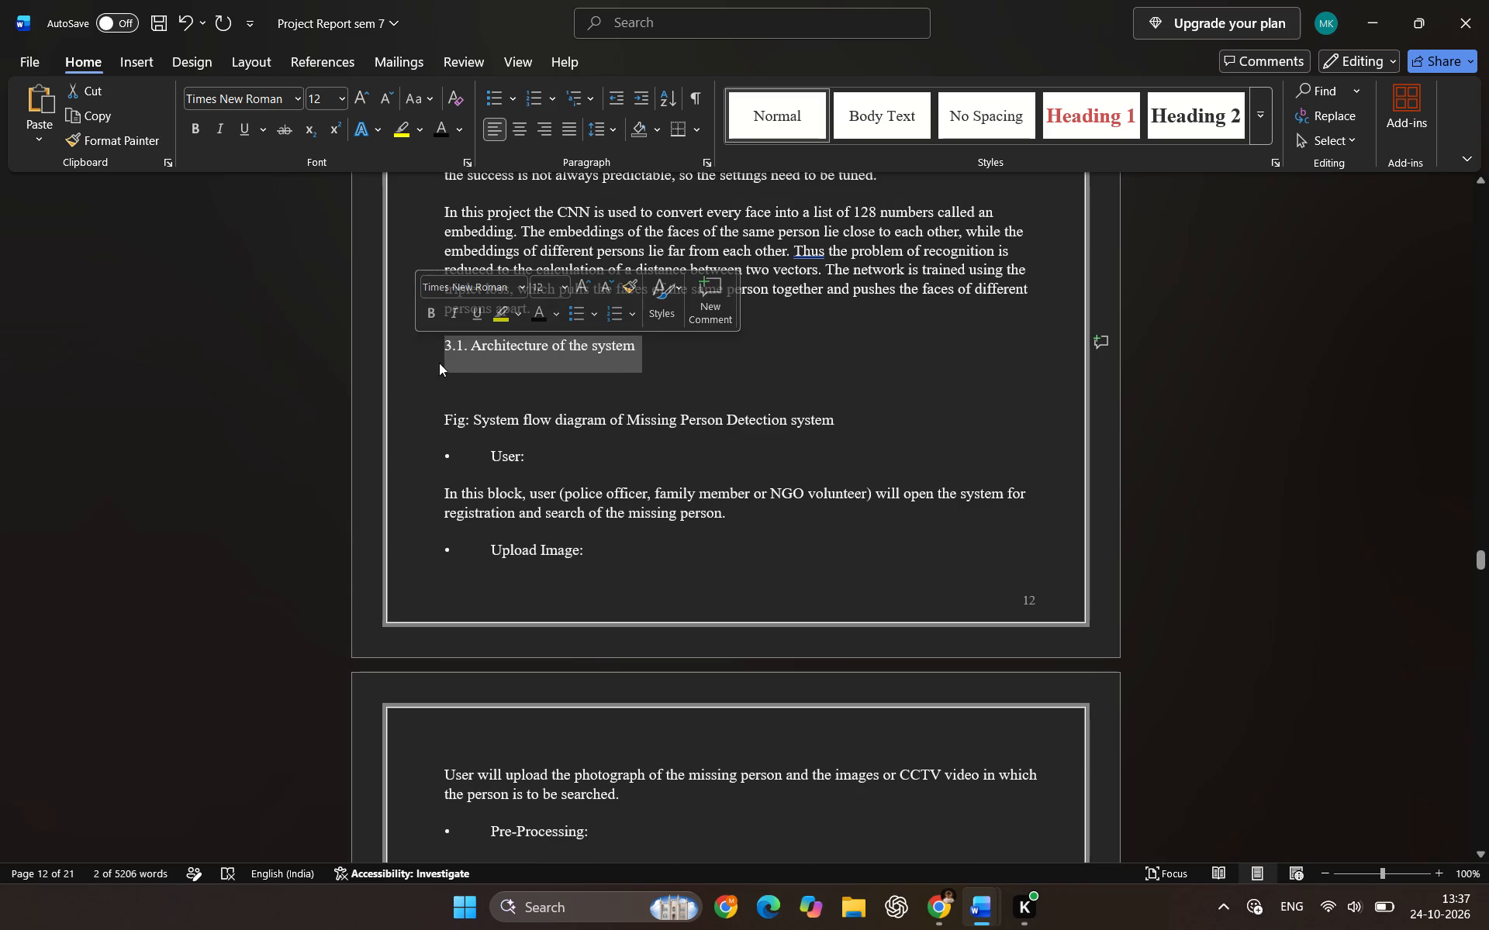
{"action": "left_click", "coordinate": [430, 312]}
{"action": "left_click", "coordinate": [650, 418]}
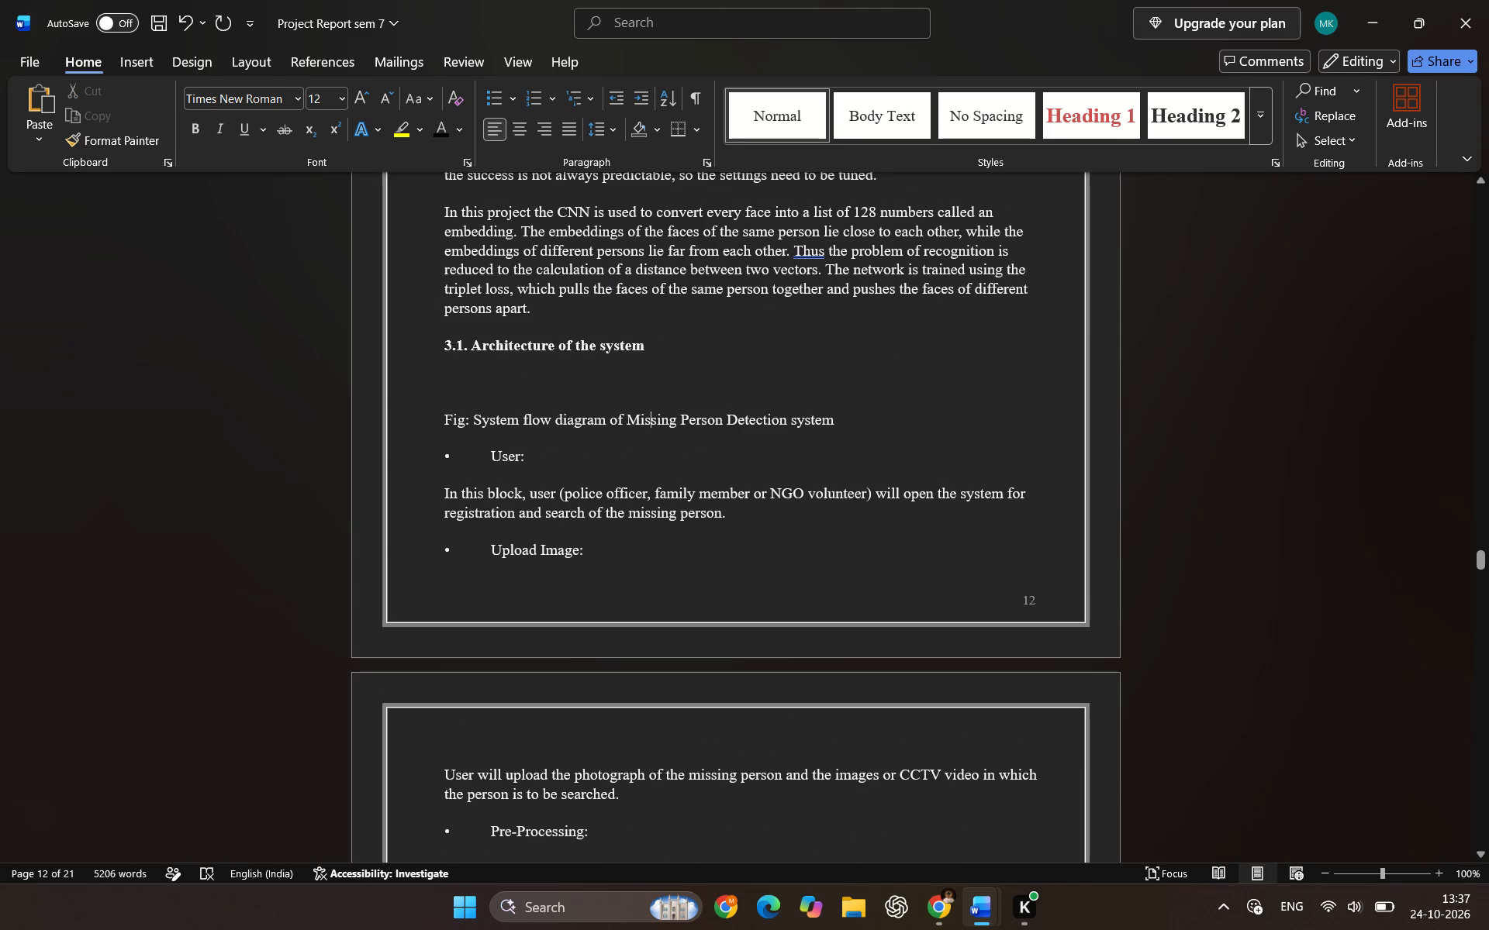
Check the page number listed for Architecture in the index of the AI_Powered_Missing_Person_Detection_System_Report document against section 3.1's page in the project report.
{"action": "scroll", "coordinate": [749, 616], "scroll_direction": "down", "scroll_amount": 1}
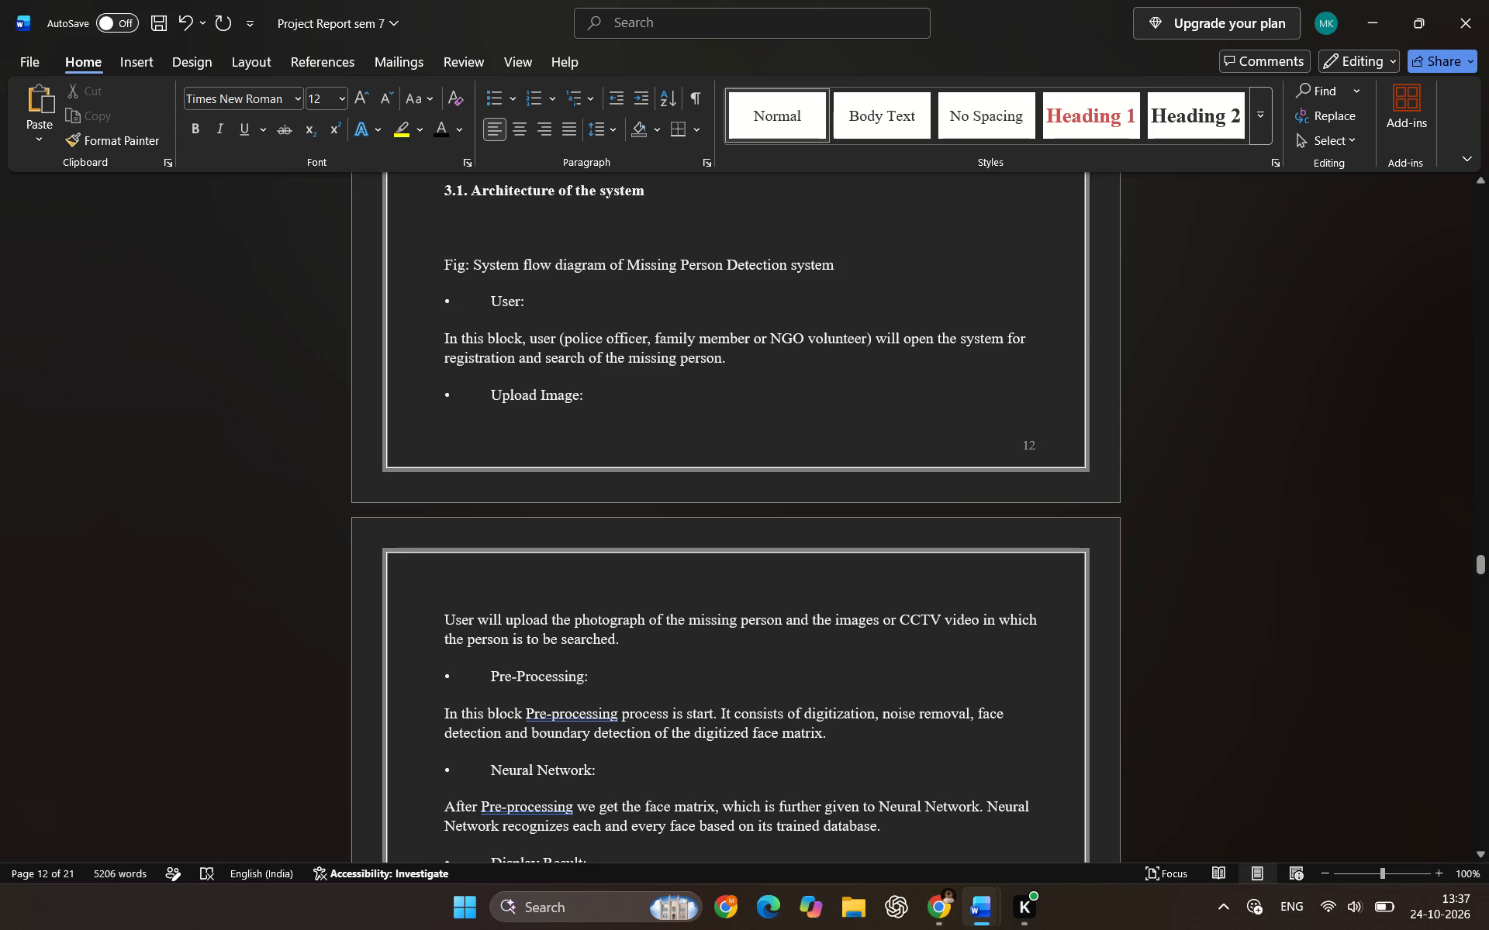
{"action": "scroll", "coordinate": [750, 616], "scroll_direction": "up", "scroll_amount": 1}
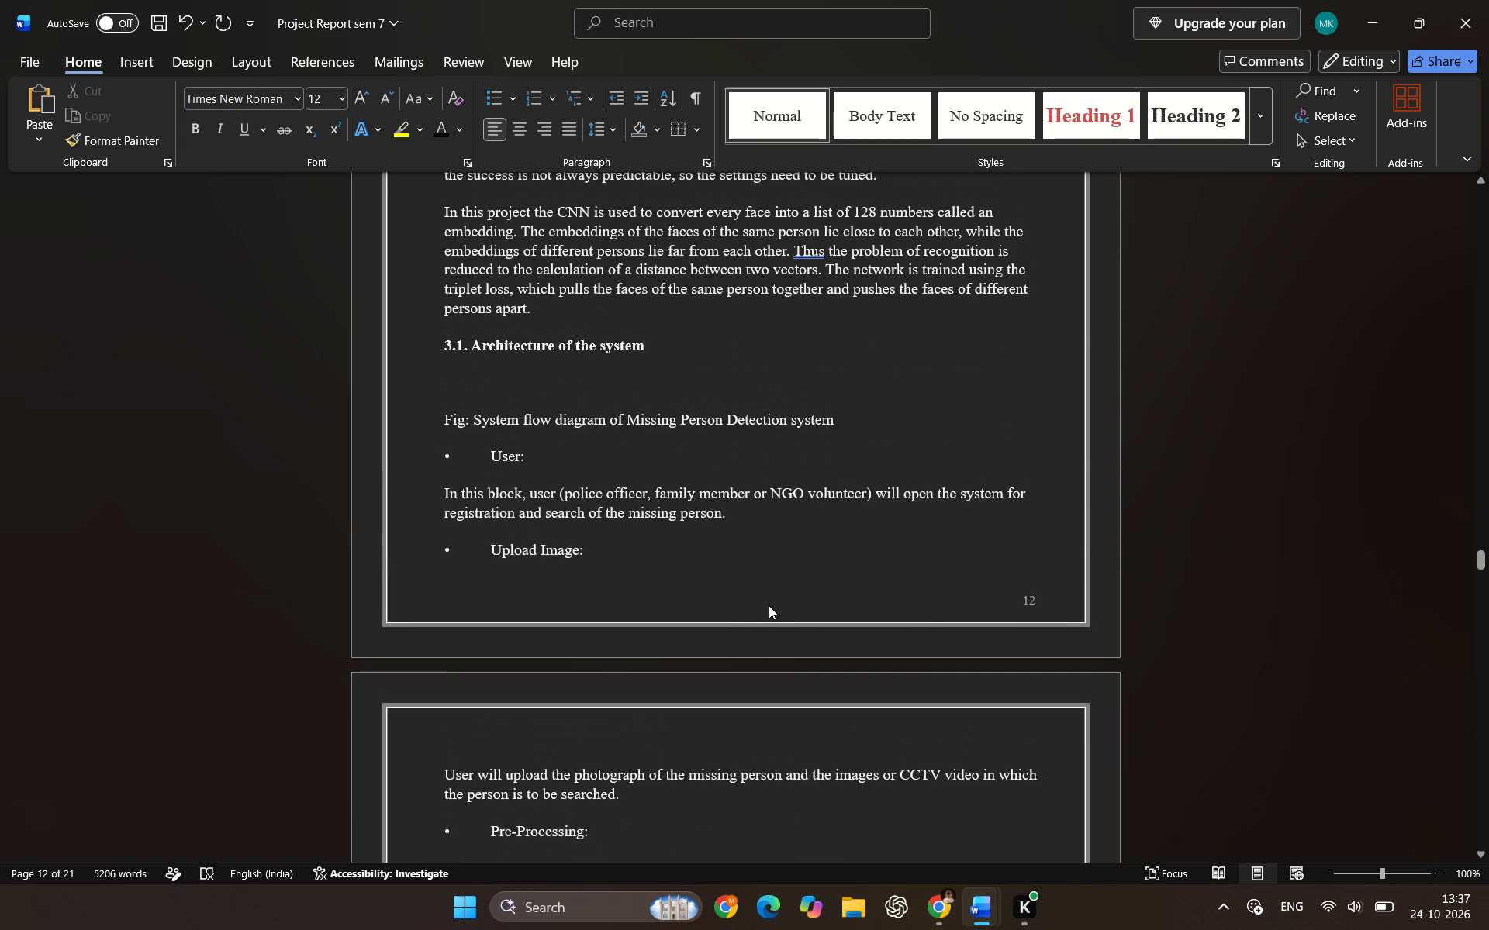
{"action": "key", "text": "alt+Tab"}
{"action": "left_click", "coordinate": [1239, 340]}
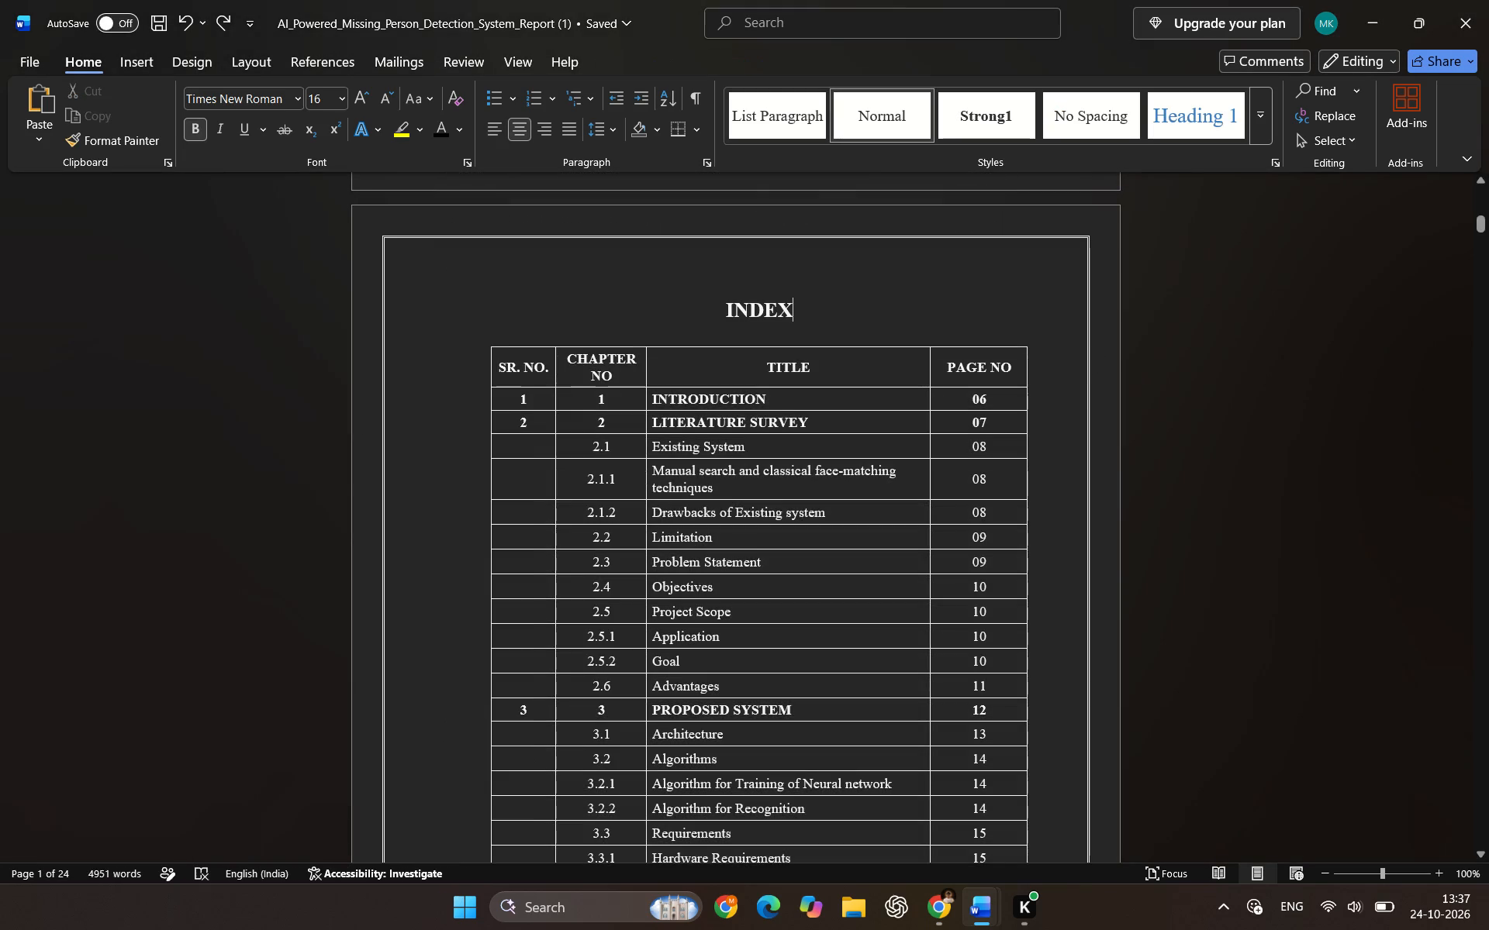
{"action": "key", "text": "alt+Tab"}
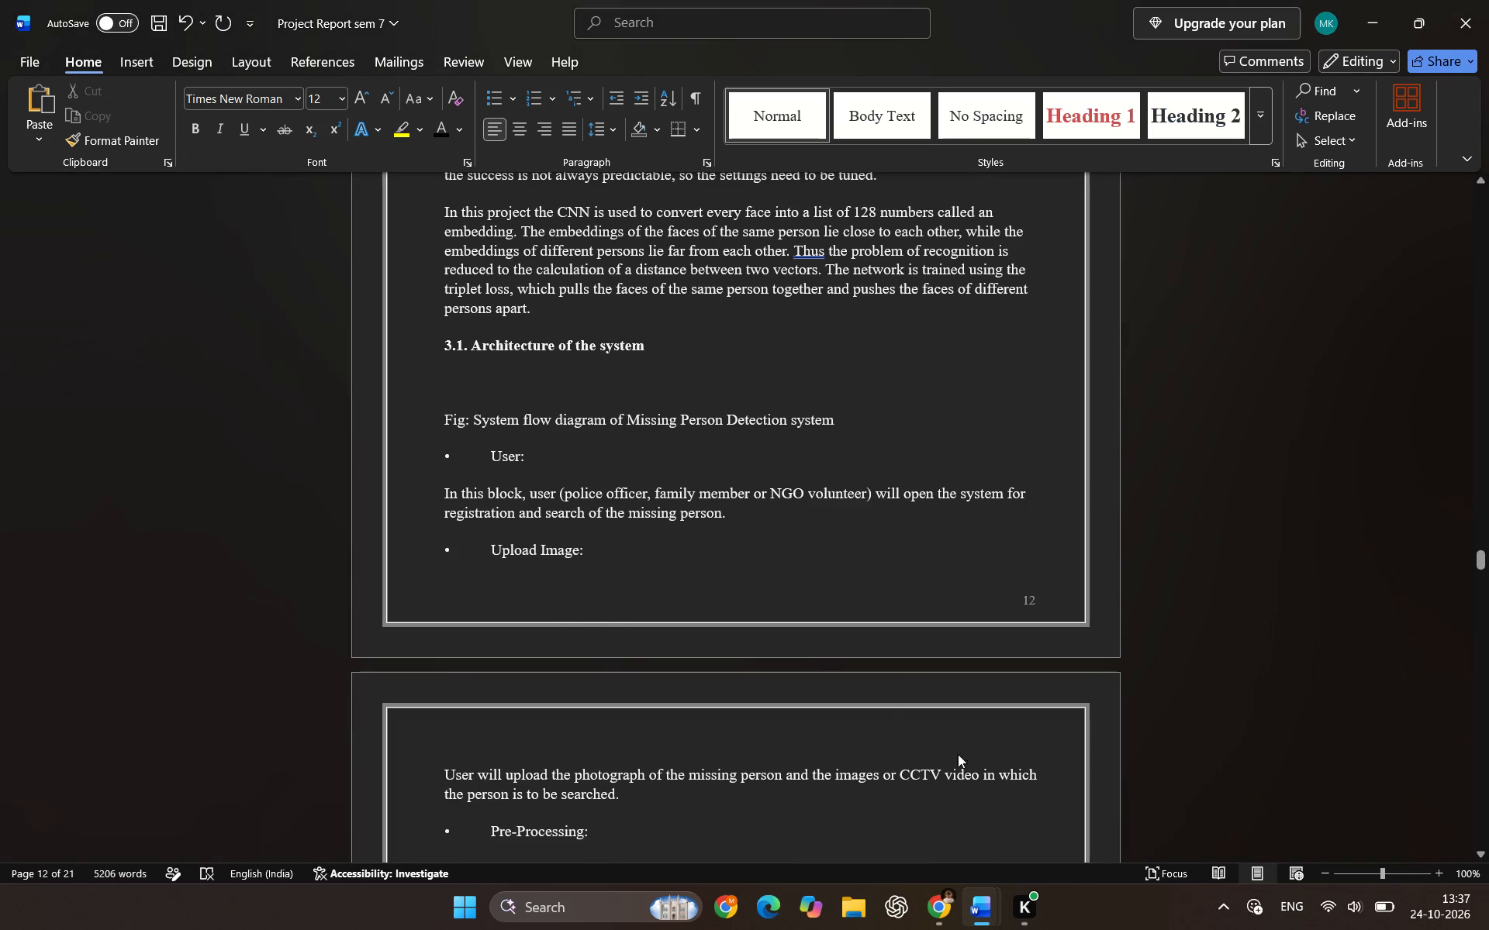
Delete the empty paragraph between the "3.1. Architecture of the system" heading and the system flow diagram caption on page 12.
{"action": "scroll", "coordinate": [914, 623], "scroll_direction": "down", "scroll_amount": 3}
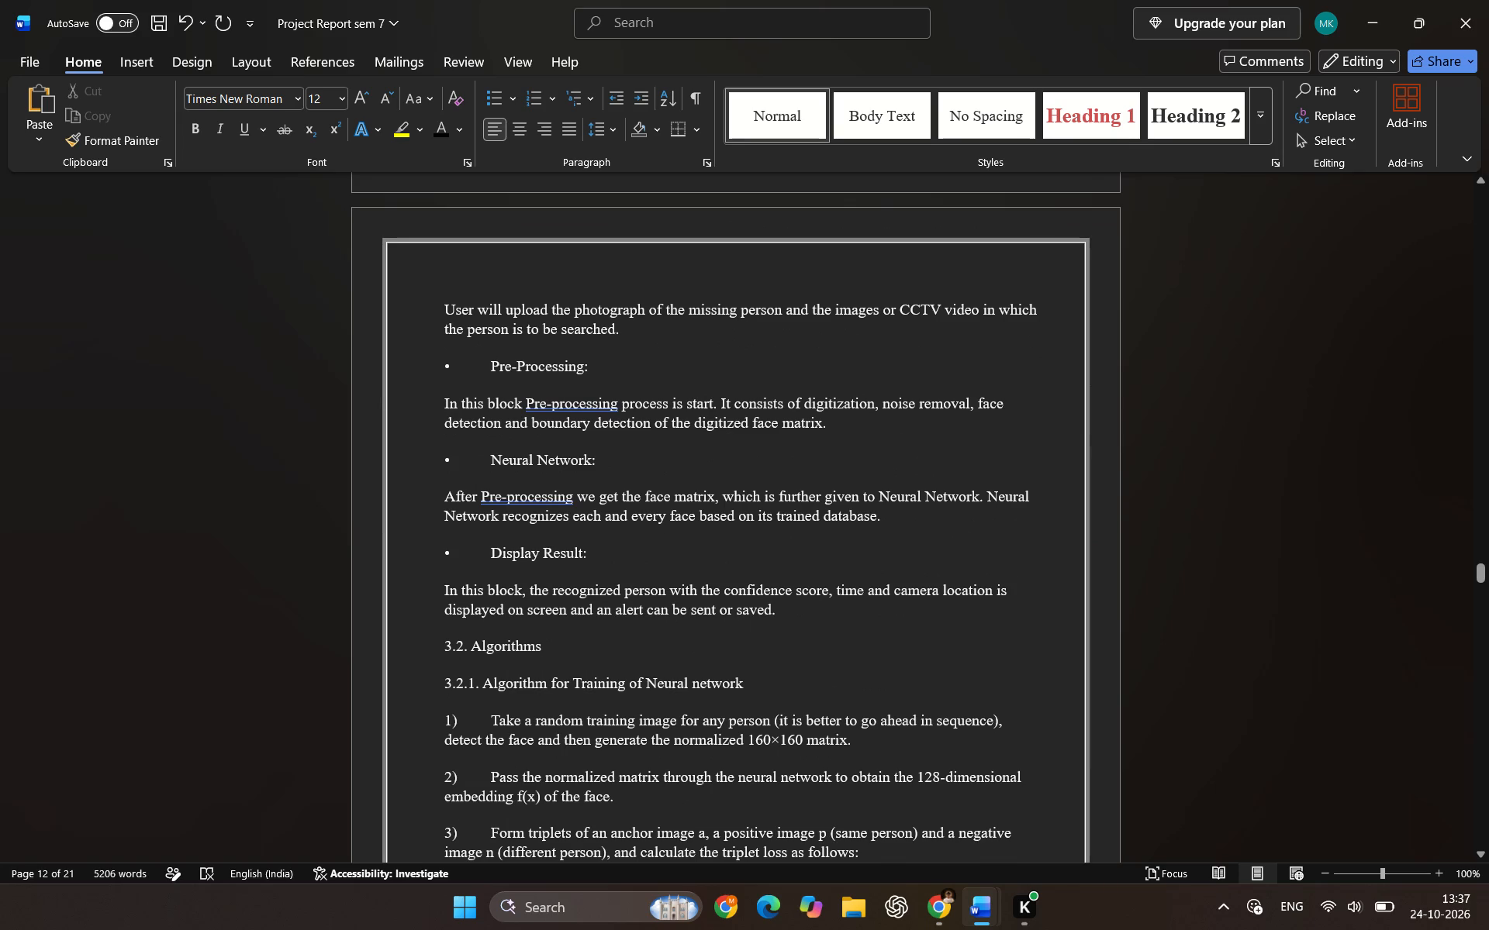
{"action": "scroll", "coordinate": [602, 653], "scroll_direction": "up", "scroll_amount": 3}
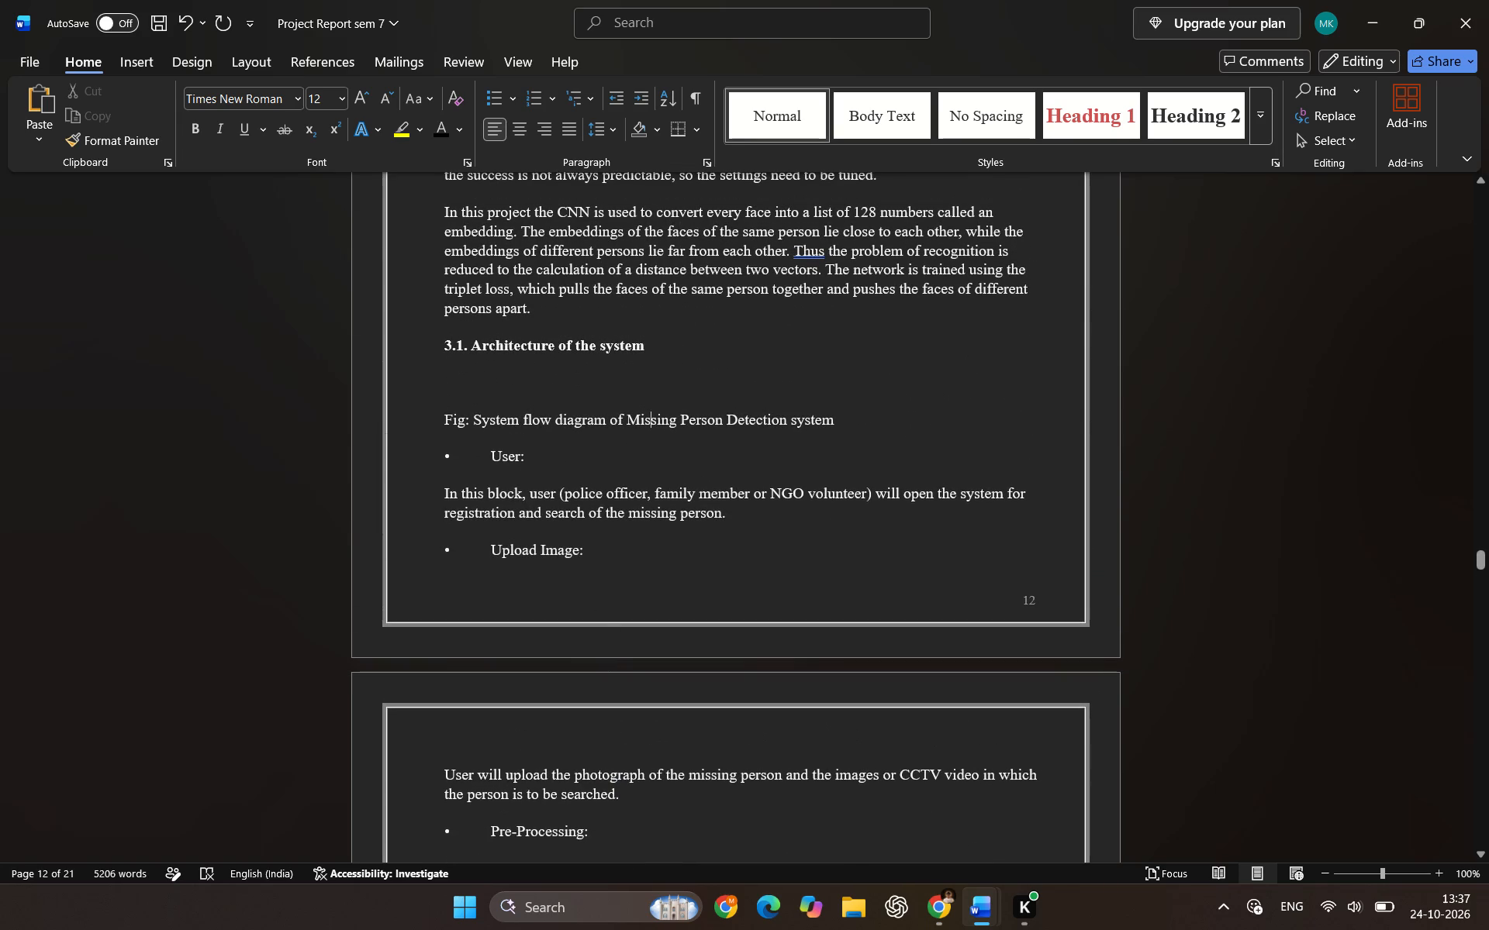
{"action": "left_click", "coordinate": [571, 393]}
{"action": "key", "text": "BackSpace"}
{"action": "key", "text": "BackSpace"}
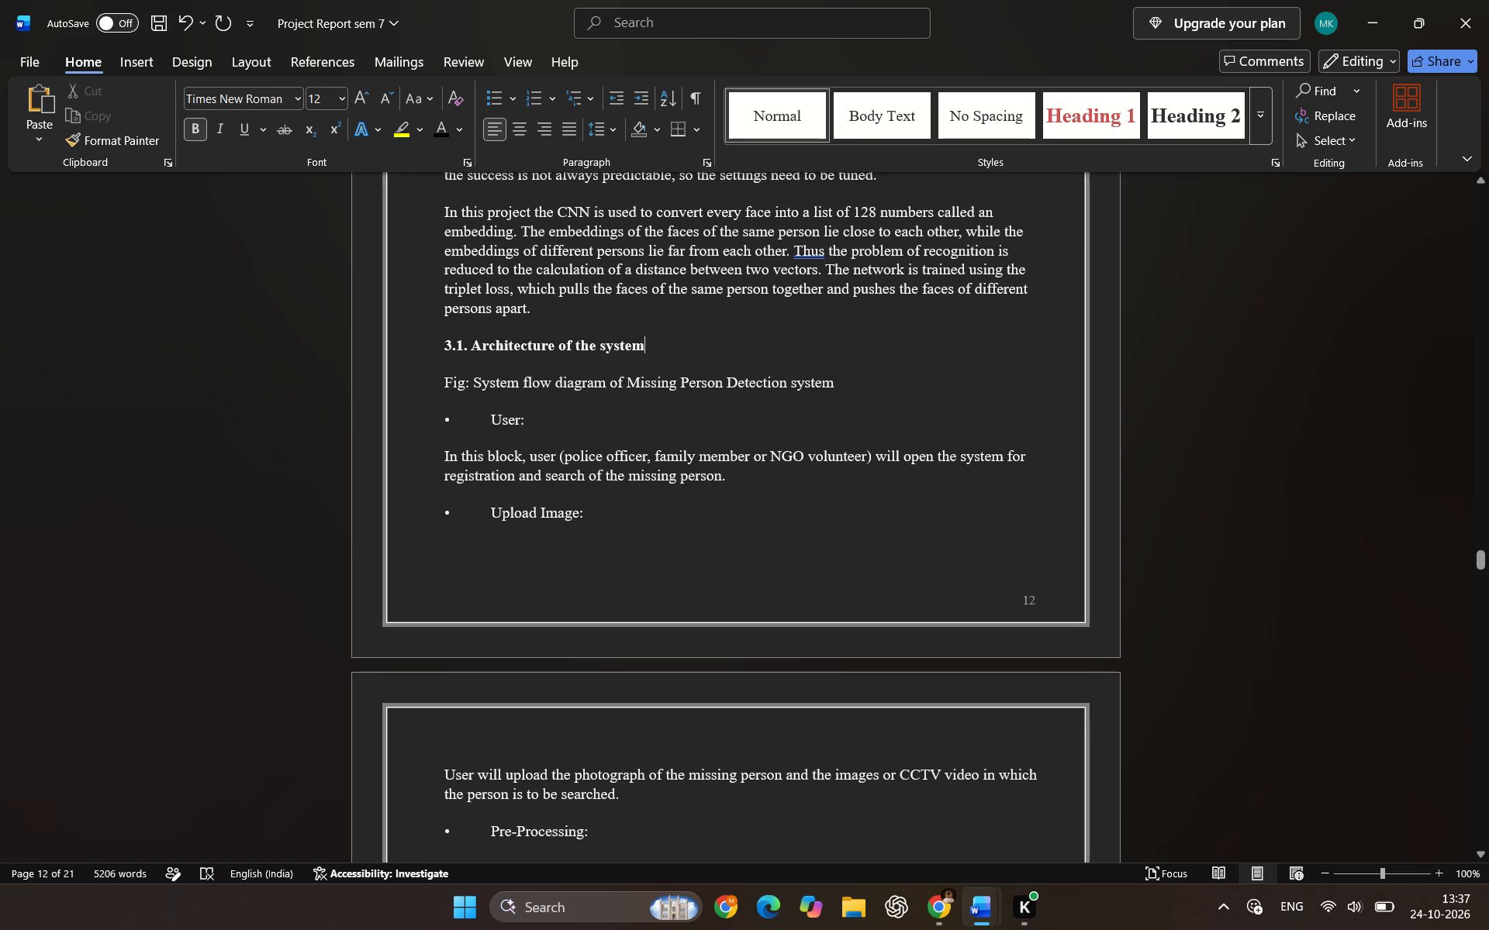
Remove the Ø bullets and indents before the Database, Classical ML and Deep Learning software requirements on page 15.
{"action": "scroll", "coordinate": [762, 466], "scroll_direction": "down", "scroll_amount": 1}
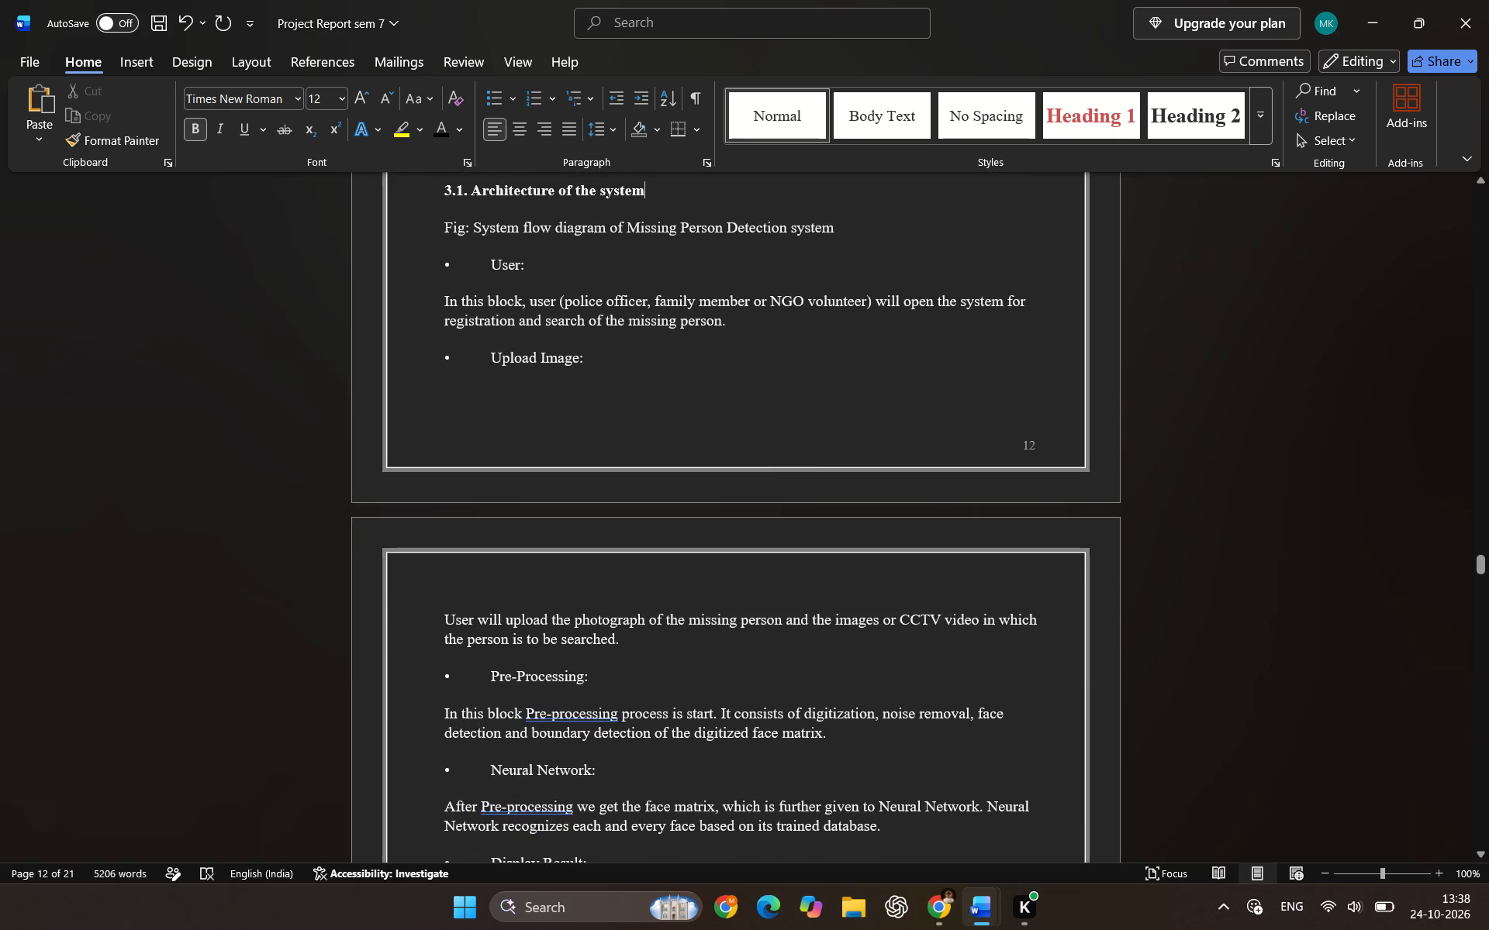
{"action": "scroll", "coordinate": [624, 429], "scroll_direction": "down", "scroll_amount": 1}
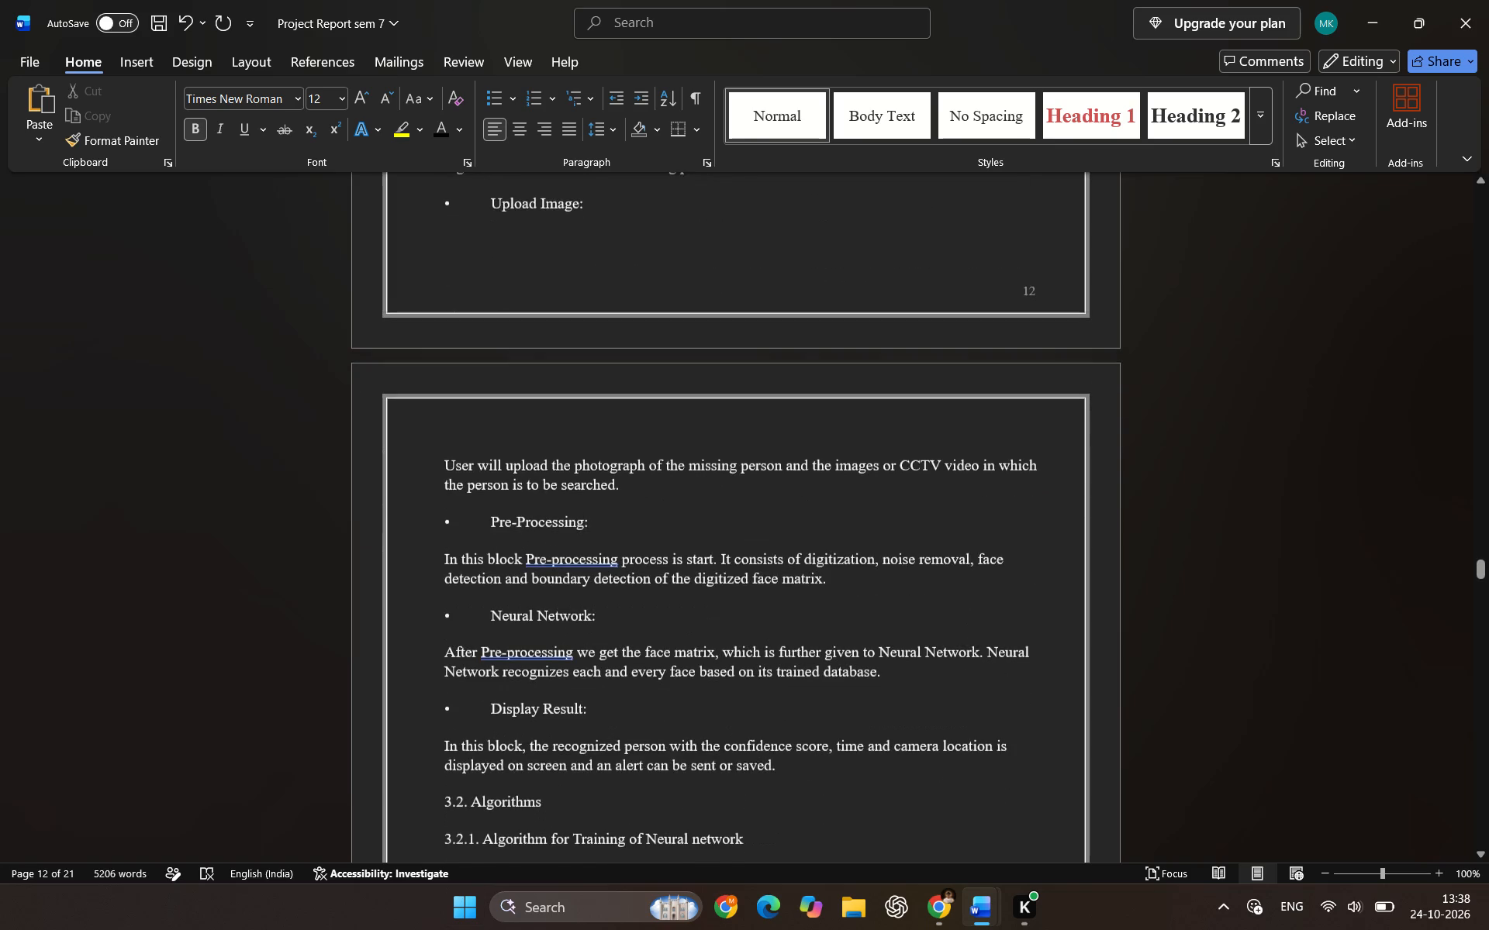
{"action": "scroll", "coordinate": [523, 517], "scroll_direction": "down", "scroll_amount": 3}
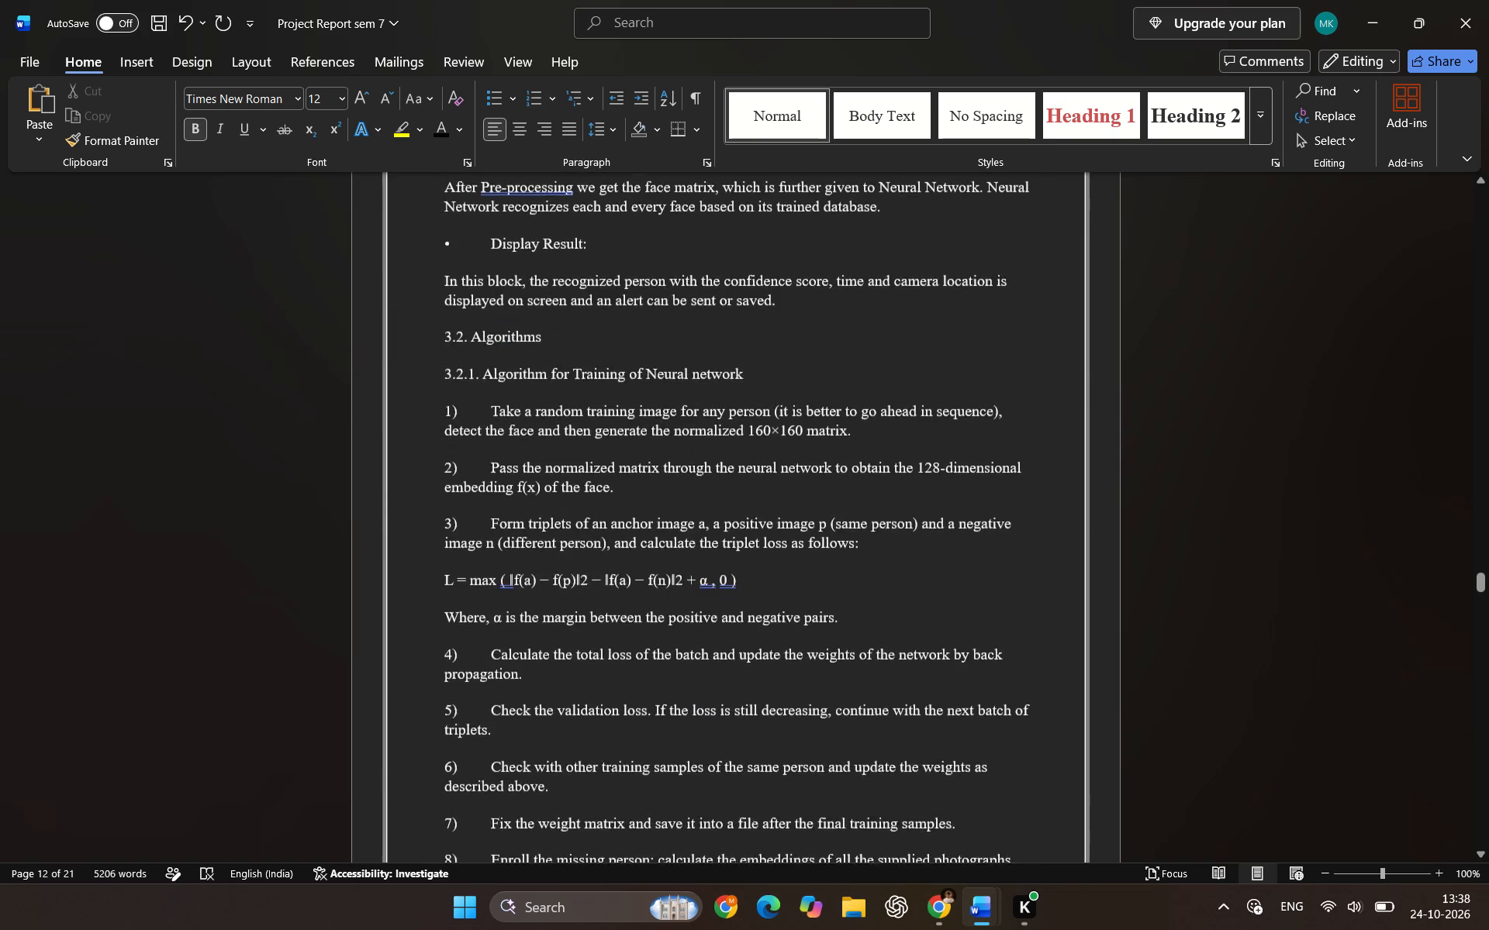
{"action": "scroll", "coordinate": [568, 548], "scroll_direction": "down", "scroll_amount": 5}
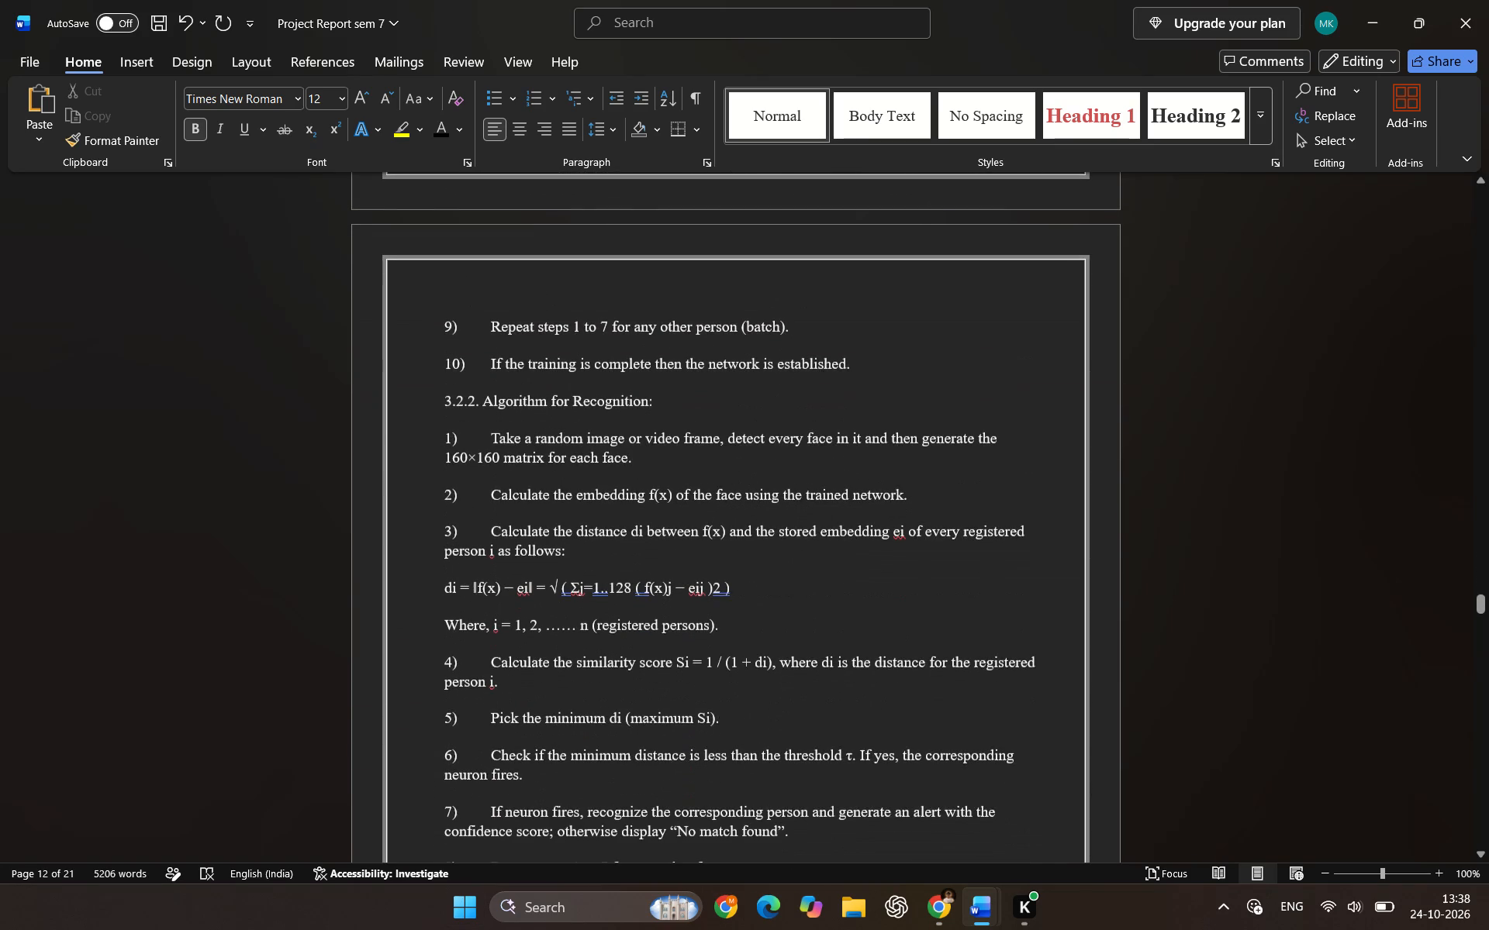
{"action": "scroll", "coordinate": [571, 558], "scroll_direction": "down", "scroll_amount": 8}
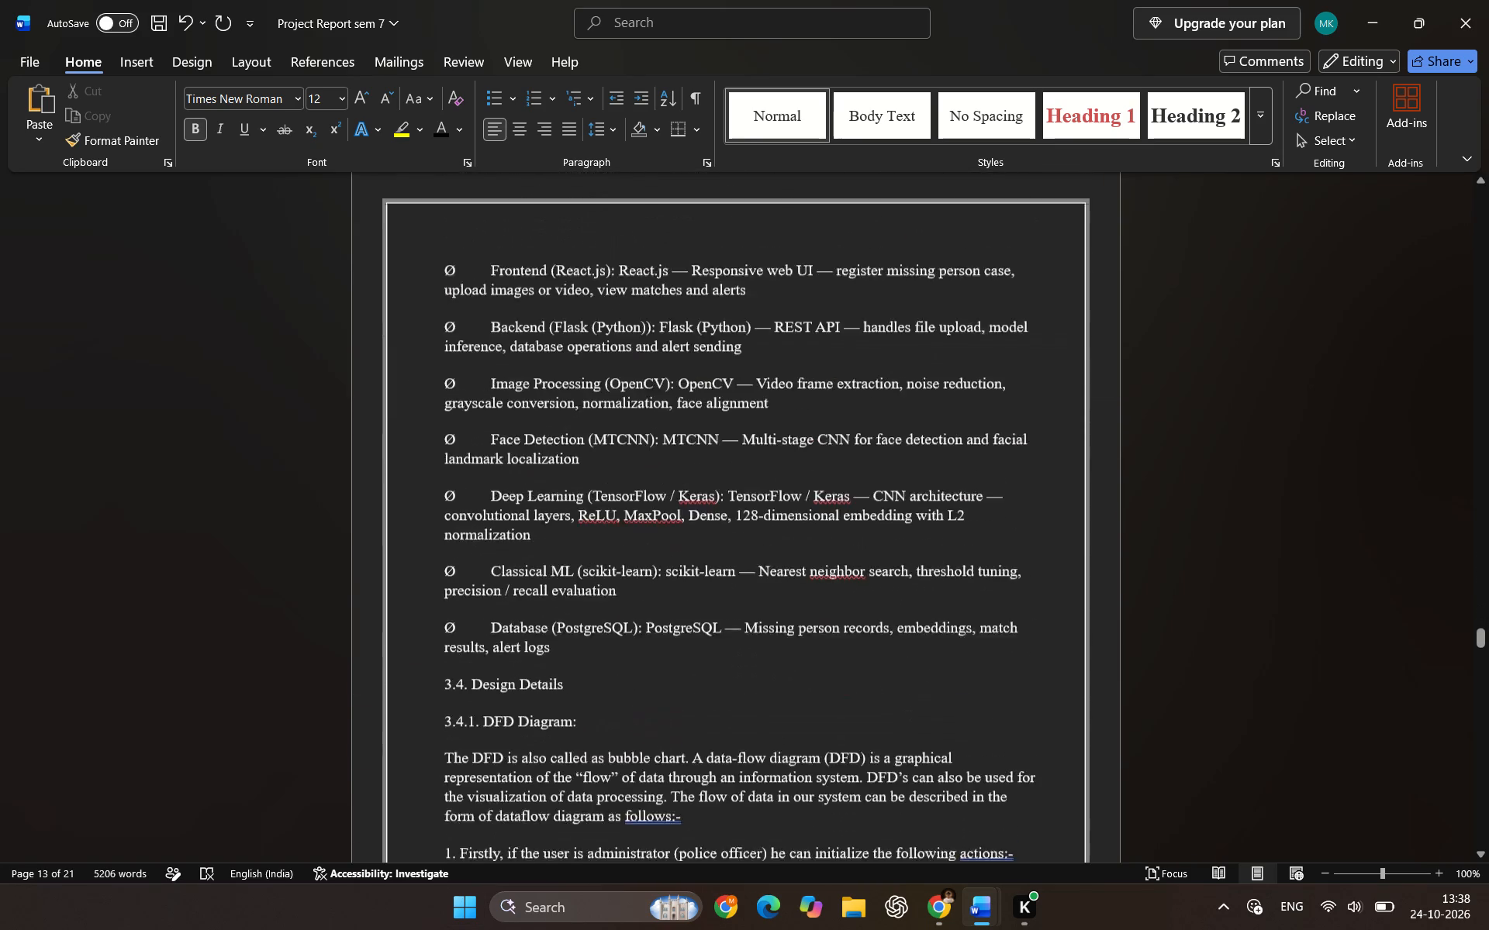
{"action": "scroll", "coordinate": [571, 564], "scroll_direction": "down", "scroll_amount": 1}
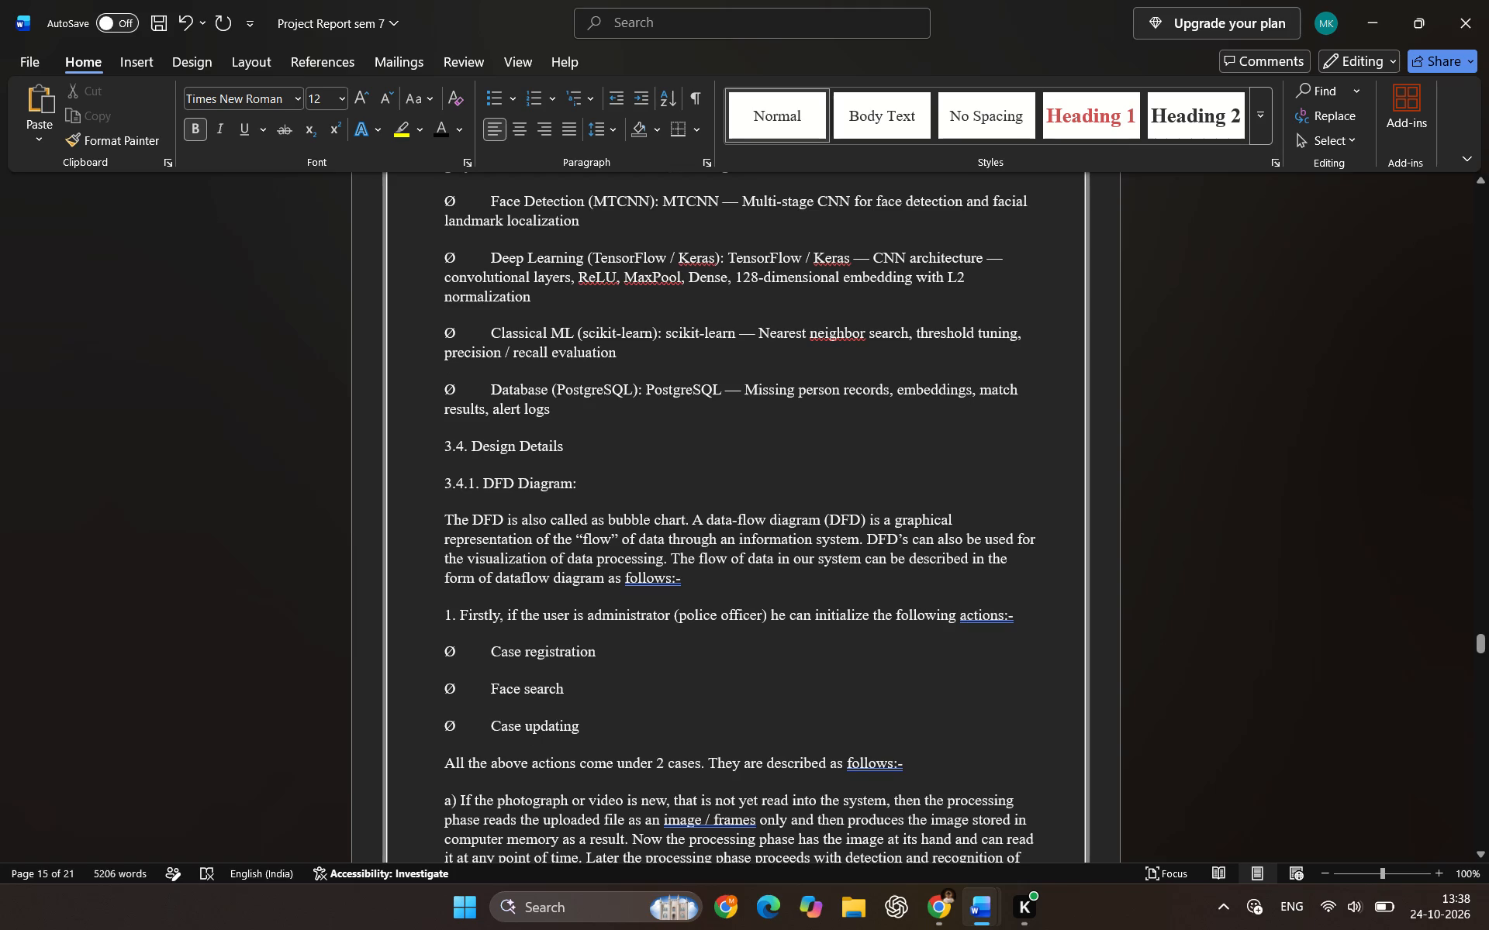
{"action": "left_click", "coordinate": [485, 395]}
{"action": "key", "text": "BackSpace"}
{"action": "key", "text": "BackSpace"}
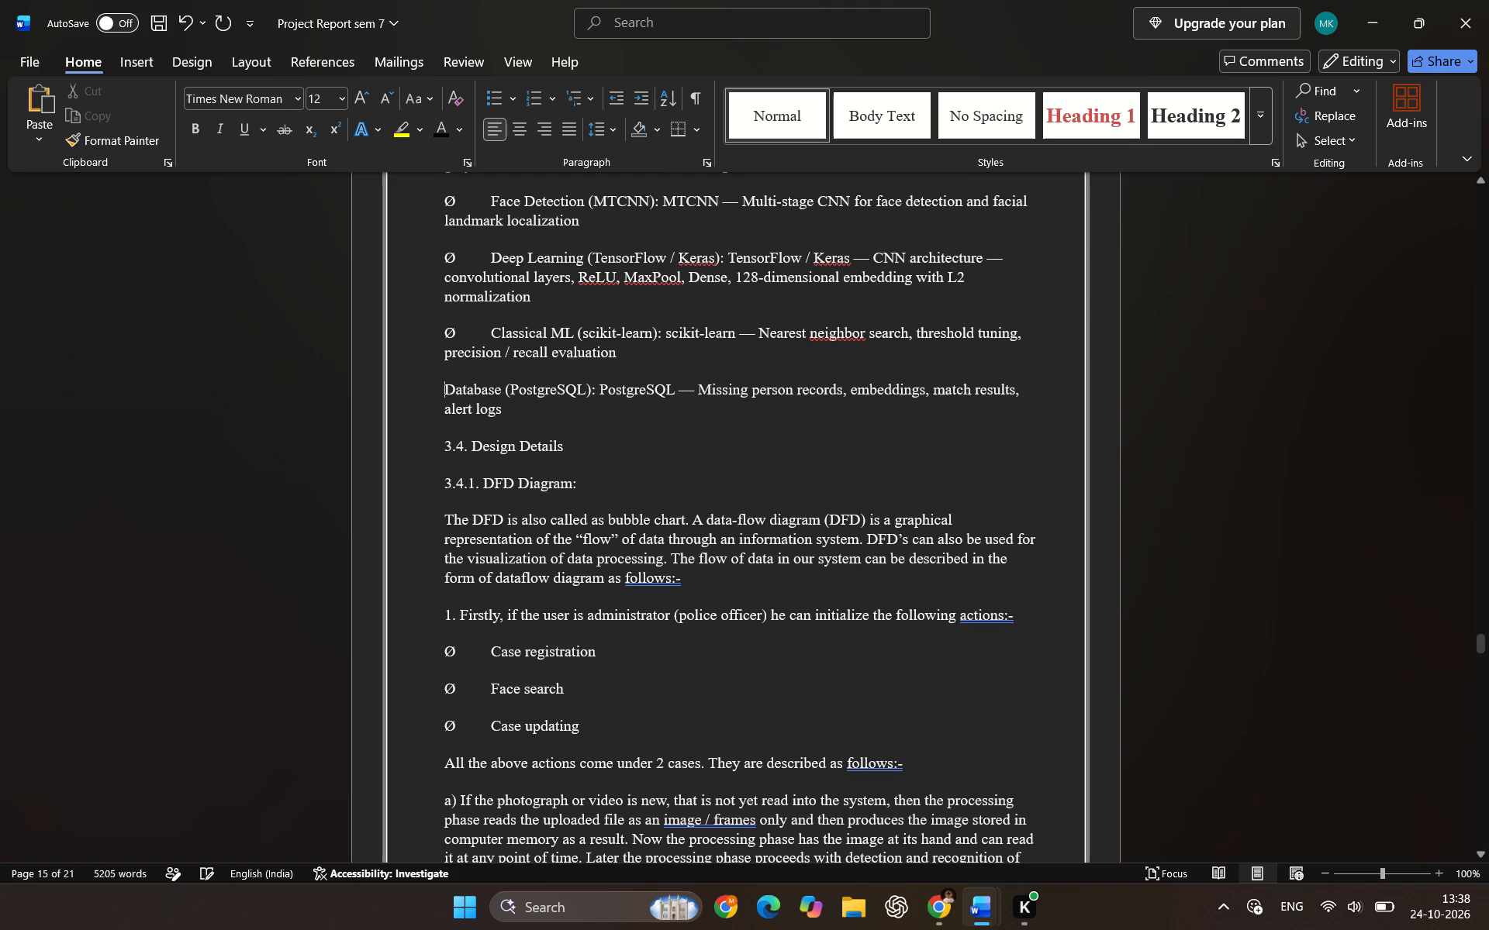
{"action": "left_click", "coordinate": [492, 323]}
{"action": "key", "text": "BackSpace"}
{"action": "key", "text": "BackSpace"}
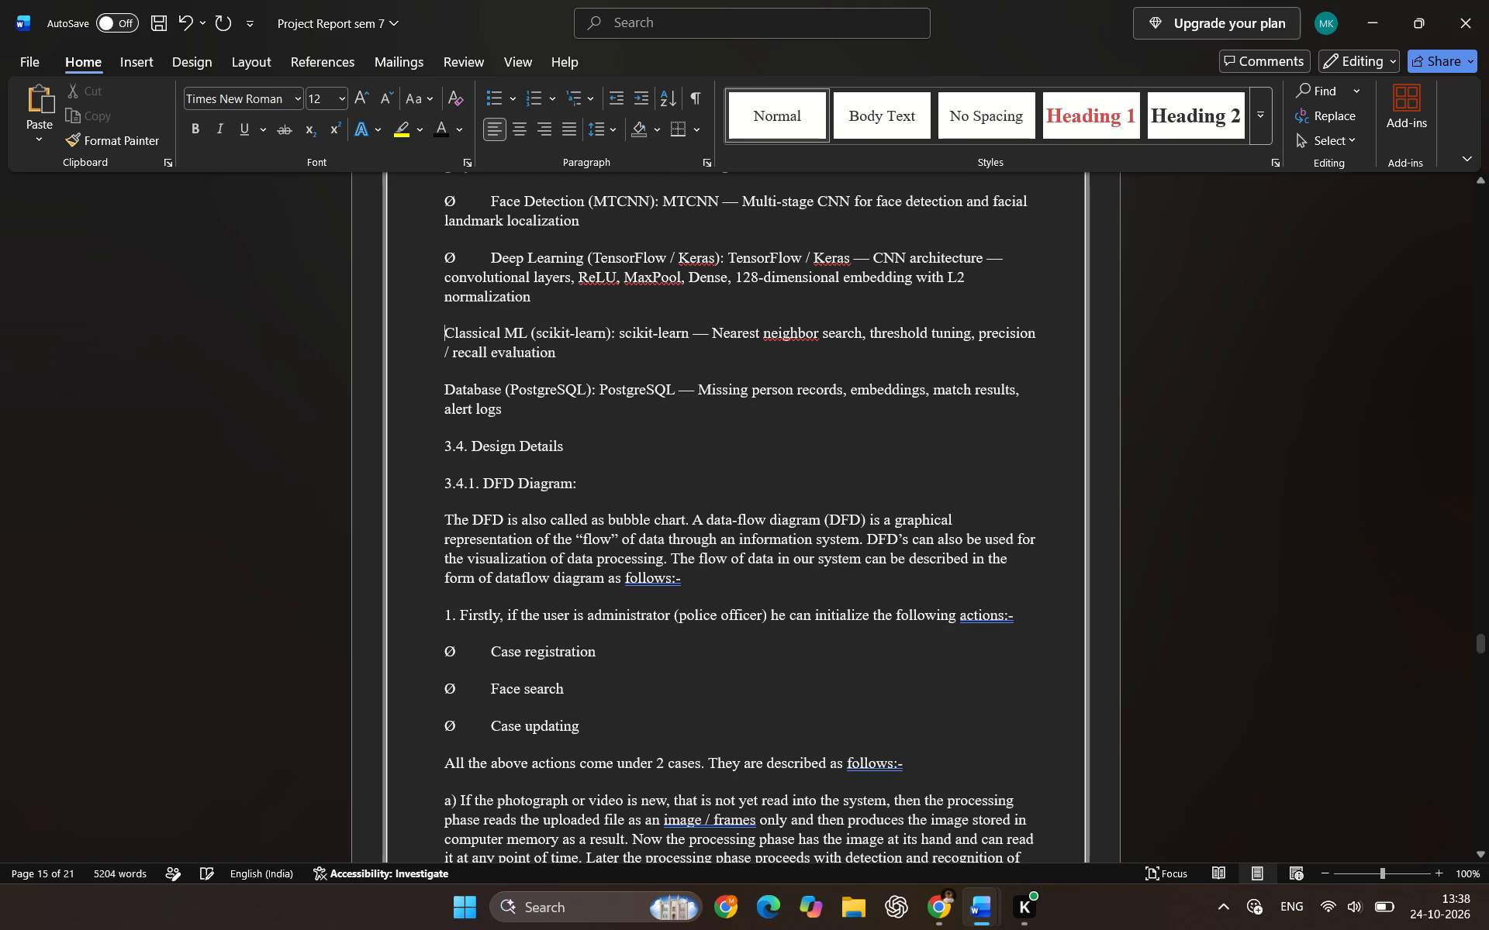
{"action": "left_click", "coordinate": [485, 260]}
{"action": "key", "text": "BackSpace"}
{"action": "key", "text": "BackSpace"}
Remove the Ø bullets and indents before the Face Detection, Image Processing, Backend and Frontend software requirements.
{"action": "scroll", "coordinate": [485, 261], "scroll_direction": "up", "scroll_amount": 1}
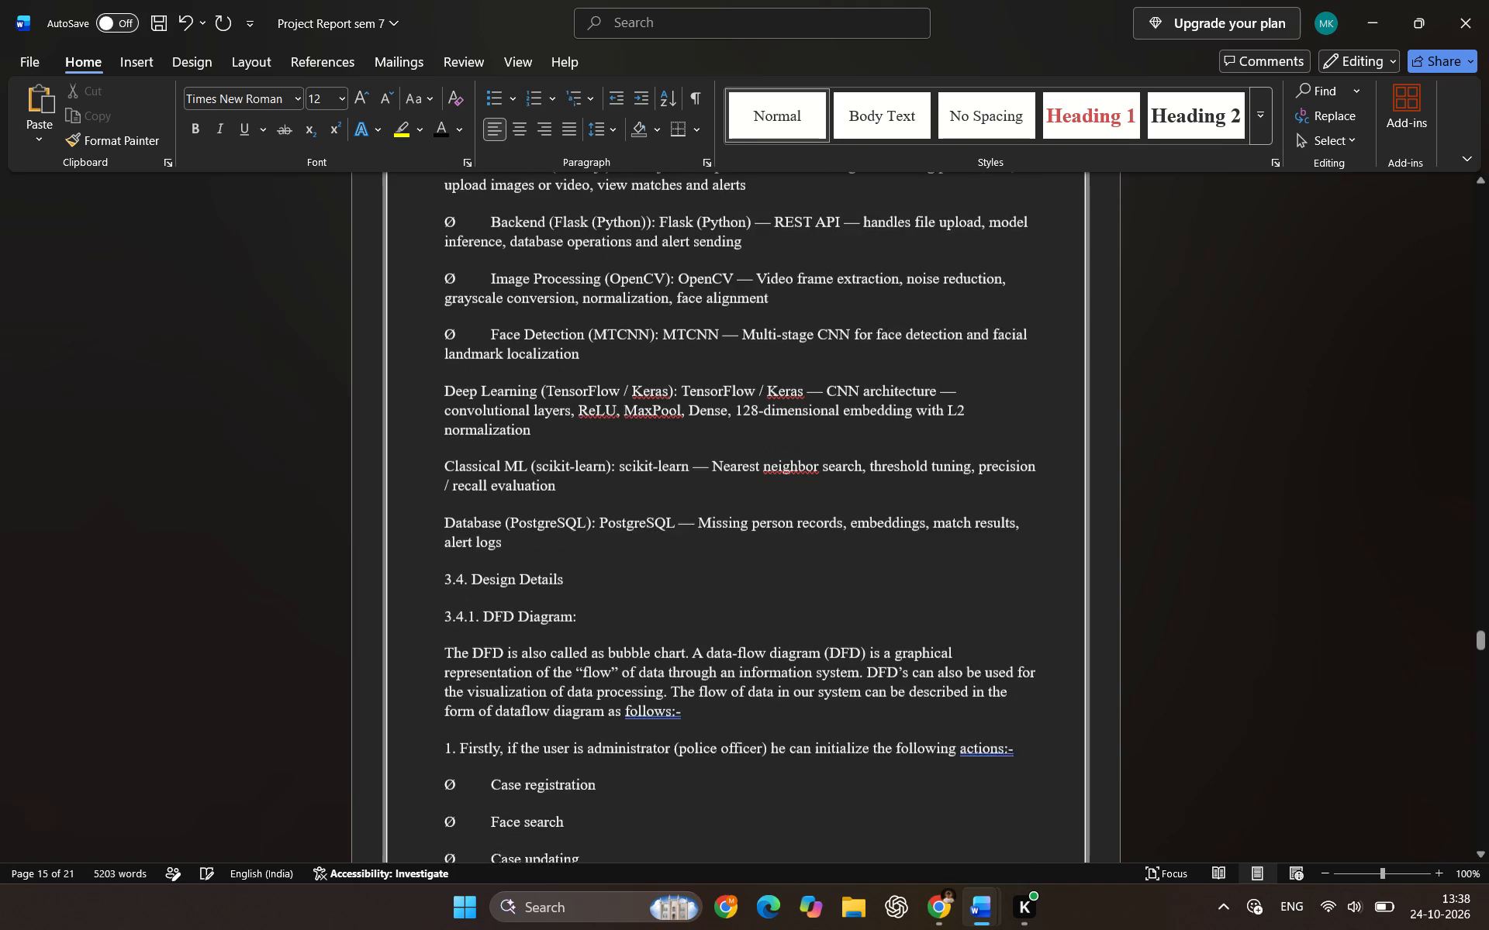
{"action": "left_click", "coordinate": [489, 361]}
{"action": "key", "text": "BackSpace"}
{"action": "key", "text": "BackSpace"}
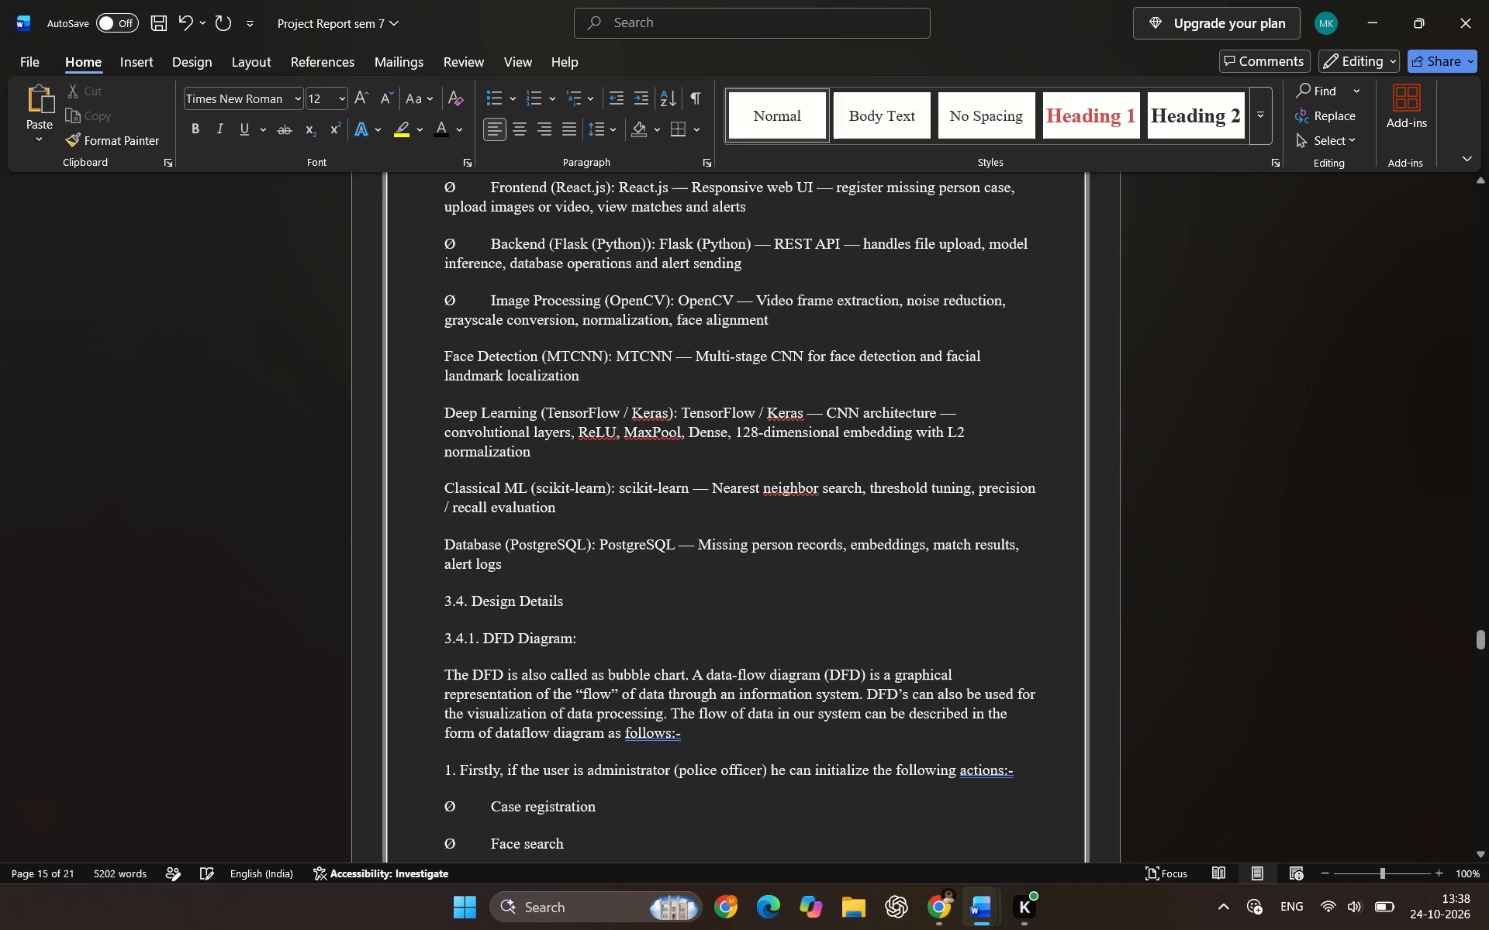
{"action": "left_click", "coordinate": [489, 299]}
{"action": "key", "text": "BackSpace"}
{"action": "key", "text": "BackSpace"}
{"action": "left_click", "coordinate": [489, 243]}
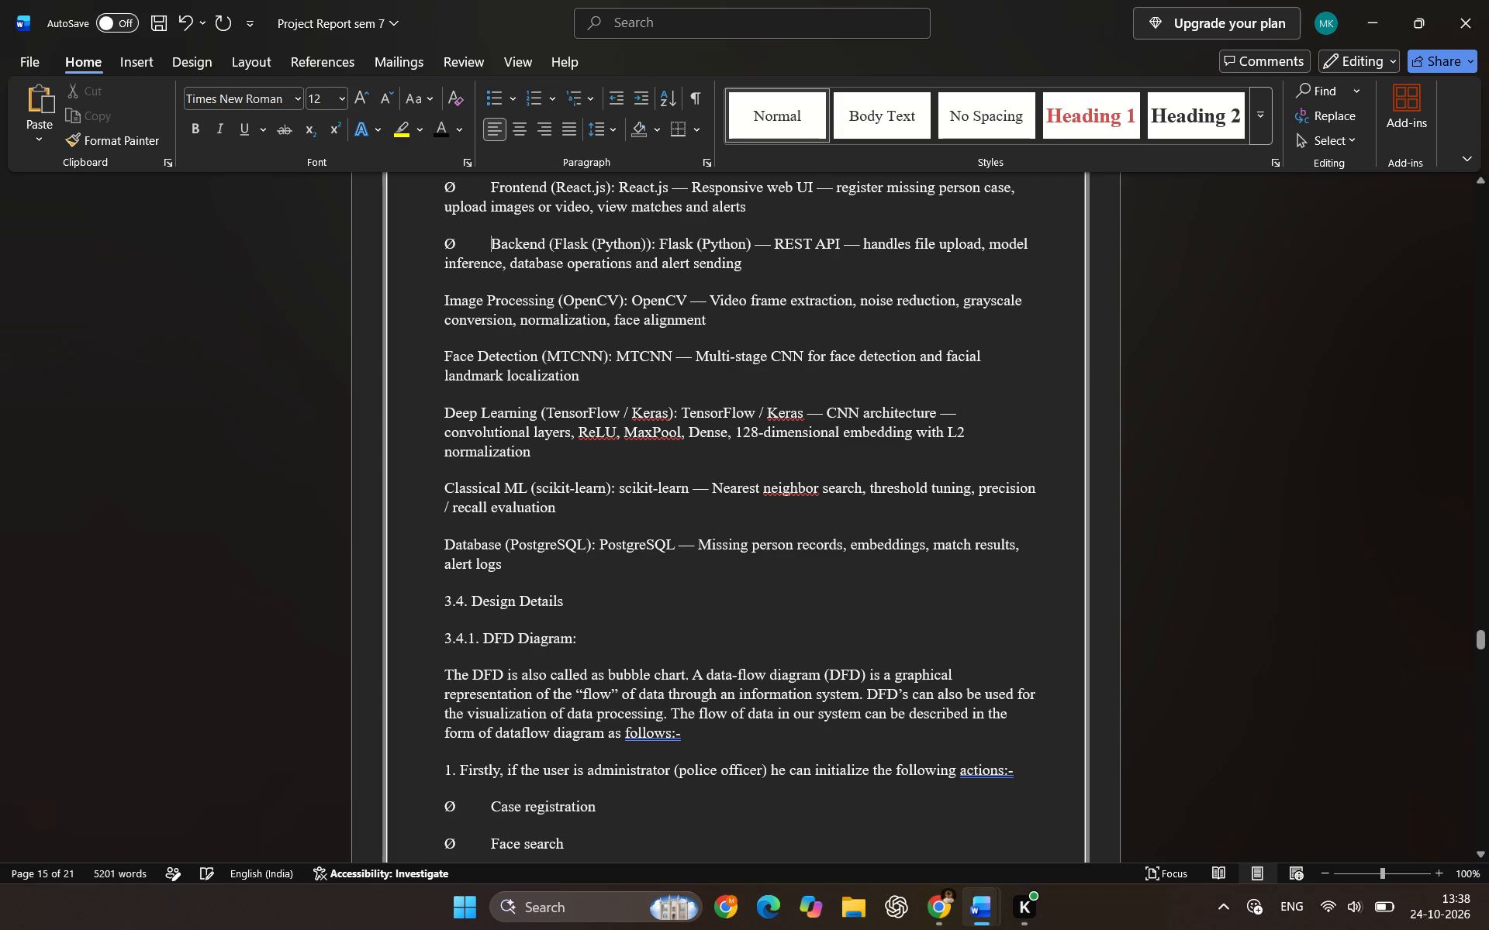
{"action": "key", "text": "BackSpace"}
{"action": "key", "text": "BackSpace"}
{"action": "scroll", "coordinate": [489, 244], "scroll_direction": "up", "scroll_amount": 2}
{"action": "left_click", "coordinate": [487, 484]}
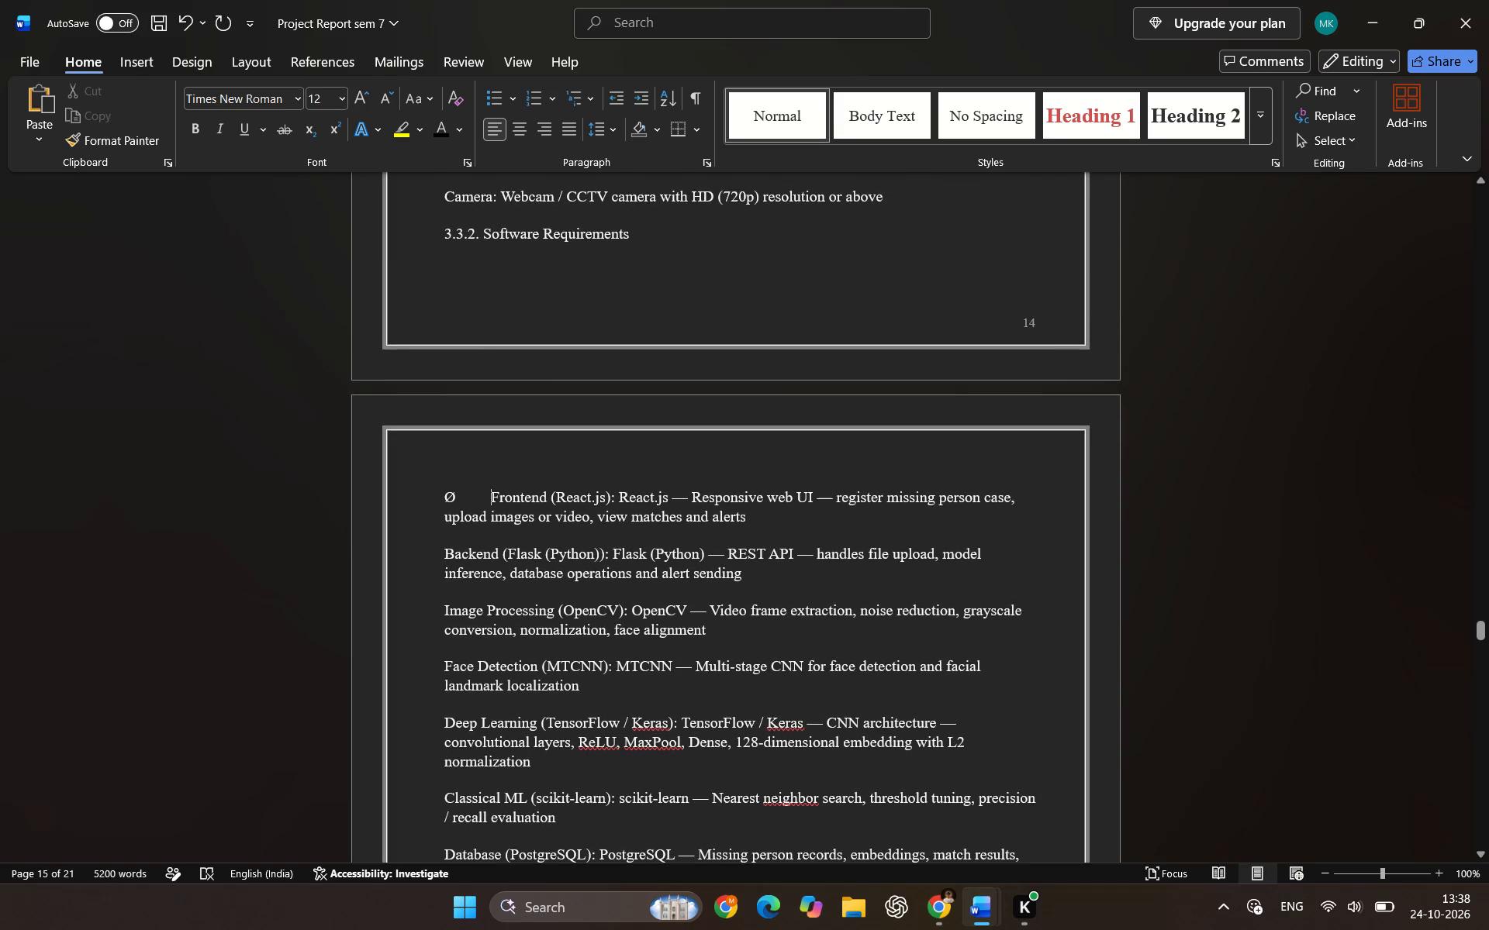
{"action": "key", "text": "BackSpace"}
{"action": "key", "text": "BackSpace"}
{"action": "left_click", "coordinate": [433, 479]}
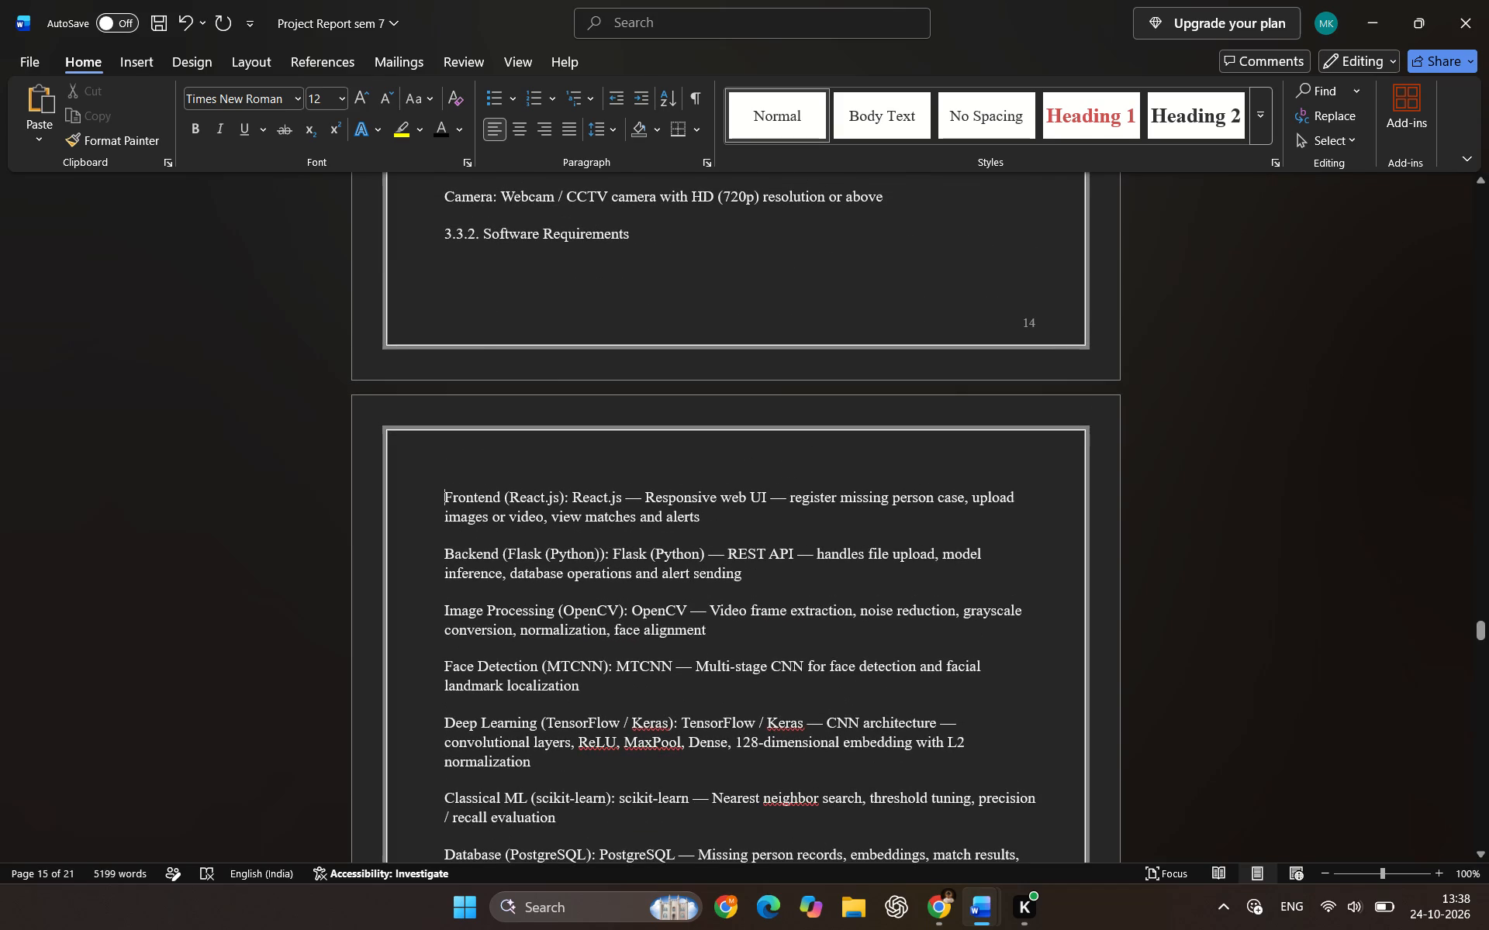
Remove the Ø bullets and indents before Case registration, Face search and Case updating in section 3.4.1.
{"action": "scroll", "coordinate": [572, 594], "scroll_direction": "down", "scroll_amount": 1}
{"action": "scroll", "coordinate": [654, 594], "scroll_direction": "down", "scroll_amount": 2}
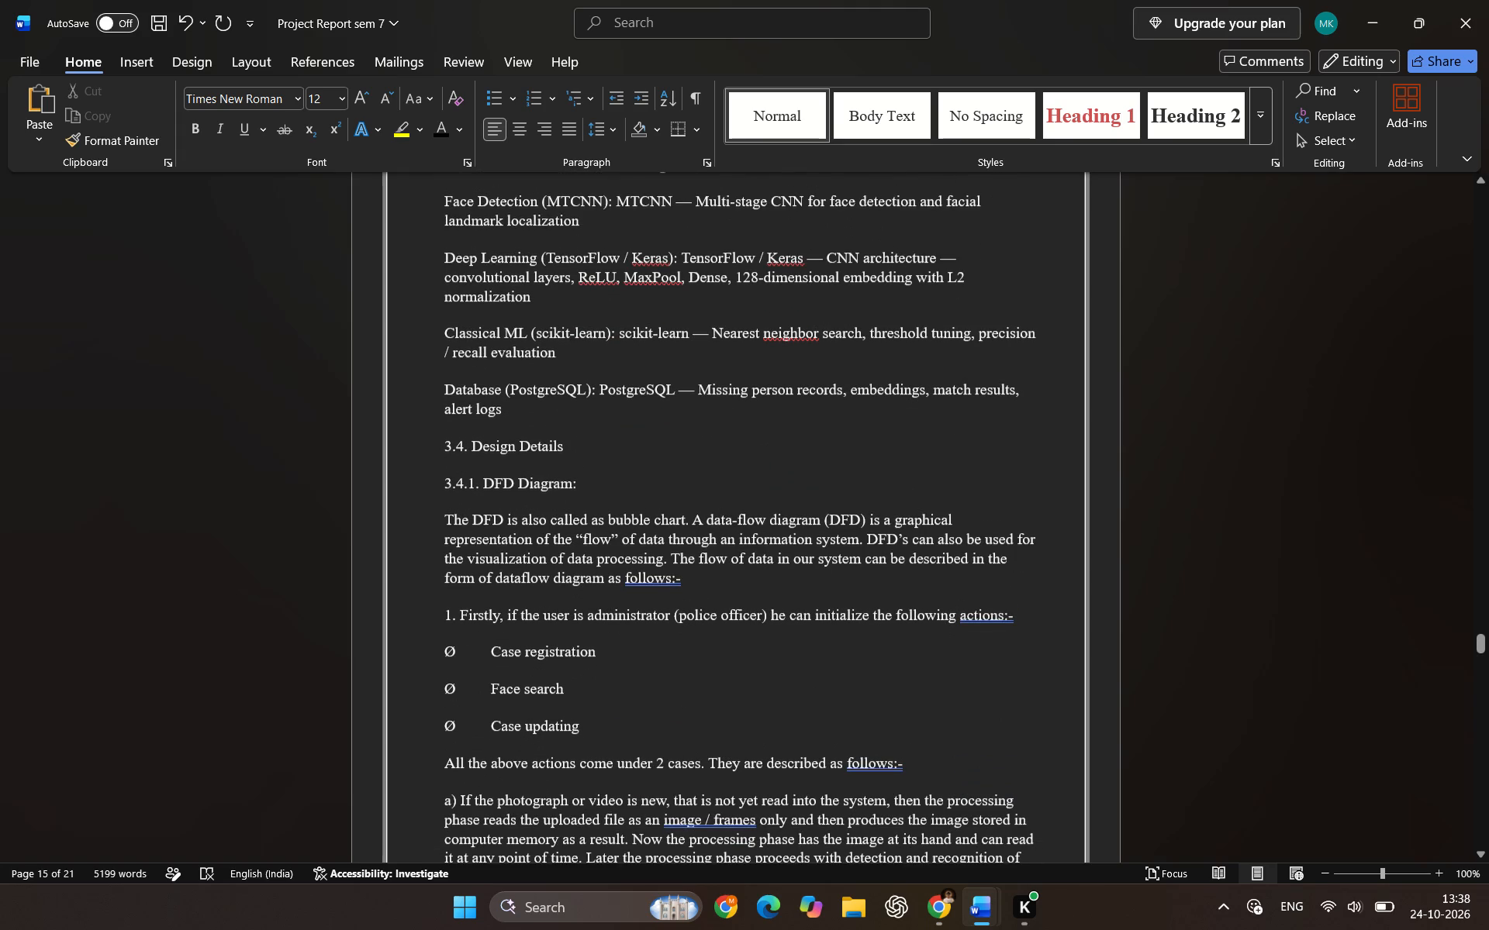
{"action": "left_click", "coordinate": [489, 650]}
{"action": "key", "text": "backslash"}
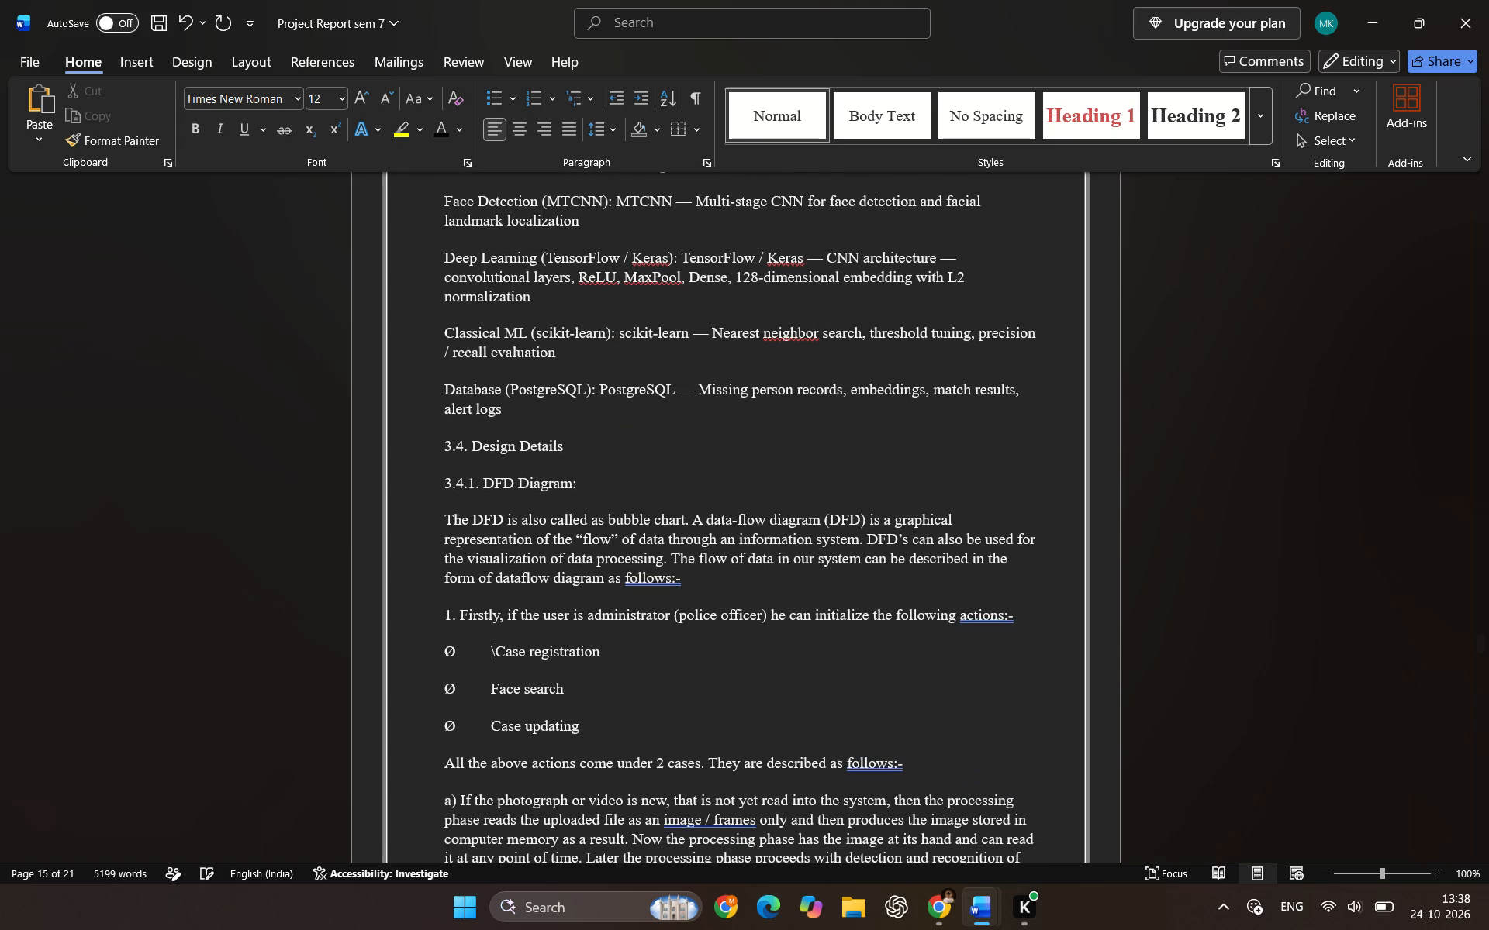
{"action": "key", "text": "BackSpace"}
{"action": "key", "text": "BackSpace"}
{"action": "key", "text": "BackSpace"}
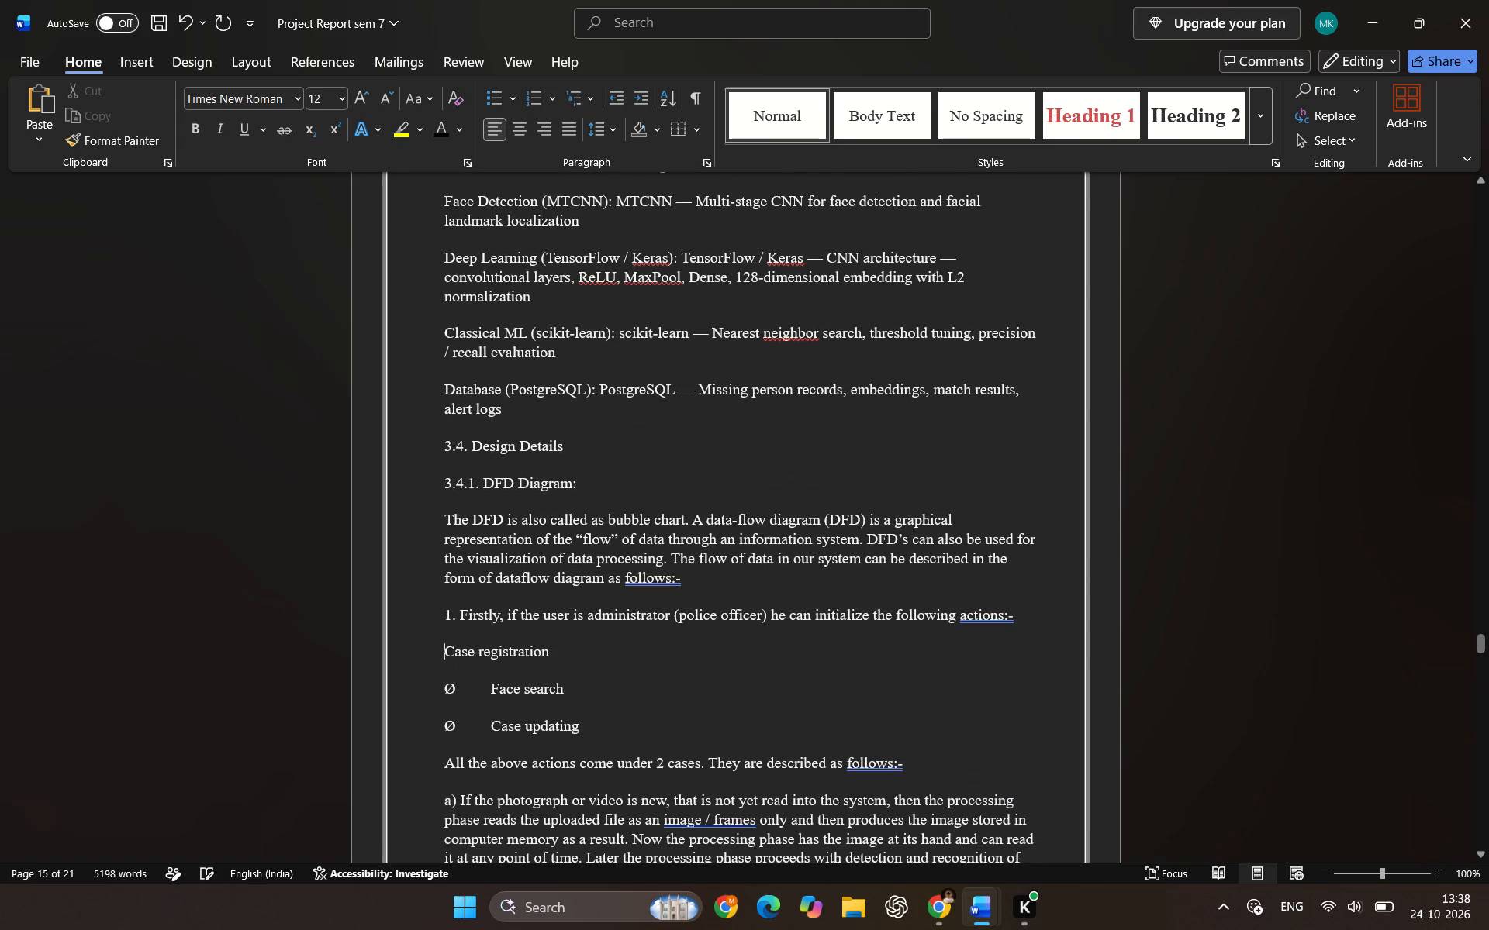
{"action": "left_click", "coordinate": [487, 684]}
{"action": "key", "text": "BackSpace"}
{"action": "key", "text": "BackSpace"}
{"action": "left_click", "coordinate": [496, 718]}
{"action": "key", "text": "BackSpace"}
{"action": "key", "text": "BackSpace"}
Remove the Ø bullets and indents before Case reporting and Status tracking in the end-user actions on page 16.
{"action": "scroll", "coordinate": [496, 718], "scroll_direction": "down", "scroll_amount": 1}
{"action": "scroll", "coordinate": [579, 699], "scroll_direction": "down", "scroll_amount": 2}
{"action": "scroll", "coordinate": [643, 691], "scroll_direction": "down", "scroll_amount": 1}
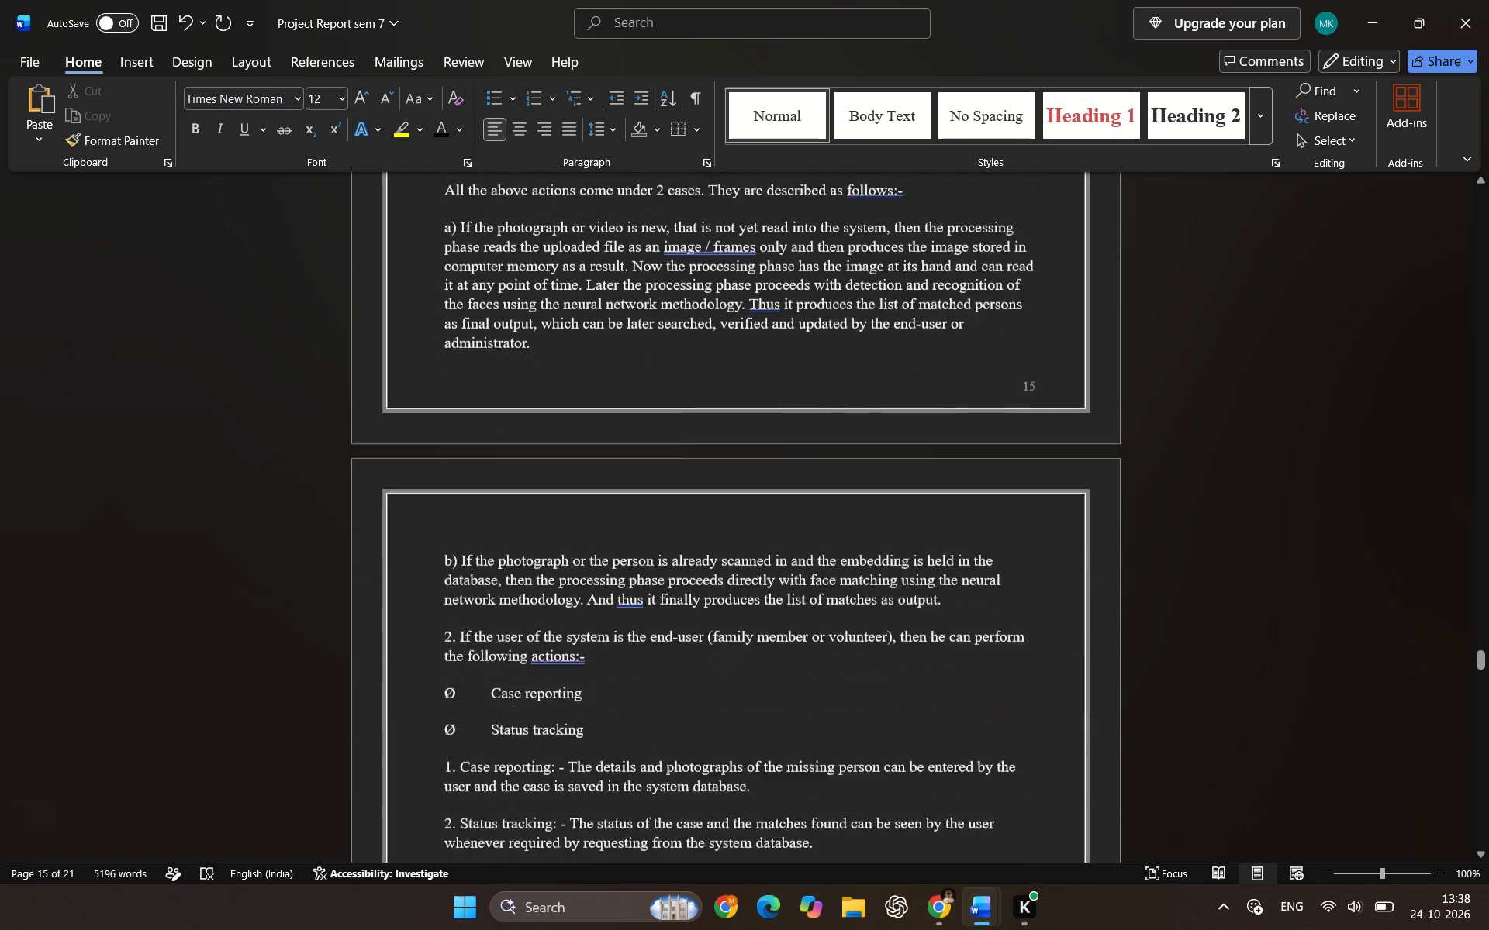
{"action": "left_click", "coordinate": [485, 637]}
{"action": "key", "text": "BackSpace"}
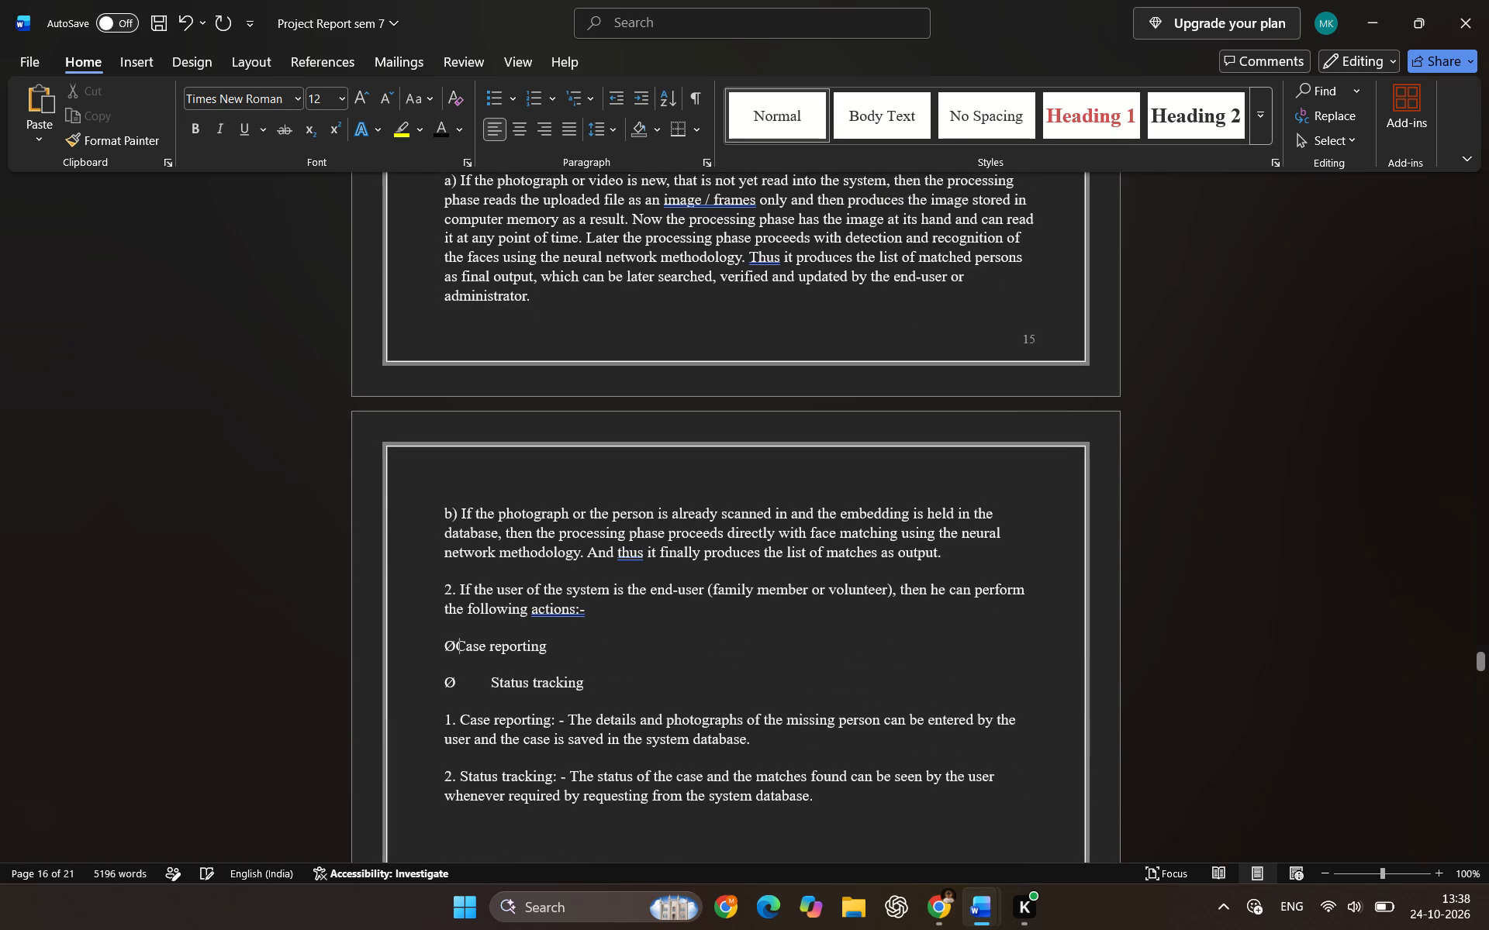
{"action": "key", "text": "BackSpace"}
{"action": "left_click", "coordinate": [489, 691]}
{"action": "key", "text": "BackSpace"}
{"action": "key", "text": "BackSpace"}
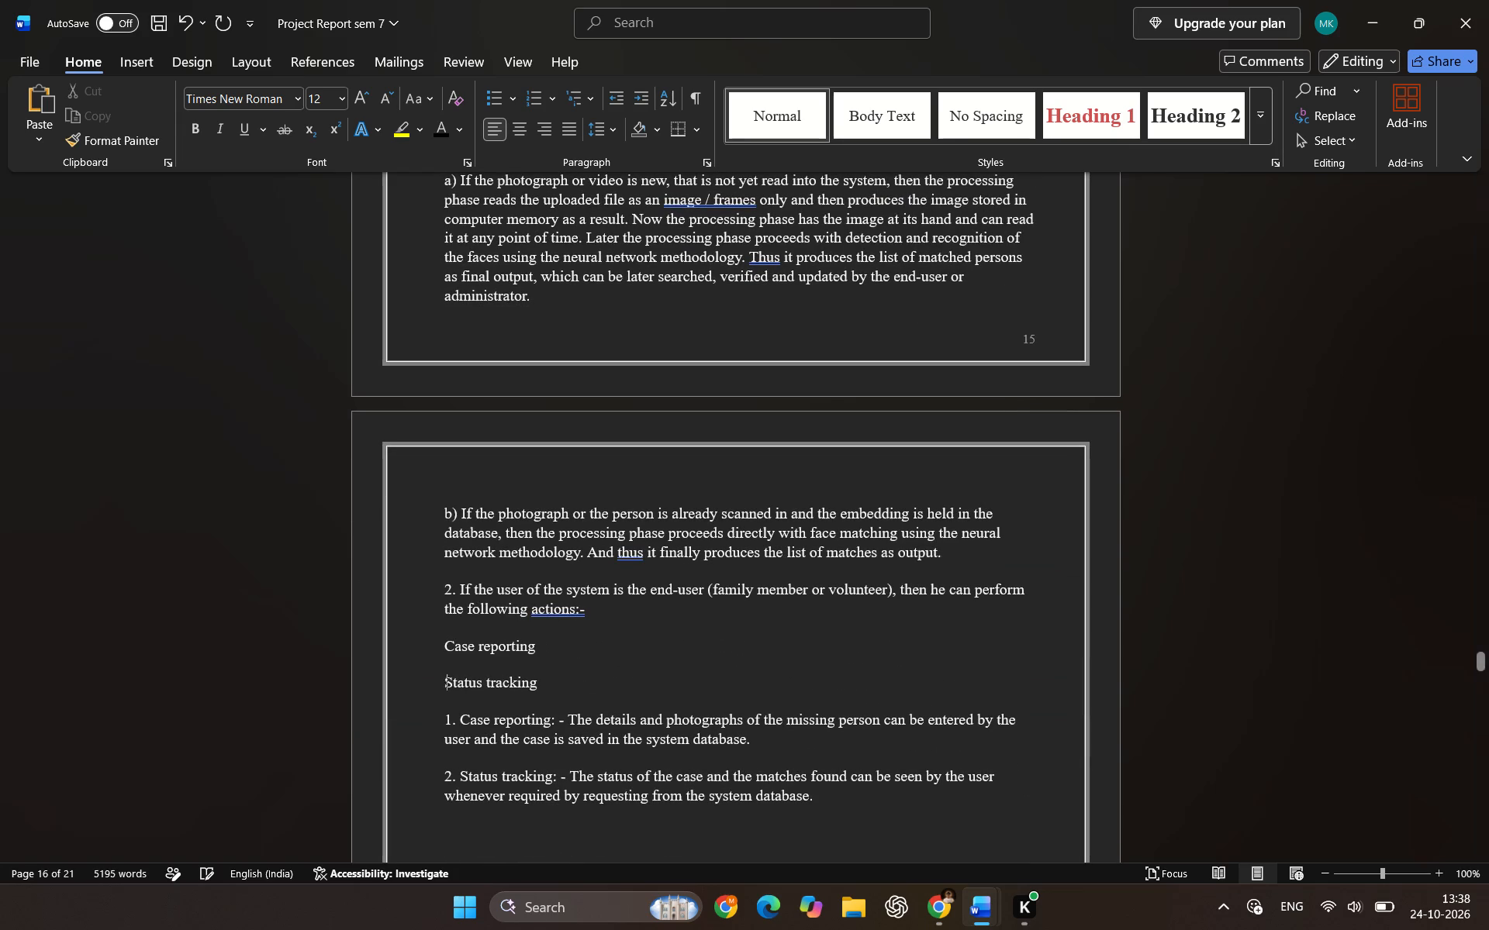
Check the Chapter 3 section pages against the index in the AI_Powered_Missing_Person_Detection_System_Report document.
{"action": "scroll", "coordinate": [505, 701], "scroll_direction": "down", "scroll_amount": 3}
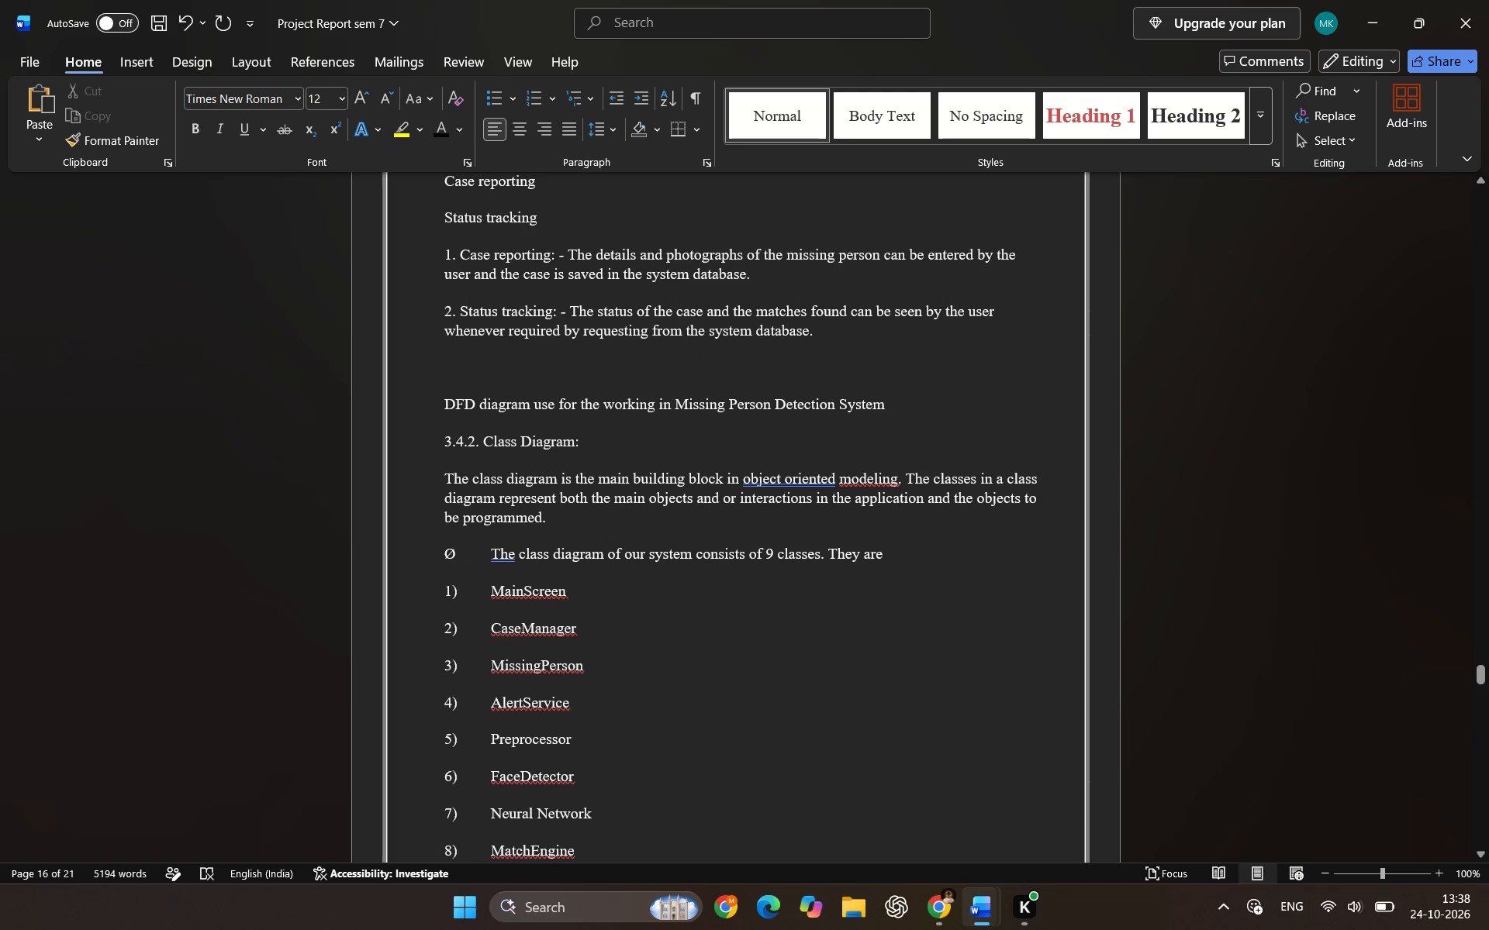
{"action": "scroll", "coordinate": [508, 586], "scroll_direction": "down", "scroll_amount": 4}
{"action": "scroll", "coordinate": [536, 605], "scroll_direction": "up", "scroll_amount": 3}
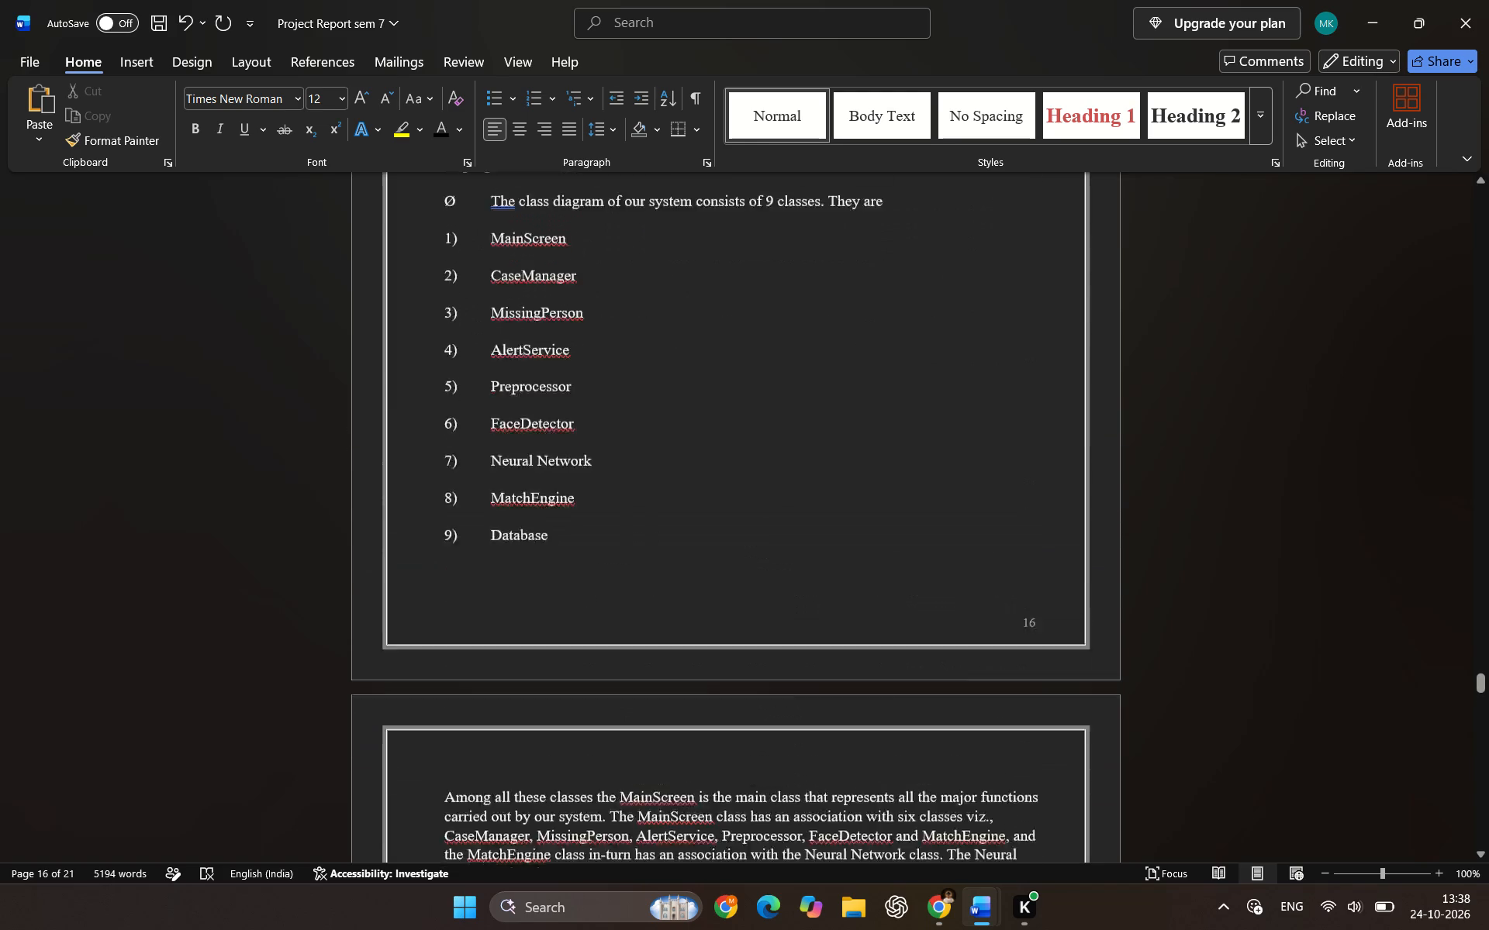
{"action": "key", "text": "alt+Tab"}
{"action": "scroll", "coordinate": [918, 435], "scroll_direction": "down", "scroll_amount": 1}
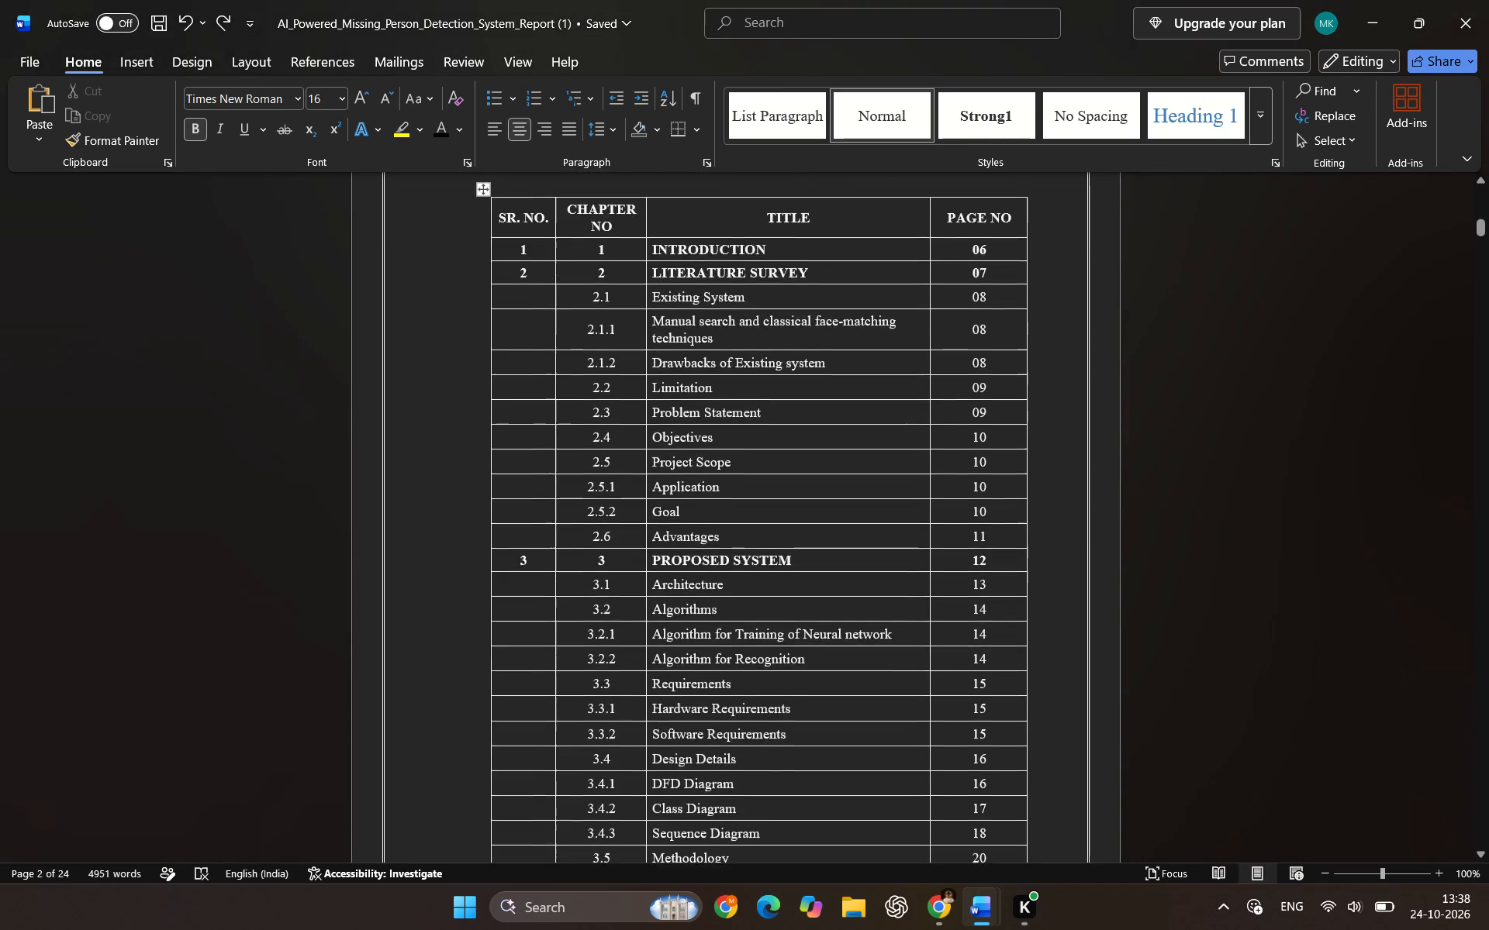
{"action": "scroll", "coordinate": [969, 475], "scroll_direction": "down", "scroll_amount": 7}
{"action": "scroll", "coordinate": [947, 609], "scroll_direction": "down", "scroll_amount": 12}
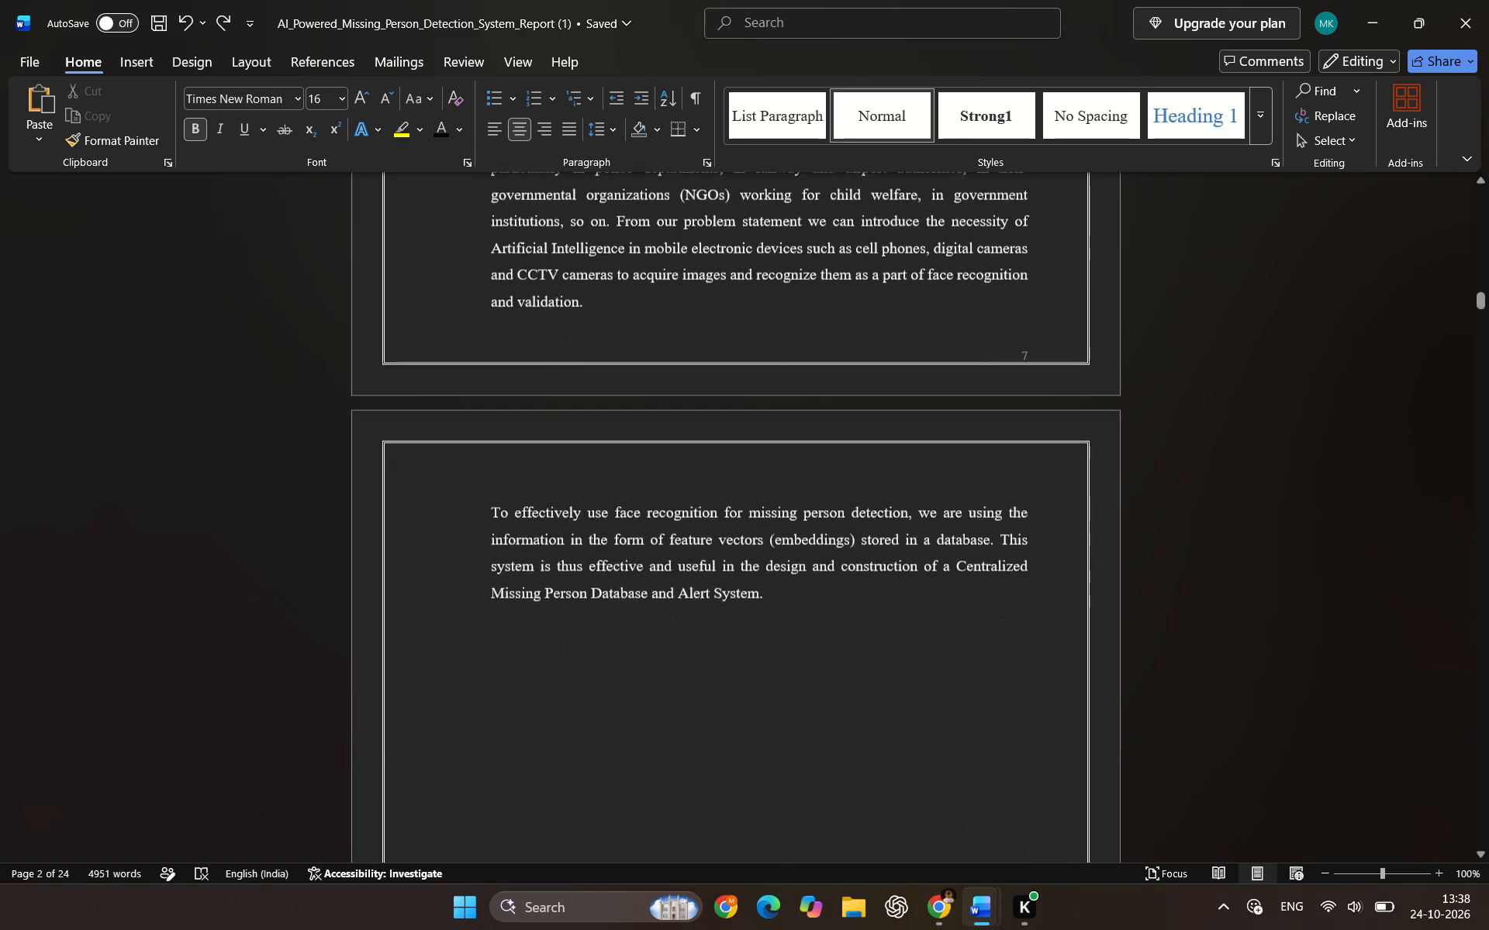
Look through the Project Report sem 7 document from the title page to the class diagram section of Chapter 3.
{"action": "key", "text": "alt+Tab"}
{"action": "scroll", "coordinate": [953, 611], "scroll_direction": "up", "scroll_amount": 8}
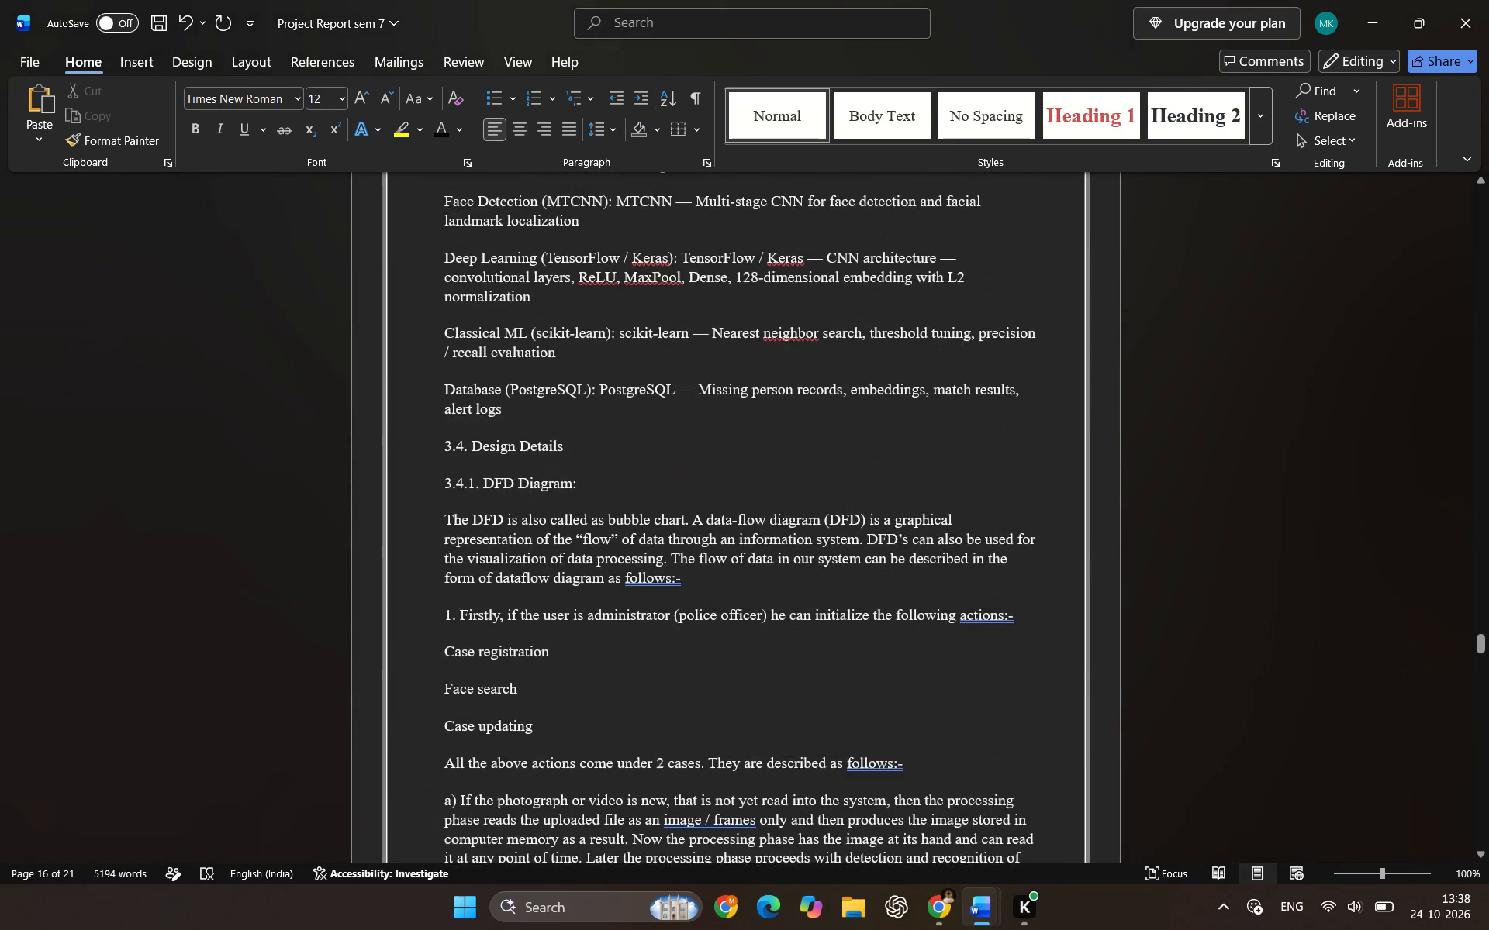
{"action": "scroll", "coordinate": [946, 610], "scroll_direction": "up", "scroll_amount": 7}
{"action": "middle_click", "coordinate": [1273, 599]}
{"action": "scroll", "coordinate": [1273, 597], "scroll_direction": "up", "scroll_amount": 1}
{"action": "middle_click", "coordinate": [1303, 511]}
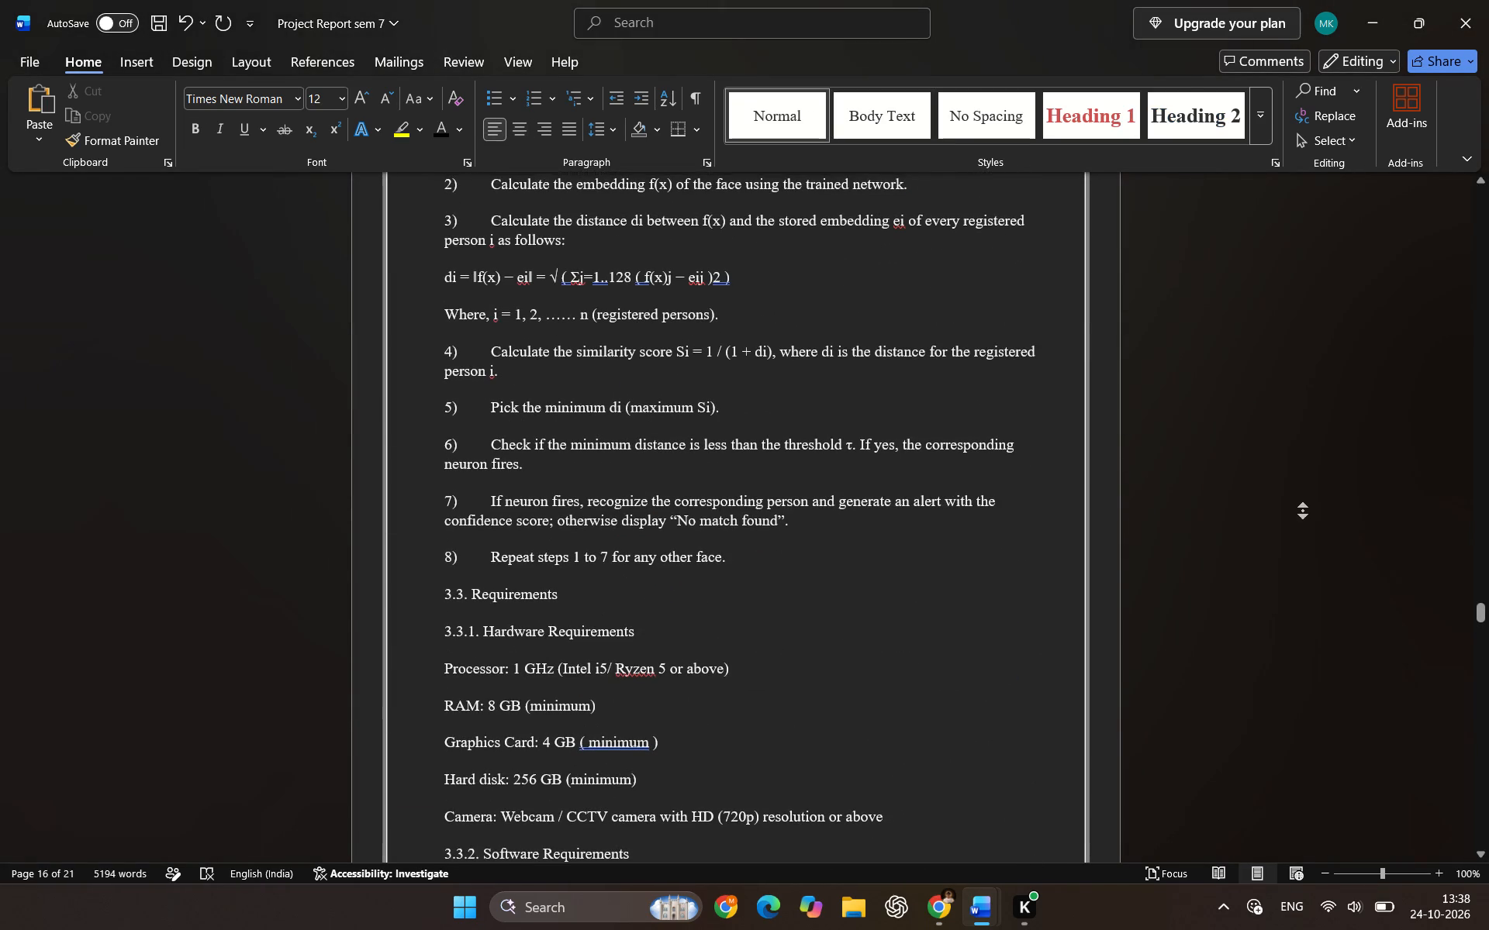
{"action": "left_click", "coordinate": [1294, 422]}
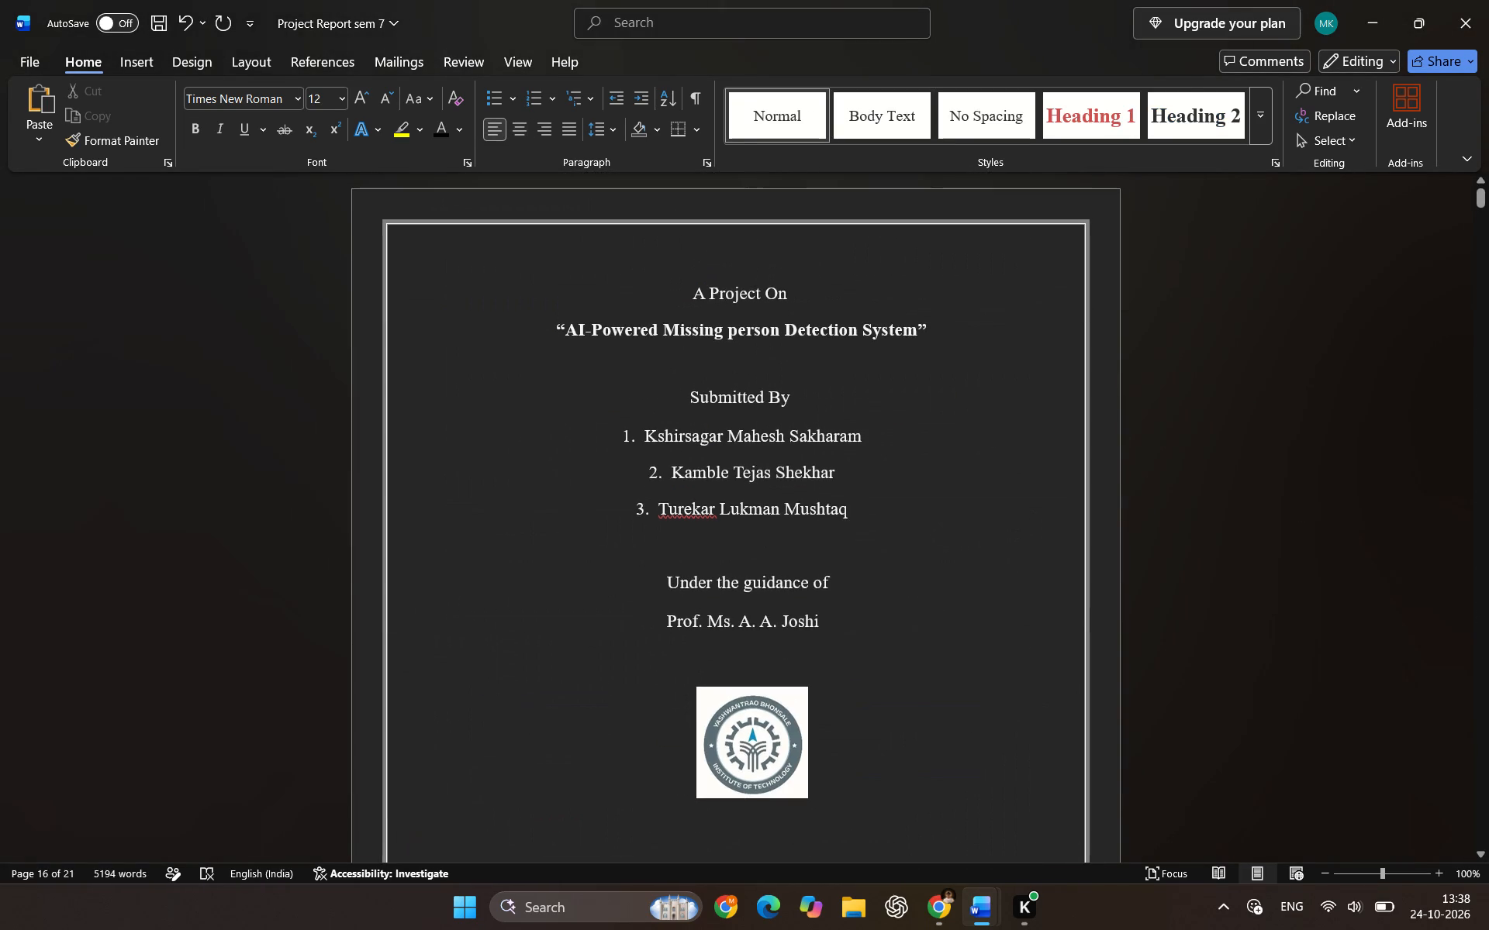
{"action": "scroll", "coordinate": [1232, 502], "scroll_direction": "down", "scroll_amount": 3}
{"action": "middle_click", "coordinate": [1228, 514]}
{"action": "scroll", "coordinate": [1228, 513], "scroll_direction": "down", "scroll_amount": 3}
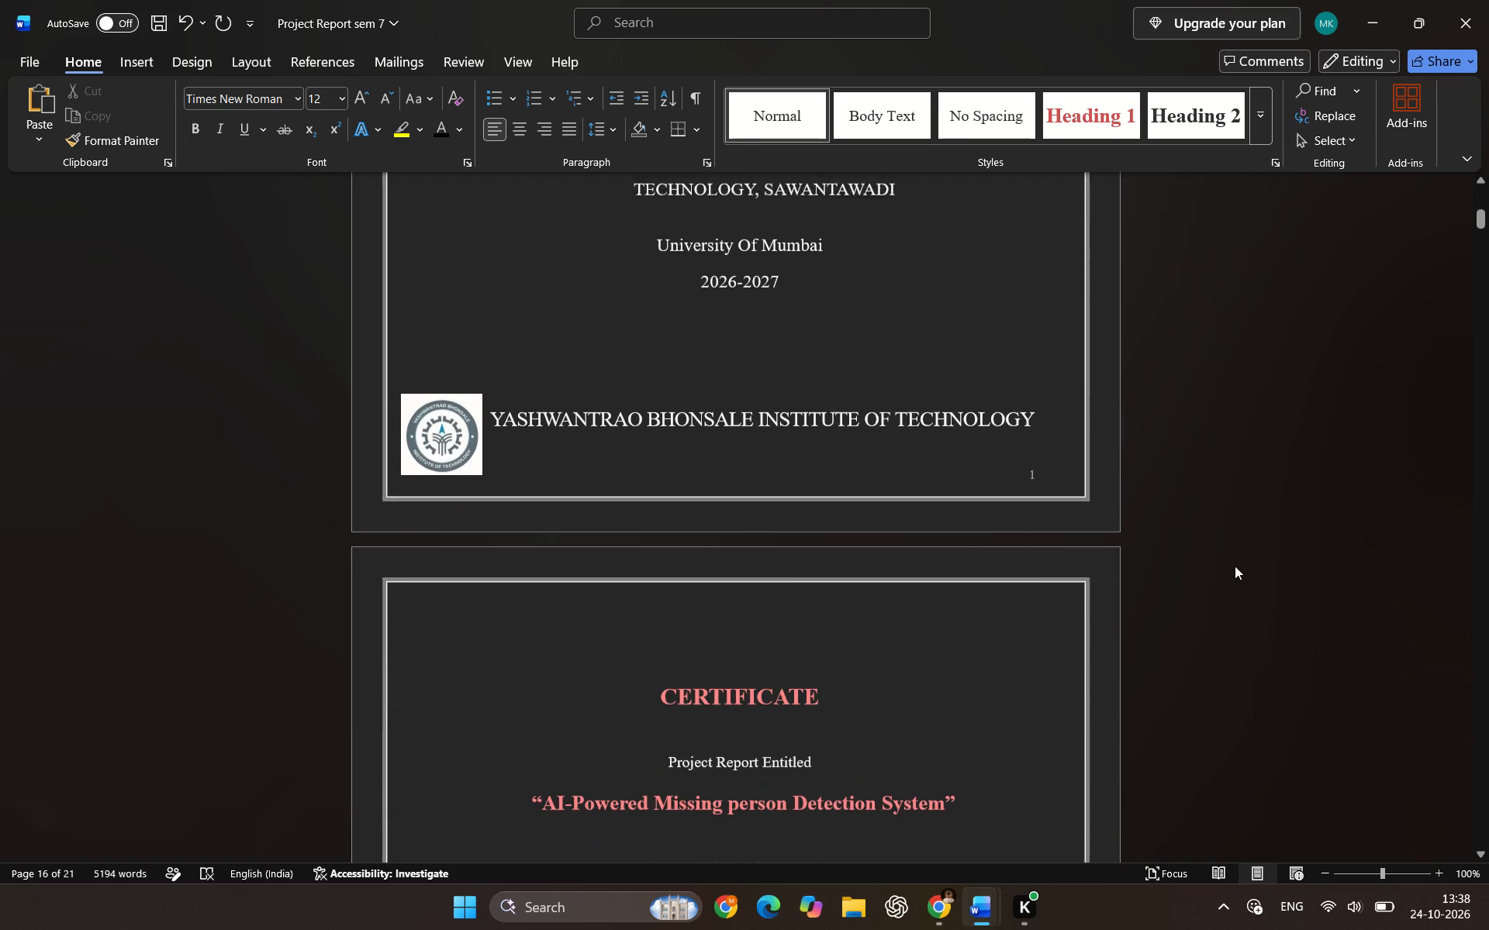
{"action": "middle_click", "coordinate": [1235, 566]}
{"action": "left_click", "coordinate": [1242, 713]}
{"action": "scroll", "coordinate": [1023, 667], "scroll_direction": "down", "scroll_amount": 8}
{"action": "scroll", "coordinate": [853, 670], "scroll_direction": "down", "scroll_amount": 14}
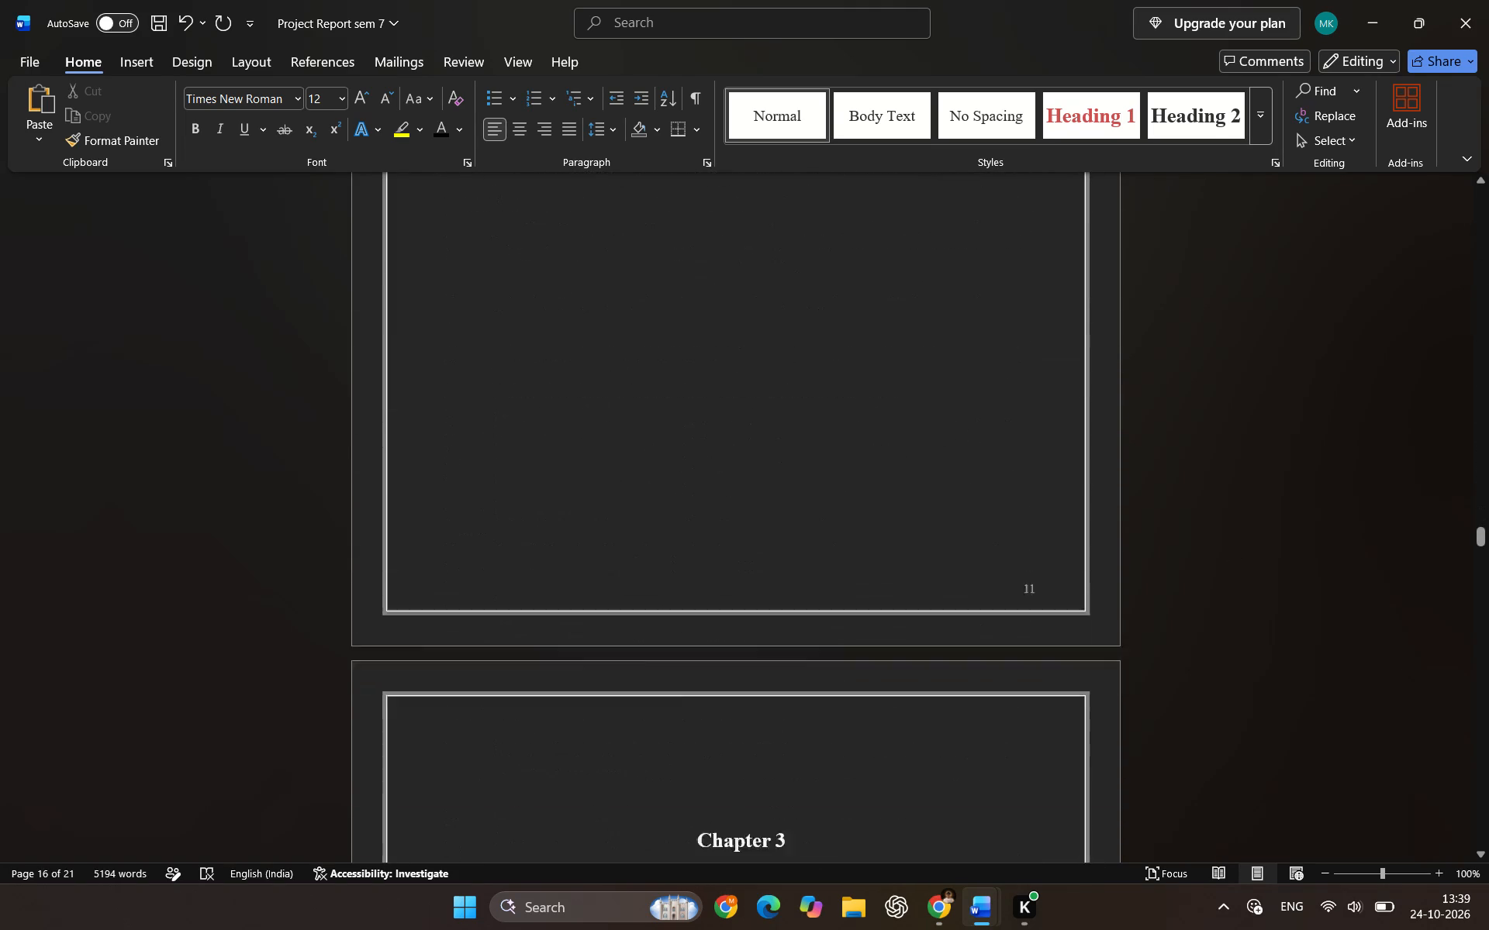
{"action": "scroll", "coordinate": [820, 674], "scroll_direction": "down", "scroll_amount": 17}
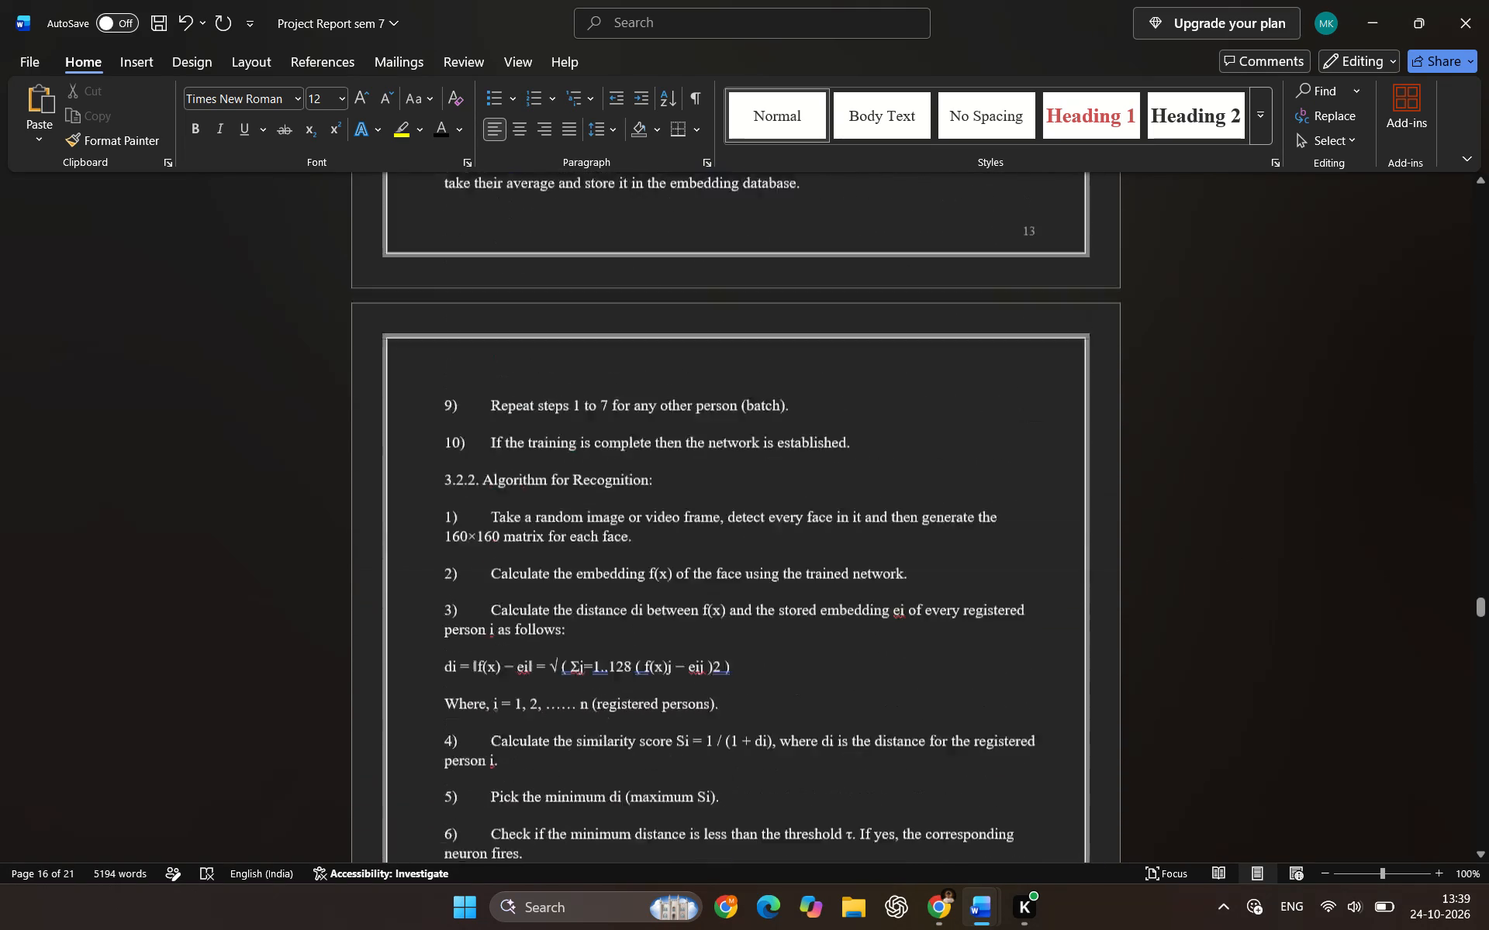
{"action": "scroll", "coordinate": [819, 674], "scroll_direction": "down", "scroll_amount": 5}
{"action": "scroll", "coordinate": [819, 674], "scroll_direction": "up", "scroll_amount": 3}
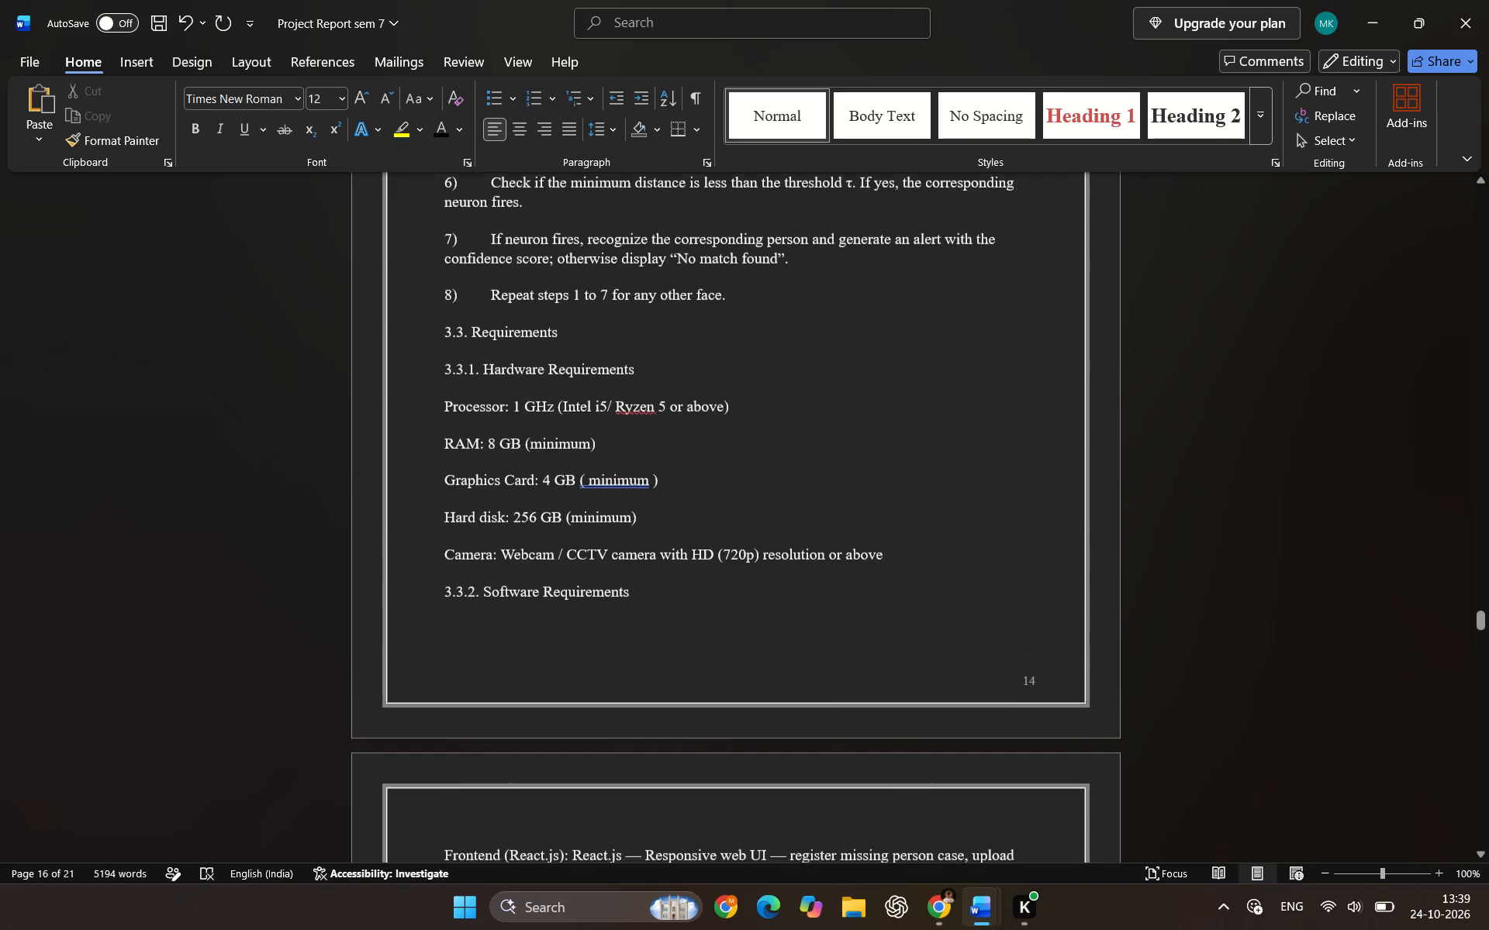
{"action": "scroll", "coordinate": [819, 674], "scroll_direction": "down", "scroll_amount": 8}
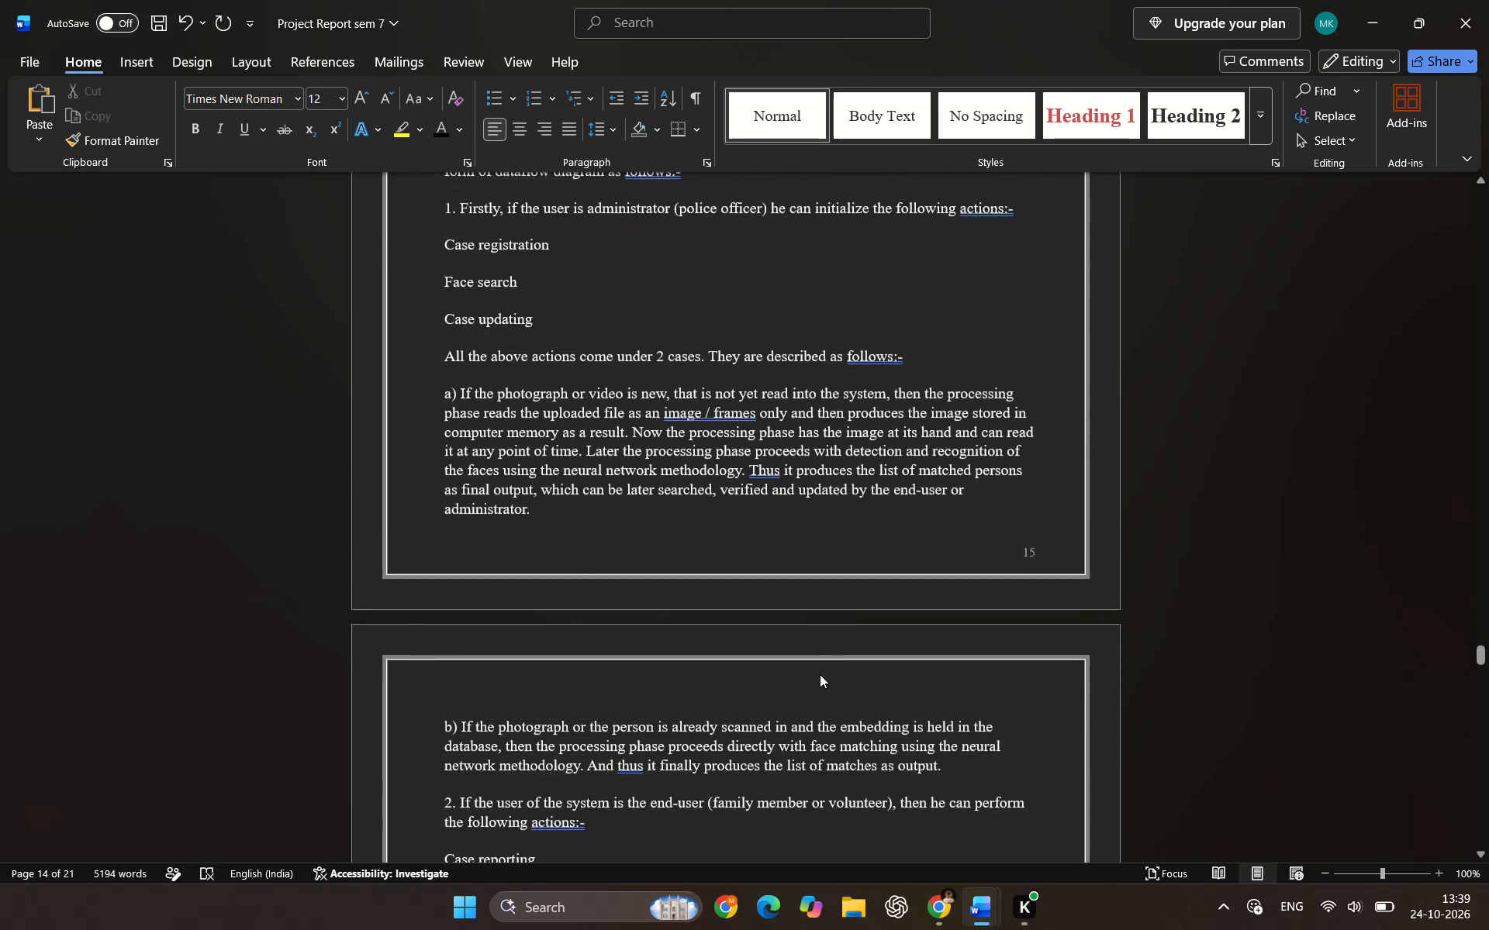
{"action": "scroll", "coordinate": [820, 674], "scroll_direction": "down", "scroll_amount": 6}
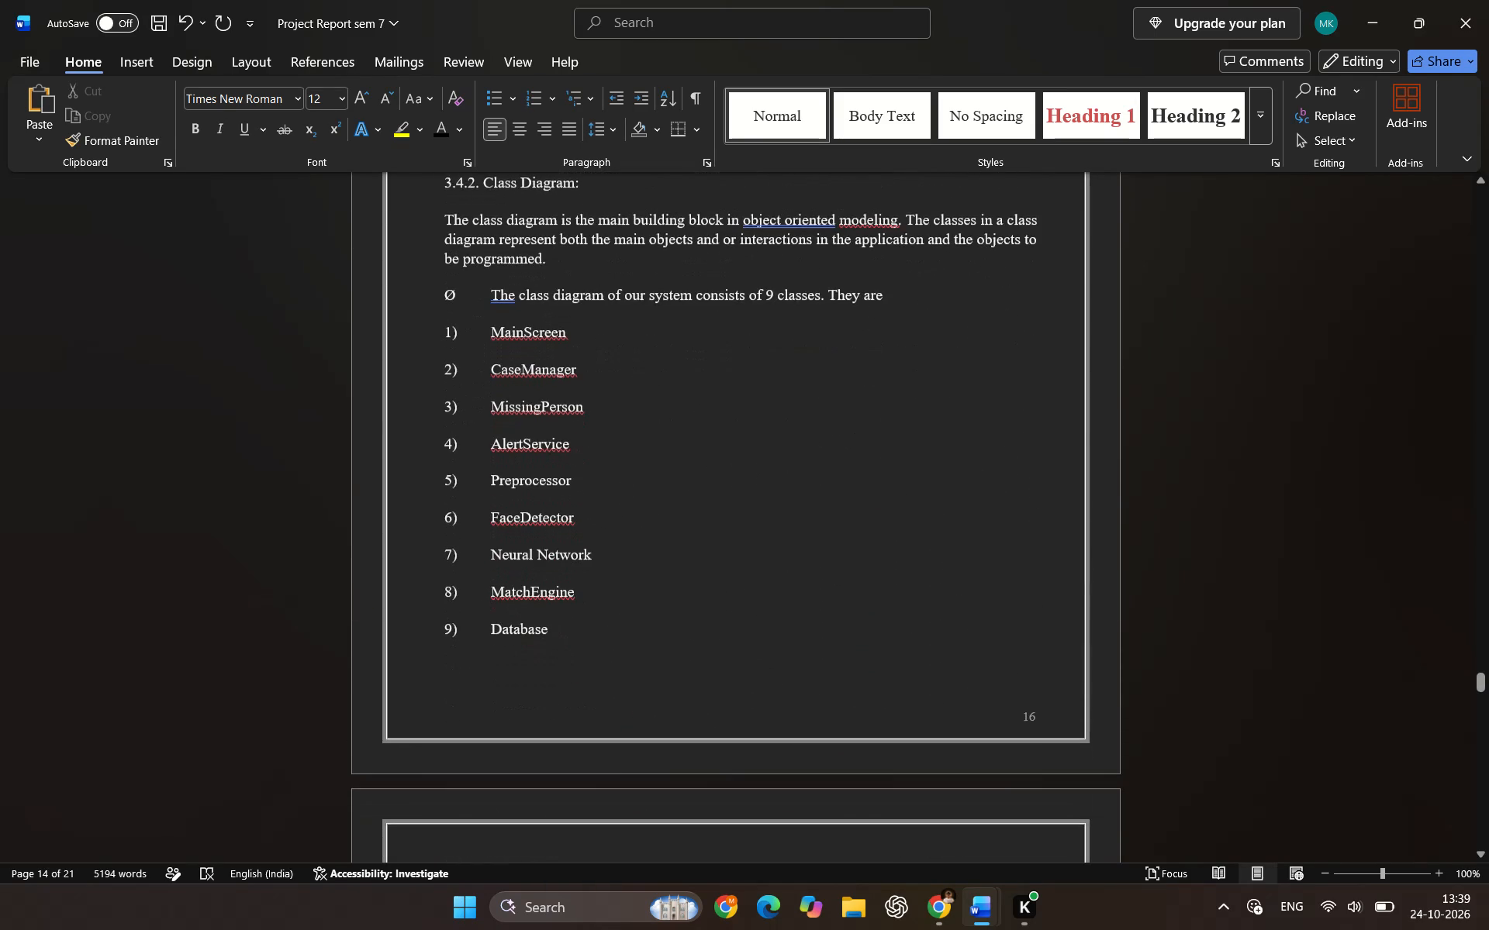
Switch to the AI_Powered_Missing_Person_Detection_System_Report document and cut the system flow diagram from section 3.1.
{"action": "key", "text": "alt+Tab"}
{"action": "scroll", "coordinate": [807, 669], "scroll_direction": "down", "scroll_amount": 9}
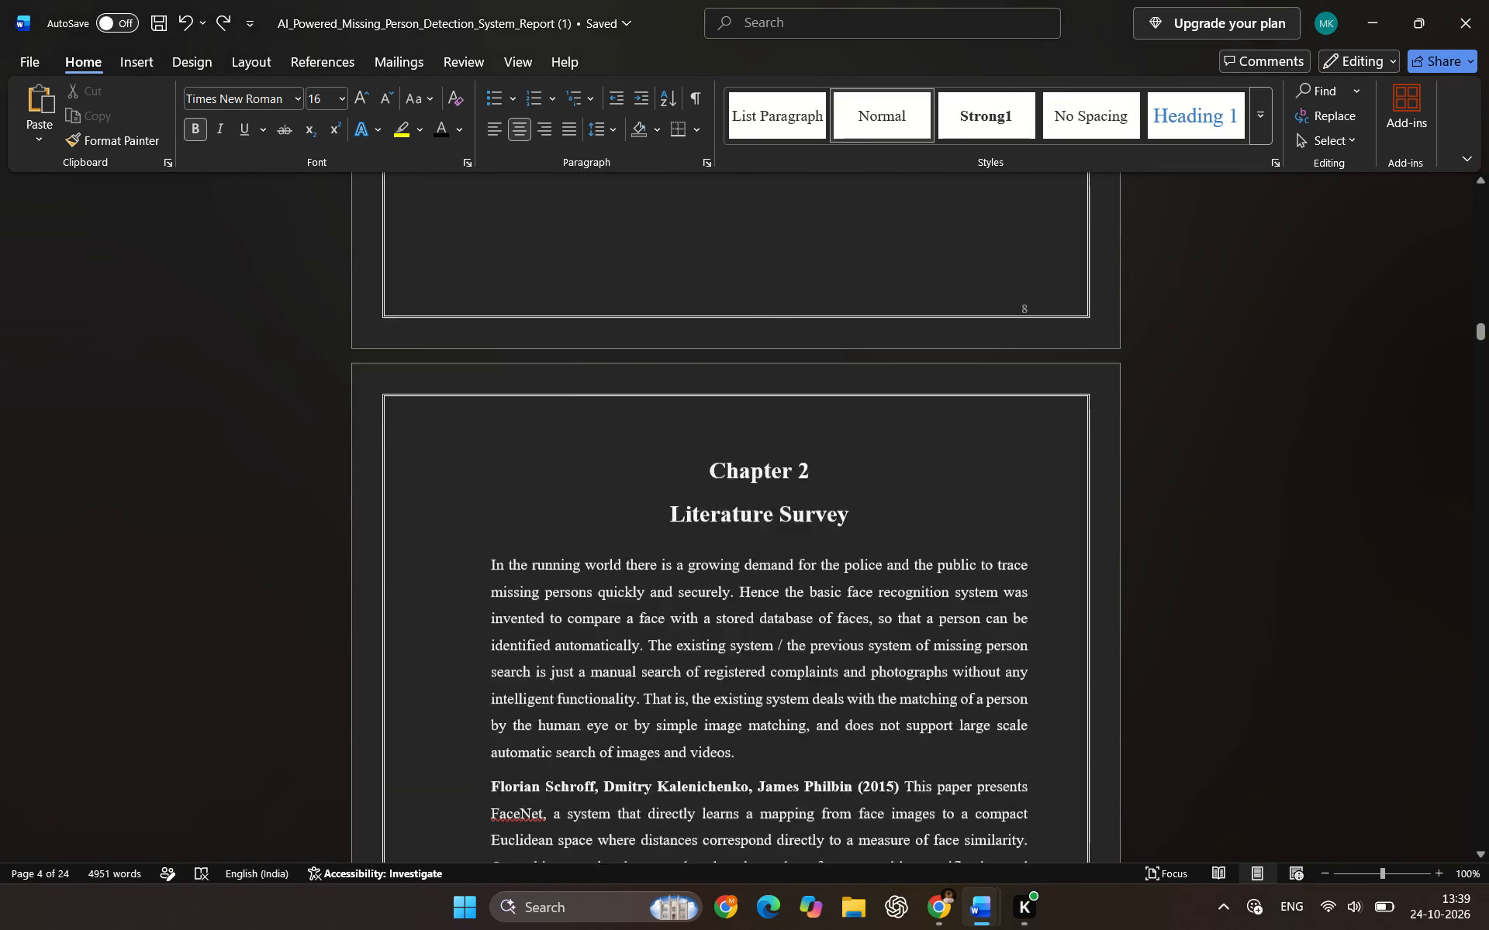
{"action": "scroll", "coordinate": [830, 677], "scroll_direction": "down", "scroll_amount": 12}
{"action": "middle_click", "coordinate": [1020, 601]}
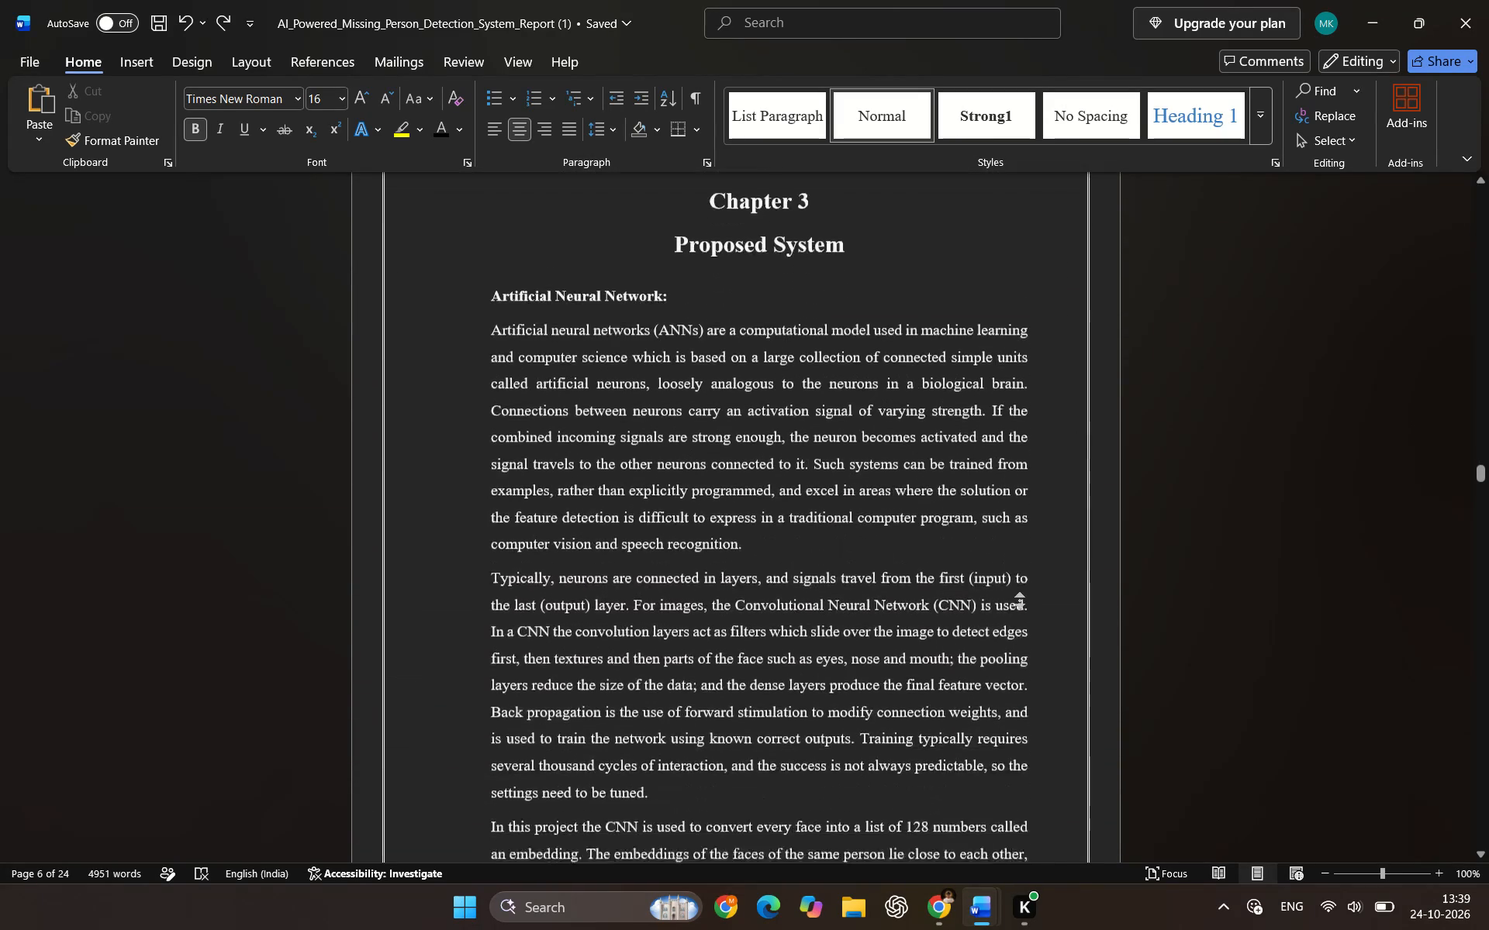
{"action": "left_click", "coordinate": [1014, 704]}
{"action": "scroll", "coordinate": [919, 611], "scroll_direction": "up", "scroll_amount": 3}
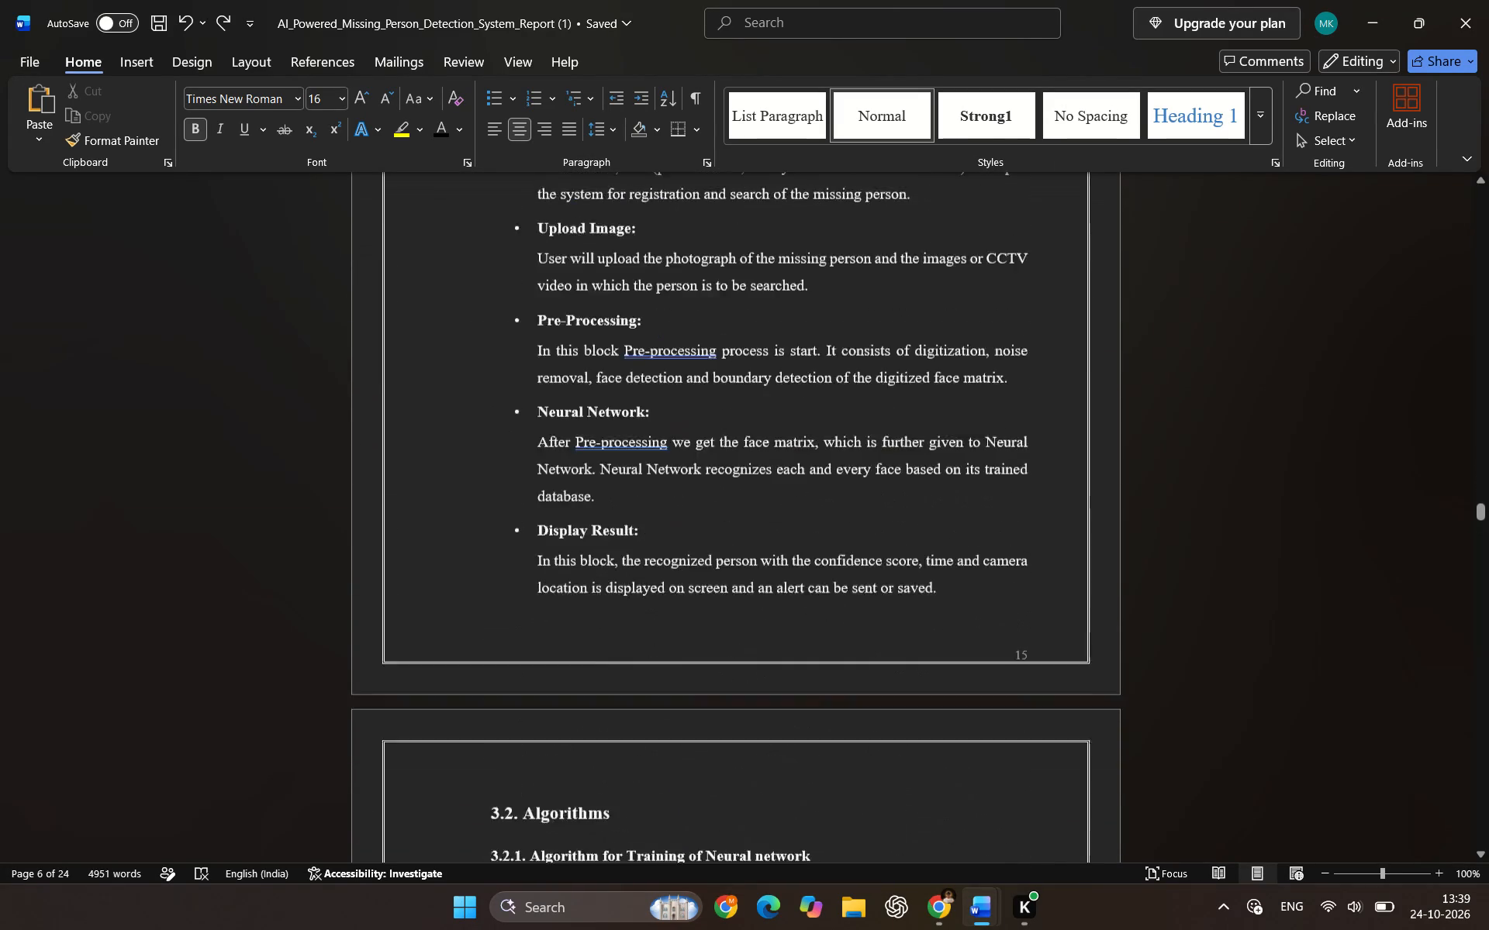
{"action": "scroll", "coordinate": [918, 611], "scroll_direction": "up", "scroll_amount": 6}
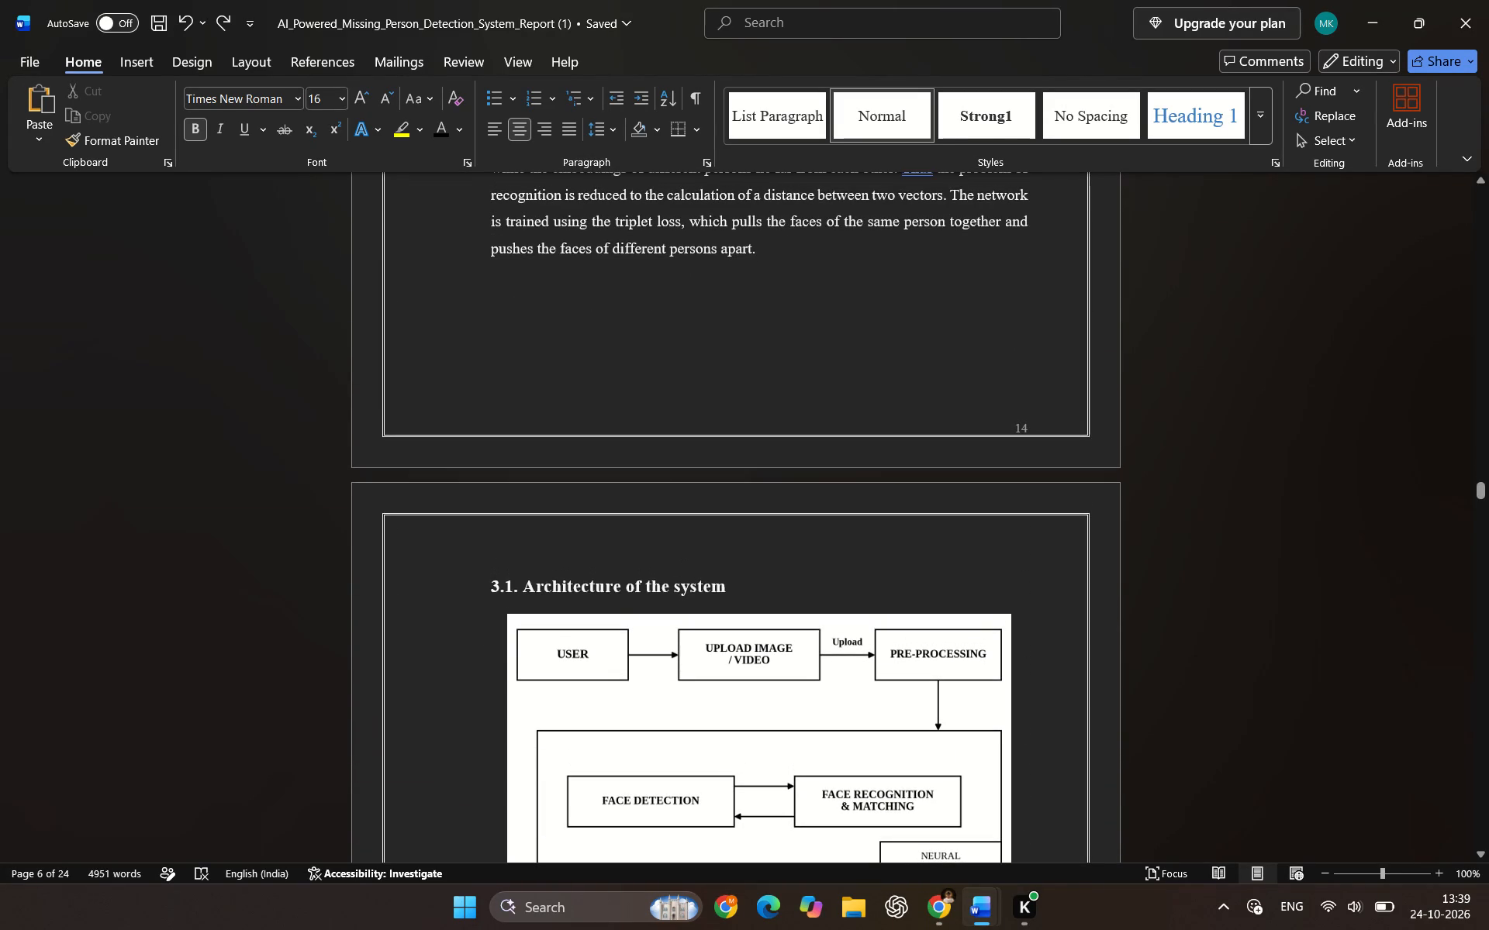
{"action": "left_click", "coordinate": [784, 733]}
{"action": "left_click", "coordinate": [744, 699]}
{"action": "key", "text": "ctrl+x"}
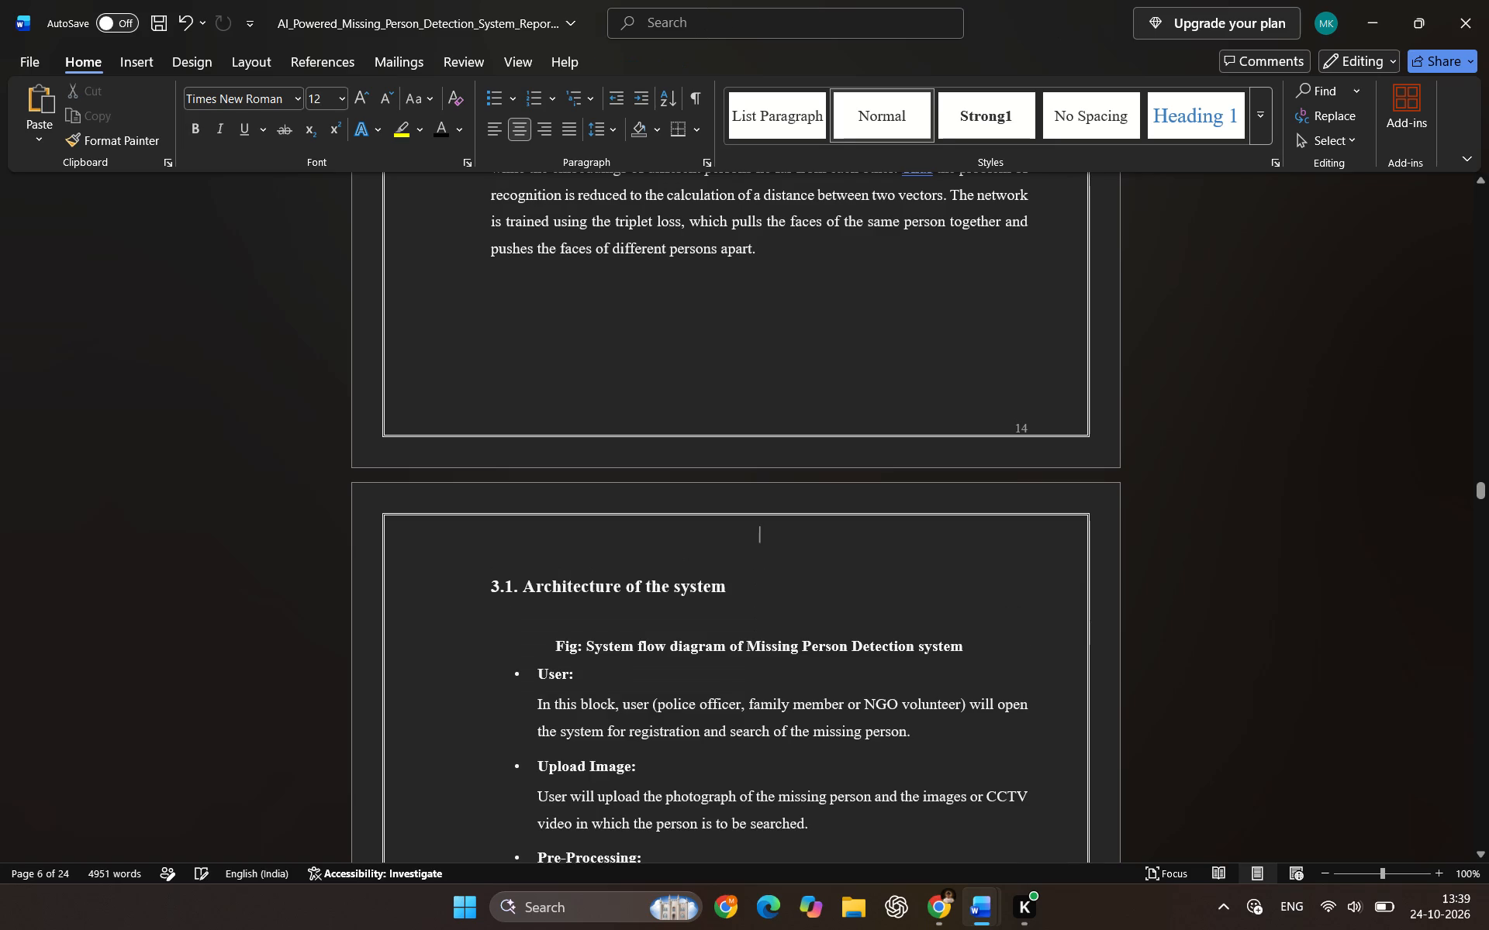
In Project Report sem 7, paste the cut diagram on a new line below the heading "3.1. Architecture of the system".
{"action": "key", "text": "alt+Tab"}
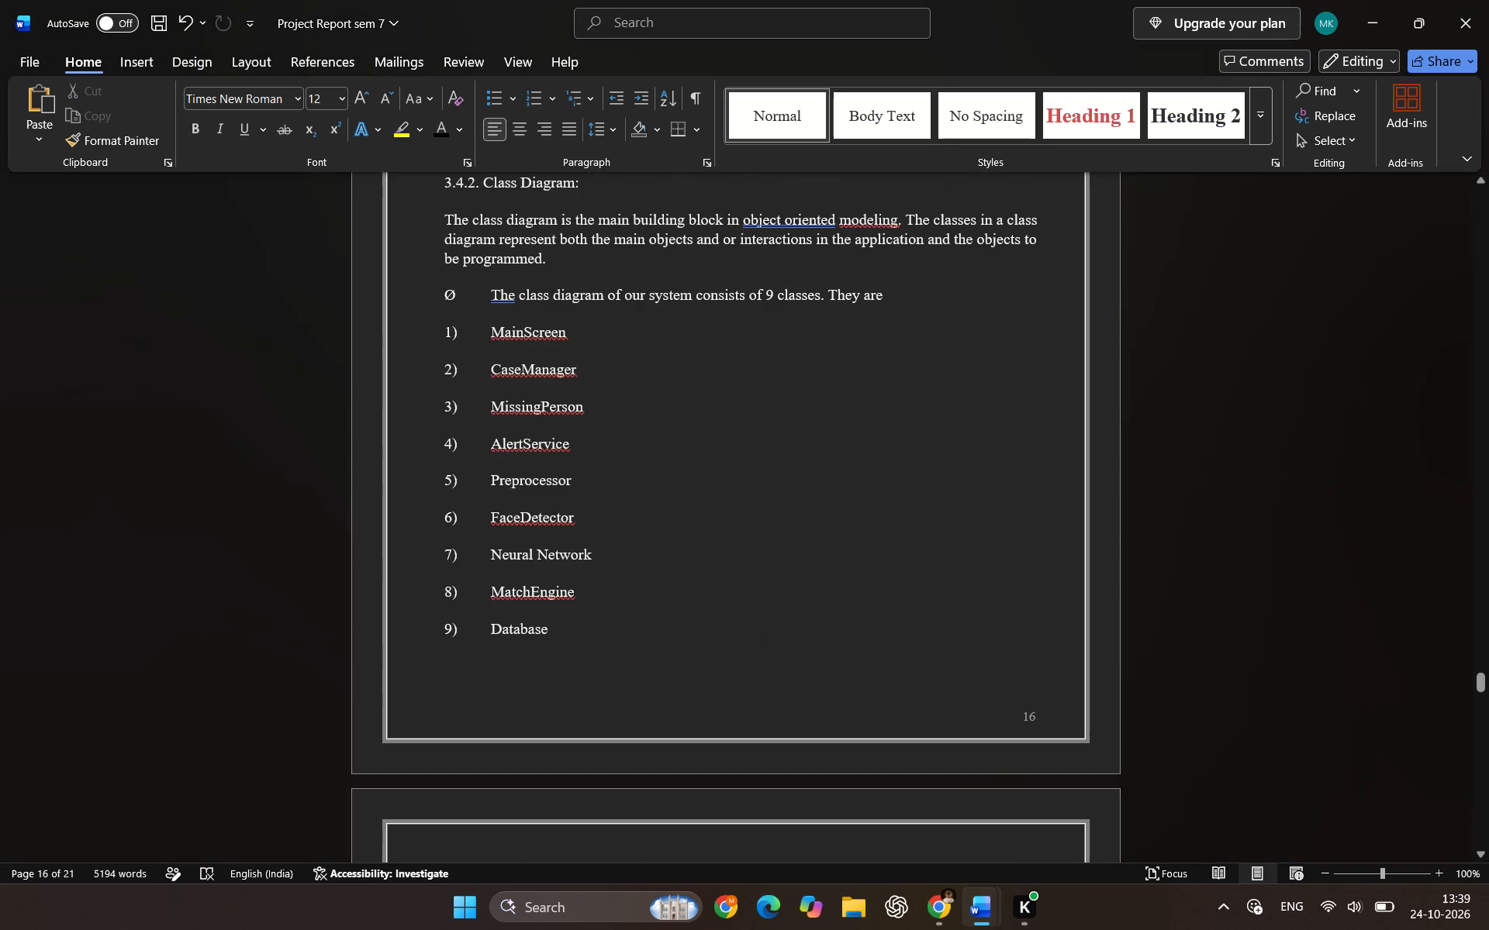
{"action": "scroll", "coordinate": [691, 573], "scroll_direction": "up", "scroll_amount": 6}
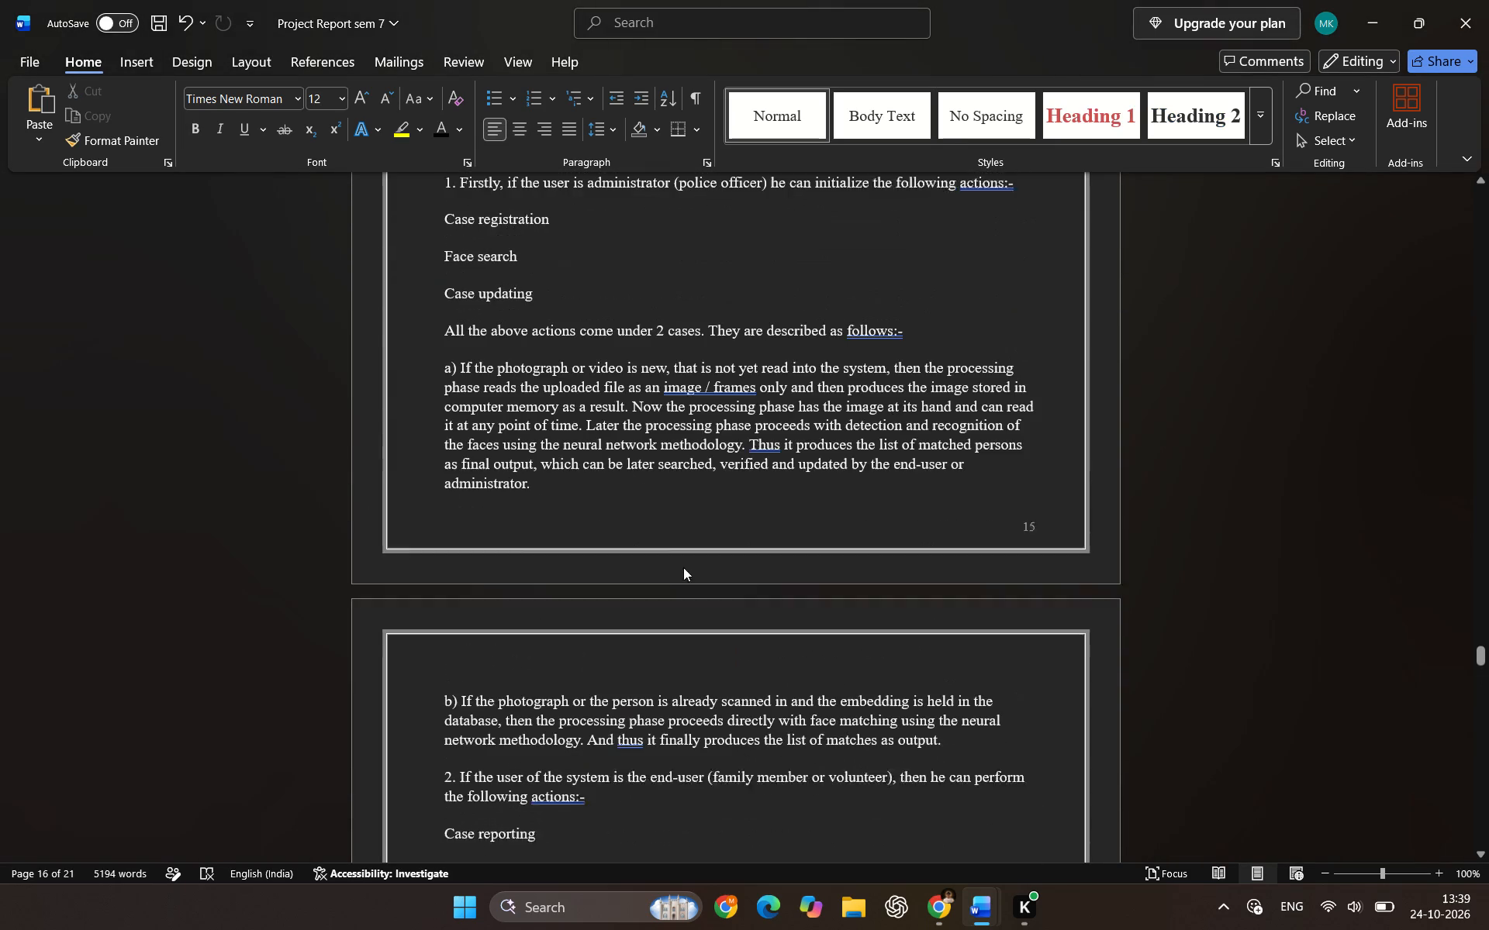
{"action": "scroll", "coordinate": [680, 558], "scroll_direction": "up", "scroll_amount": 4}
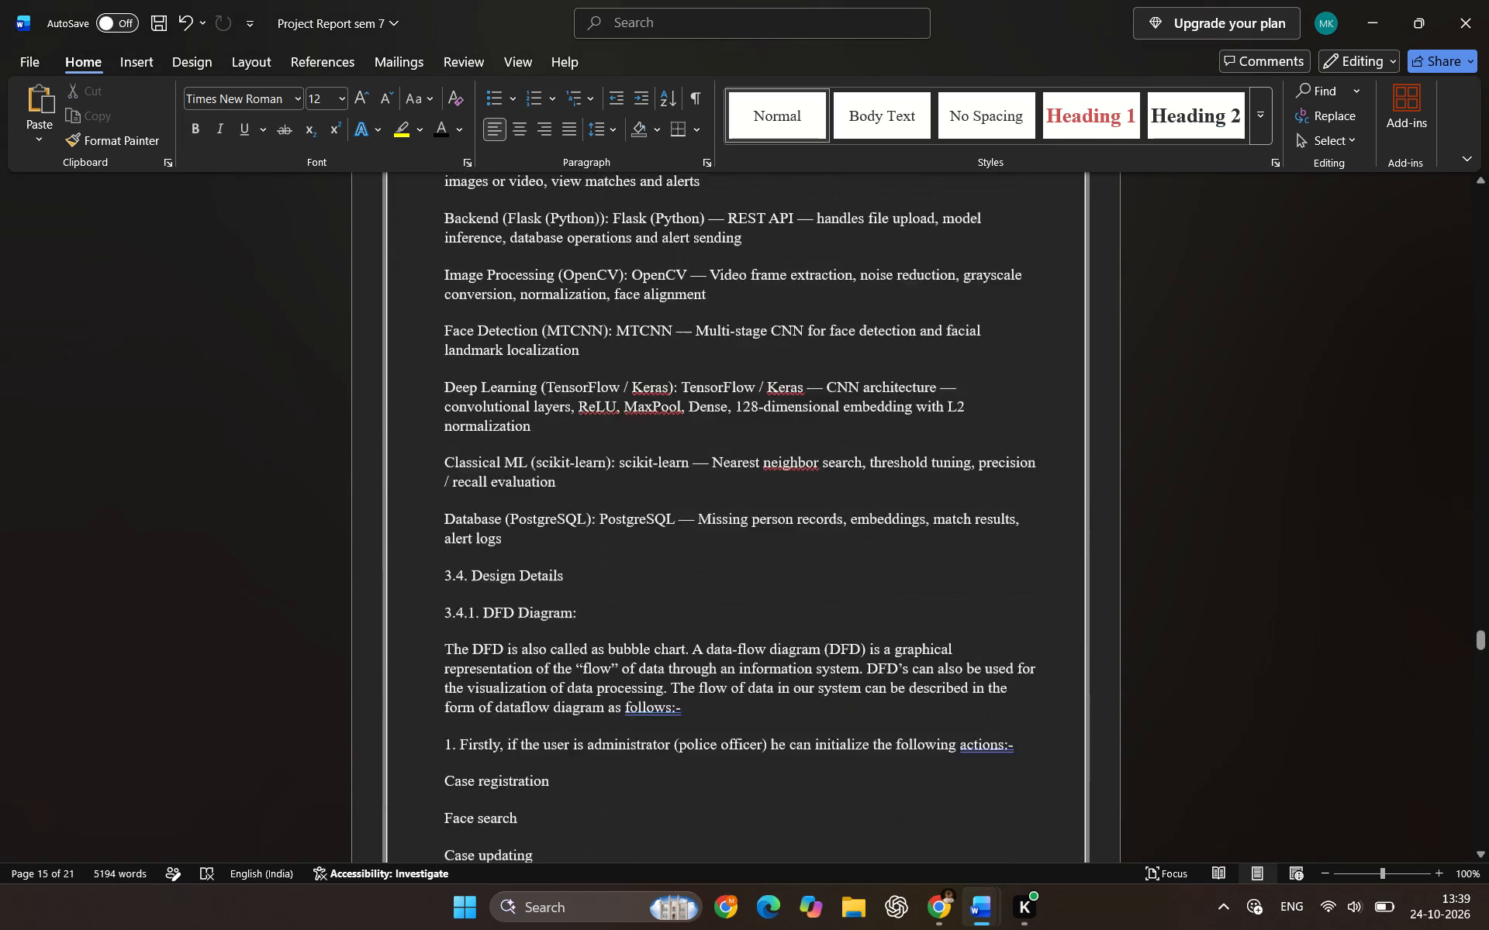
{"action": "scroll", "coordinate": [679, 558], "scroll_direction": "up", "scroll_amount": 5}
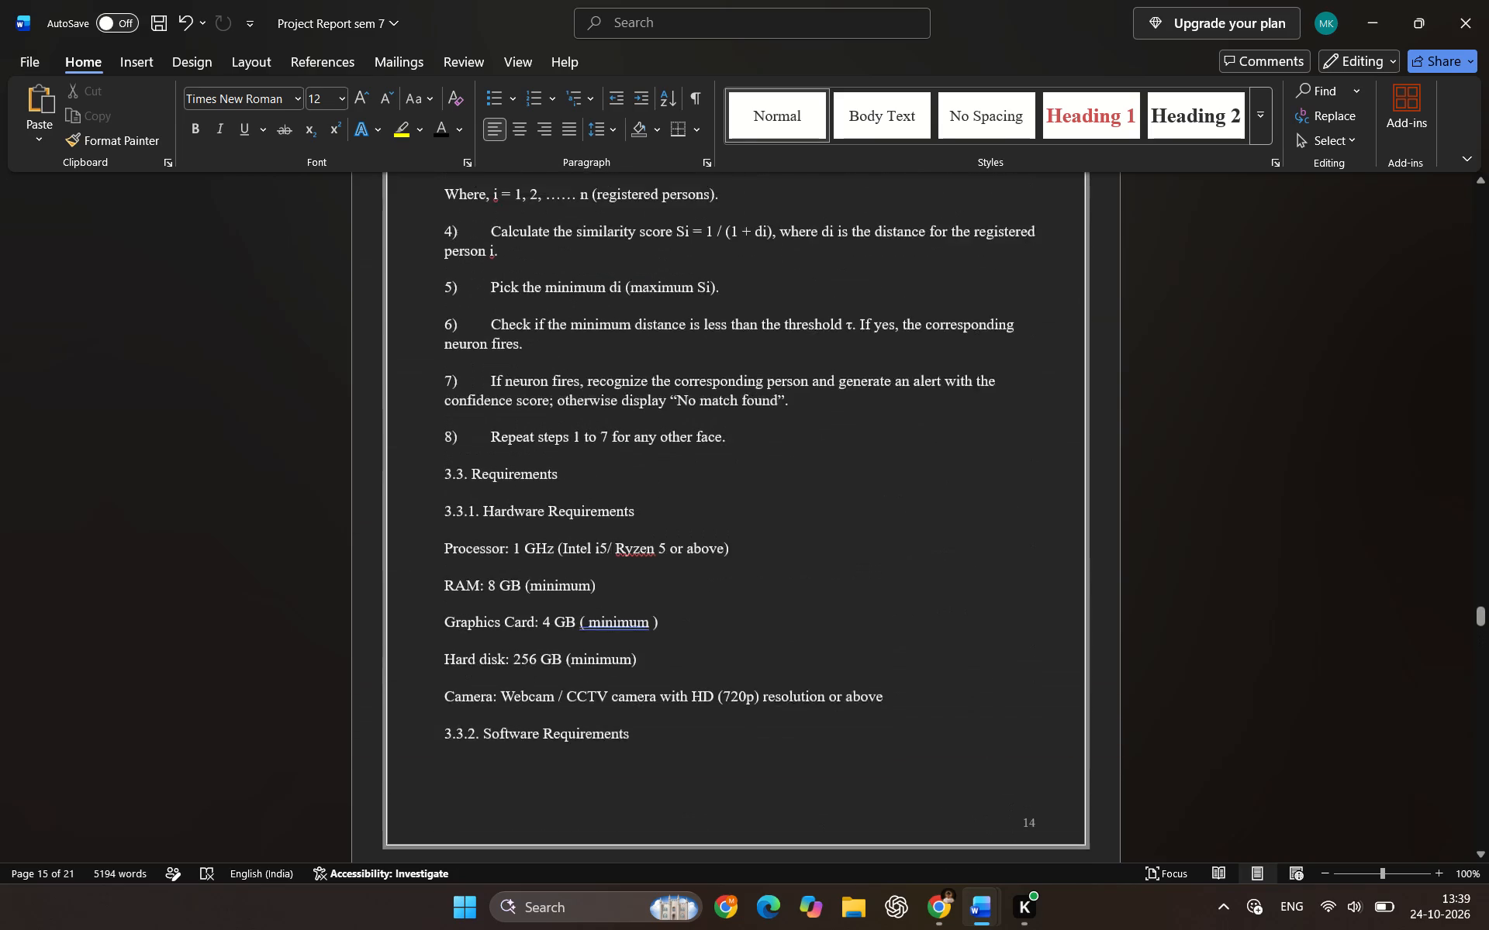
{"action": "scroll", "coordinate": [678, 557], "scroll_direction": "up", "scroll_amount": 7}
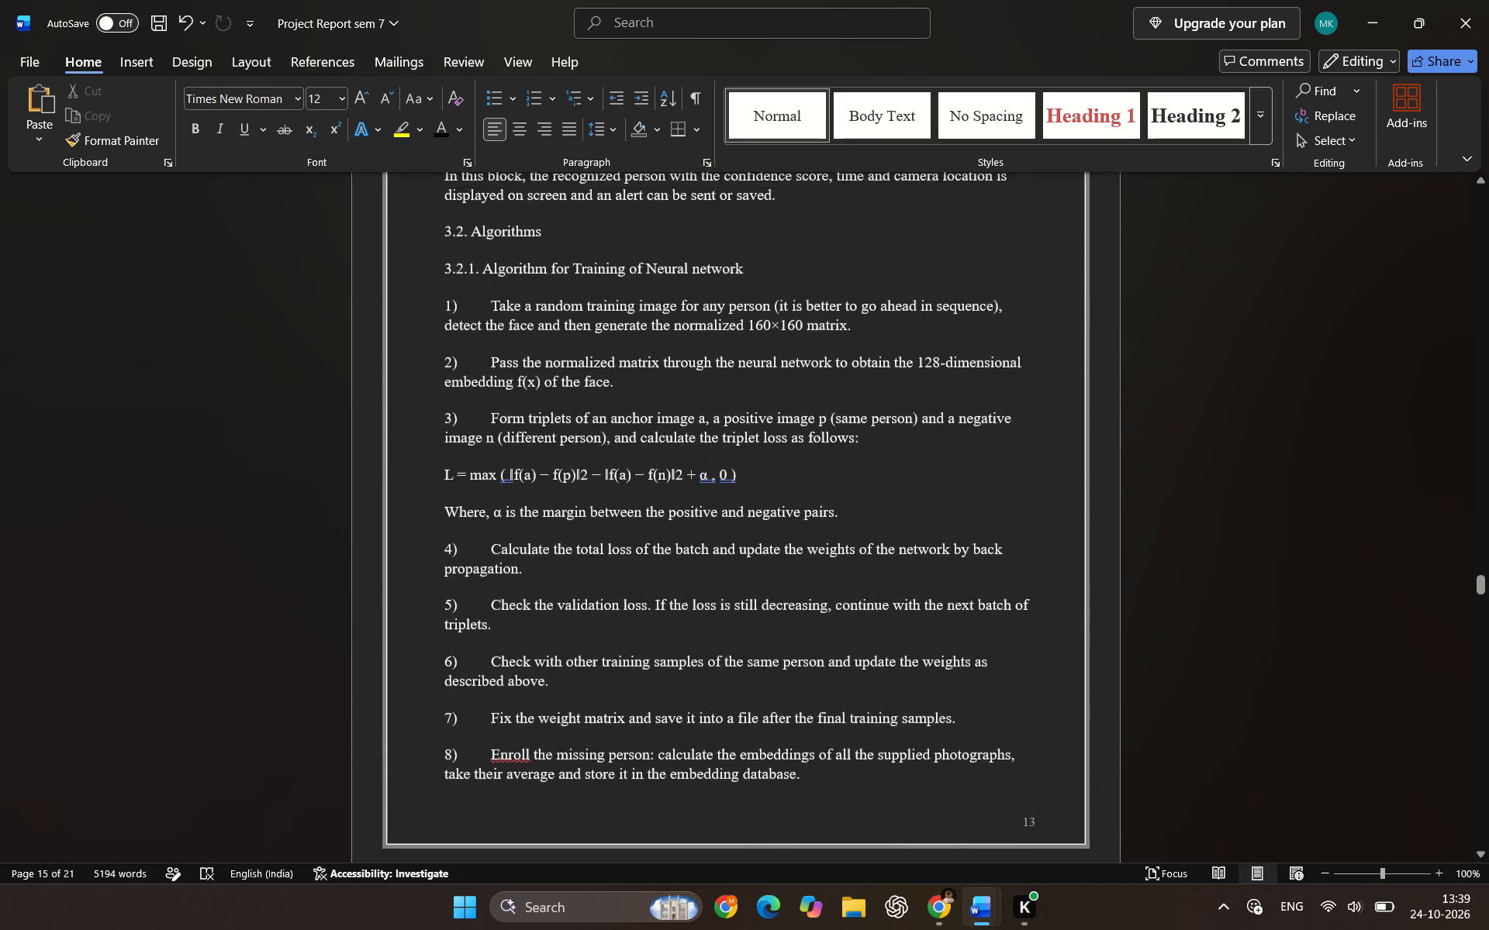
{"action": "scroll", "coordinate": [678, 556], "scroll_direction": "up", "scroll_amount": 4}
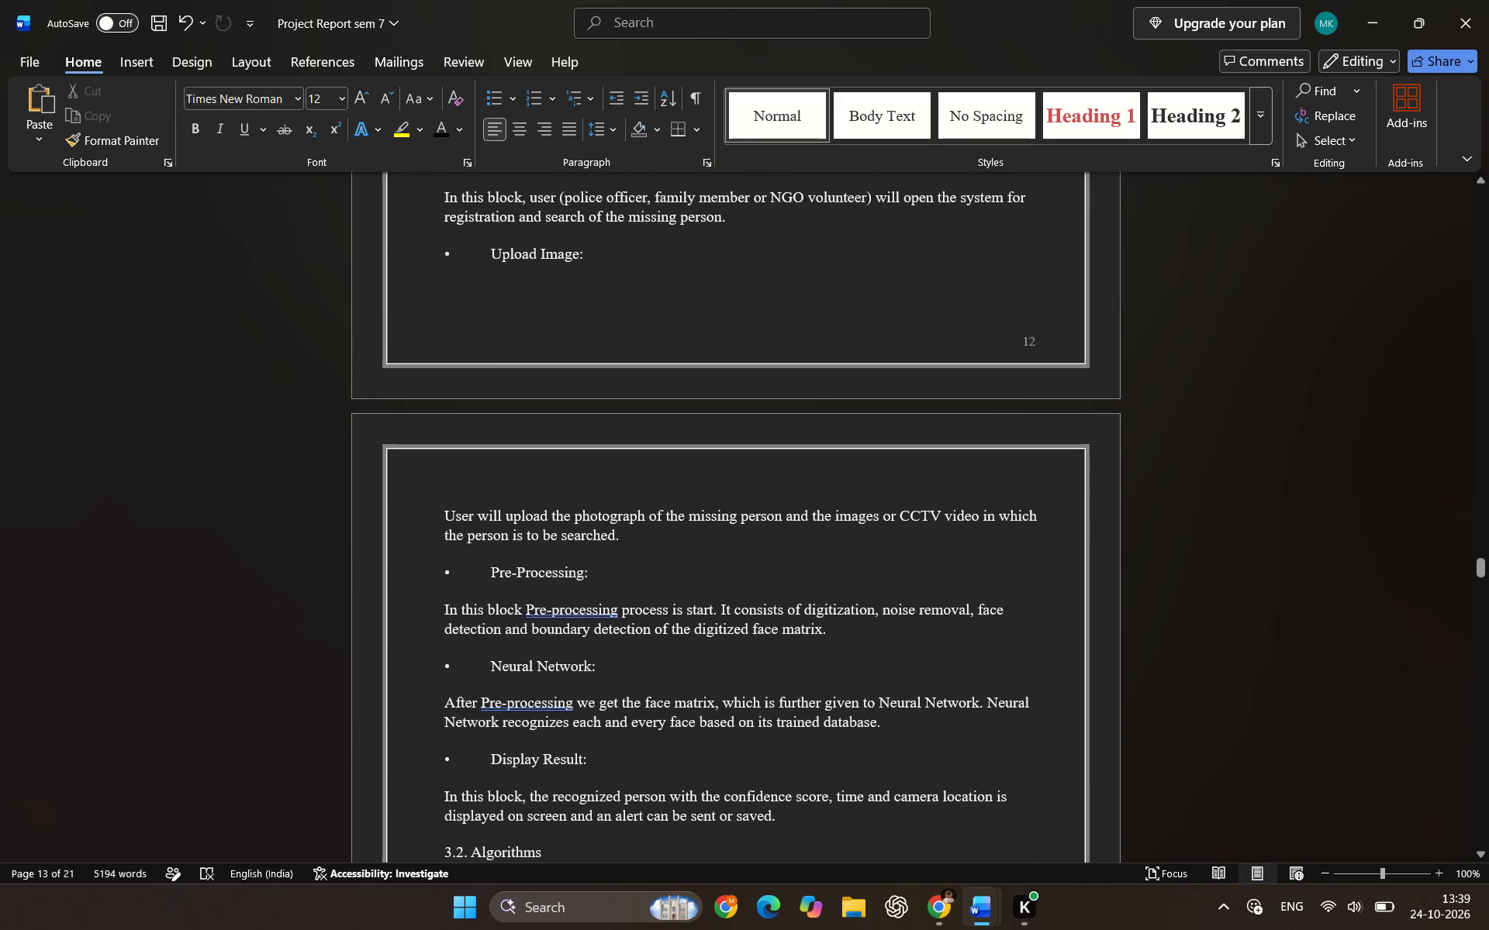
{"action": "scroll", "coordinate": [627, 533], "scroll_direction": "up", "scroll_amount": 2}
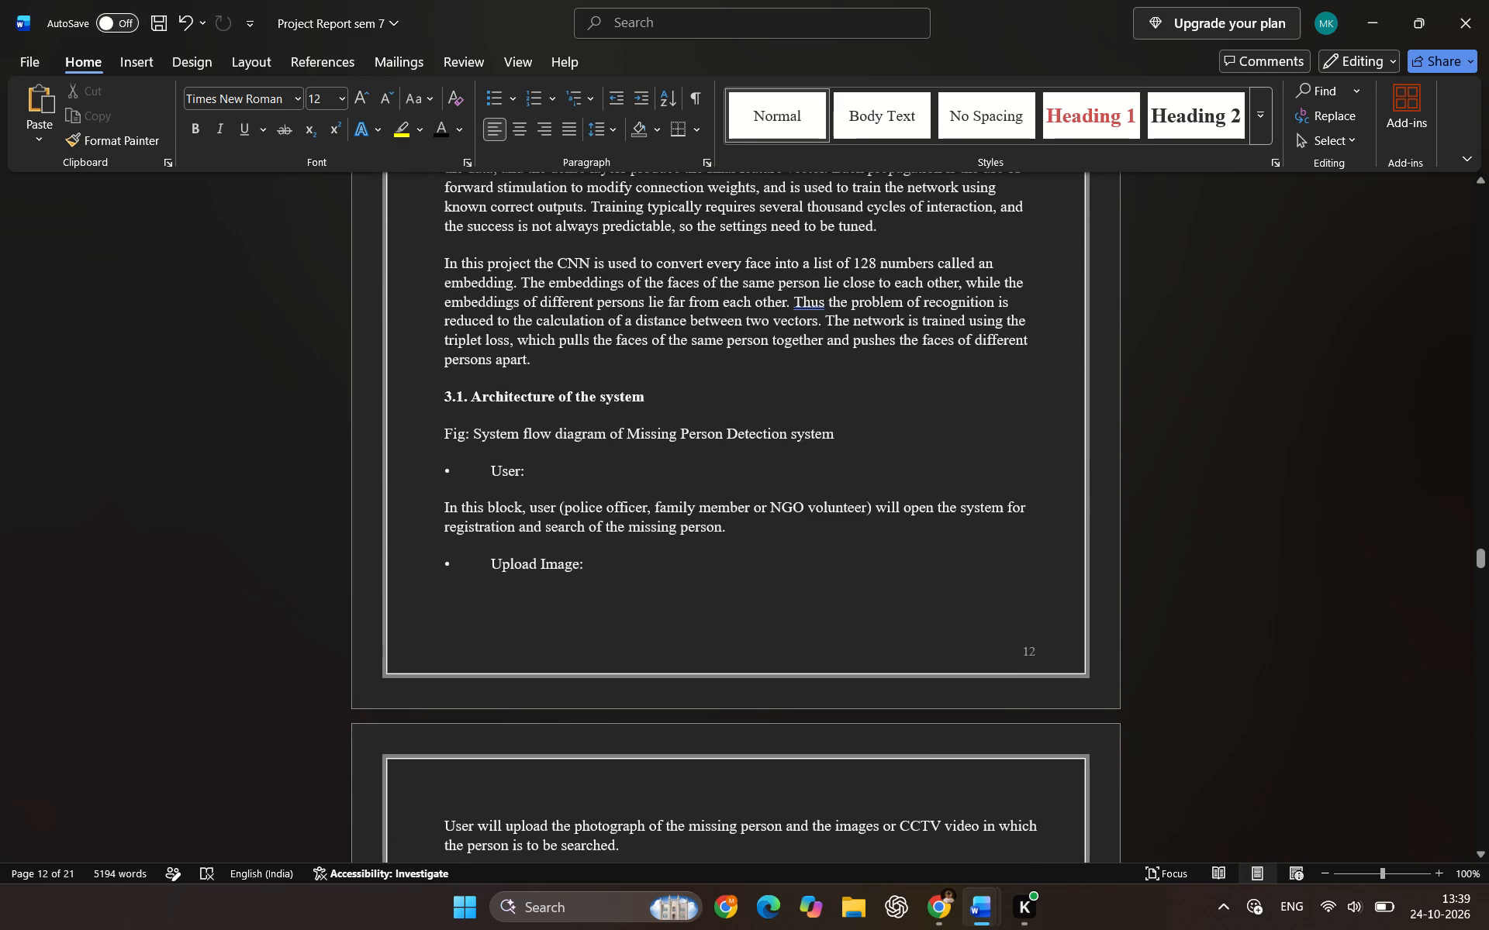
{"action": "left_click", "coordinate": [685, 398]}
{"action": "key", "text": "Return"}
{"action": "key", "text": "ctrl+v"}
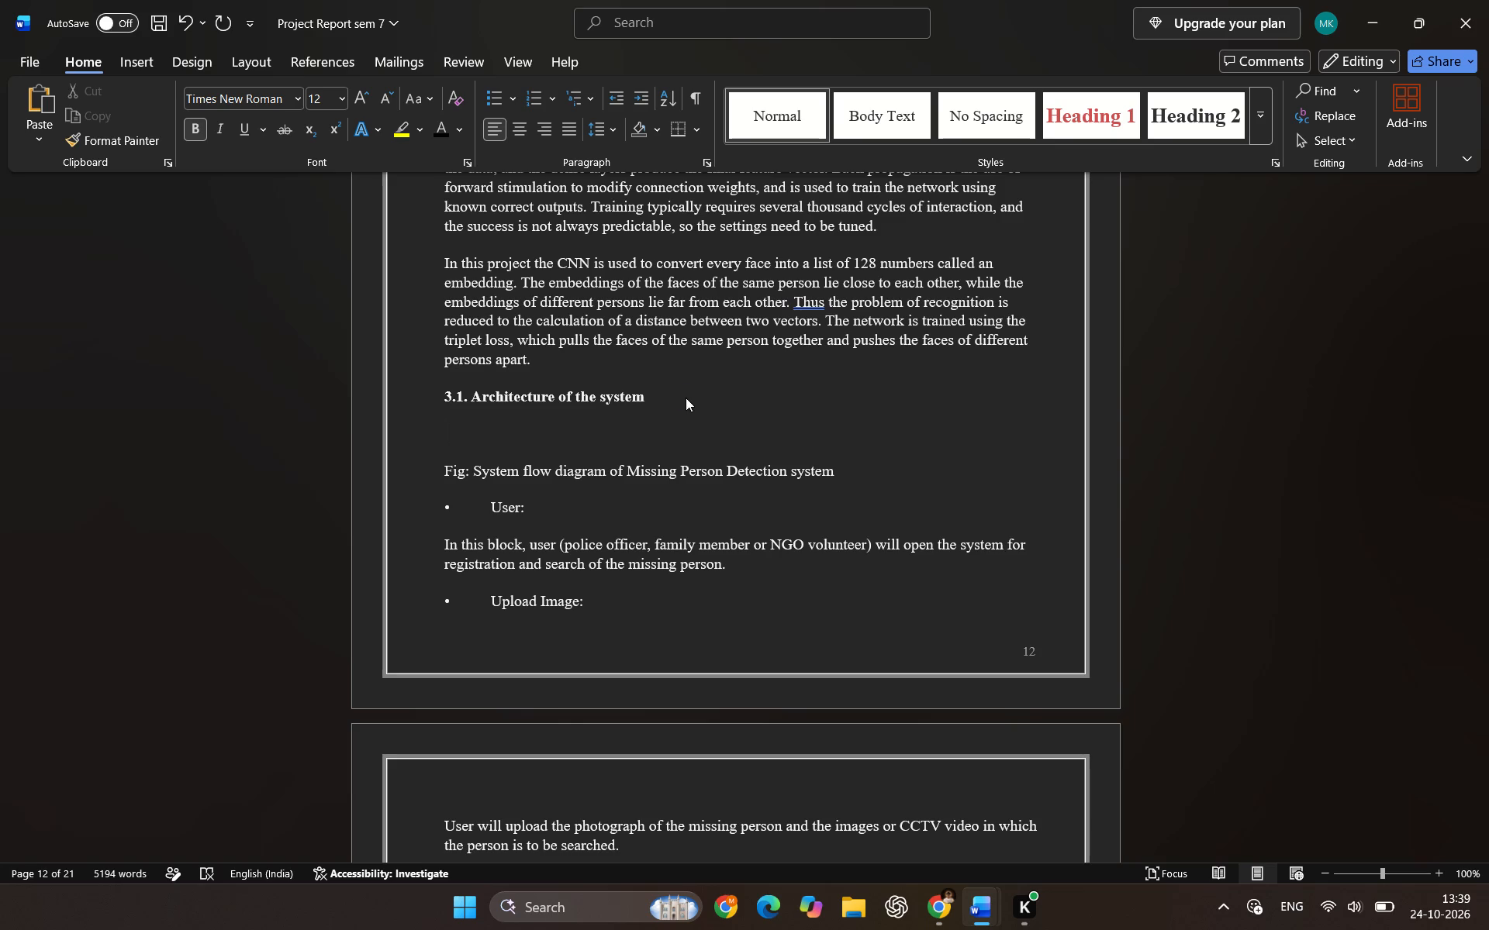
Examine the page layout from the Chapter 3 title to the pasted diagram around the 3.1 heading.
{"action": "scroll", "coordinate": [690, 408], "scroll_direction": "up", "scroll_amount": 2}
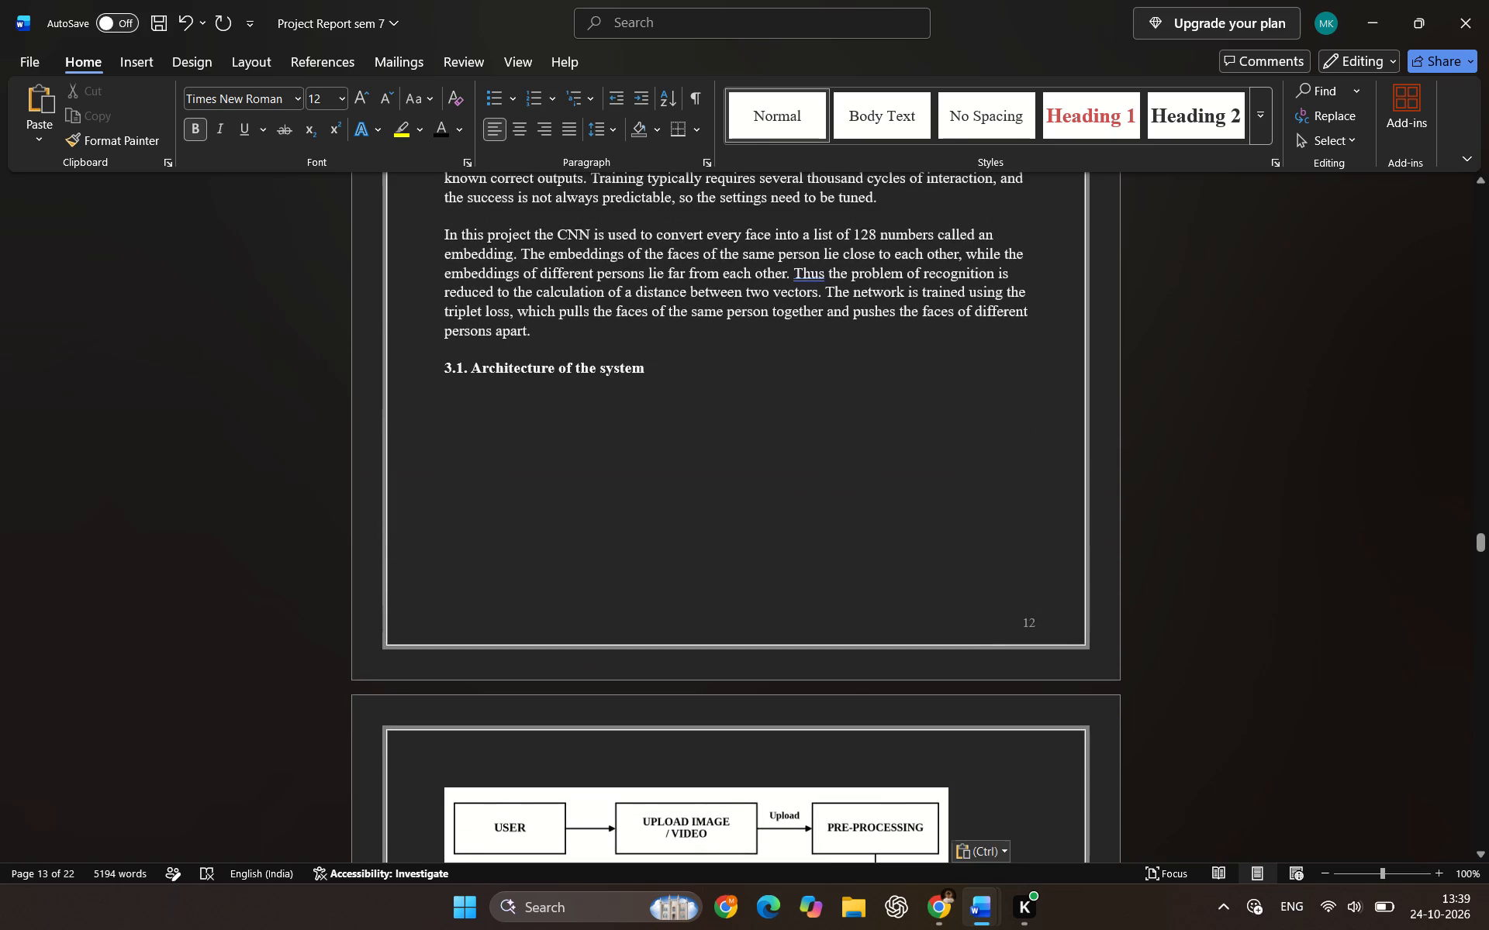
{"action": "scroll", "coordinate": [697, 438], "scroll_direction": "down", "scroll_amount": 3}
{"action": "scroll", "coordinate": [709, 478], "scroll_direction": "up", "scroll_amount": 3}
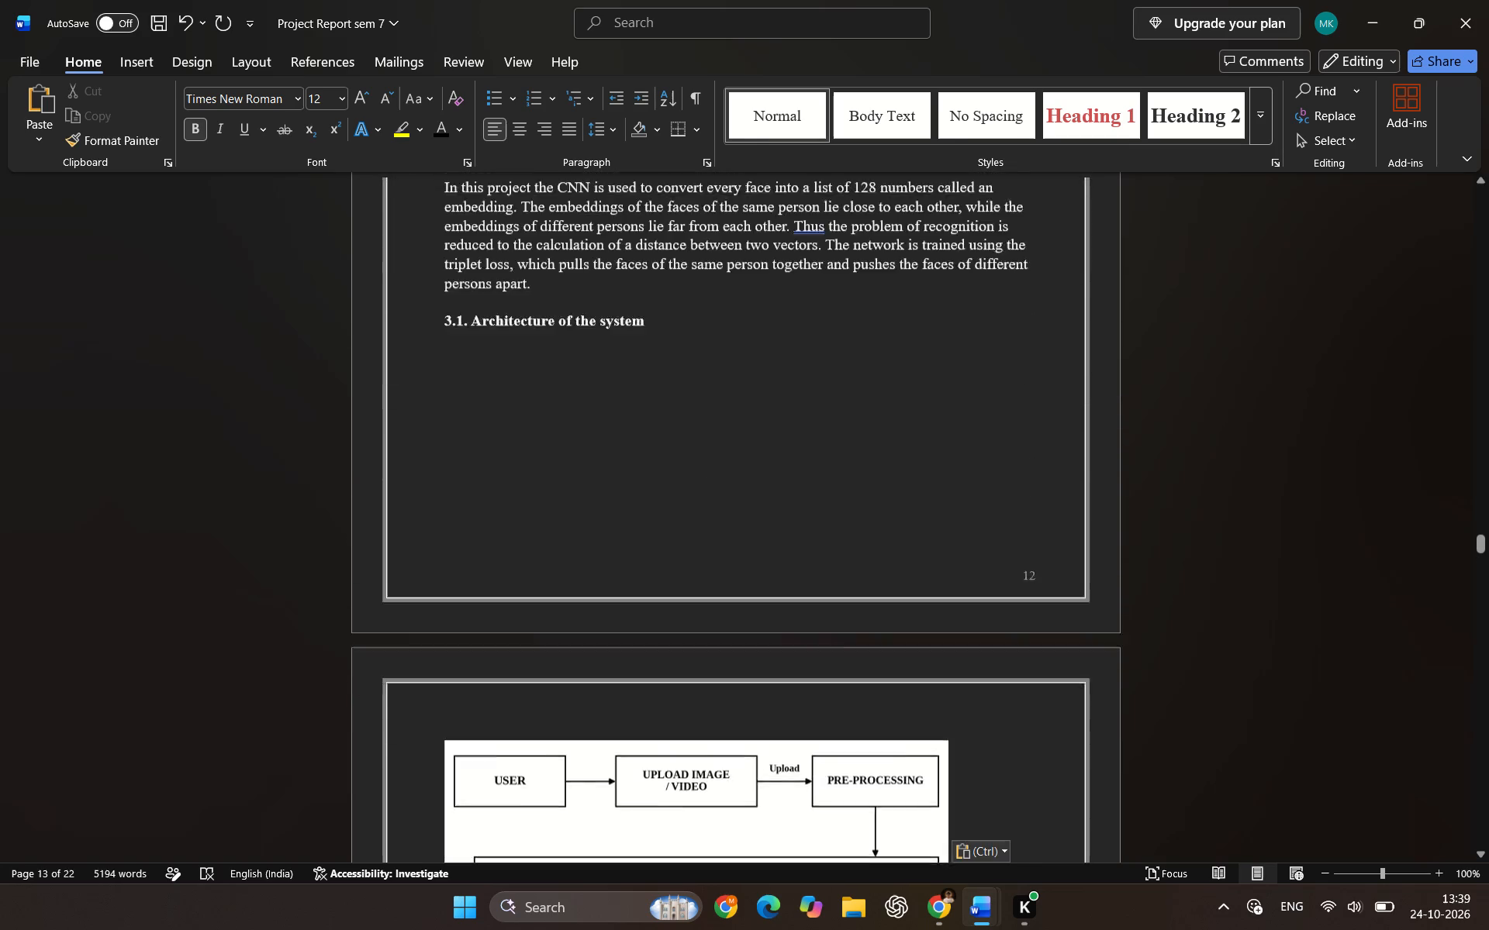
{"action": "scroll", "coordinate": [709, 478], "scroll_direction": "up", "scroll_amount": 3}
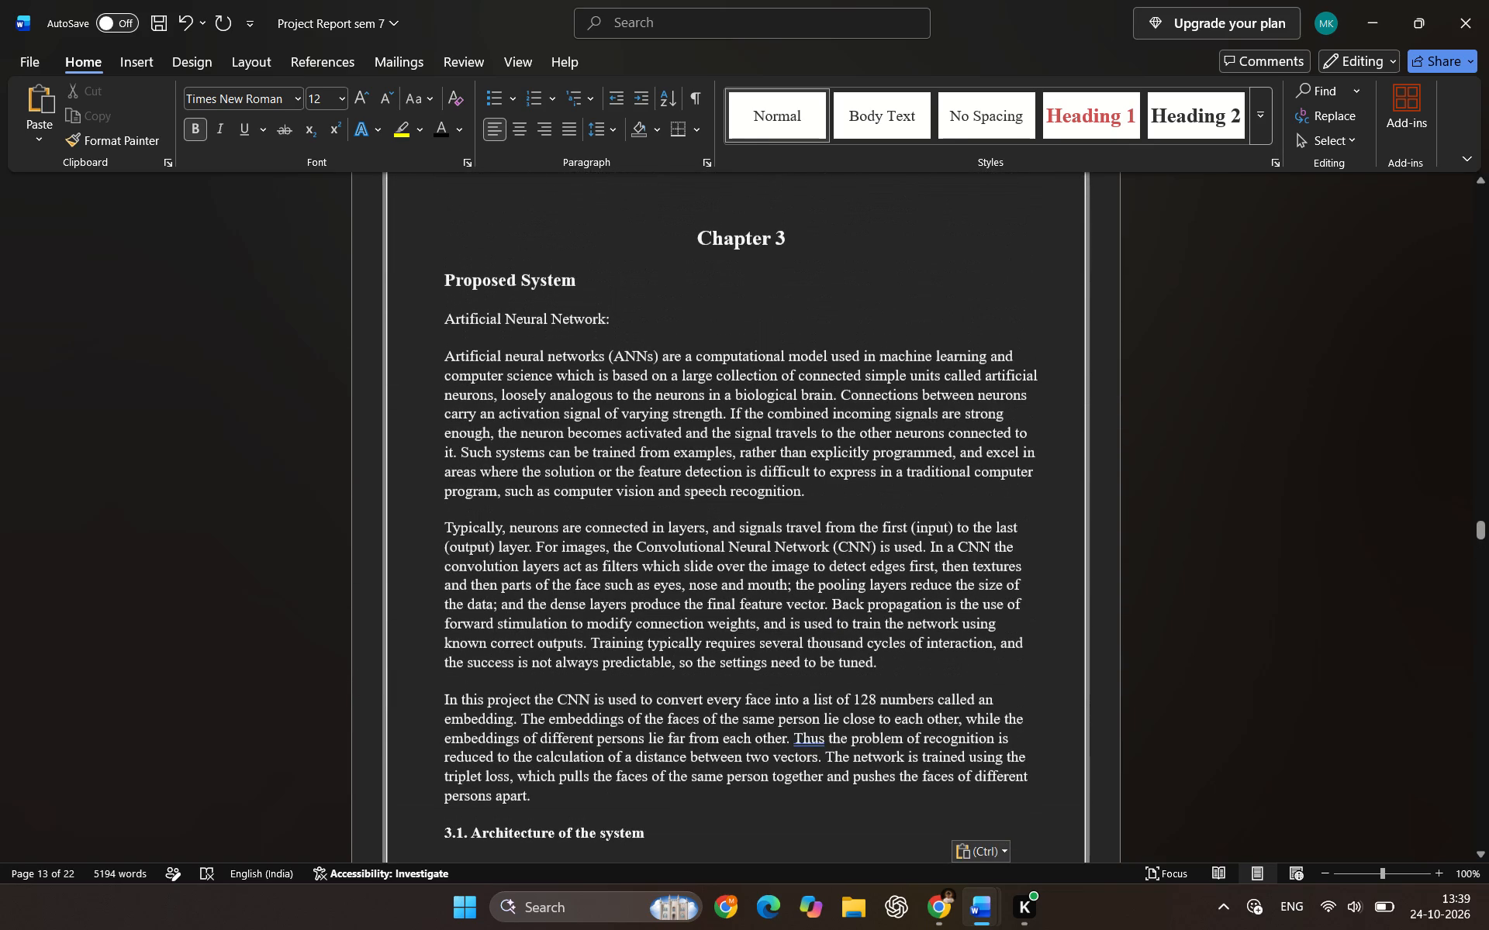
{"action": "scroll", "coordinate": [707, 480], "scroll_direction": "down", "scroll_amount": 2}
{"action": "left_click", "coordinate": [612, 503]}
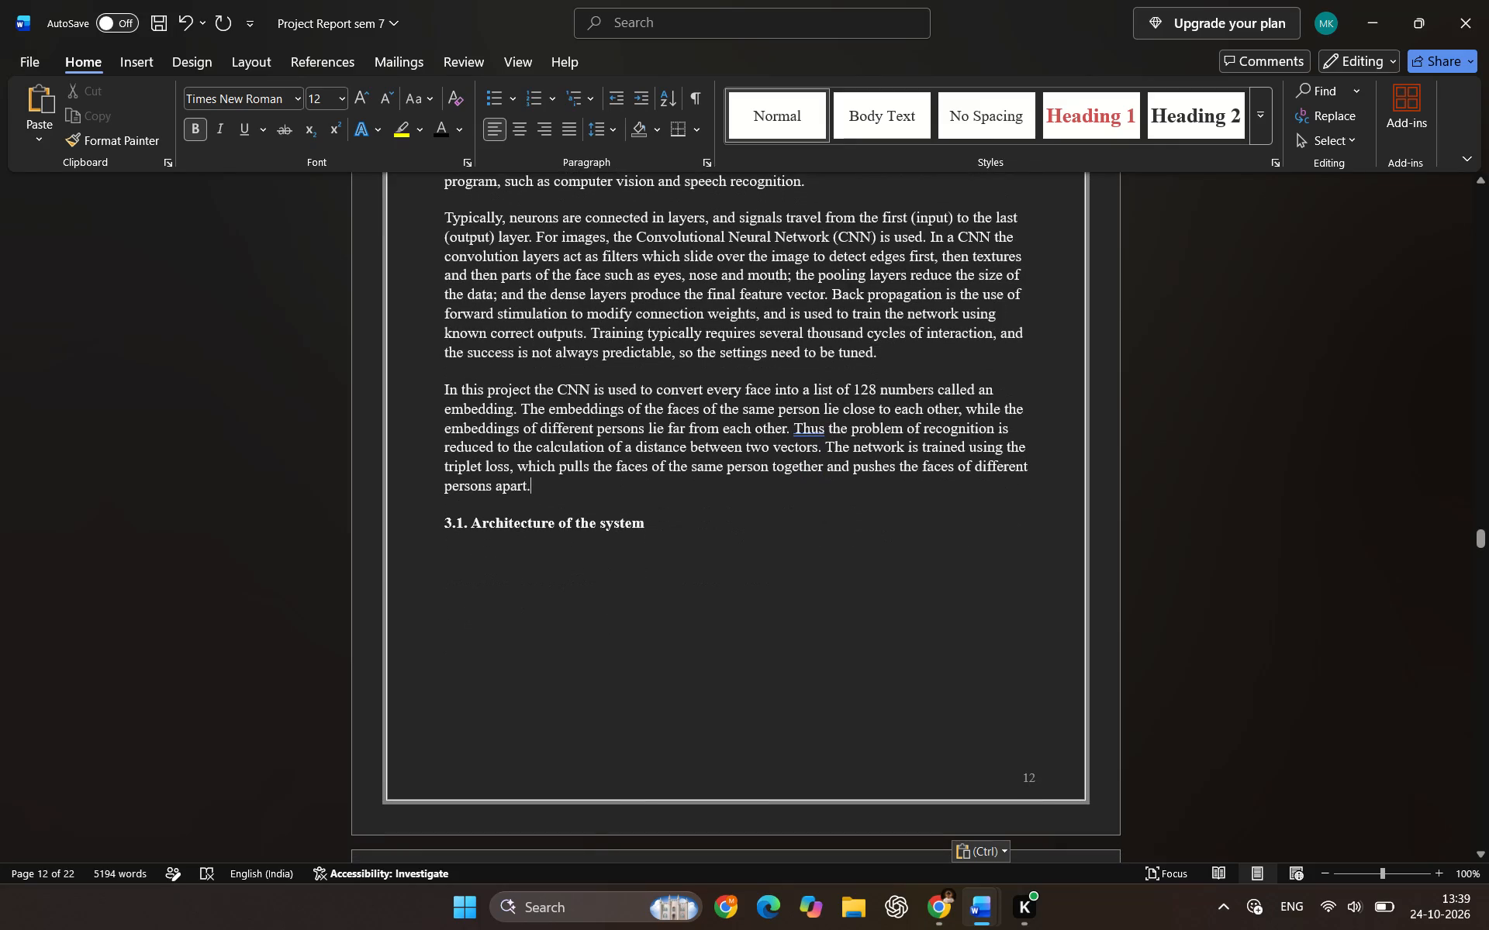
{"action": "left_click", "coordinate": [602, 513]}
{"action": "left_click", "coordinate": [602, 496]}
Center the pasted system flow diagram on the page.
{"action": "scroll", "coordinate": [637, 515], "scroll_direction": "down", "scroll_amount": 5}
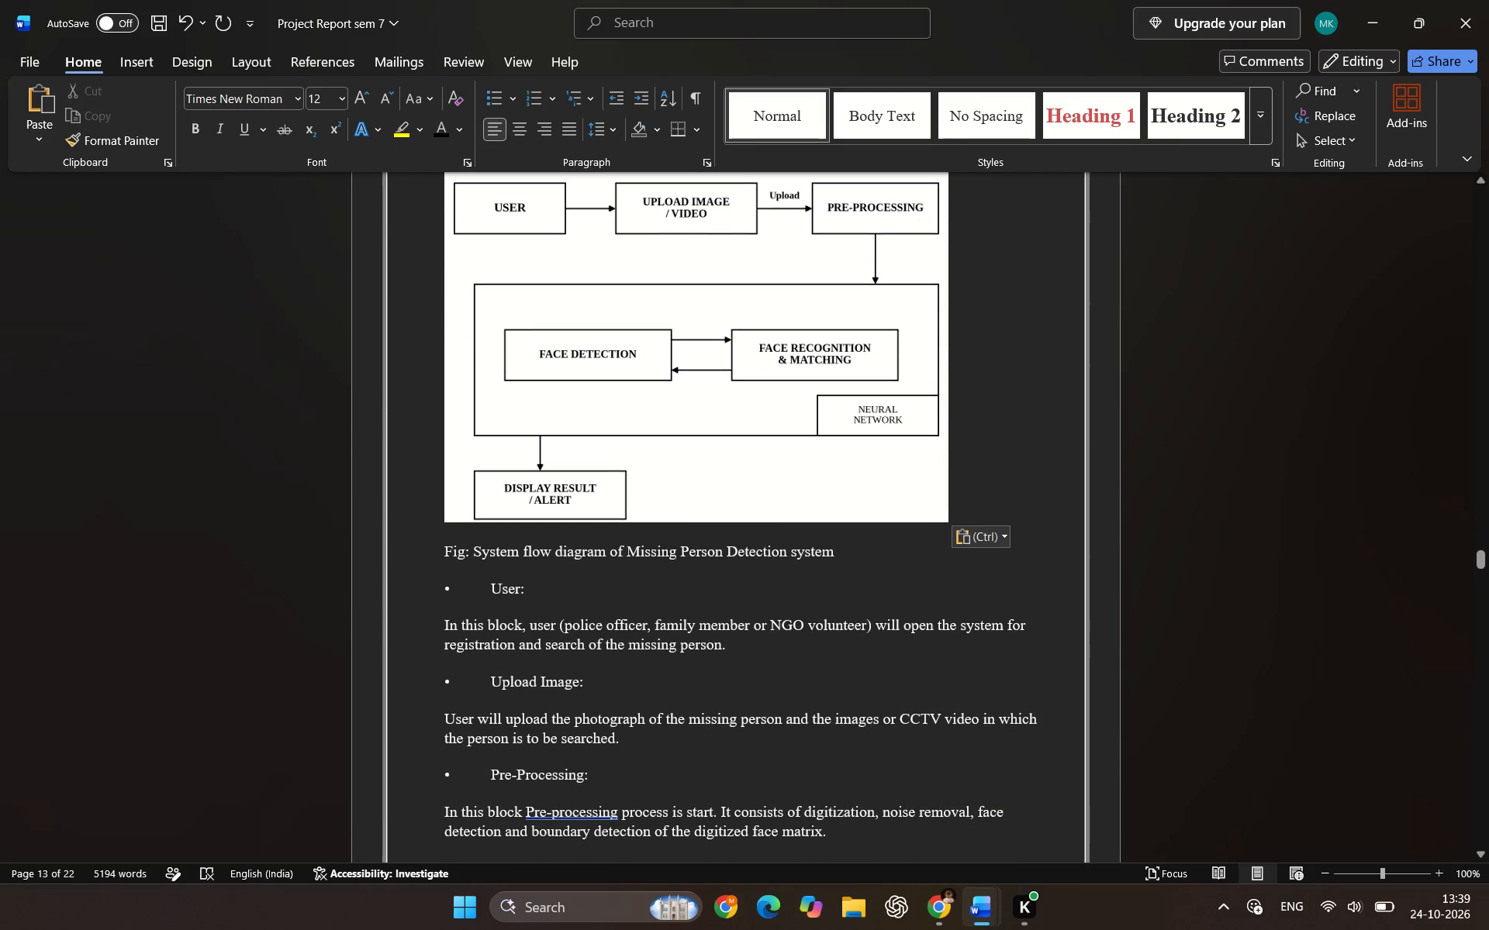
{"action": "left_click", "coordinate": [683, 425]}
{"action": "left_click", "coordinate": [527, 127]}
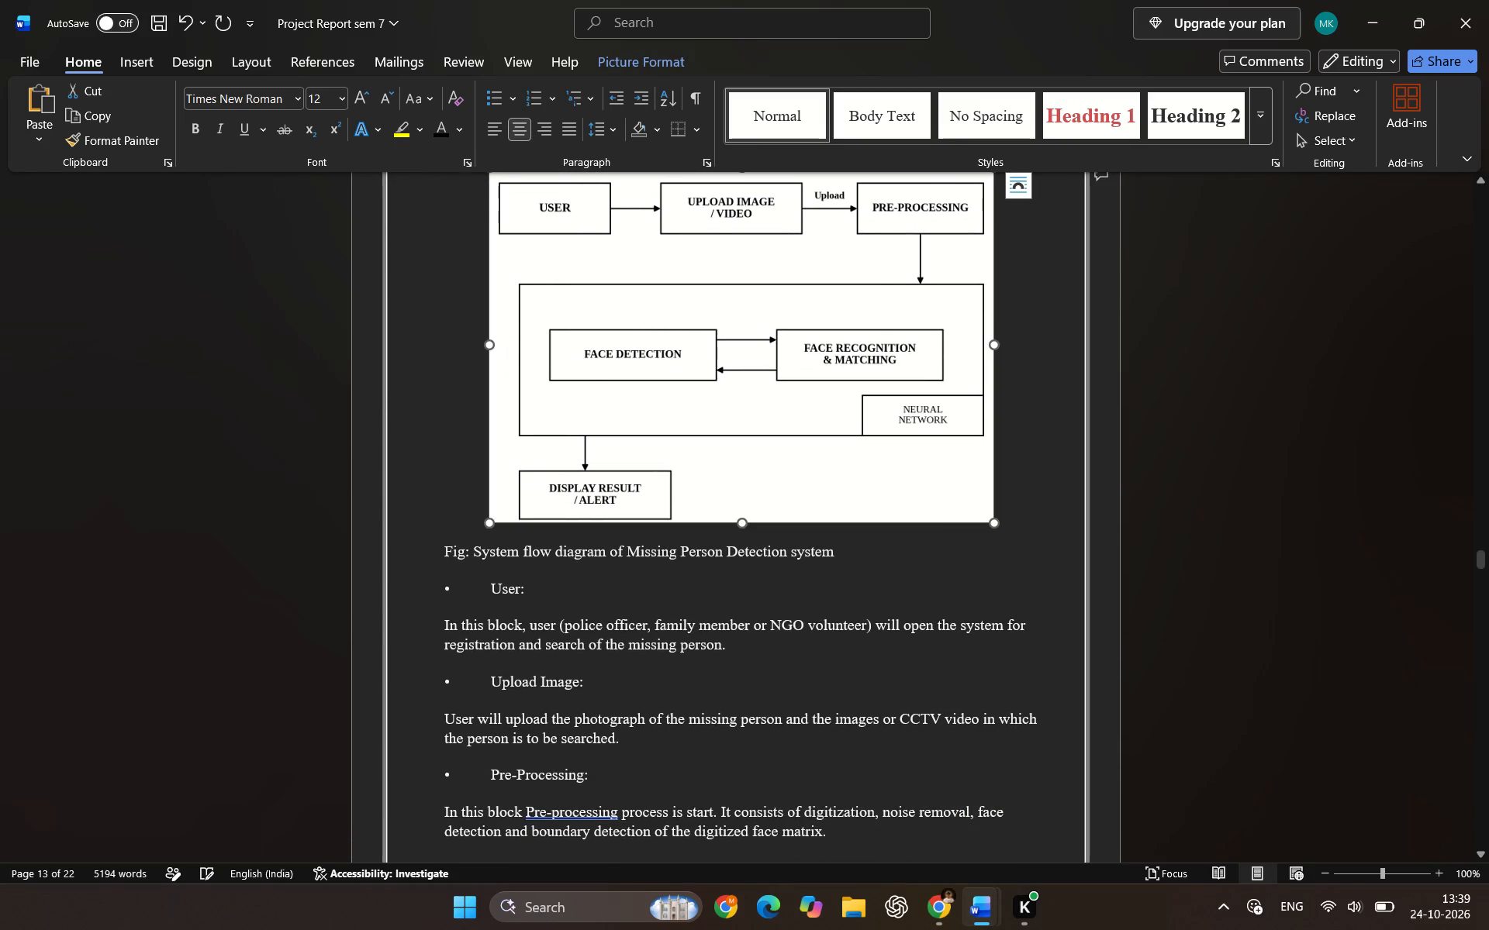
Remove the gaps between the bullets and the labels User, Upload Image, Pre-Processing, Neural Network and Display Result below the system flow diagram.
{"action": "scroll", "coordinate": [567, 588], "scroll_direction": "down", "scroll_amount": 1}
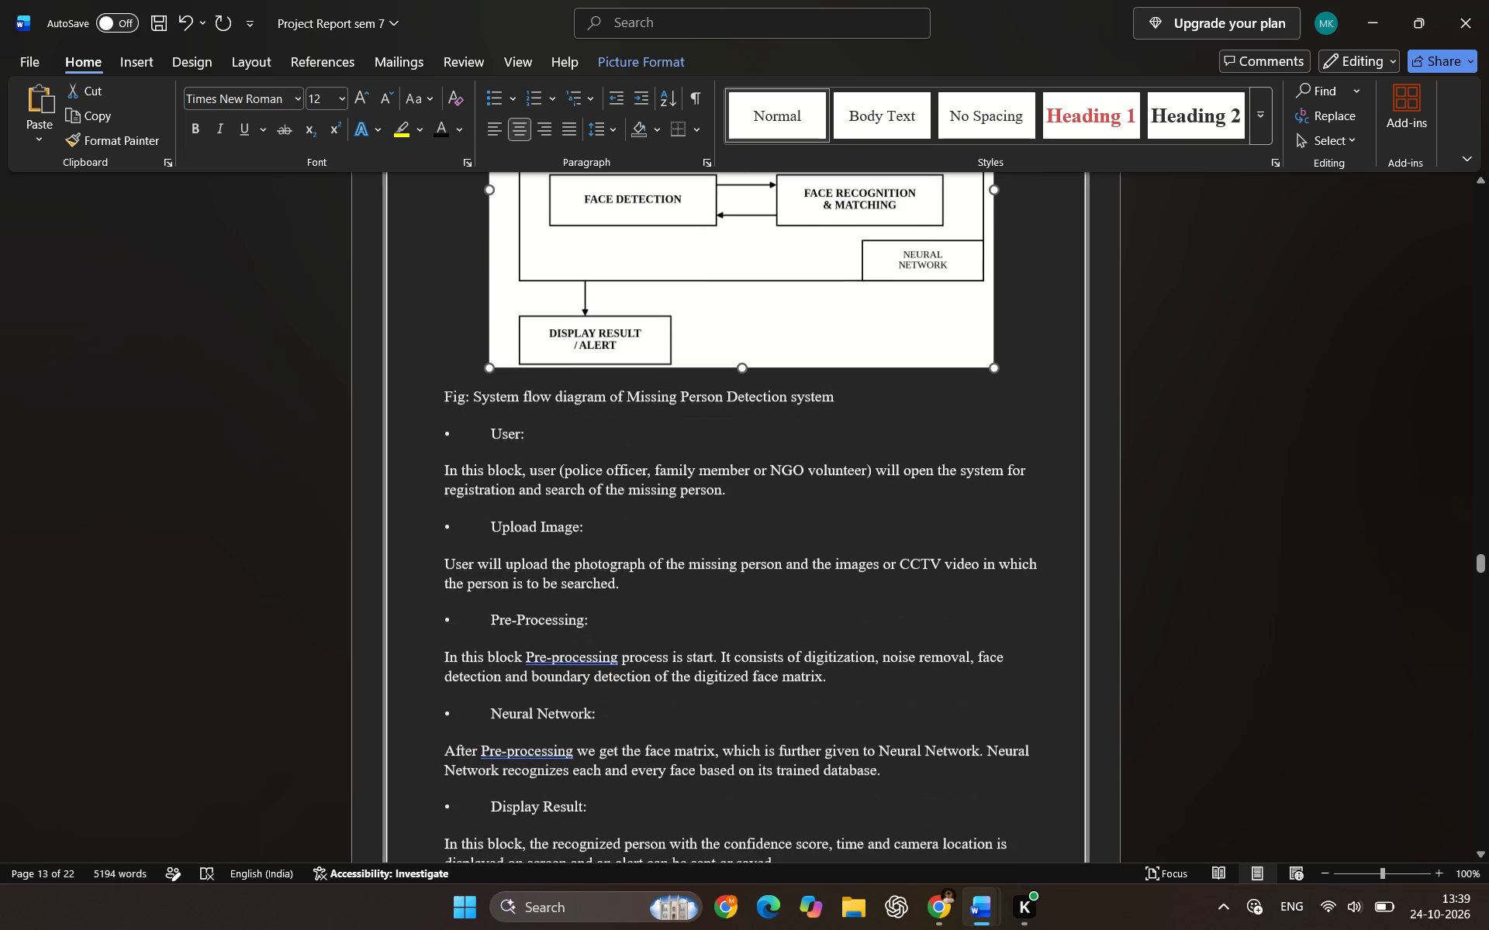
{"action": "scroll", "coordinate": [579, 572], "scroll_direction": "up", "scroll_amount": 2}
{"action": "scroll", "coordinate": [582, 628], "scroll_direction": "down", "scroll_amount": 2}
{"action": "left_click", "coordinate": [490, 443]}
{"action": "scroll", "coordinate": [422, 101], "scroll_direction": "down", "scroll_amount": 2}
{"action": "key", "text": "BackSpace"}
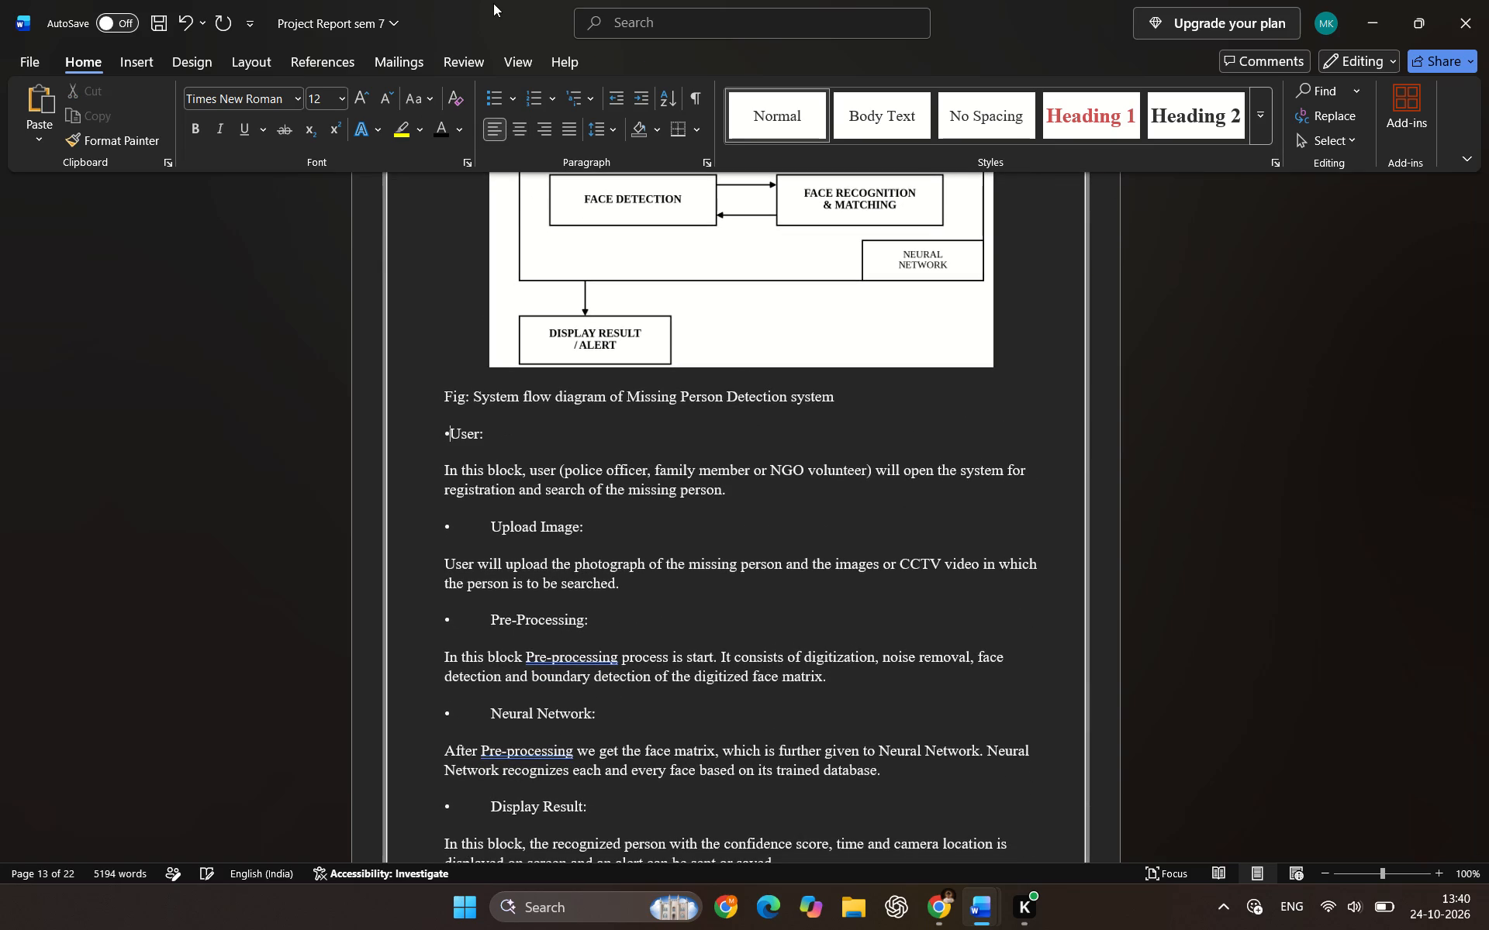
{"action": "left_click", "coordinate": [498, 521]}
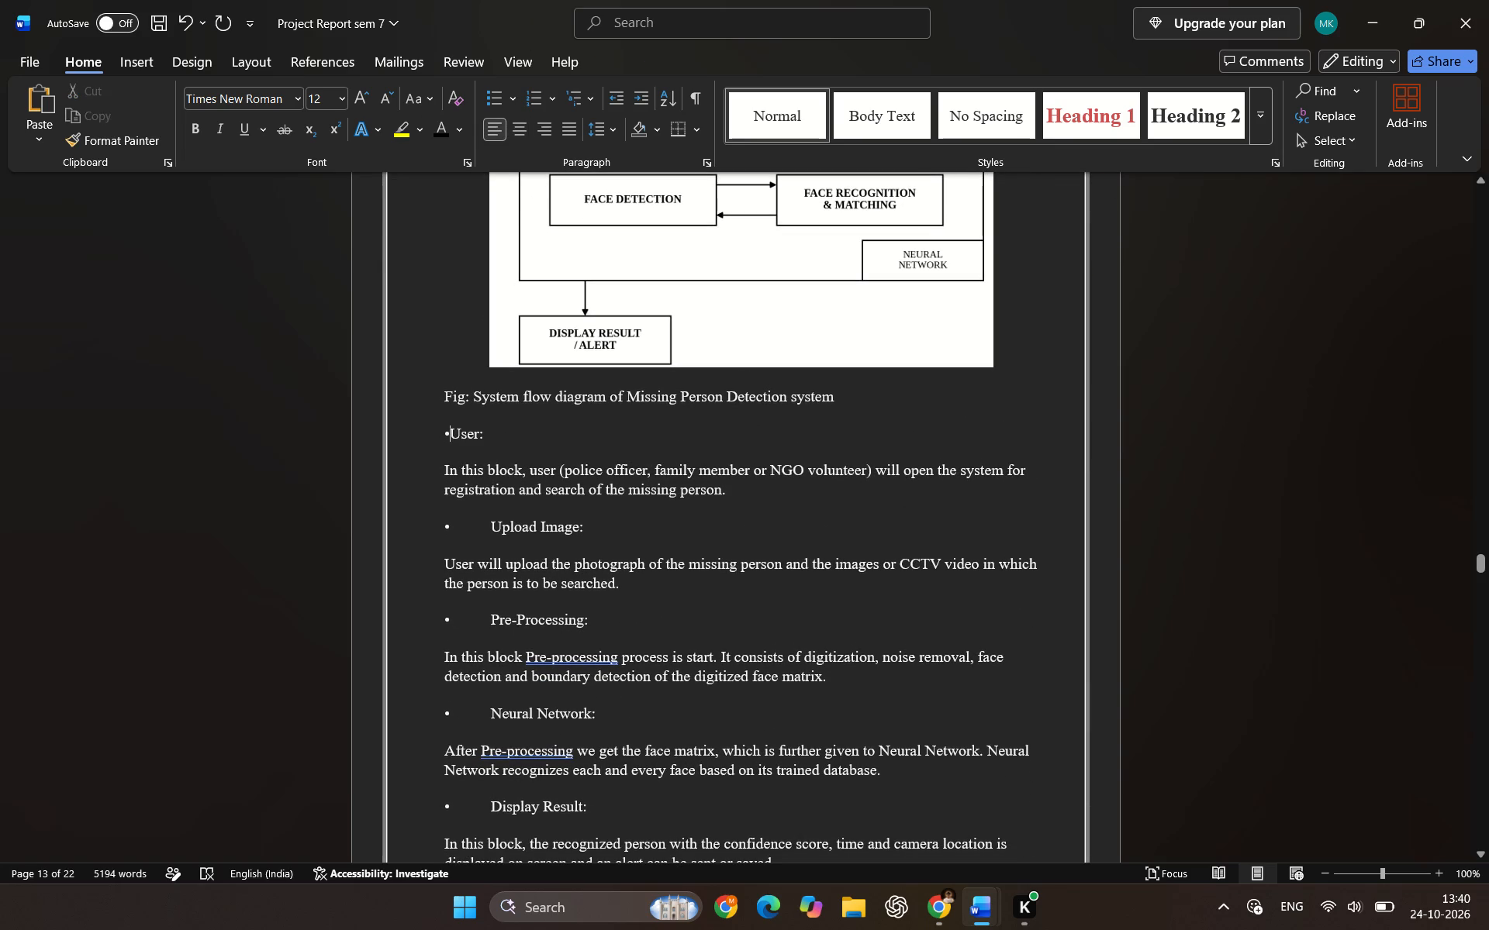
{"action": "left_click", "coordinate": [491, 525]}
{"action": "key", "text": "BackSpace"}
{"action": "left_click", "coordinate": [489, 620]}
{"action": "key", "text": "BackSpace"}
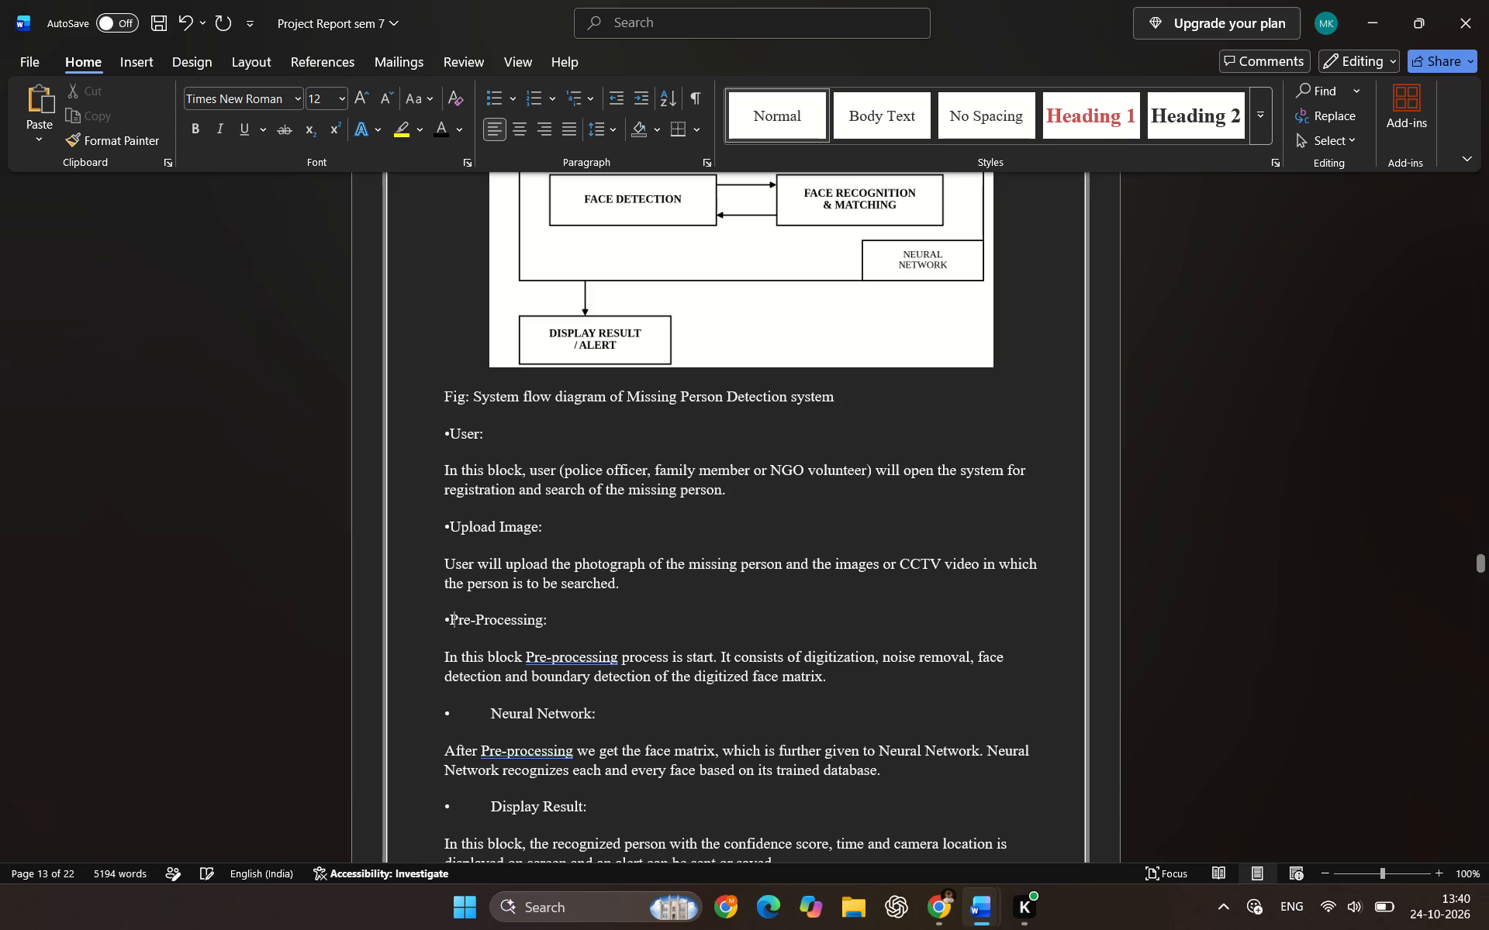
{"action": "left_click", "coordinate": [489, 705]}
{"action": "key", "text": "BackSpace"}
{"action": "scroll", "coordinate": [492, 700], "scroll_direction": "down", "scroll_amount": 1}
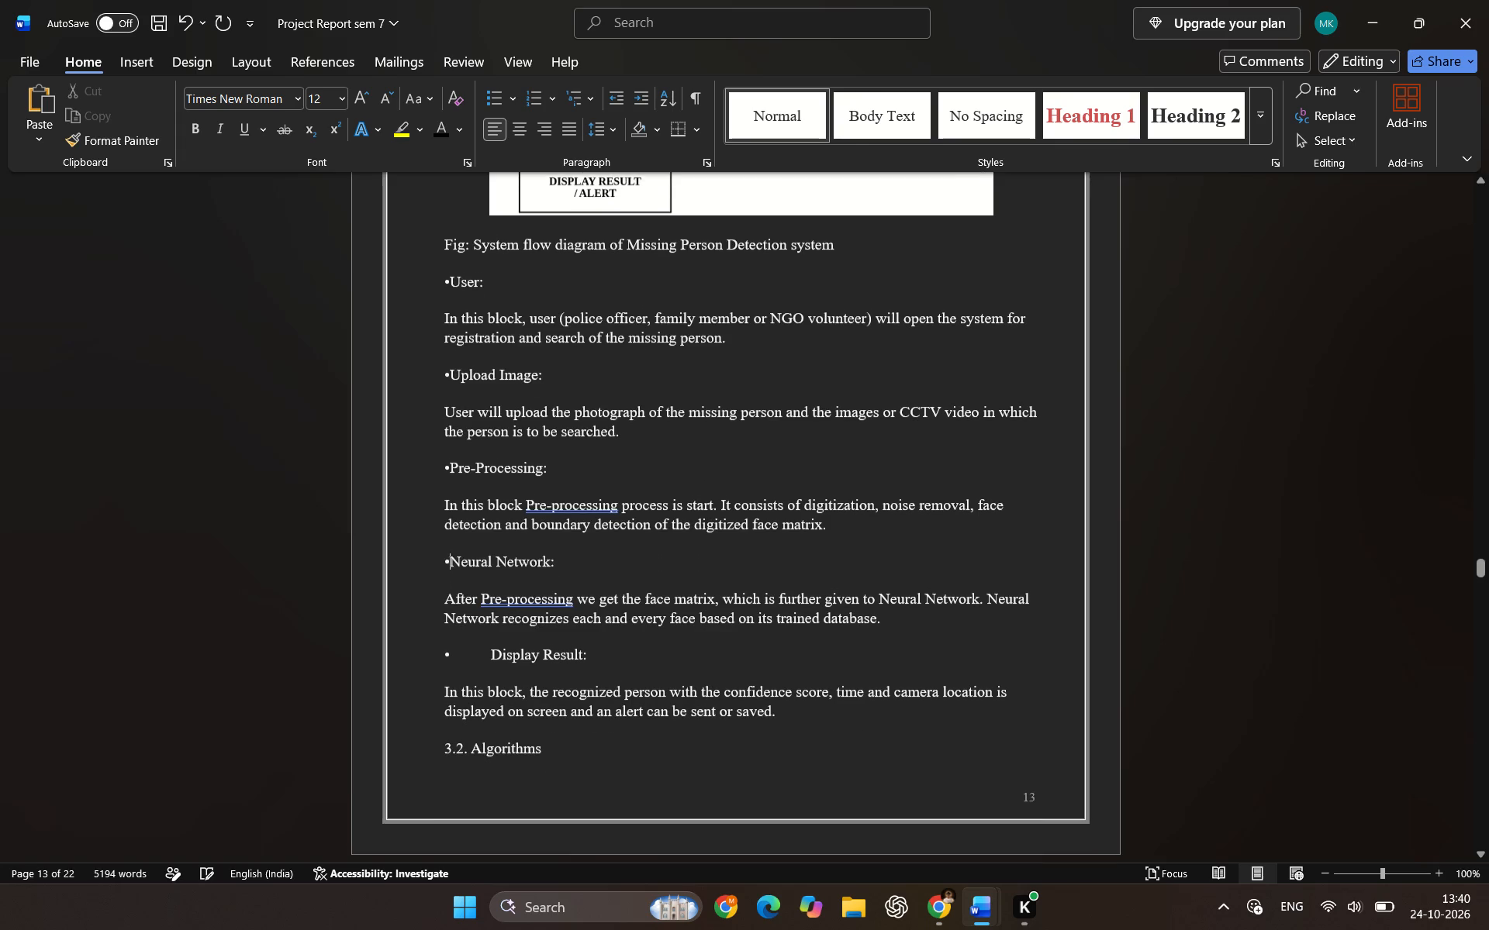
{"action": "left_click", "coordinate": [488, 648]}
{"action": "key", "text": "BackSpace"}
Insert an empty line after the Display Result paragraph to push the 3.2. Algorithms heading onto the following page.
{"action": "scroll", "coordinate": [489, 668], "scroll_direction": "down", "scroll_amount": 2}
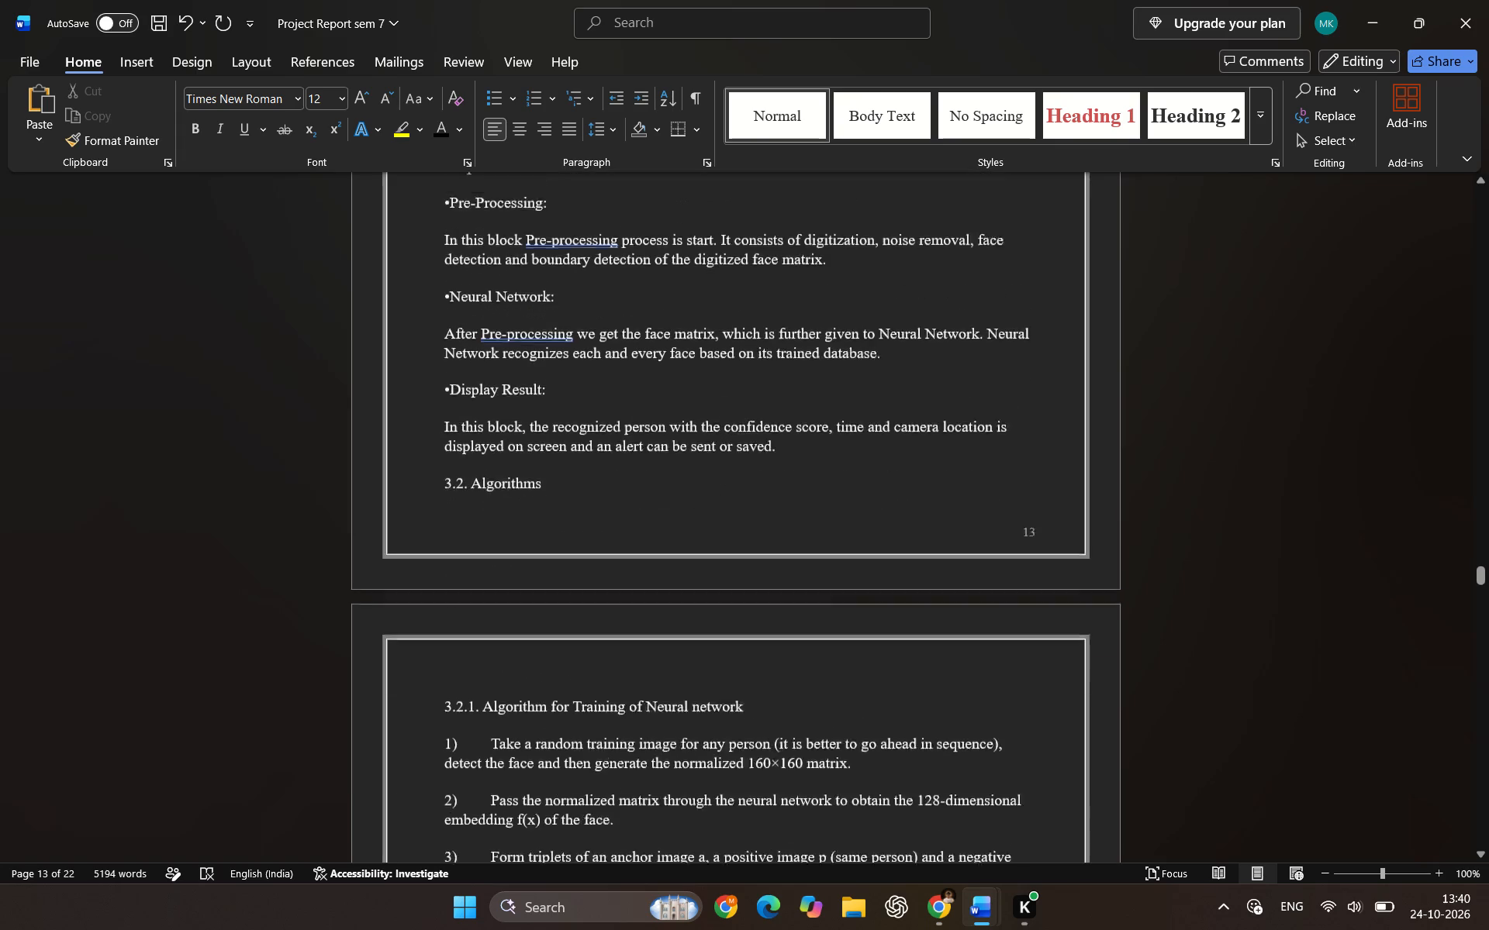
{"action": "left_click", "coordinate": [552, 431]}
{"action": "left_click", "coordinate": [561, 419]}
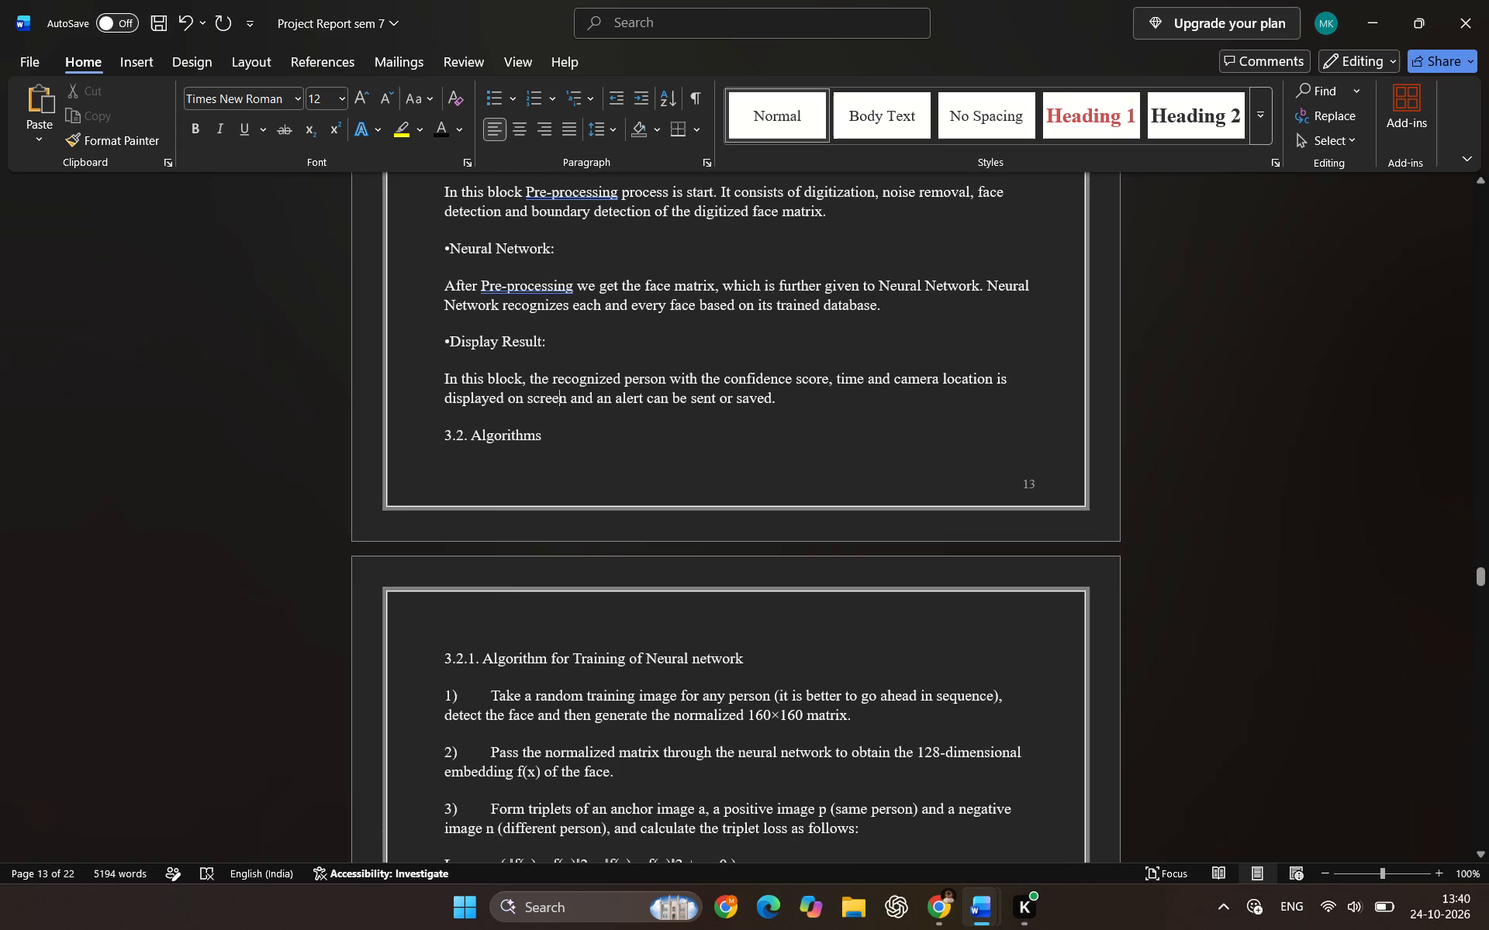
{"action": "left_click", "coordinate": [796, 409]}
{"action": "key", "text": "Return"}
Make the heading "3.2. Algorithms" bold.
{"action": "scroll", "coordinate": [724, 480], "scroll_direction": "down", "scroll_amount": 1}
{"action": "left_click_drag", "start_coordinate": [565, 520], "coordinate": [523, 525]}
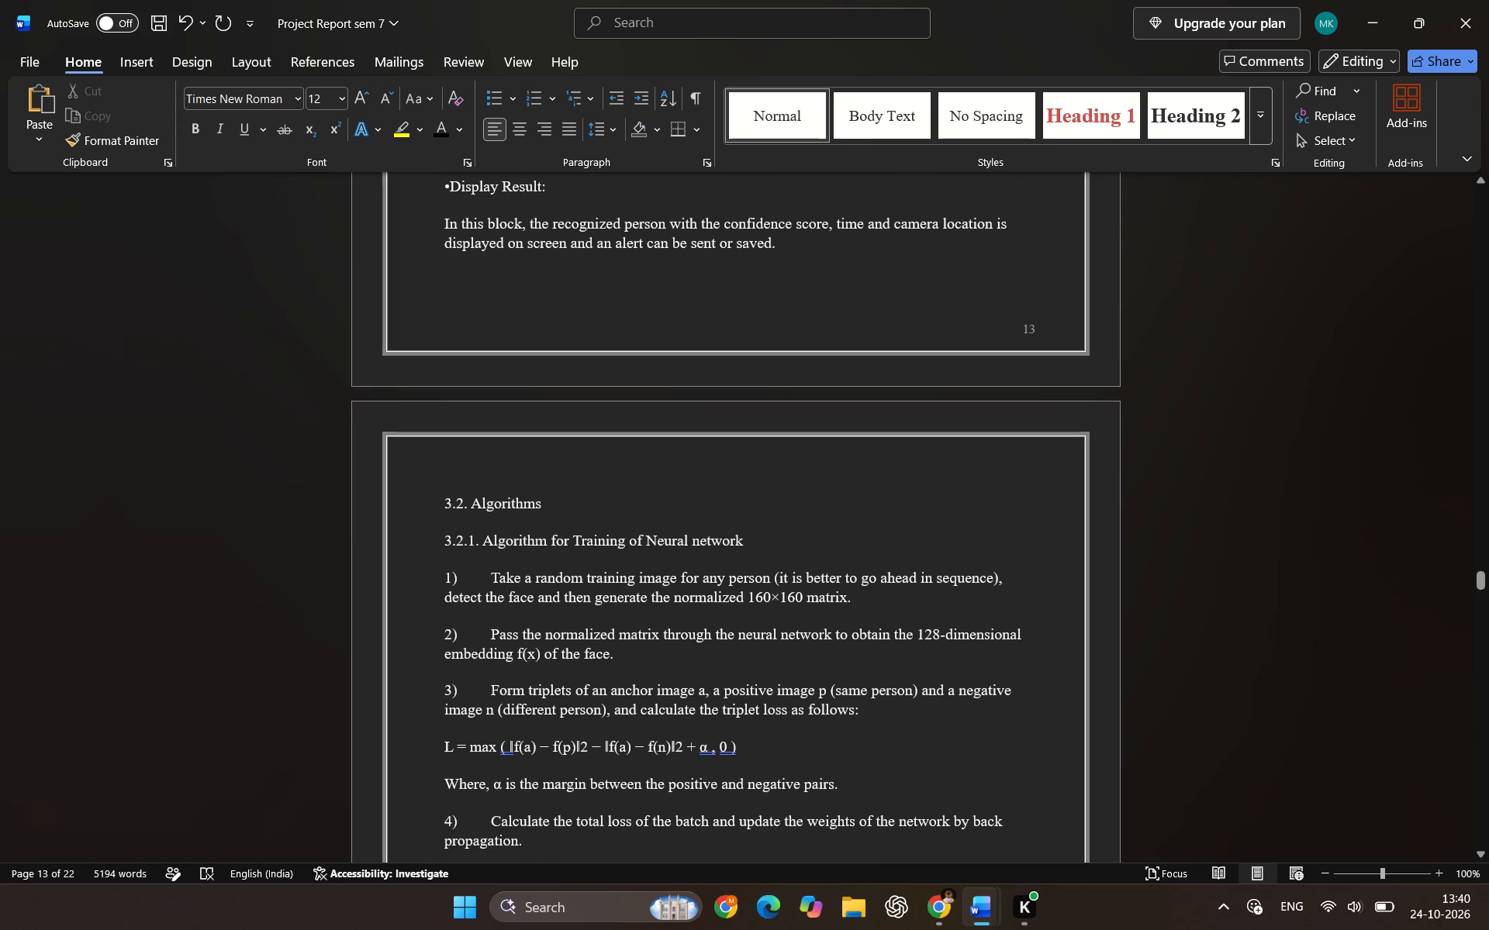
{"action": "left_click_drag", "start_coordinate": [523, 525], "coordinate": [418, 520]}
{"action": "left_click", "coordinate": [439, 485]}
Check the formatting of the heading "3.1. Architecture of the system" on page 12.
{"action": "scroll", "coordinate": [538, 389], "scroll_direction": "up", "scroll_amount": 5}
{"action": "scroll", "coordinate": [529, 542], "scroll_direction": "up", "scroll_amount": 1}
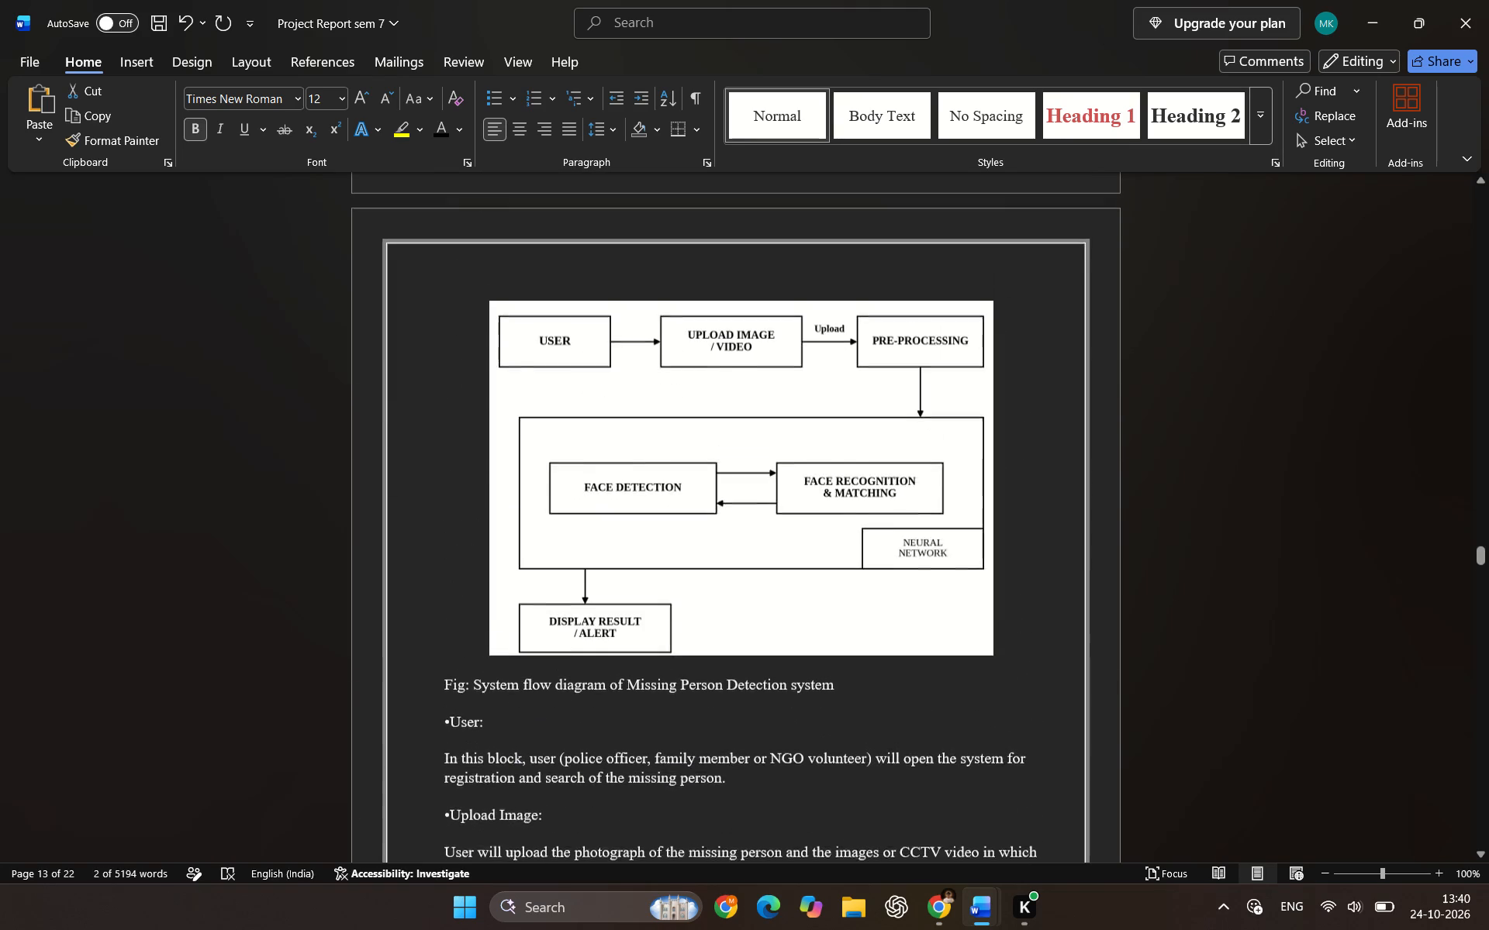
{"action": "scroll", "coordinate": [530, 511], "scroll_direction": "up", "scroll_amount": 3}
{"action": "left_click_drag", "start_coordinate": [654, 370], "coordinate": [478, 367]}
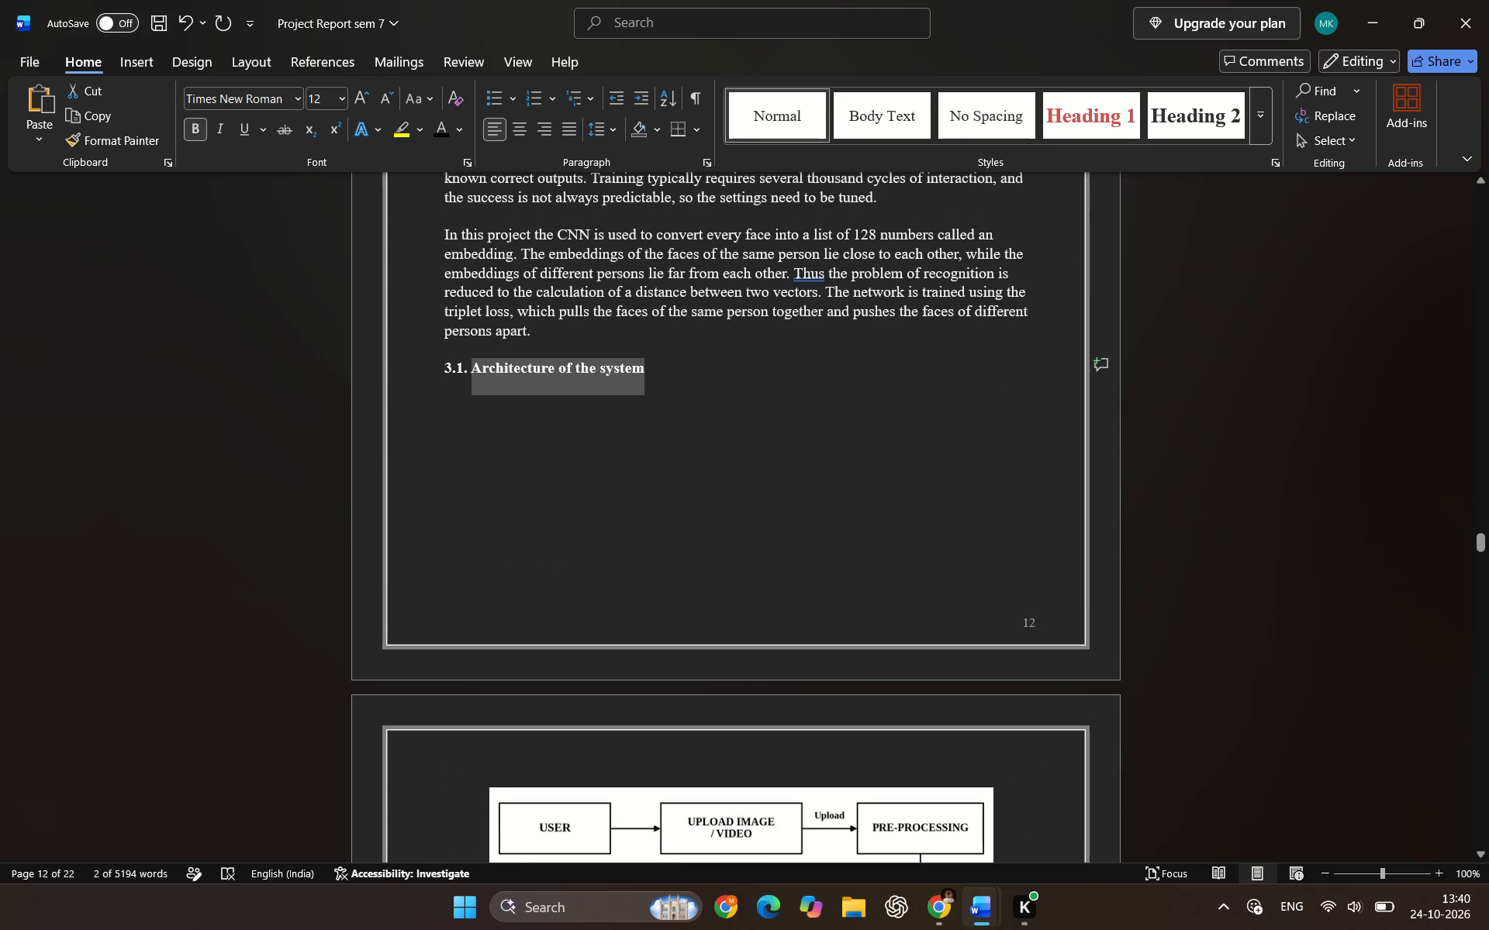
{"action": "left_click_drag", "start_coordinate": [478, 367], "coordinate": [440, 358]}
{"action": "left_click", "coordinate": [544, 487]}
Remove the gaps after numbers 1) to 3) in the 3.2.2. Algorithm for Recognition list.
{"action": "scroll", "coordinate": [601, 489], "scroll_direction": "down", "scroll_amount": 4}
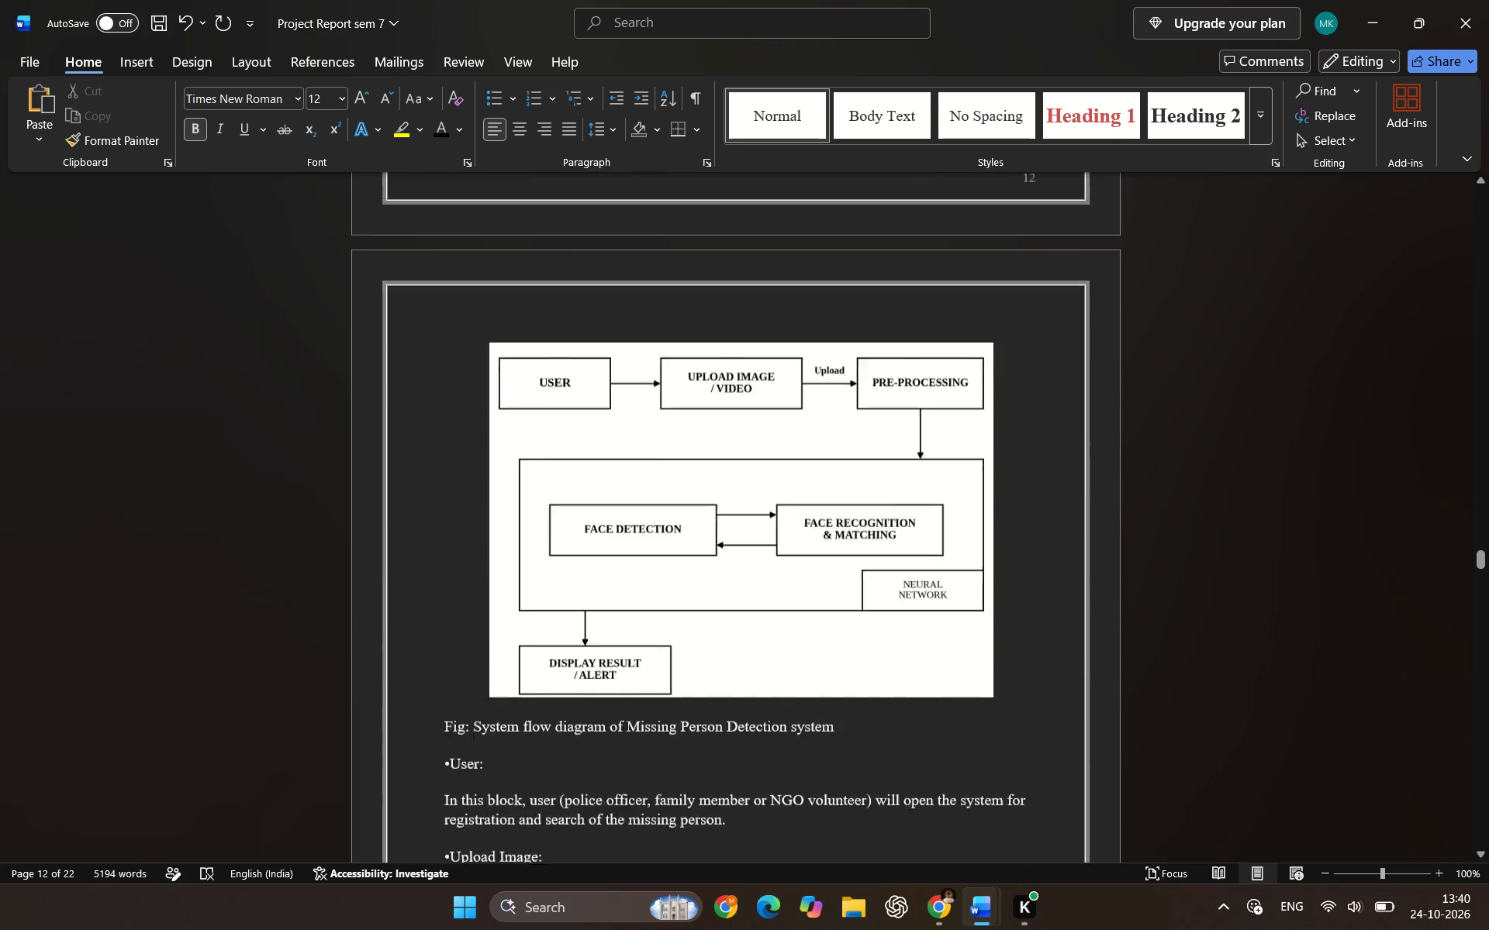
{"action": "scroll", "coordinate": [655, 463], "scroll_direction": "down", "scroll_amount": 10}
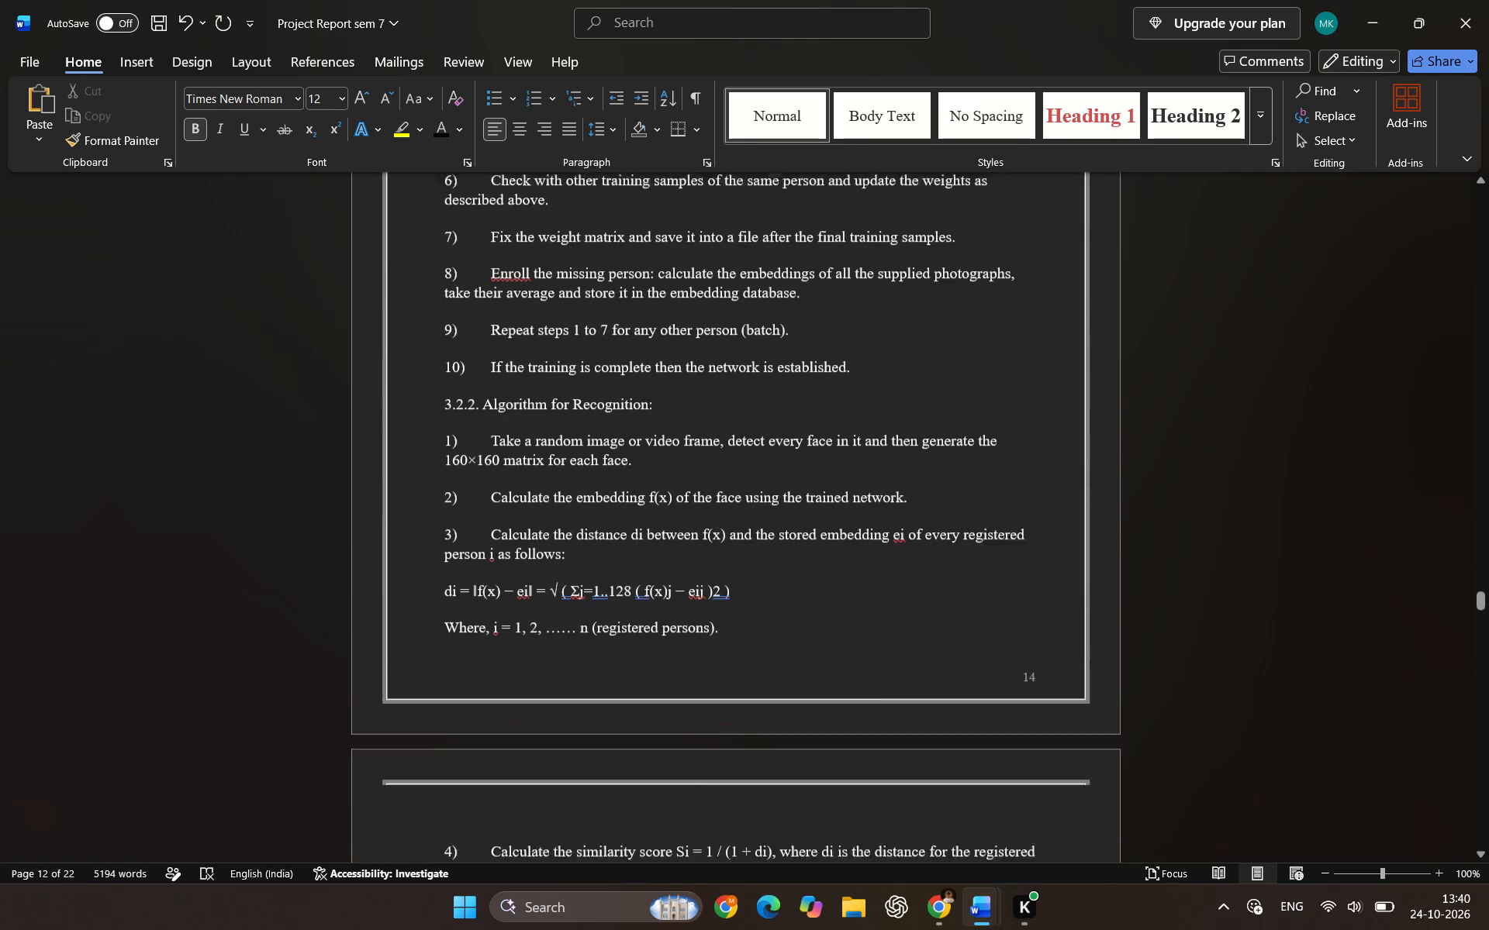
{"action": "left_click", "coordinate": [495, 476]}
{"action": "key", "text": "BackSpace"}
{"action": "left_click", "coordinate": [492, 512]}
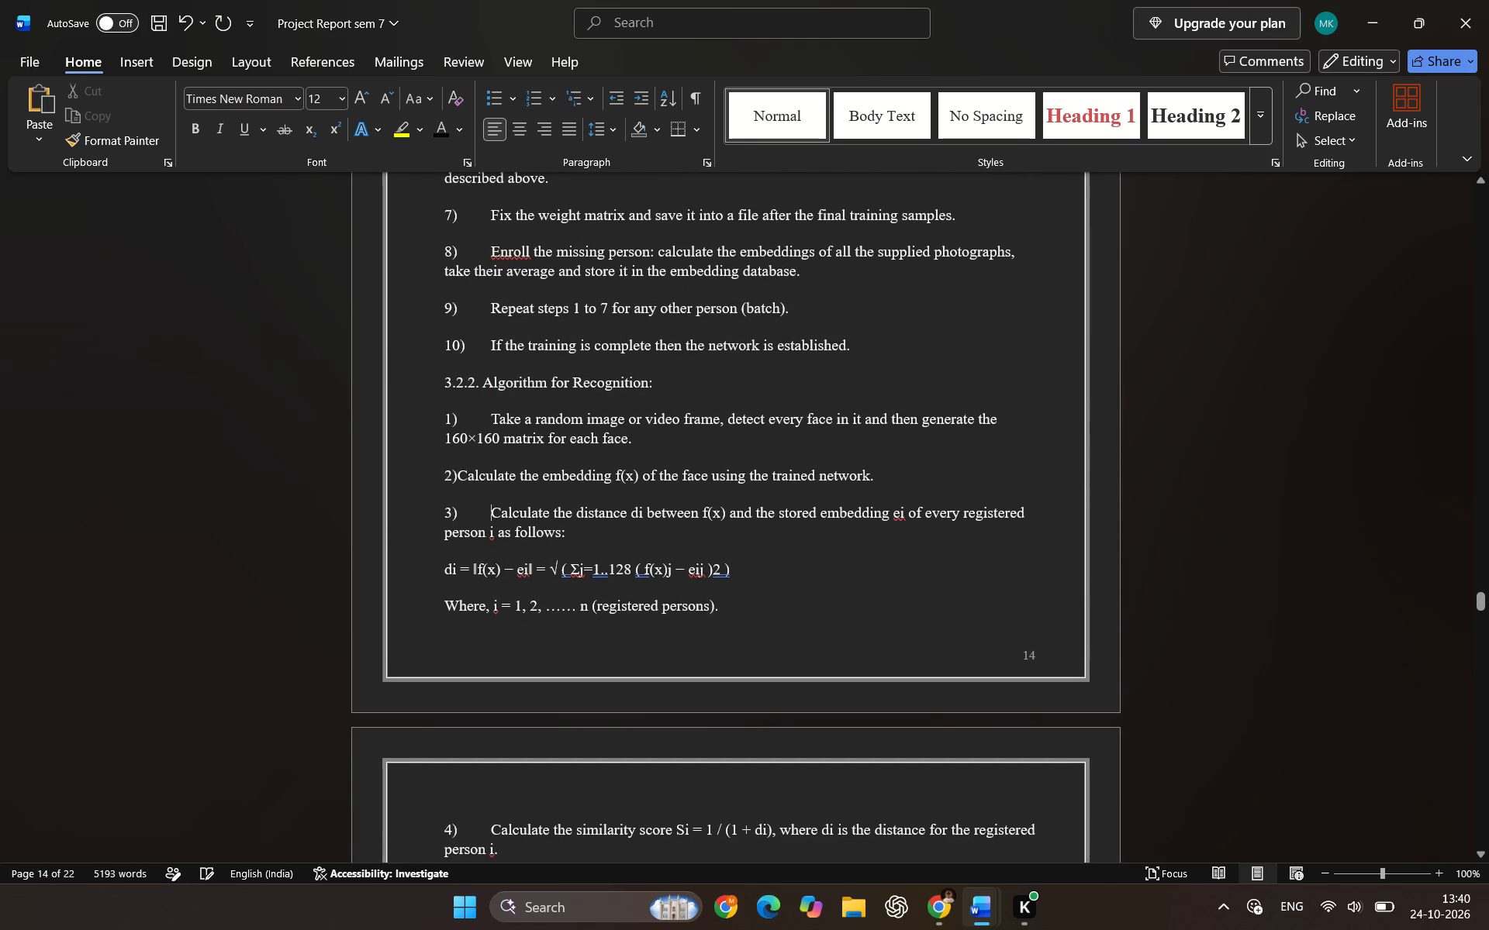
{"action": "key", "text": "BackSpace"}
{"action": "left_click", "coordinate": [486, 412]}
{"action": "key", "text": "BackSpace"}
Remove the gap after number 10) in the neural network training algorithm list.
{"action": "left_click", "coordinate": [486, 349]}
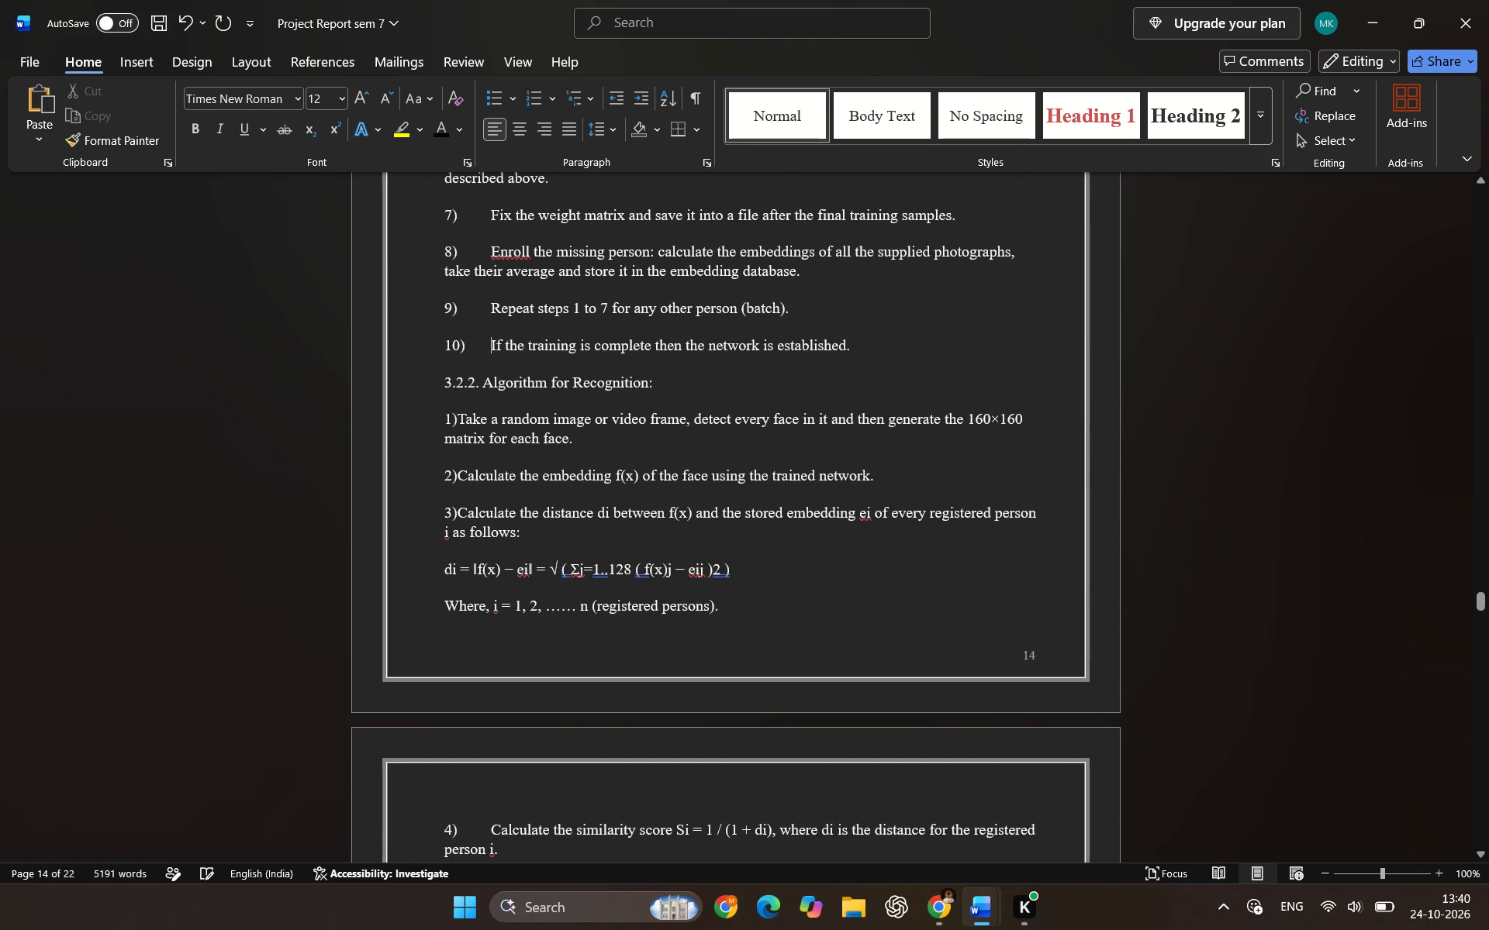
{"action": "key", "text": "BackSpace"}
Make the heading "3.2.2. Algorithm for Recognition:" bold.
{"action": "left_click_drag", "start_coordinate": [653, 383], "coordinate": [402, 383]}
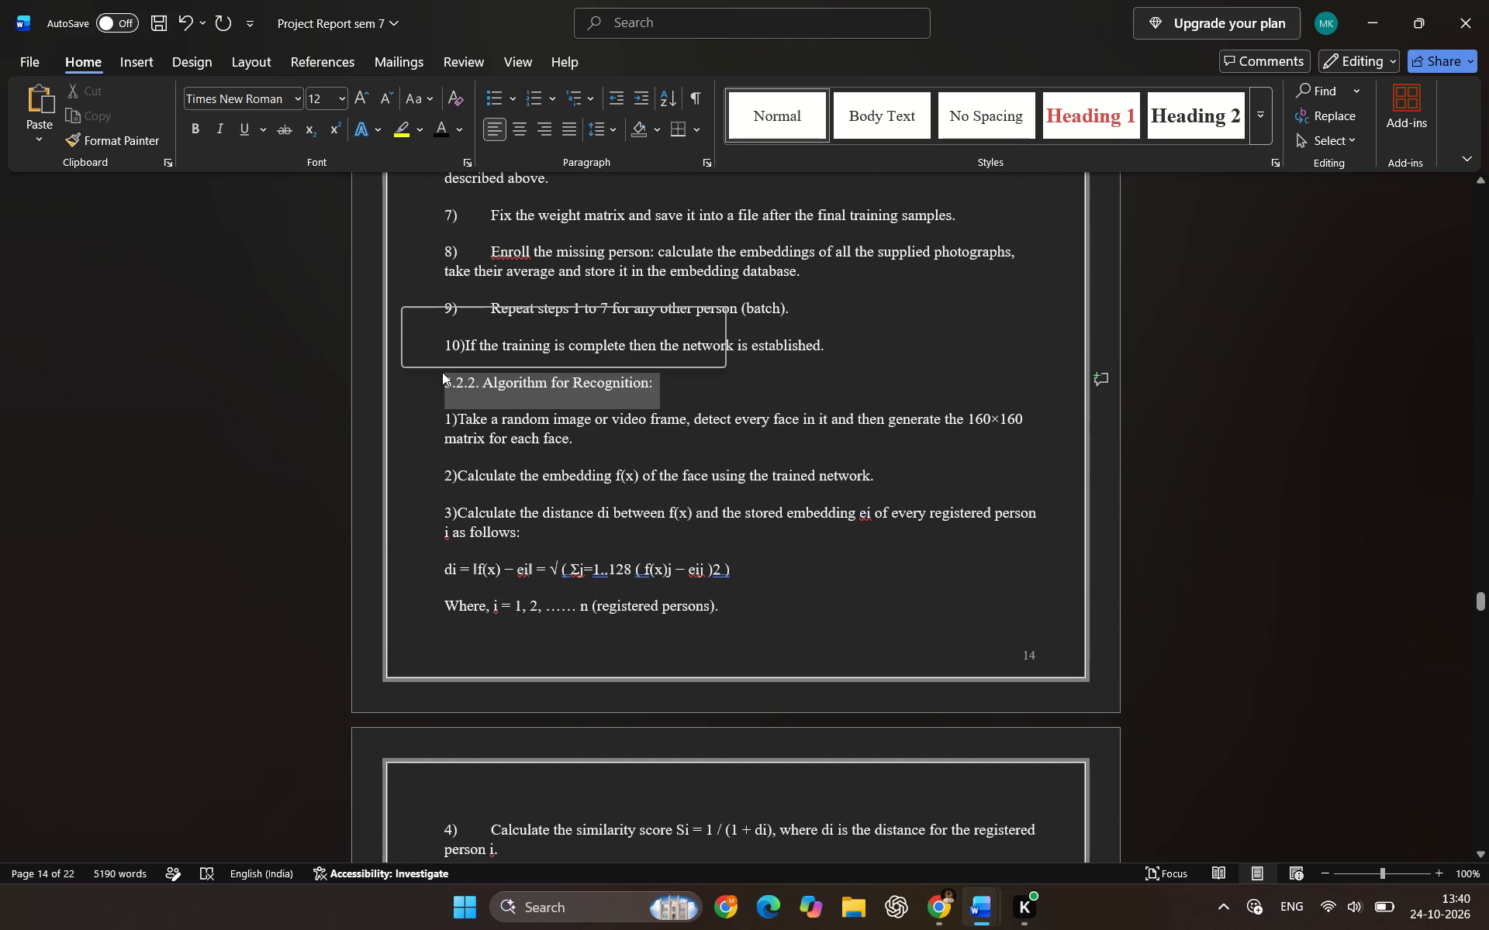
{"action": "left_click", "coordinate": [416, 353]}
Remove the gaps after numbers 9), 8), 7), 6) and 5) in the neural network training algorithm list.
{"action": "scroll", "coordinate": [463, 384], "scroll_direction": "up", "scroll_amount": 1}
{"action": "left_click", "coordinate": [485, 463]}
{"action": "key", "text": "BackSpace"}
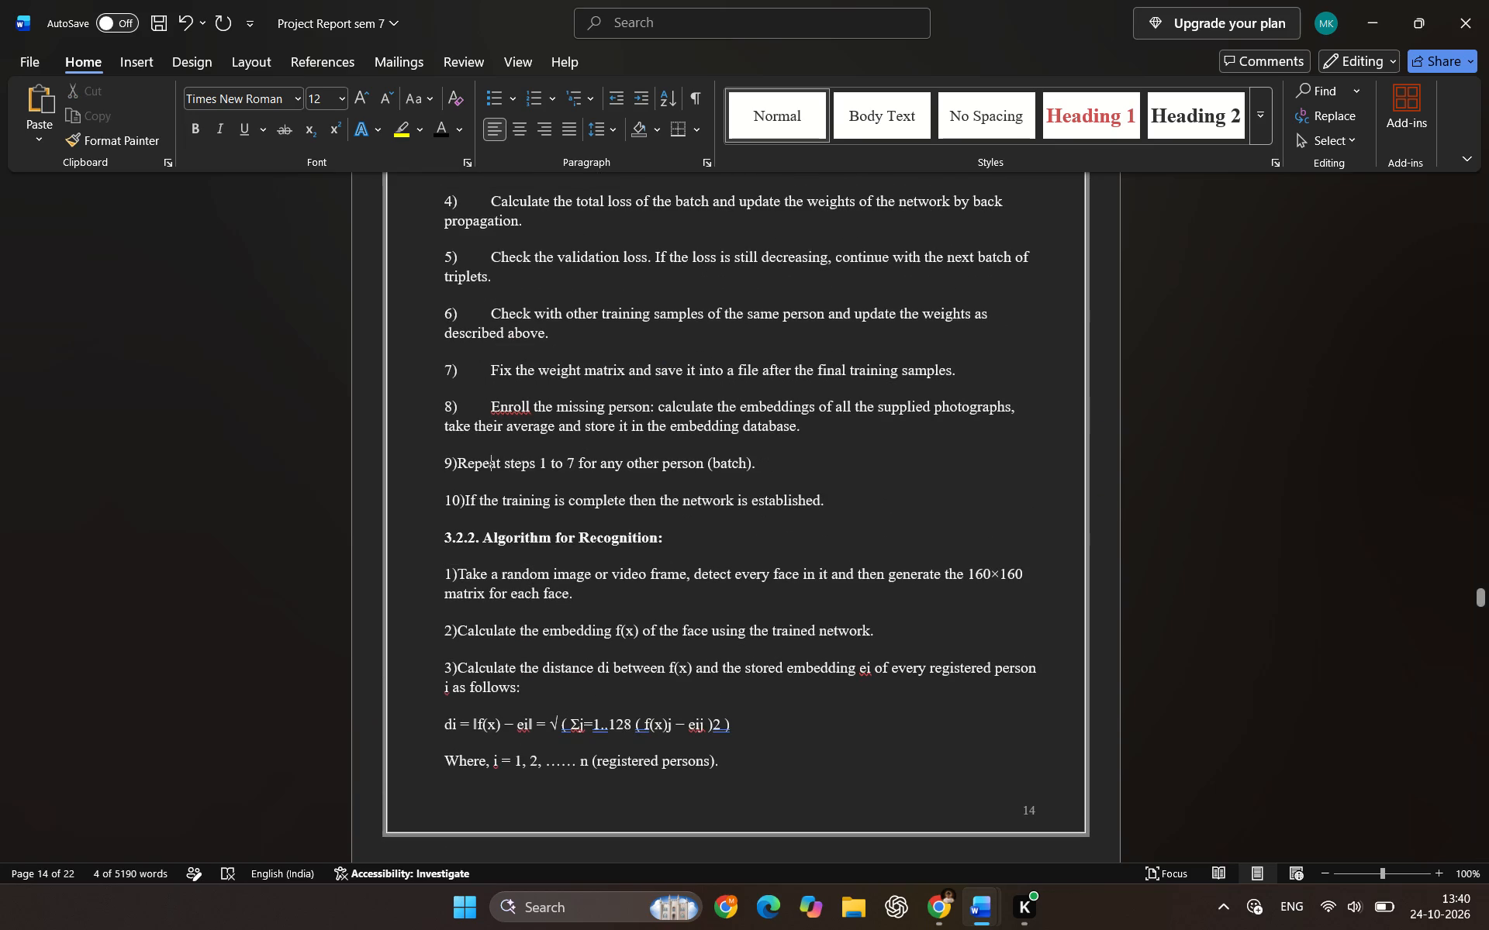
{"action": "left_click", "coordinate": [485, 400]}
{"action": "key", "text": "BackSpace"}
{"action": "left_click", "coordinate": [487, 367]}
{"action": "key", "text": "BackSpace"}
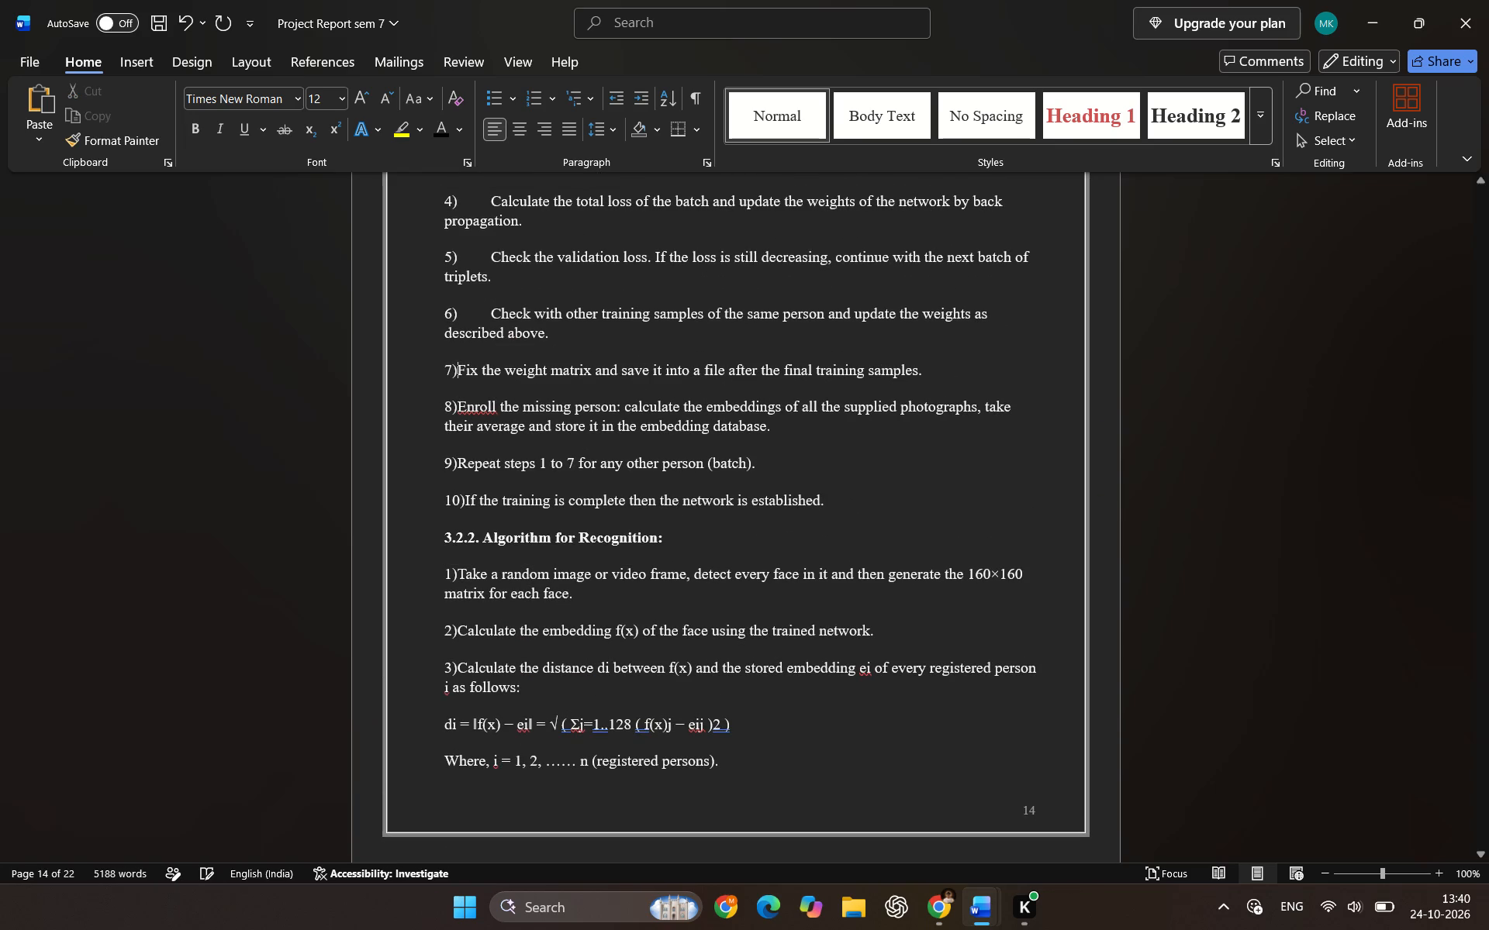
{"action": "left_click", "coordinate": [484, 308]}
{"action": "key", "text": "BackSpace"}
{"action": "left_click", "coordinate": [485, 258]}
{"action": "key", "text": "BackSpace"}
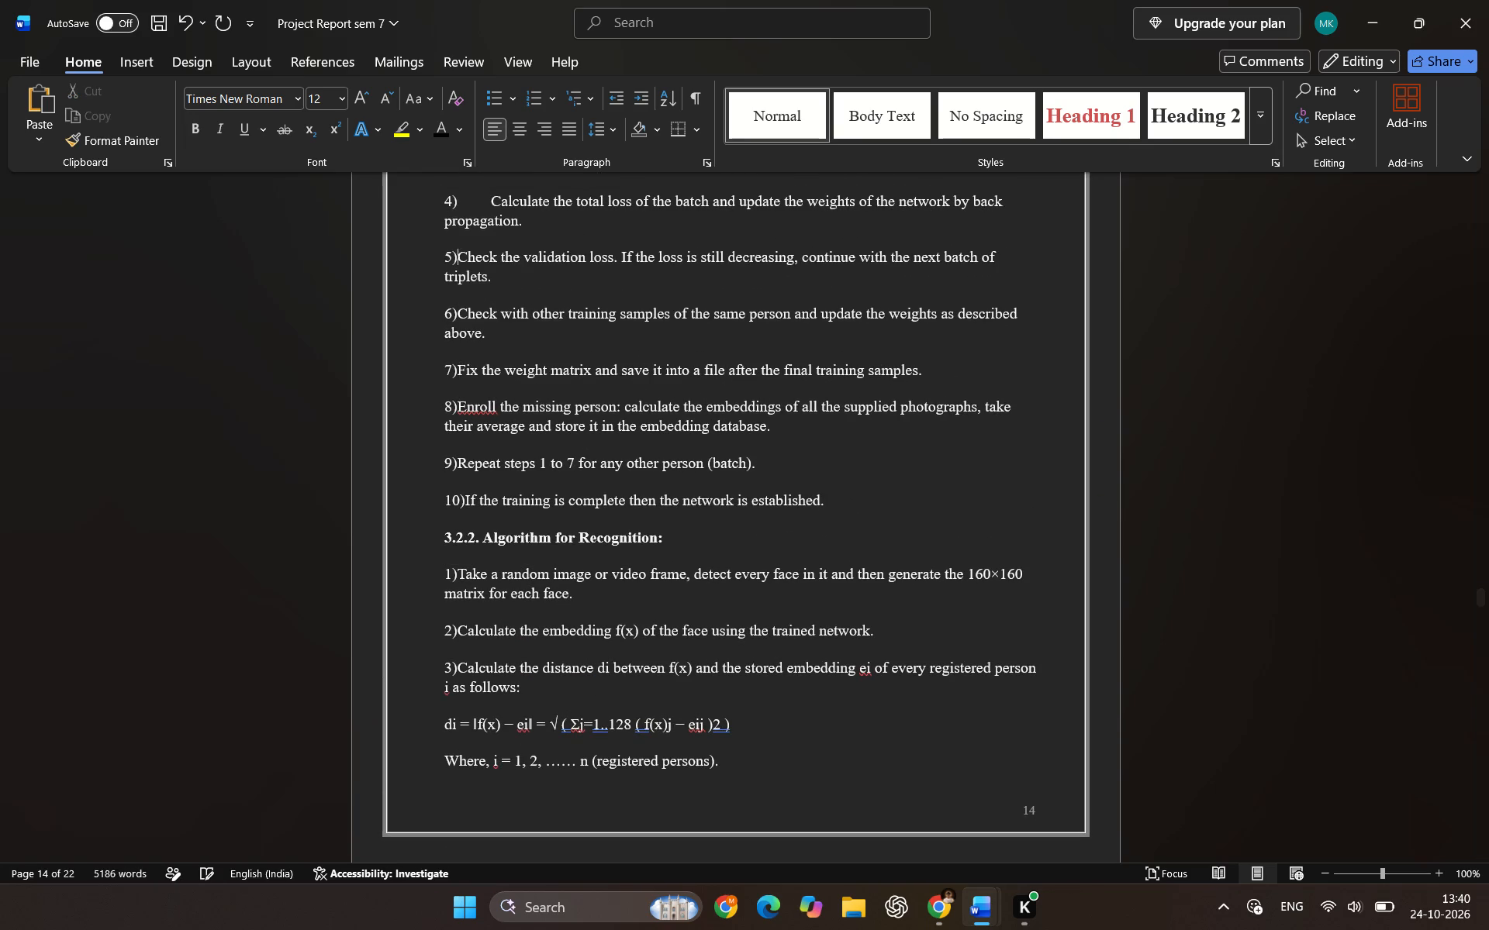
Remove the gaps after numbers 4), 3), 2) and 1) in the neural network training algorithm list.
{"action": "scroll", "coordinate": [488, 254], "scroll_direction": "up", "scroll_amount": 1}
{"action": "left_click", "coordinate": [486, 361]}
{"action": "key", "text": "BackSpace"}
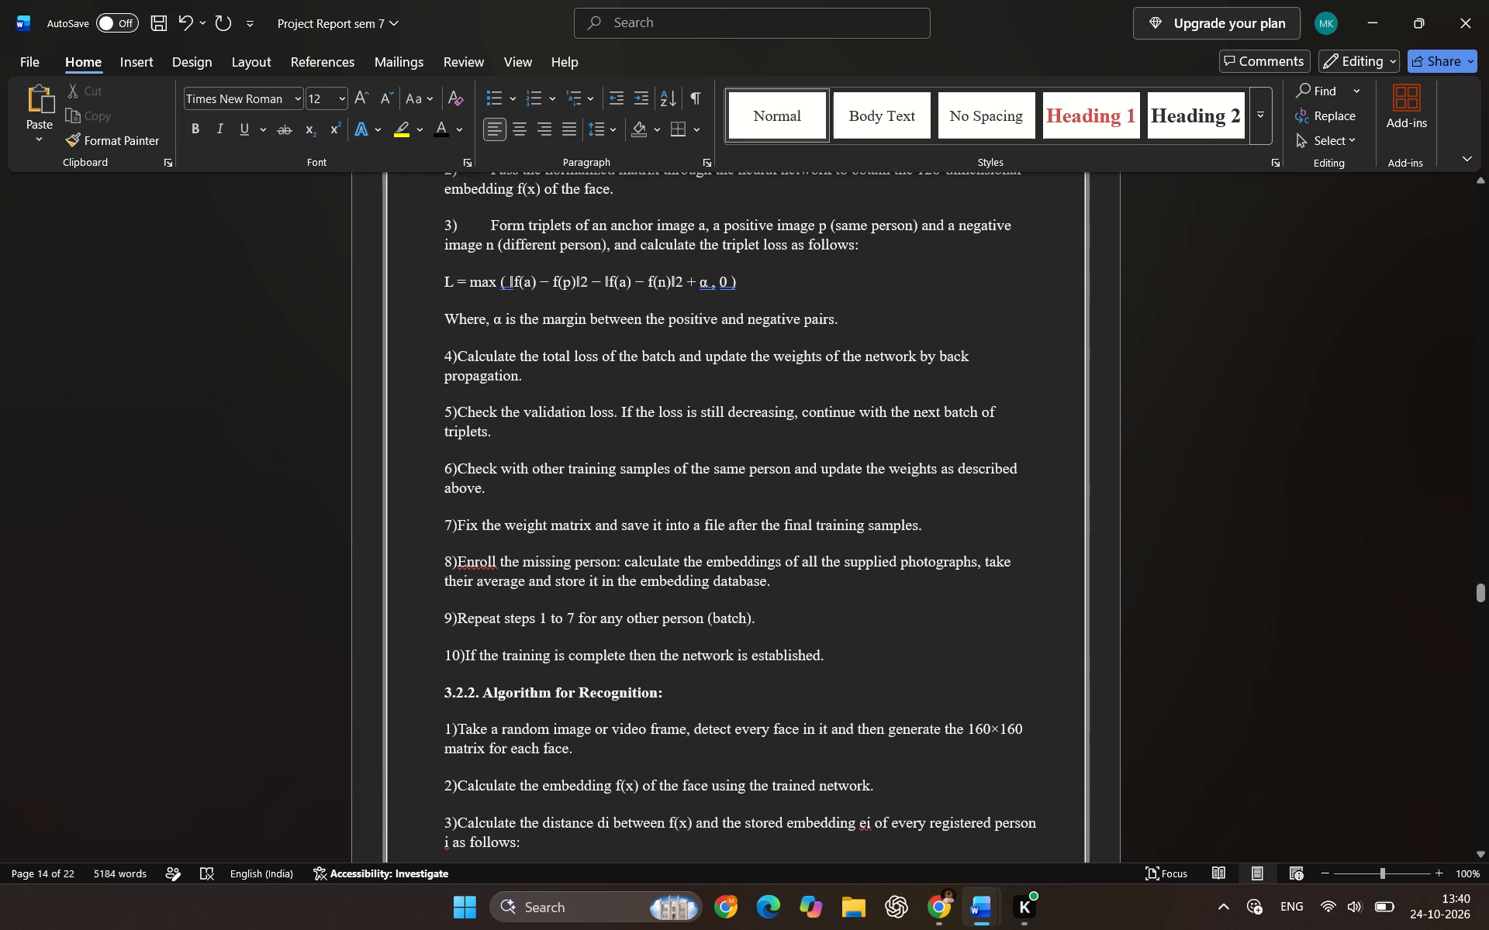
{"action": "left_click", "coordinate": [486, 224]}
{"action": "key", "text": "BackSpace"}
{"action": "scroll", "coordinate": [490, 253], "scroll_direction": "up", "scroll_amount": 1}
{"action": "left_click", "coordinate": [485, 319]}
{"action": "key", "text": "BackSpace"}
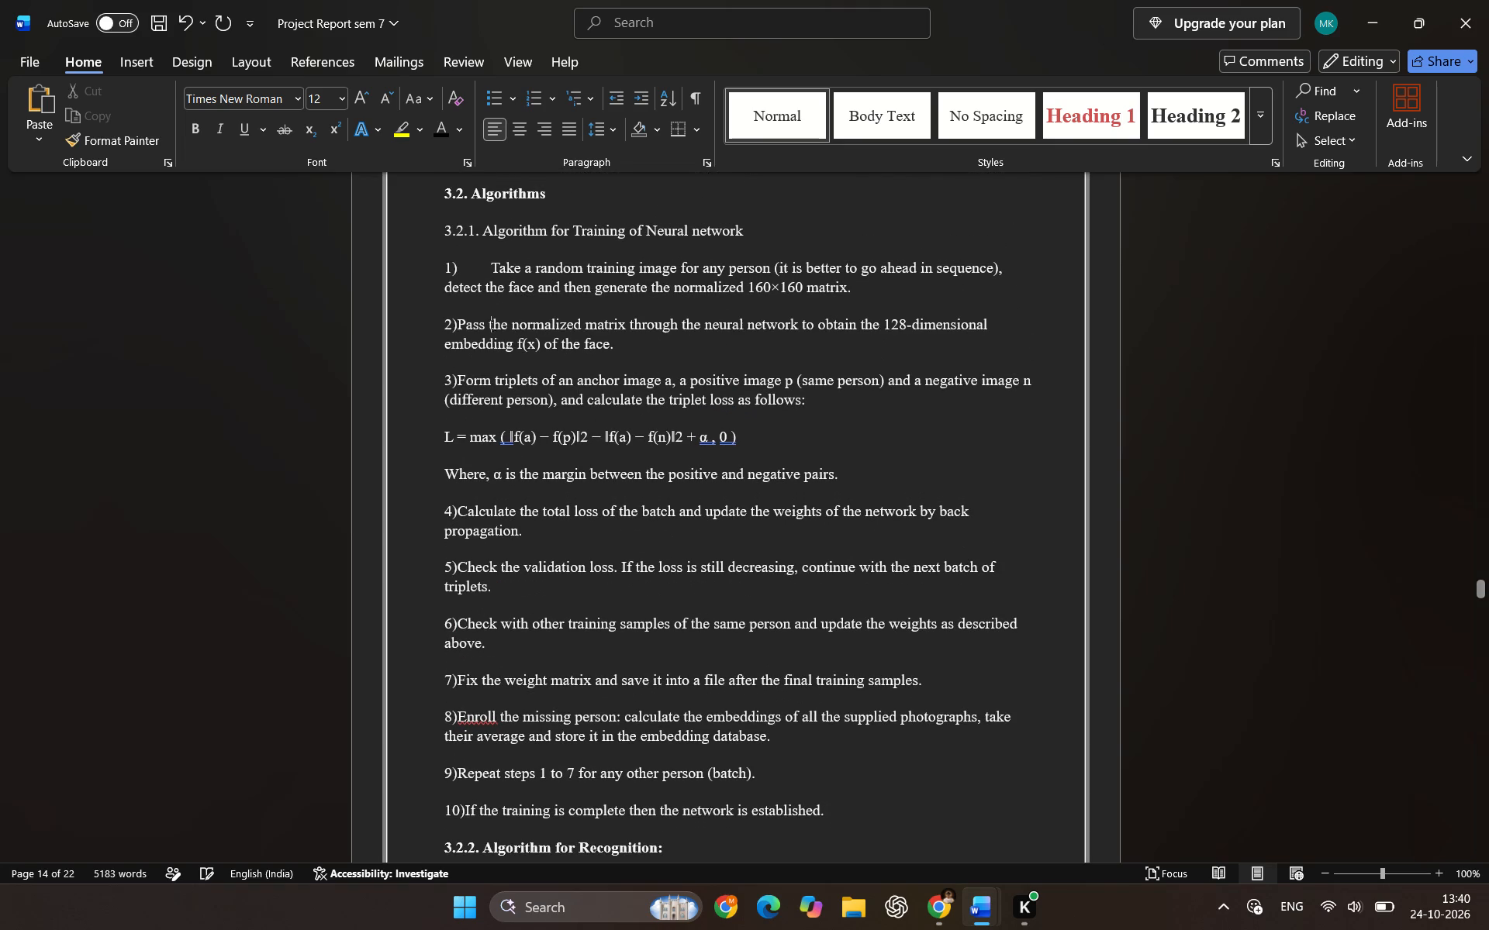
{"action": "left_click", "coordinate": [486, 261]}
{"action": "key", "text": "BackSpace"}
Make the heading "3.2.1. Algorithm for Training of Neural network" bold.
{"action": "left_click_drag", "start_coordinate": [751, 215], "coordinate": [413, 229]}
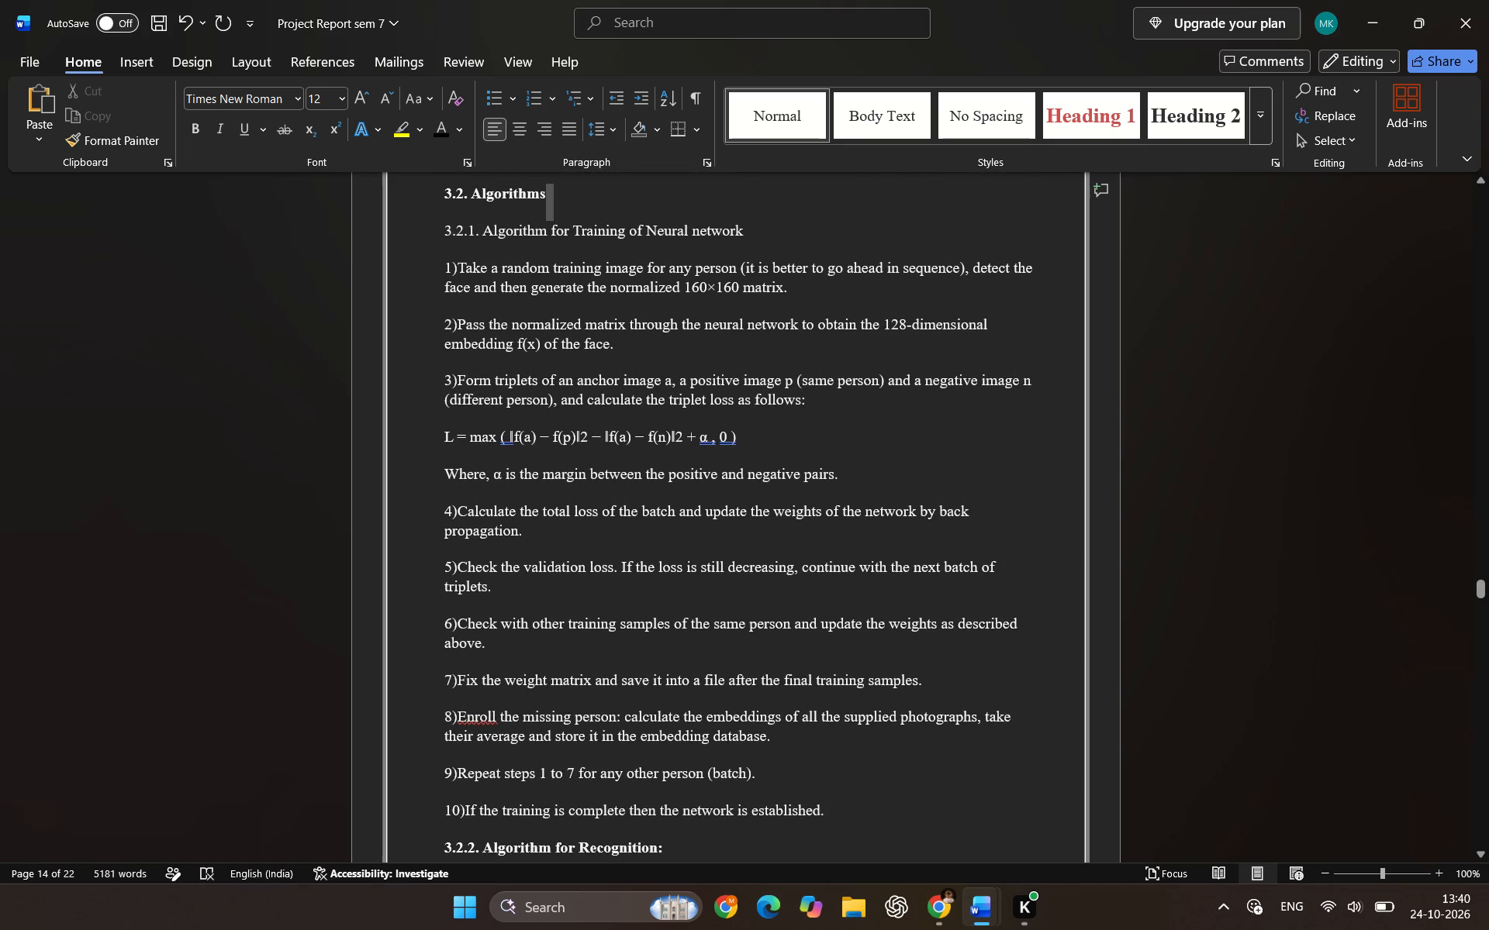
{"action": "left_click_drag", "start_coordinate": [413, 229], "coordinate": [755, 224]}
{"action": "left_click", "coordinate": [763, 191]}
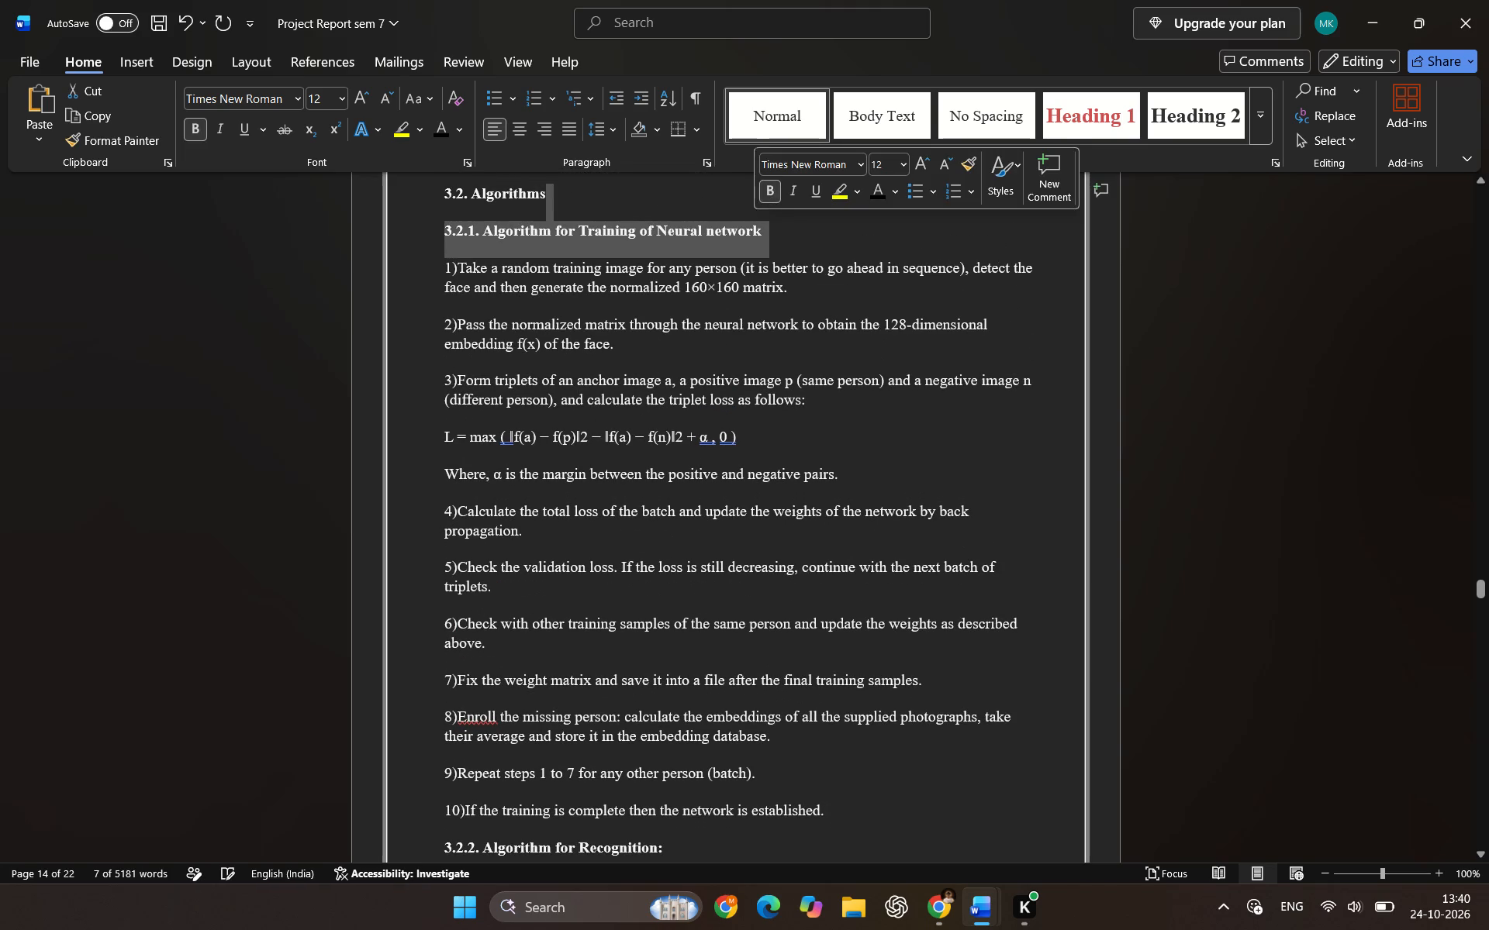
{"action": "left_click_drag", "start_coordinate": [781, 342], "coordinate": [783, 369]}
Remove the gaps after numbers 4) to 8) in the recognition algorithm list on page 15.
{"action": "scroll", "coordinate": [816, 428], "scroll_direction": "down", "scroll_amount": 5}
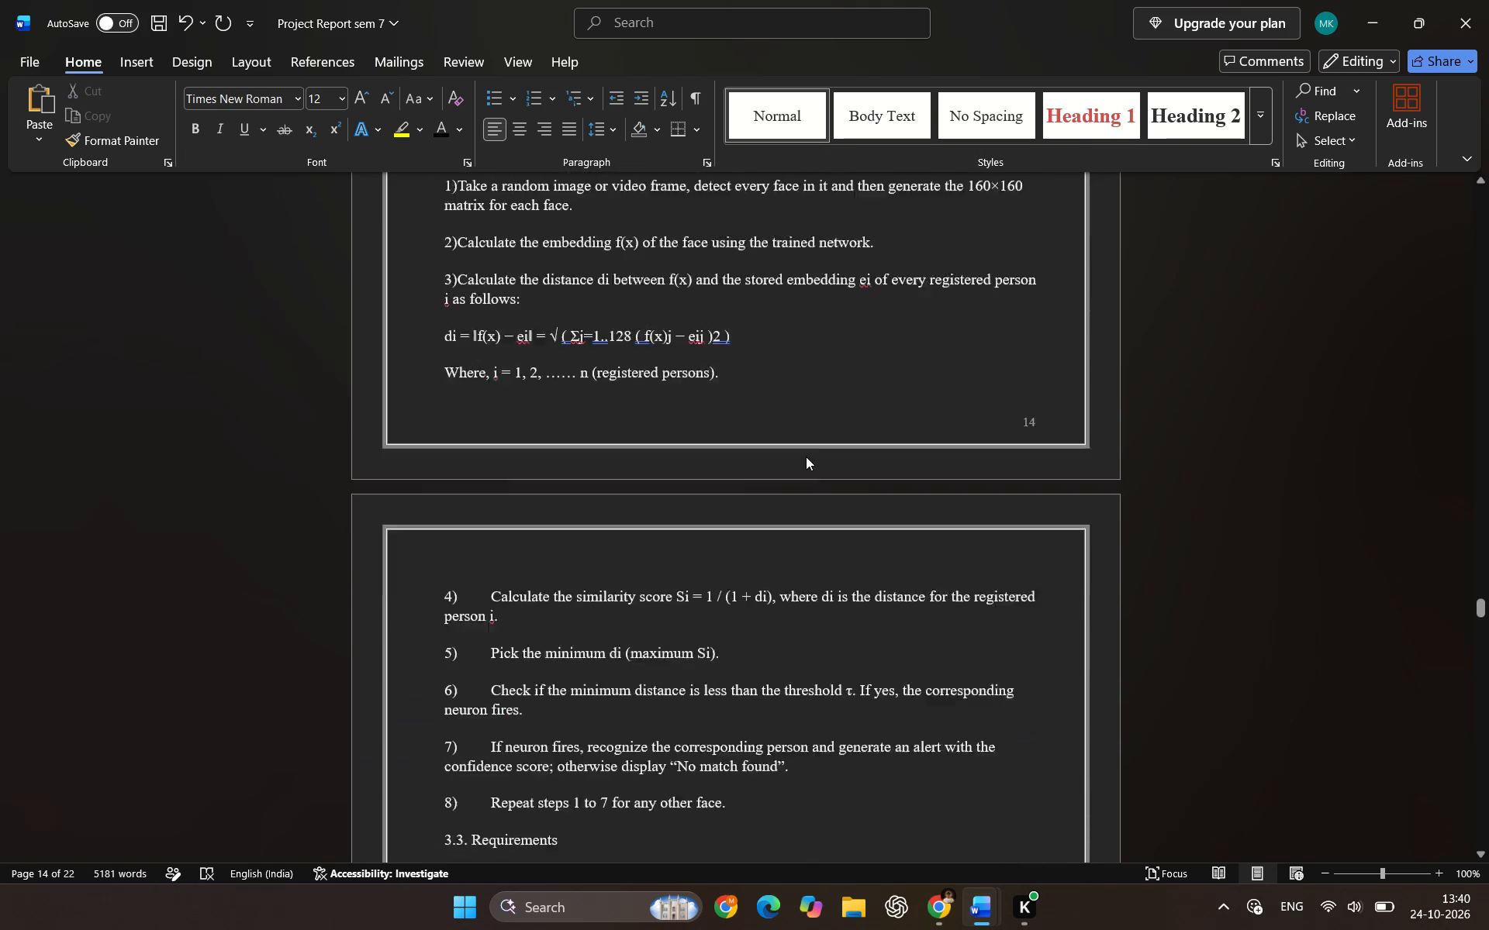
{"action": "left_click", "coordinate": [490, 517]}
{"action": "key", "text": "BackSpace"}
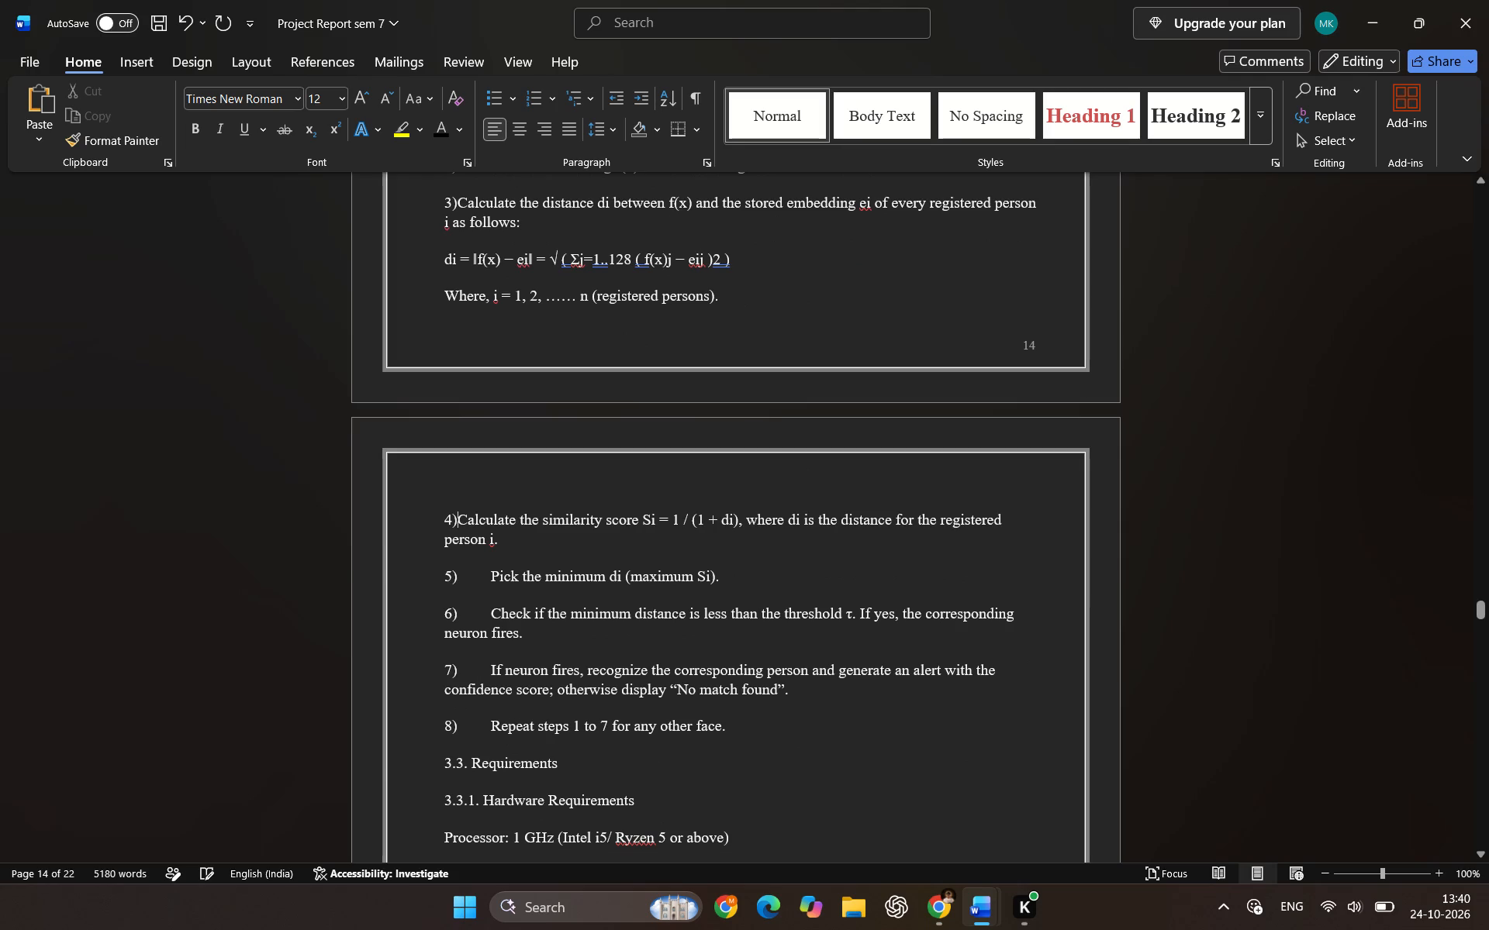
{"action": "left_click", "coordinate": [488, 573]}
{"action": "key", "text": "BackSpace"}
{"action": "left_click", "coordinate": [488, 615]}
{"action": "key", "text": "BackSpace"}
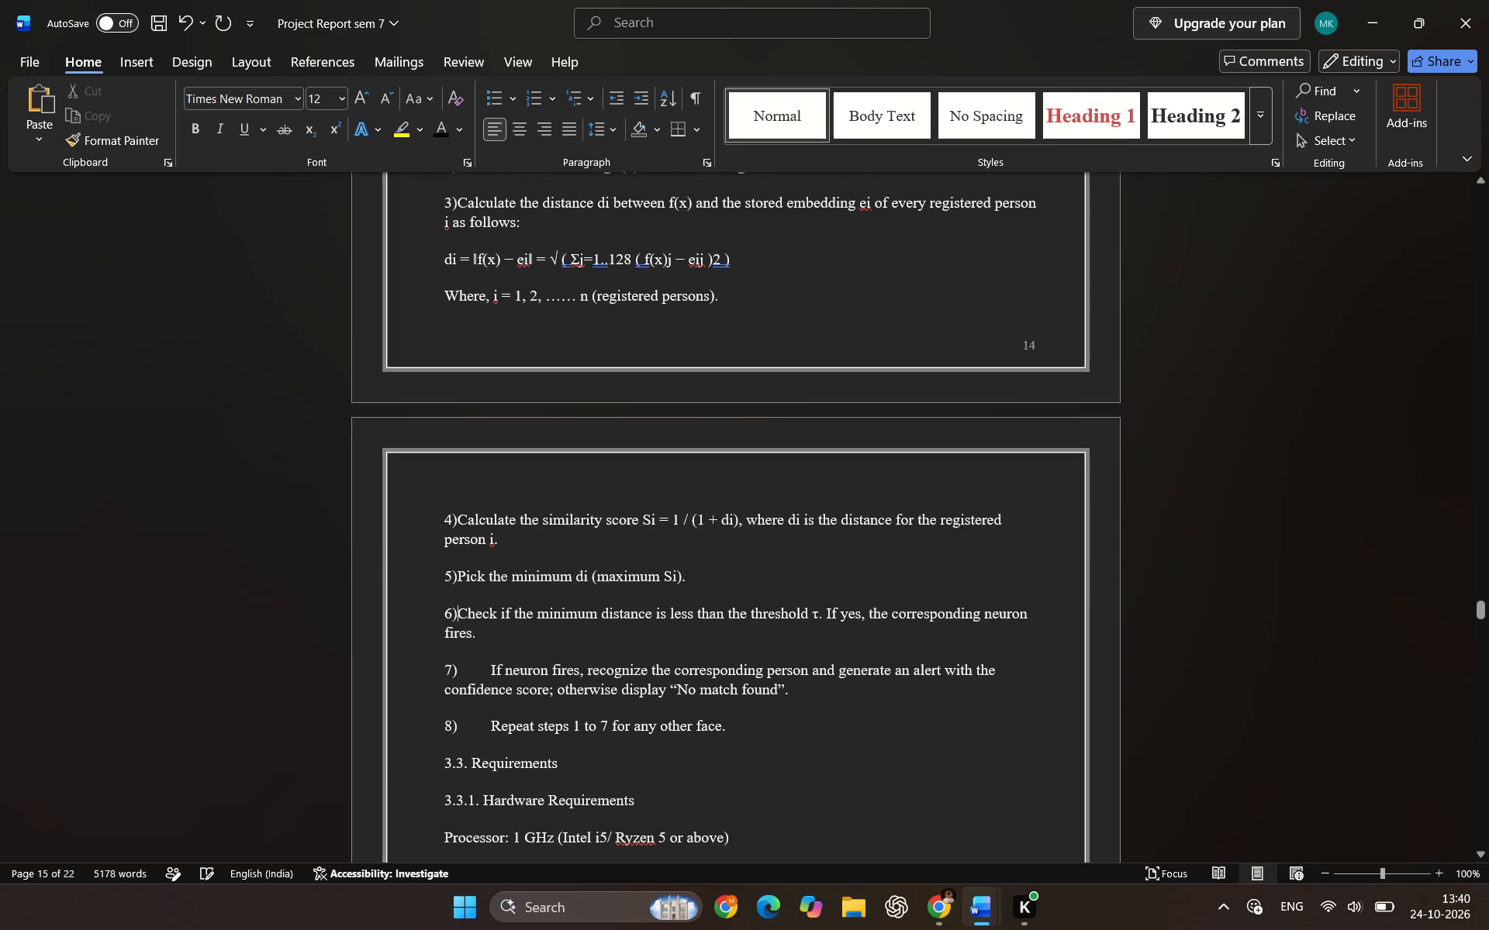
{"action": "left_click", "coordinate": [485, 674]}
{"action": "key", "text": "BackSpace"}
{"action": "left_click", "coordinate": [489, 719]}
{"action": "key", "text": "BackSpace"}
Make the headings "3.3. Requirements", "3.3.1. Hardware Requirements" and "3.3.2. Software Requirements" bold.
{"action": "scroll", "coordinate": [489, 726], "scroll_direction": "down", "scroll_amount": 1}
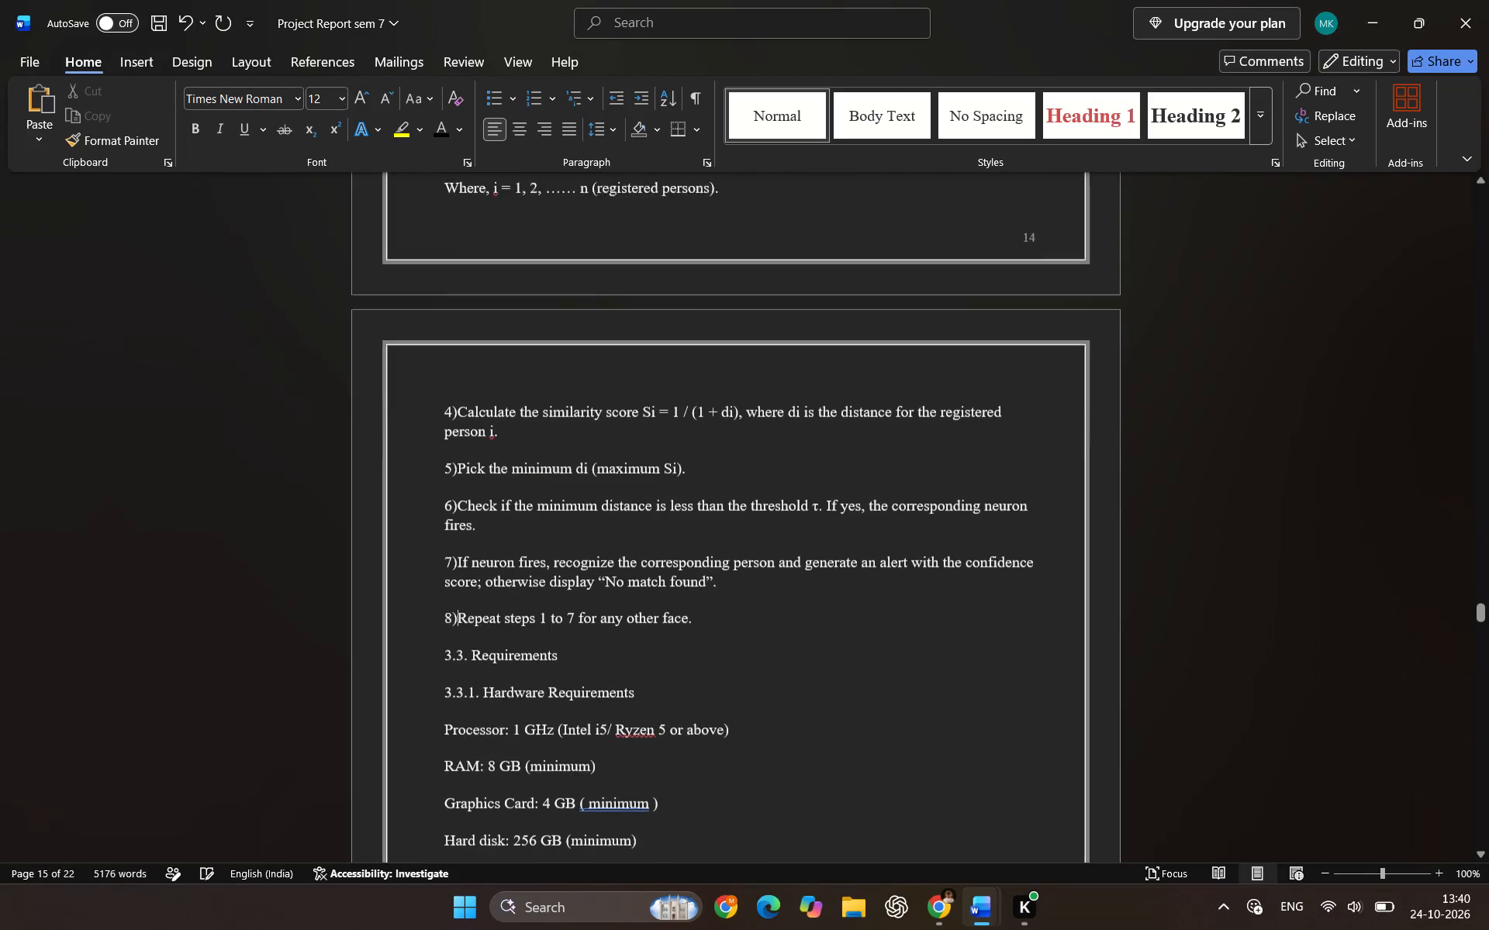
{"action": "left_click_drag", "start_coordinate": [603, 615], "coordinate": [413, 627]}
{"action": "left_click", "coordinate": [428, 596]}
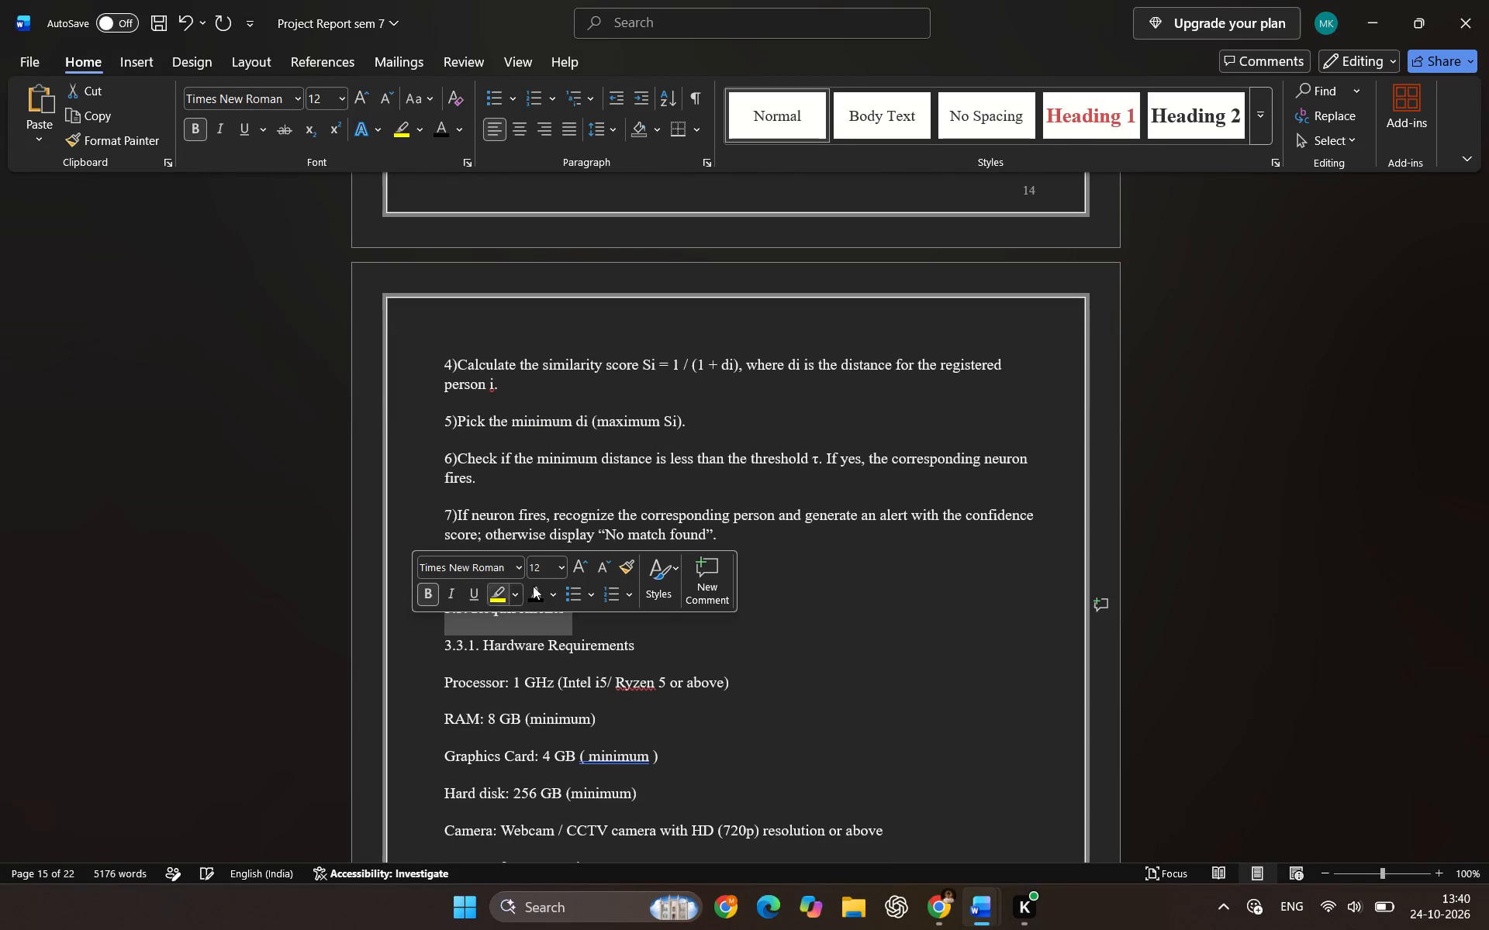
{"action": "left_click", "coordinate": [750, 642]}
{"action": "left_click_drag", "start_coordinate": [655, 652], "coordinate": [501, 652]}
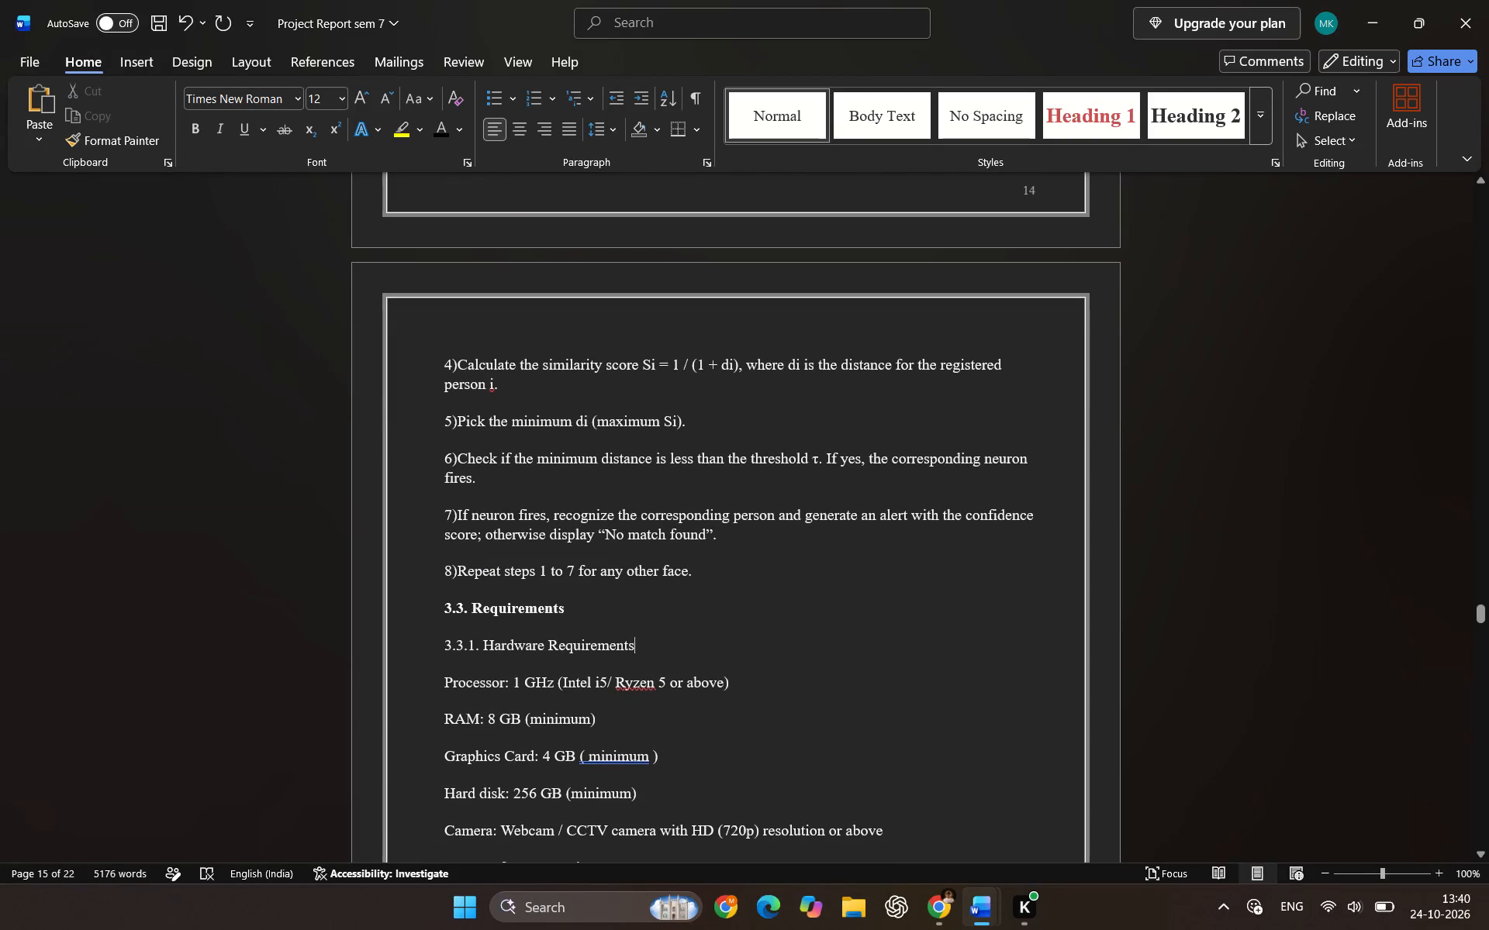
{"action": "left_click_drag", "start_coordinate": [501, 652], "coordinate": [403, 655]}
{"action": "left_click", "coordinate": [412, 620]}
{"action": "scroll", "coordinate": [492, 631], "scroll_direction": "down", "scroll_amount": 2}
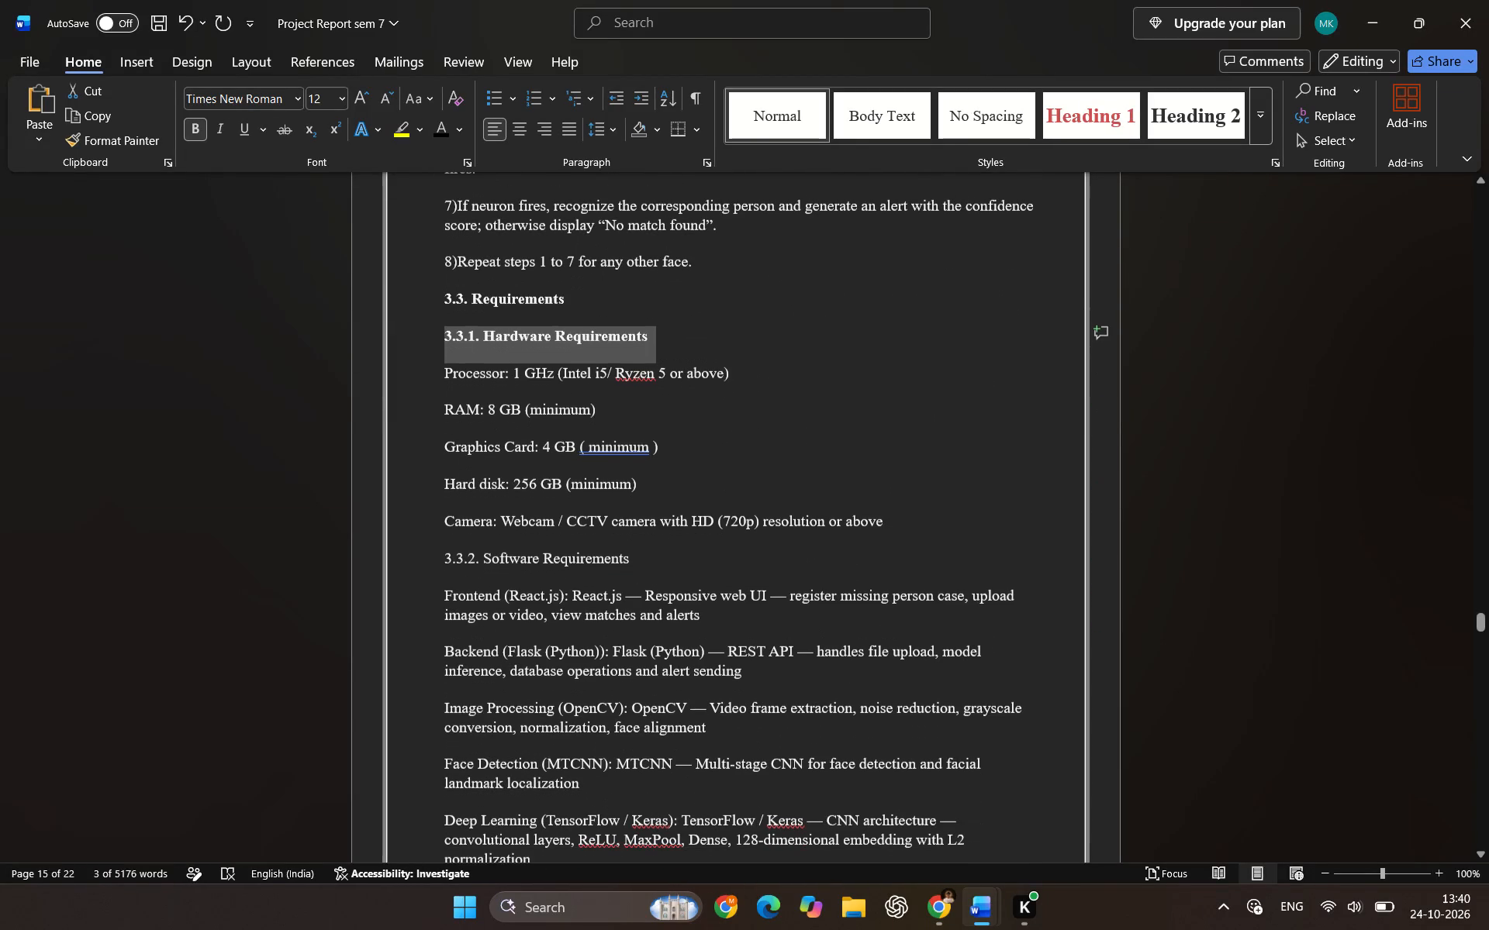
{"action": "left_click_drag", "start_coordinate": [652, 565], "coordinate": [369, 564]}
{"action": "left_click", "coordinate": [383, 529]}
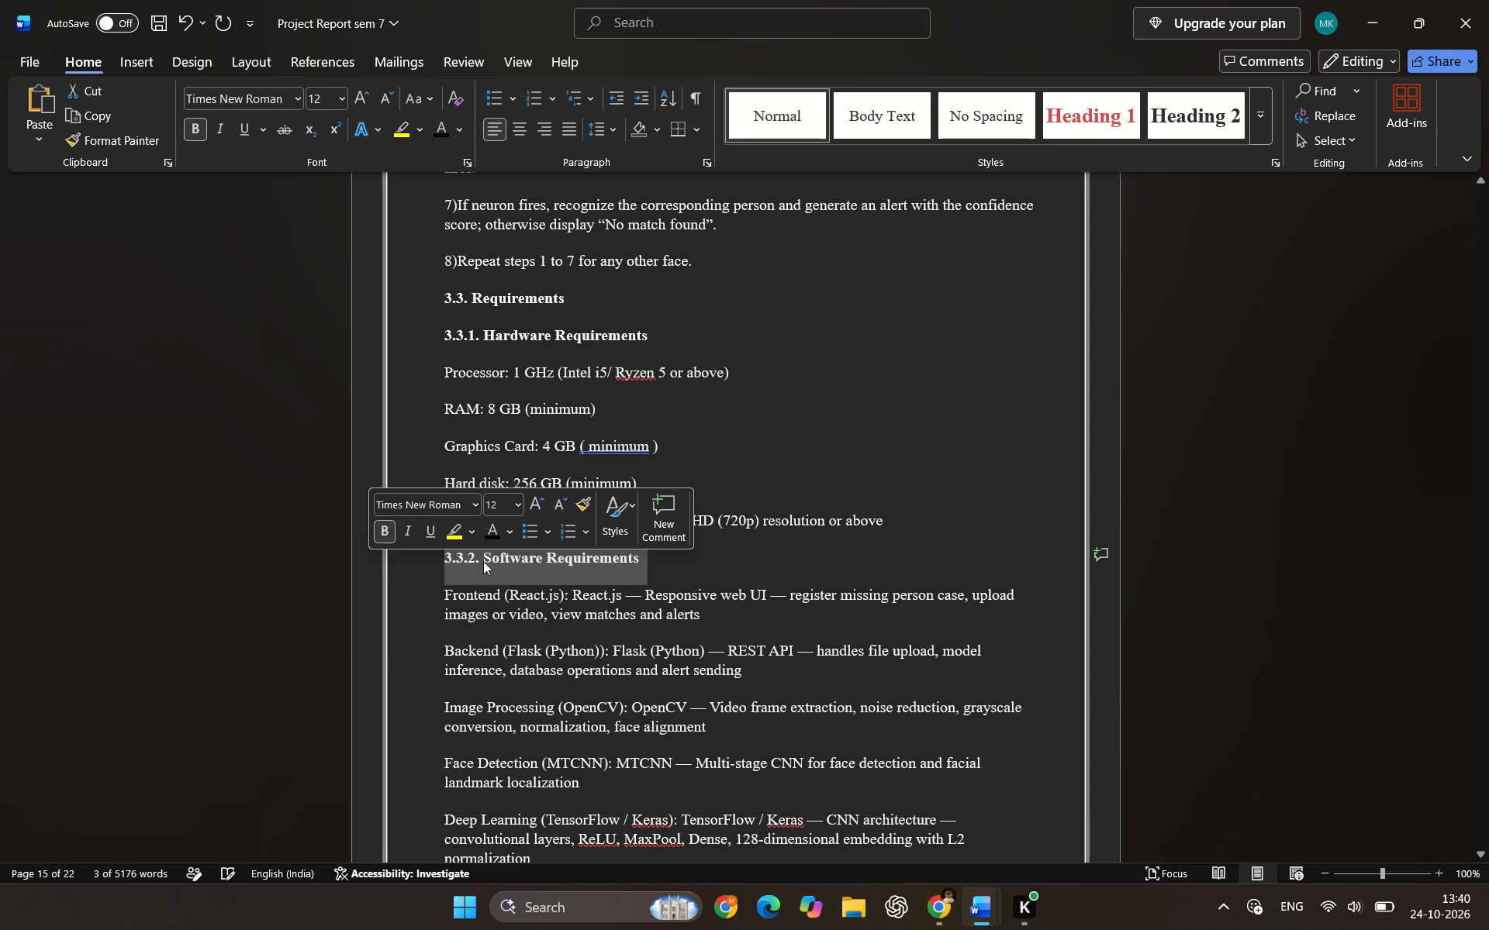
Format the heading "3.4. Design Details" as bold at font size 14.
{"action": "scroll", "coordinate": [497, 571], "scroll_direction": "down", "scroll_amount": 2}
{"action": "scroll", "coordinate": [559, 604], "scroll_direction": "down", "scroll_amount": 1}
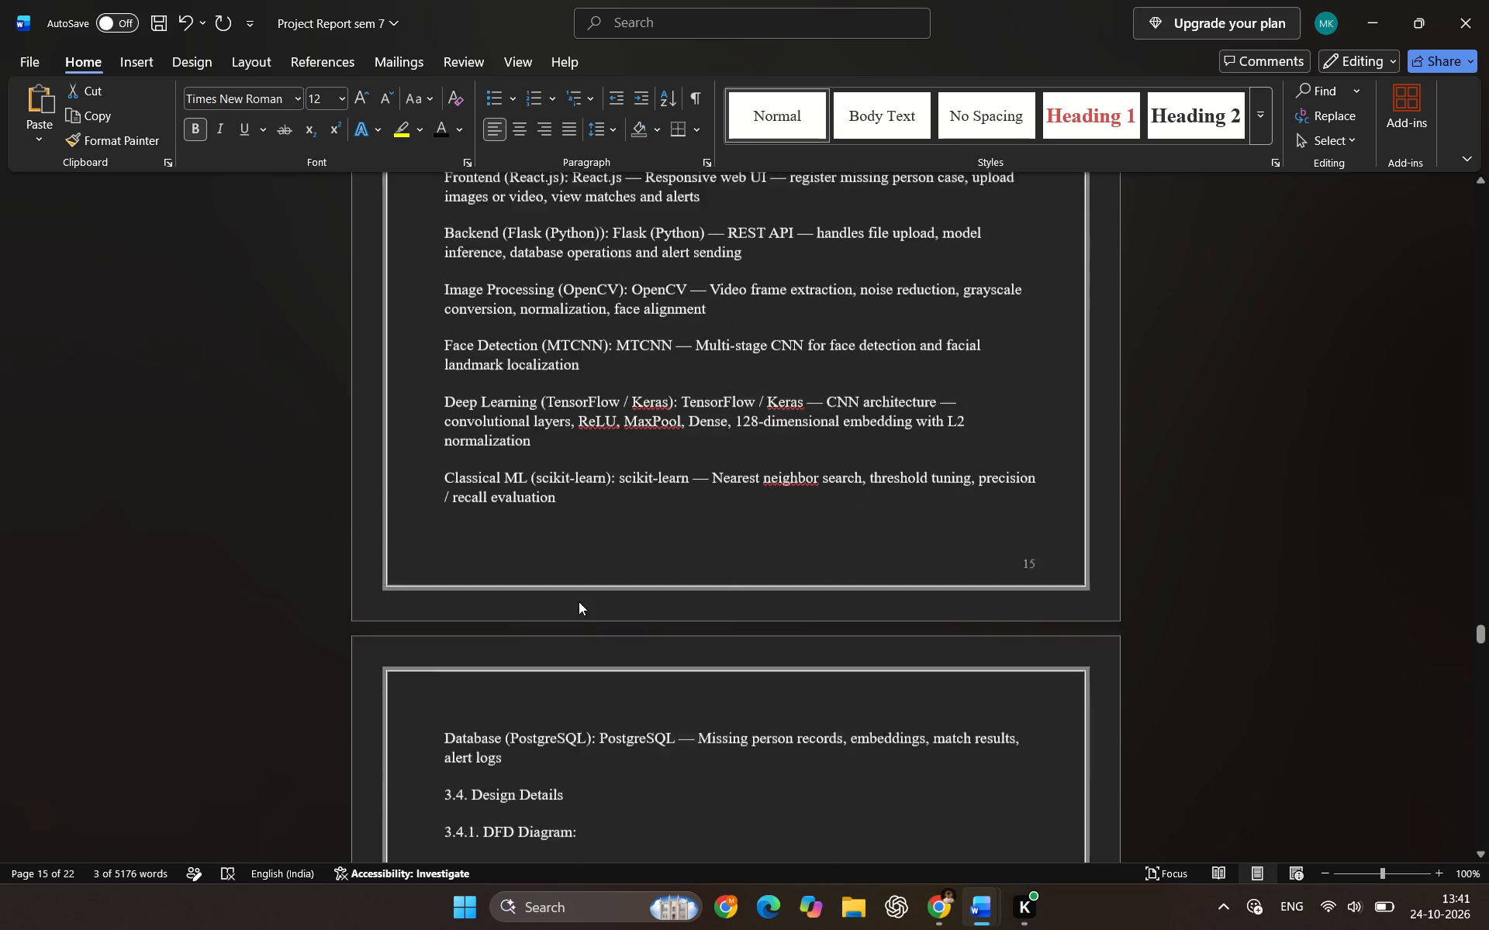
{"action": "scroll", "coordinate": [579, 601], "scroll_direction": "down", "scroll_amount": 1}
{"action": "left_click_drag", "start_coordinate": [587, 591], "coordinate": [384, 595]}
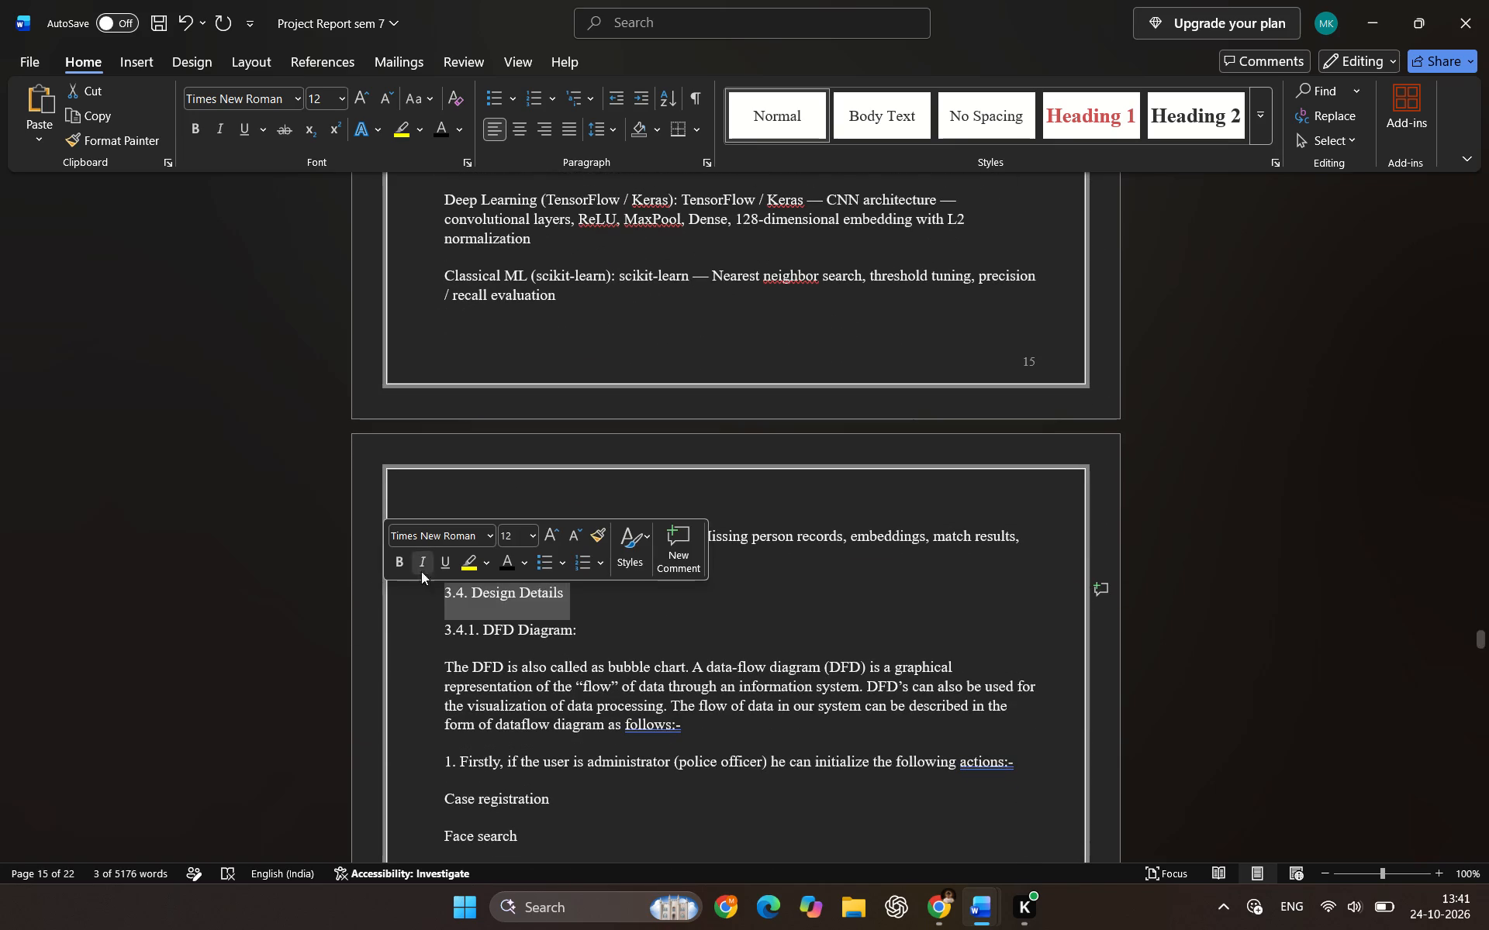
{"action": "left_click", "coordinate": [552, 538]}
{"action": "left_click", "coordinate": [408, 554]}
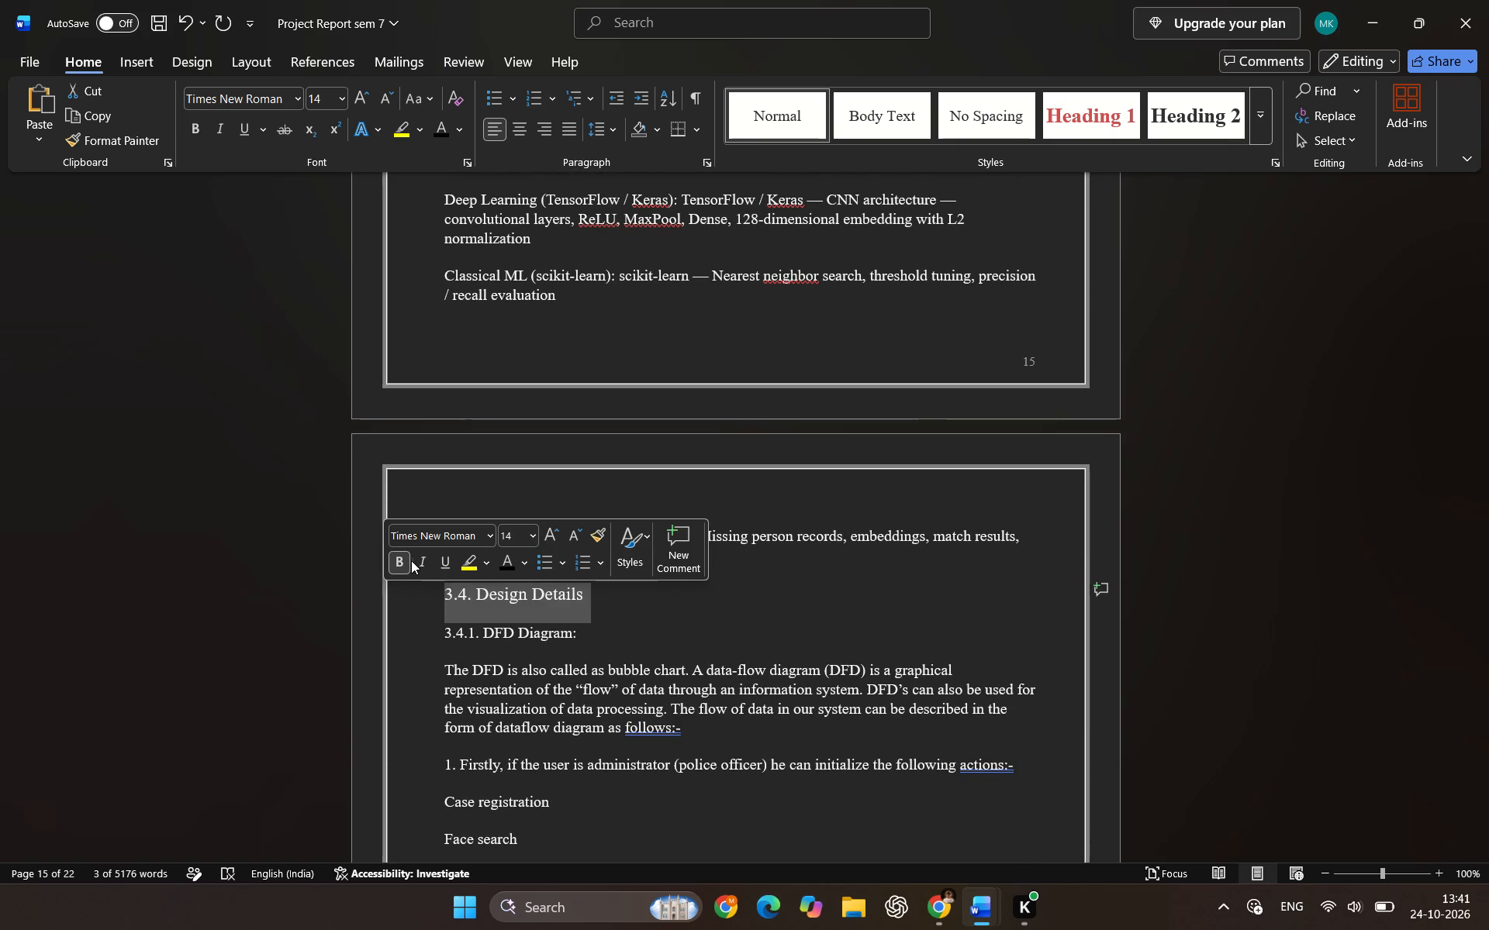
Make the heading "3.4.1. DFD Diagram:" bold.
{"action": "left_click_drag", "start_coordinate": [600, 632], "coordinate": [403, 638]}
{"action": "left_click", "coordinate": [411, 607]}
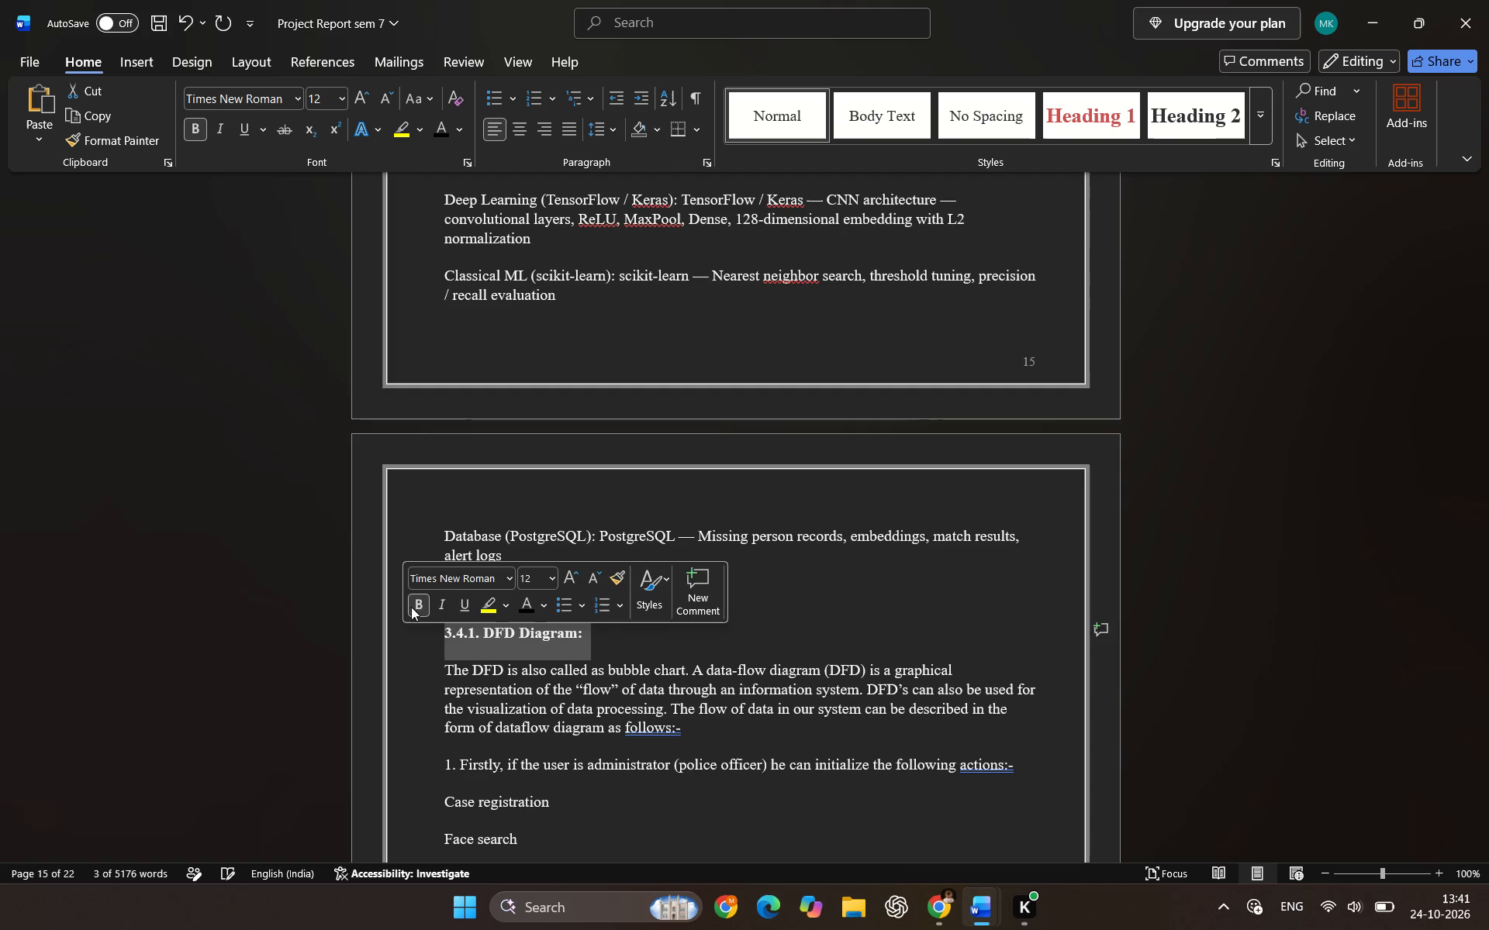
Make the heading "3.4.2. Class Diagram:" bold.
{"action": "scroll", "coordinate": [495, 632], "scroll_direction": "down", "scroll_amount": 3}
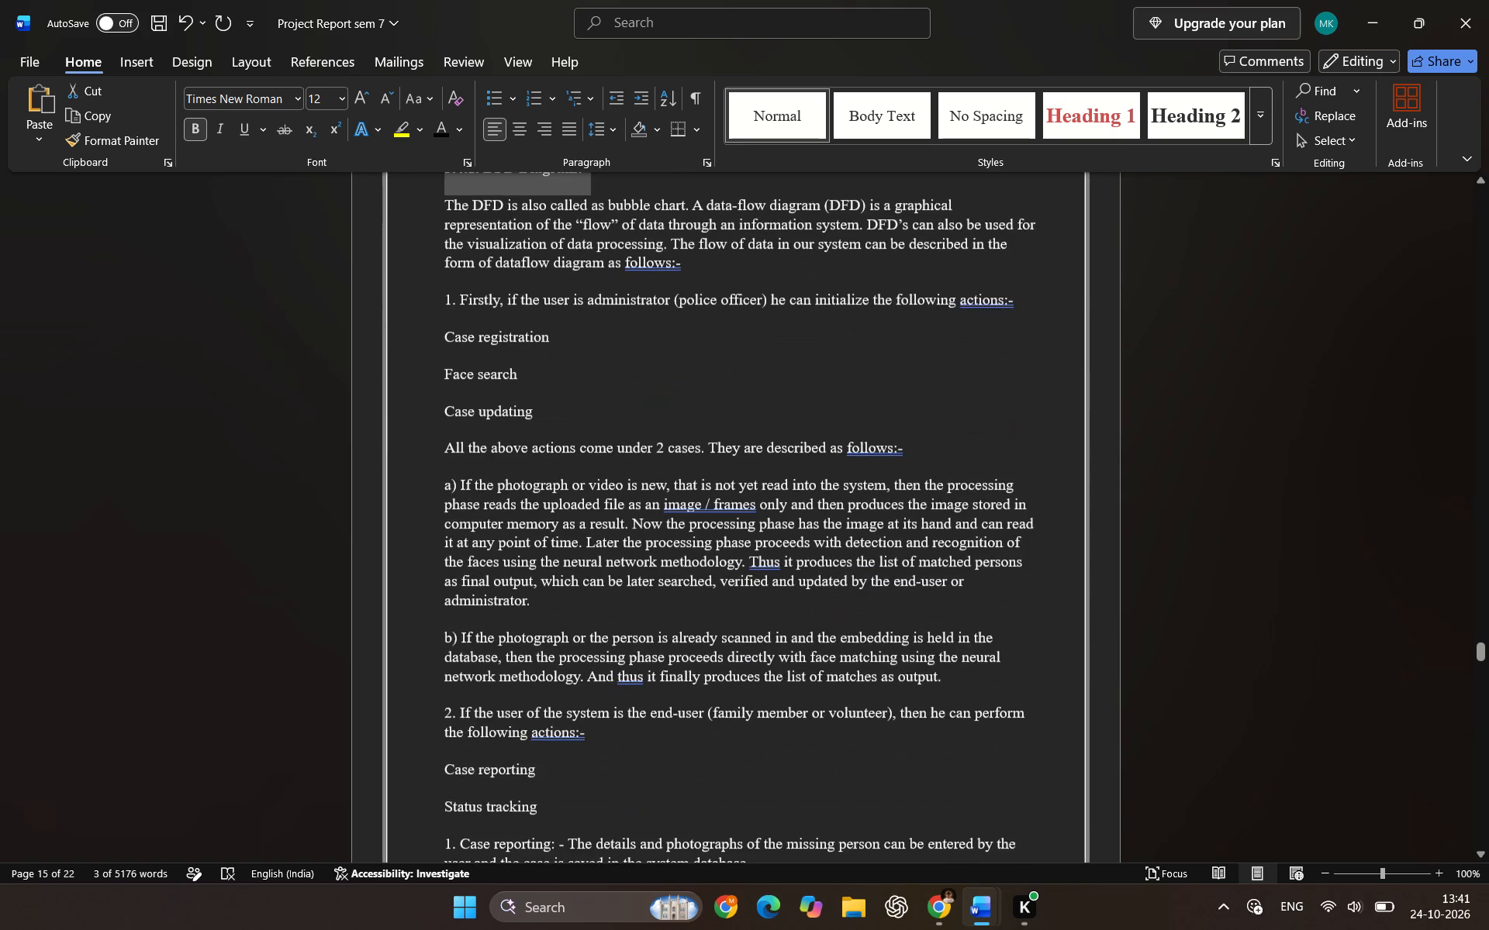
{"action": "scroll", "coordinate": [555, 637], "scroll_direction": "down", "scroll_amount": 2}
{"action": "scroll", "coordinate": [539, 499], "scroll_direction": "down", "scroll_amount": 3}
{"action": "left_click_drag", "start_coordinate": [594, 463], "coordinate": [537, 467]}
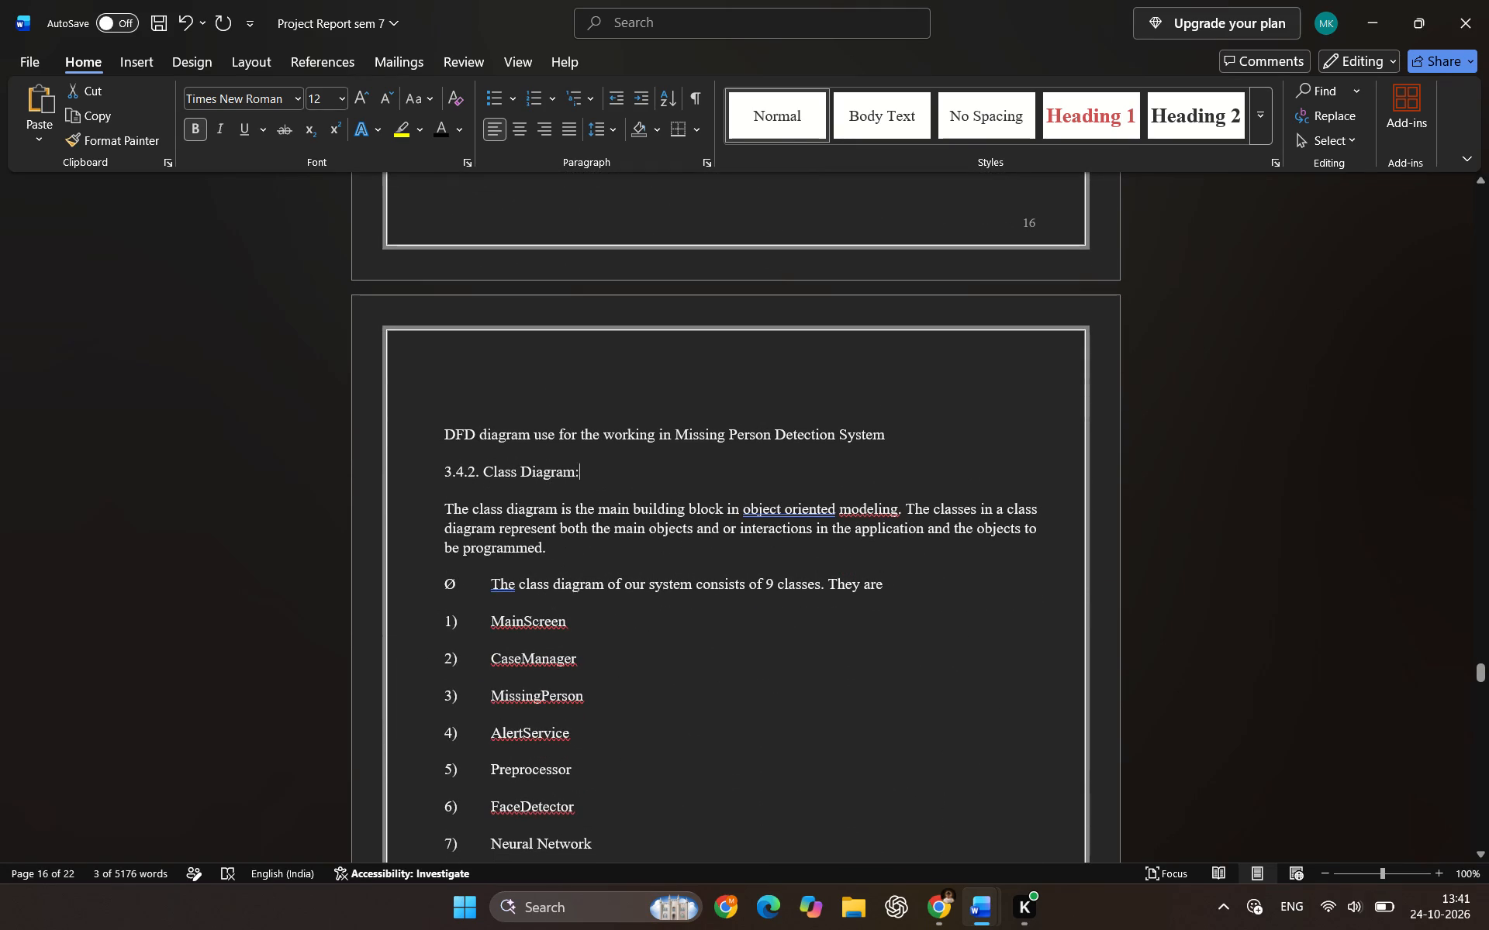
{"action": "left_click_drag", "start_coordinate": [537, 467], "coordinate": [405, 467]}
{"action": "left_click", "coordinate": [419, 439]}
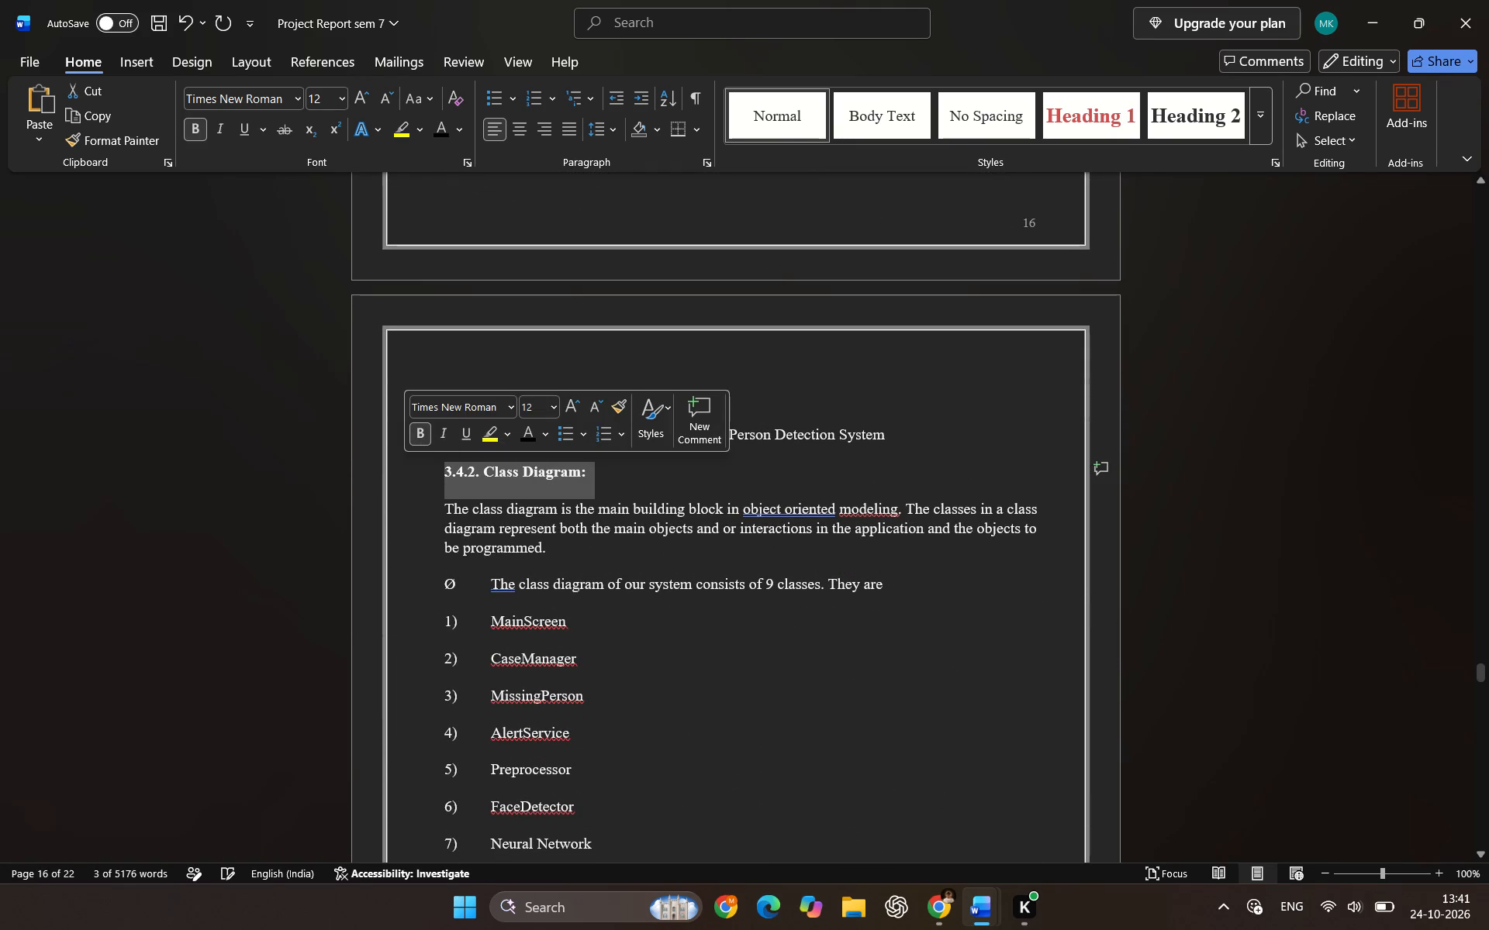
{"action": "left_click", "coordinate": [548, 586]}
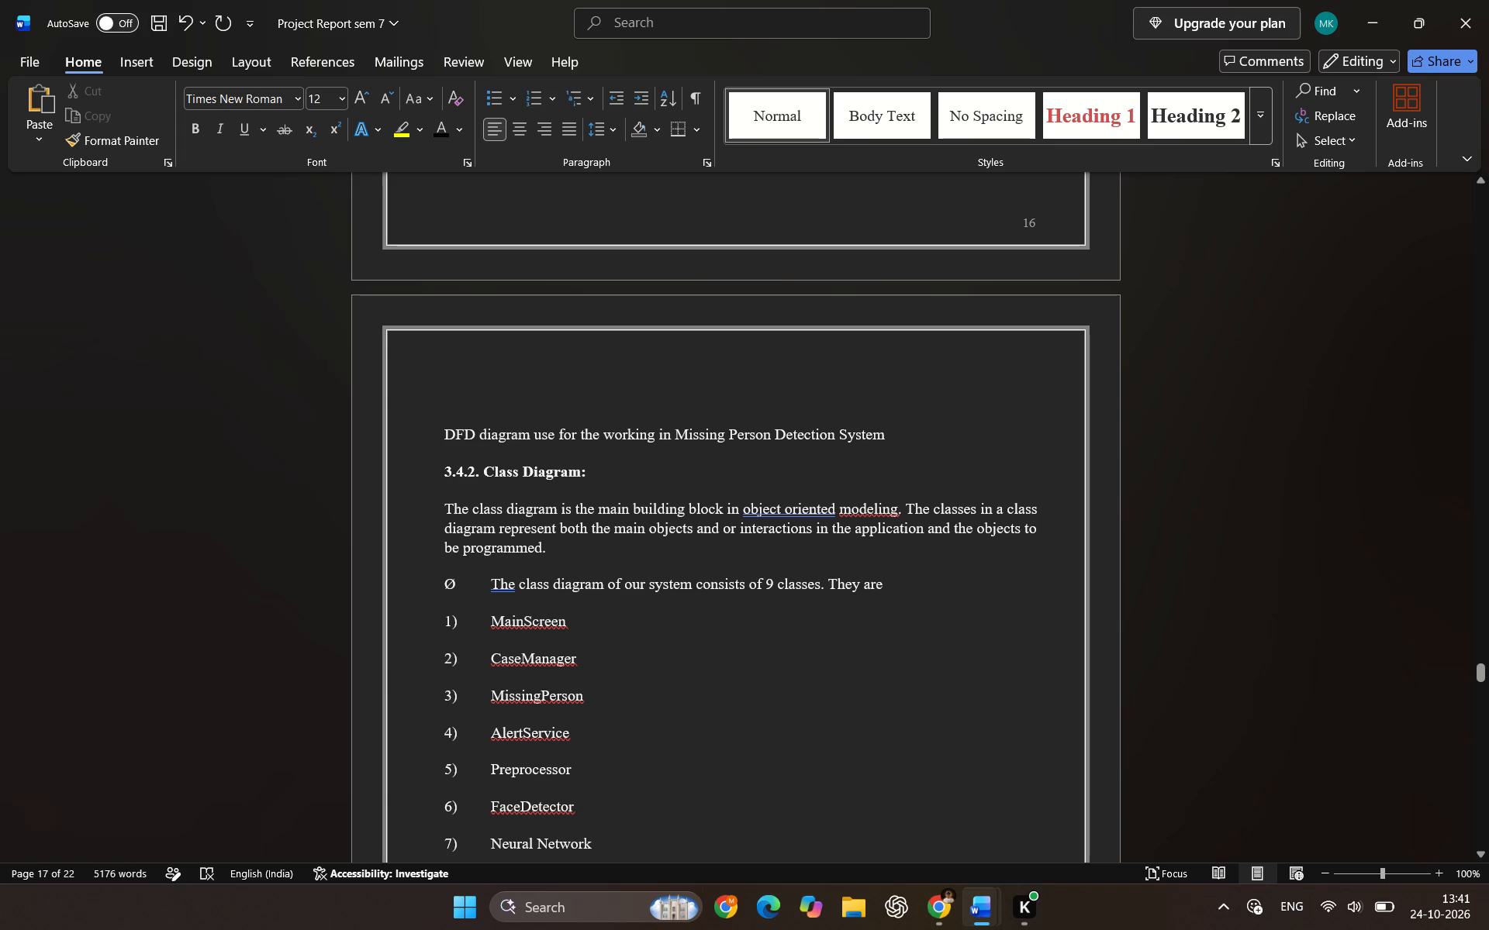
Compare the design details, methodology and Chapter 4 content in Project Report sem 7 with section 3.4 of the AI_Powered_Missing_Person_Detection_System report.
{"action": "key", "text": "alt+Tab"}
{"action": "scroll", "coordinate": [534, 498], "scroll_direction": "down", "scroll_amount": 3}
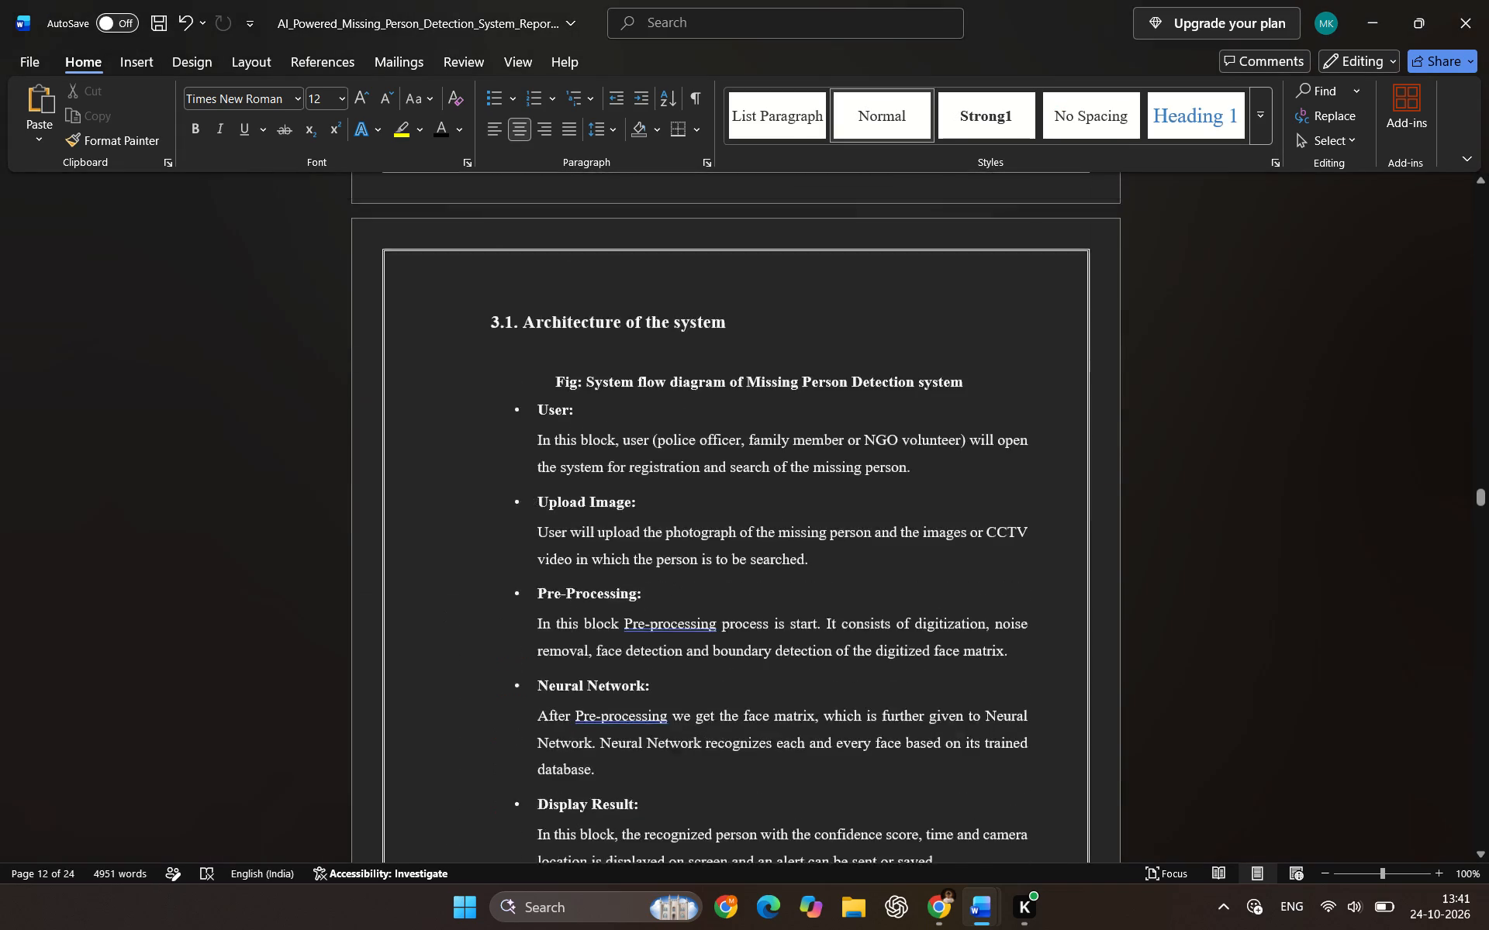
{"action": "scroll", "coordinate": [602, 487], "scroll_direction": "down", "scroll_amount": 5}
{"action": "scroll", "coordinate": [677, 469], "scroll_direction": "down", "scroll_amount": 5}
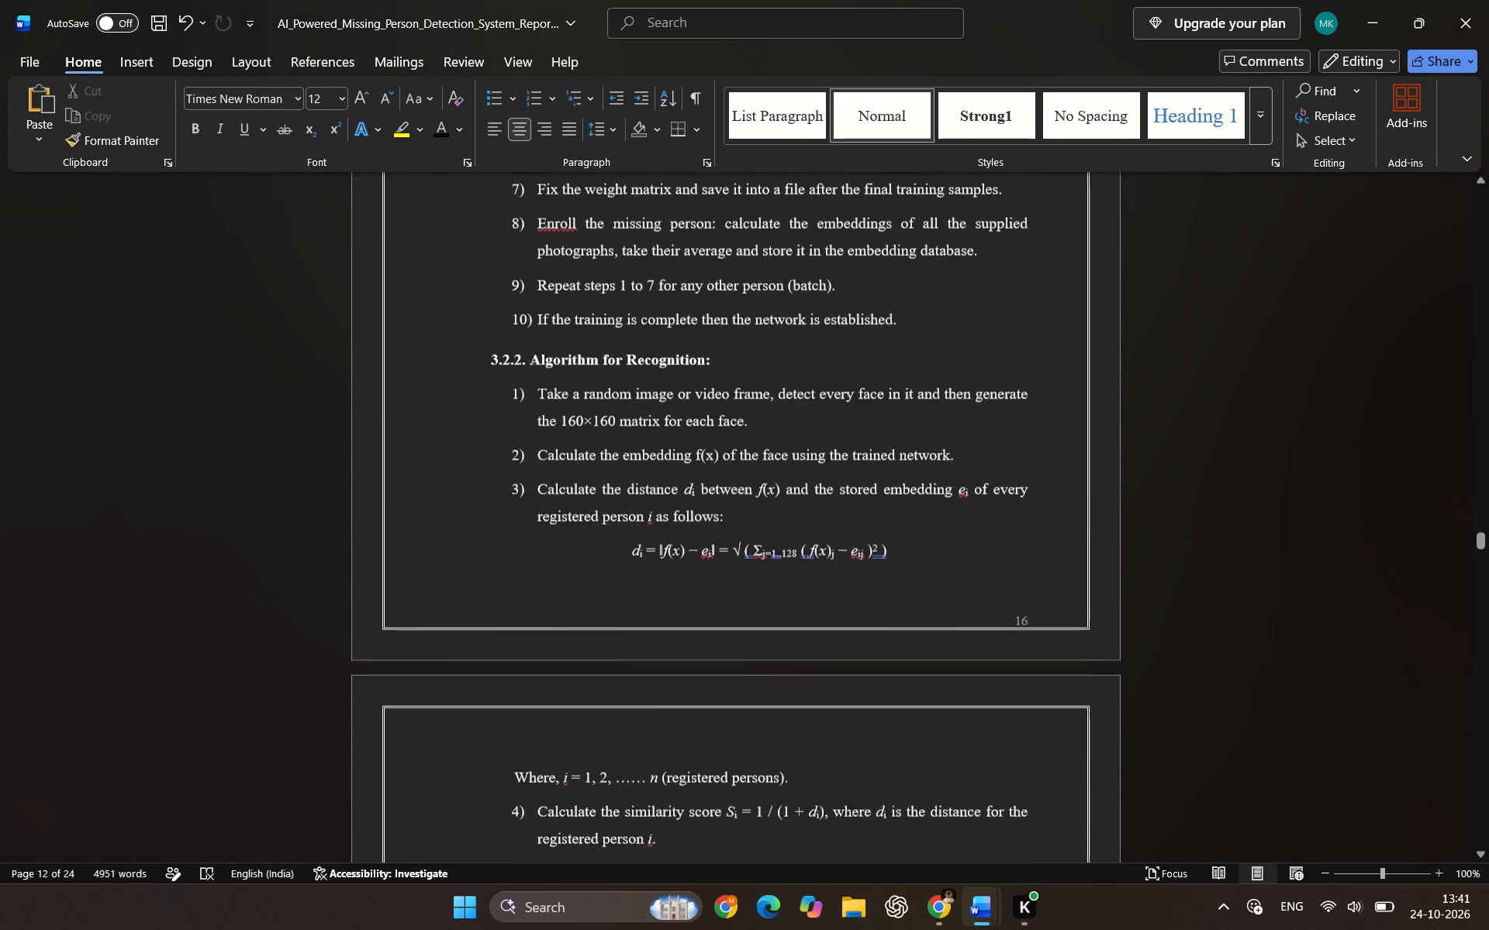
{"action": "scroll", "coordinate": [678, 469], "scroll_direction": "down", "scroll_amount": 17}
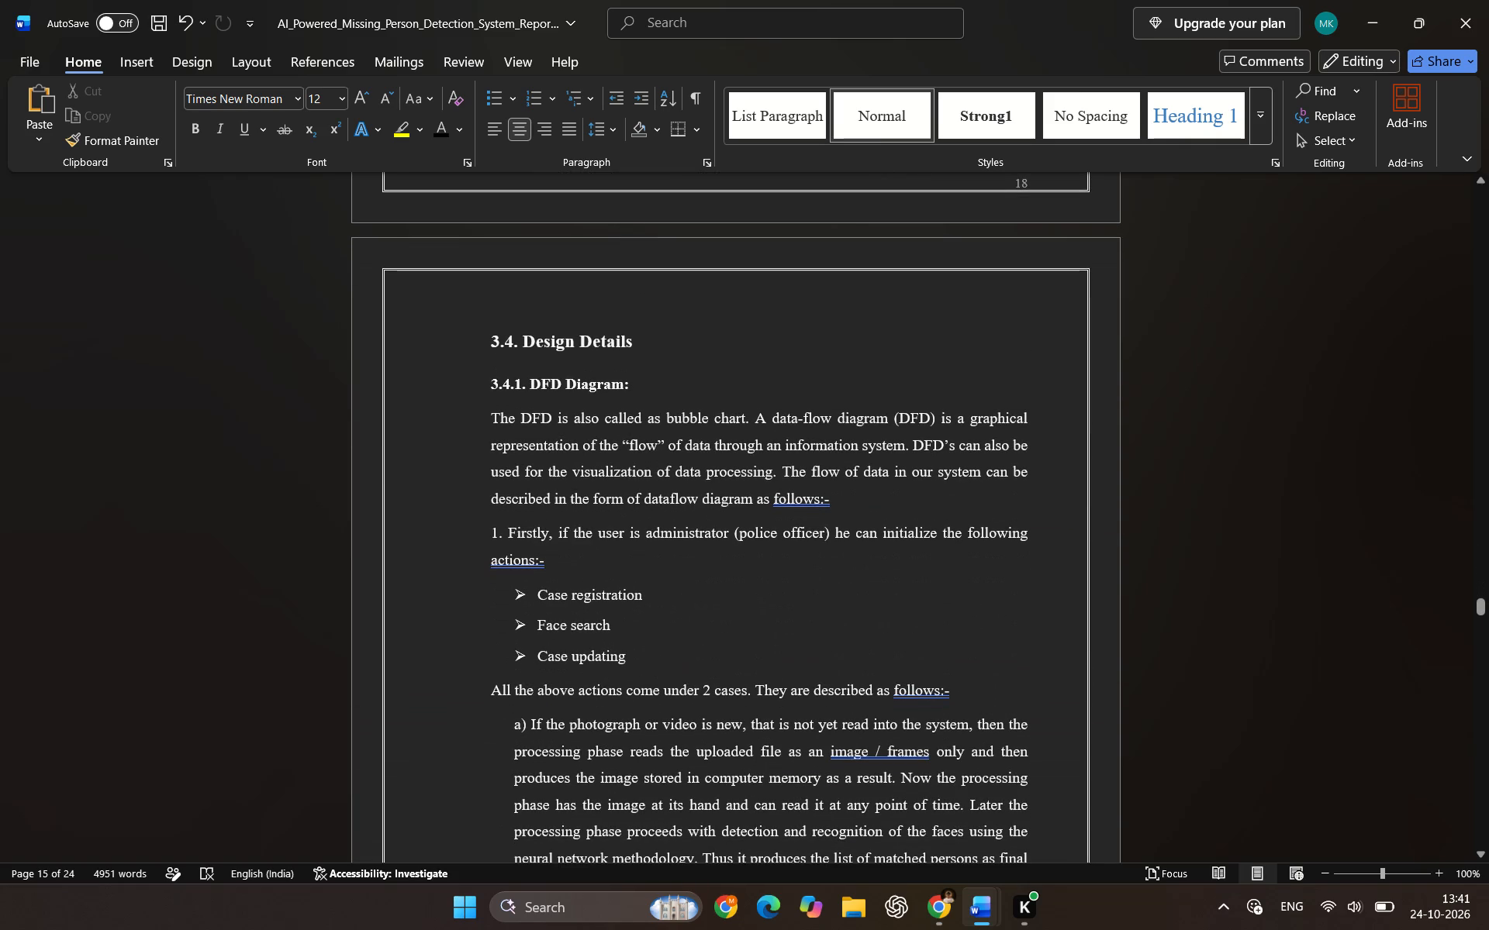
{"action": "key", "text": "alt+Tab"}
{"action": "scroll", "coordinate": [678, 469], "scroll_direction": "down", "scroll_amount": 4}
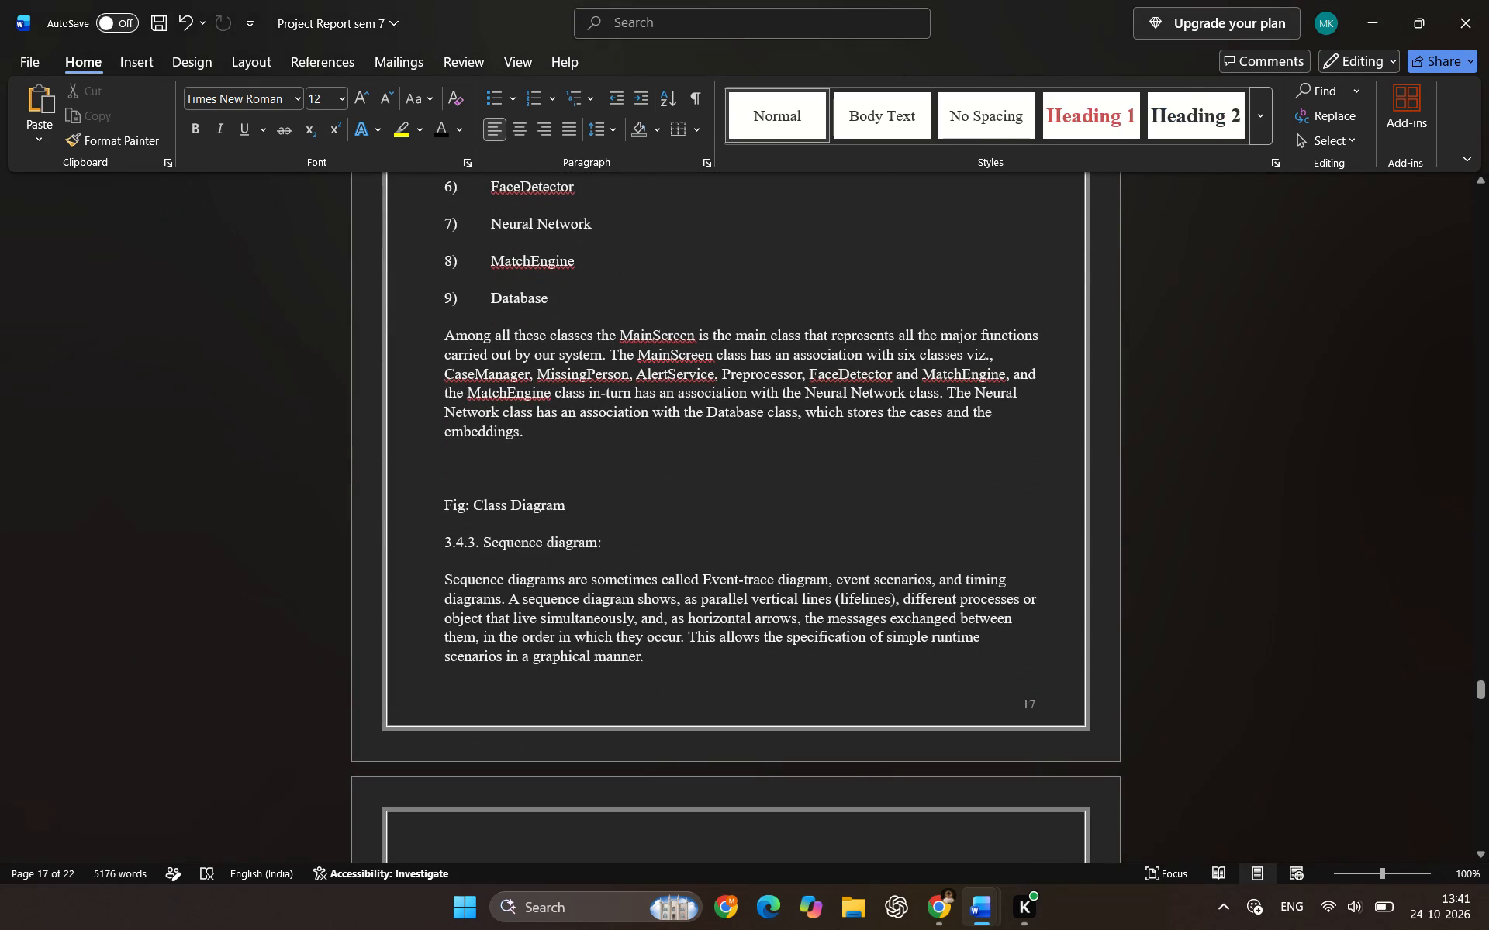
{"action": "scroll", "coordinate": [678, 472], "scroll_direction": "down", "scroll_amount": 3}
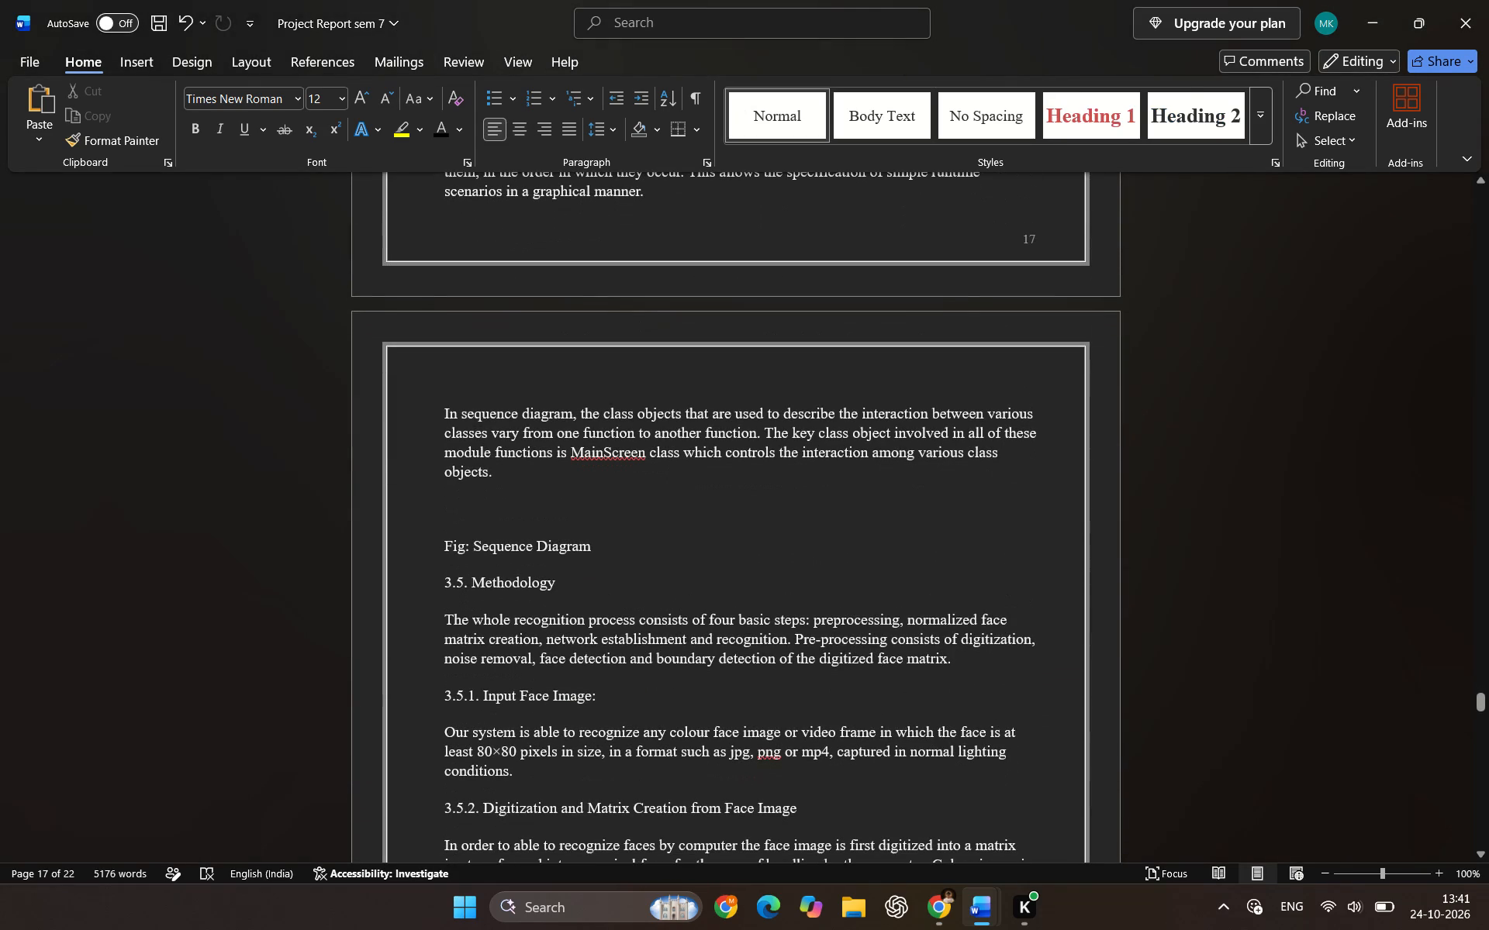
{"action": "scroll", "coordinate": [678, 472], "scroll_direction": "down", "scroll_amount": 3}
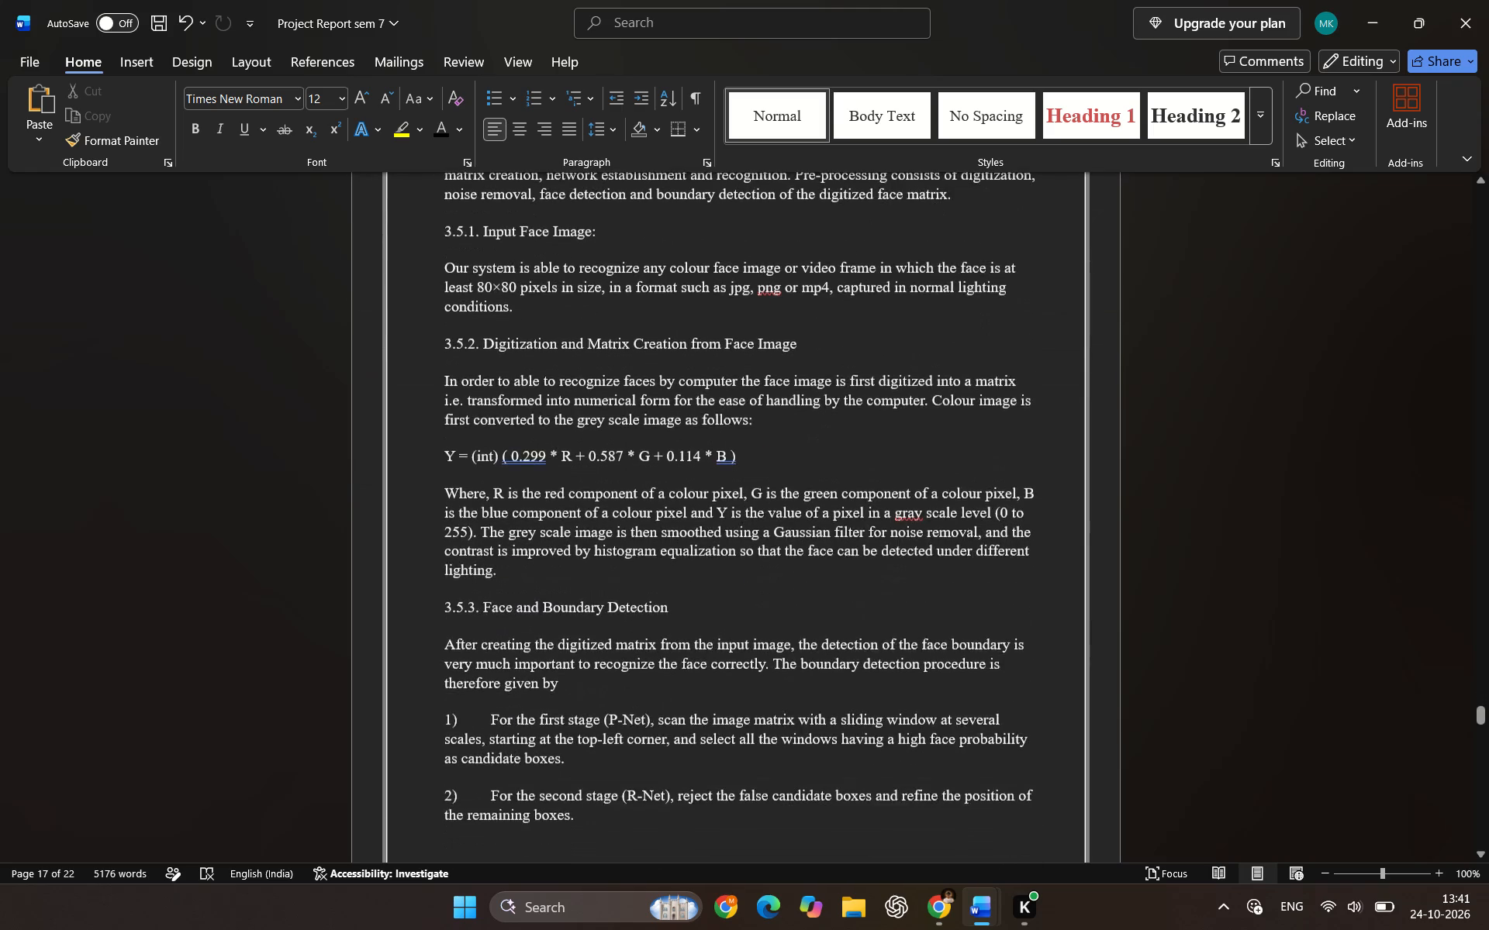
{"action": "scroll", "coordinate": [678, 472], "scroll_direction": "down", "scroll_amount": 7}
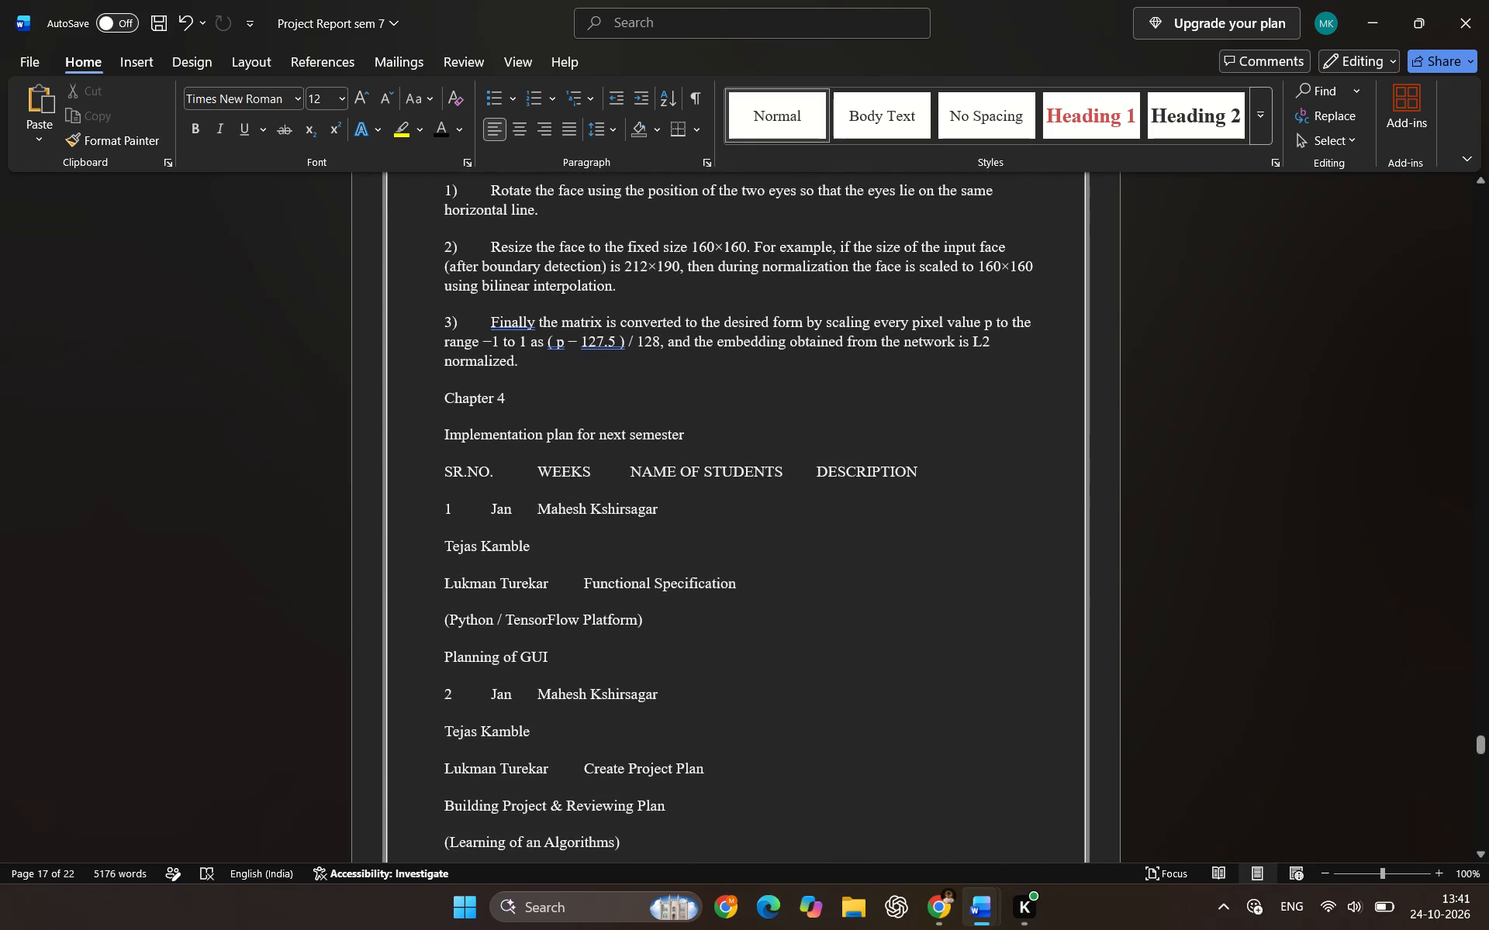
{"action": "key", "text": "alt+Tab"}
{"action": "scroll", "coordinate": [639, 459], "scroll_direction": "up", "scroll_amount": 1}
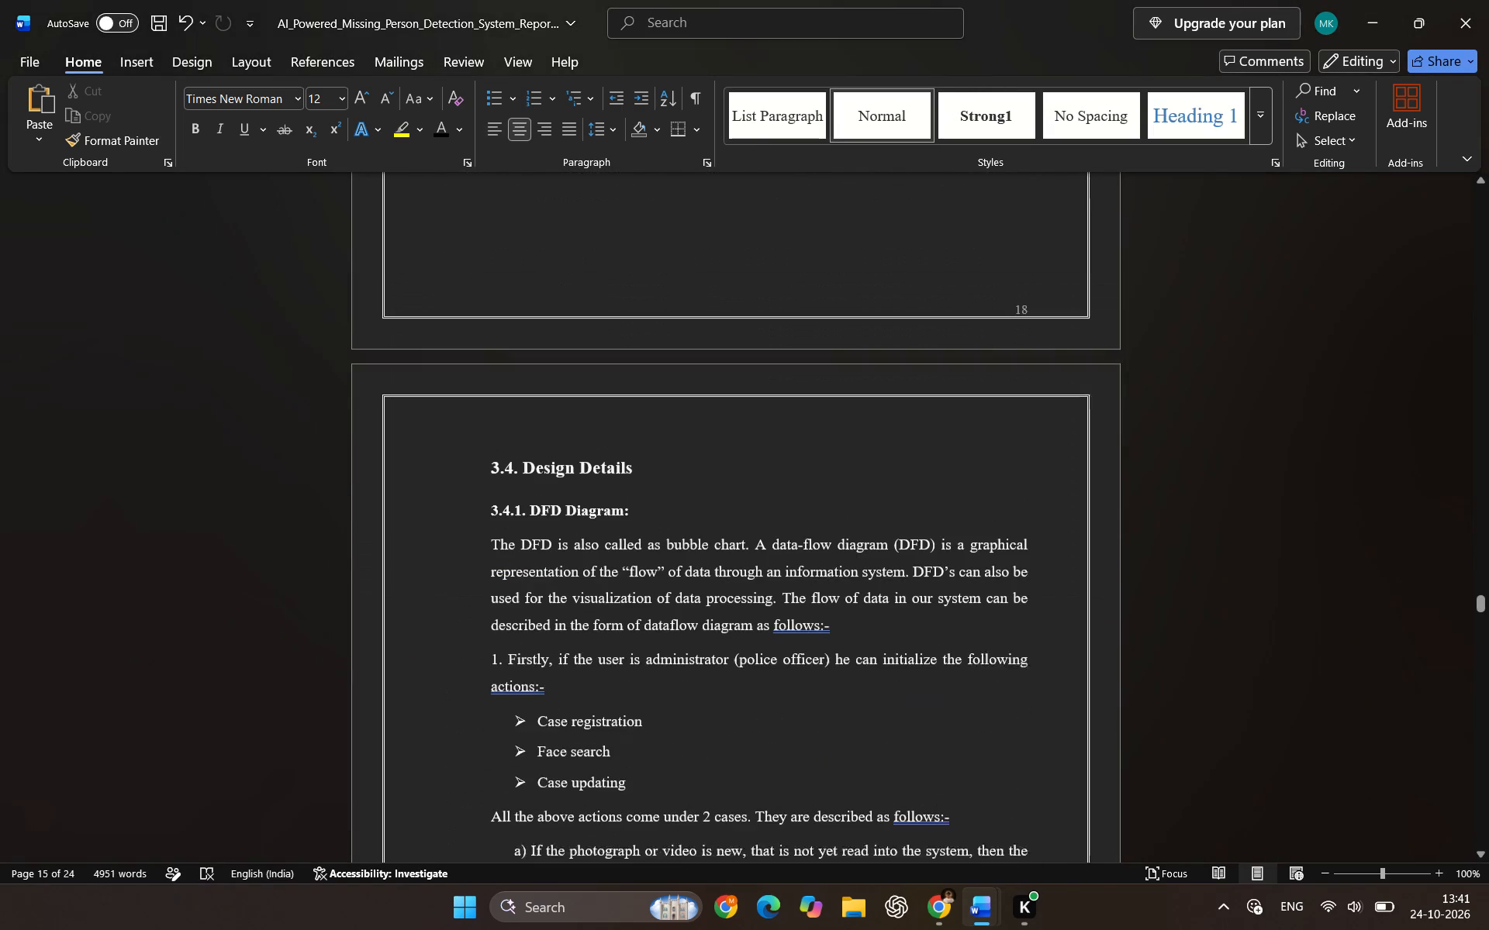
{"action": "key", "text": "alt+Tab"}
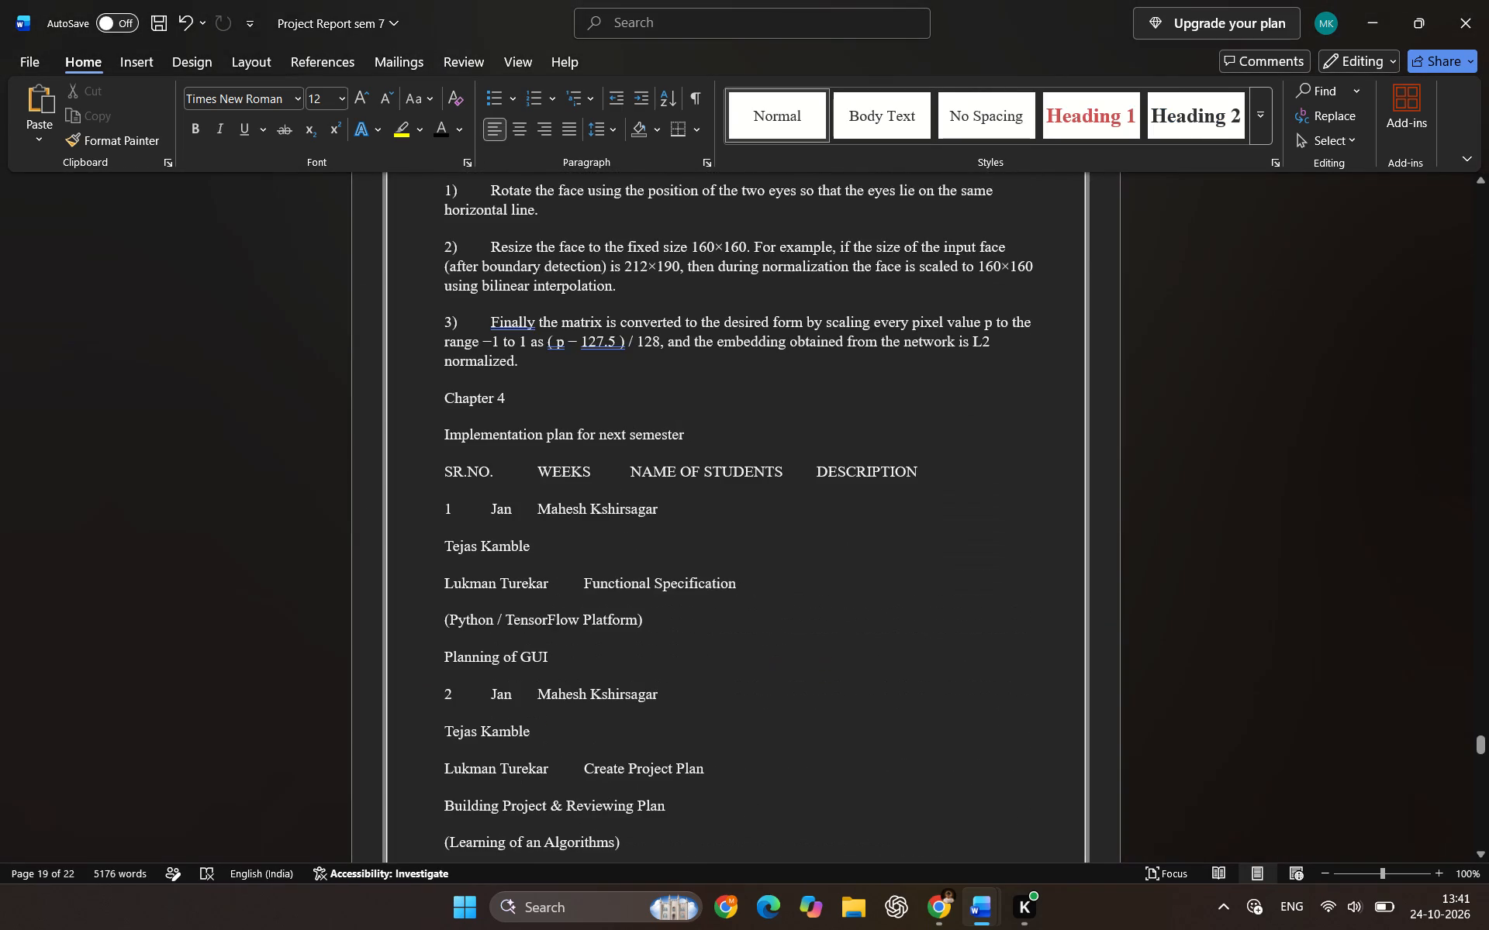
{"action": "scroll", "coordinate": [620, 472], "scroll_direction": "up", "scroll_amount": 9}
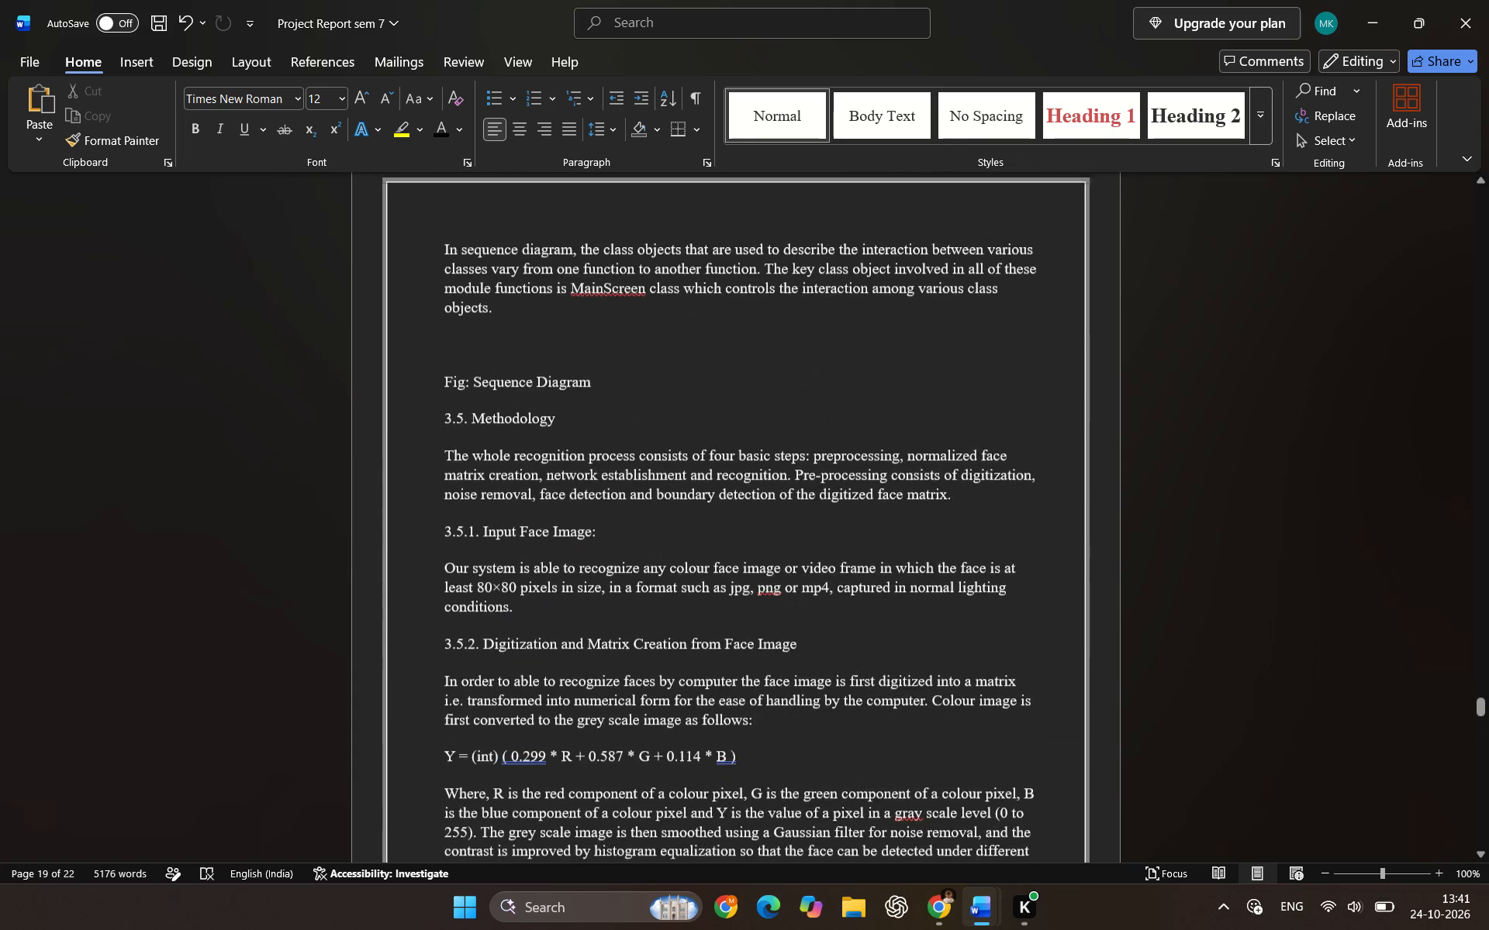
{"action": "scroll", "coordinate": [619, 473], "scroll_direction": "up", "scroll_amount": 3}
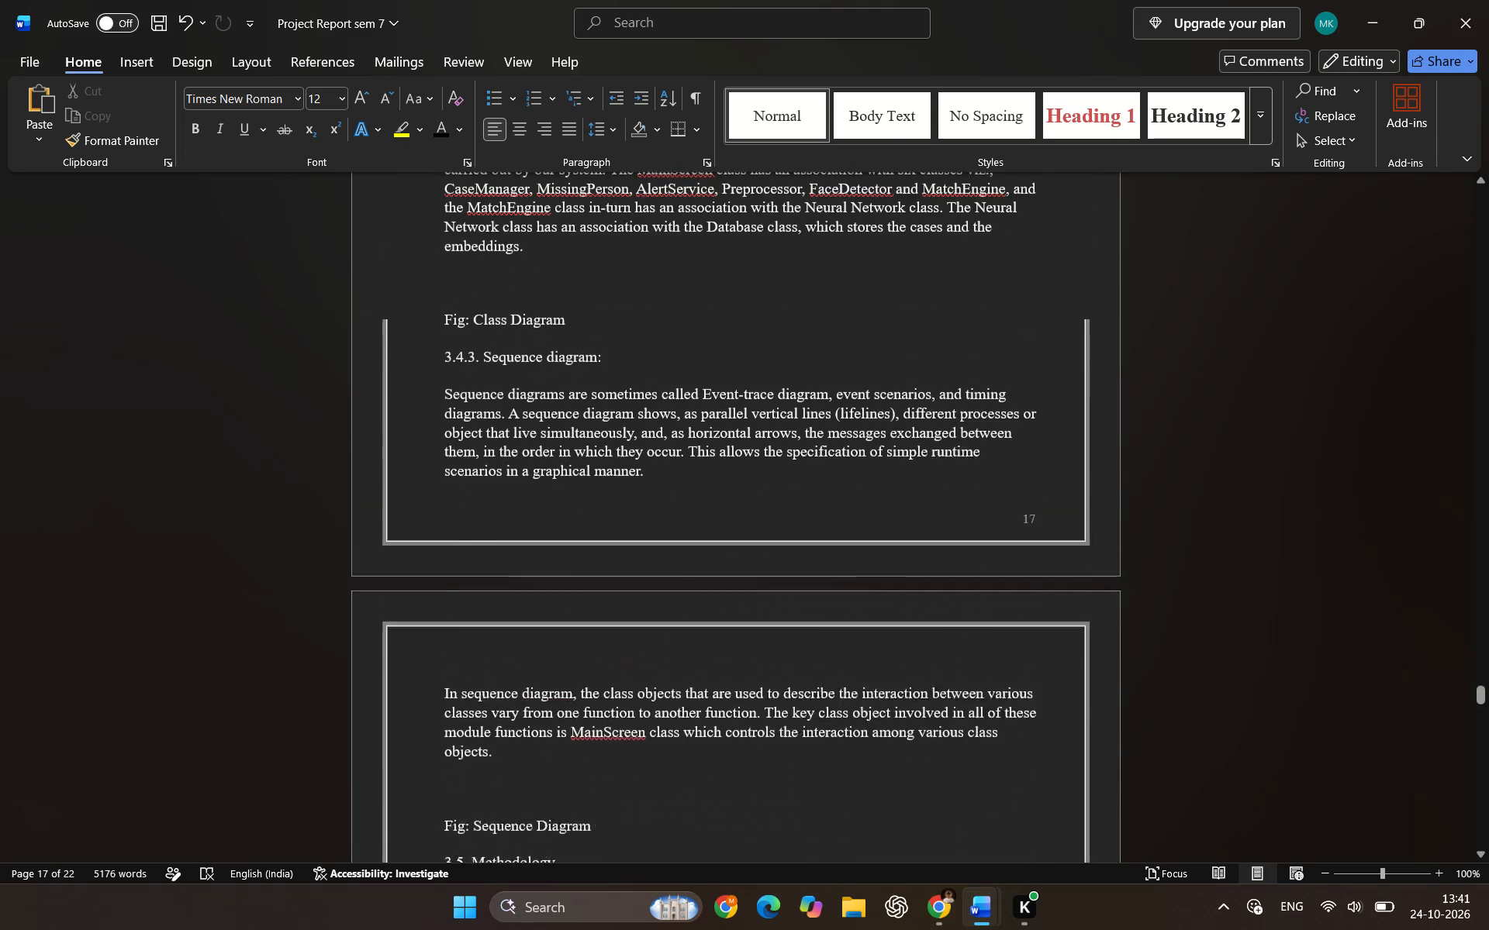
{"action": "scroll", "coordinate": [619, 473], "scroll_direction": "up", "scroll_amount": 1}
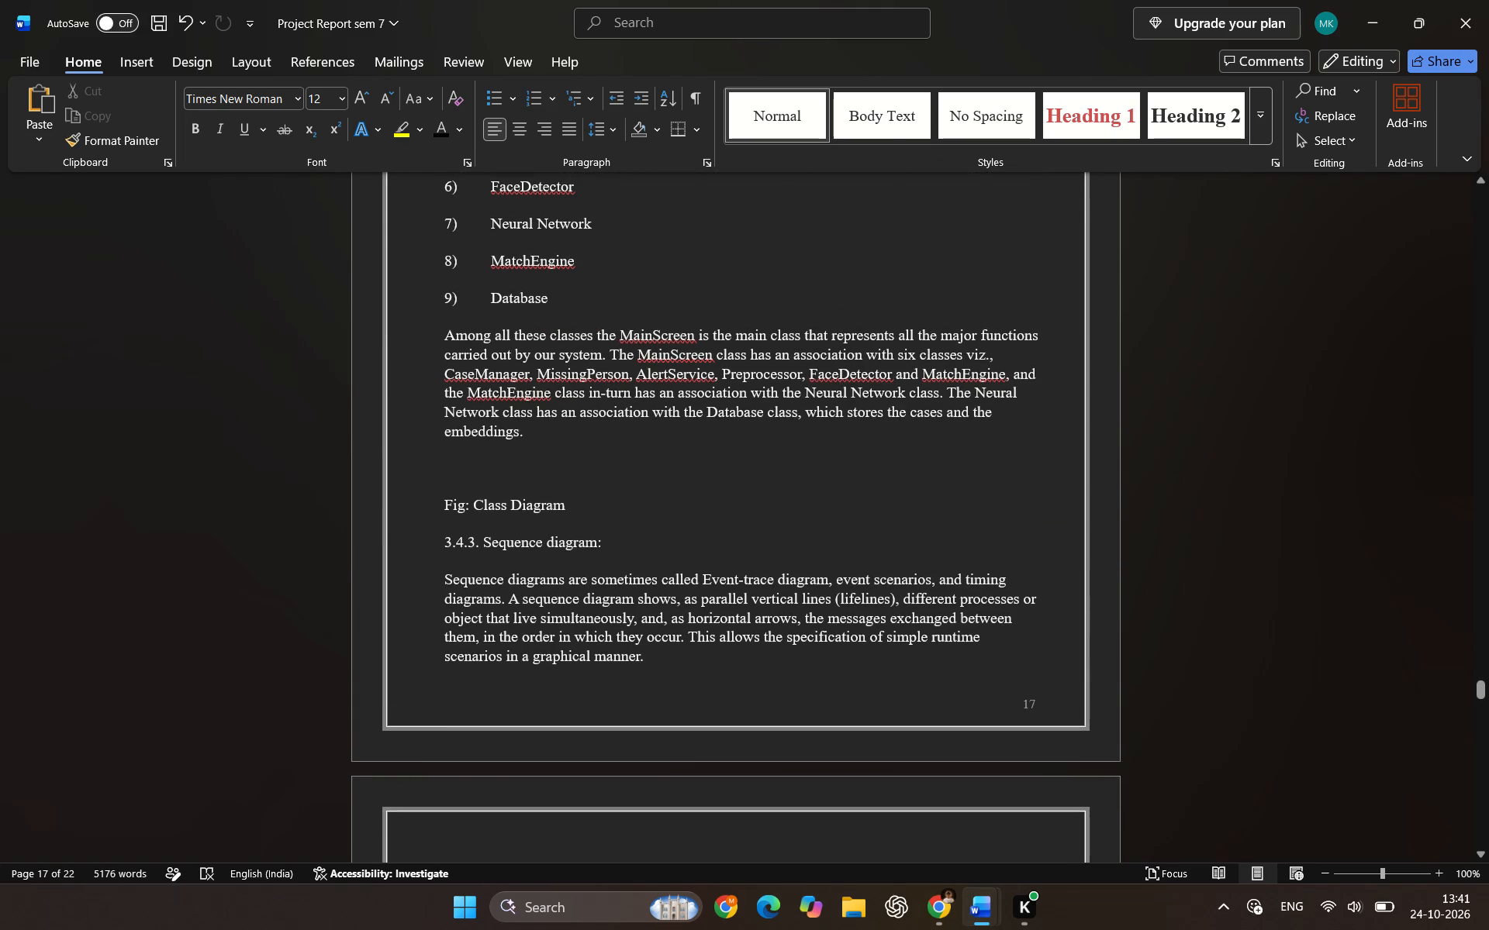
{"action": "scroll", "coordinate": [619, 473], "scroll_direction": "up", "scroll_amount": 4}
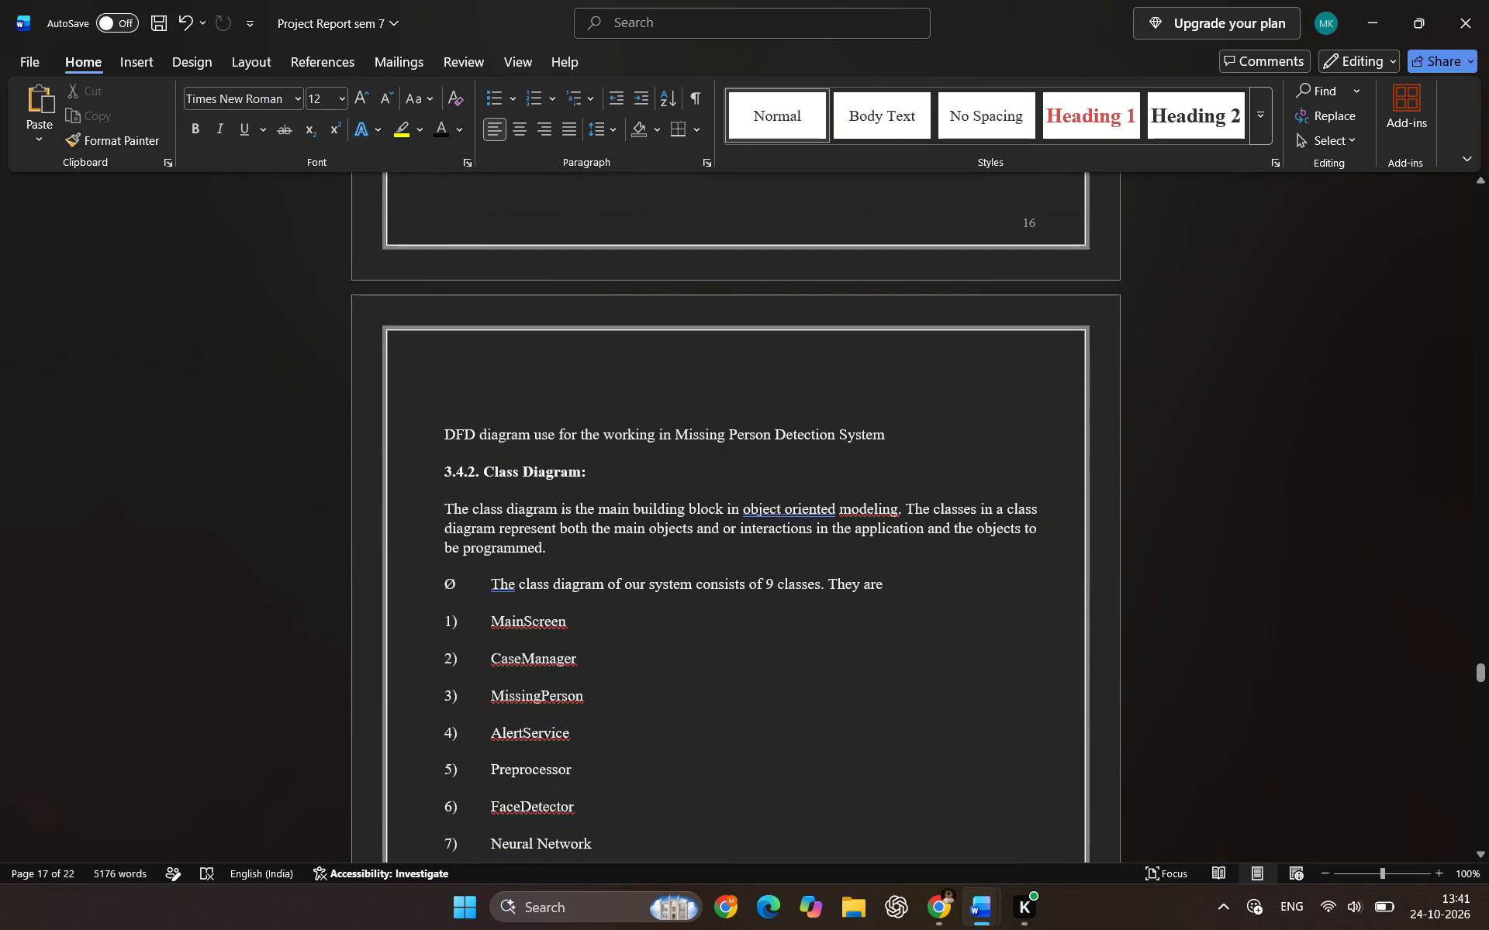
{"action": "scroll", "coordinate": [619, 472], "scroll_direction": "up", "scroll_amount": 3}
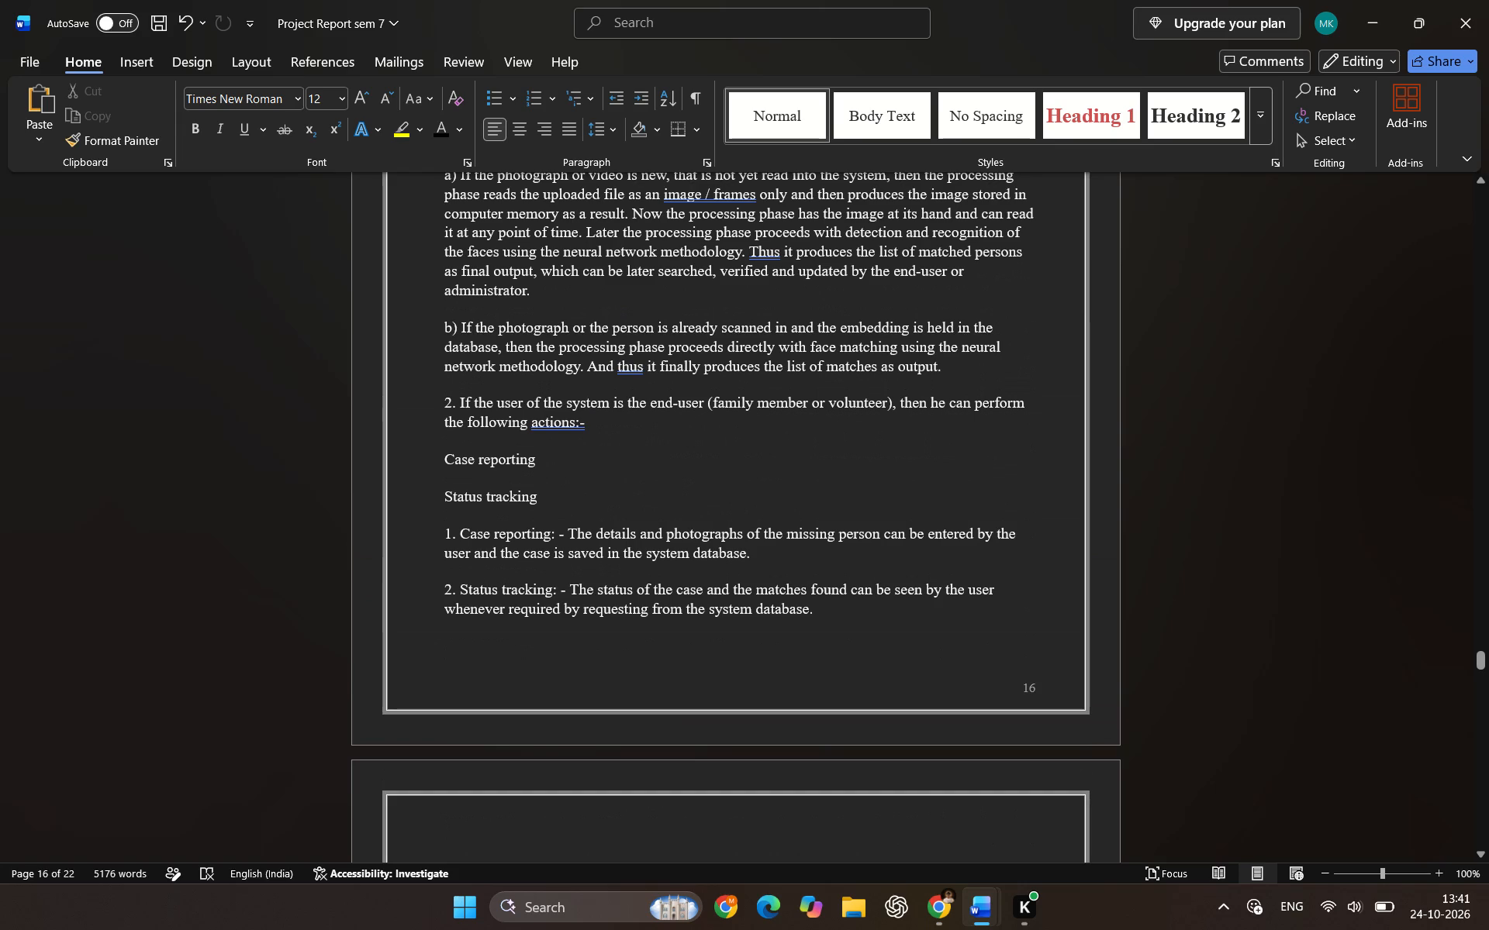
{"action": "scroll", "coordinate": [619, 472], "scroll_direction": "up", "scroll_amount": 3}
{"action": "left_click", "coordinate": [624, 294]}
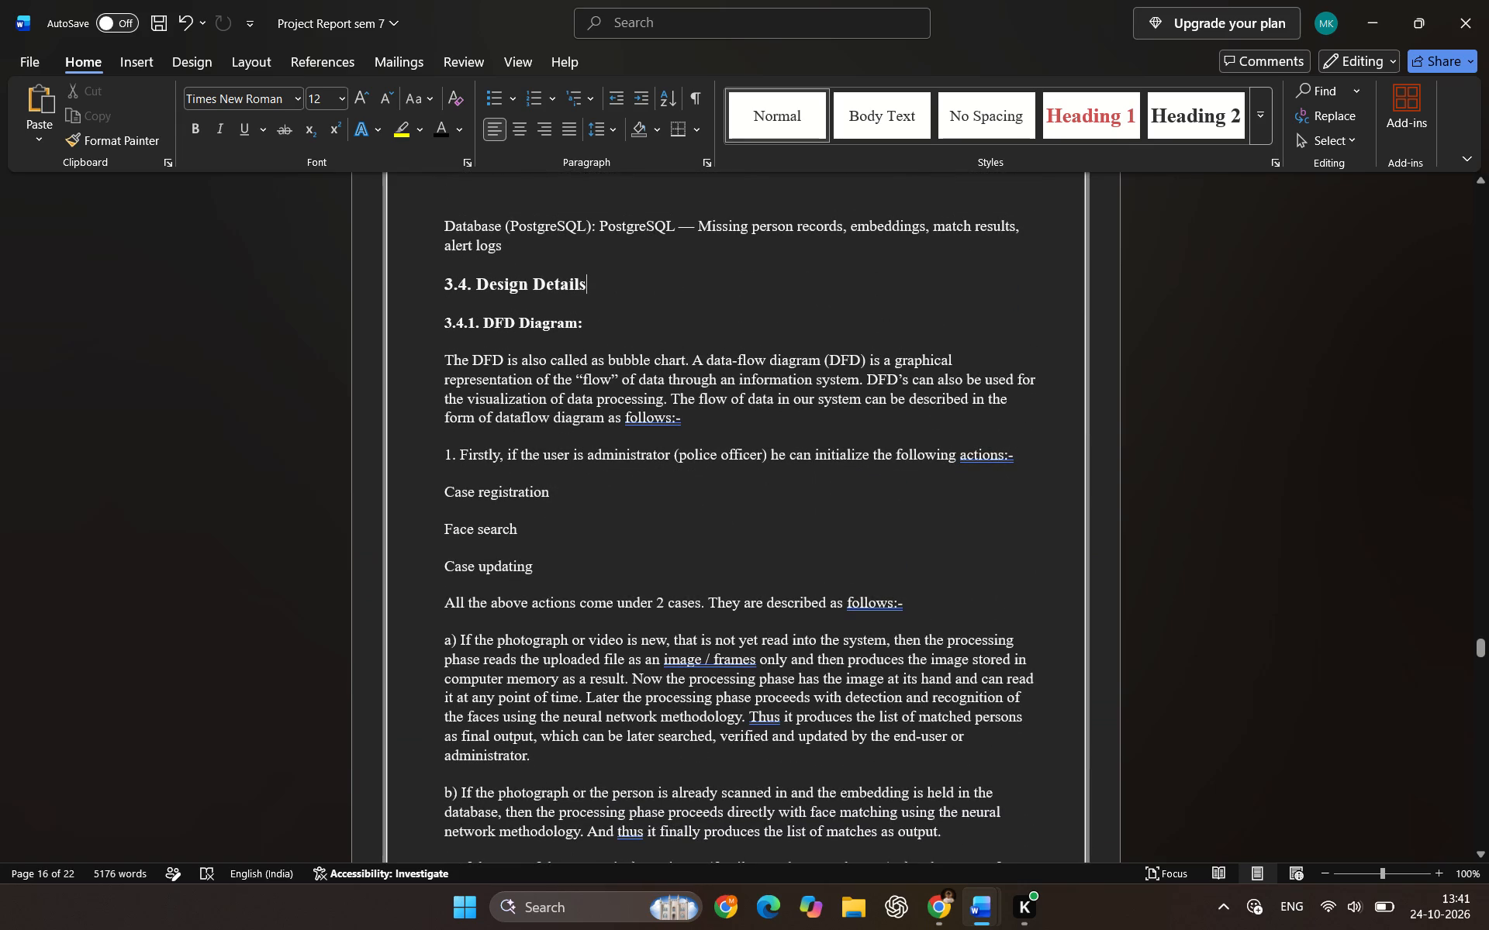
Switch to the AI_Powered_Missing_Person_Detection_System report and cut the DFD diagram above its caption in section 3.4.1.
{"action": "key", "text": "alt+Tab"}
{"action": "scroll", "coordinate": [642, 500], "scroll_direction": "down", "scroll_amount": 1}
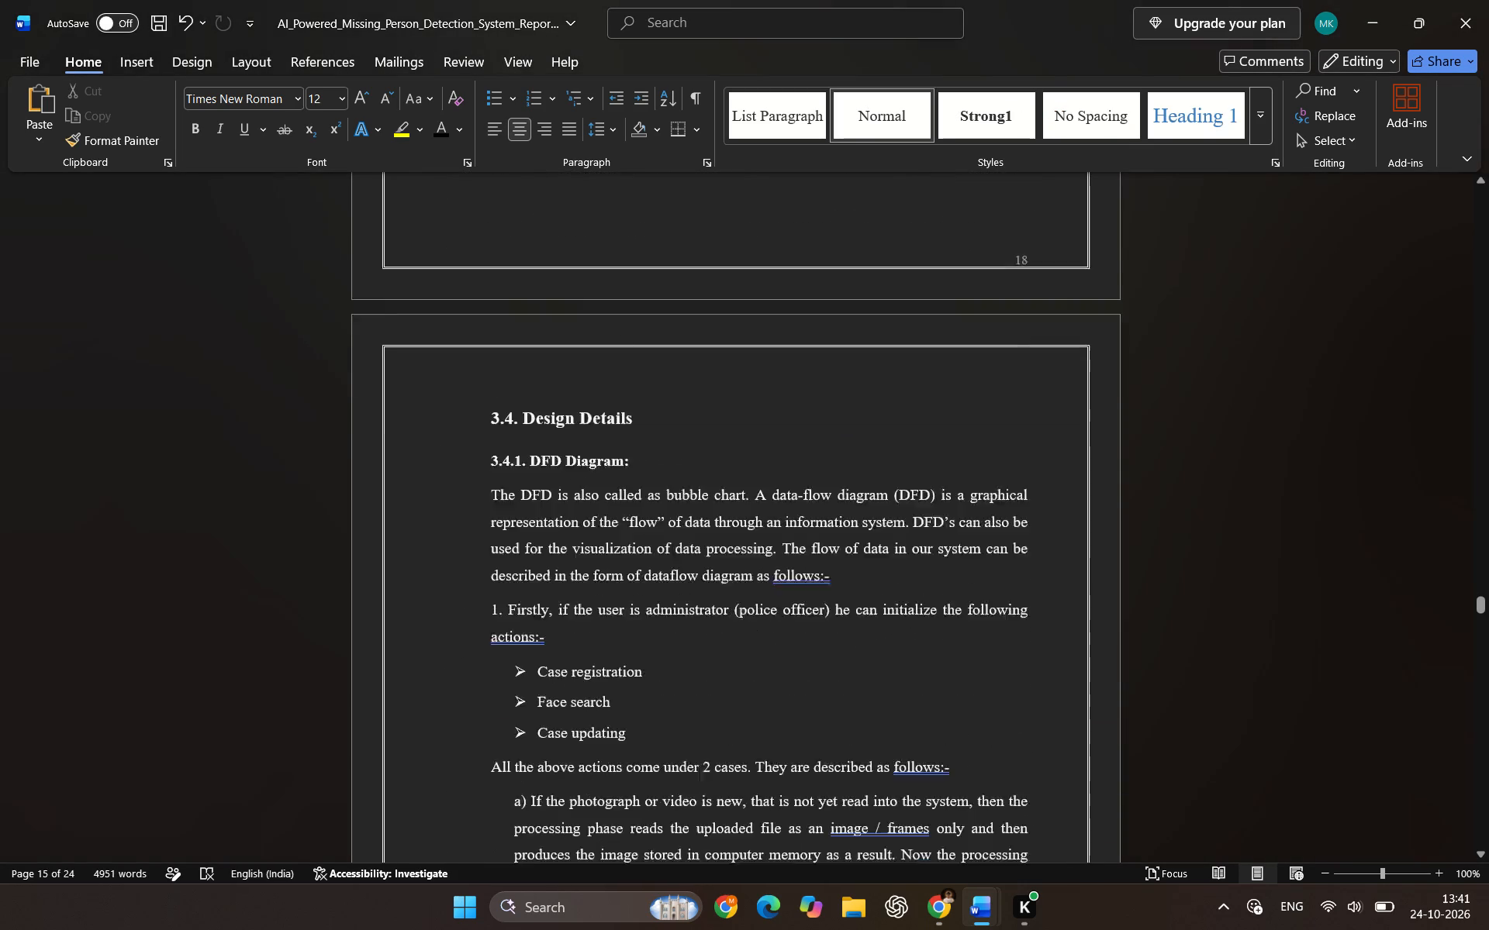
{"action": "scroll", "coordinate": [643, 518], "scroll_direction": "down", "scroll_amount": 4}
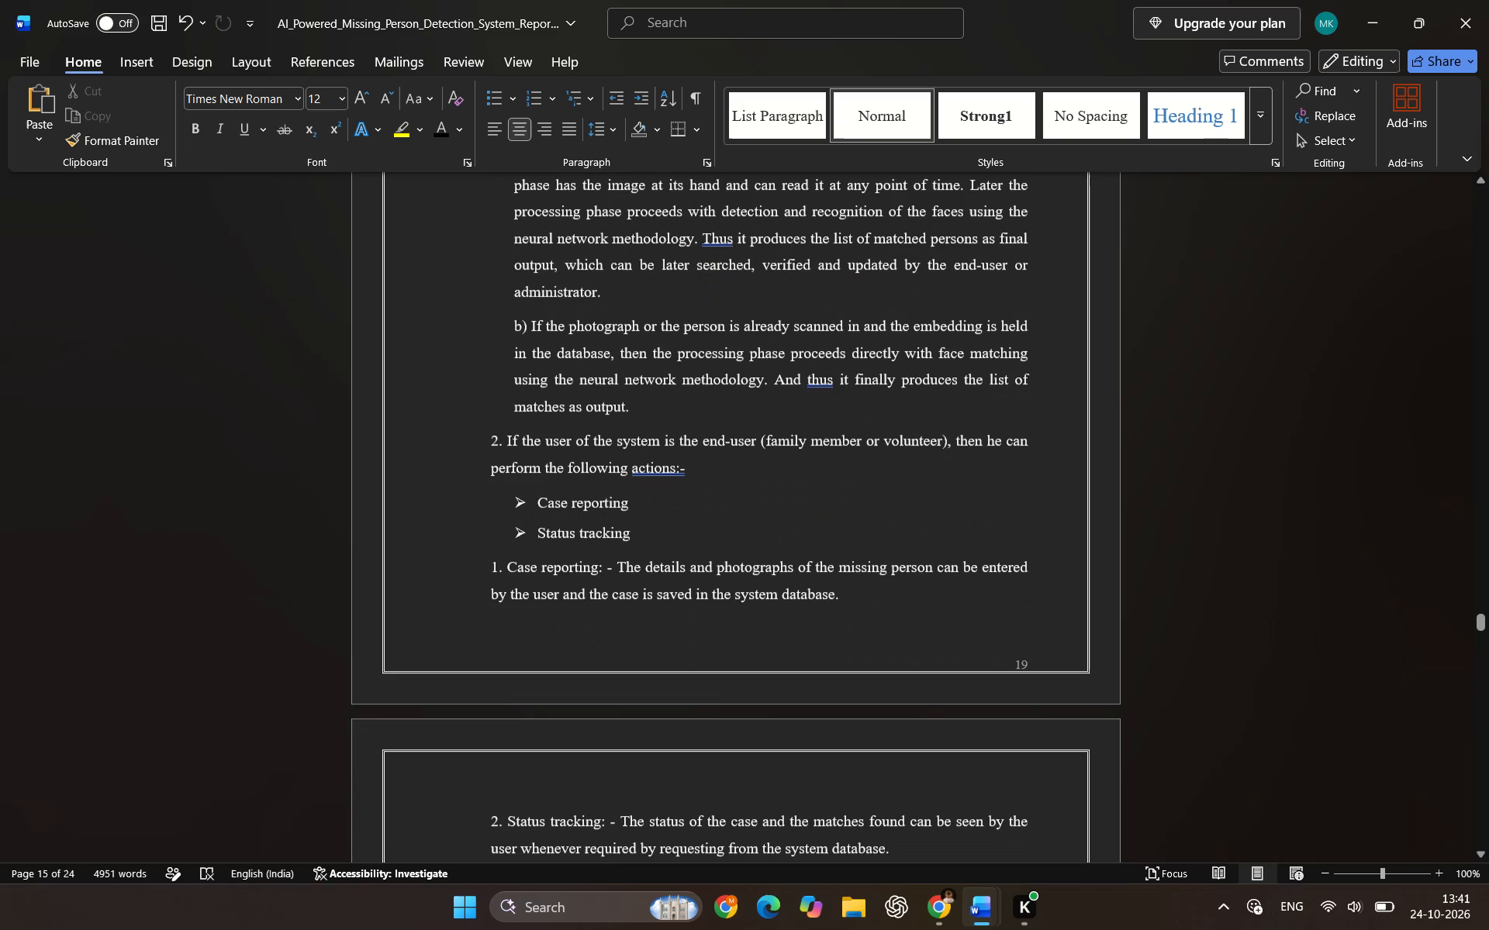
{"action": "scroll", "coordinate": [643, 519], "scroll_direction": "down", "scroll_amount": 3}
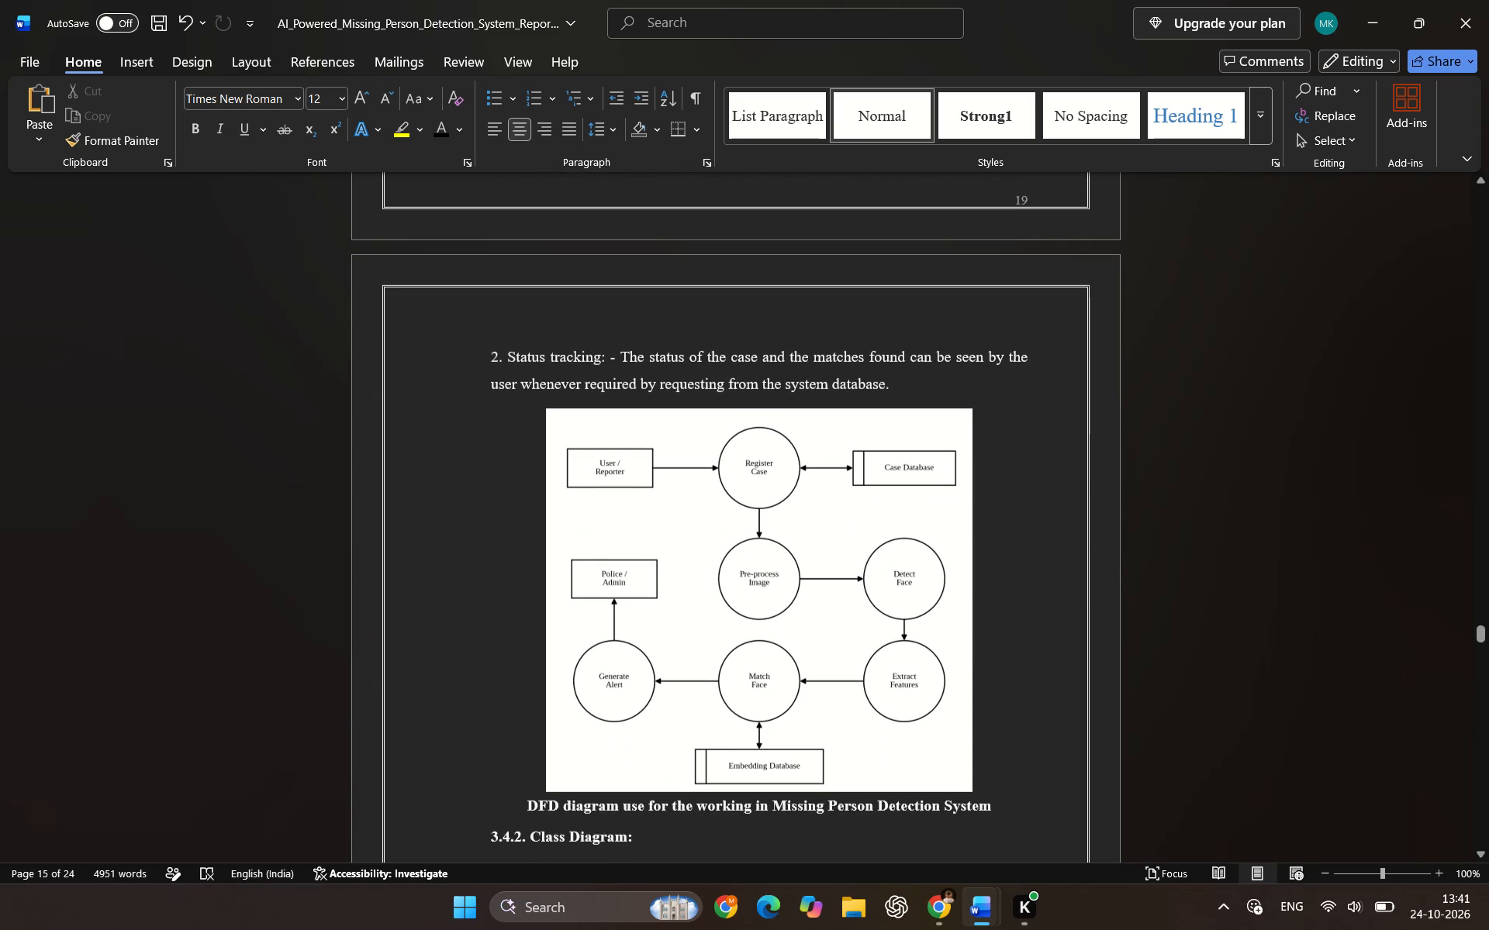
{"action": "scroll", "coordinate": [693, 542], "scroll_direction": "down", "scroll_amount": 1}
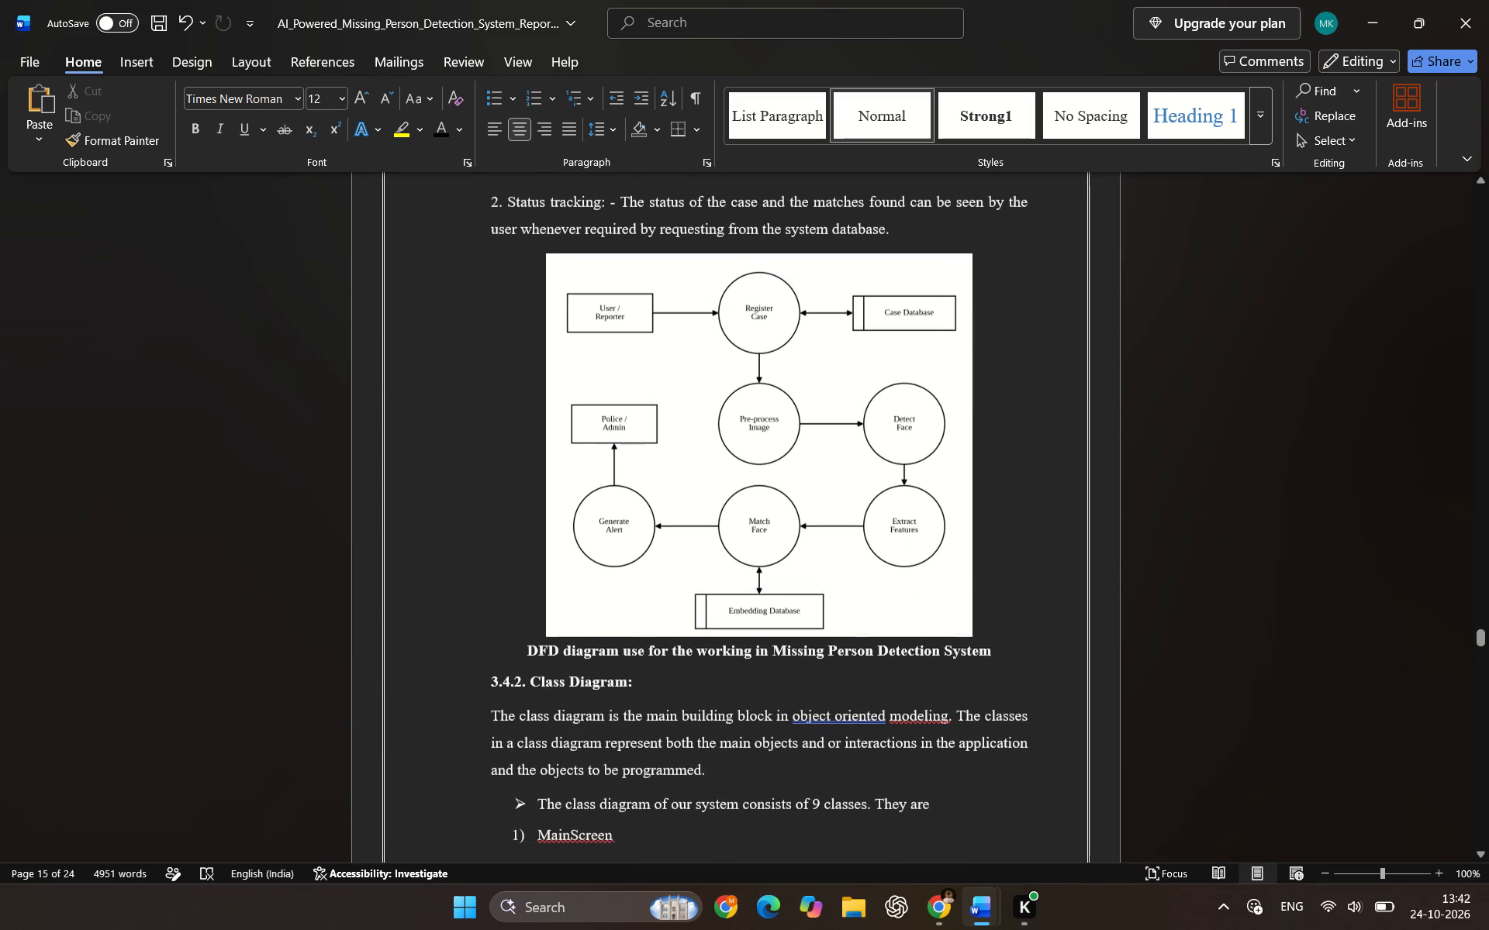
{"action": "left_click", "coordinate": [710, 501]}
{"action": "key", "text": "ctrl+x"}
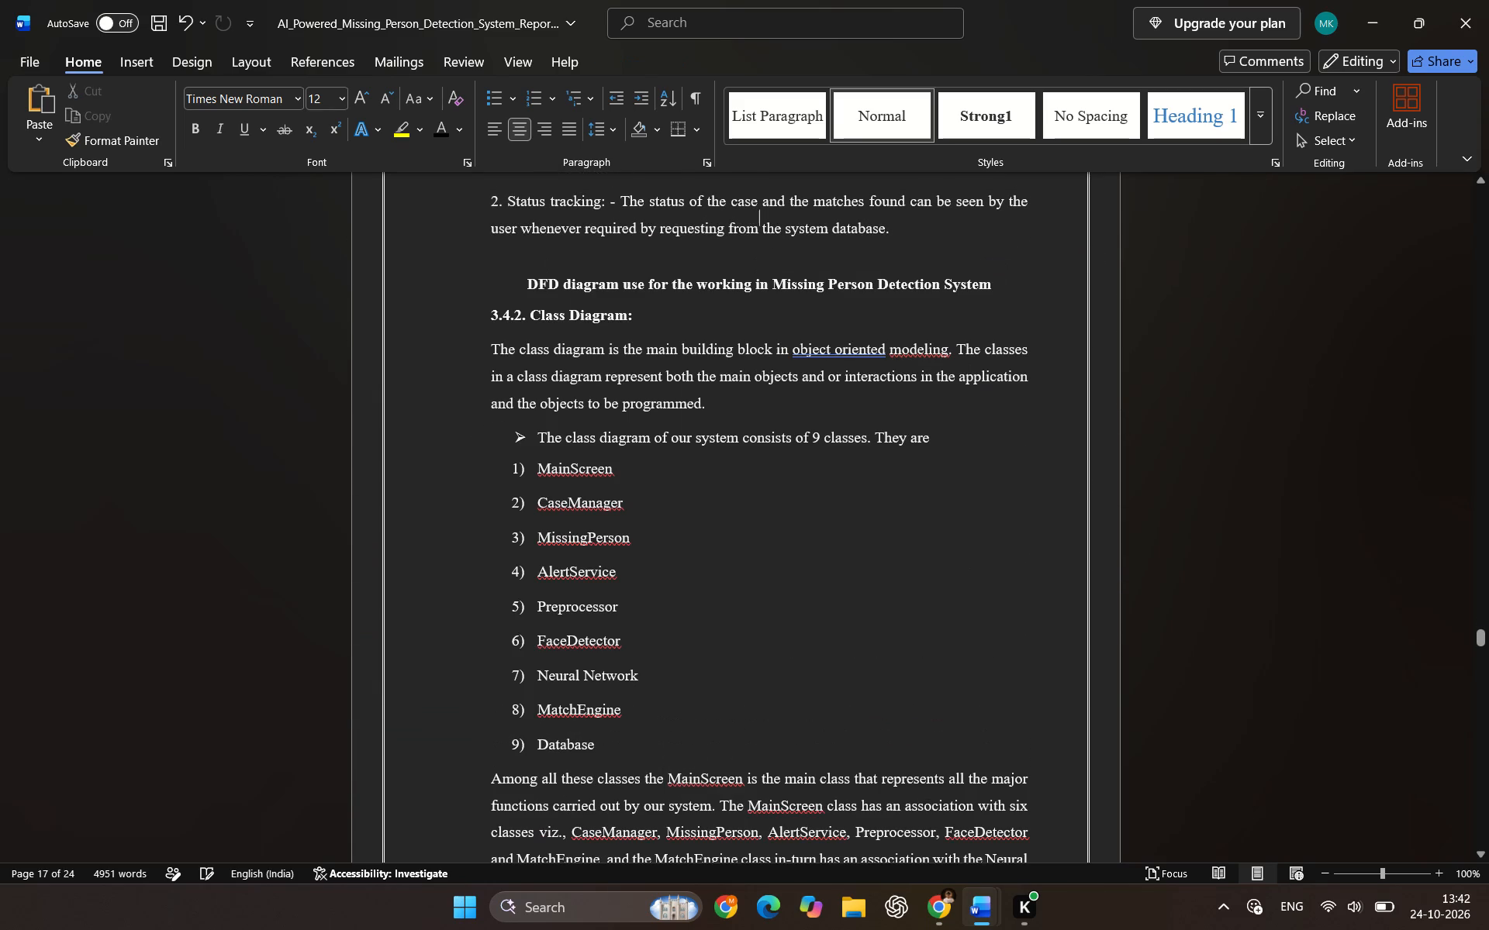
Paste the DFD diagram on a new line below its caption on page 17 of Project Report sem 7 and centre it.
{"action": "key", "text": "alt+Tab"}
{"action": "scroll", "coordinate": [687, 524], "scroll_direction": "down", "scroll_amount": 3}
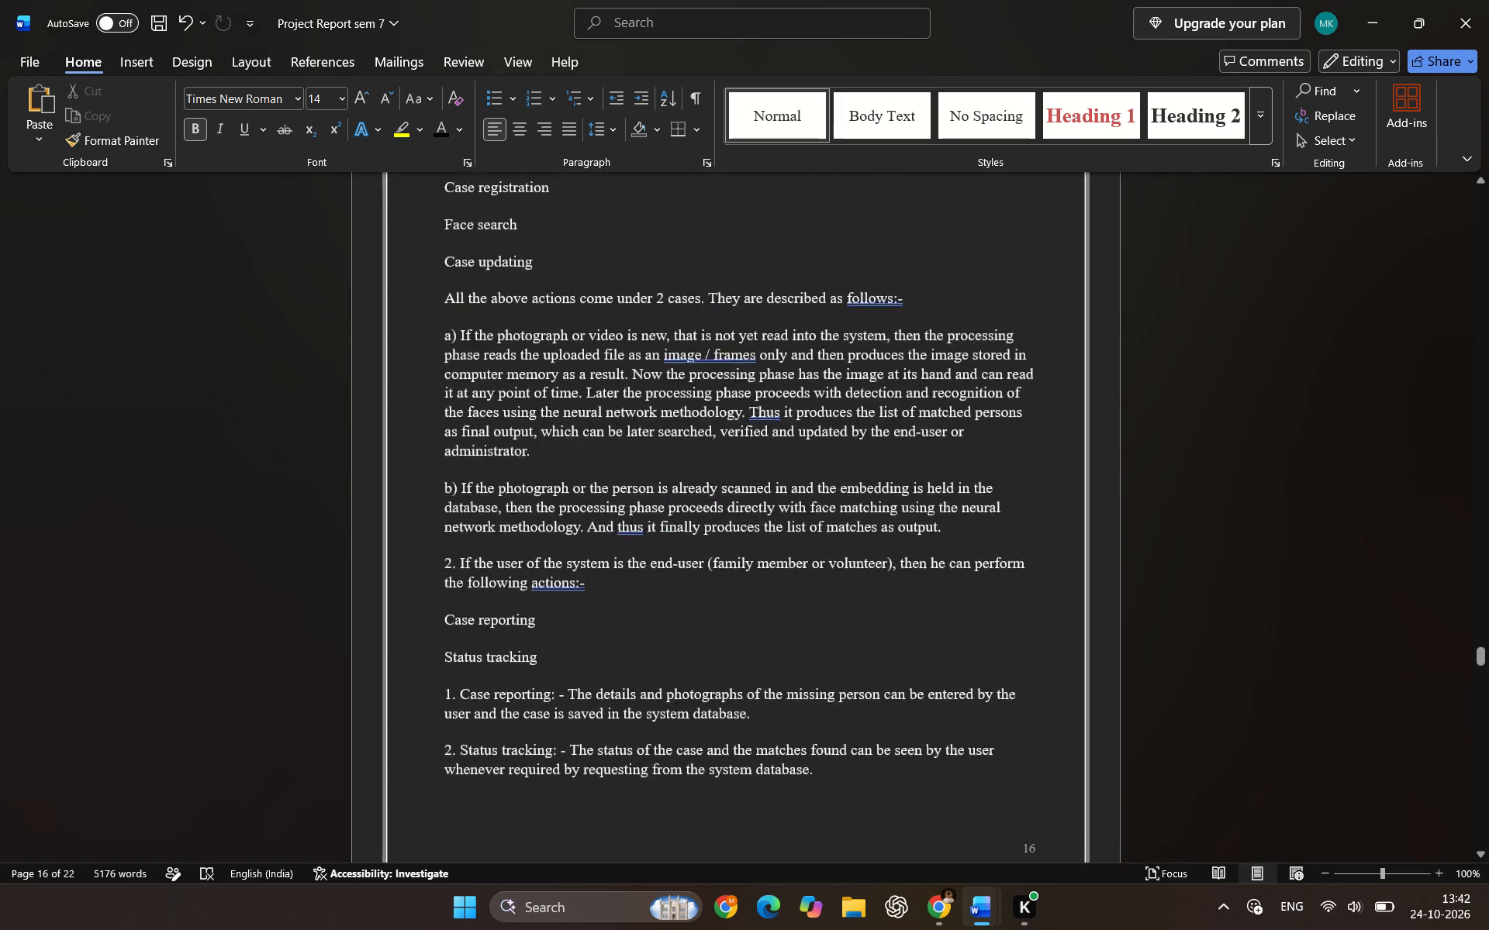
{"action": "scroll", "coordinate": [683, 539], "scroll_direction": "down", "scroll_amount": 3}
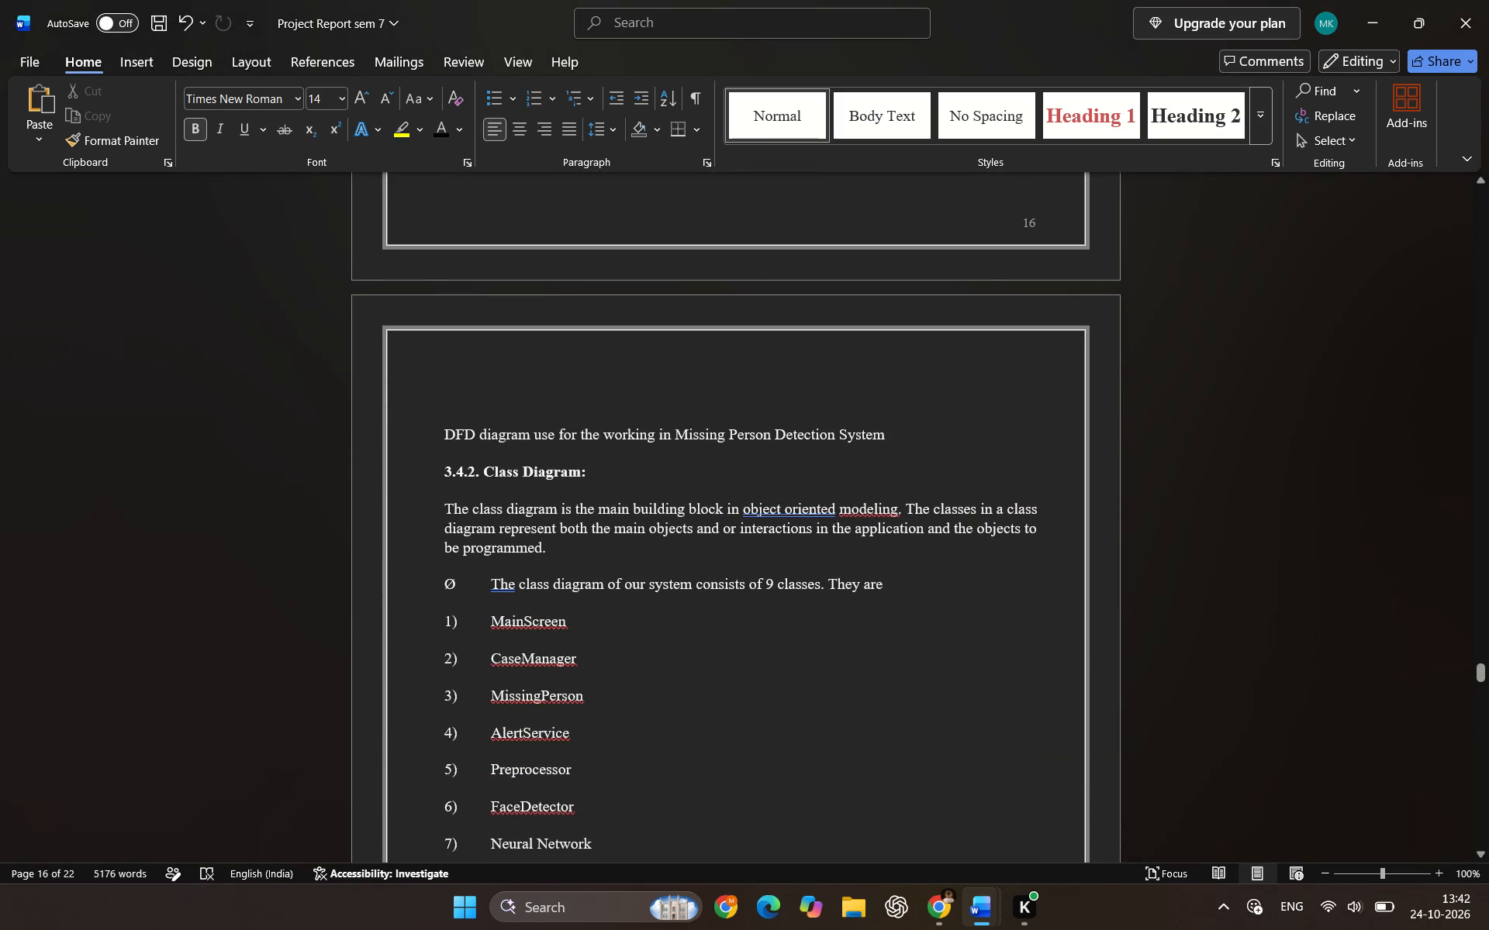
{"action": "left_click", "coordinate": [913, 426]}
{"action": "key", "text": "Return"}
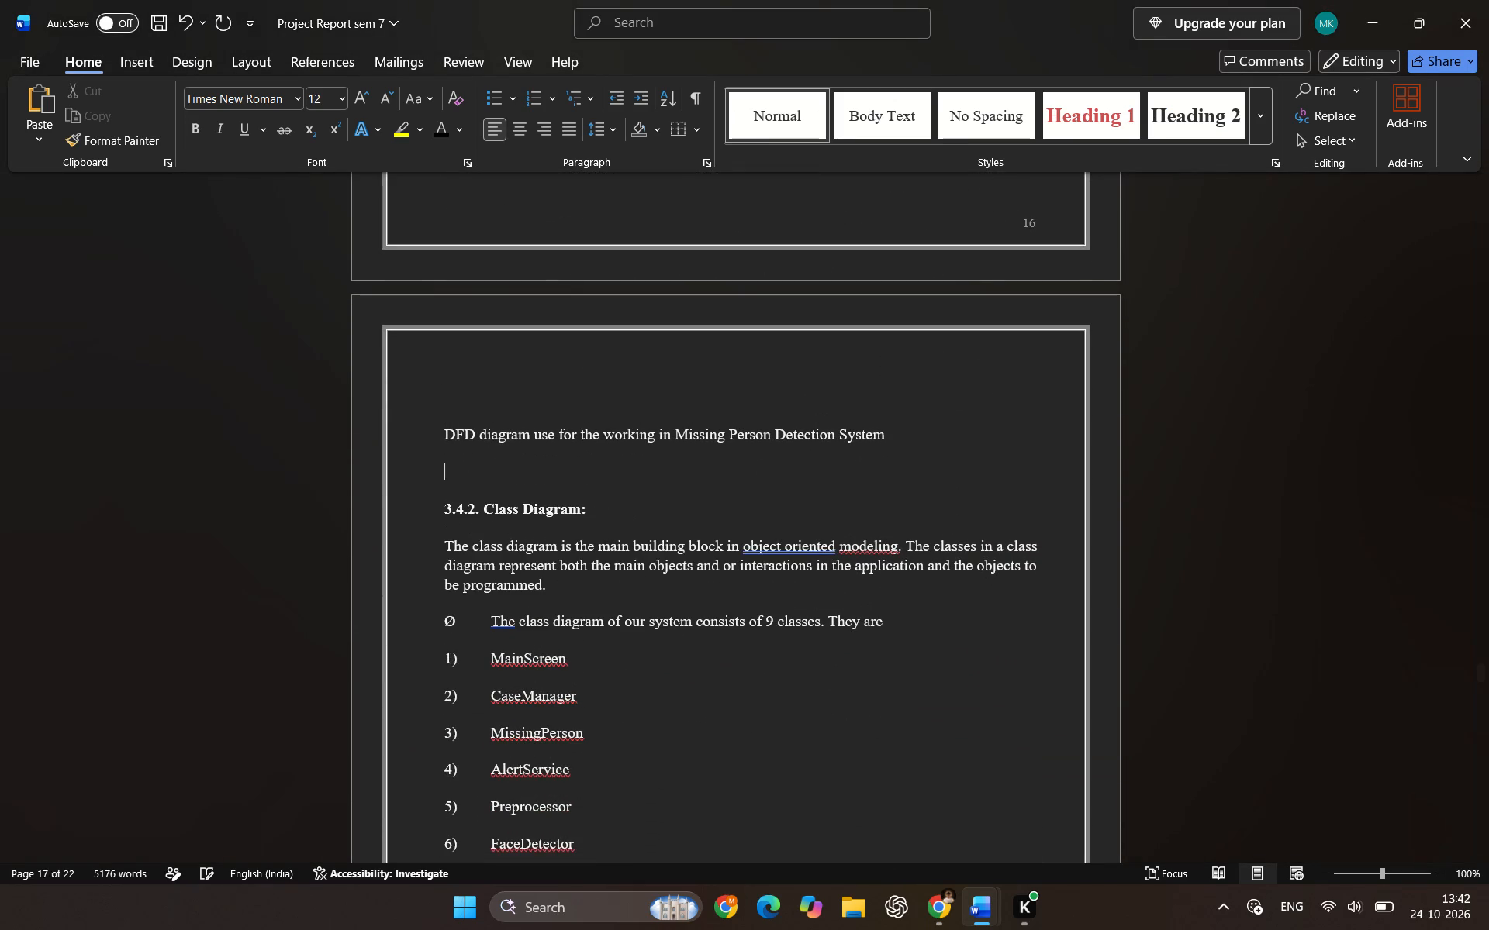
{"action": "key", "text": "ctrl+v"}
{"action": "left_click", "coordinate": [731, 587]}
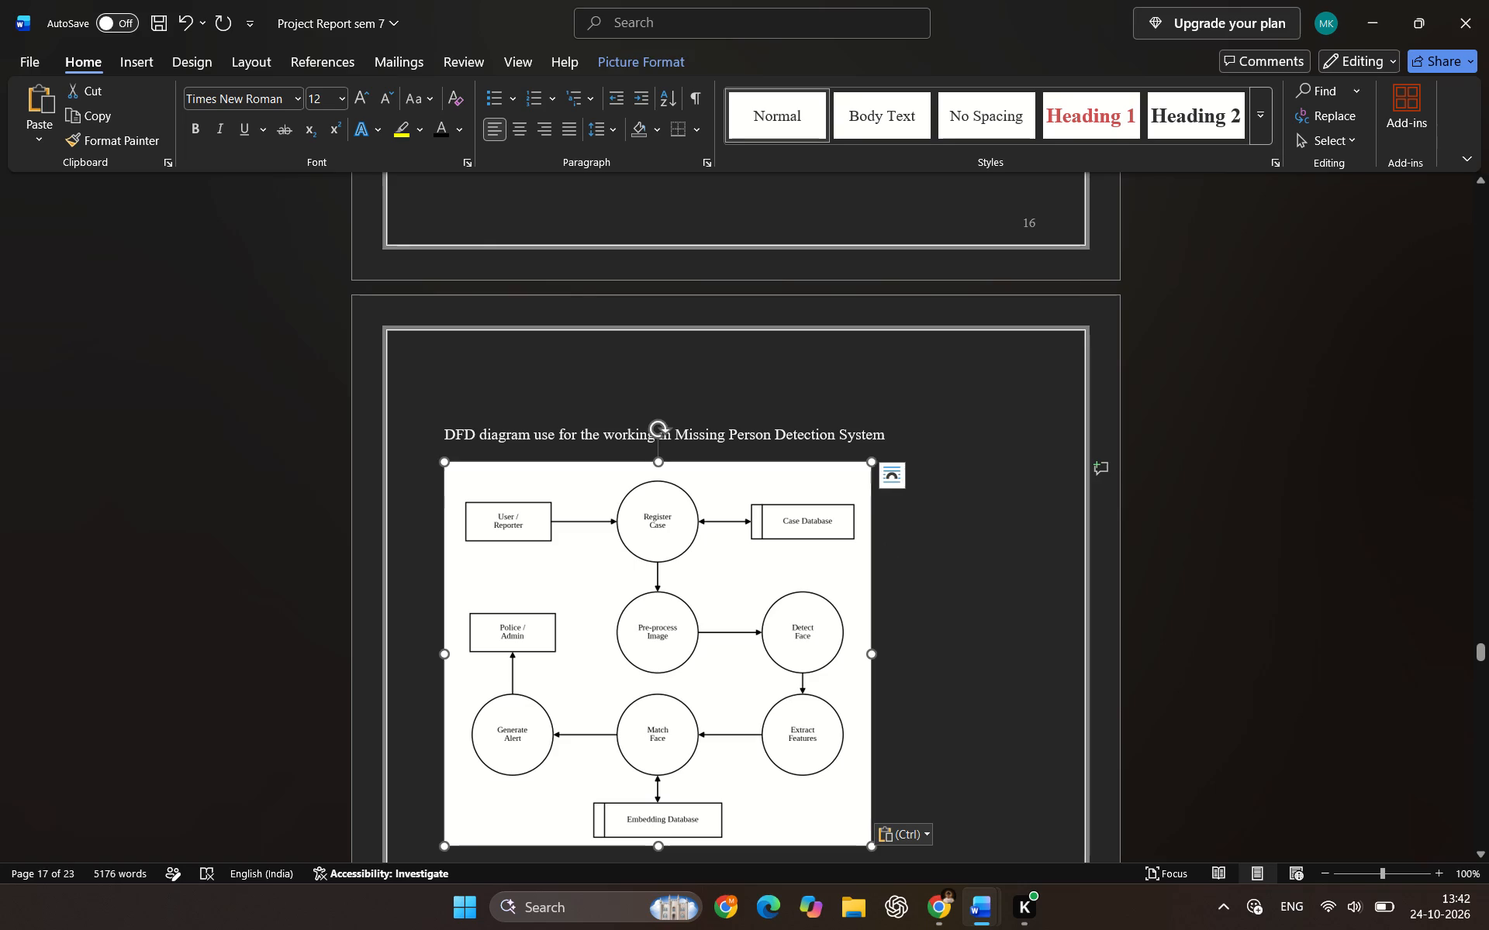
{"action": "left_click", "coordinate": [516, 136]}
Remove the Ø marker and gap before "The class diagram of our system consists of 9 classes. They are" and make the line bold.
{"action": "scroll", "coordinate": [695, 341], "scroll_direction": "down", "scroll_amount": 2}
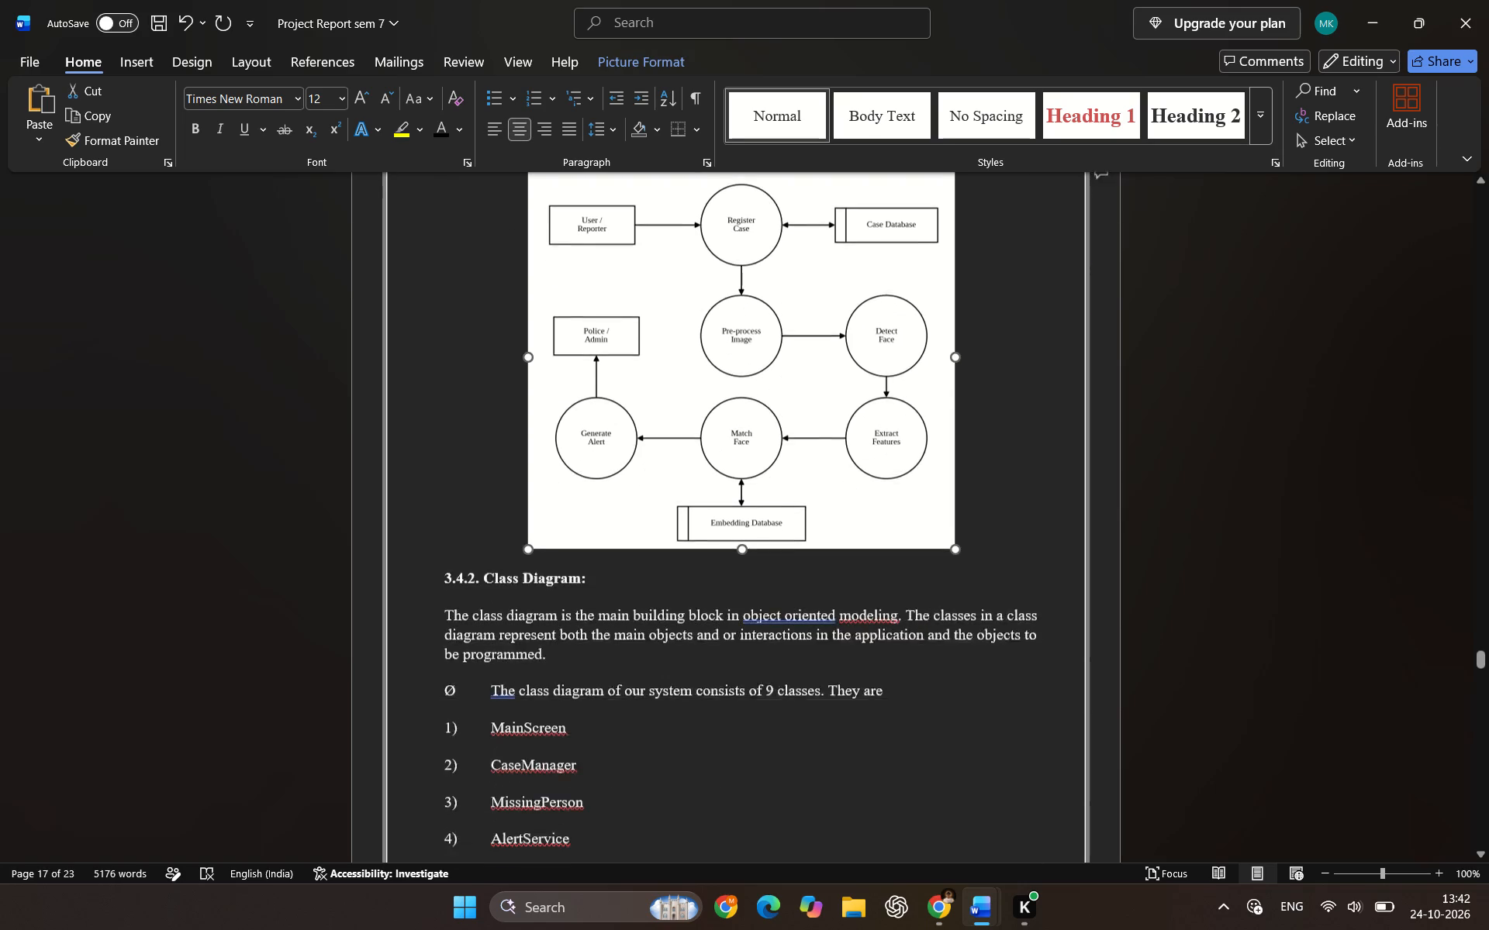
{"action": "scroll", "coordinate": [695, 375], "scroll_direction": "down", "scroll_amount": 1}
{"action": "key", "text": "alt+Tab"}
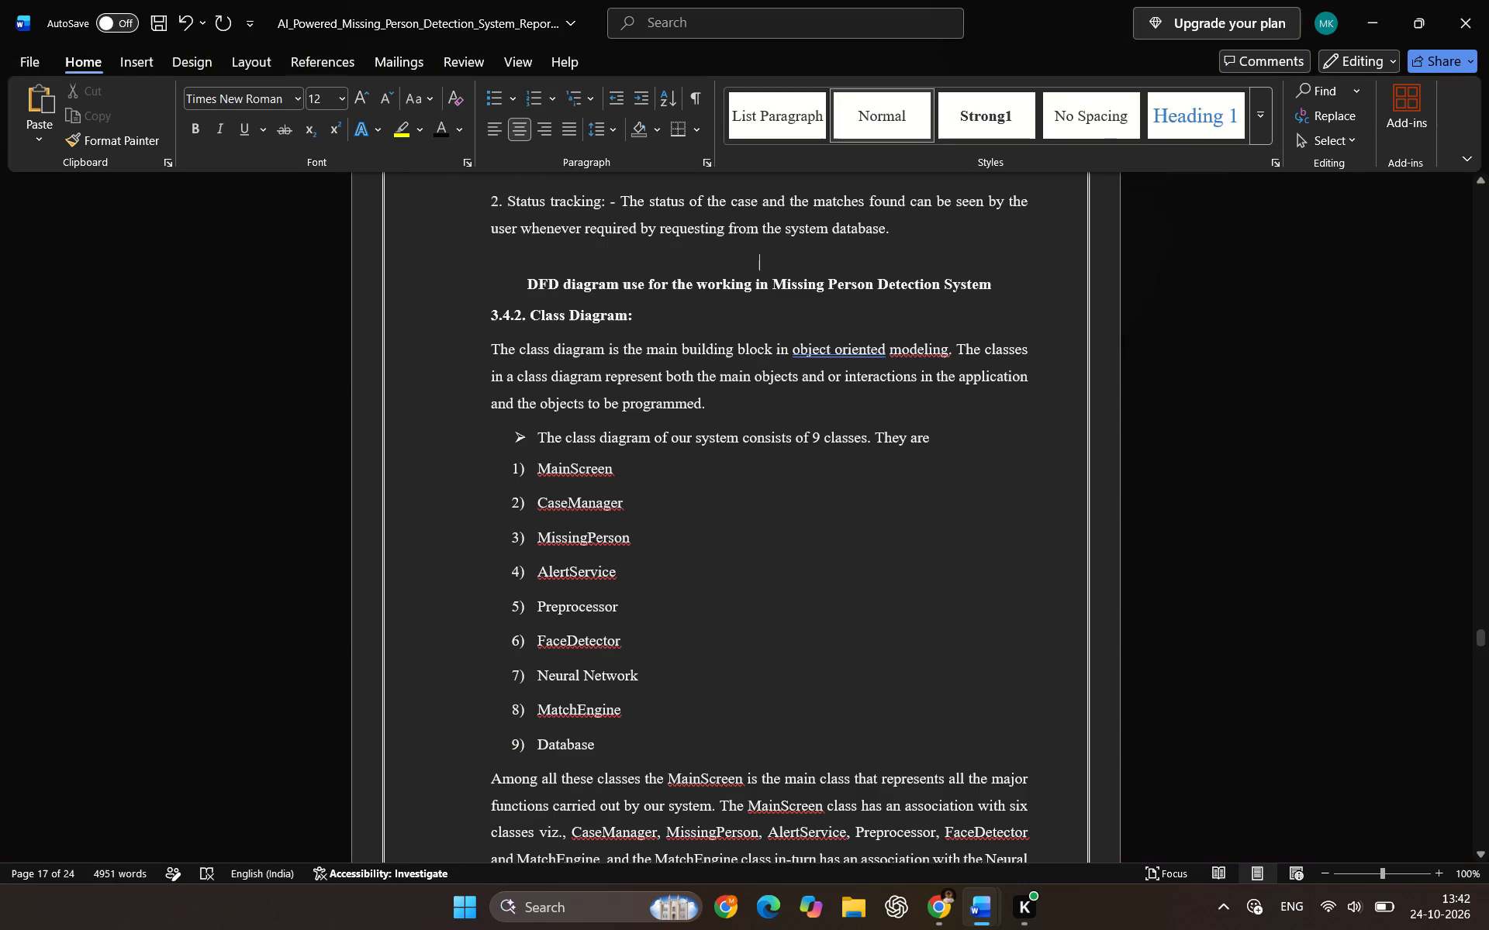
{"action": "key", "text": "alt+Tab"}
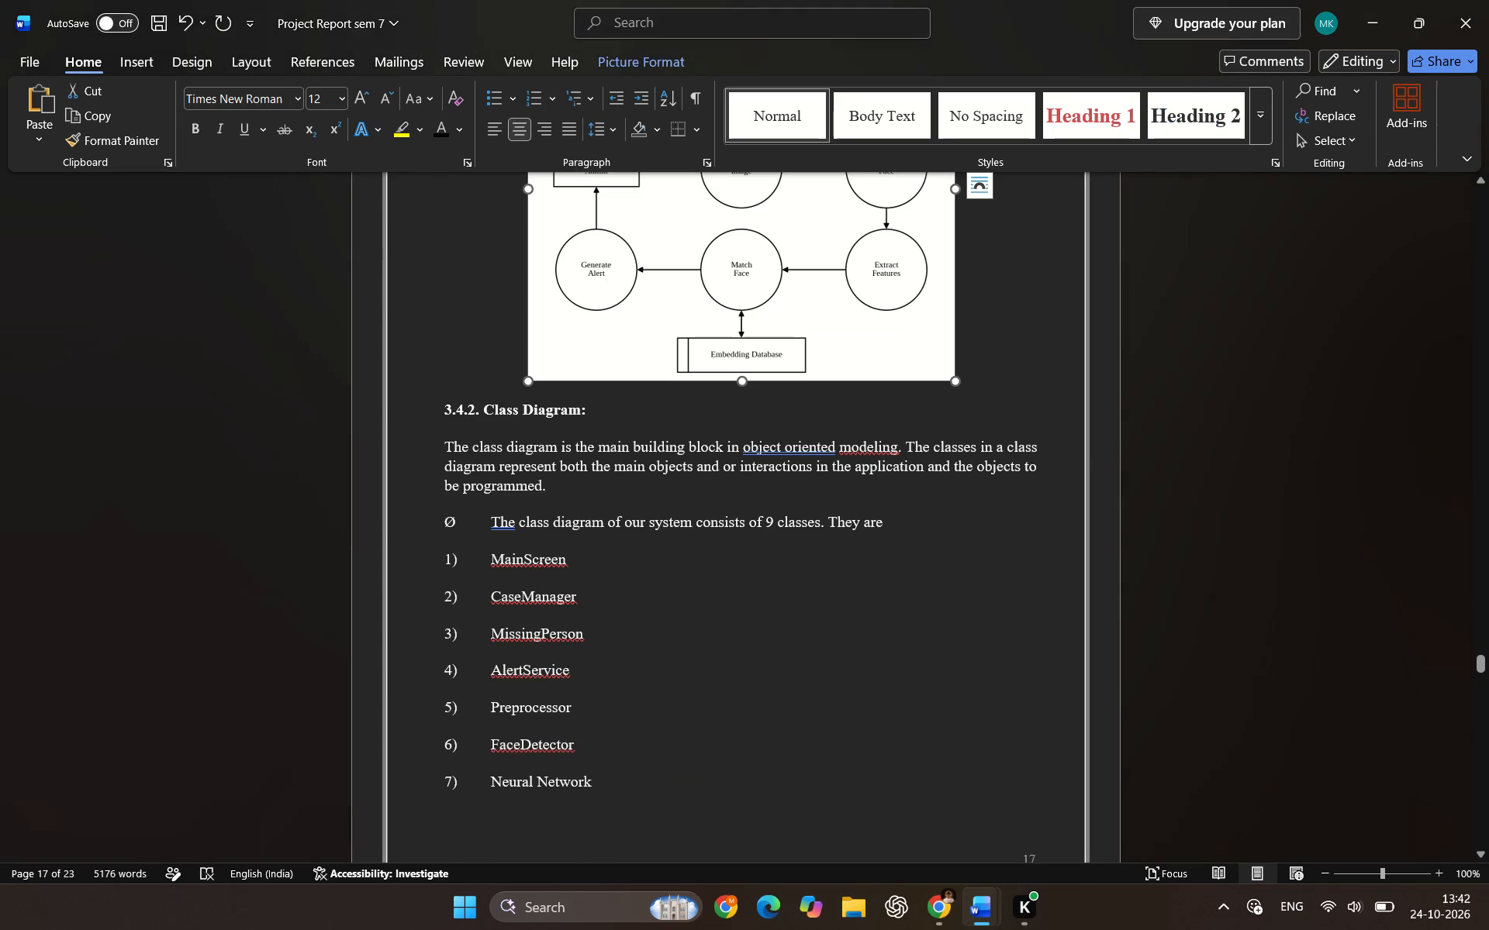
{"action": "left_click", "coordinate": [489, 522]}
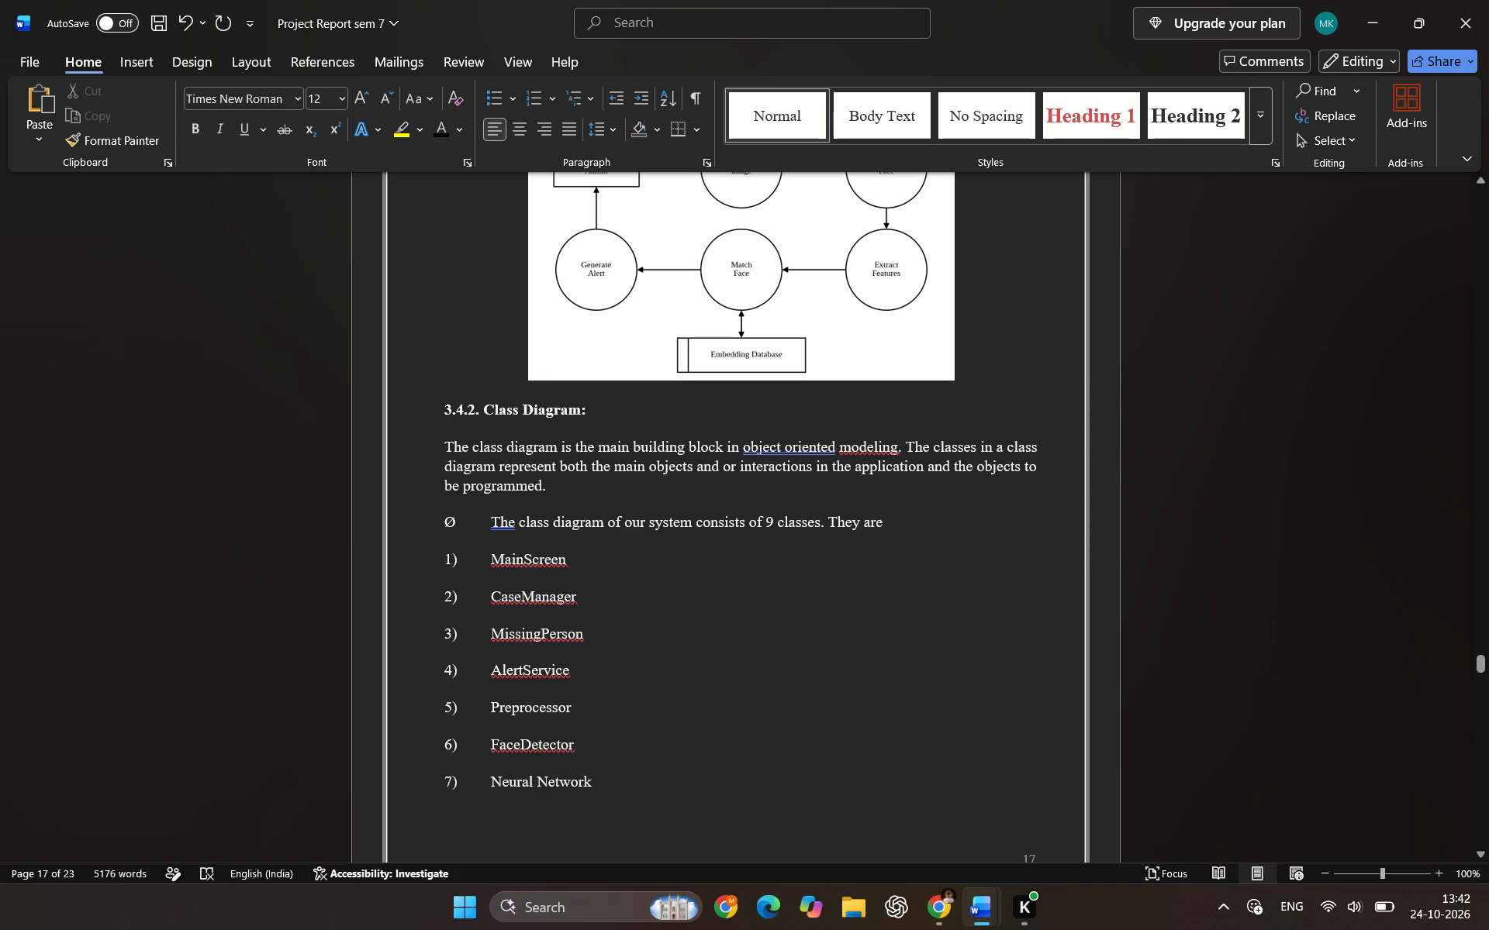
{"action": "key", "text": "BackSpace"}
{"action": "key", "text": "BackSpace"}
{"action": "left_click_drag", "start_coordinate": [444, 520], "coordinate": [836, 517]}
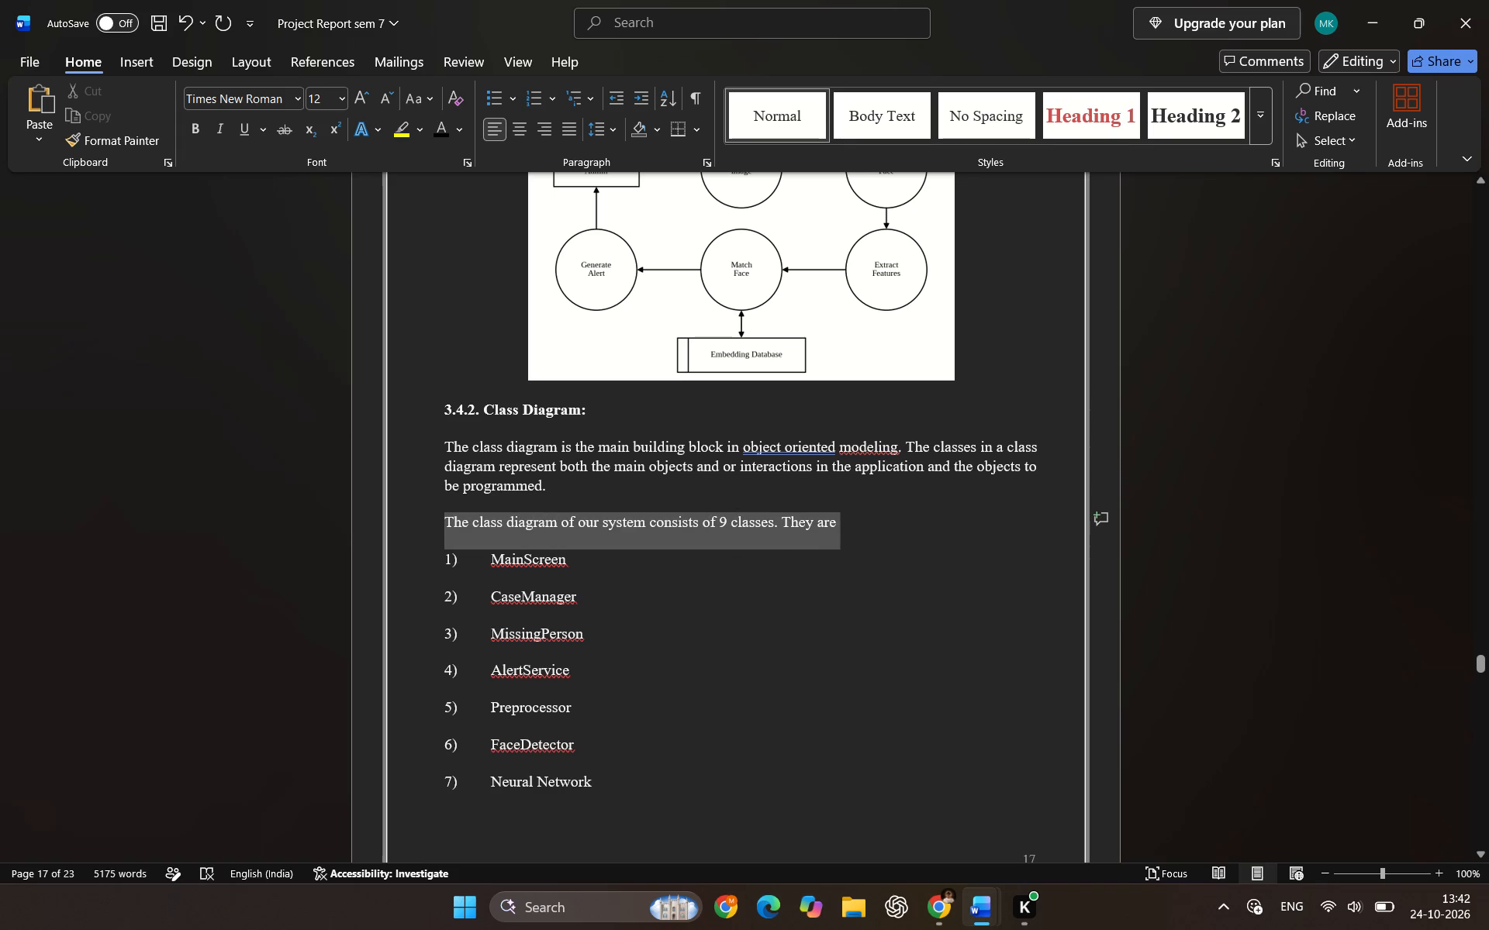
{"action": "left_click_drag", "start_coordinate": [836, 517], "coordinate": [856, 516]}
{"action": "left_click", "coordinate": [870, 482]}
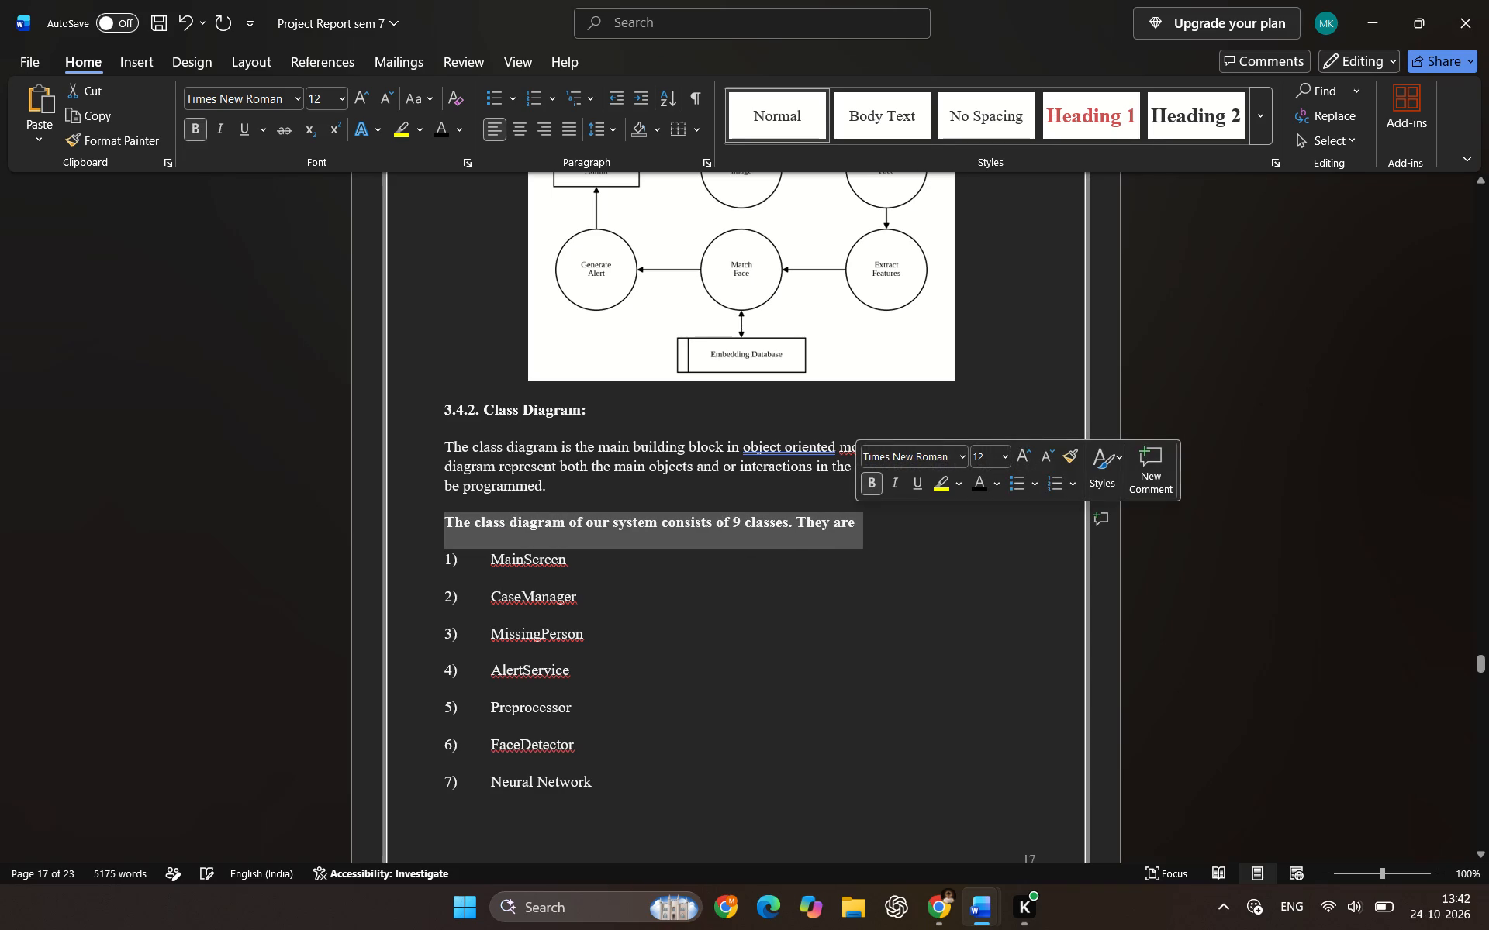
Remove the gap after the number in class list items 1) MainScreen through 7) Neural Network in section 3.4.2.
{"action": "left_click", "coordinate": [556, 572]}
{"action": "left_click", "coordinate": [493, 564]}
{"action": "key", "text": "BackSpace"}
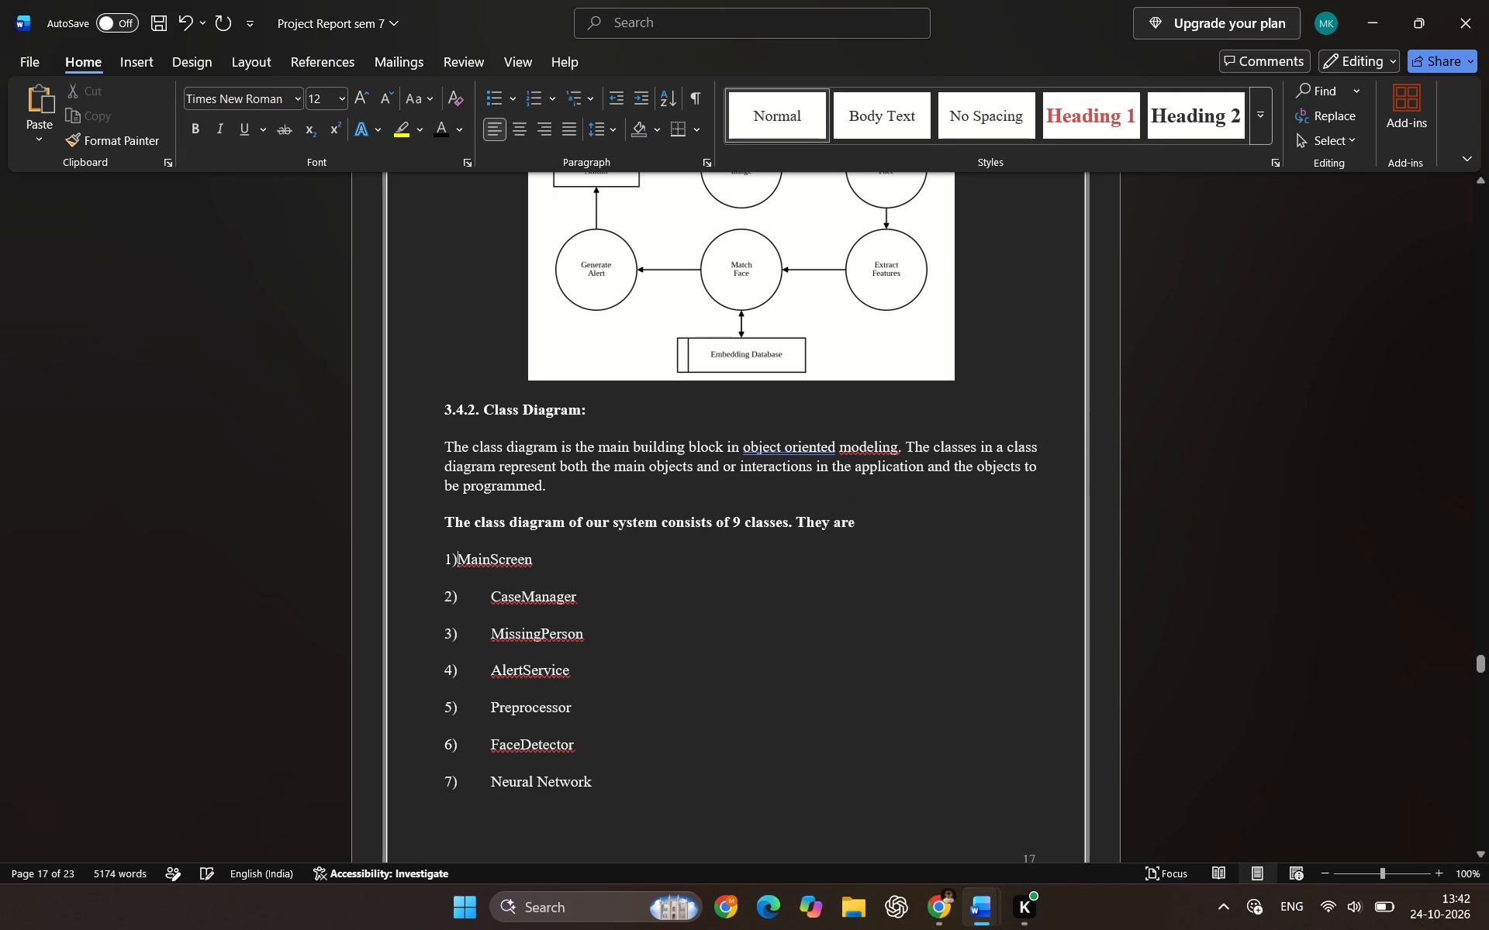
{"action": "left_click", "coordinate": [495, 598]}
{"action": "key", "text": "BackSpace"}
{"action": "left_click", "coordinate": [495, 632]}
{"action": "key", "text": "BackSpace"}
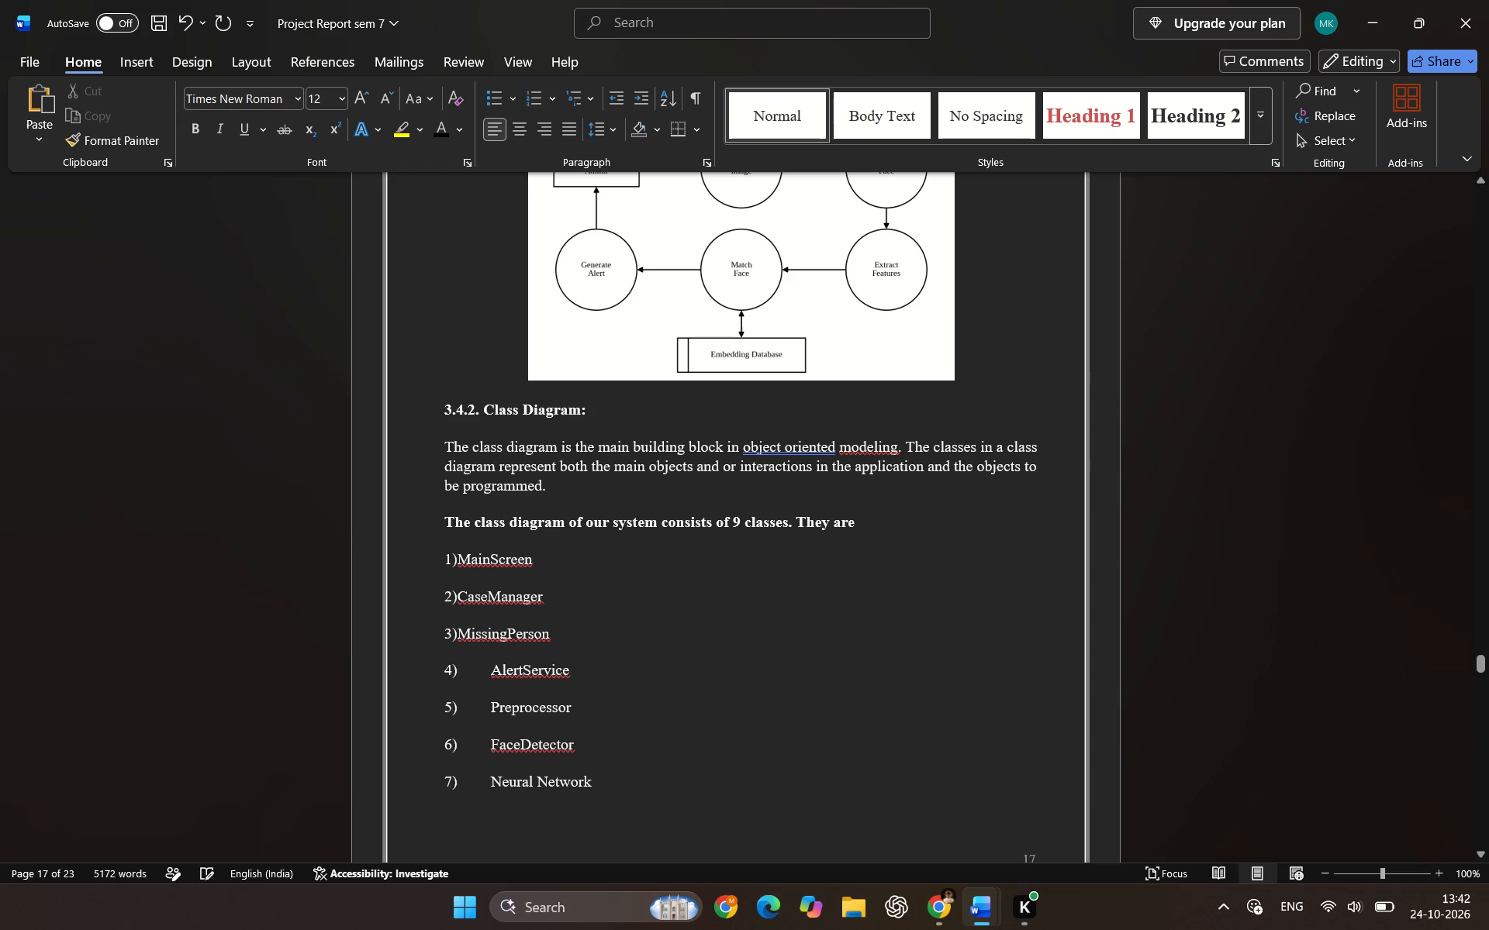
{"action": "left_click", "coordinate": [493, 666]}
{"action": "key", "text": "BackSpace"}
{"action": "left_click", "coordinate": [486, 702]}
{"action": "key", "text": "BackSpace"}
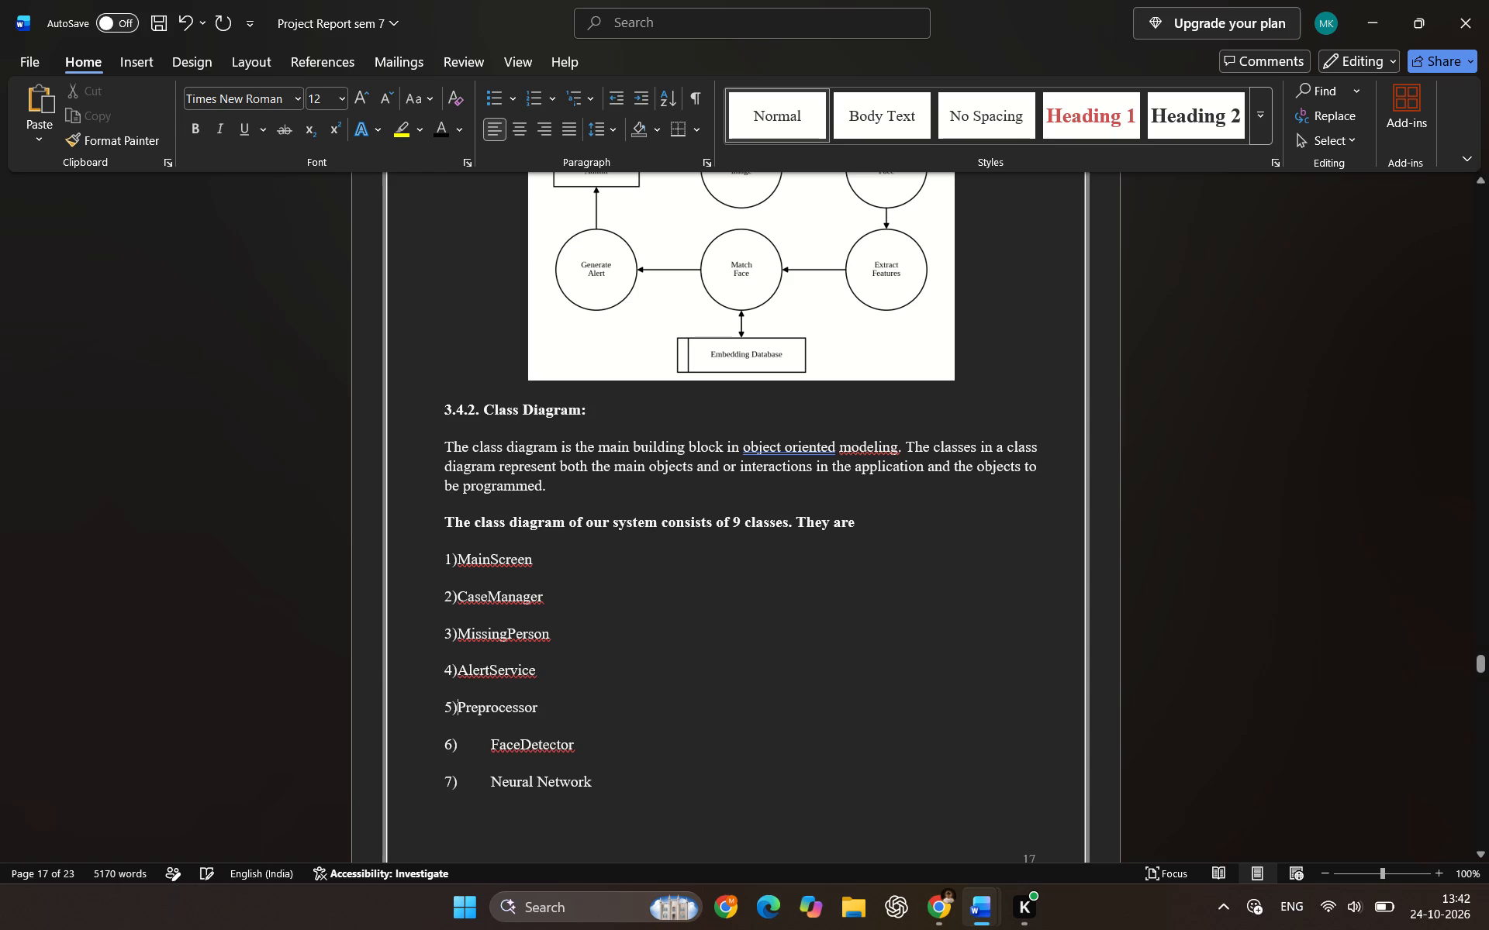
{"action": "left_click", "coordinate": [490, 752]}
{"action": "key", "text": "BackSpace"}
{"action": "left_click", "coordinate": [489, 776]}
{"action": "key", "text": "BackSpace"}
Remove the gap after the number in class list items 8) MatchEngine and 9) Database.
{"action": "scroll", "coordinate": [527, 739], "scroll_direction": "down", "scroll_amount": 2}
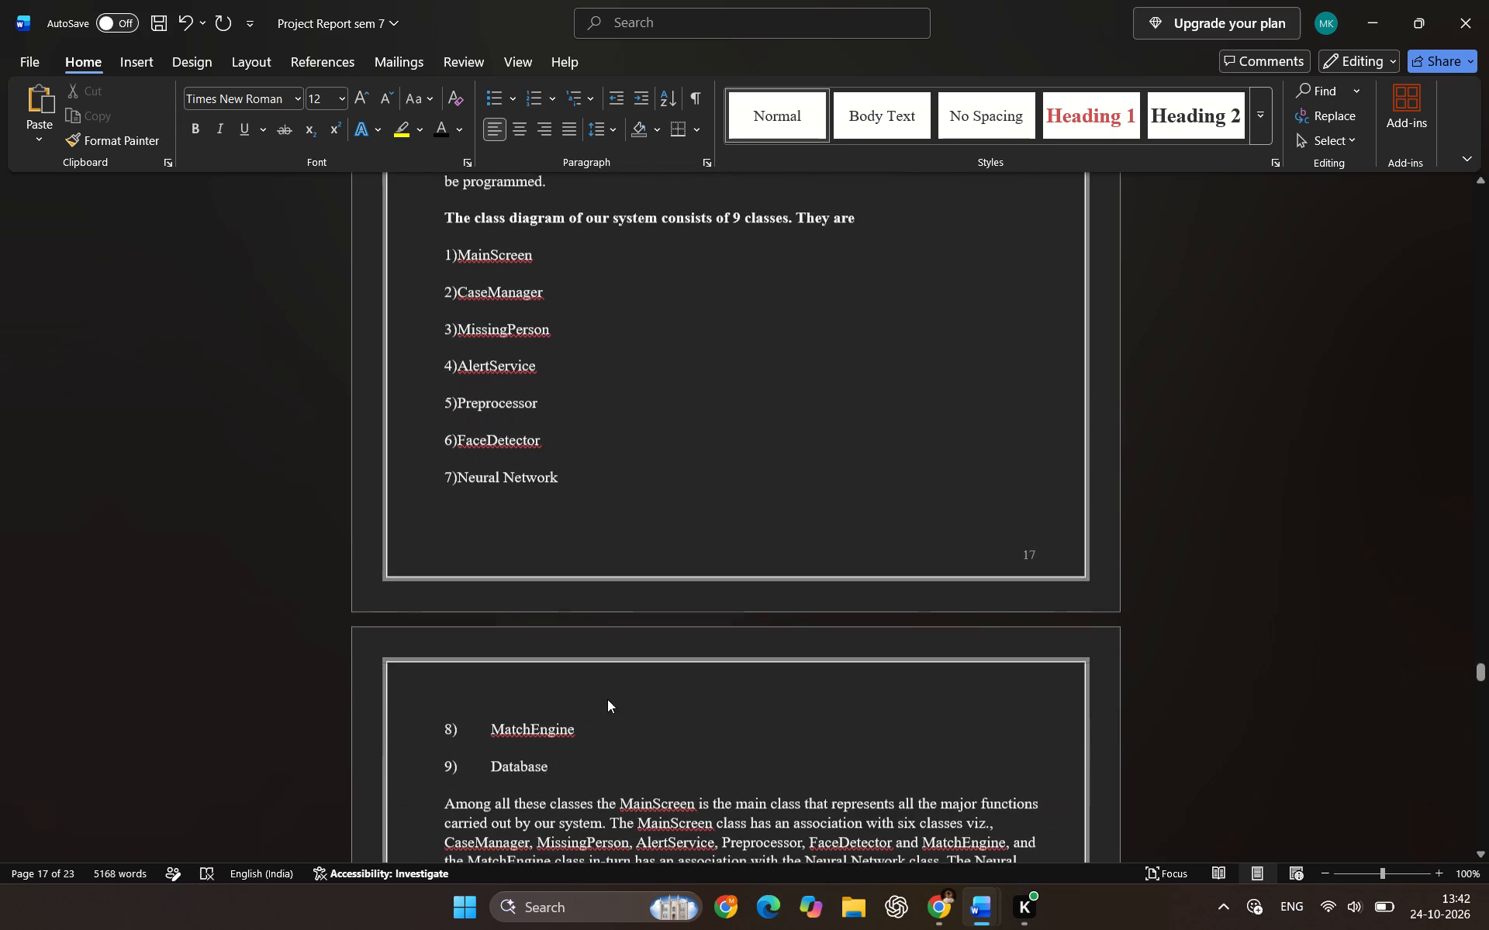
{"action": "left_click", "coordinate": [487, 714]}
{"action": "key", "text": "BackSpace"}
{"action": "left_click", "coordinate": [481, 756]}
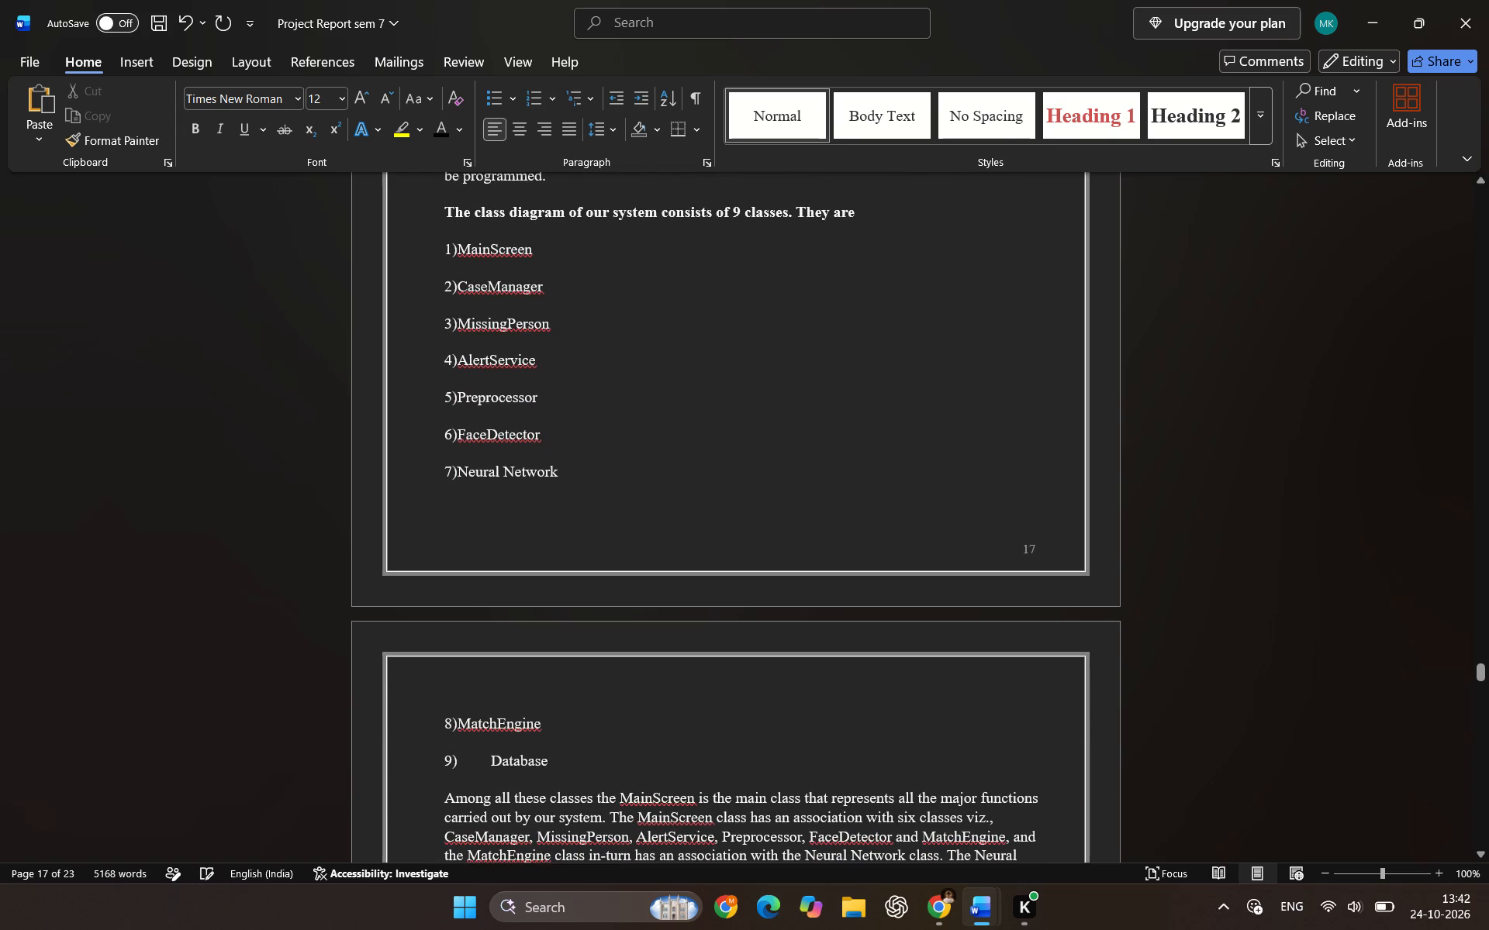
{"action": "left_click", "coordinate": [486, 758]}
{"action": "key", "text": "BackSpace"}
{"action": "left_click_drag", "start_coordinate": [486, 757], "coordinate": [592, 728]}
Cut the DFD diagram from below its caption in Project Report sem 7 and remove the leftover empty line, keeping the caption ending in "System".
{"action": "scroll", "coordinate": [597, 727], "scroll_direction": "down", "scroll_amount": 2}
{"action": "left_click", "coordinate": [642, 644]}
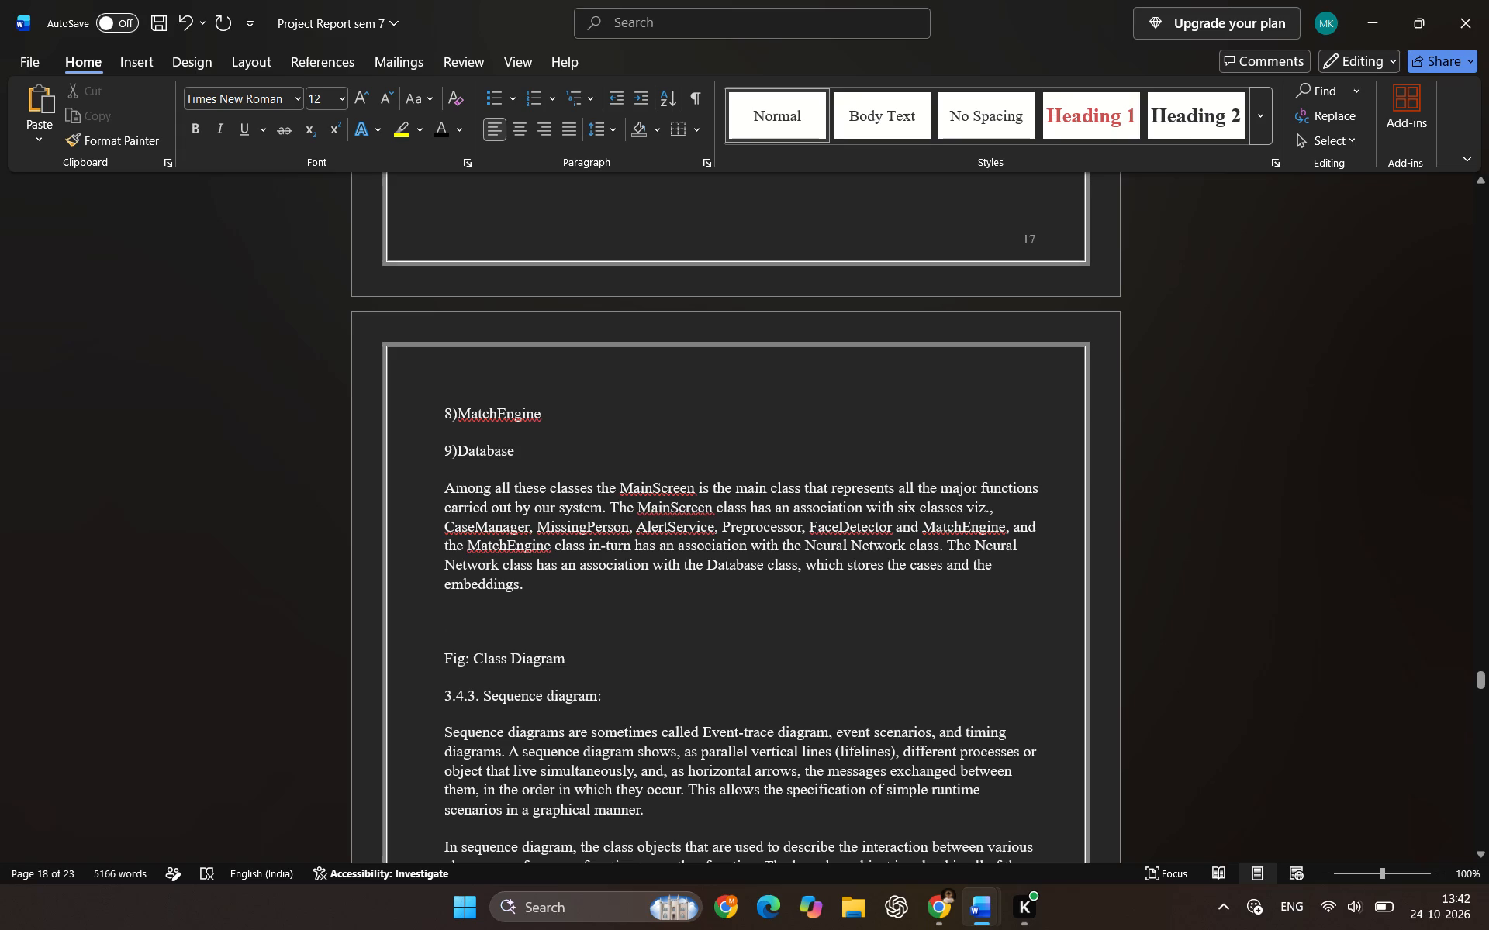
{"action": "key", "text": "alt+Tab"}
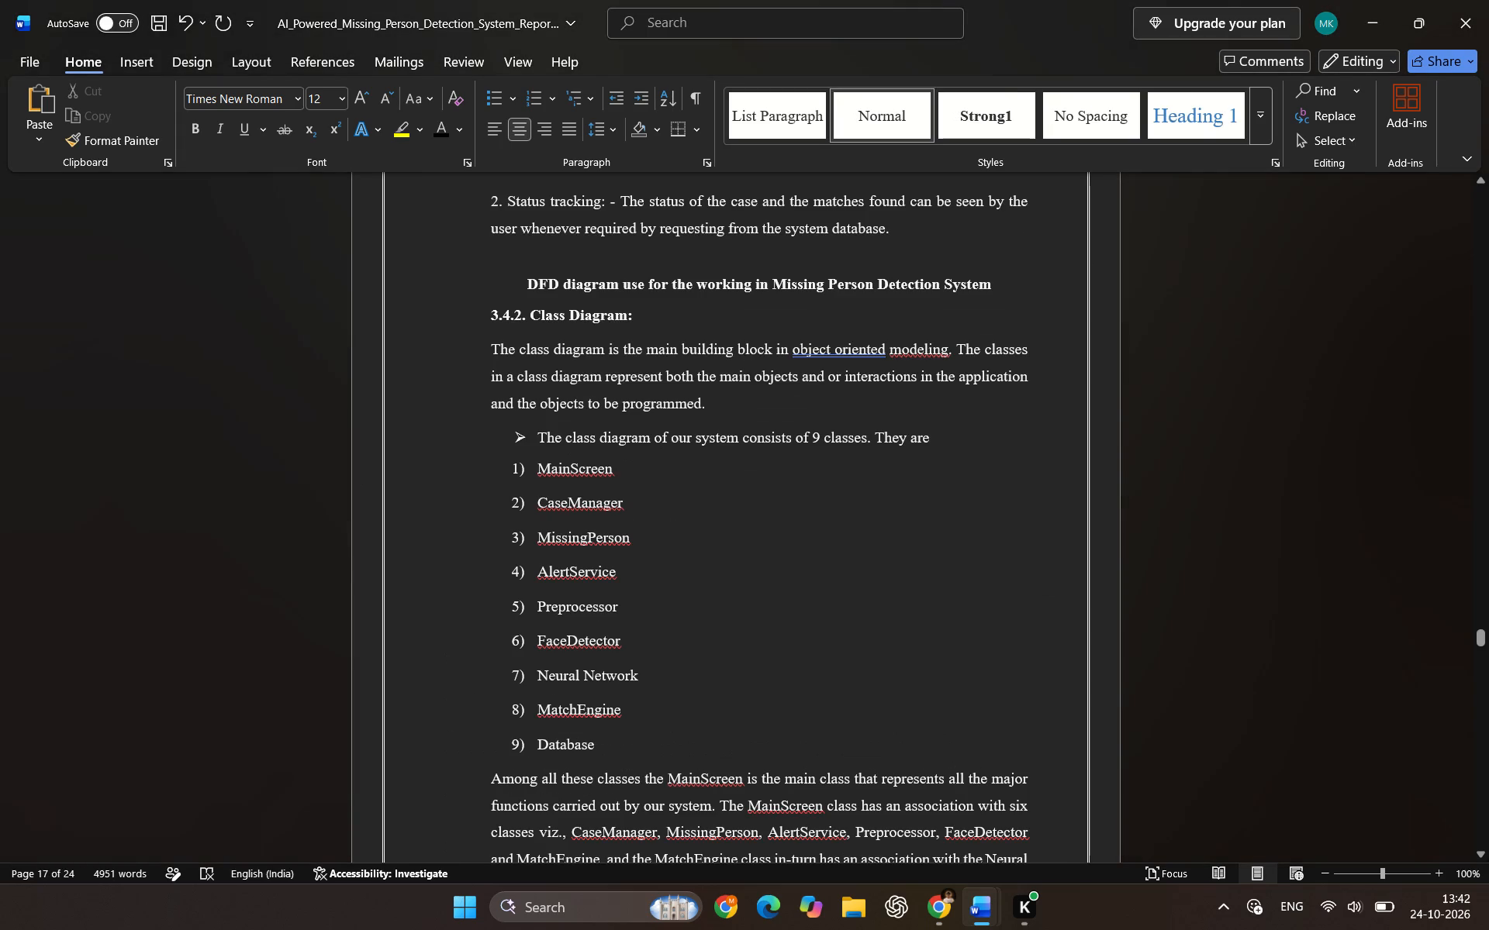
{"action": "key", "text": "alt+Tab"}
{"action": "scroll", "coordinate": [682, 511], "scroll_direction": "up", "scroll_amount": 5}
{"action": "left_click", "coordinate": [710, 422]}
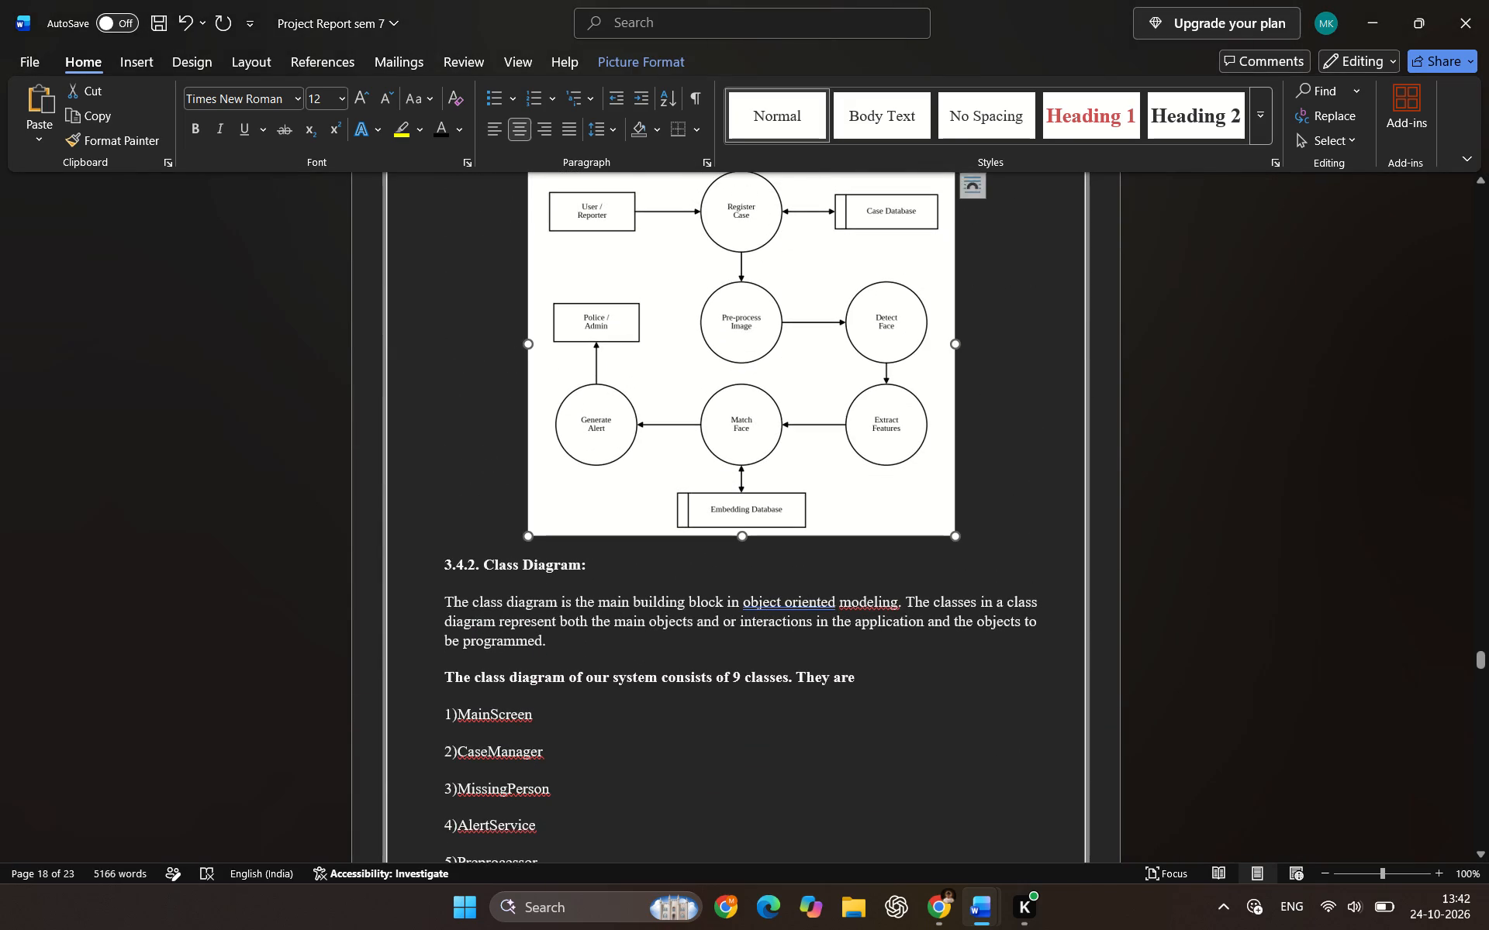
{"action": "key", "text": "ctrl+x"}
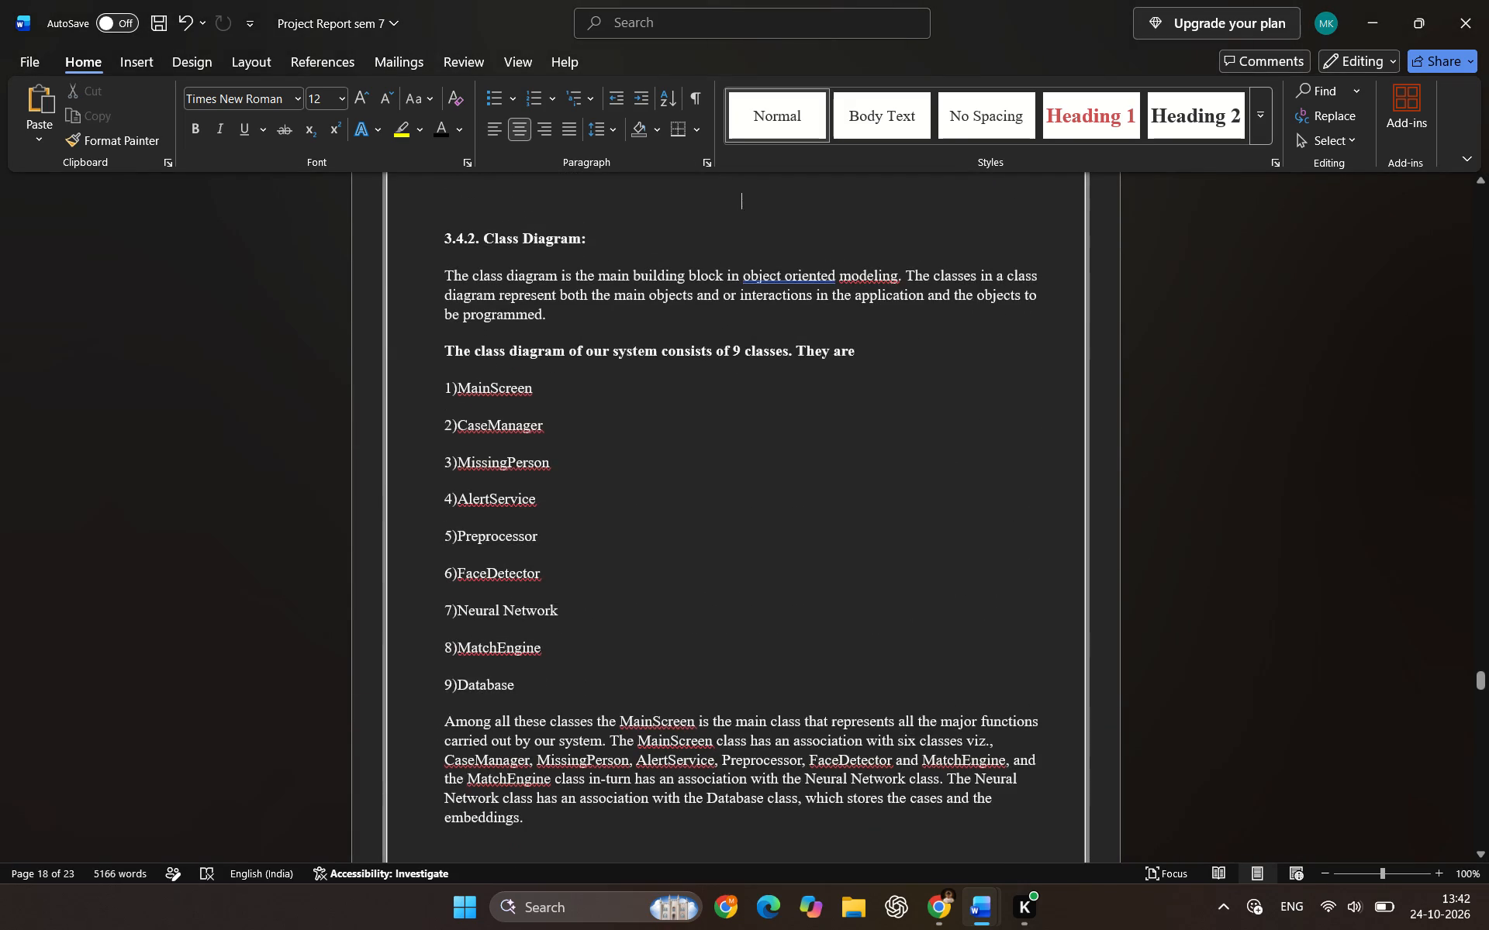
{"action": "scroll", "coordinate": [703, 440], "scroll_direction": "up", "scroll_amount": 2}
{"action": "key", "text": "BackSpace"}
{"action": "key", "text": "BackSpace"}
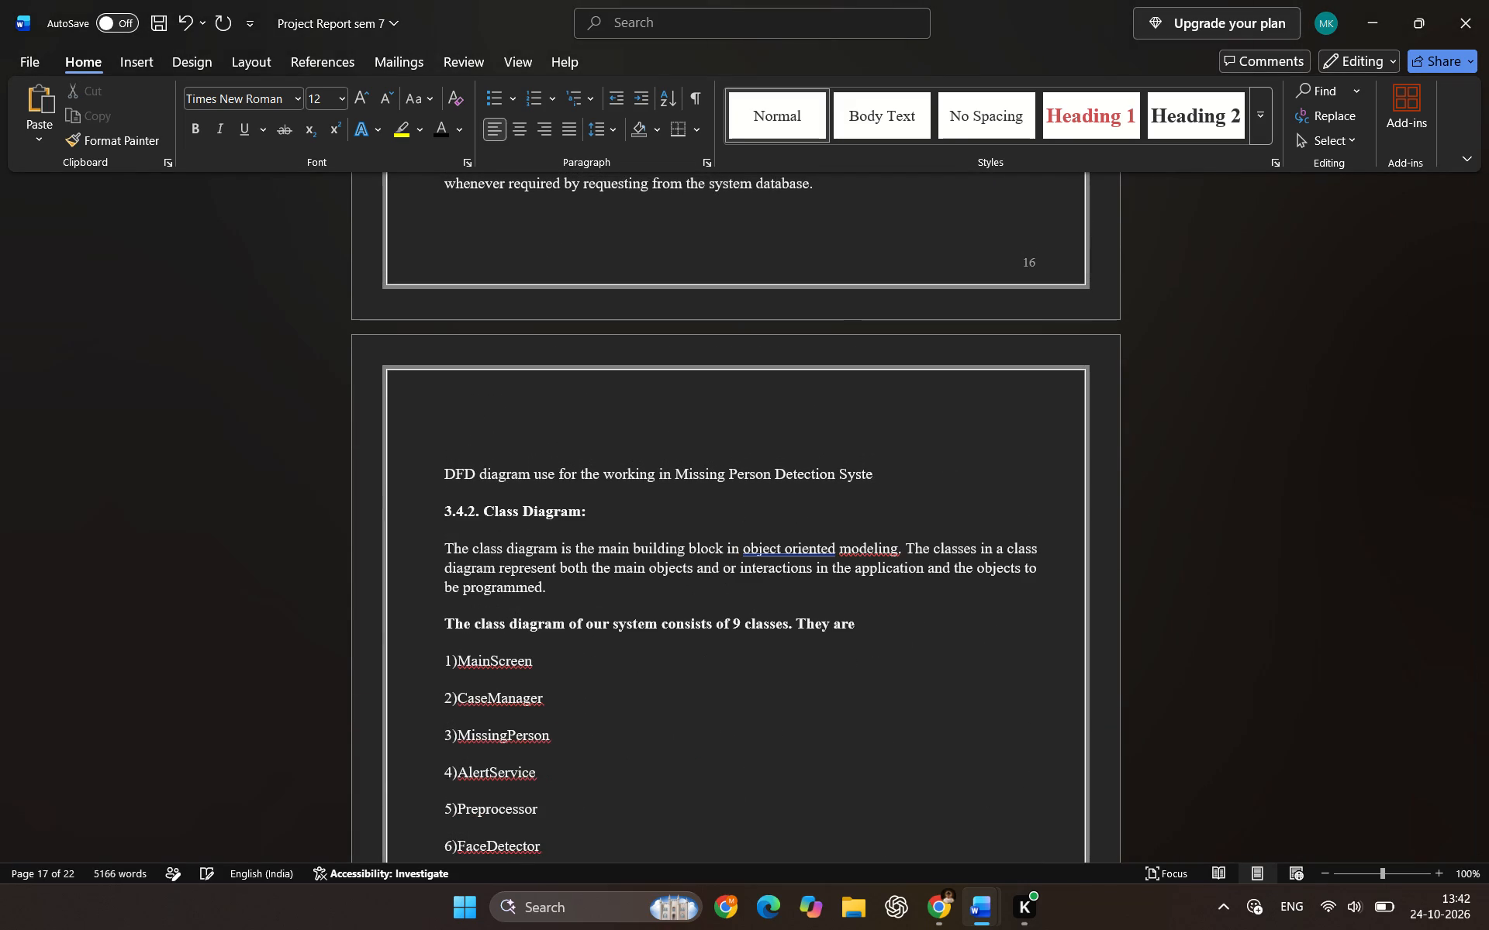
{"action": "key", "text": "m"}
Paste the DFD diagram on a new line below "Fig: Class Diagram" and centre it.
{"action": "scroll", "coordinate": [801, 532], "scroll_direction": "down", "scroll_amount": 5}
{"action": "scroll", "coordinate": [752, 578], "scroll_direction": "down", "scroll_amount": 1}
{"action": "scroll", "coordinate": [690, 601], "scroll_direction": "down", "scroll_amount": 2}
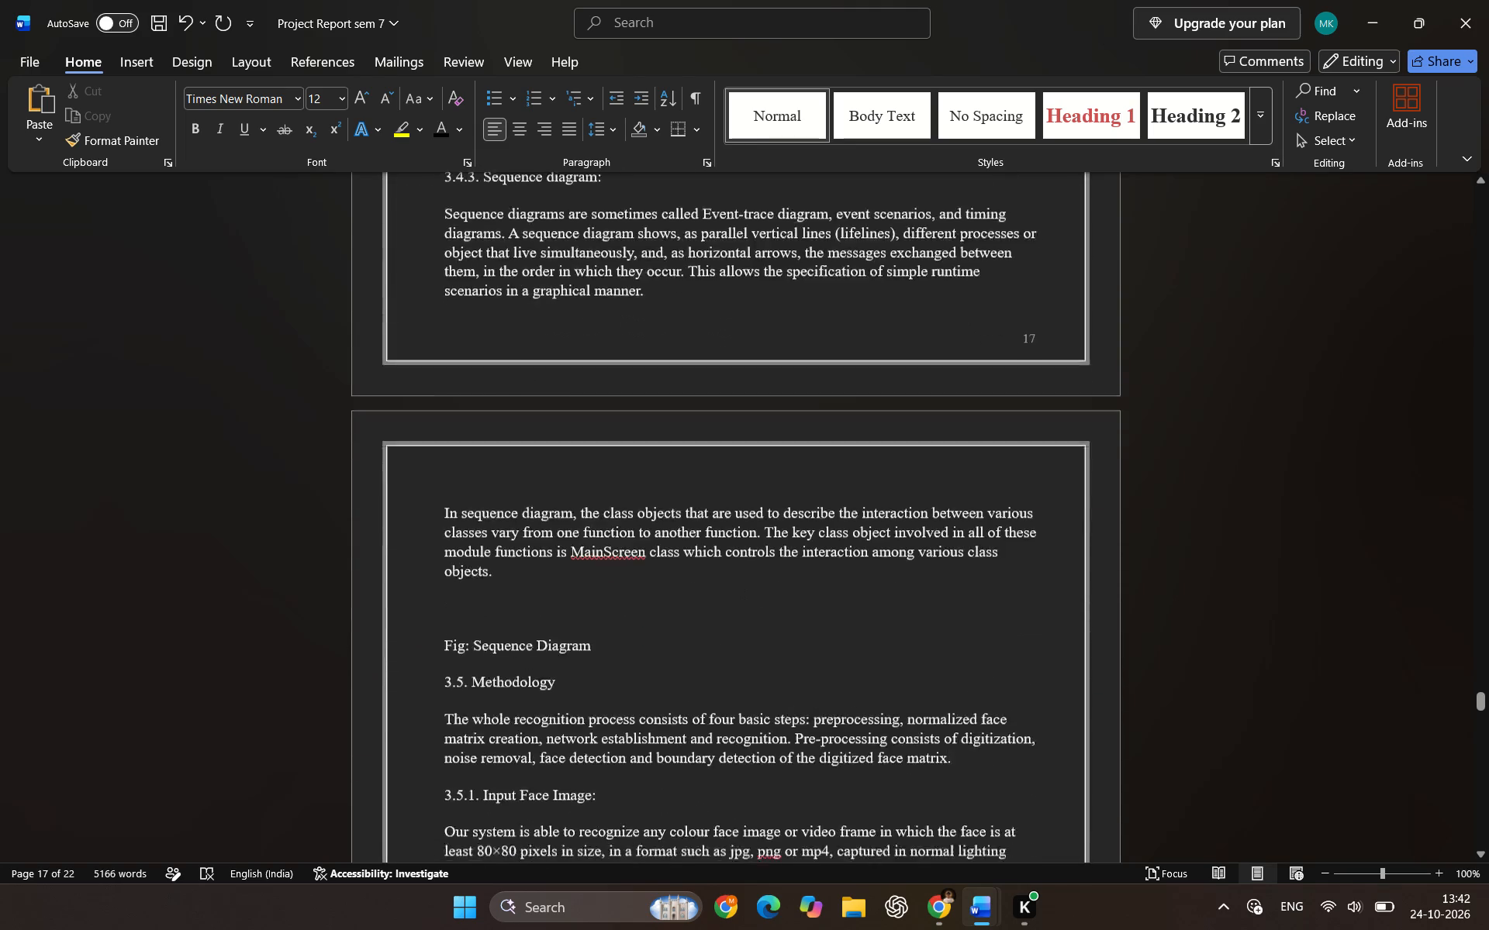
{"action": "scroll", "coordinate": [602, 539], "scroll_direction": "up", "scroll_amount": 3}
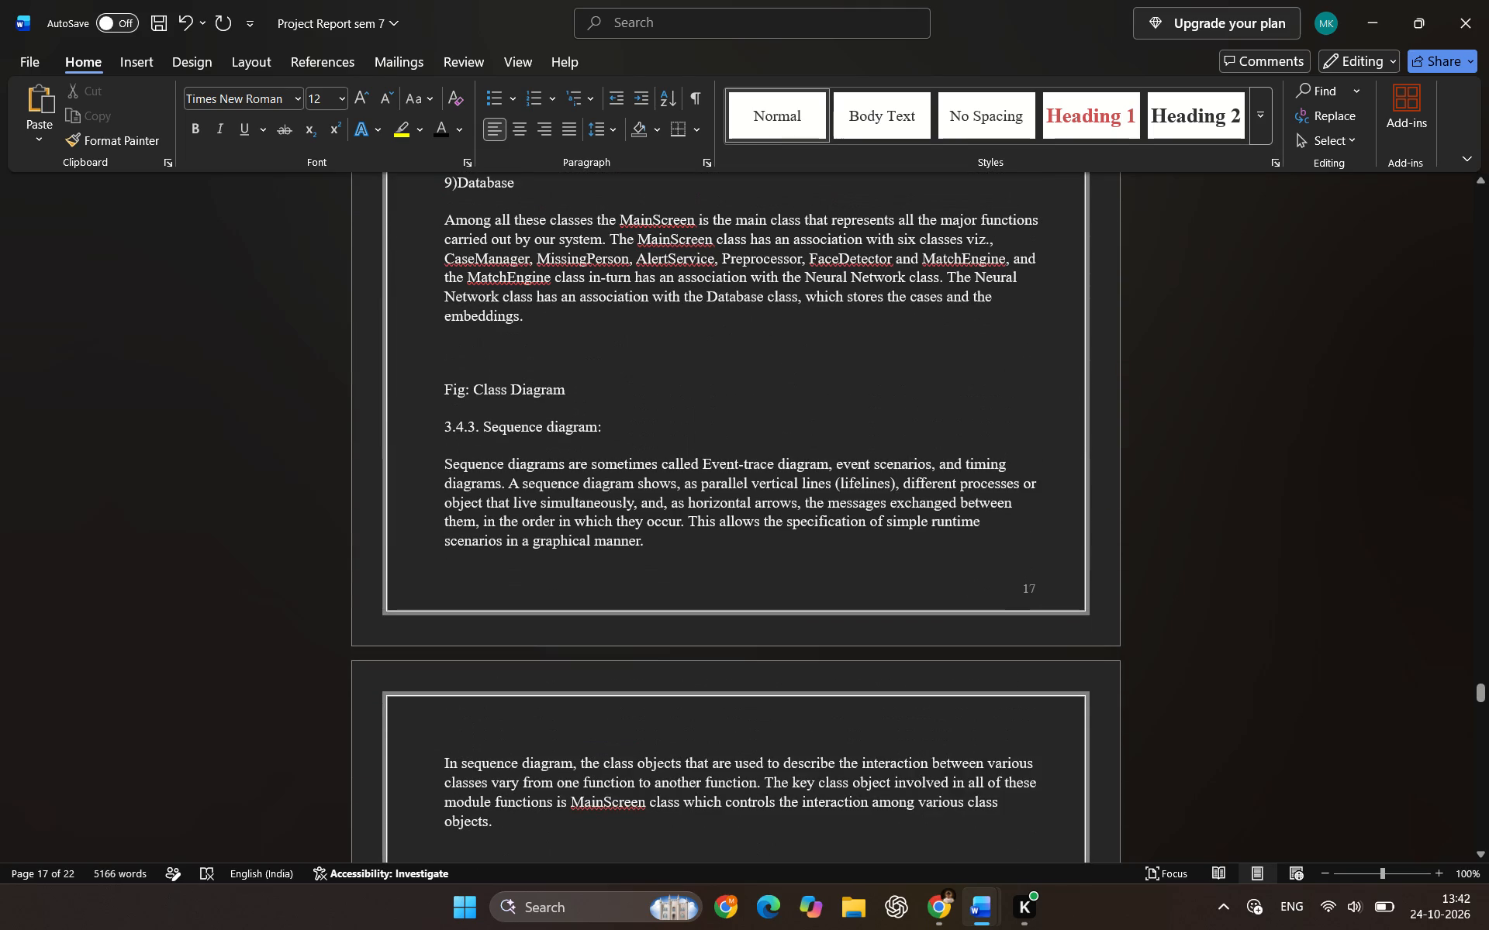
{"action": "left_click", "coordinate": [610, 383]}
{"action": "key", "text": "Return"}
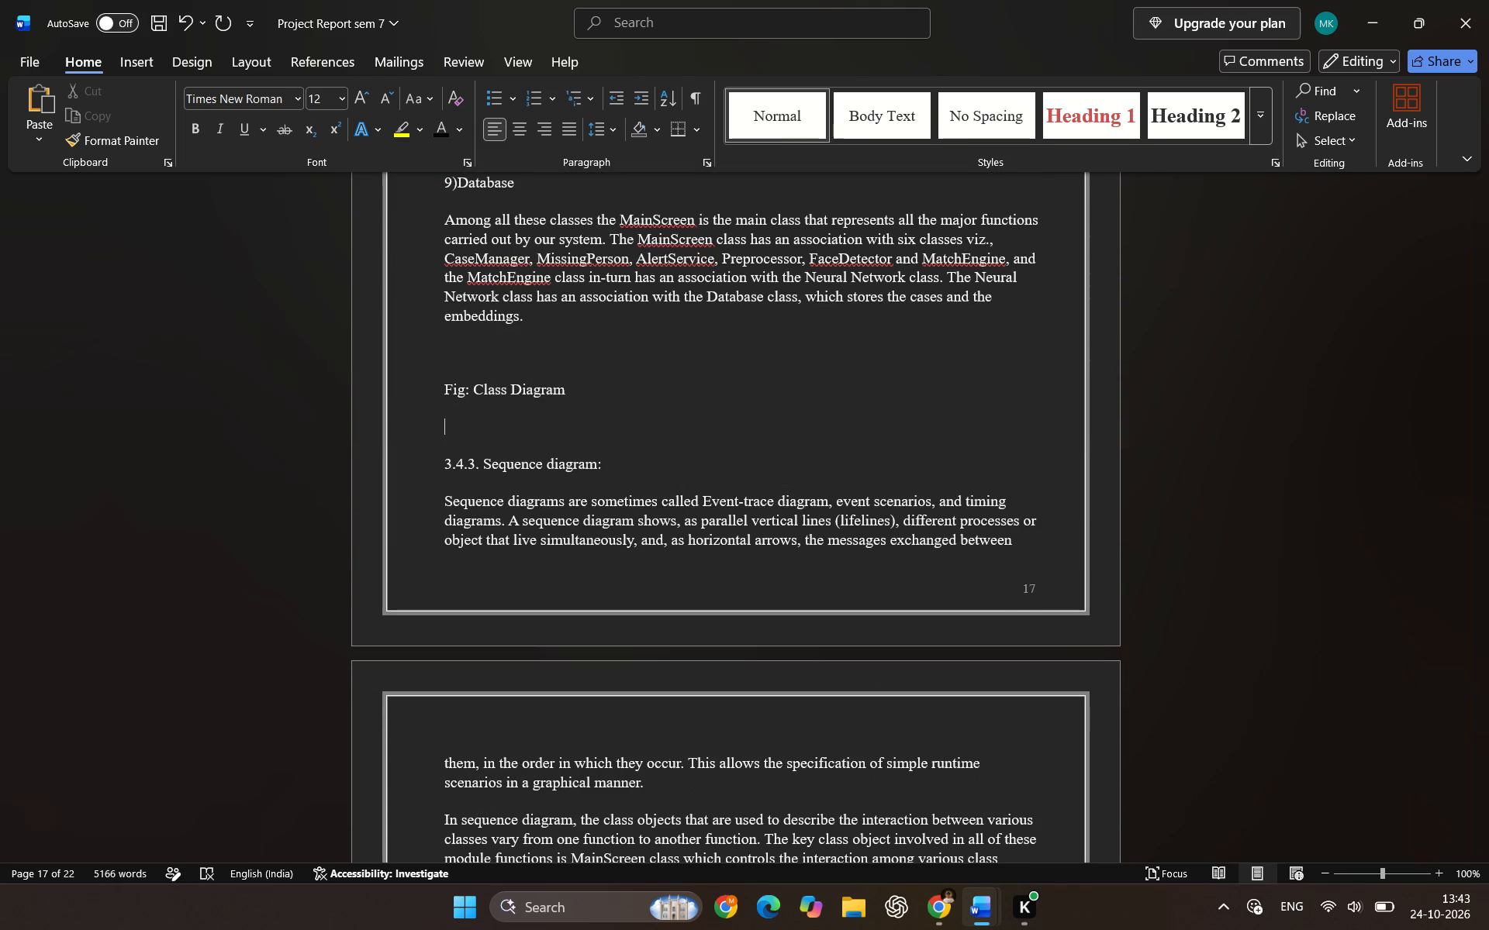
{"action": "key", "text": "ctrl+v"}
{"action": "left_click", "coordinate": [686, 550]}
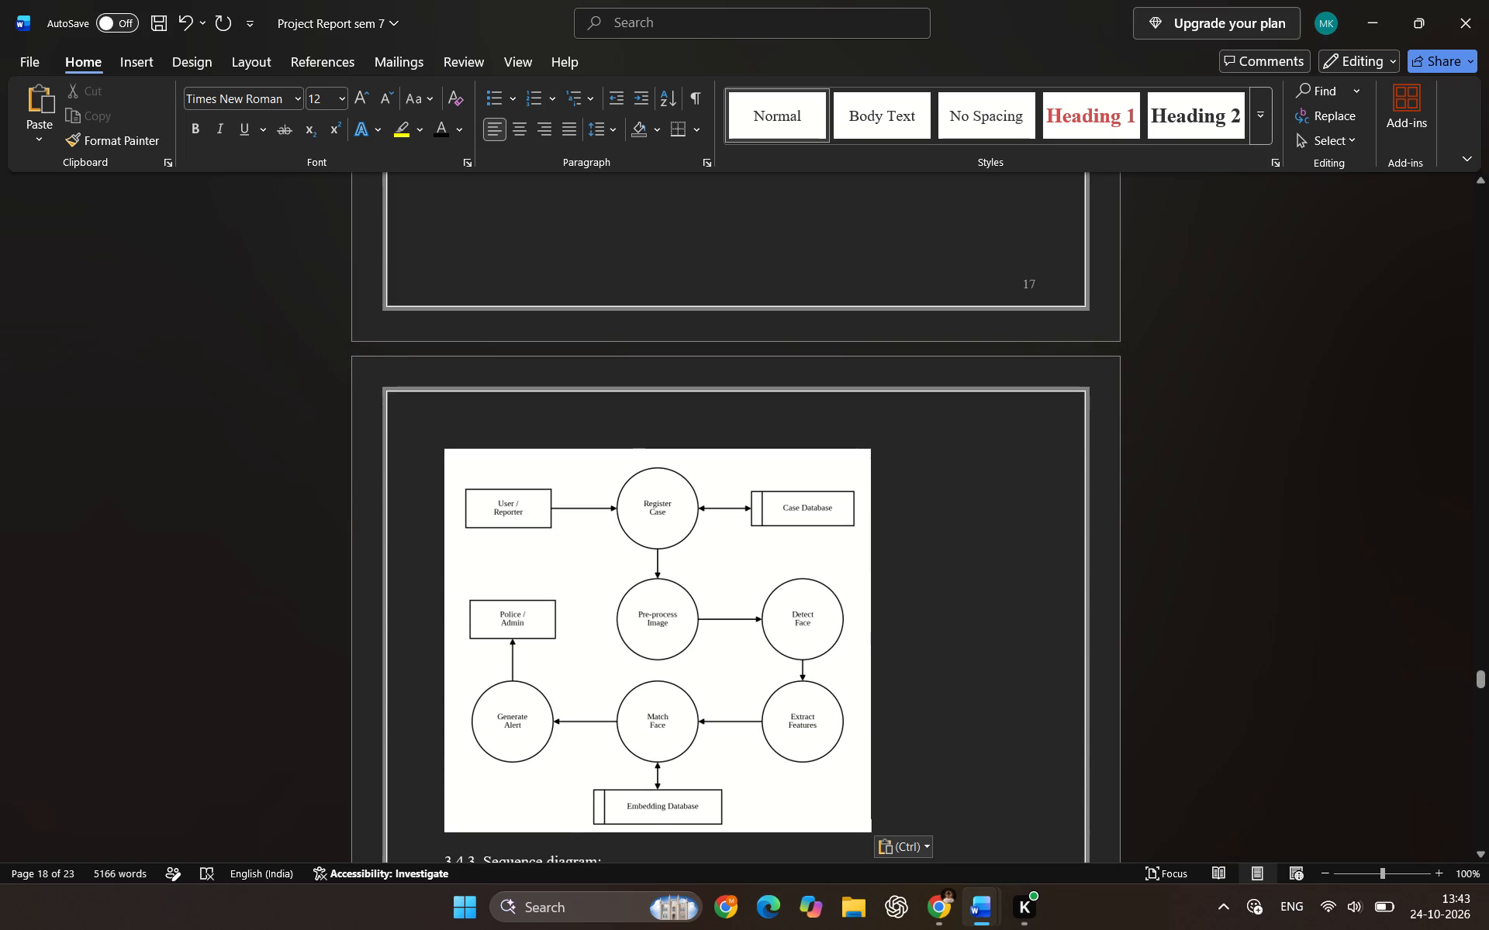
{"action": "left_click", "coordinate": [514, 131]}
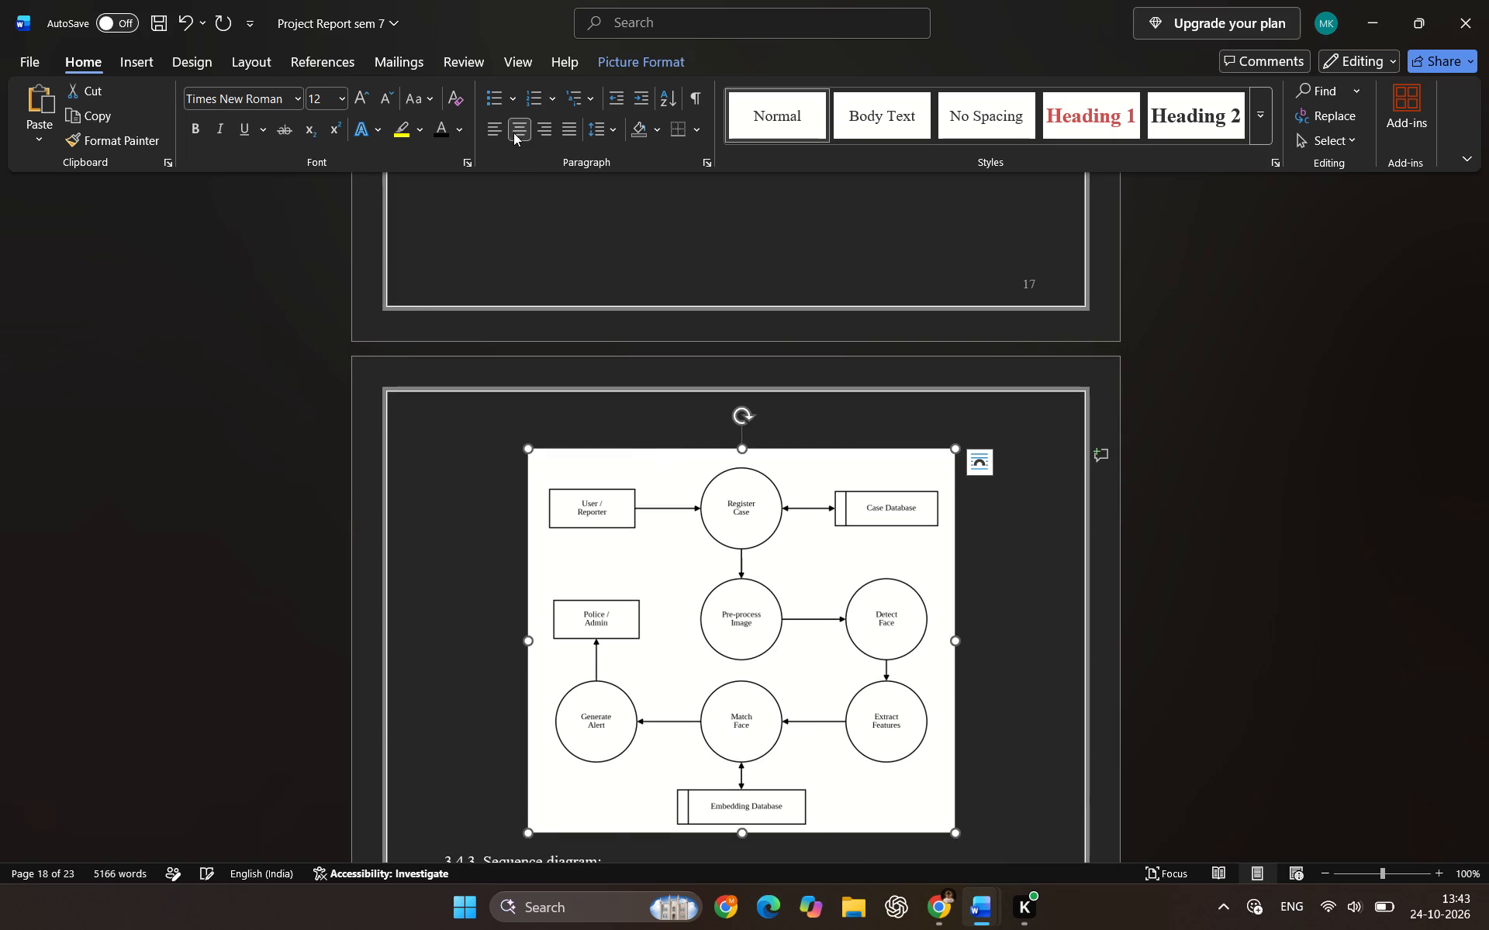
{"action": "scroll", "coordinate": [698, 290], "scroll_direction": "down", "scroll_amount": 3}
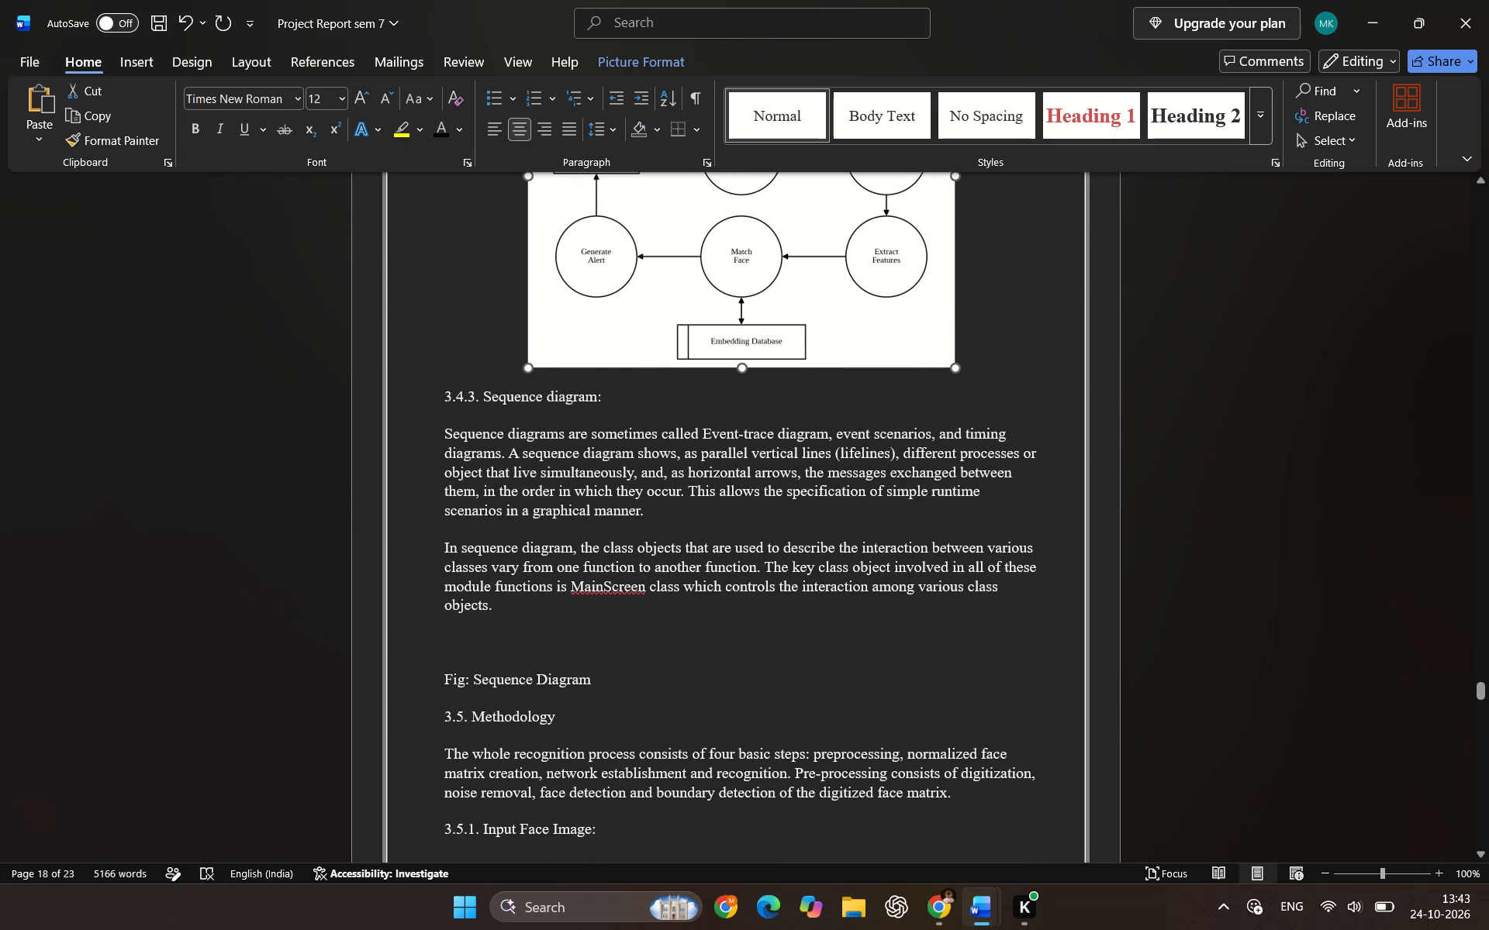
{"action": "left_click", "coordinate": [976, 347]}
Make the heading "3.5. Methodology" bold.
{"action": "scroll", "coordinate": [682, 517], "scroll_direction": "down", "scroll_amount": 1}
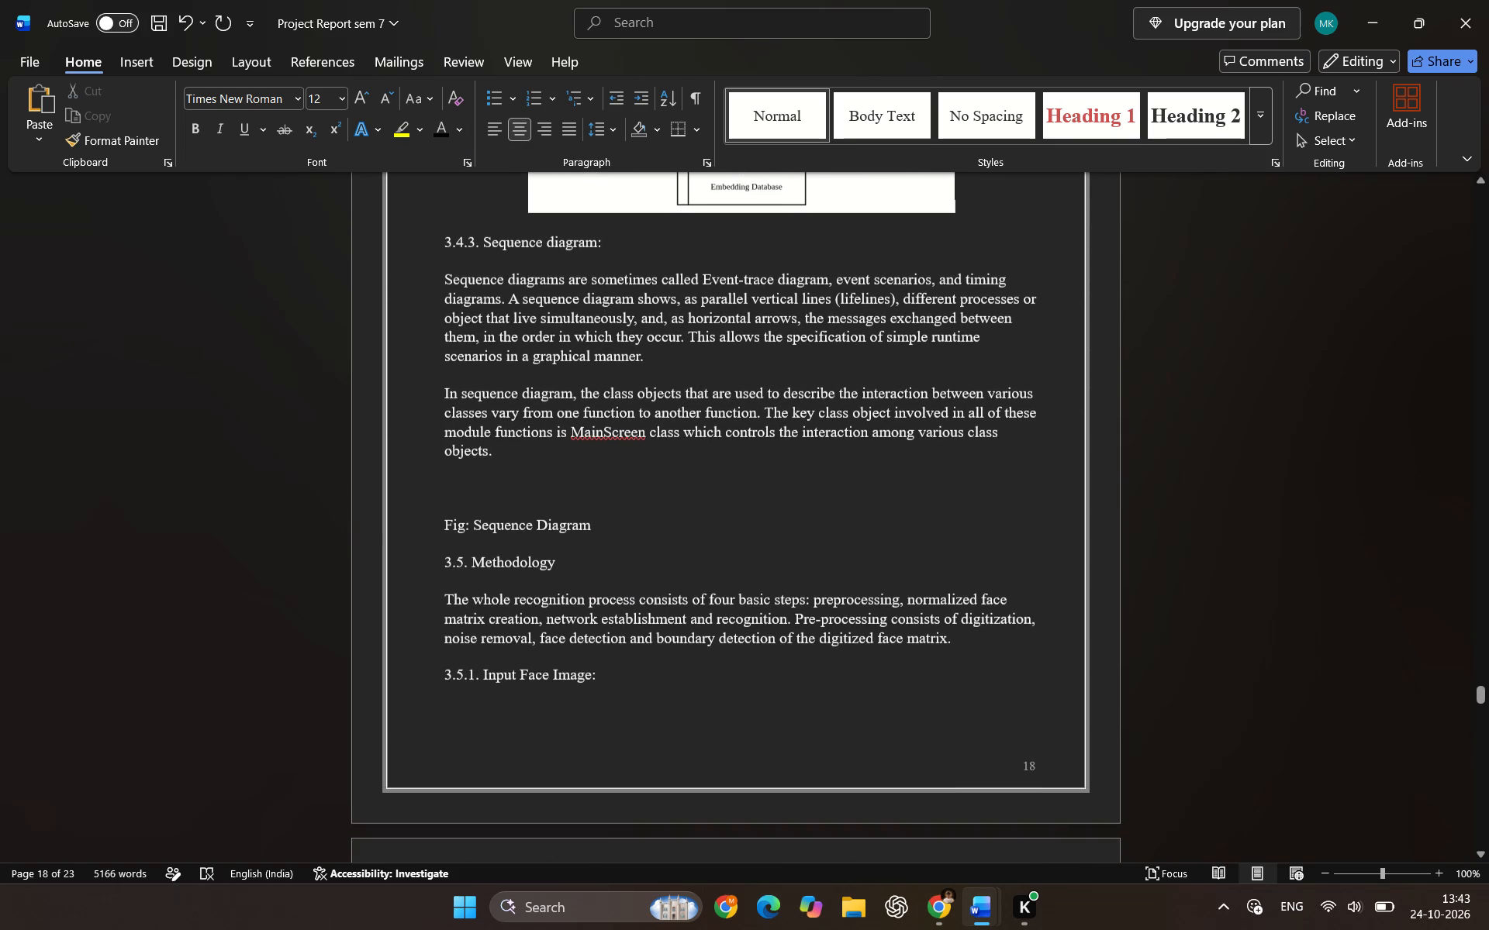
{"action": "left_click_drag", "start_coordinate": [548, 558], "coordinate": [402, 559]}
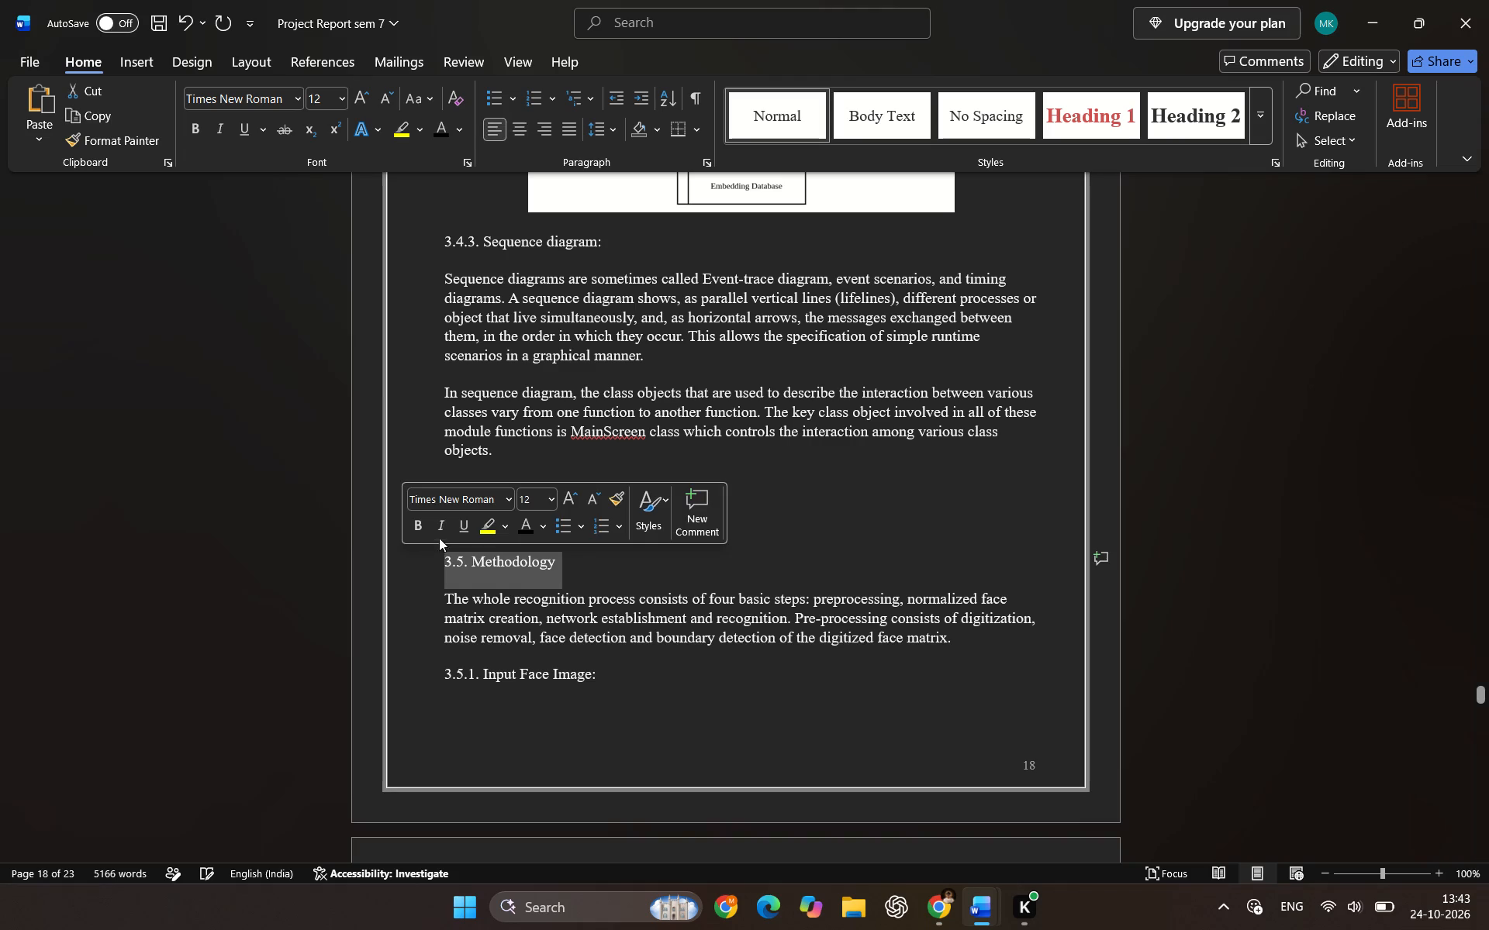
{"action": "left_click", "coordinate": [419, 518]}
{"action": "left_click", "coordinate": [669, 449]}
Switch to the AI_Powered_Missing_Person_Detection_System report and cut the class diagram above its "Fig: Class Diagram" caption.
{"action": "left_click_drag", "start_coordinate": [610, 516], "coordinate": [527, 518]}
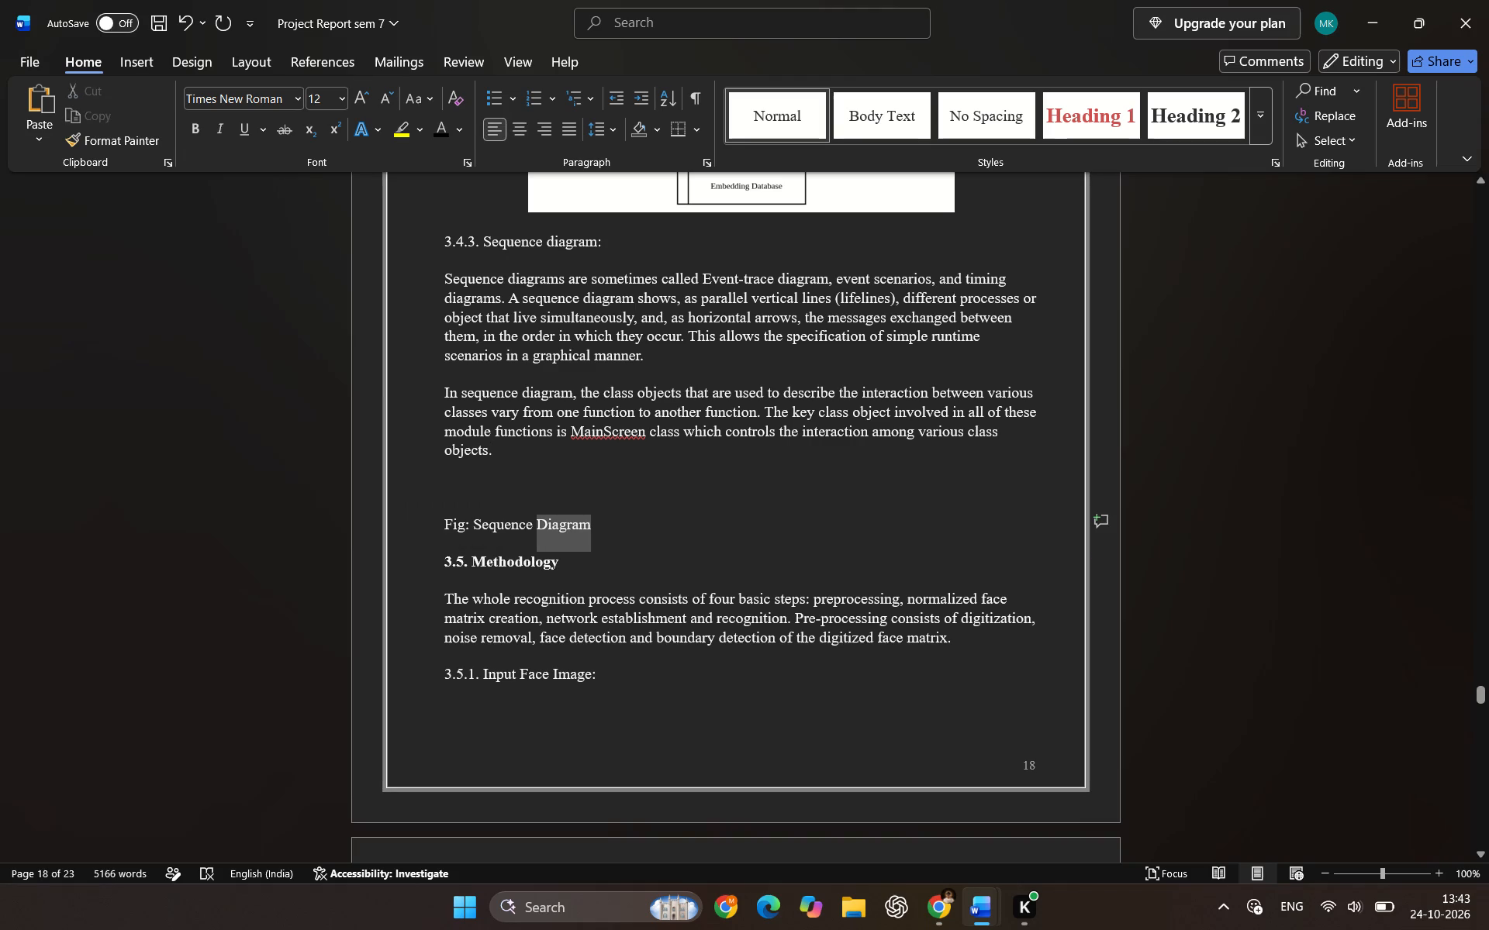
{"action": "left_click_drag", "start_coordinate": [527, 518], "coordinate": [472, 518]}
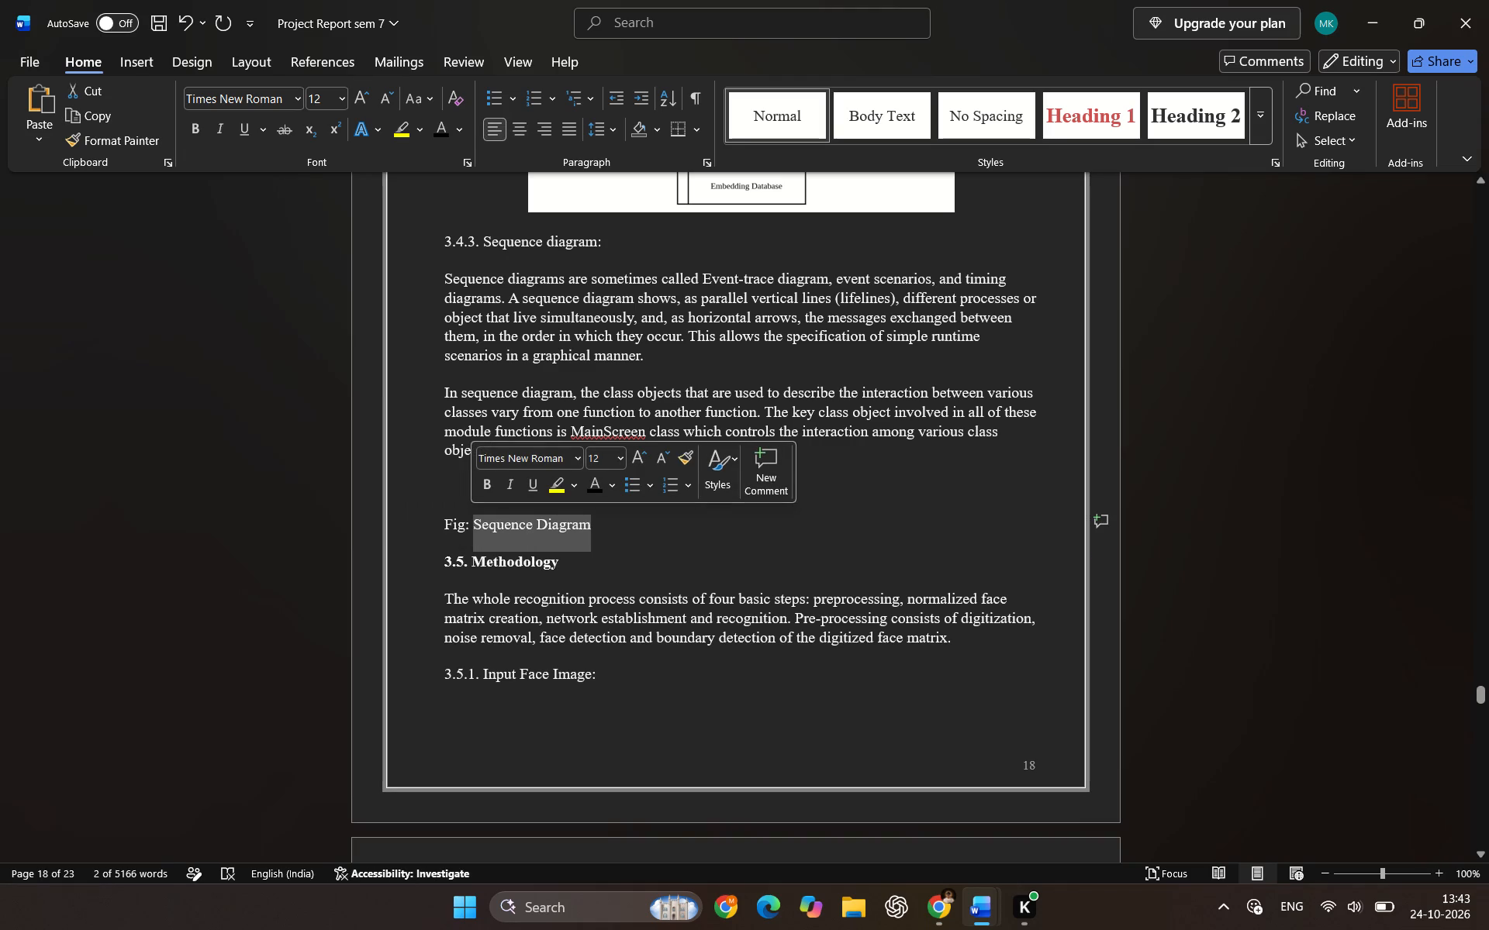
{"action": "key", "text": "alt+Tab"}
{"action": "scroll", "coordinate": [640, 565], "scroll_direction": "down", "scroll_amount": 3}
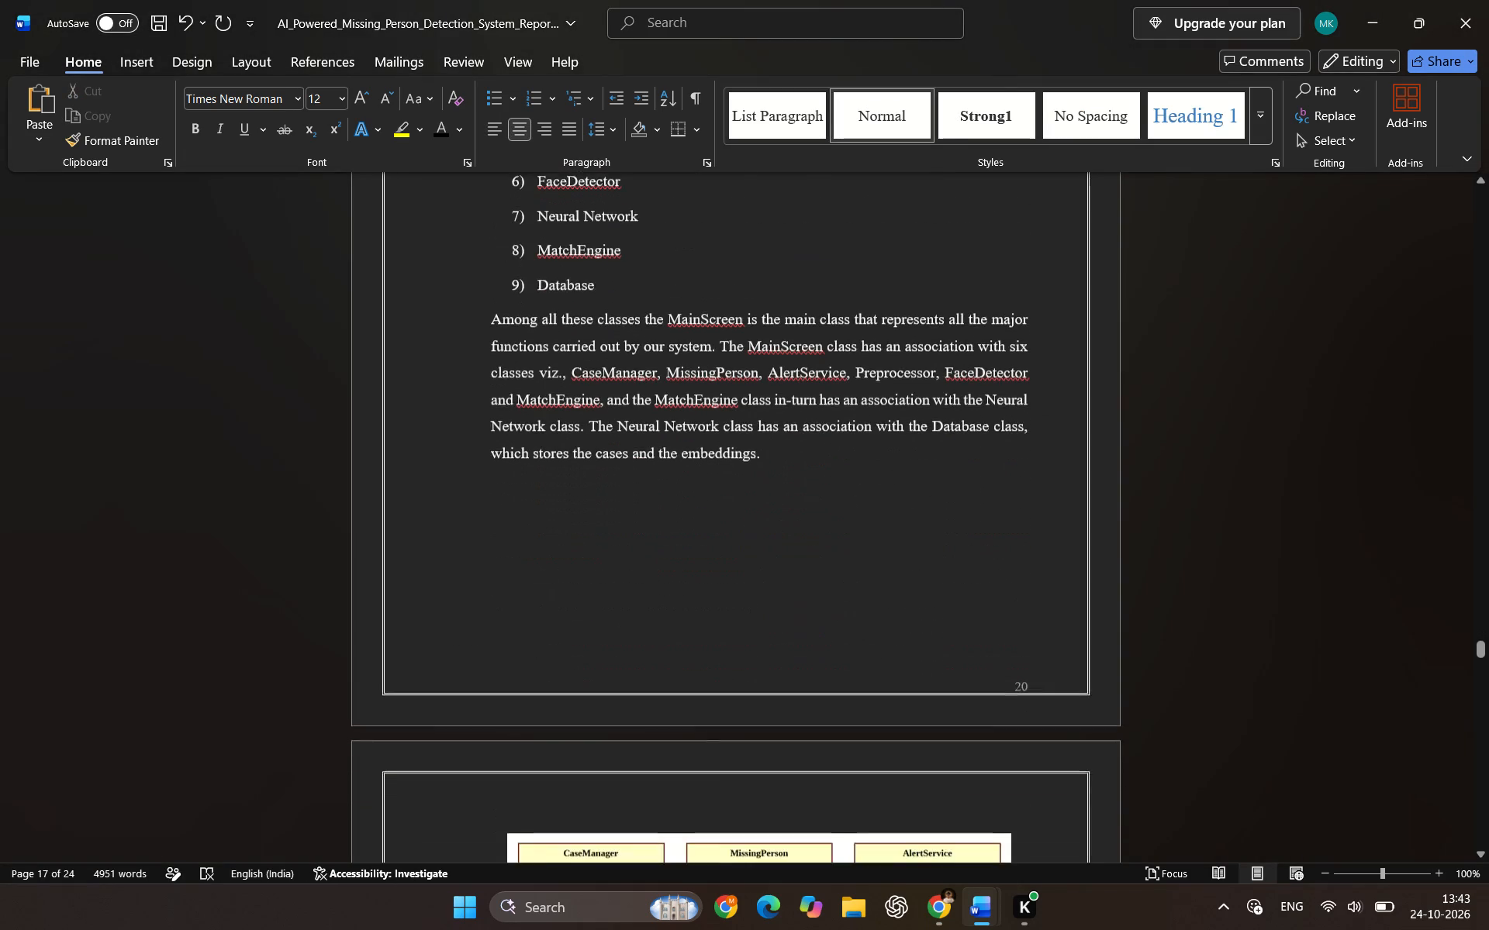
{"action": "scroll", "coordinate": [655, 563], "scroll_direction": "down", "scroll_amount": 4}
{"action": "left_click", "coordinate": [722, 533]}
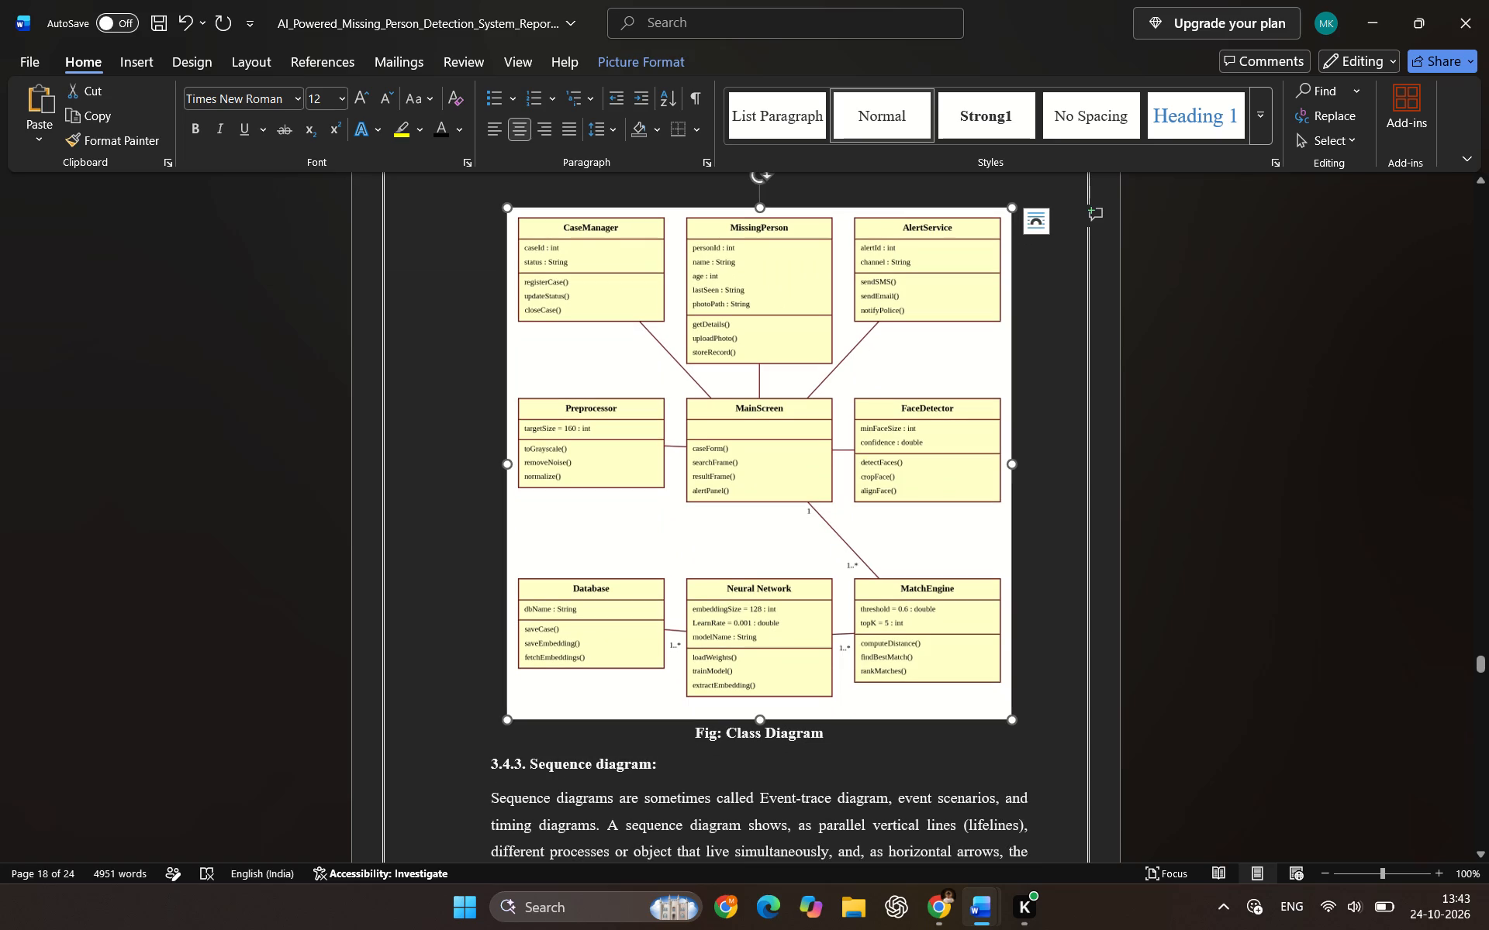
{"action": "key", "text": "ctrl+x"}
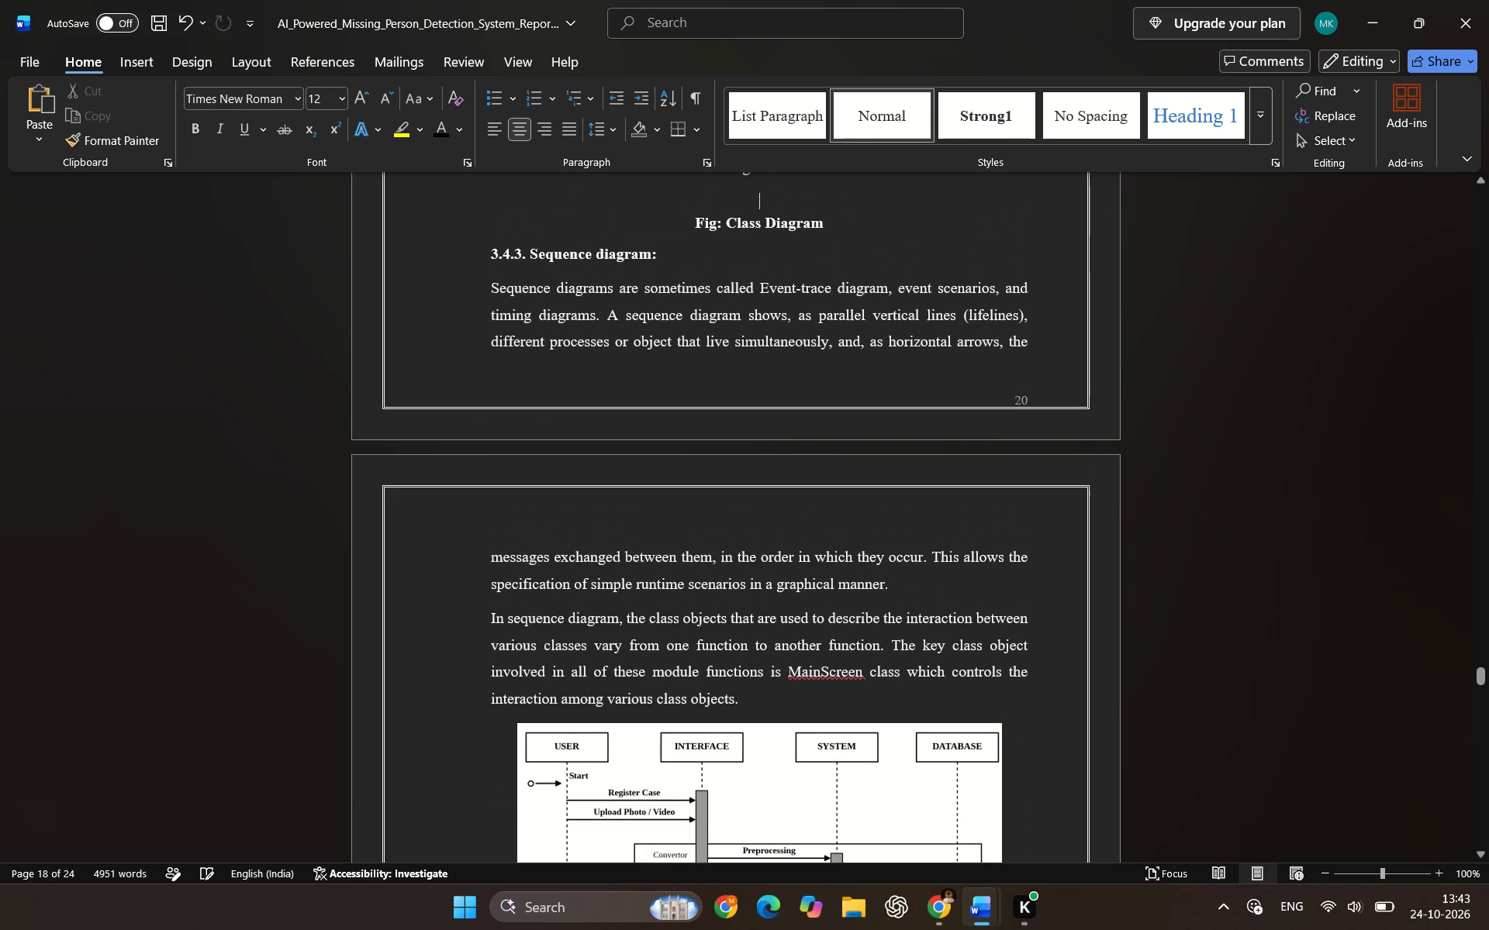
Paste the class diagram on the empty line above "Fig: Sequence Diagram" in Project Report sem 7 and centre it.
{"action": "key", "text": "alt+Tab"}
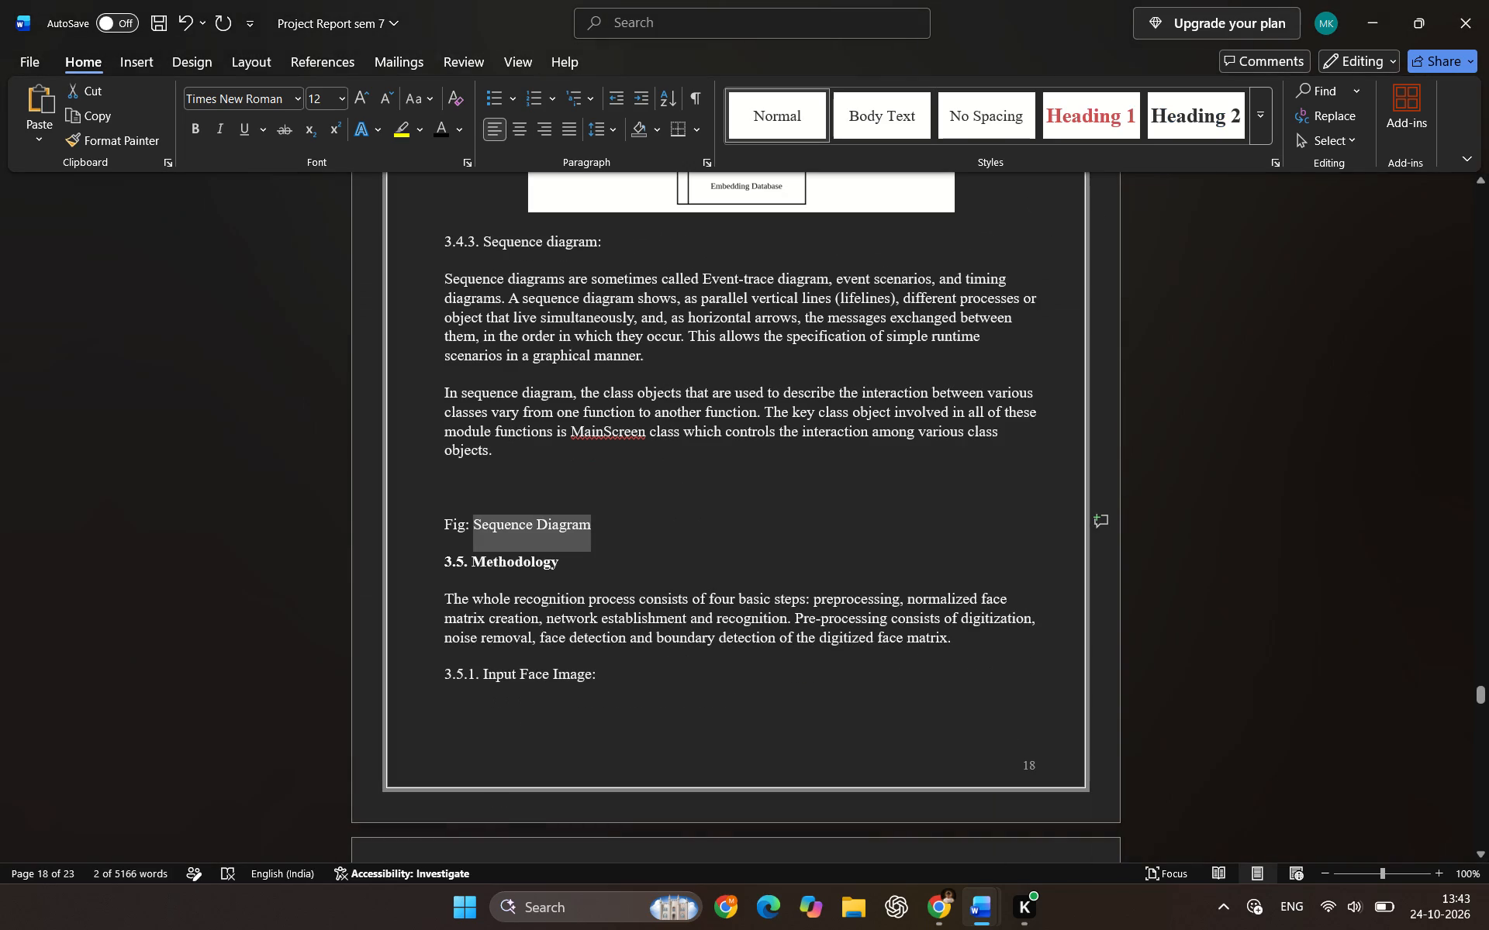
{"action": "left_click", "coordinate": [641, 487]}
{"action": "key", "text": "ctrl+v"}
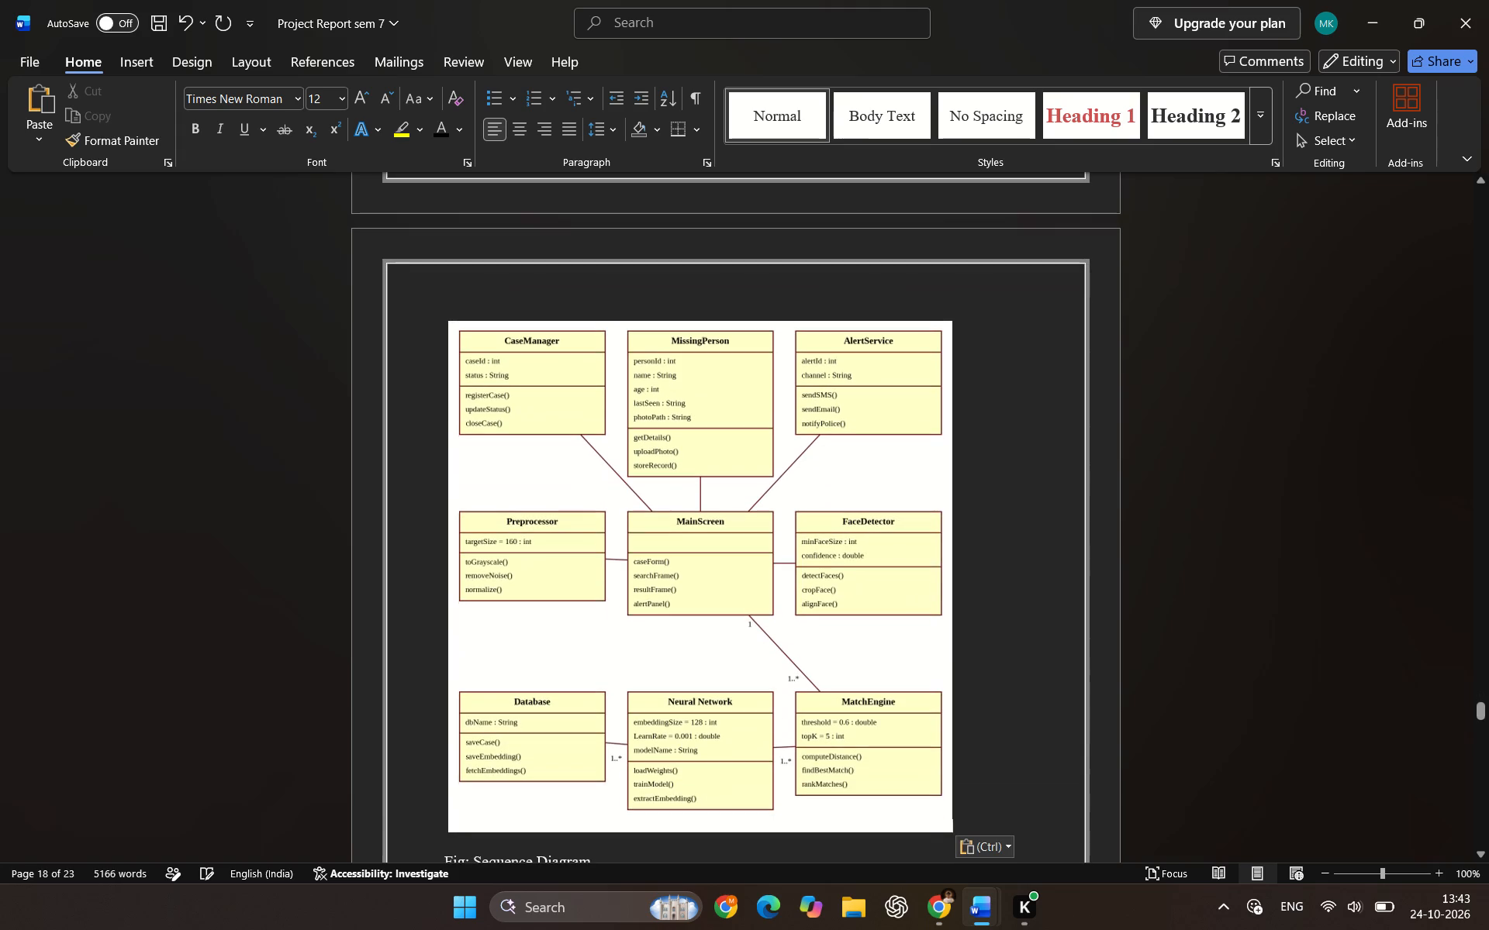
{"action": "left_click", "coordinate": [513, 131]}
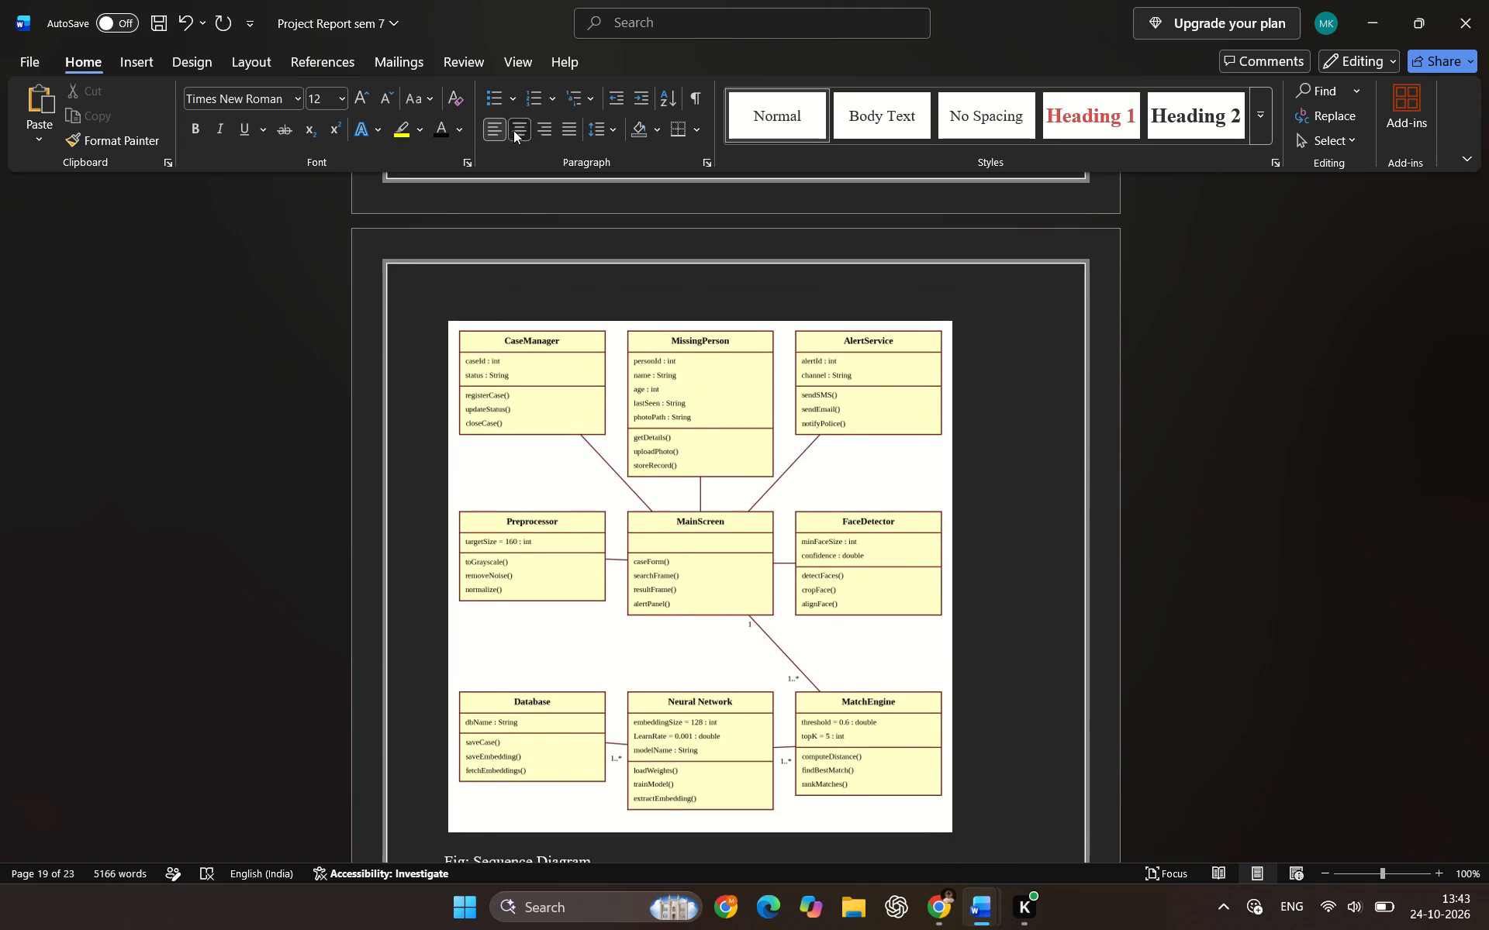
Cut the sequence diagram above its caption in the AI_Powered_Missing_Person_Detection_System report and switch back to Project Report sem 7.
{"action": "scroll", "coordinate": [695, 364], "scroll_direction": "down", "scroll_amount": 3}
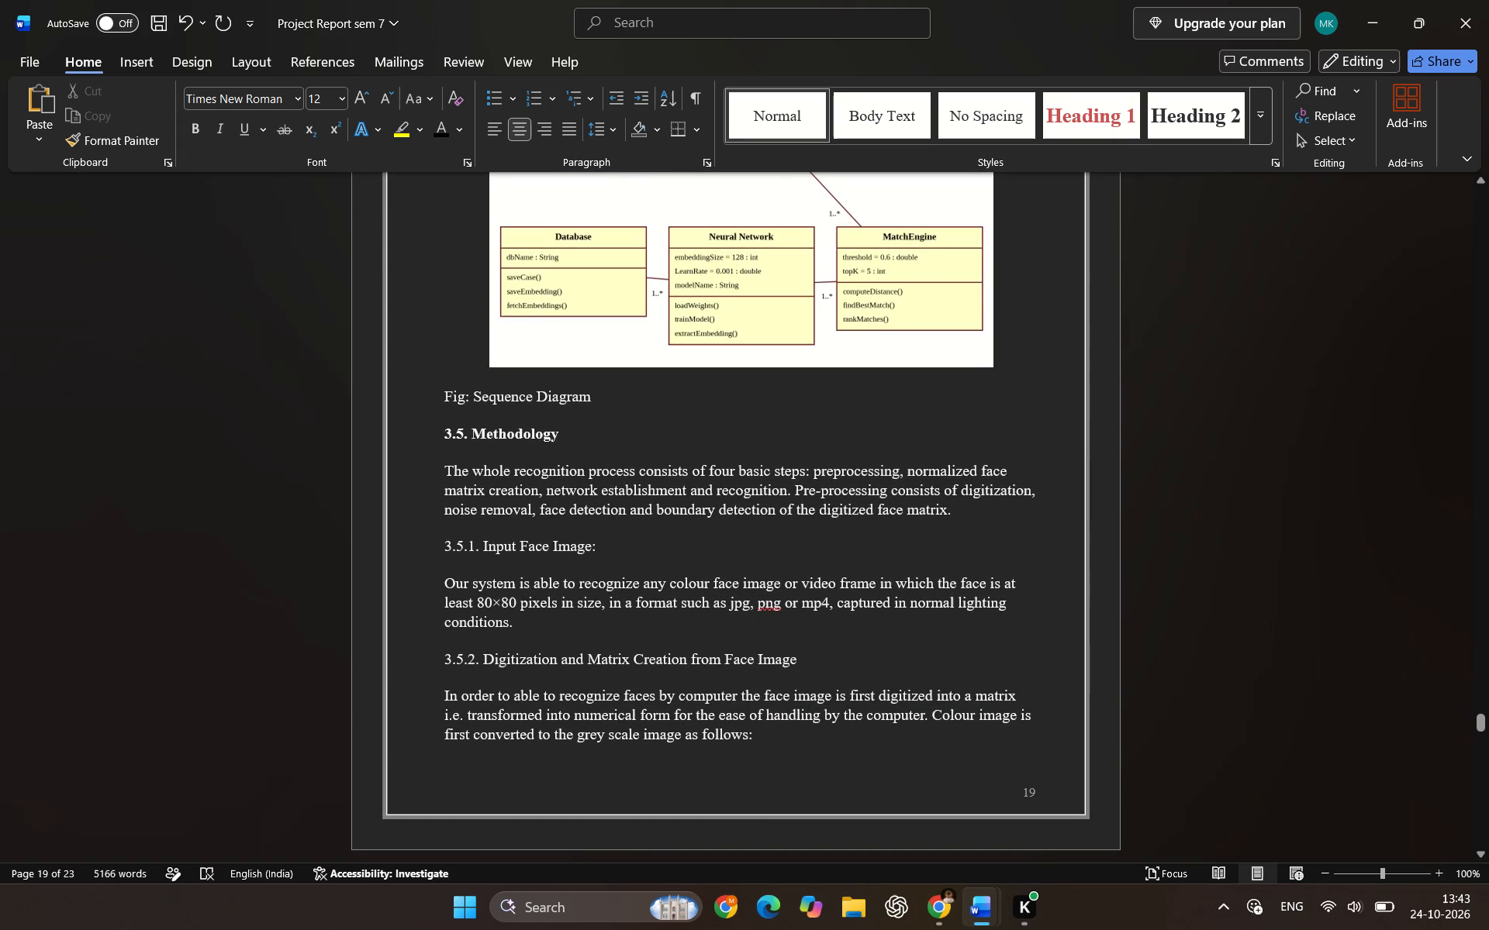
{"action": "scroll", "coordinate": [729, 450], "scroll_direction": "down", "scroll_amount": 2}
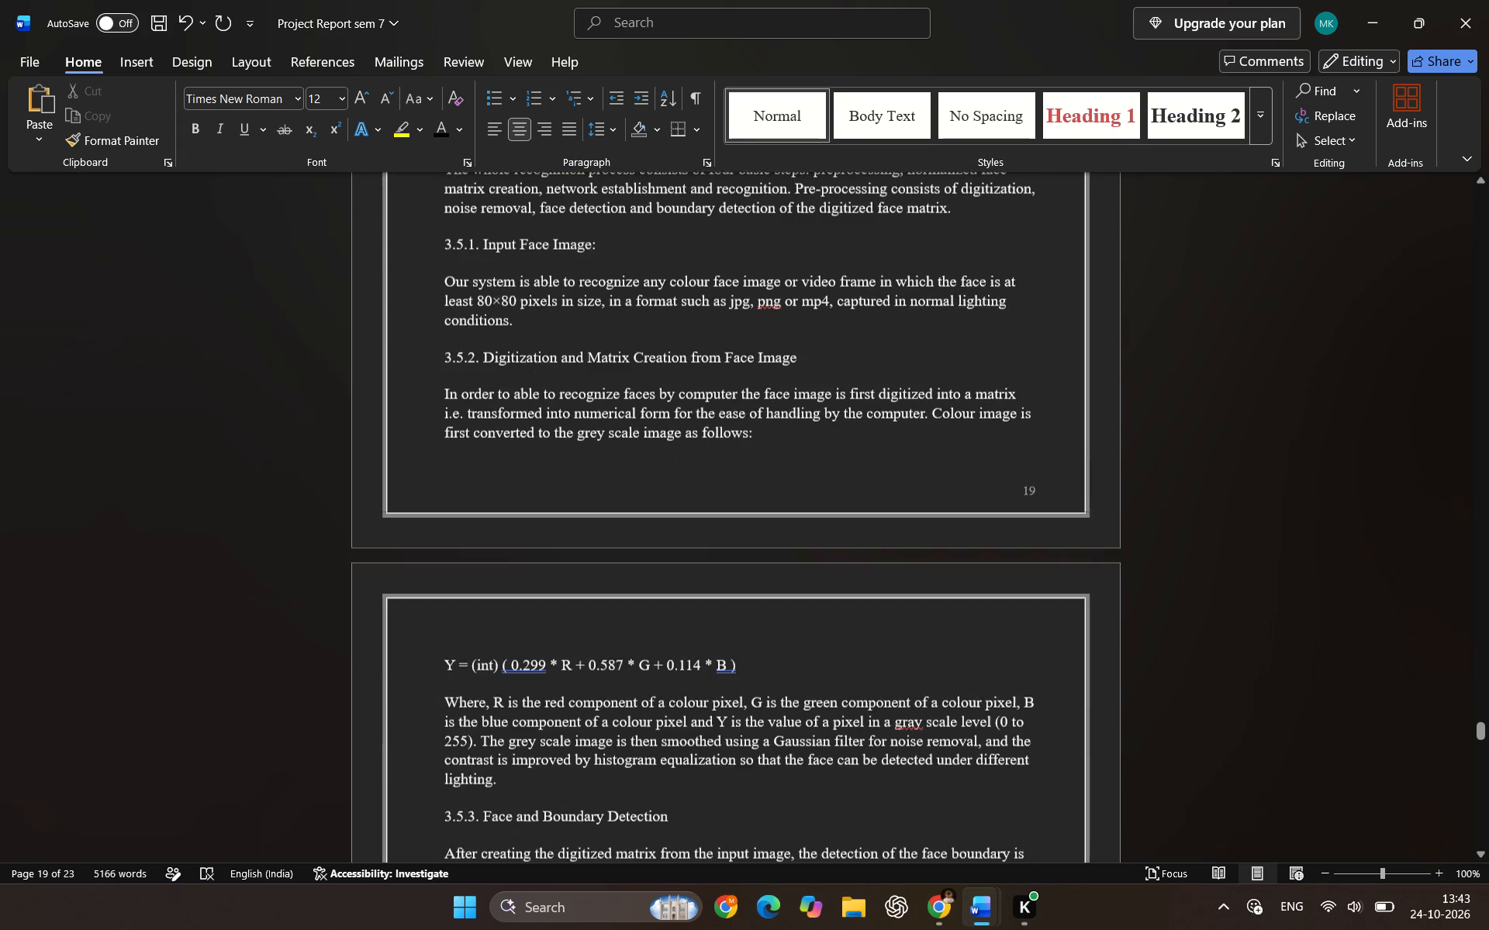
{"action": "scroll", "coordinate": [729, 451], "scroll_direction": "down", "scroll_amount": 2}
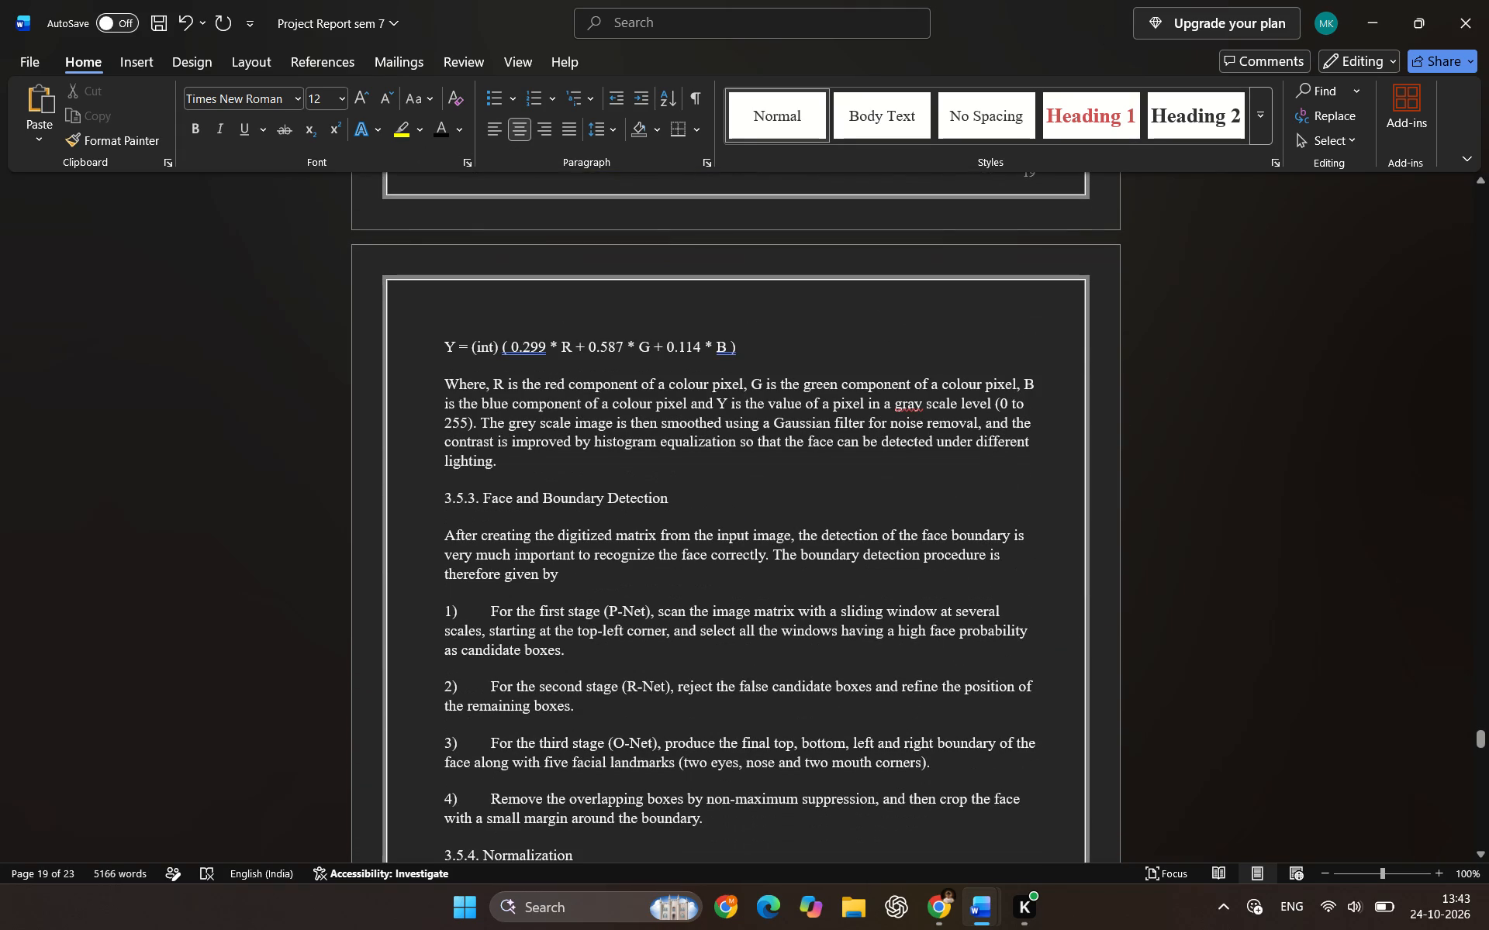
{"action": "key", "text": "alt+Tab"}
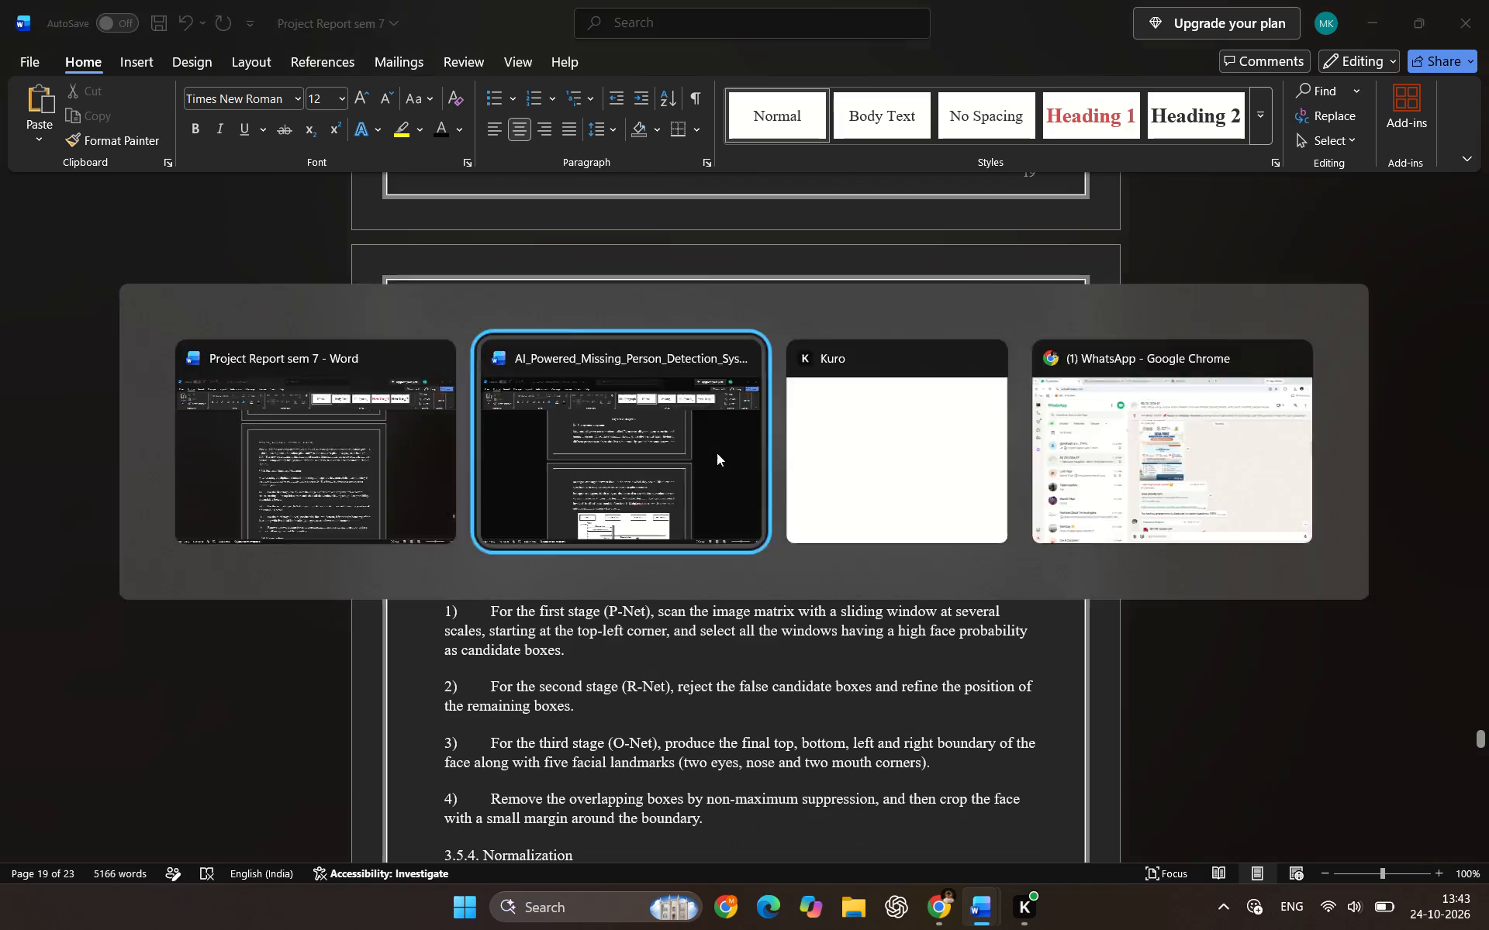
{"action": "scroll", "coordinate": [732, 449], "scroll_direction": "down", "scroll_amount": 3}
{"action": "scroll", "coordinate": [793, 486], "scroll_direction": "down", "scroll_amount": 1}
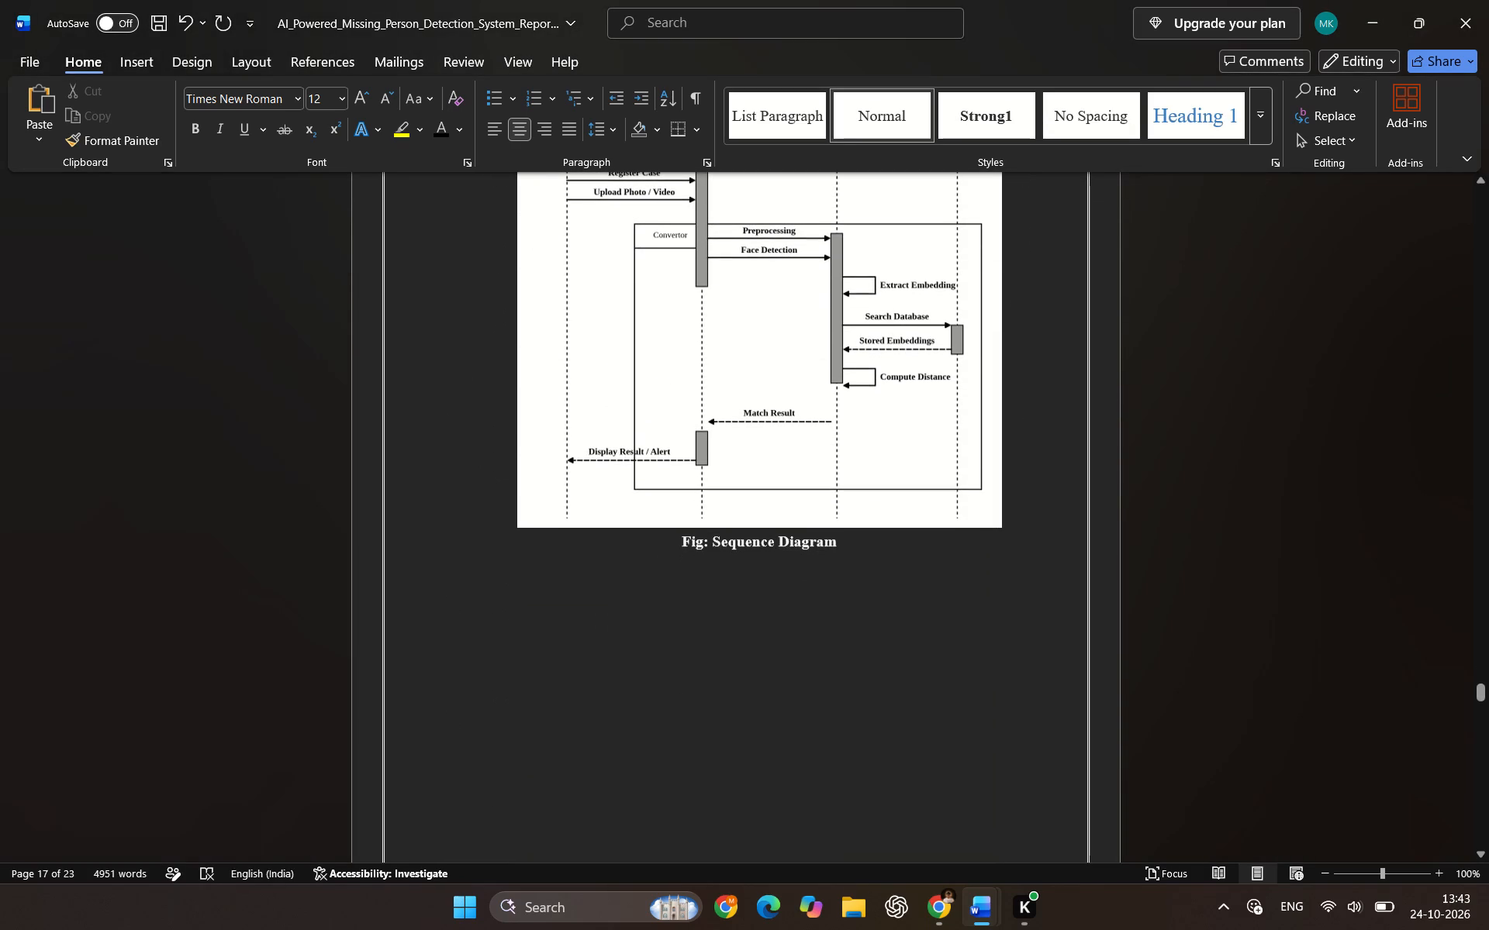
{"action": "left_click", "coordinate": [814, 423]}
{"action": "scroll", "coordinate": [814, 424], "scroll_direction": "down", "scroll_amount": 3}
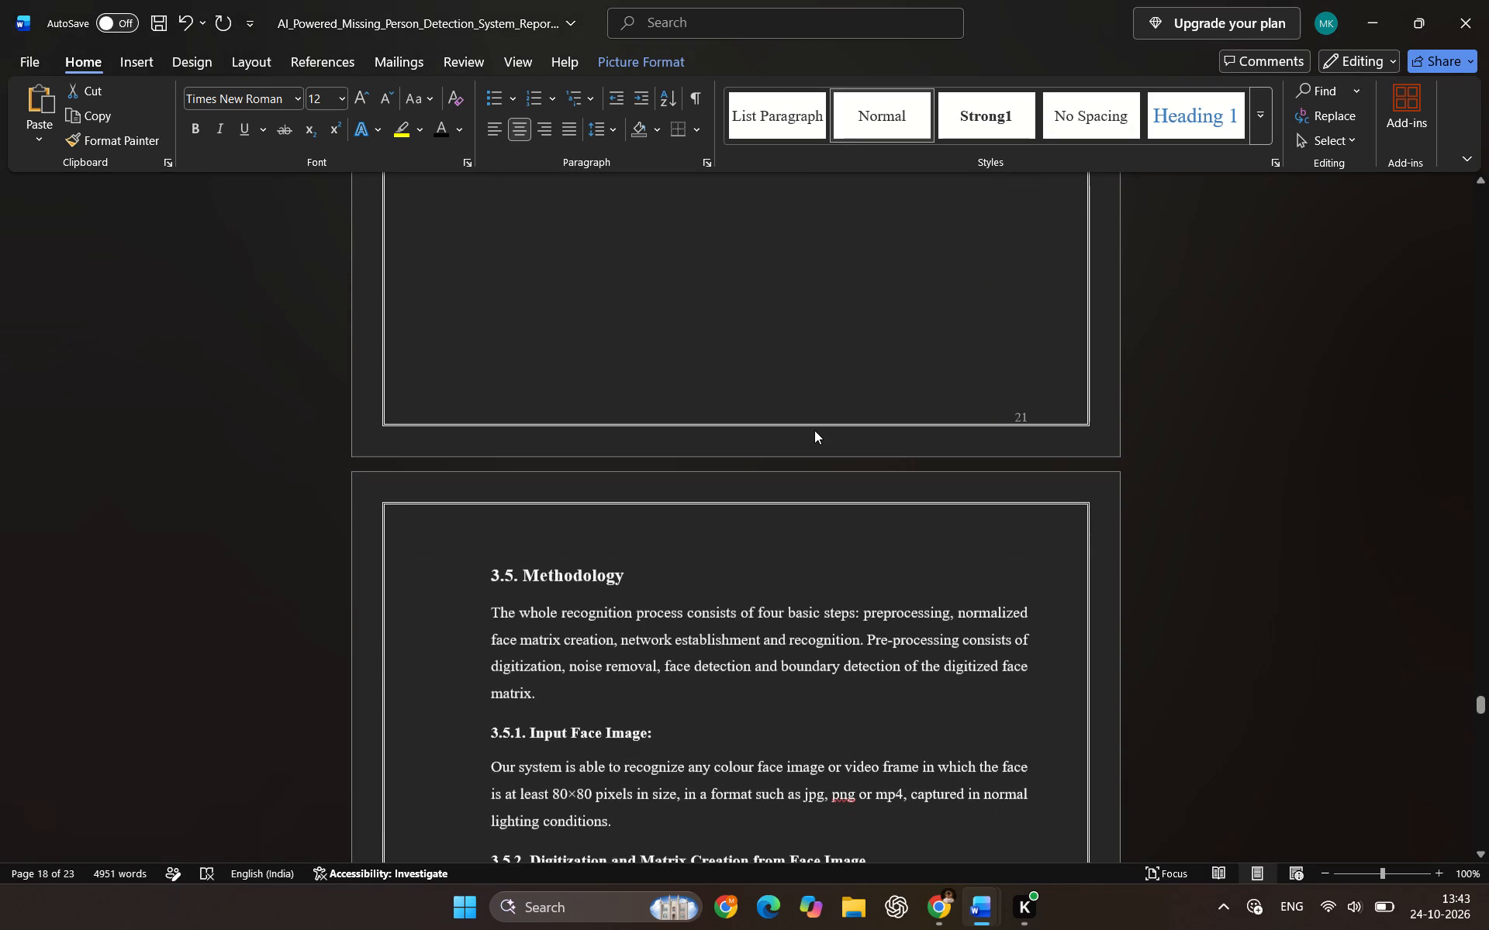
{"action": "key", "text": "ctrl+x"}
{"action": "key", "text": "alt+Tab"}
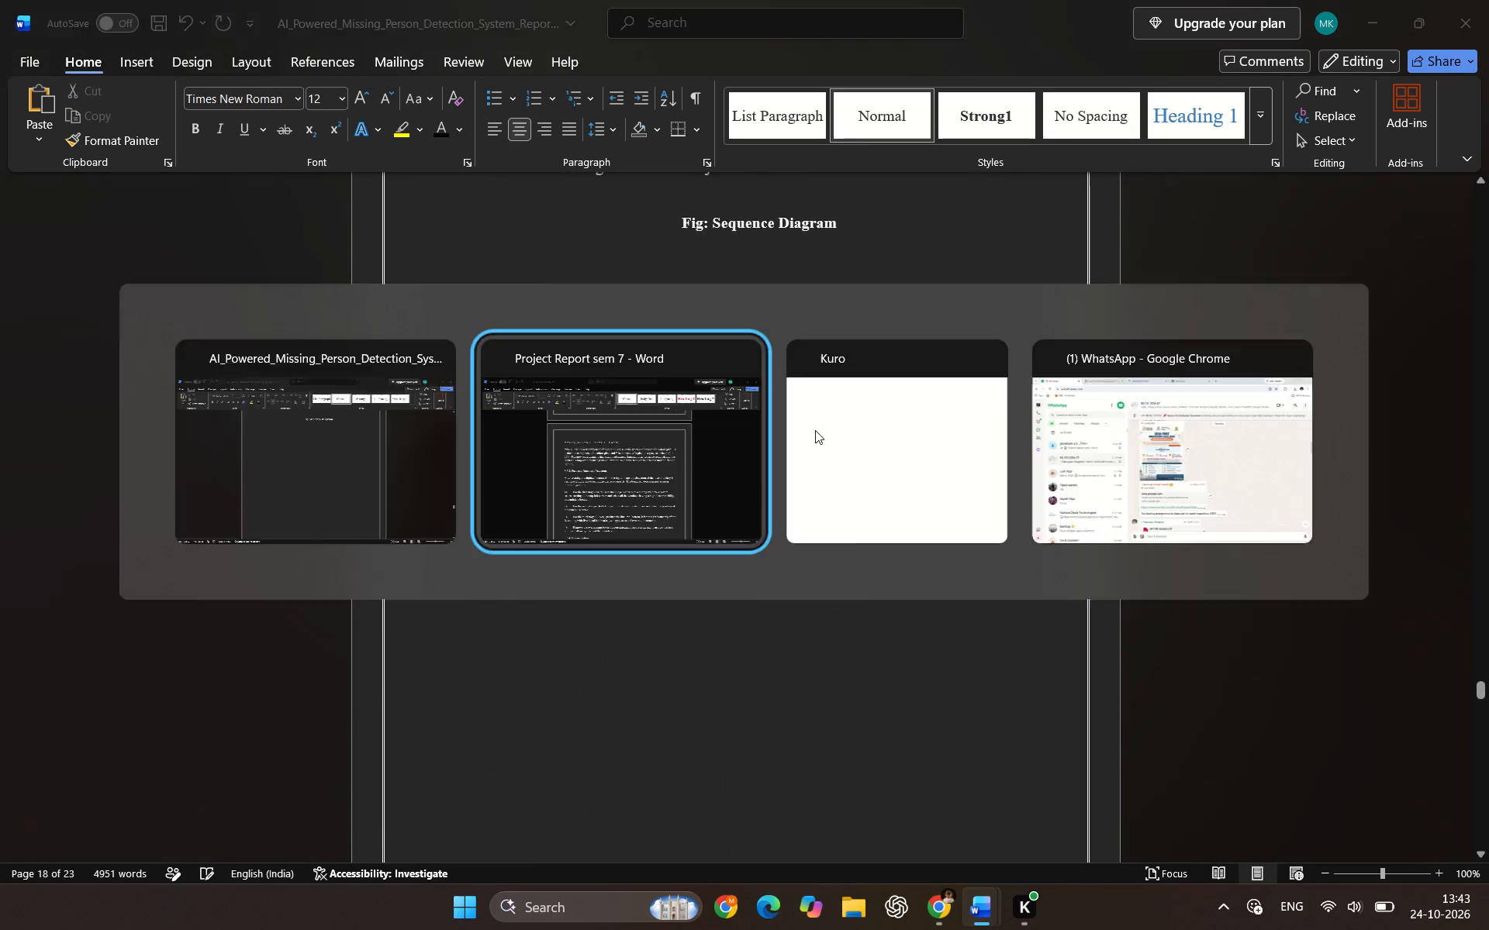
Make the "Implementation plan for next semester" heading in Project Report sem 7 bold and enlarge its font by one size.
{"action": "scroll", "coordinate": [802, 488], "scroll_direction": "down", "scroll_amount": 6}
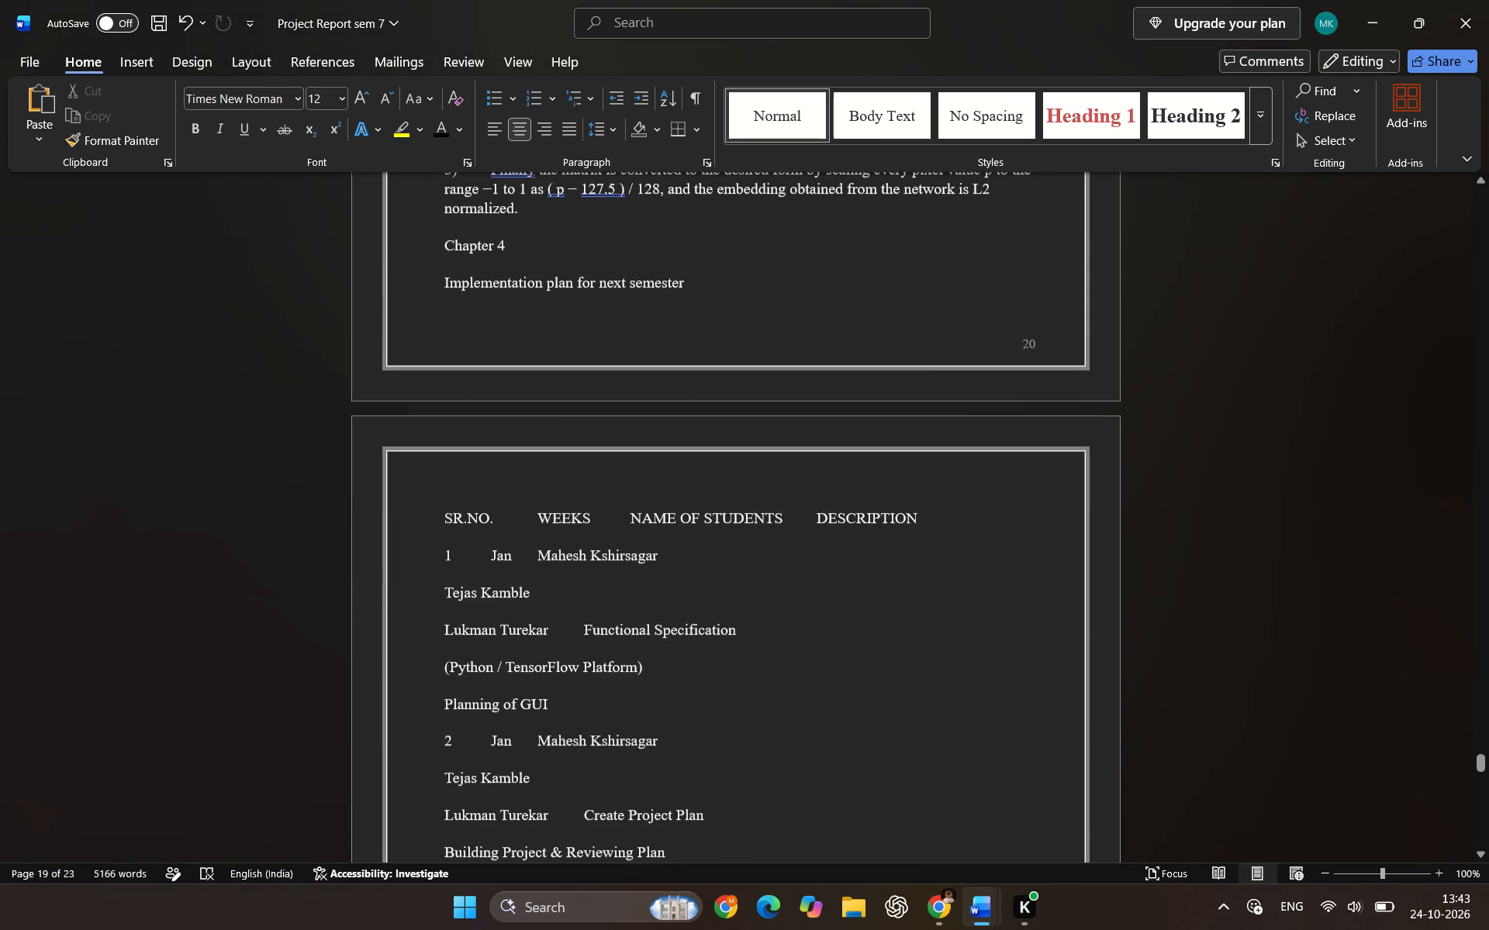
{"action": "scroll", "coordinate": [776, 511], "scroll_direction": "down", "scroll_amount": 3}
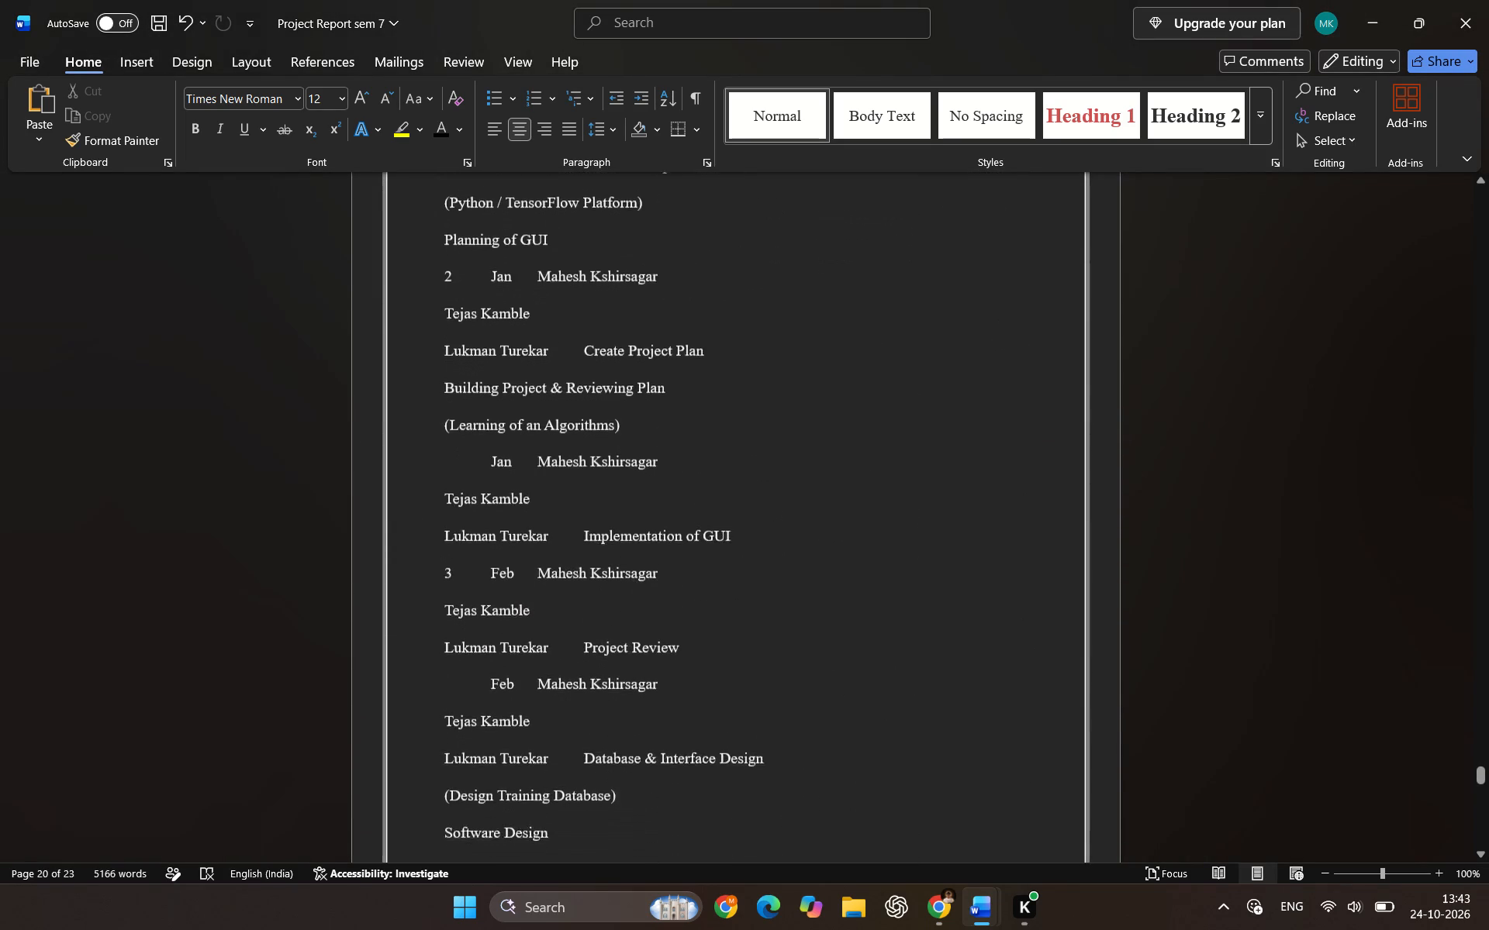
{"action": "scroll", "coordinate": [776, 511], "scroll_direction": "down", "scroll_amount": 8}
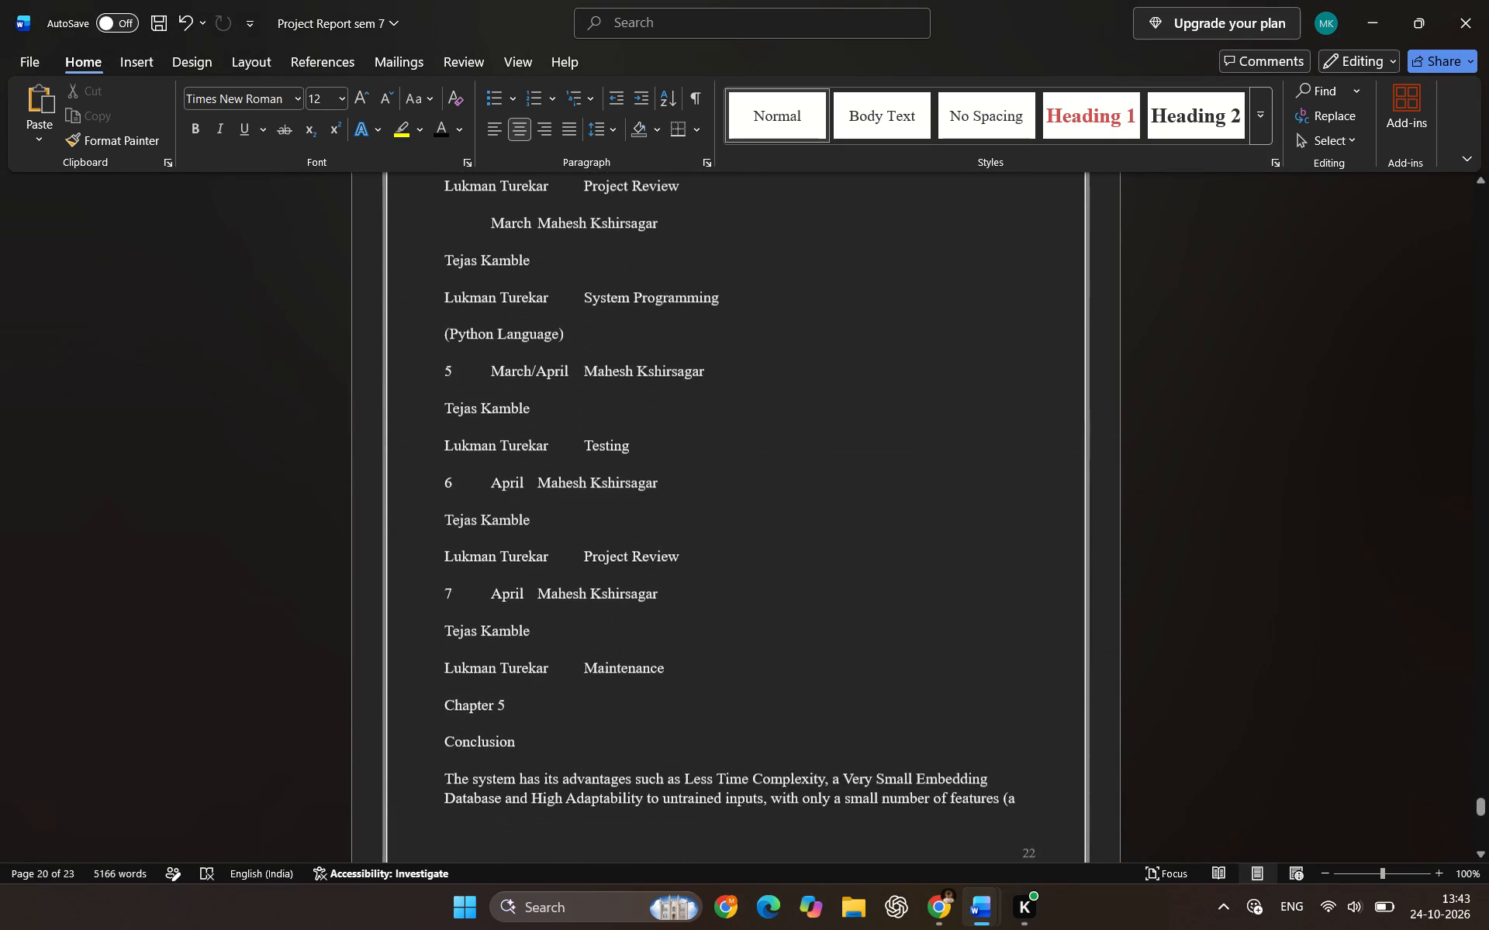
{"action": "scroll", "coordinate": [776, 511], "scroll_direction": "down", "scroll_amount": 1}
{"action": "scroll", "coordinate": [776, 509], "scroll_direction": "up", "scroll_amount": 7}
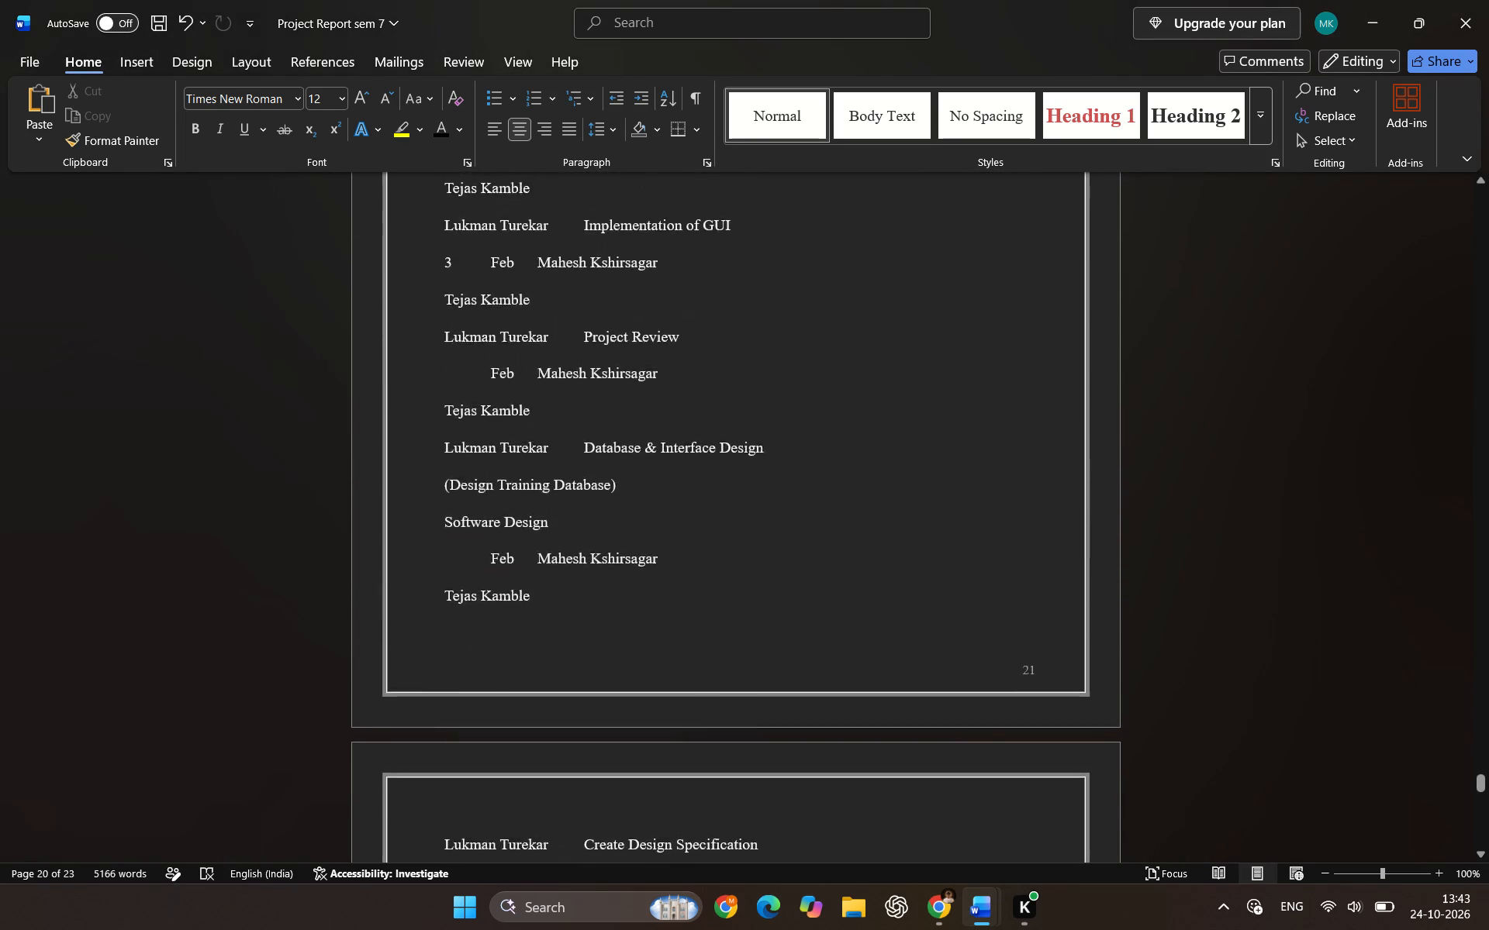
{"action": "scroll", "coordinate": [765, 500], "scroll_direction": "up", "scroll_amount": 8}
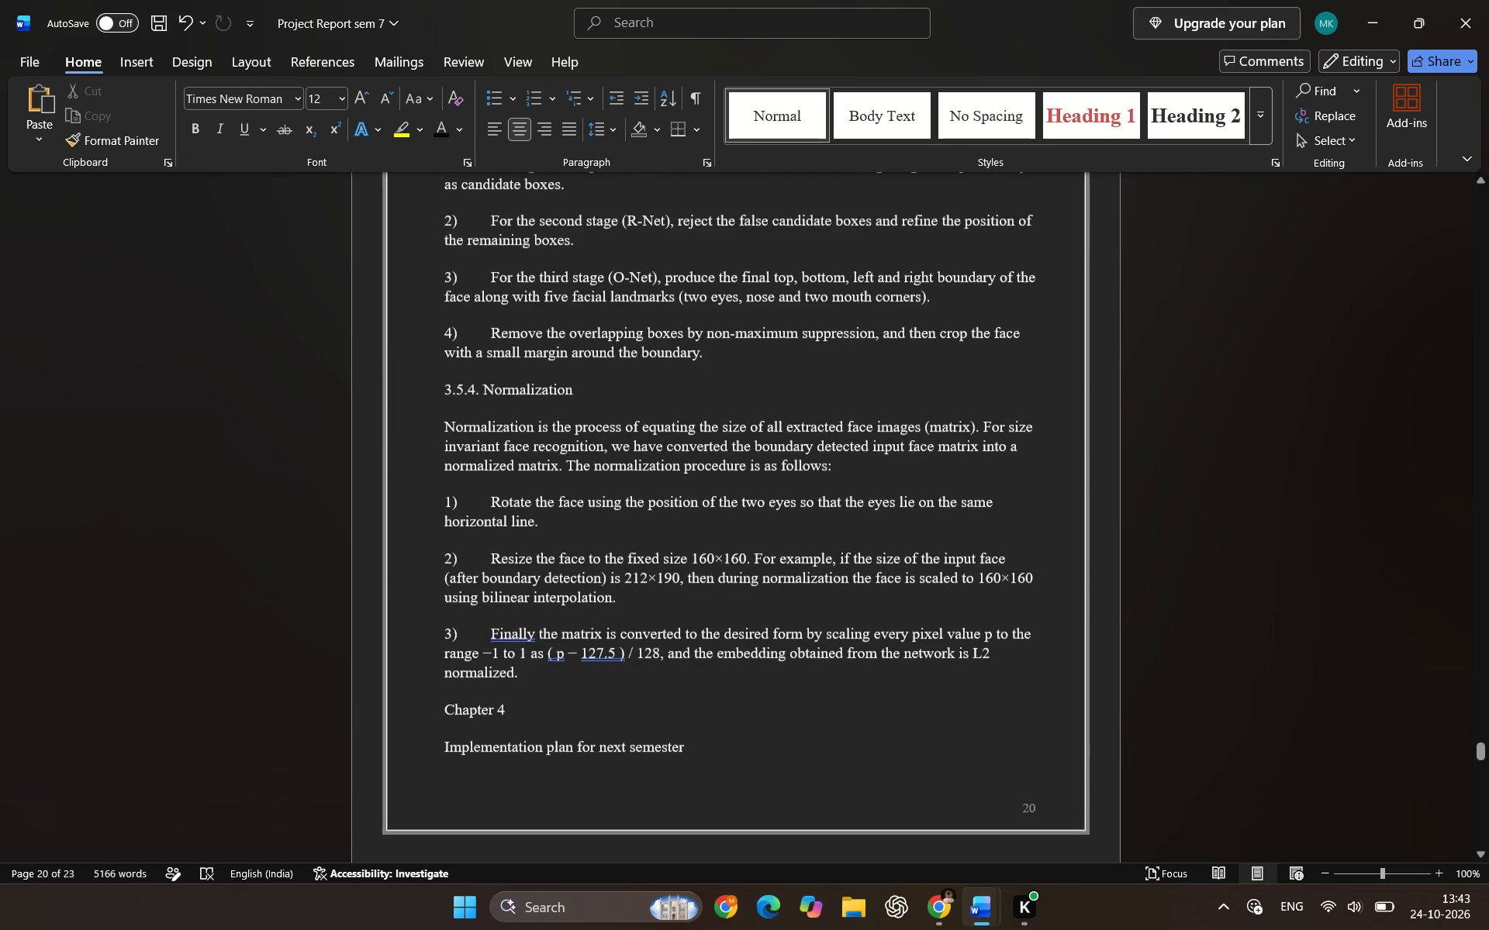
{"action": "left_click_drag", "start_coordinate": [444, 742], "coordinate": [732, 742]}
{"action": "left_click", "coordinate": [745, 708]}
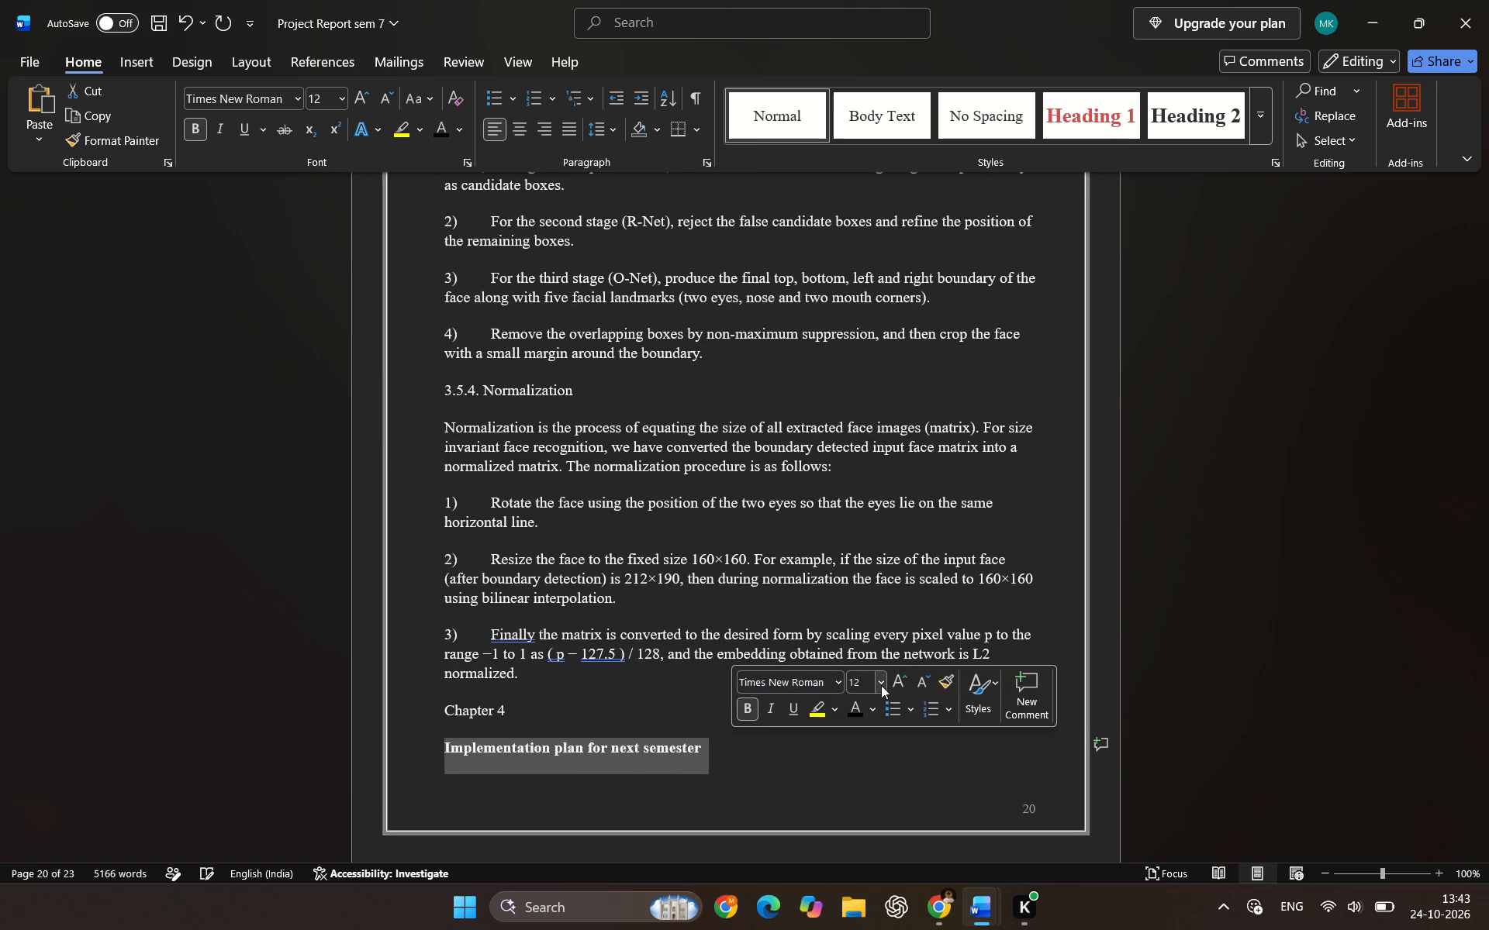
{"action": "left_click", "coordinate": [904, 681]}
Format the "Chapter 4" heading as bold, size 16 and centred.
{"action": "left_click_drag", "start_coordinate": [561, 704], "coordinate": [378, 707]}
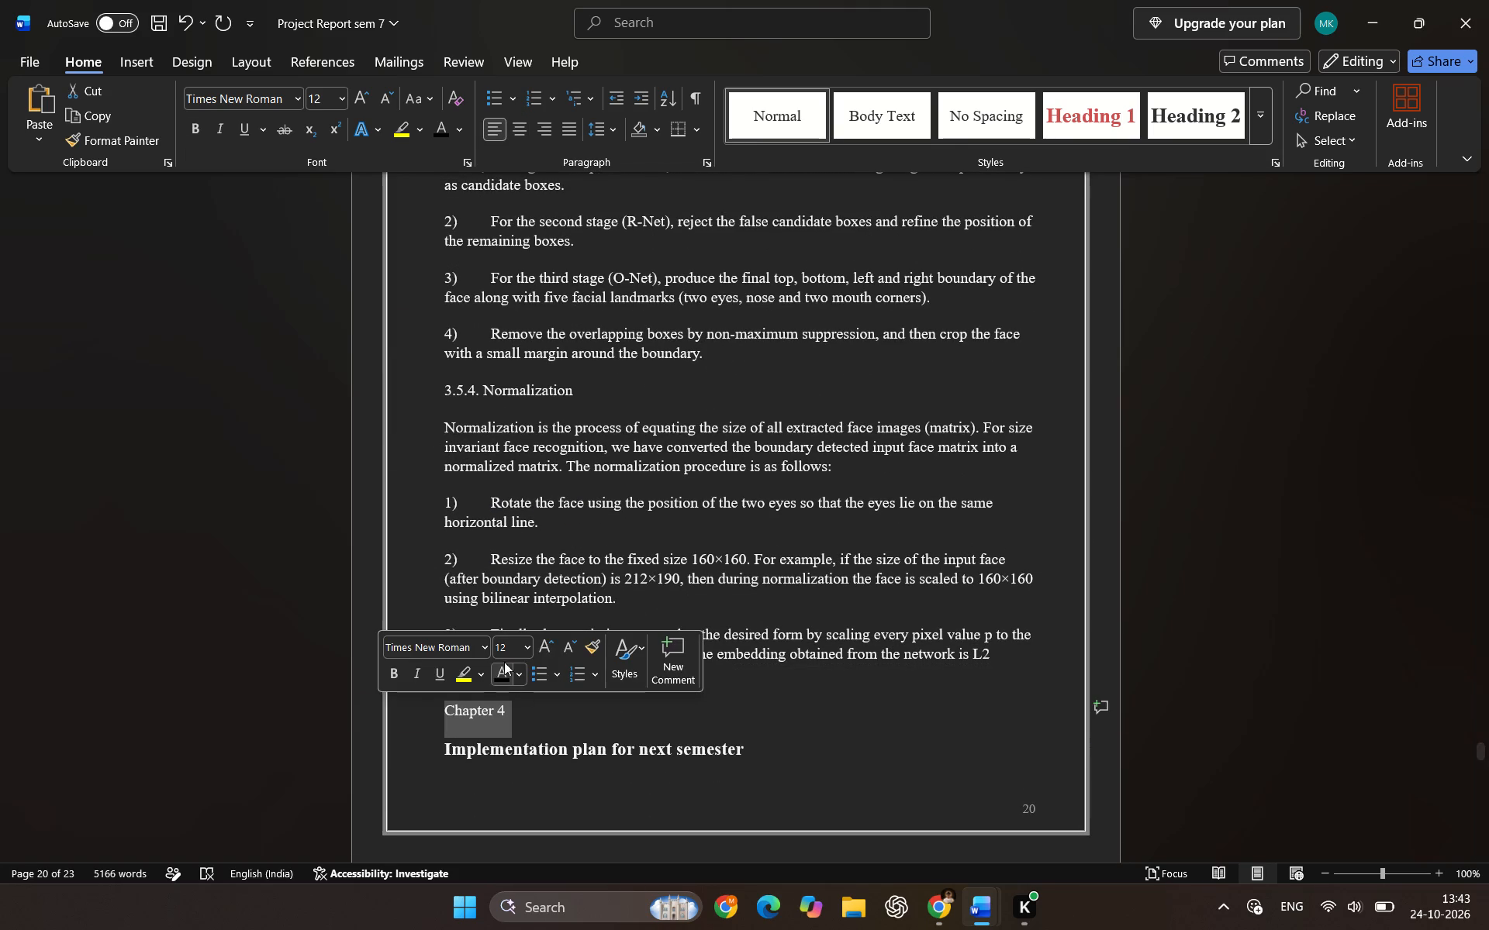
{"action": "double_click", "coordinate": [540, 649]}
{"action": "left_click", "coordinate": [401, 675]}
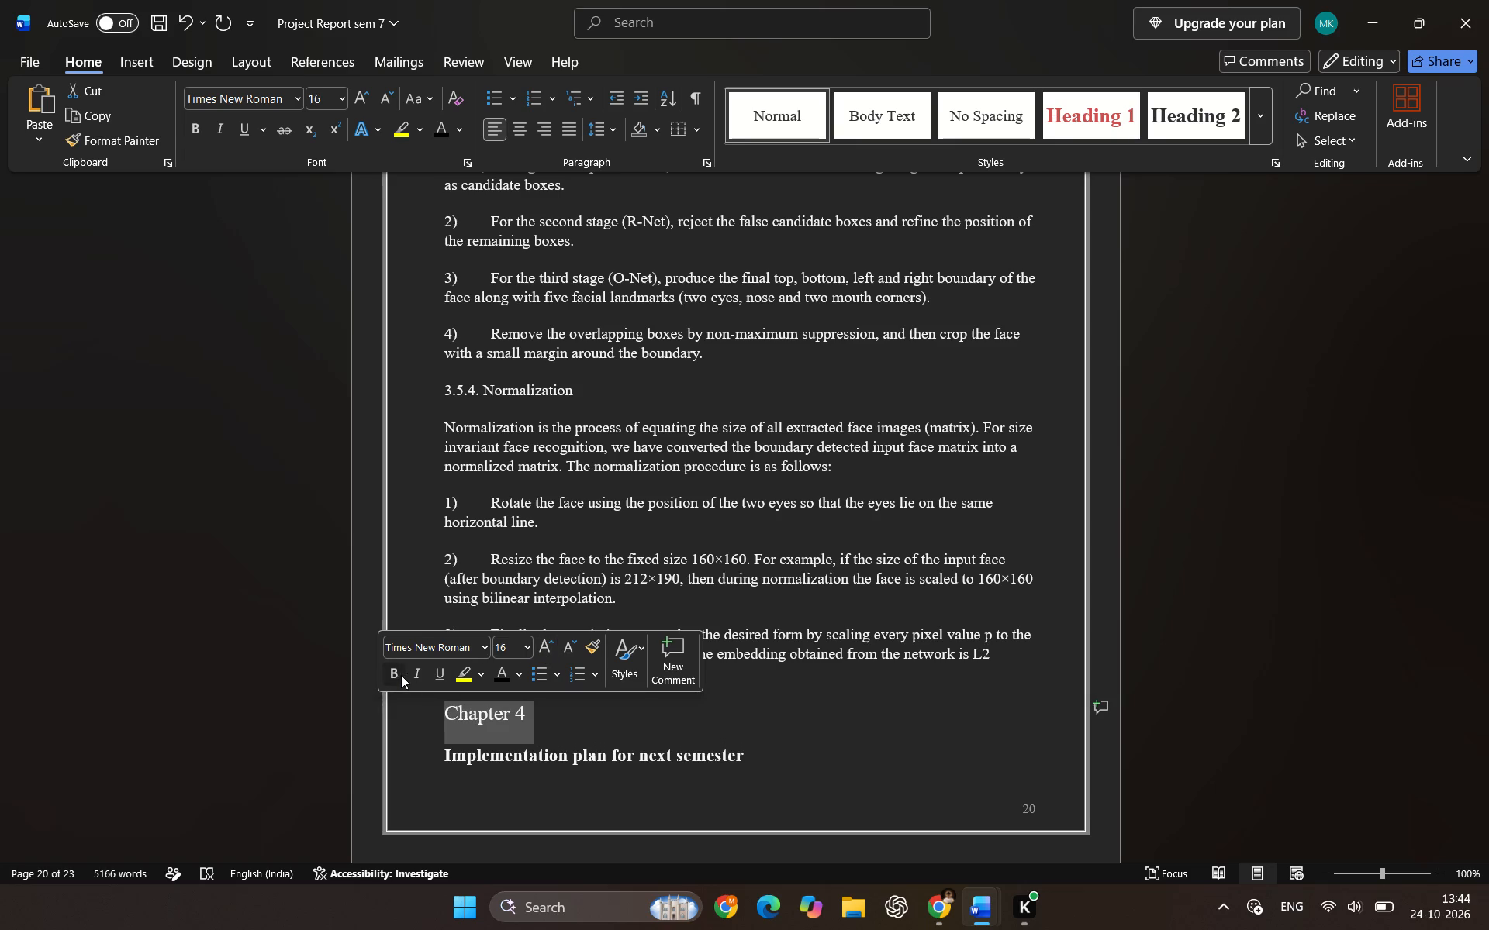
{"action": "left_click", "coordinate": [517, 133]}
Add two empty lines after the last Normalization item to push the "Chapter 4" heading onto a new page.
{"action": "left_click", "coordinate": [702, 684]}
{"action": "left_click", "coordinate": [701, 682]}
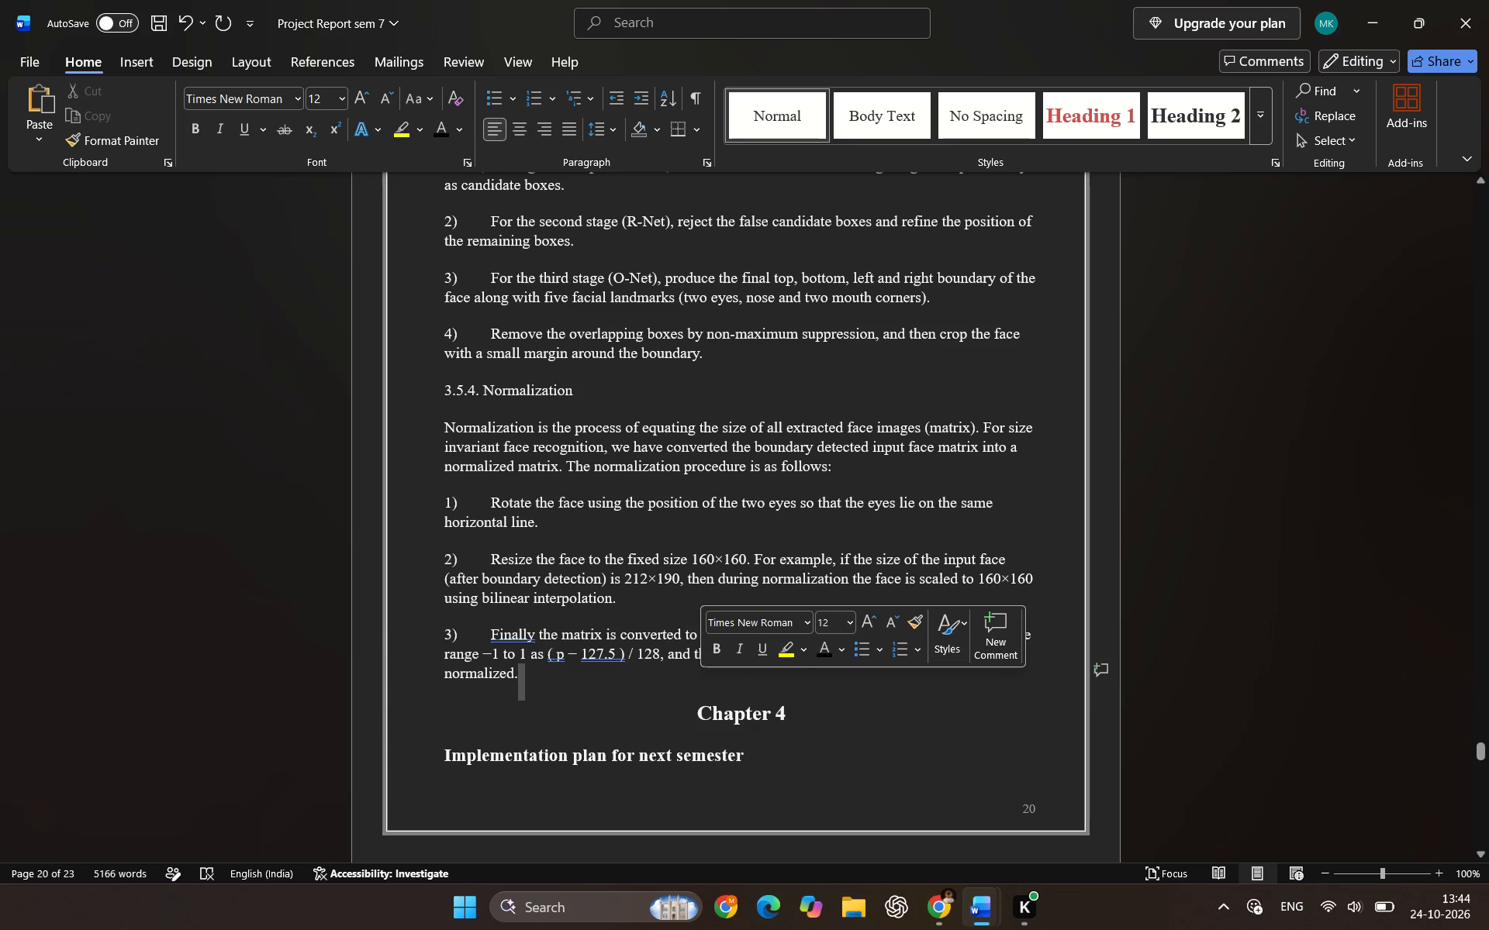
{"action": "left_click", "coordinate": [701, 682]}
{"action": "key", "text": "Return"}
{"action": "key", "text": "Return"}
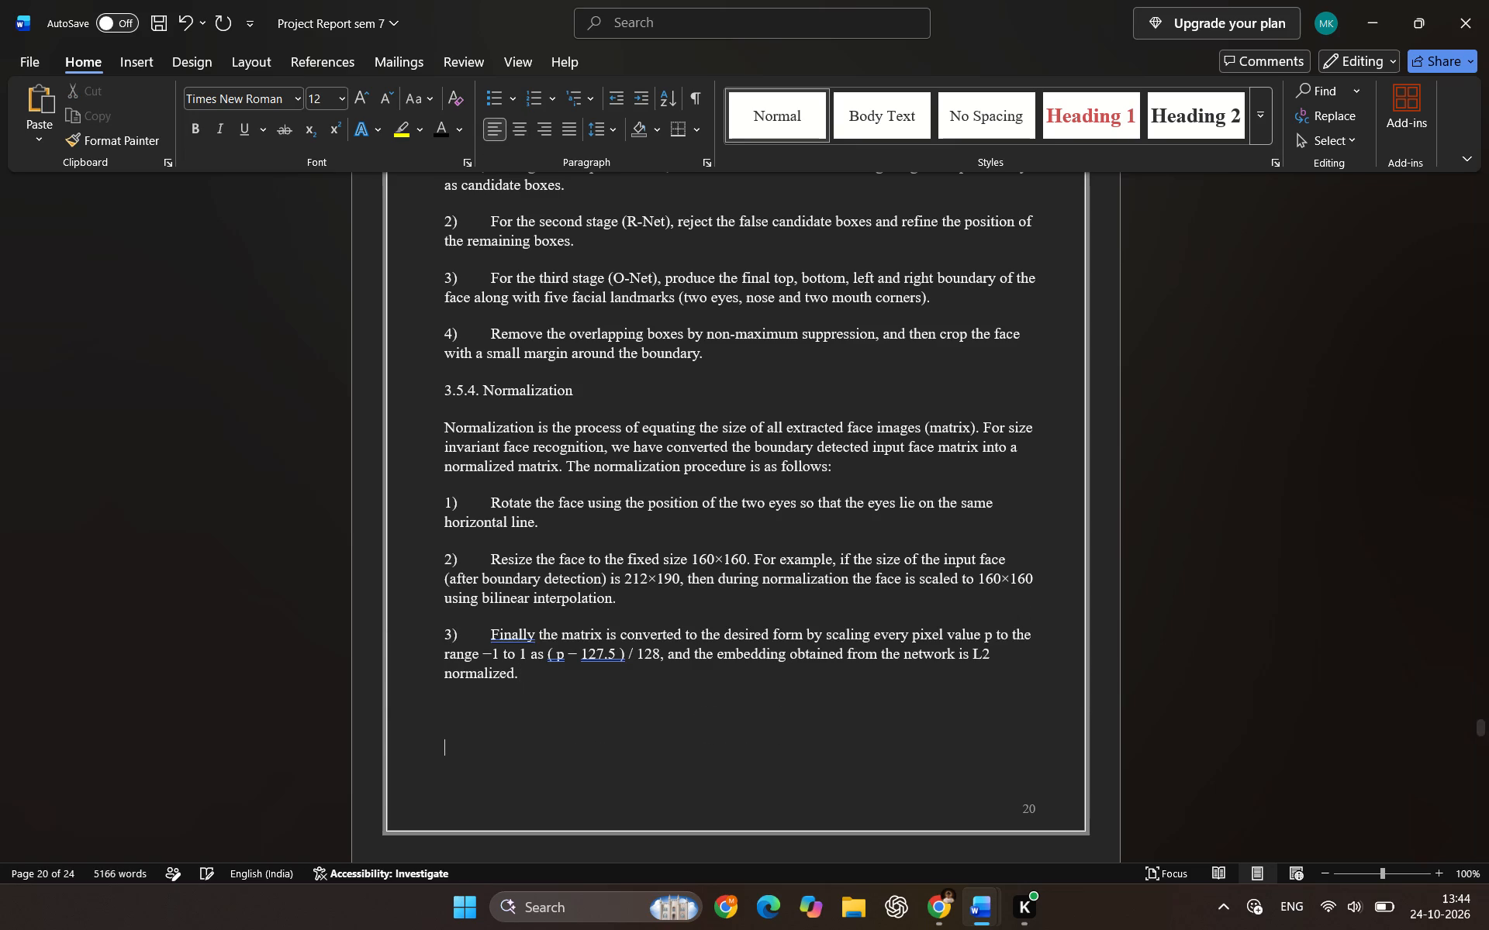
Switch to the AI_Powered_Missing_Person_Detection_System report and undo the last three diagram cuts.
{"action": "scroll", "coordinate": [757, 570], "scroll_direction": "up", "scroll_amount": 2}
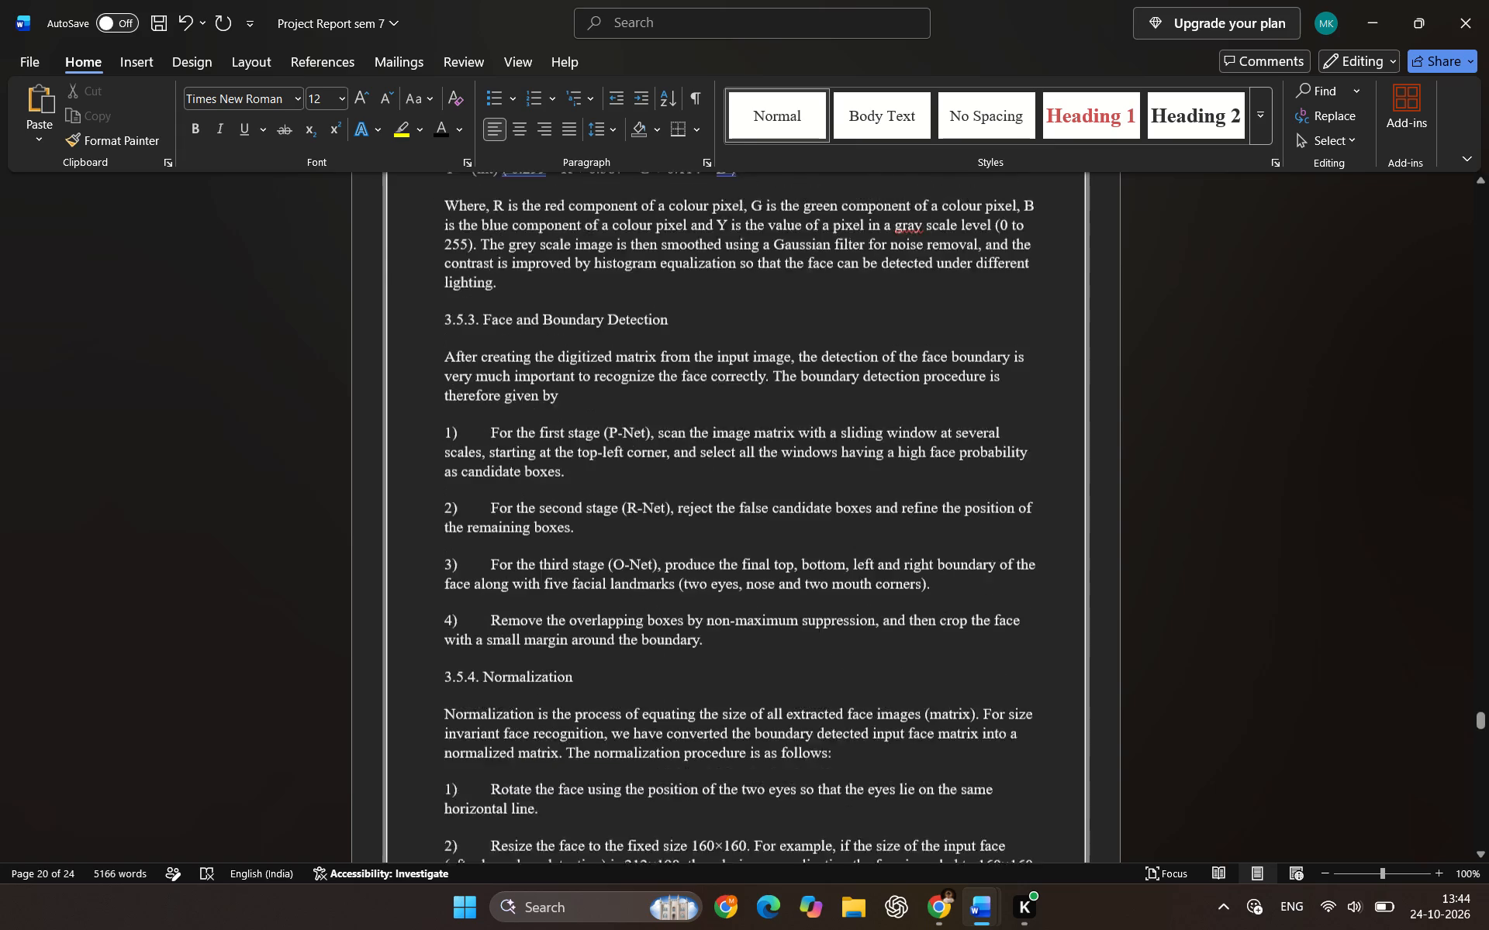
{"action": "scroll", "coordinate": [686, 585], "scroll_direction": "up", "scroll_amount": 1}
{"action": "scroll", "coordinate": [586, 528], "scroll_direction": "up", "scroll_amount": 2}
{"action": "key", "text": "alt+Tab"}
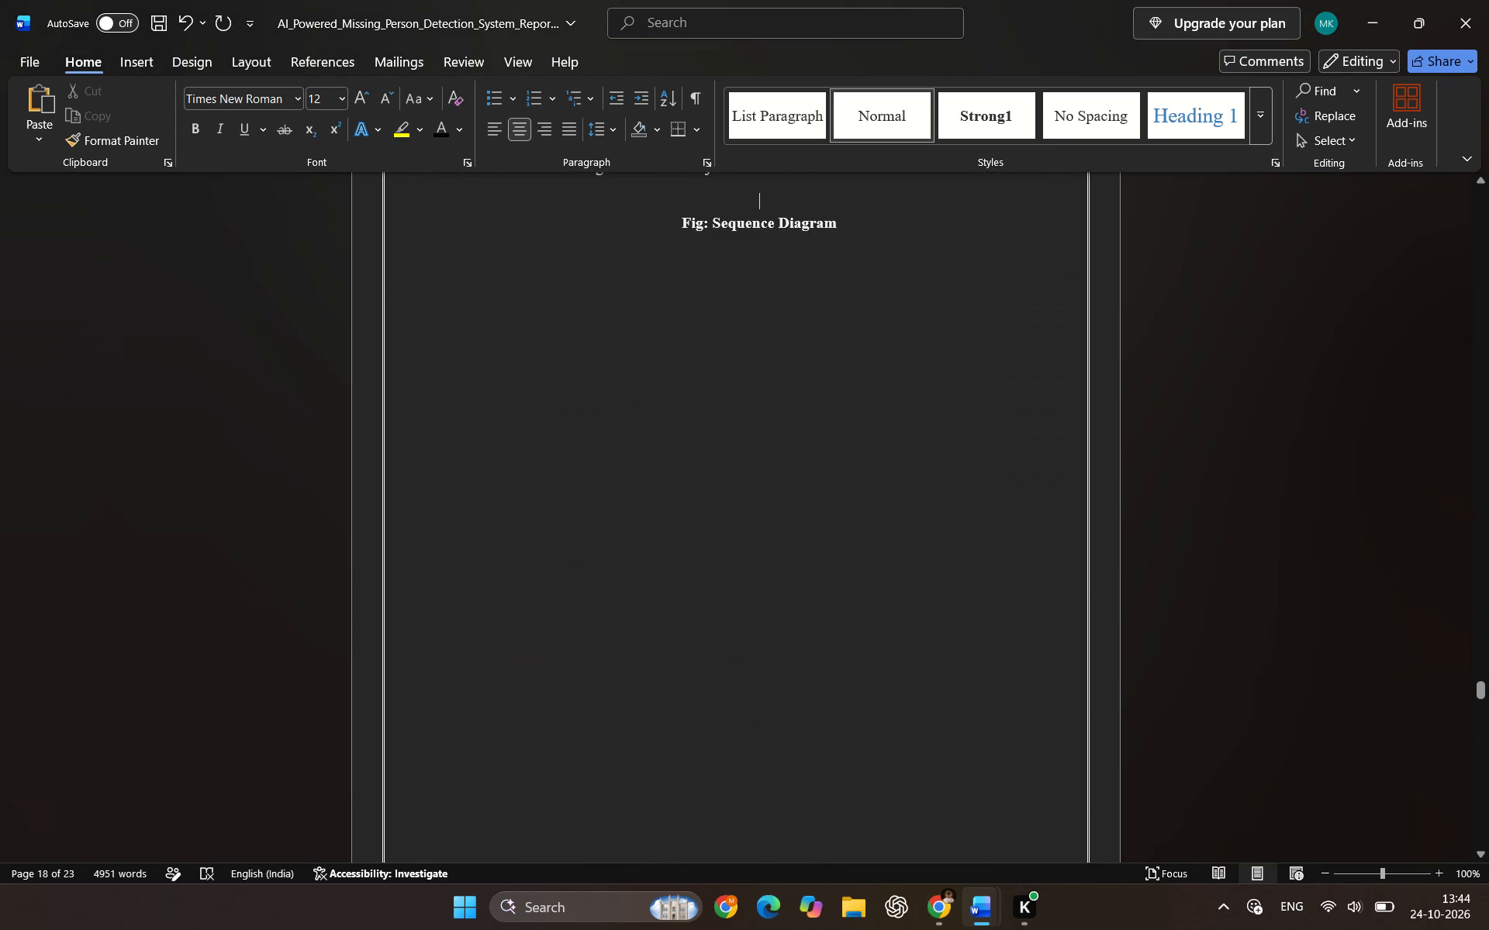
{"action": "key", "text": "ctrl+z"}
{"action": "key", "text": "ctrl+z"}
{"action": "key", "text": "ctrl+z"}
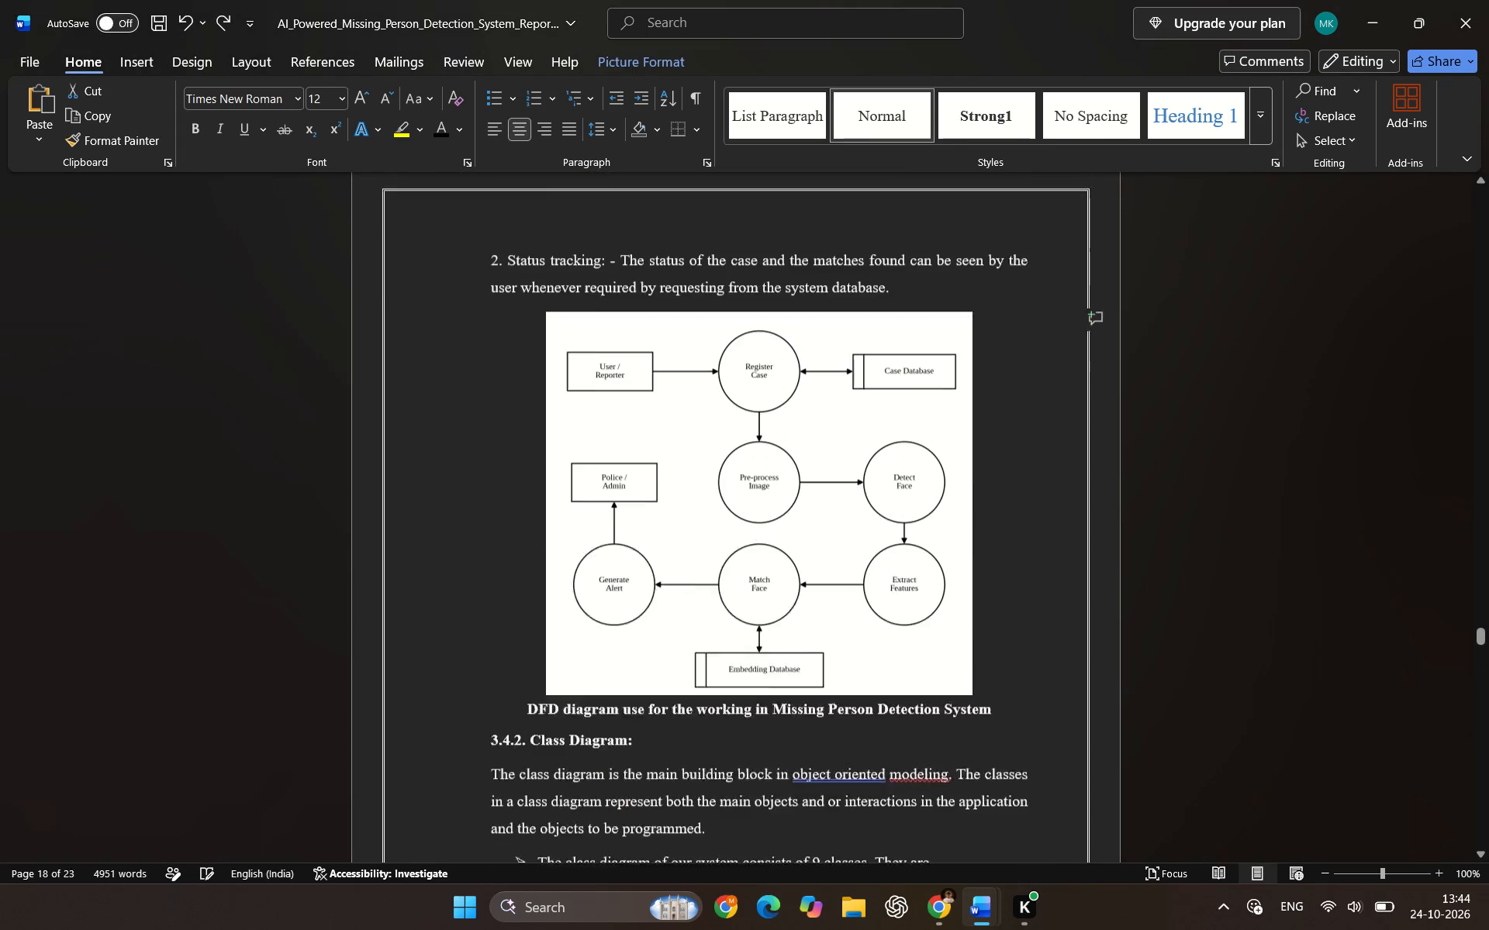
{"action": "scroll", "coordinate": [907, 555], "scroll_direction": "up", "scroll_amount": 4}
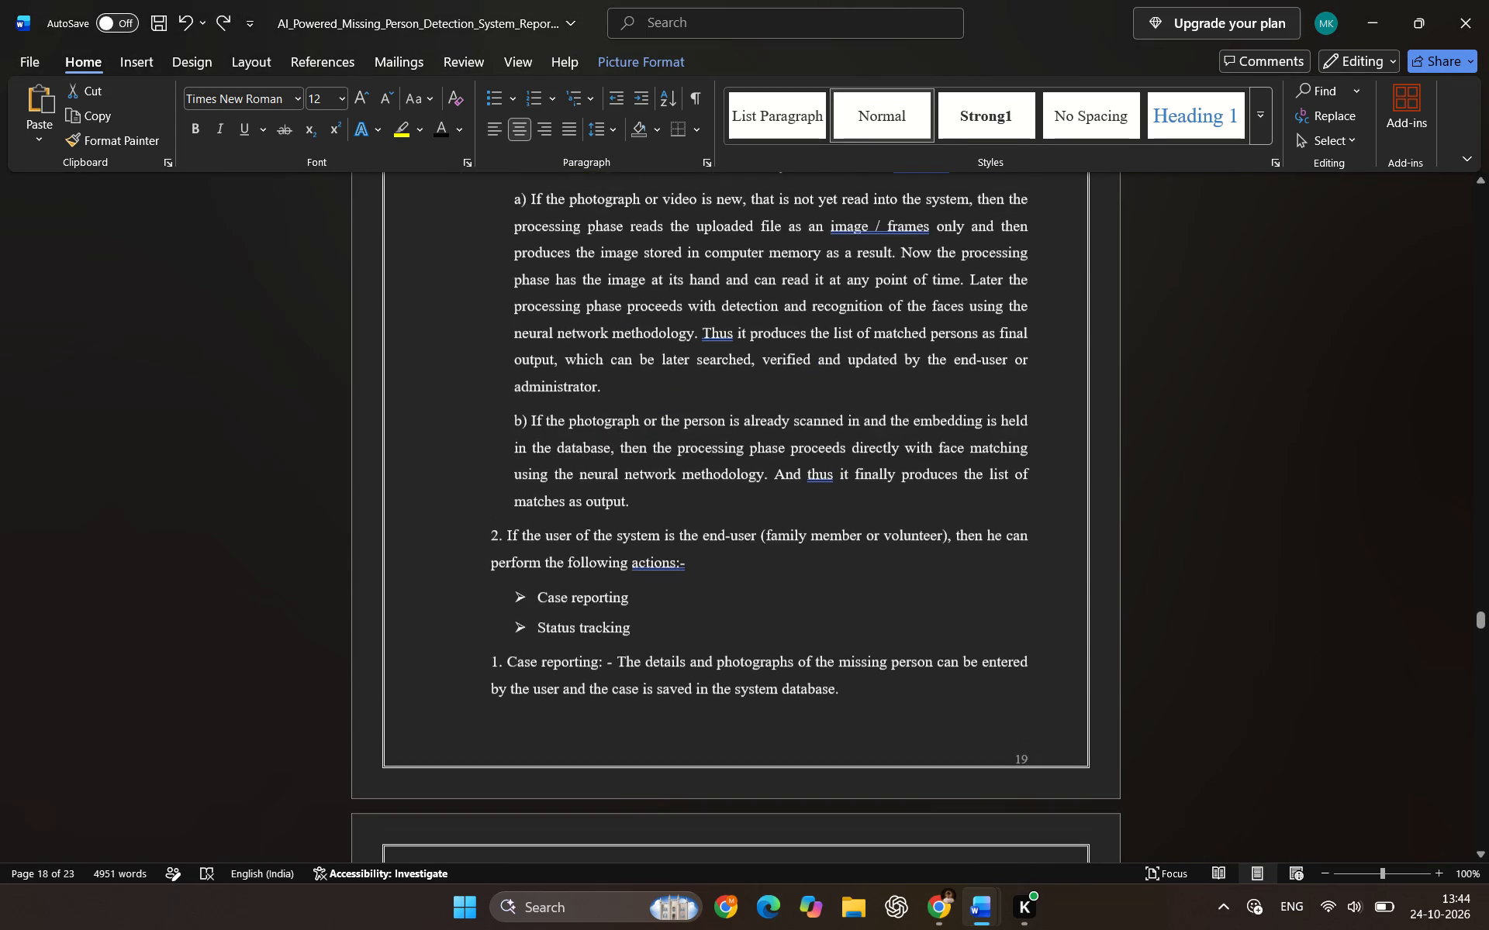
{"action": "scroll", "coordinate": [907, 556], "scroll_direction": "down", "scroll_amount": 5}
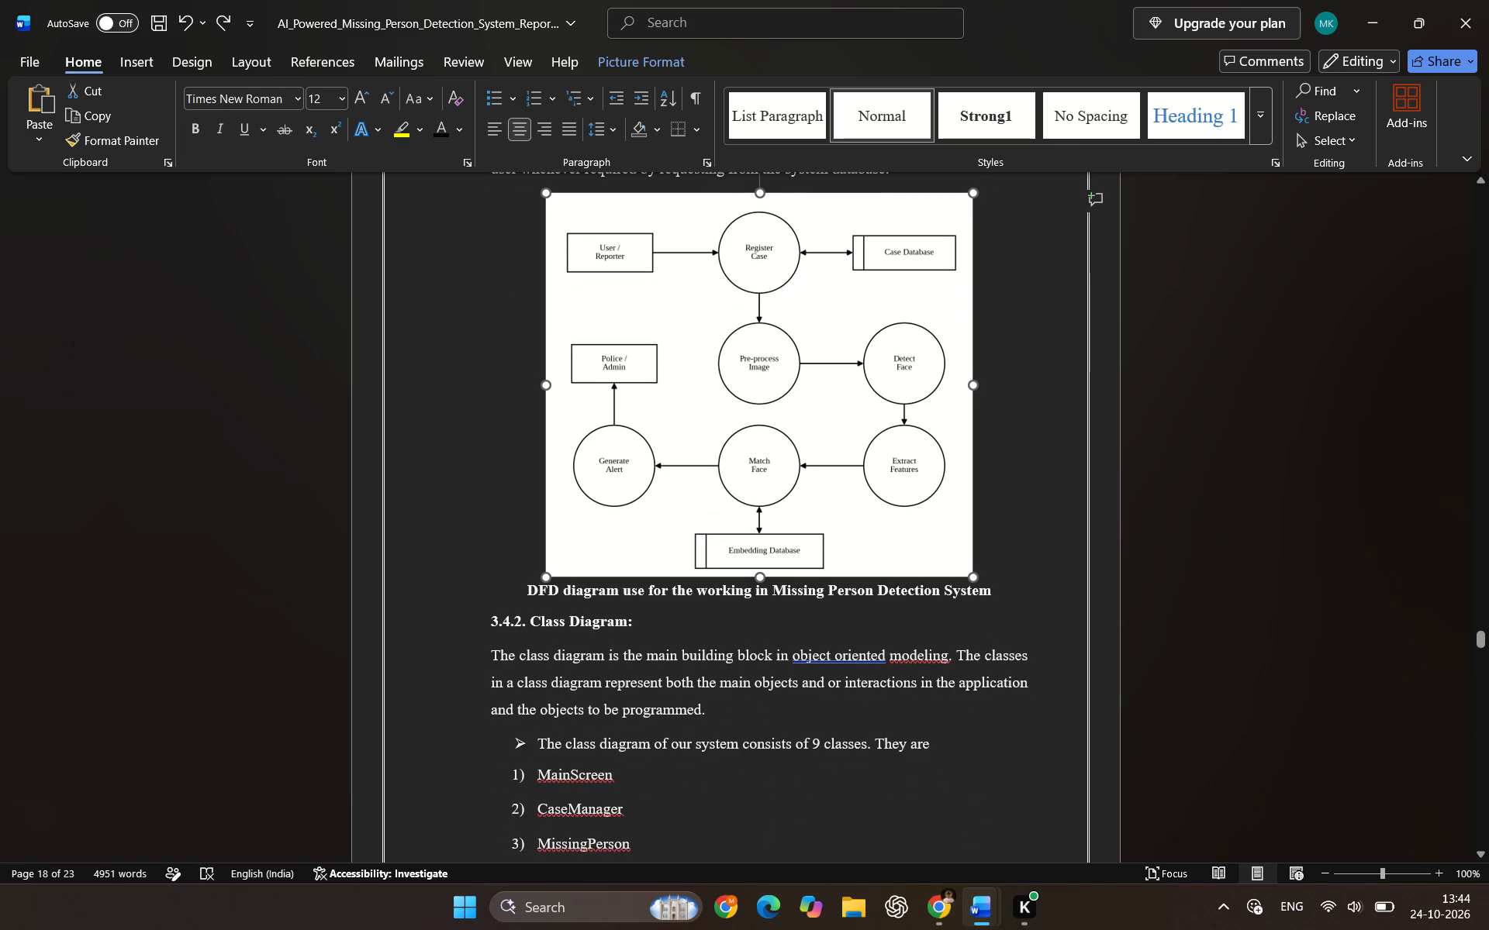
In Project Report sem 7, cut the data flow diagram from below "Fig: Class Diagram" and remove the leftover empty line.
{"action": "key", "text": "alt+Tab"}
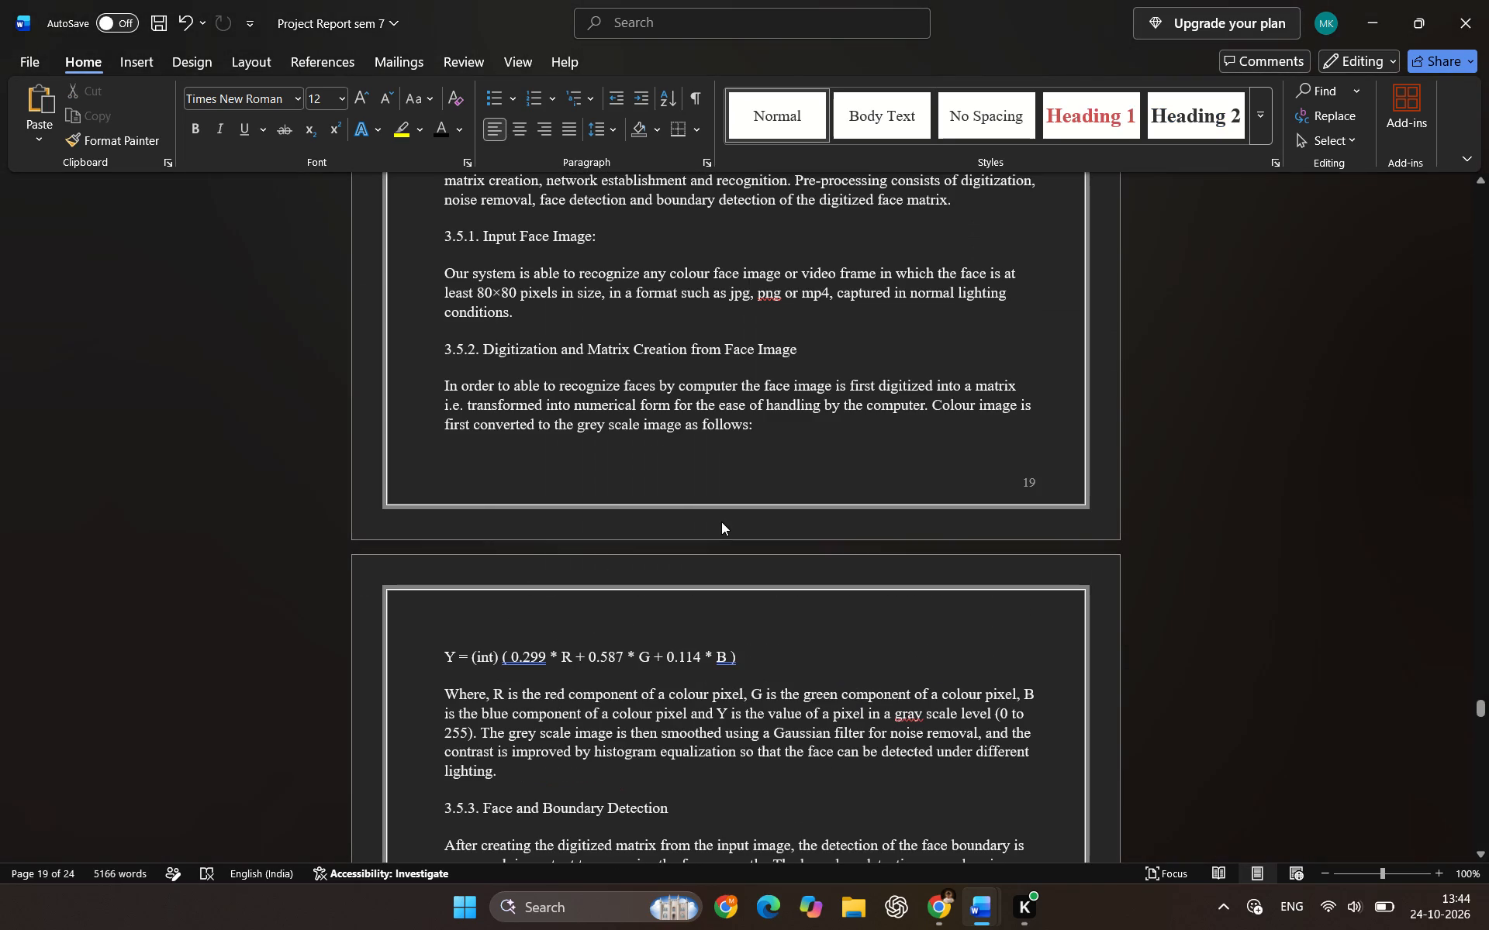
{"action": "scroll", "coordinate": [697, 504], "scroll_direction": "up", "scroll_amount": 13}
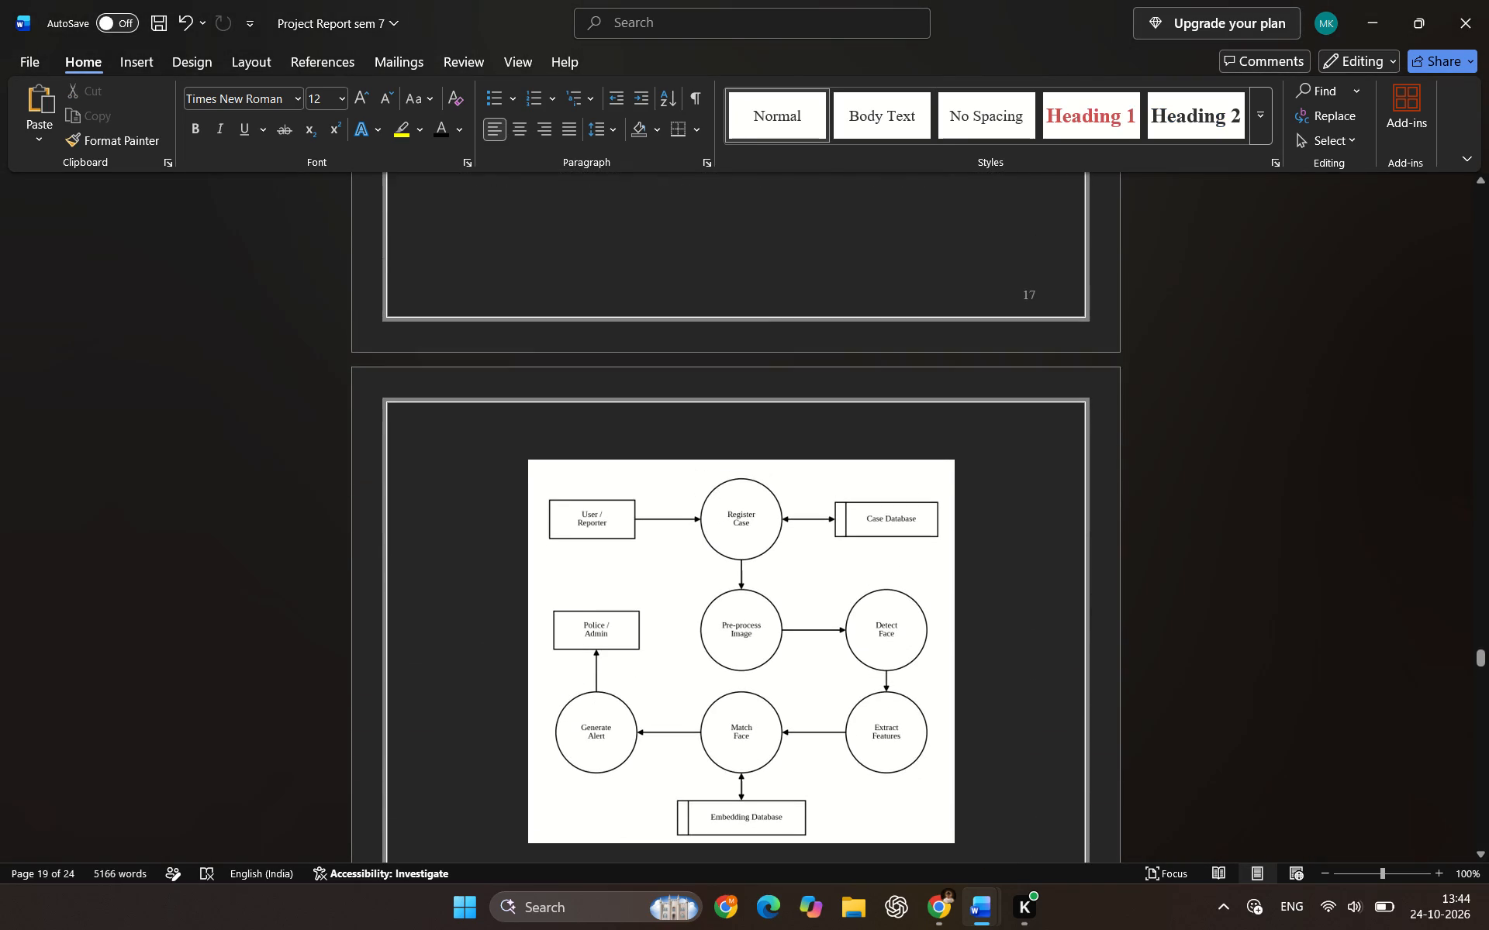
{"action": "scroll", "coordinate": [705, 568], "scroll_direction": "down", "scroll_amount": 1}
{"action": "left_click", "coordinate": [724, 529]}
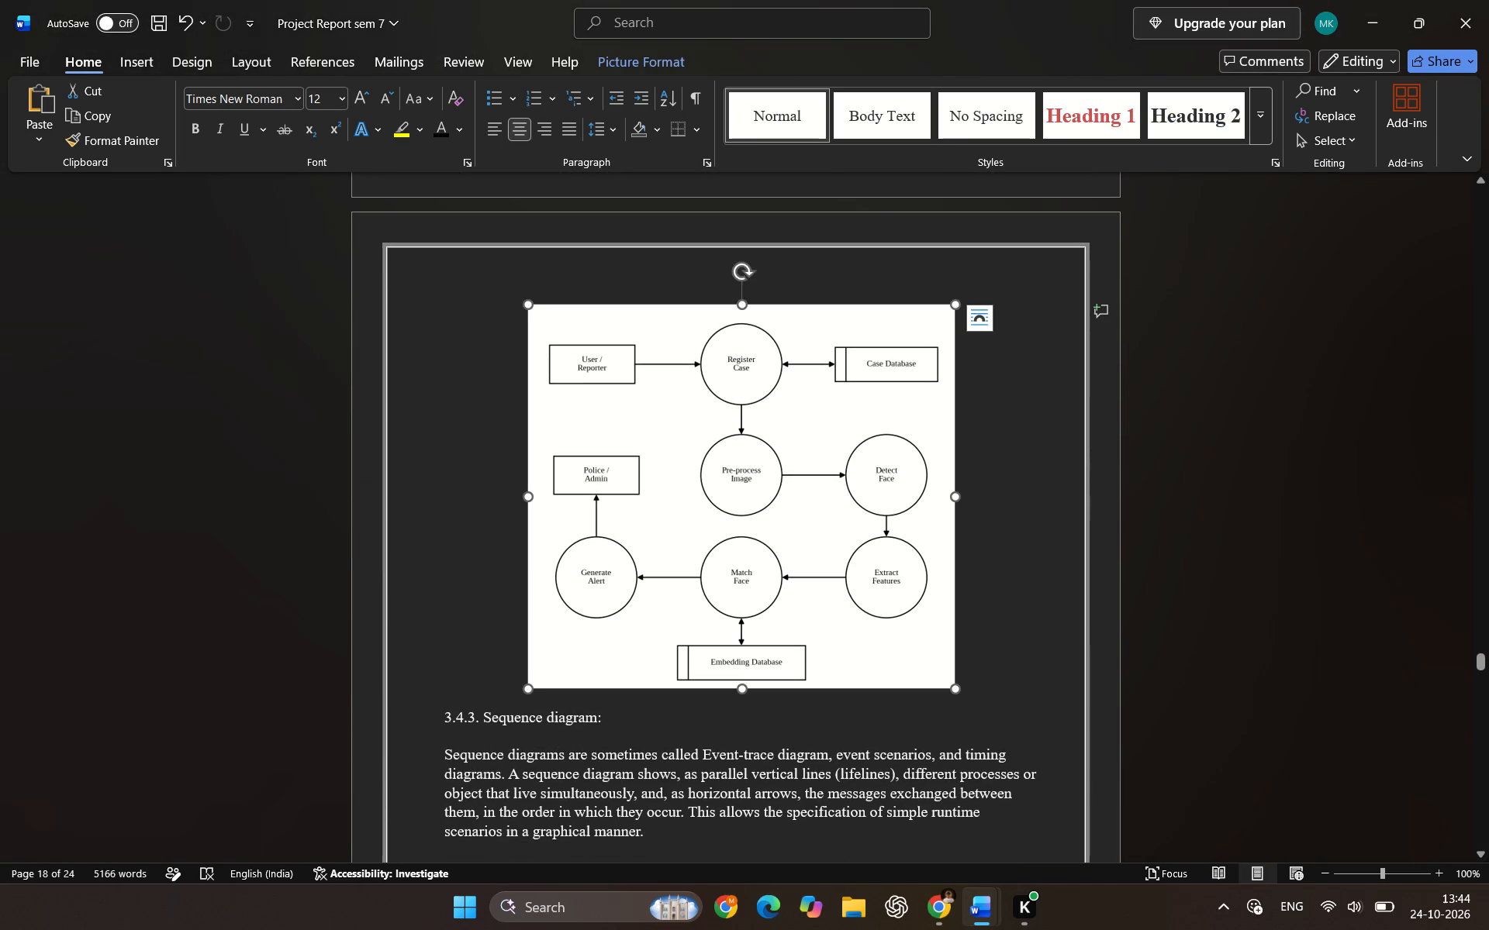
{"action": "key", "text": "ctrl+x"}
{"action": "scroll", "coordinate": [729, 528], "scroll_direction": "up", "scroll_amount": 2}
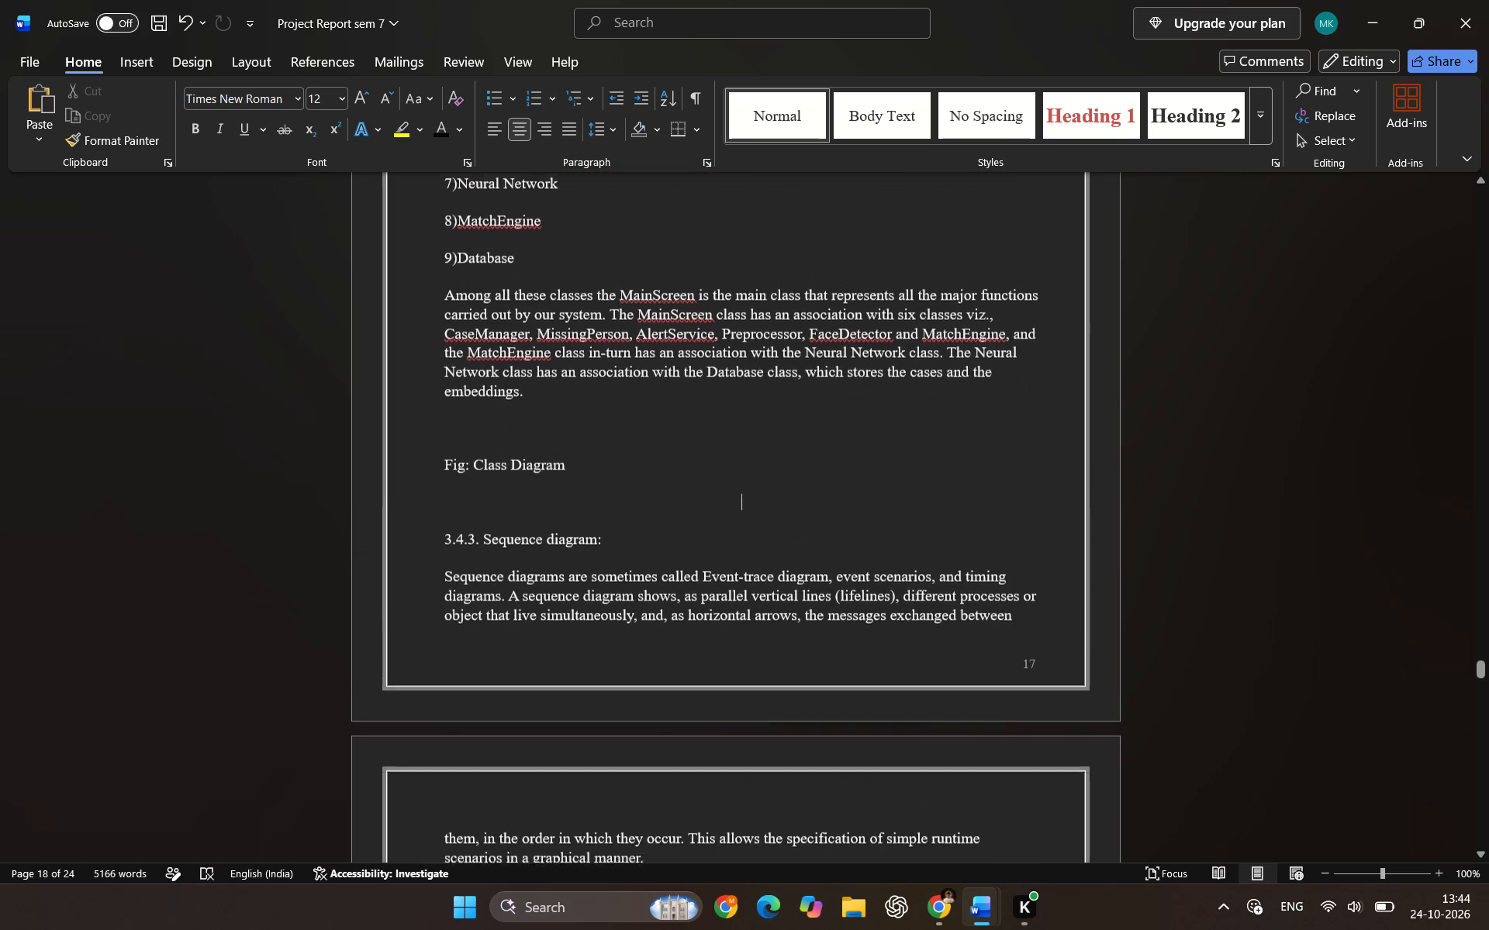
{"action": "key", "text": "BackSpace"}
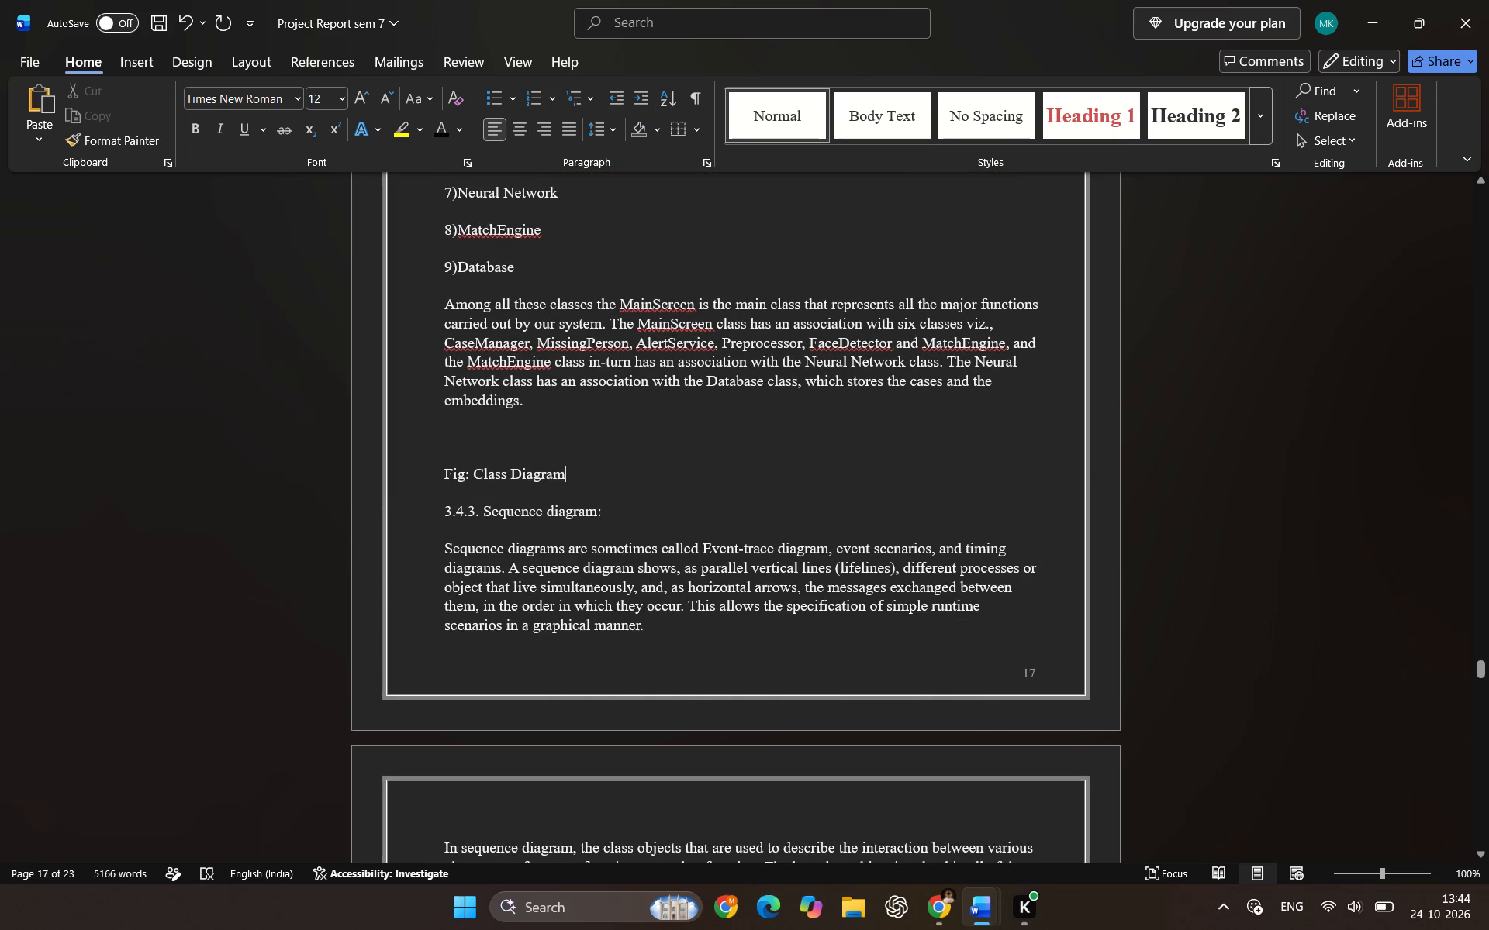
Paste the data flow diagram on a new line below "DFD diagram use for the working in Missing Person Detection System" and centre it.
{"action": "scroll", "coordinate": [746, 462], "scroll_direction": "up", "scroll_amount": 4}
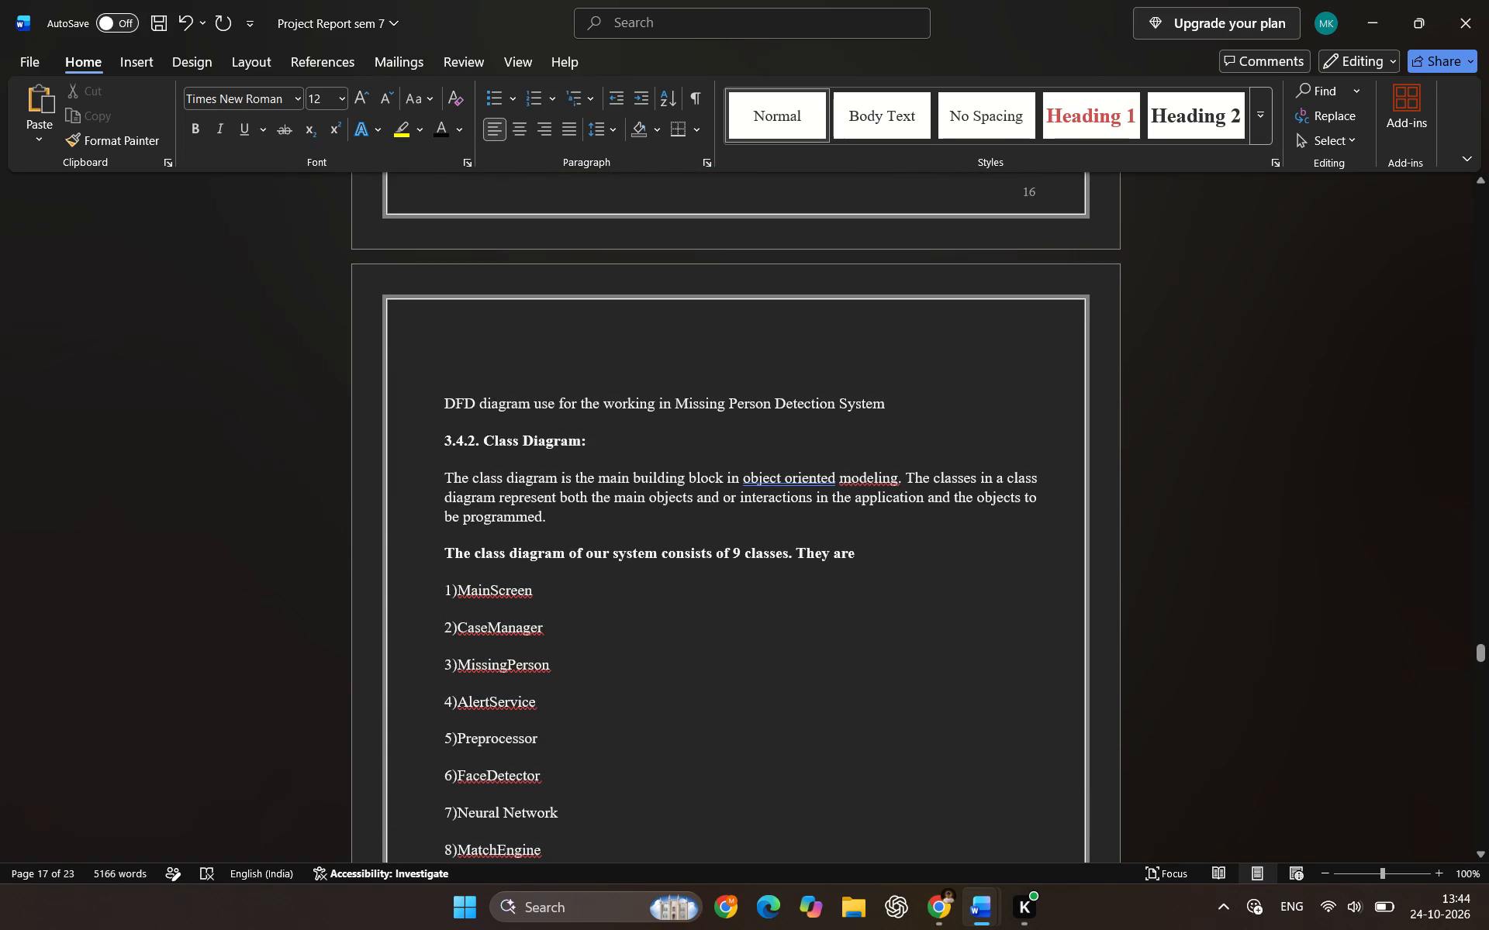
{"action": "left_click", "coordinate": [897, 395]}
{"action": "scroll", "coordinate": [871, 392], "scroll_direction": "up", "scroll_amount": 2}
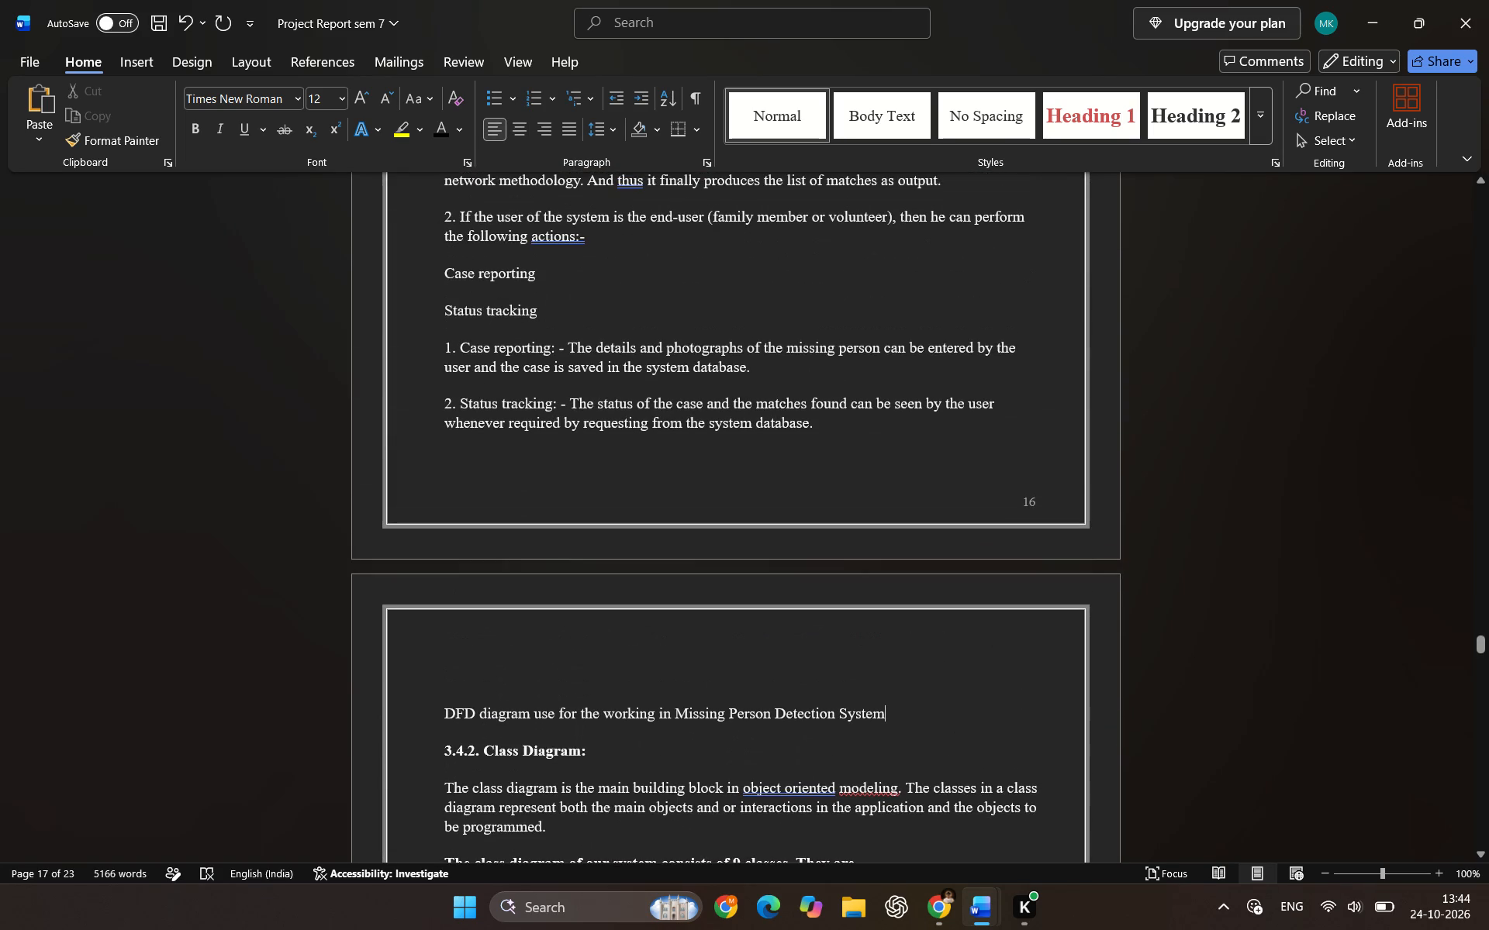
{"action": "scroll", "coordinate": [852, 501], "scroll_direction": "down", "scroll_amount": 1}
{"action": "key", "text": "Return"}
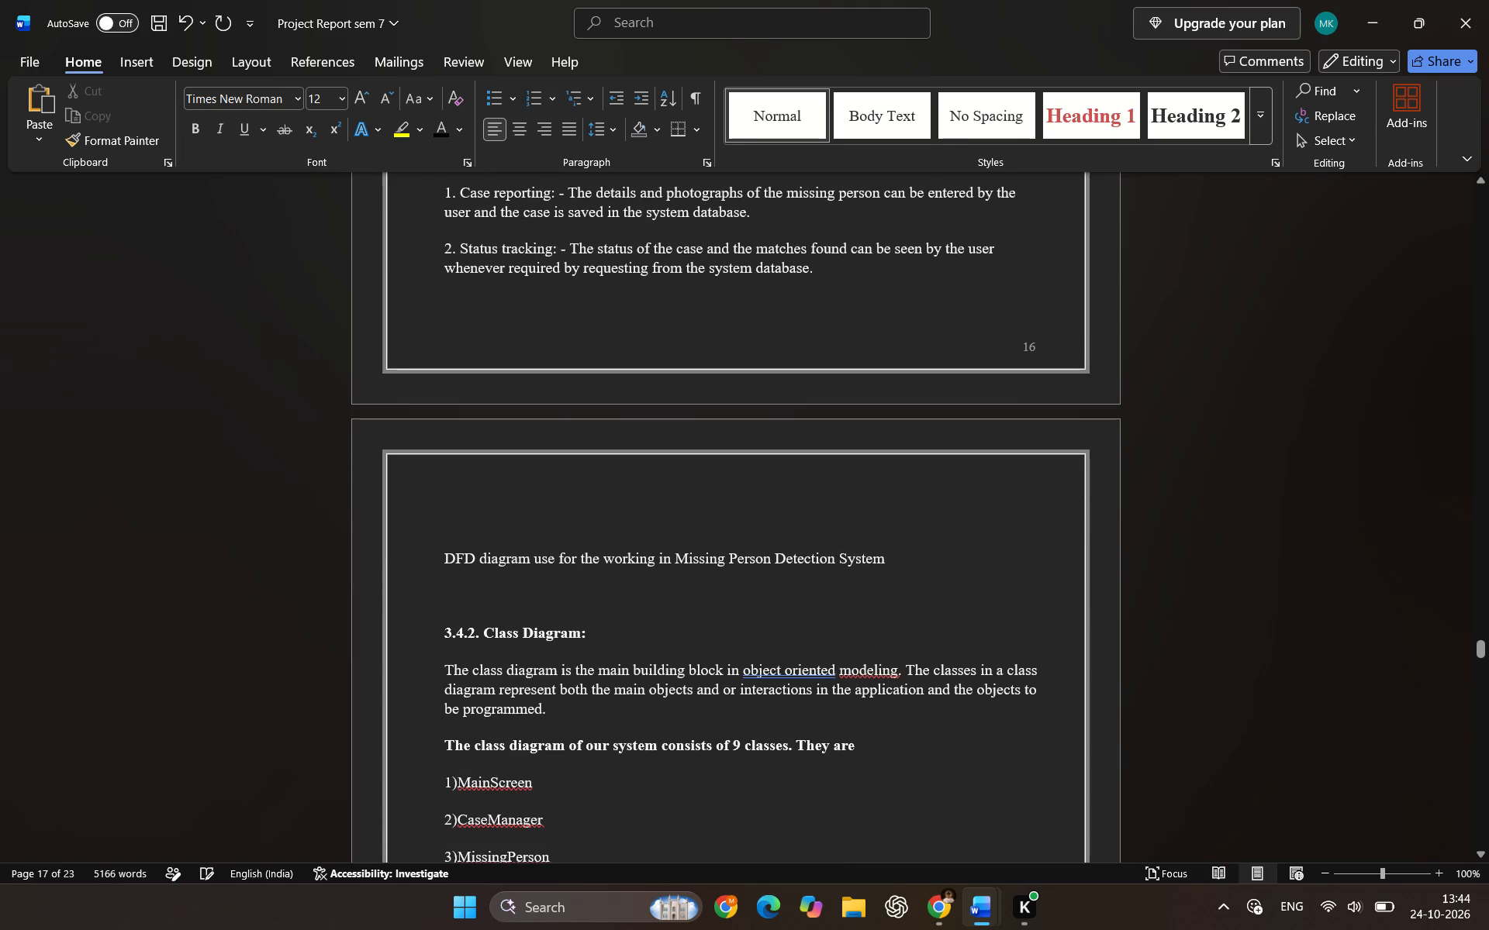
{"action": "key", "text": "ctrl+v"}
{"action": "left_click", "coordinate": [624, 553]}
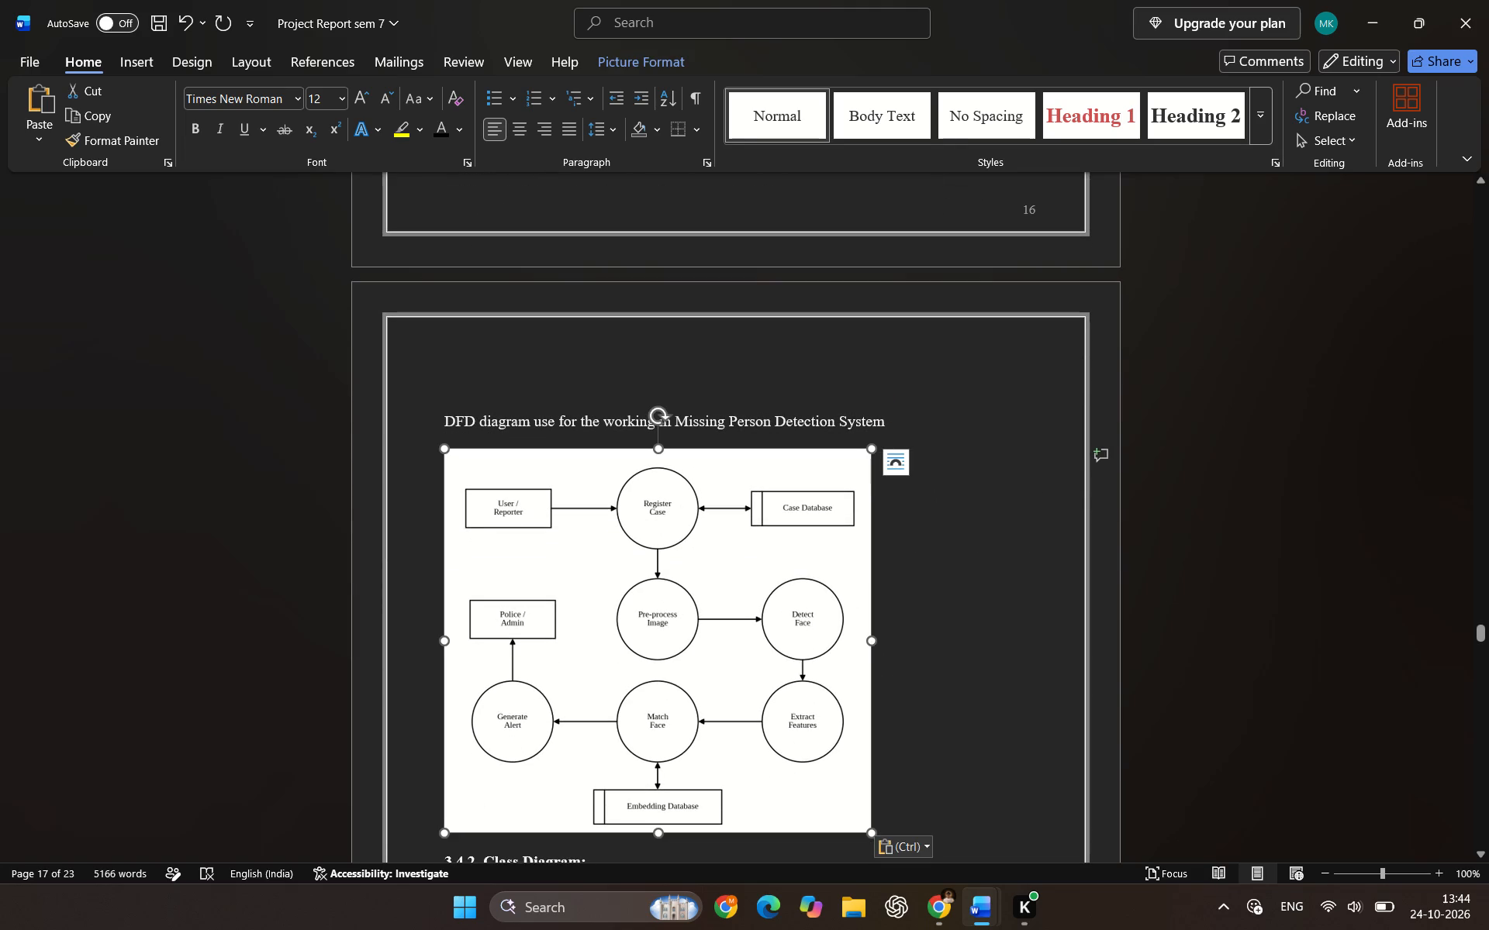
{"action": "left_click", "coordinate": [513, 126]}
Switch to the AI_Powered_Missing_Person_Detection_System report and cut the class diagram above its "Fig: Class Diagram" caption.
{"action": "scroll", "coordinate": [637, 322], "scroll_direction": "down", "scroll_amount": 2}
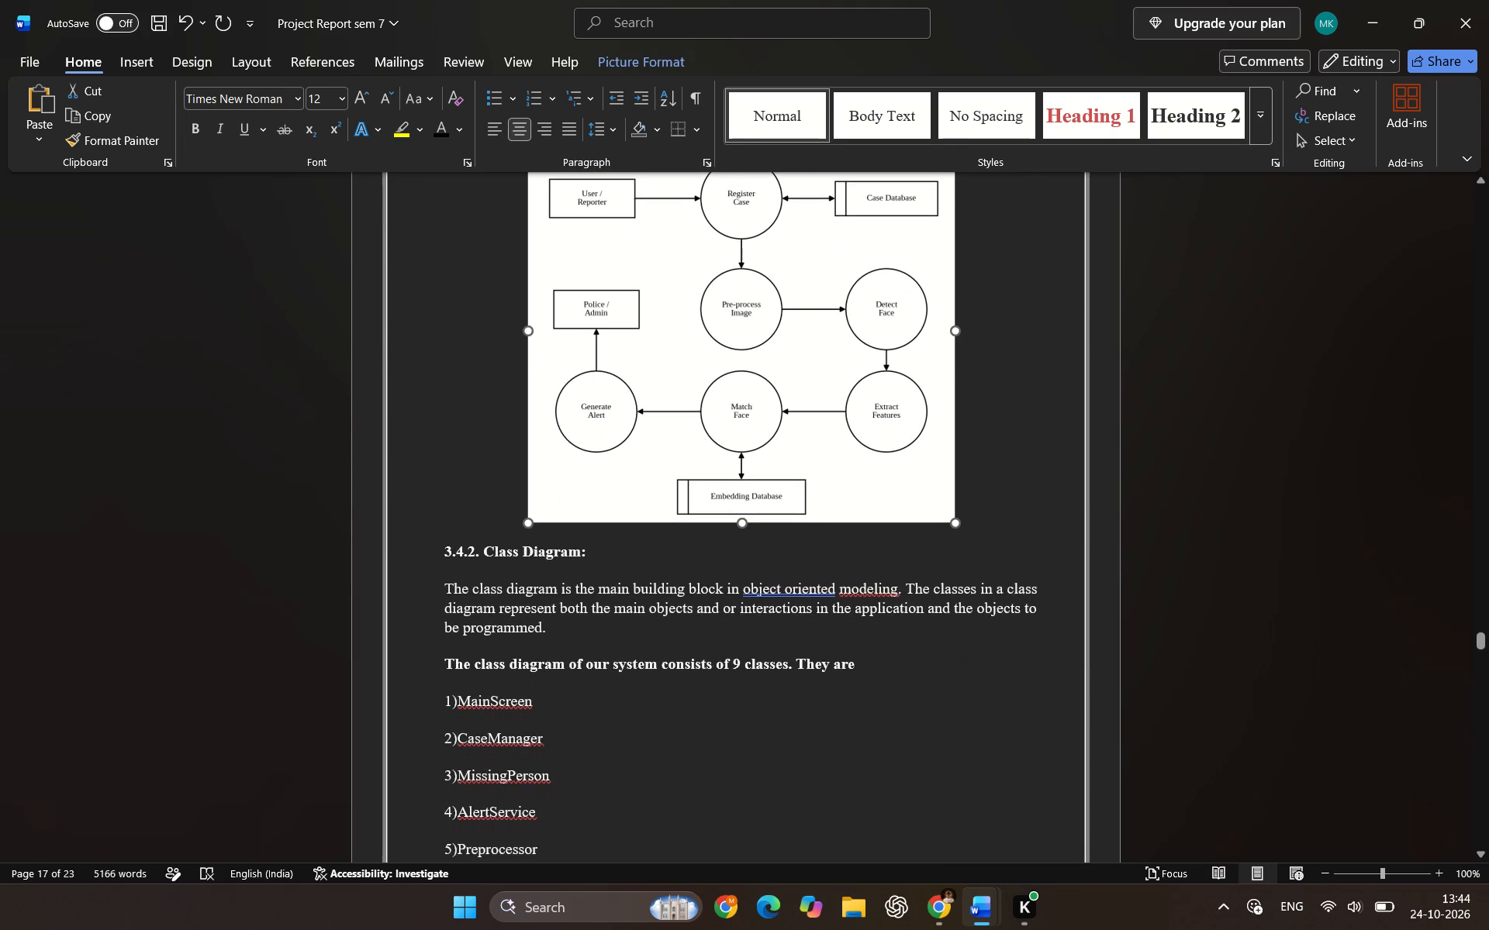
{"action": "scroll", "coordinate": [703, 510], "scroll_direction": "down", "scroll_amount": 1}
{"action": "key", "text": "alt+Tab"}
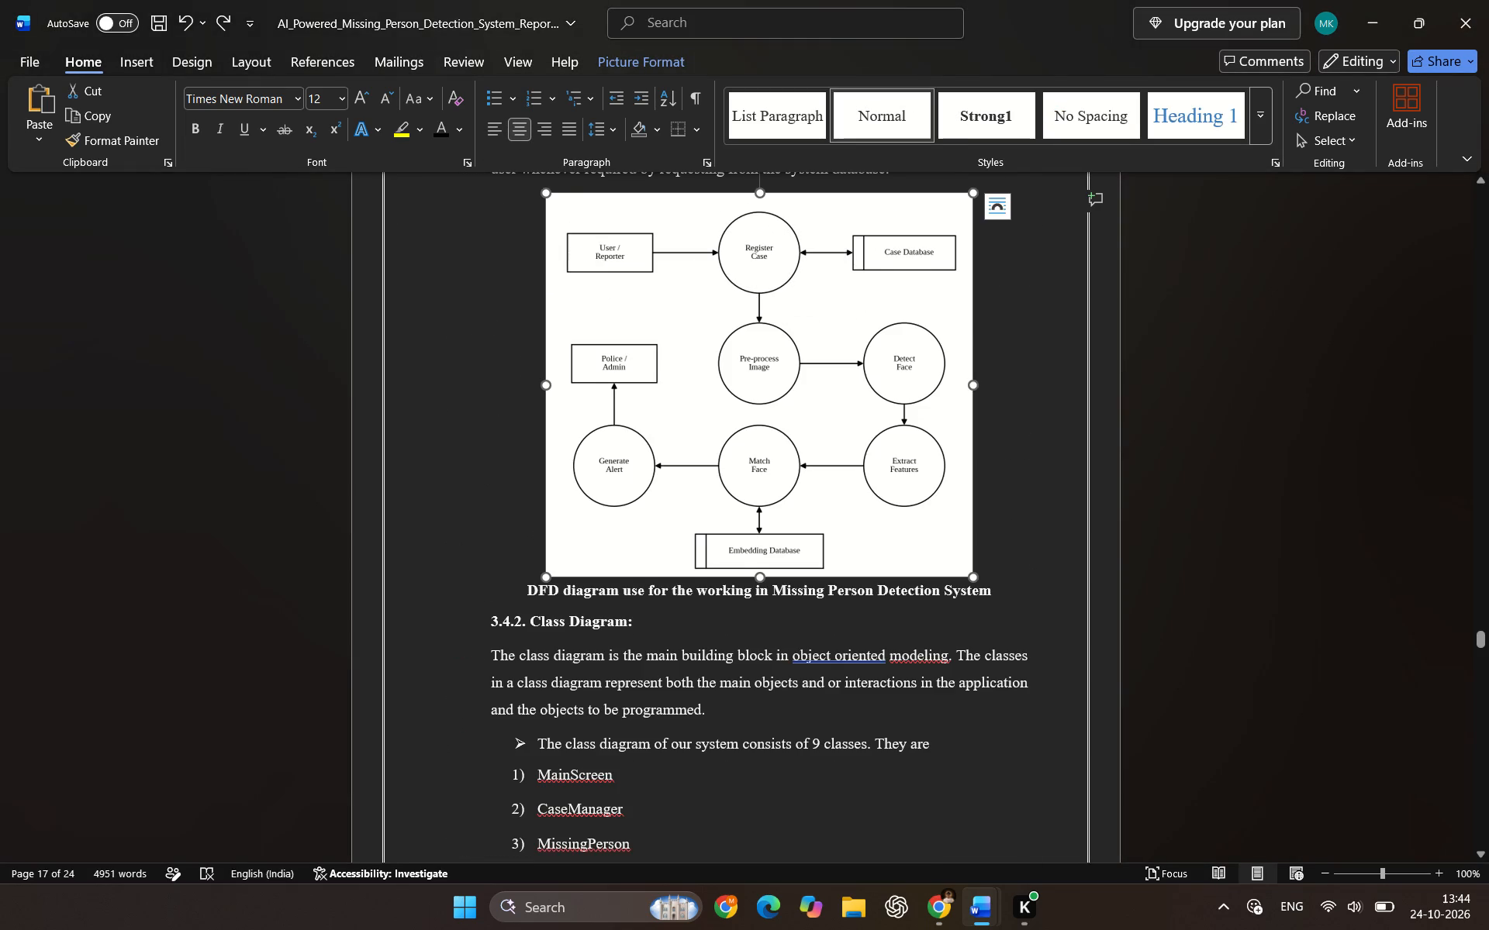
{"action": "scroll", "coordinate": [691, 623], "scroll_direction": "down", "scroll_amount": 7}
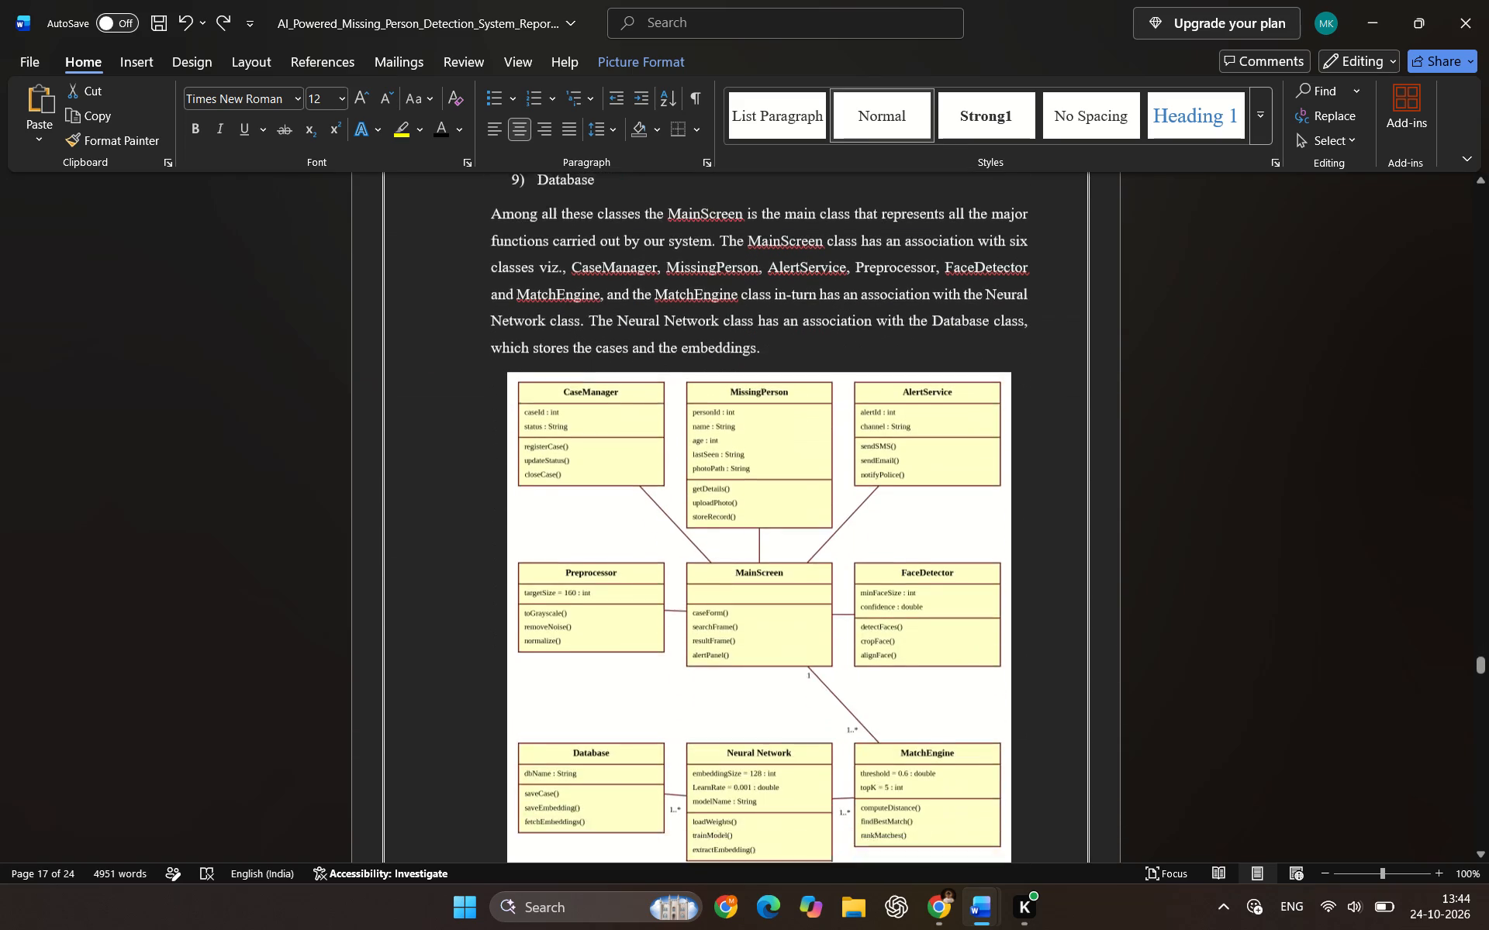
{"action": "scroll", "coordinate": [701, 622], "scroll_direction": "up", "scroll_amount": 1}
{"action": "left_click", "coordinate": [715, 649]}
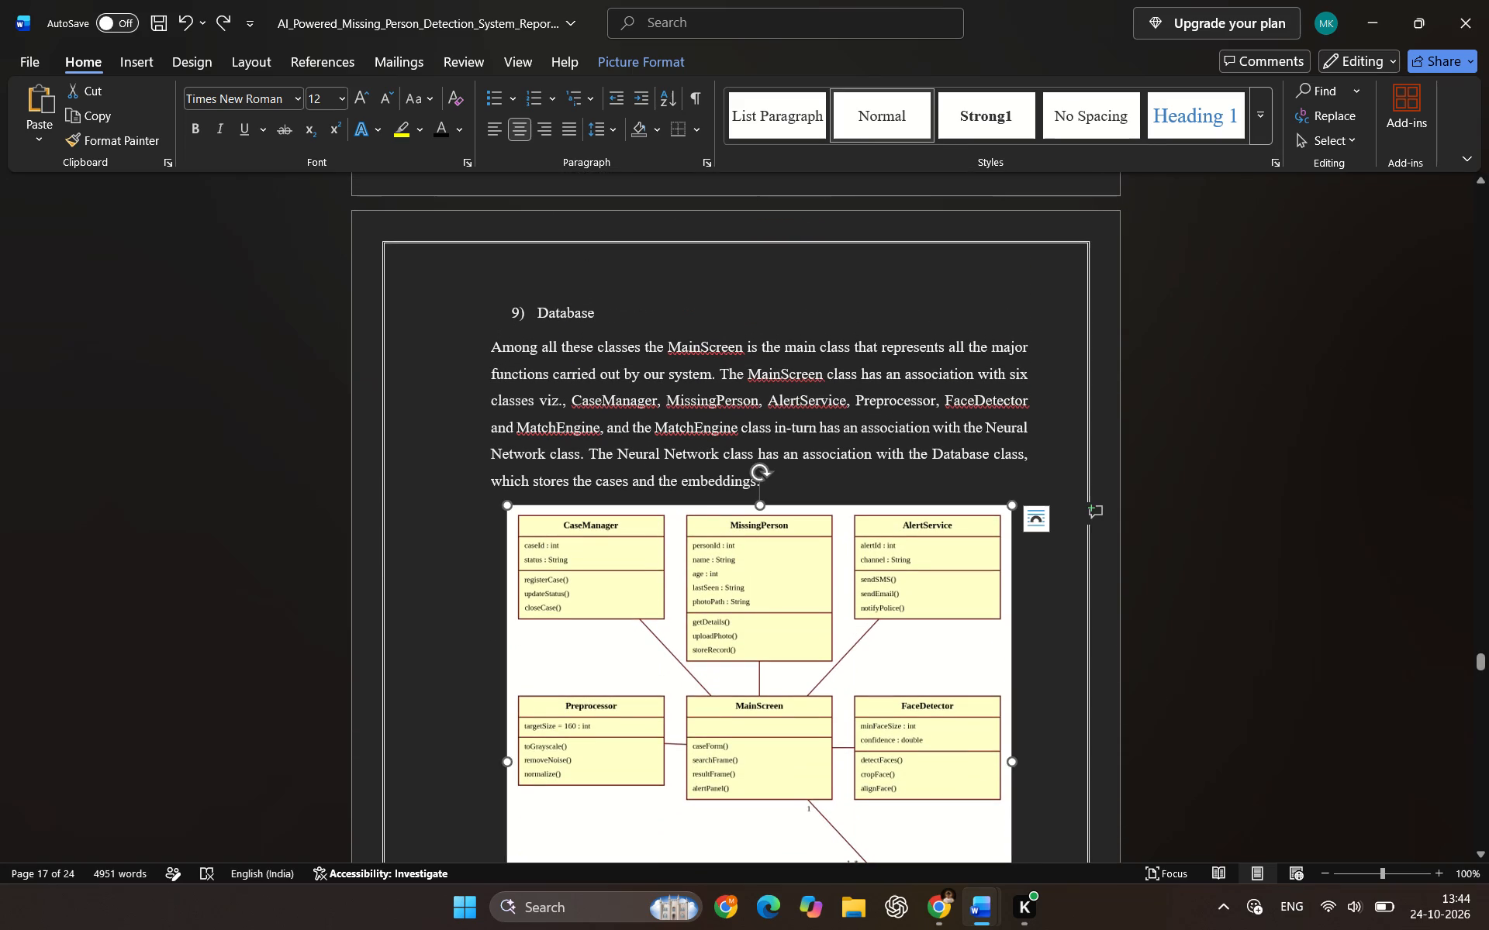
{"action": "key", "text": "ctrl+x"}
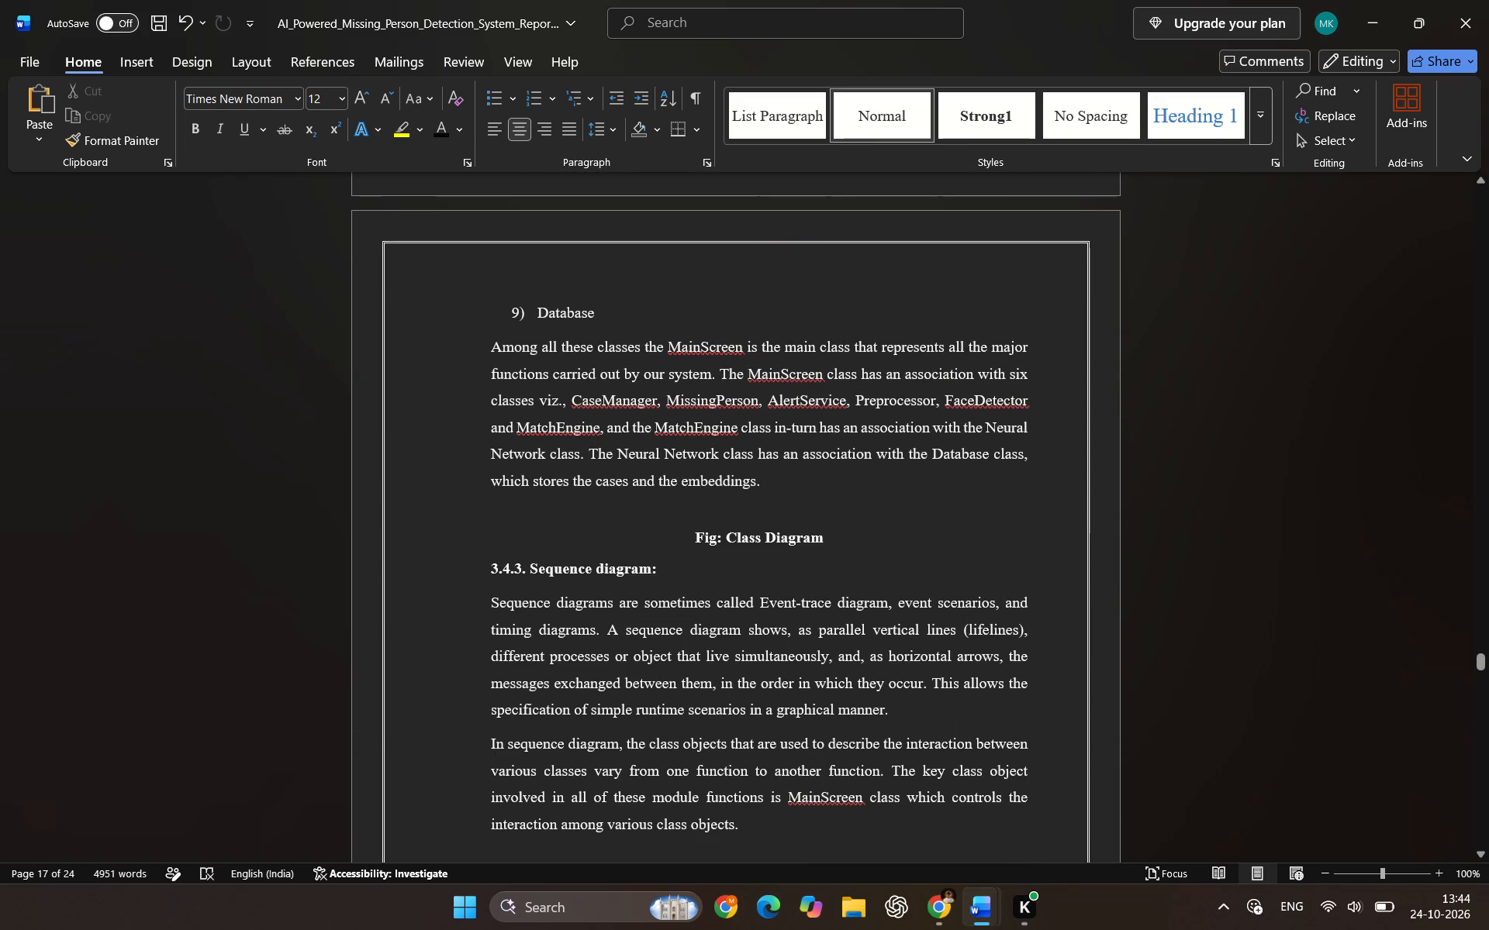
Switch to Project Report sem 7, paste the class diagram on its own line above "Fig: Class Diagram" and centre it.
{"action": "key", "text": "alt+Tab"}
{"action": "scroll", "coordinate": [699, 649], "scroll_direction": "down", "scroll_amount": 4}
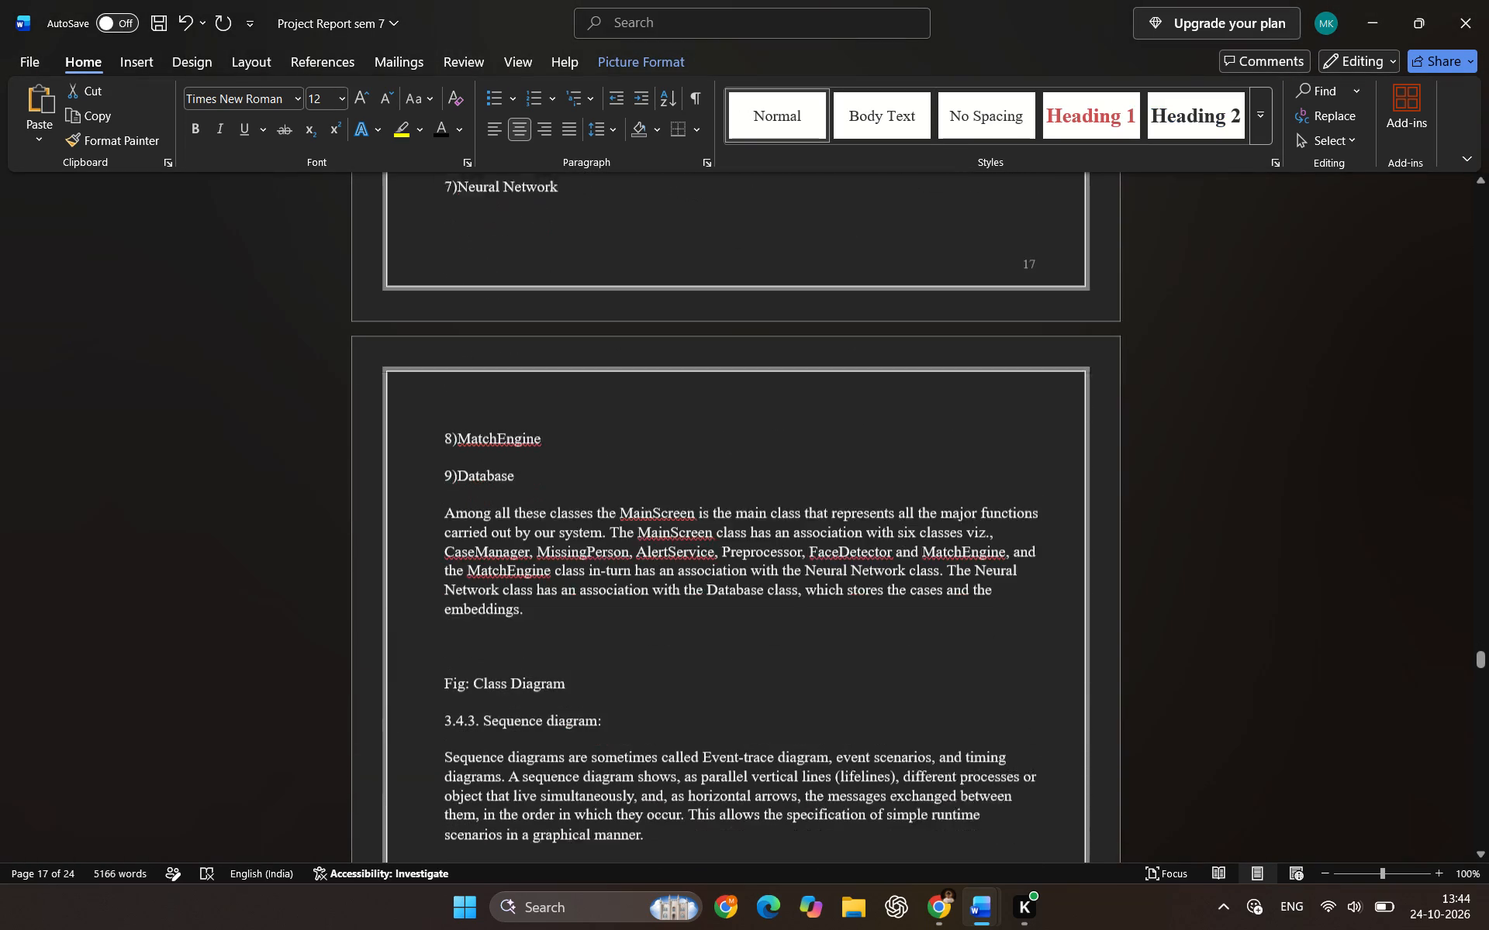
{"action": "scroll", "coordinate": [677, 658], "scroll_direction": "down", "scroll_amount": 1}
{"action": "scroll", "coordinate": [679, 641], "scroll_direction": "up", "scroll_amount": 1}
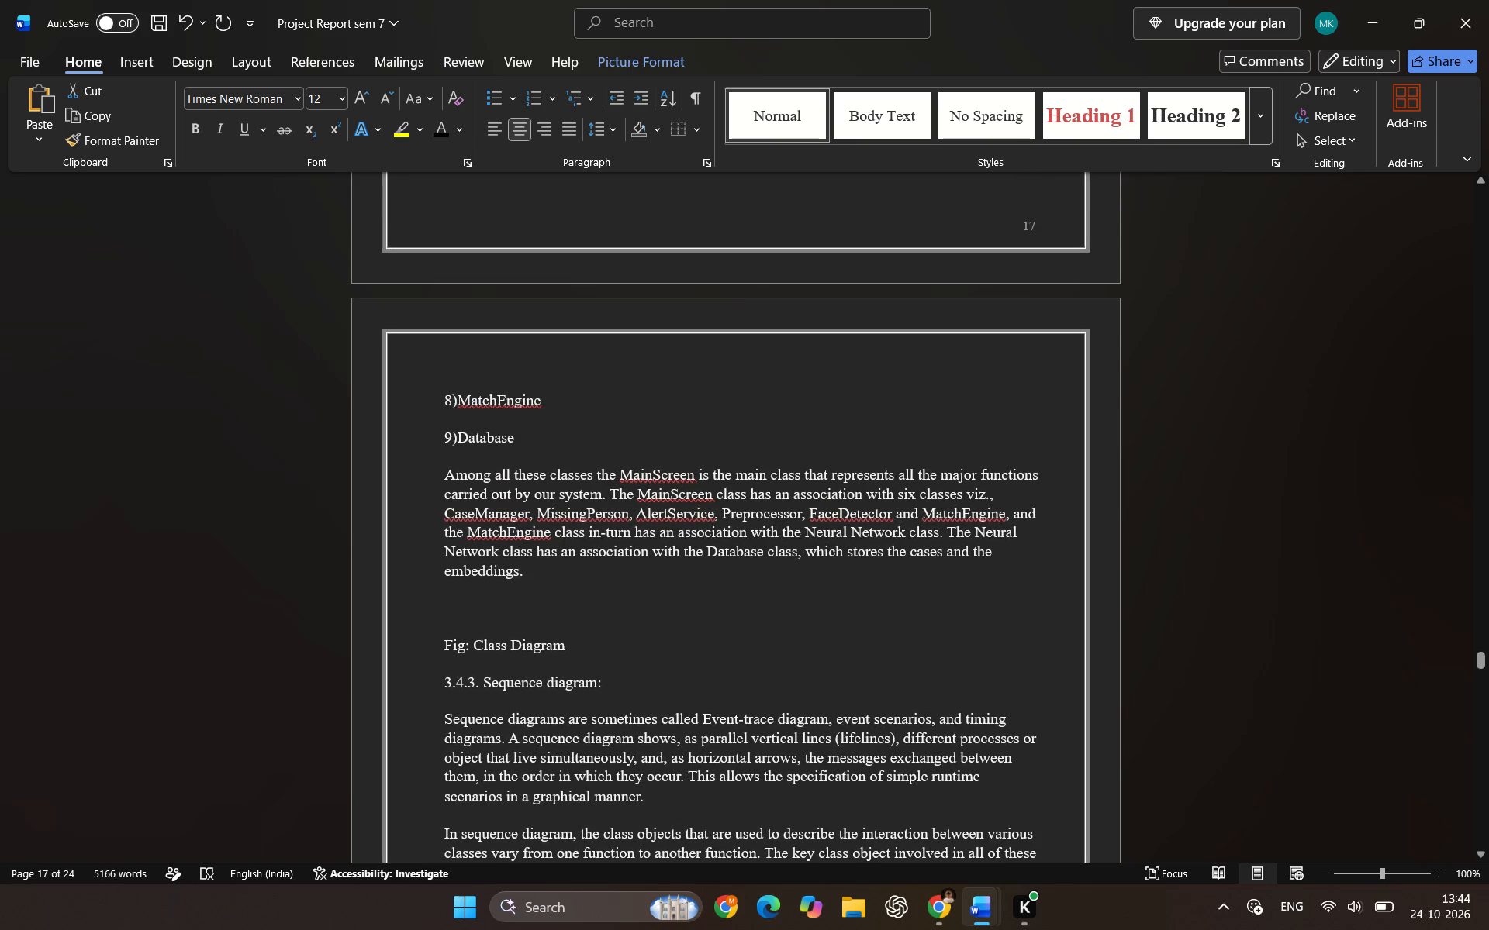
{"action": "key", "text": "alt+Tab"}
{"action": "key", "text": "alt+Tab"}
{"action": "left_click", "coordinate": [551, 594]}
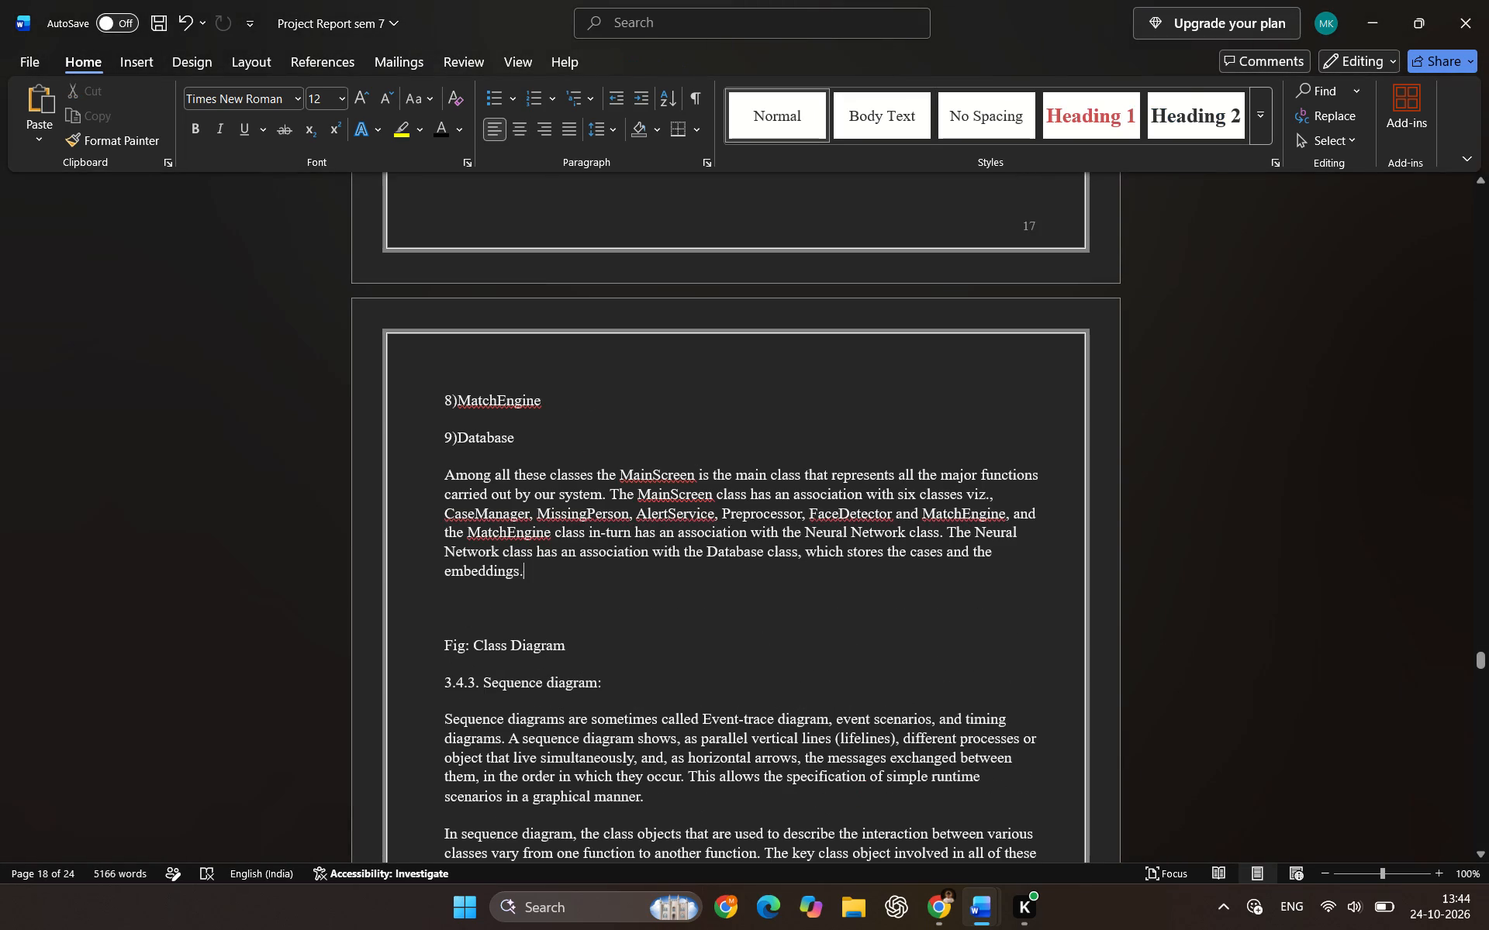
{"action": "key", "text": "Return"}
{"action": "key", "text": "Delete"}
{"action": "key", "text": "Delete"}
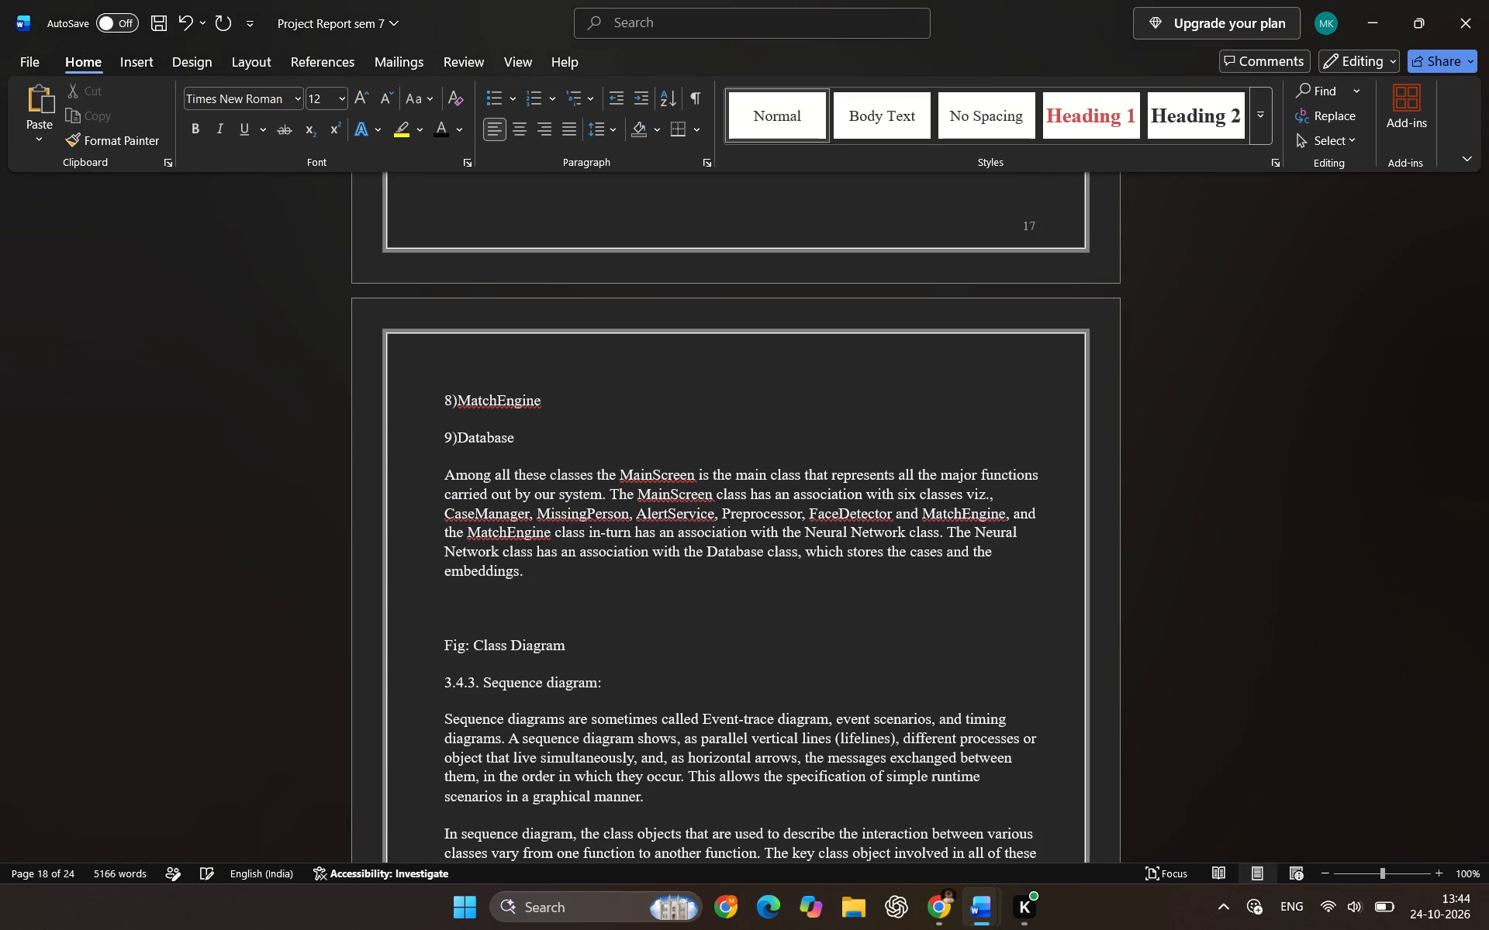
{"action": "key", "text": "ctrl+v"}
{"action": "left_click", "coordinate": [557, 601]}
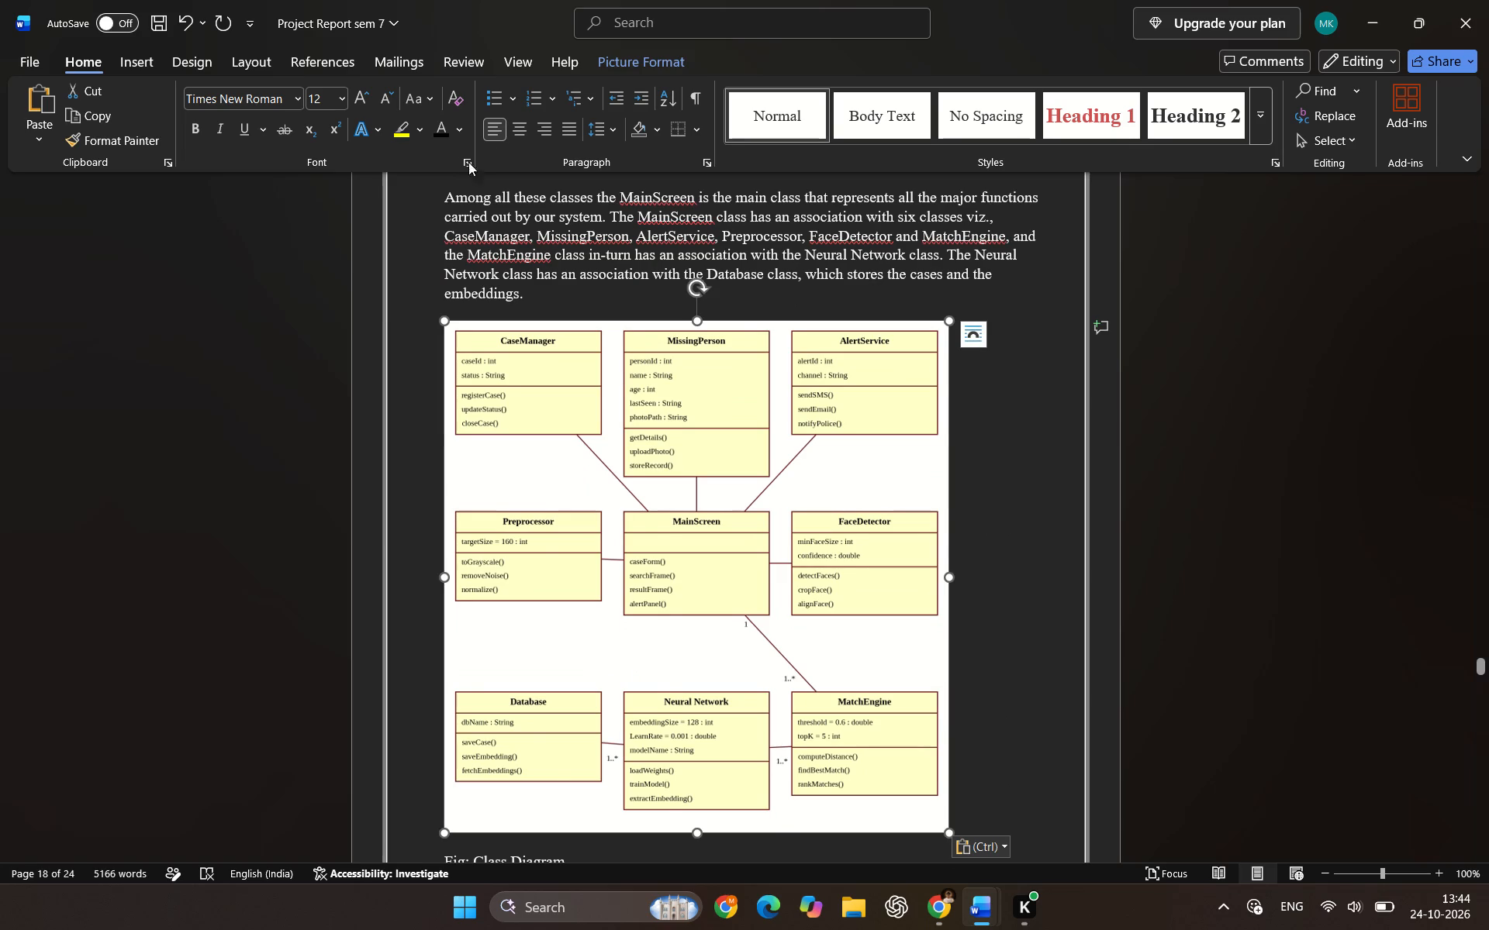
{"action": "left_click", "coordinate": [527, 133]}
Centre the "Fig: Class Diagram" caption below the pasted diagram.
{"action": "scroll", "coordinate": [644, 251], "scroll_direction": "down", "scroll_amount": 3}
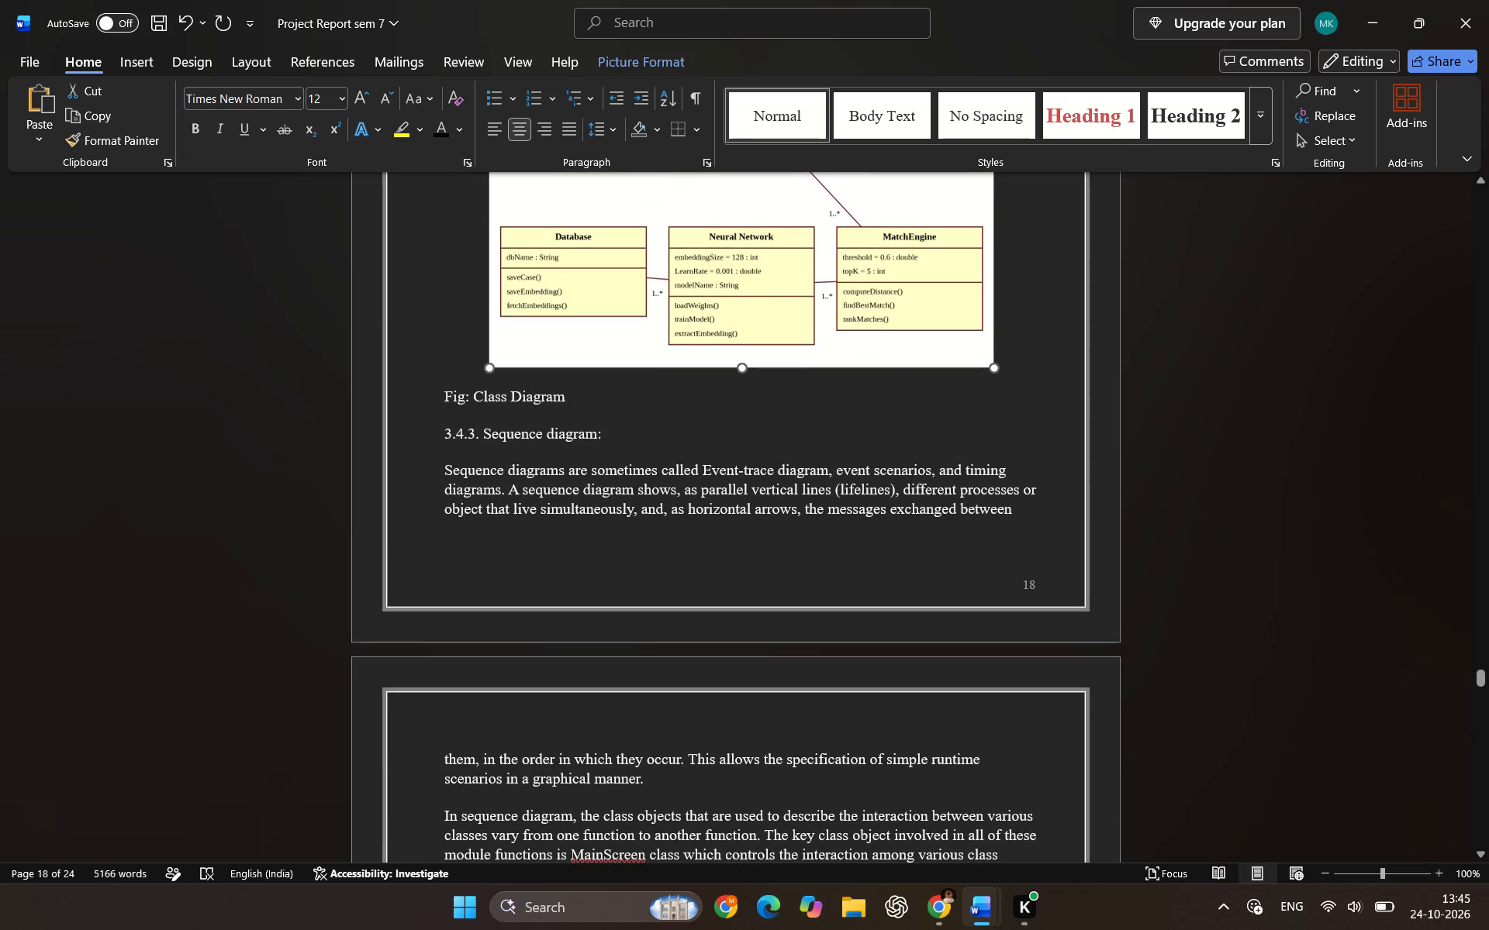
{"action": "left_click_drag", "start_coordinate": [586, 399], "coordinate": [439, 396]}
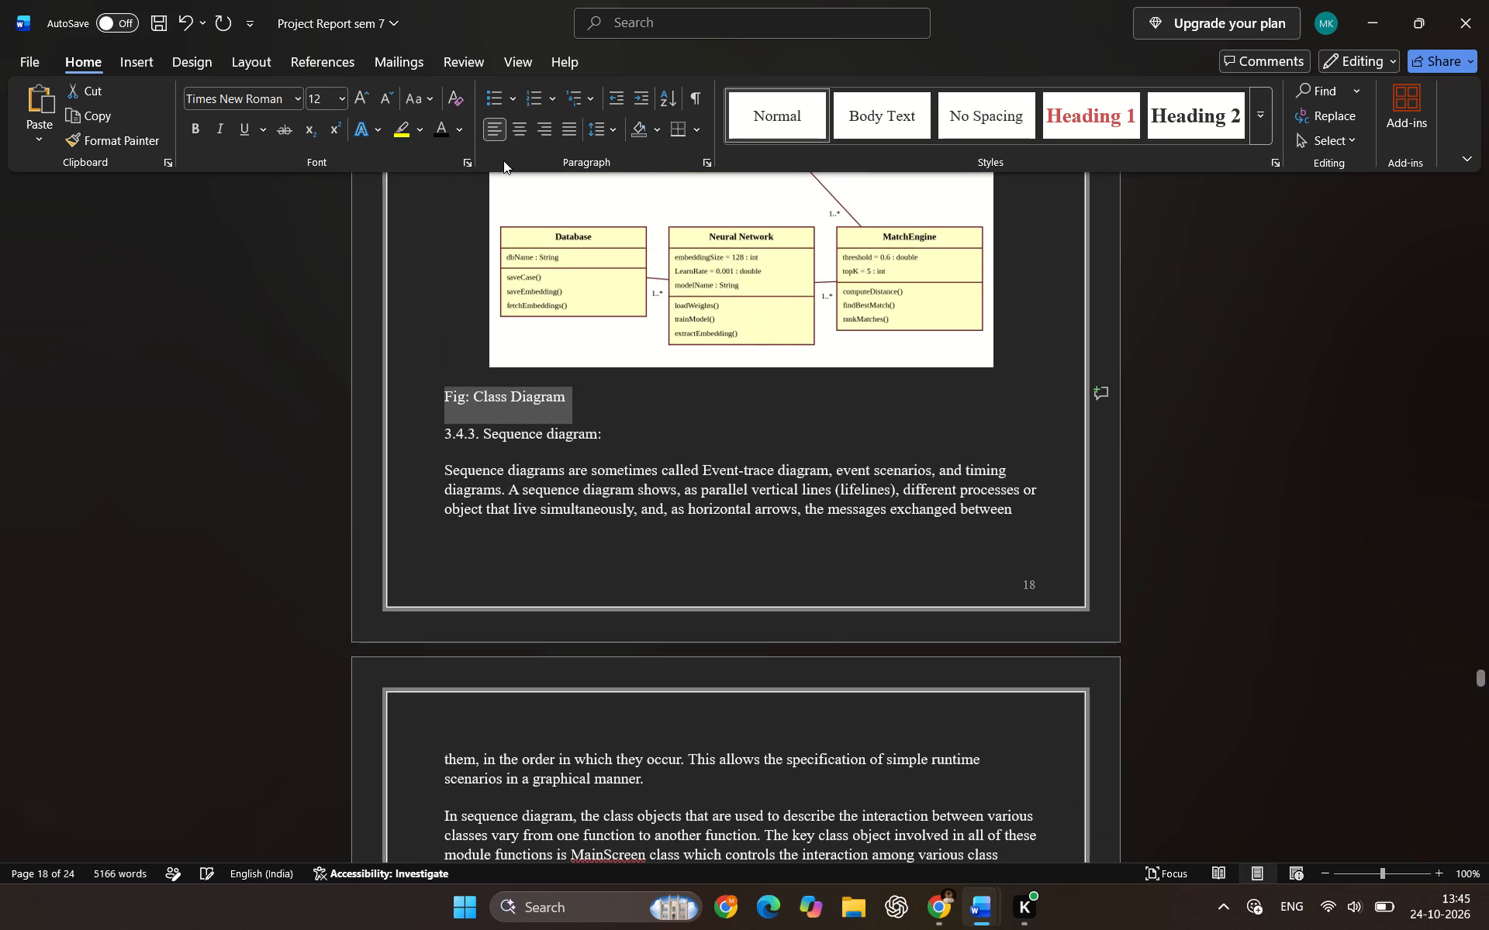
{"action": "left_click", "coordinate": [521, 130]}
Delete the misplaced class diagram above the "Fig: Sequence Diagram" caption.
{"action": "scroll", "coordinate": [670, 372], "scroll_direction": "up", "scroll_amount": 4}
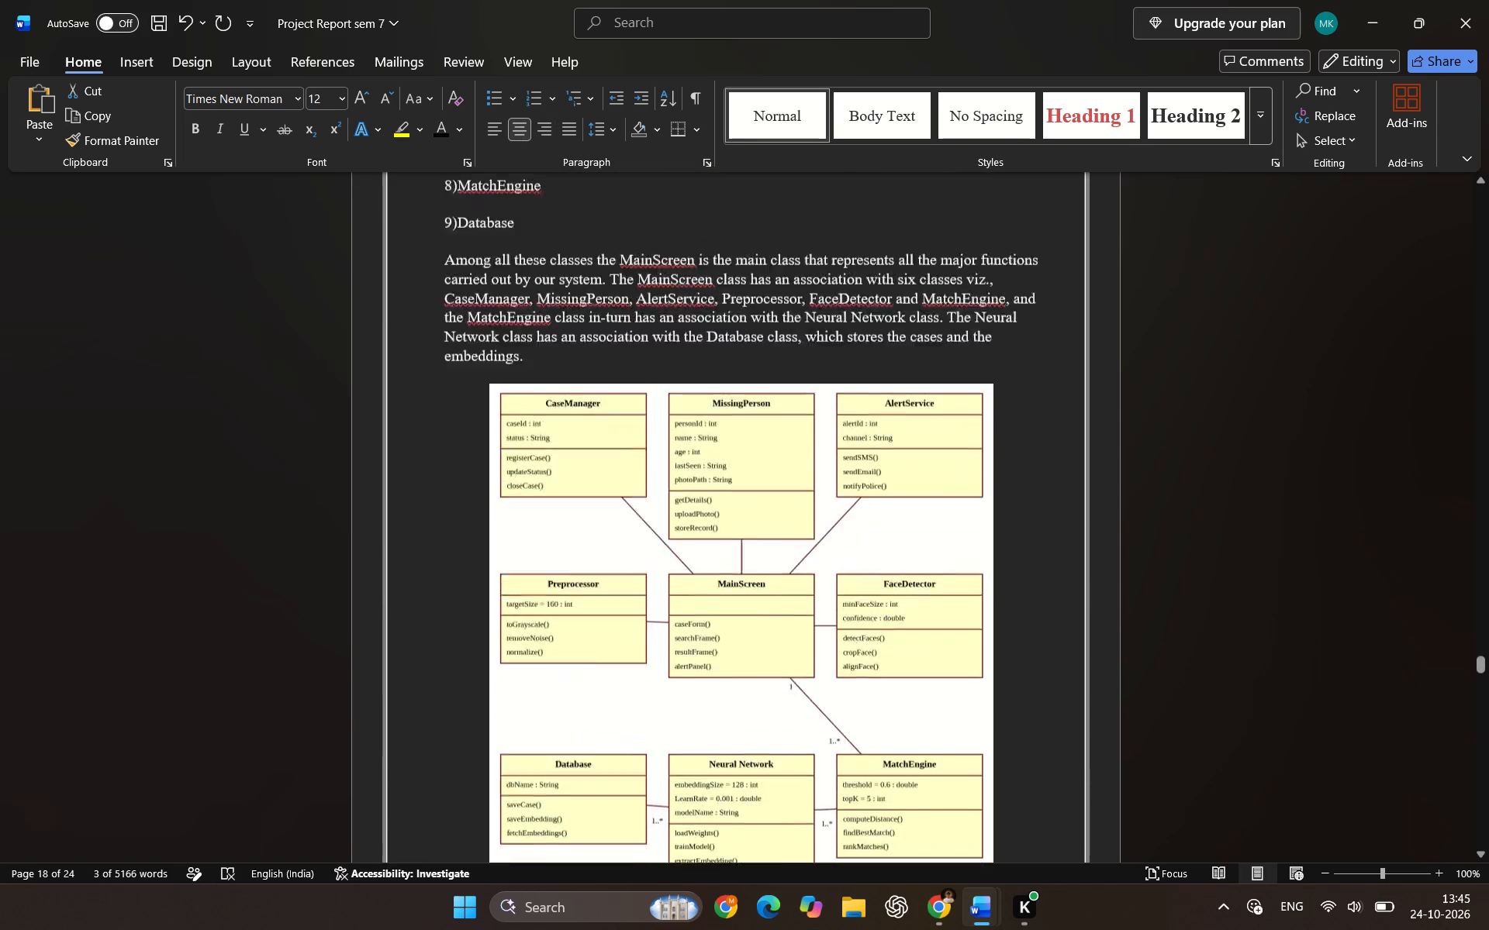
{"action": "scroll", "coordinate": [679, 376], "scroll_direction": "up", "scroll_amount": 4}
{"action": "scroll", "coordinate": [694, 413], "scroll_direction": "down", "scroll_amount": 6}
{"action": "scroll", "coordinate": [703, 503], "scroll_direction": "down", "scroll_amount": 2}
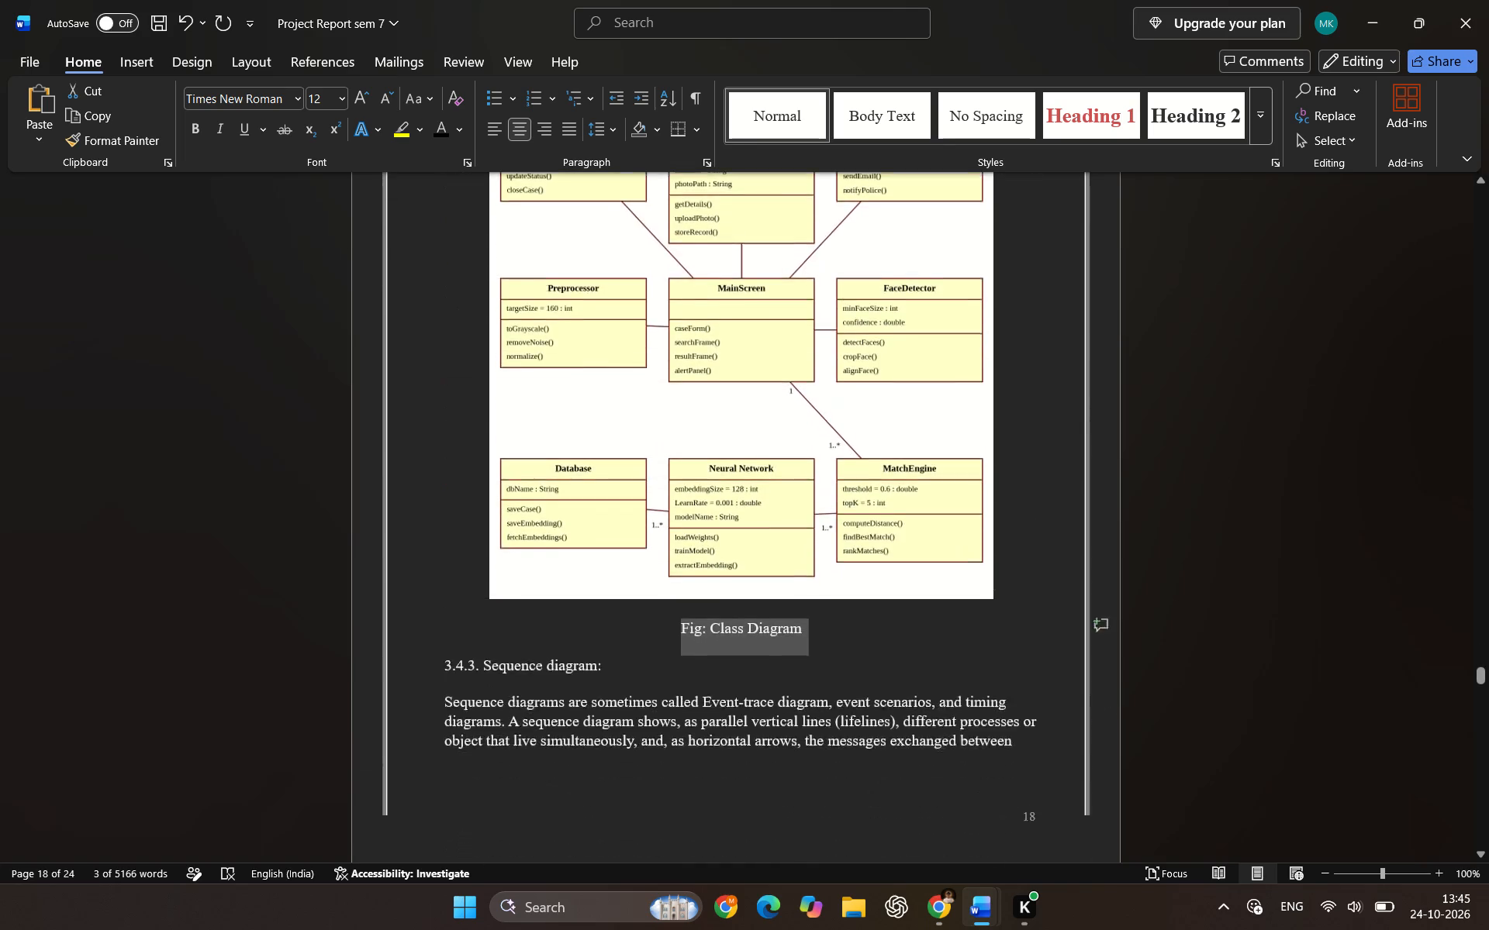
{"action": "scroll", "coordinate": [700, 511], "scroll_direction": "down", "scroll_amount": 1}
{"action": "left_click", "coordinate": [694, 477]}
{"action": "scroll", "coordinate": [700, 498], "scroll_direction": "down", "scroll_amount": 1}
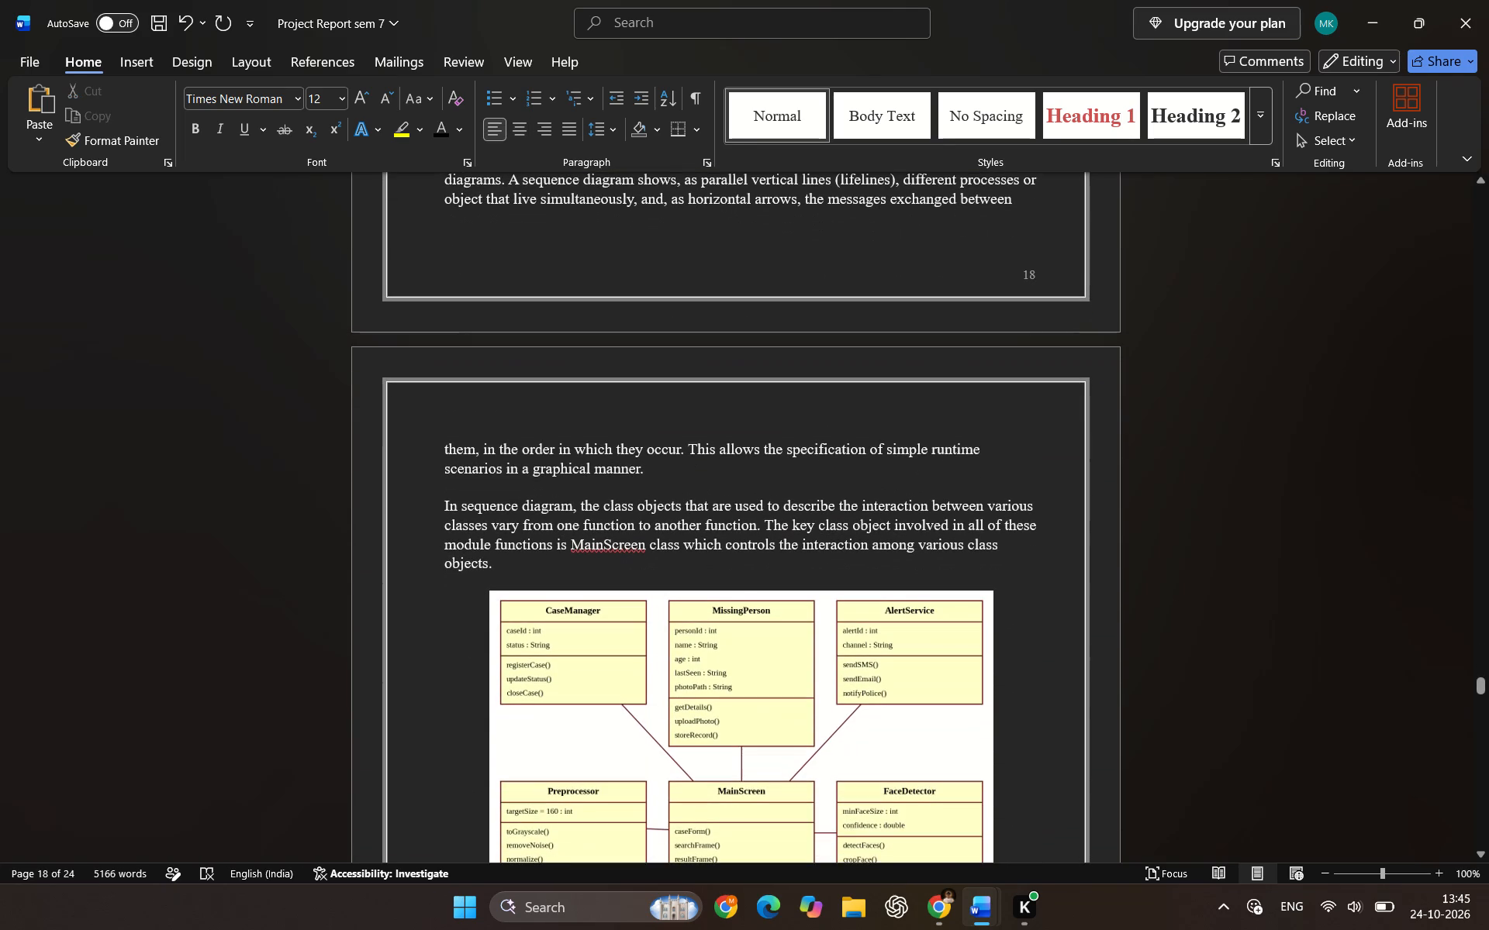
{"action": "left_click", "coordinate": [688, 647]}
{"action": "key", "text": "BackSpace"}
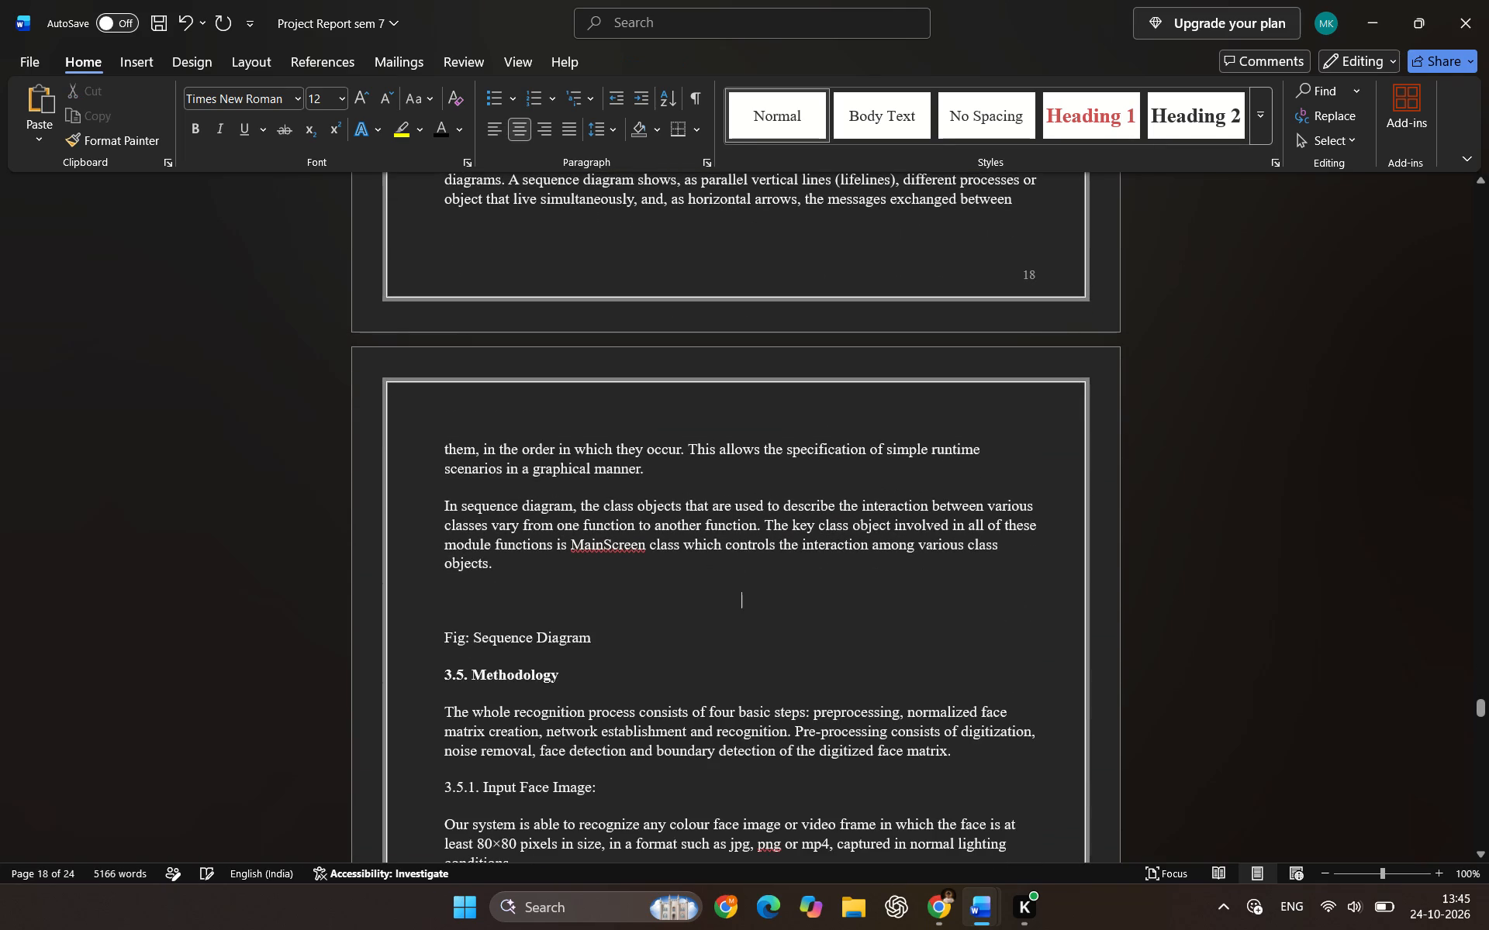
Cut the sequence diagram from the AI_Powered_Missing_Person_Detection_System report and paste it above "Fig: Sequence Diagram" in Project Report sem 7.
{"action": "key", "text": "alt+Tab"}
{"action": "scroll", "coordinate": [692, 615], "scroll_direction": "down", "scroll_amount": 6}
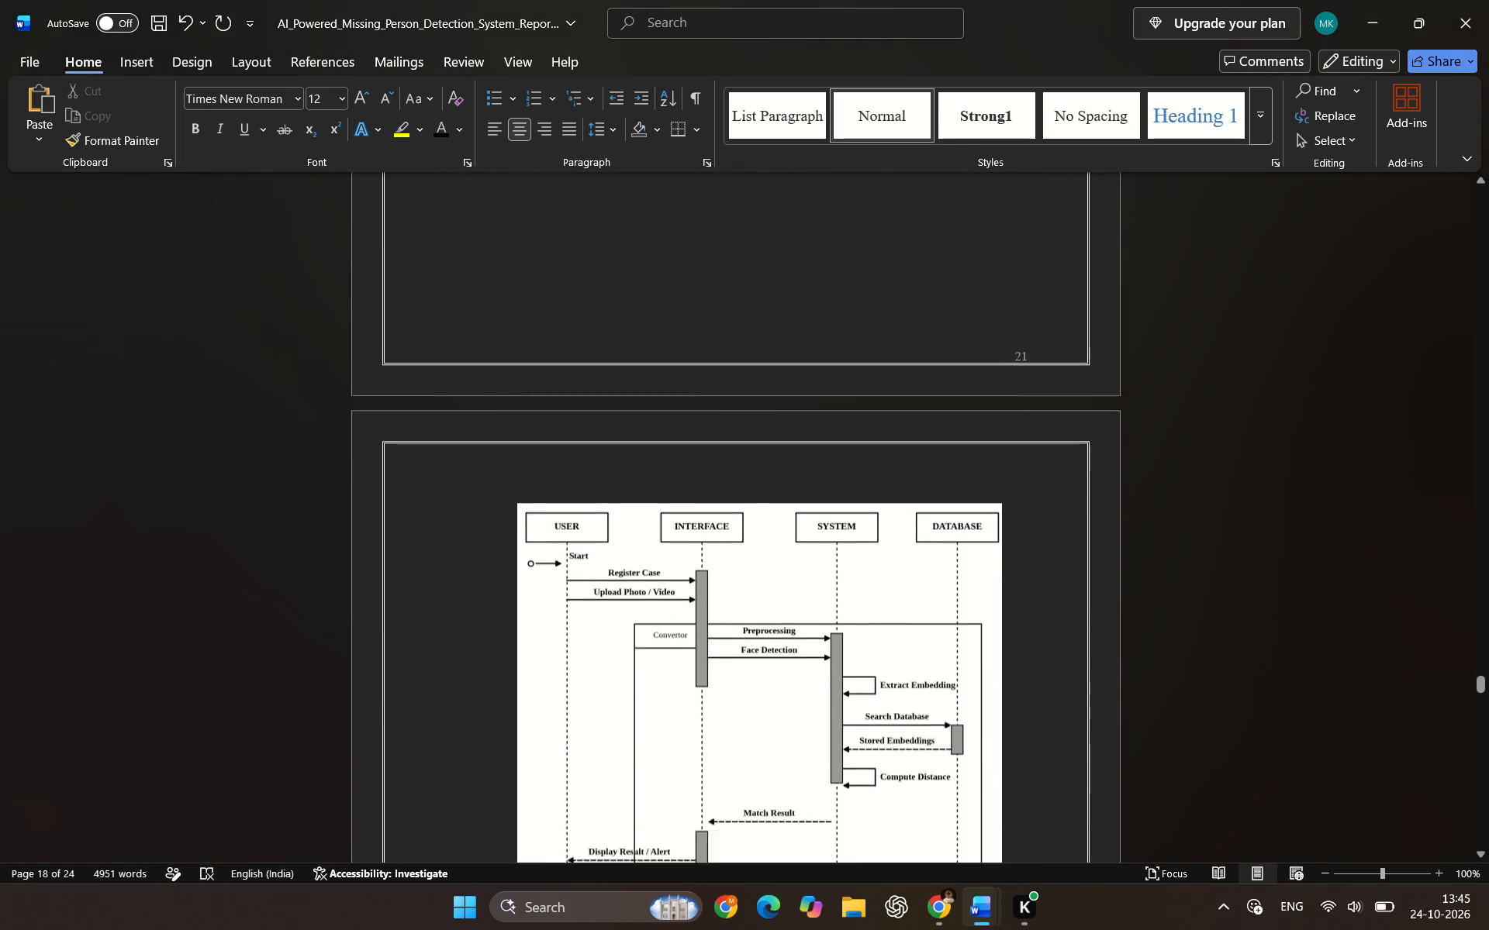
{"action": "scroll", "coordinate": [699, 616], "scroll_direction": "down", "scroll_amount": 1}
{"action": "left_click", "coordinate": [741, 570]}
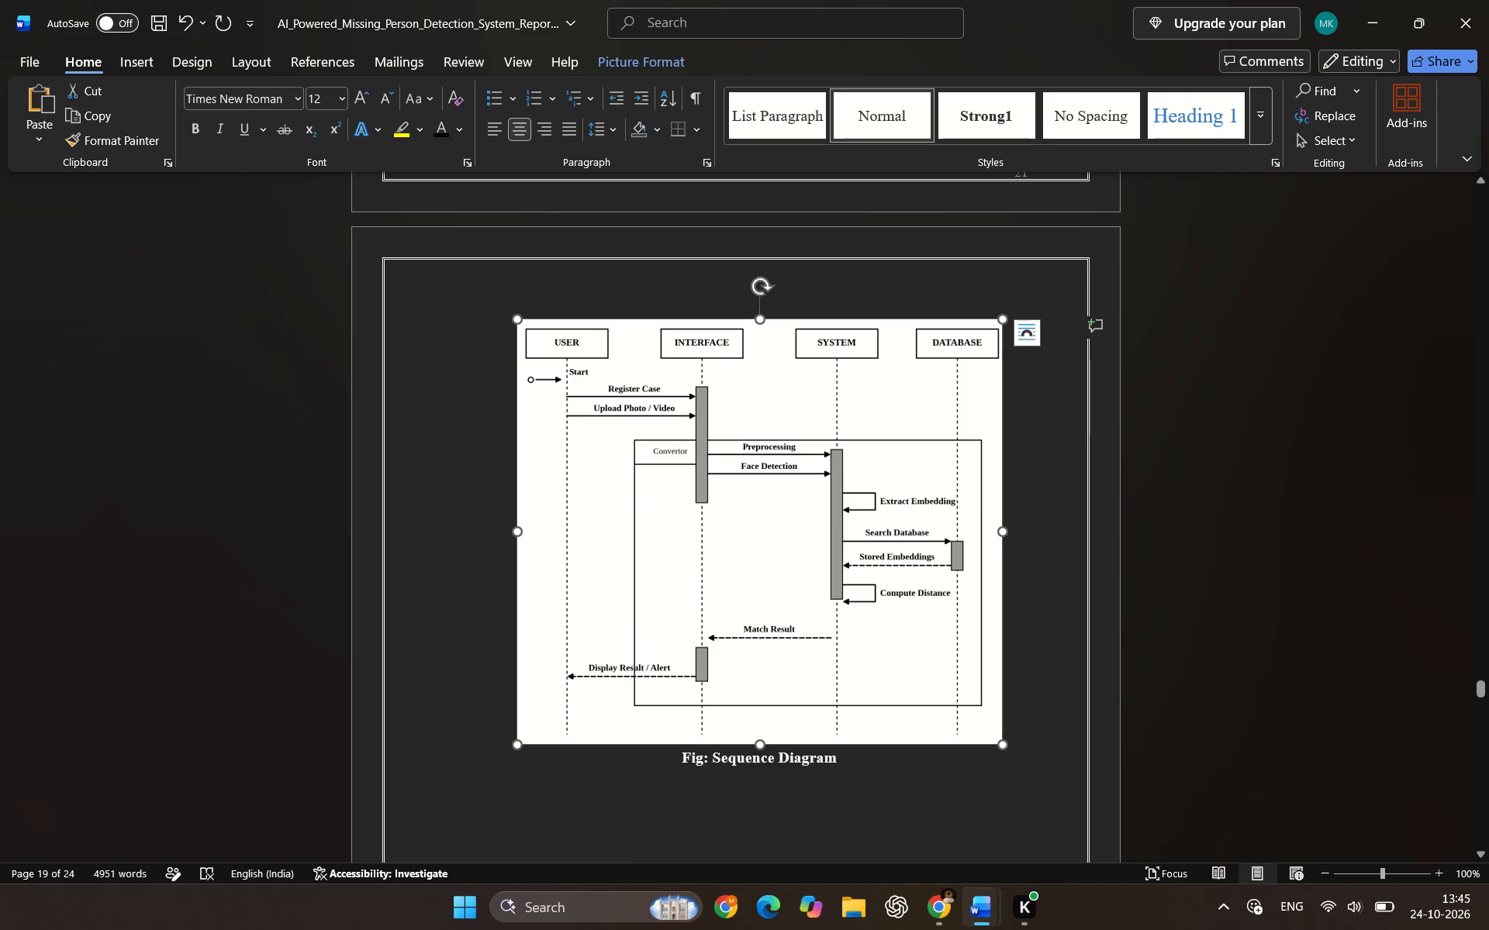
{"action": "key", "text": "ctrl+x"}
{"action": "key", "text": "alt+Tab"}
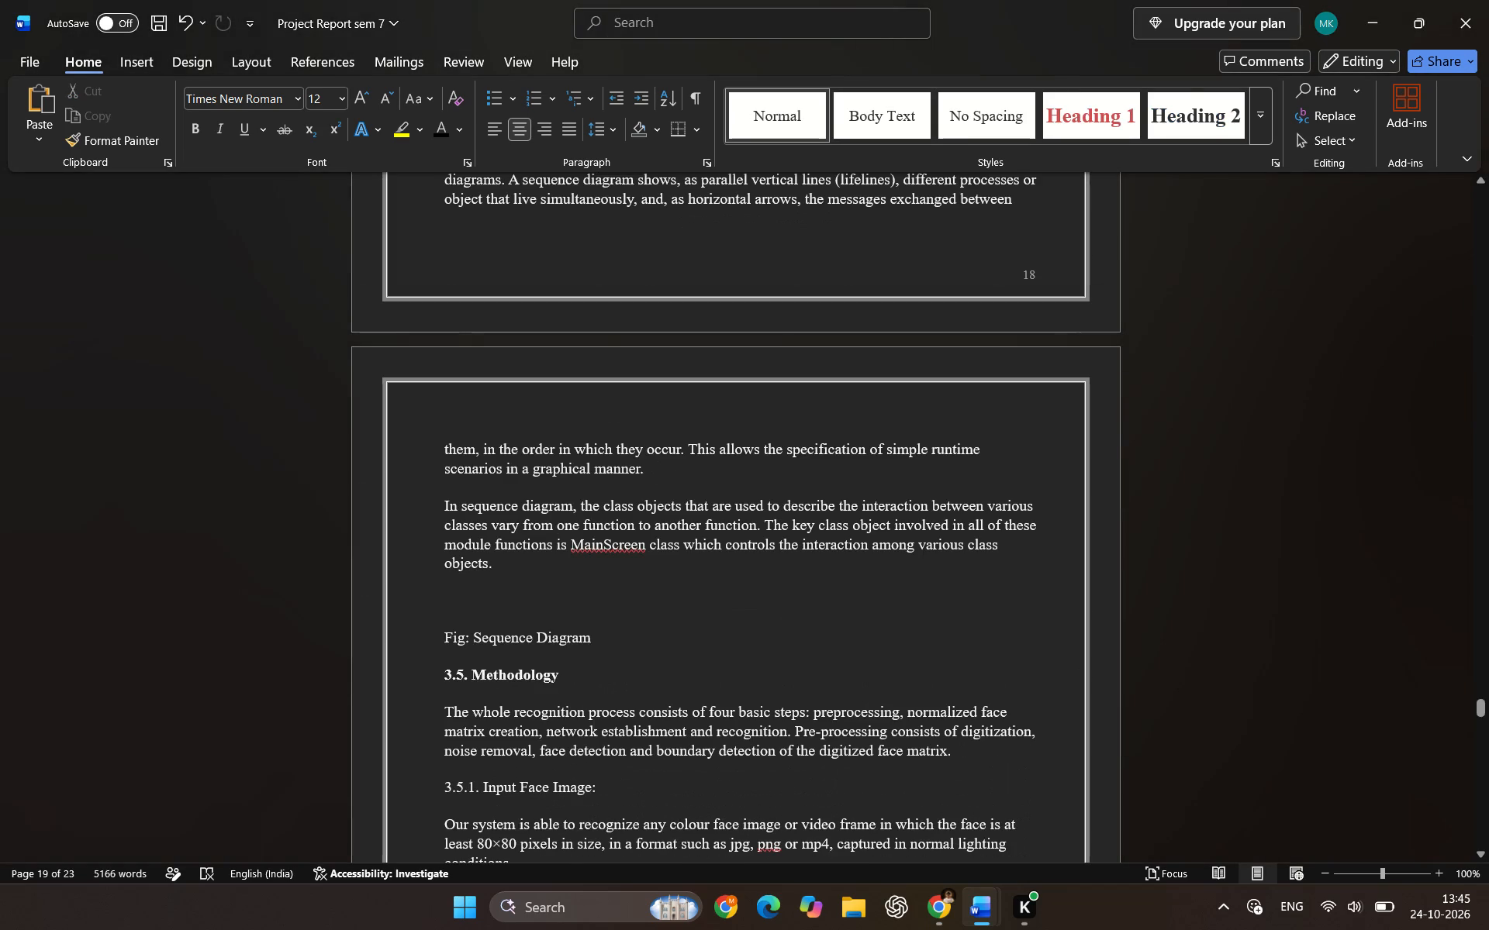
{"action": "key", "text": "ctrl+v"}
Centre the "Fig: Sequence Diagram" caption and make it bold.
{"action": "scroll", "coordinate": [682, 593], "scroll_direction": "down", "scroll_amount": 2}
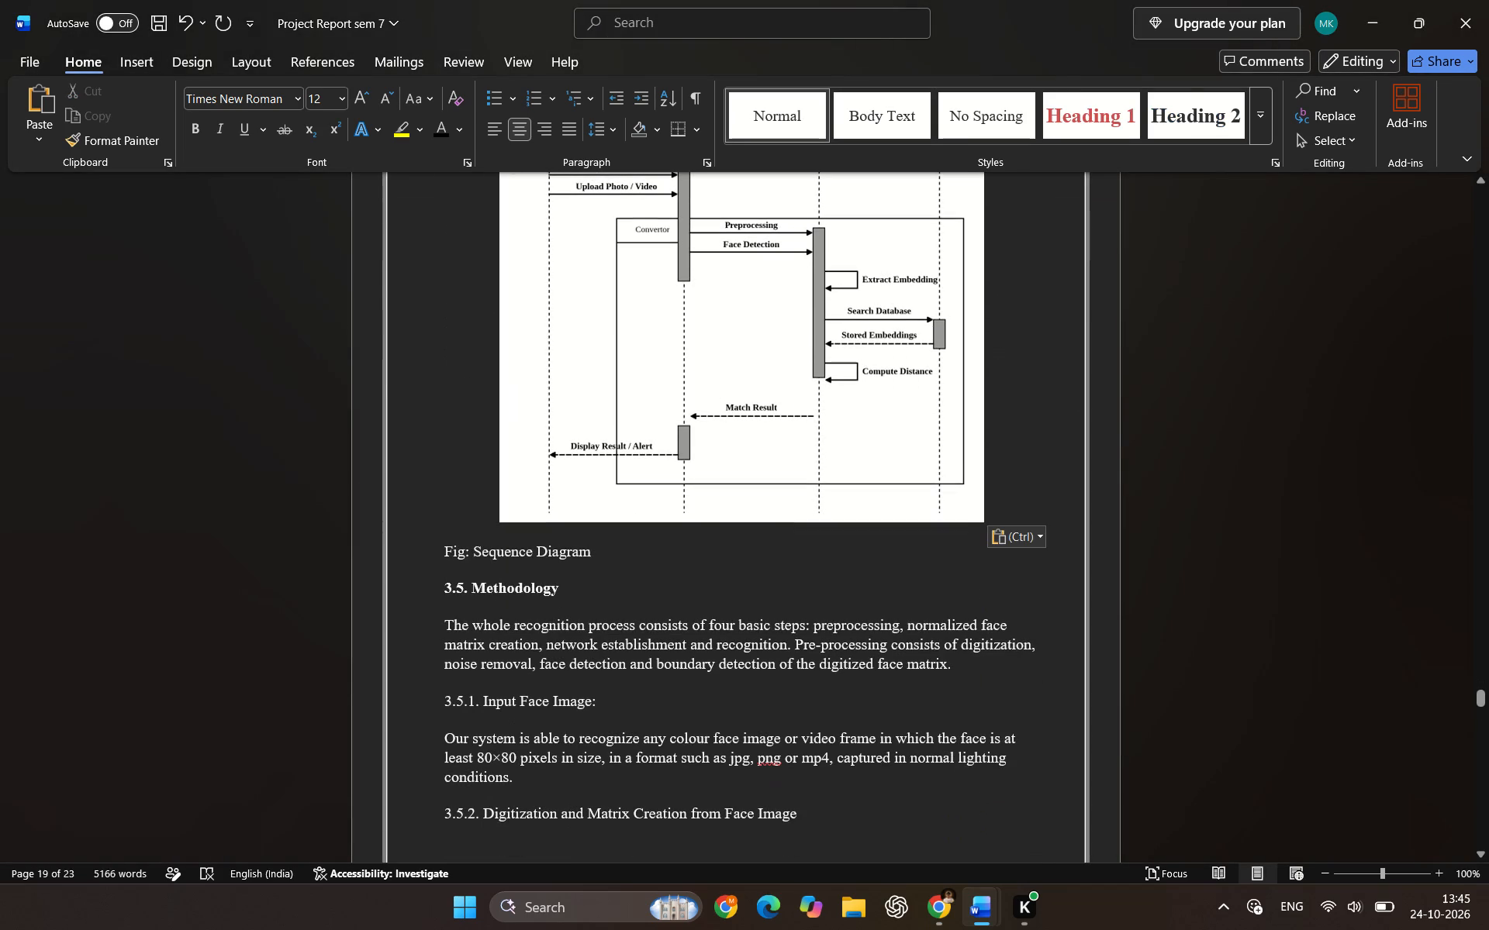
{"action": "left_click_drag", "start_coordinate": [614, 563], "coordinate": [432, 559]}
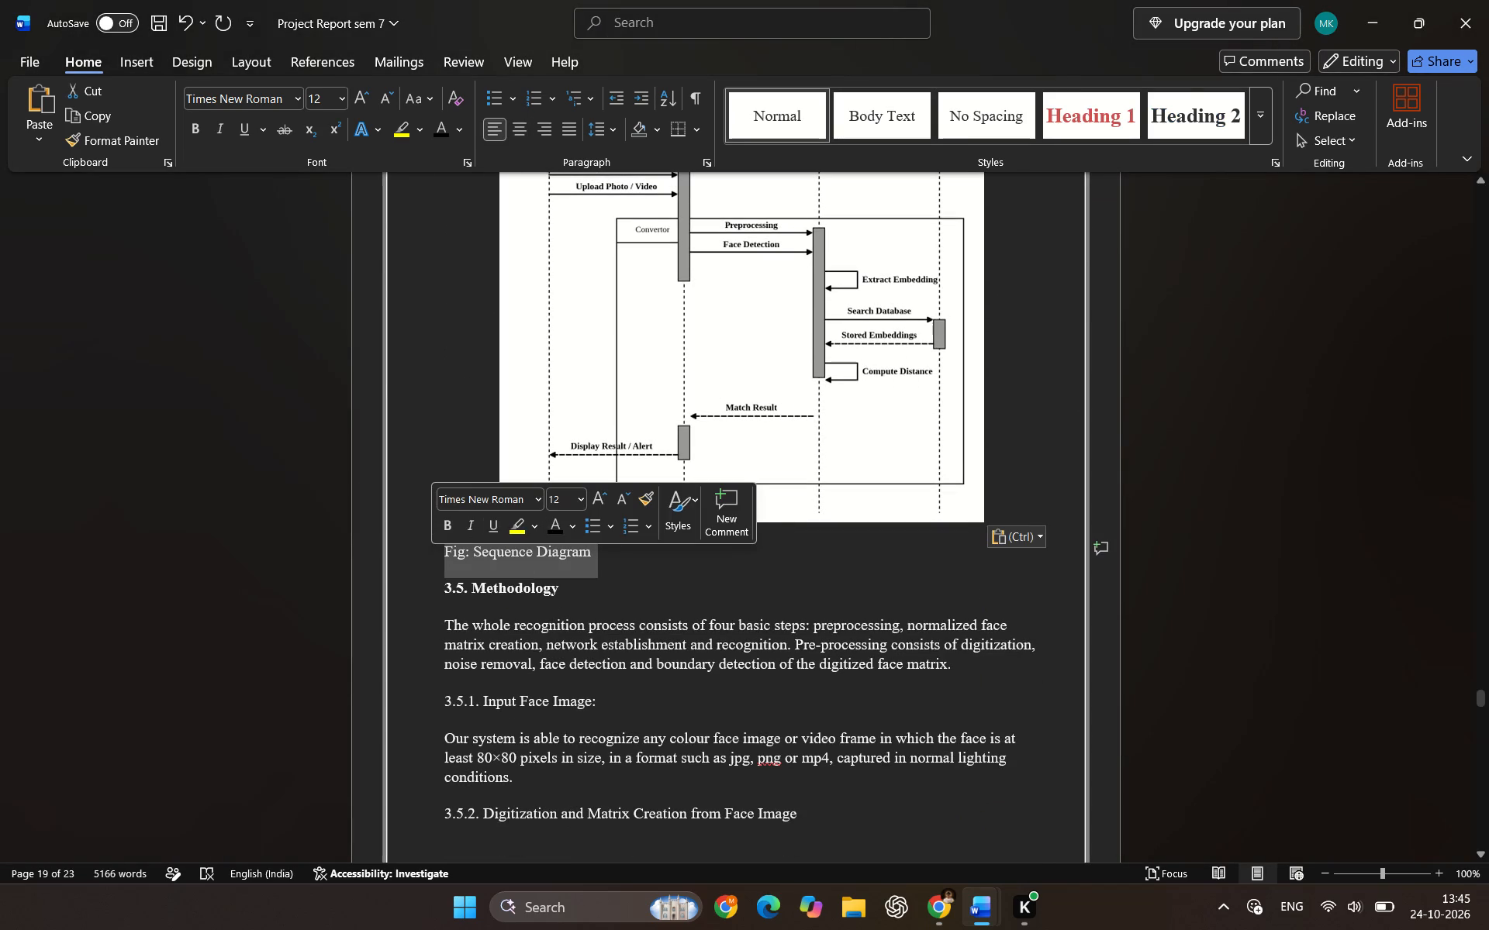
{"action": "left_click", "coordinate": [516, 137]}
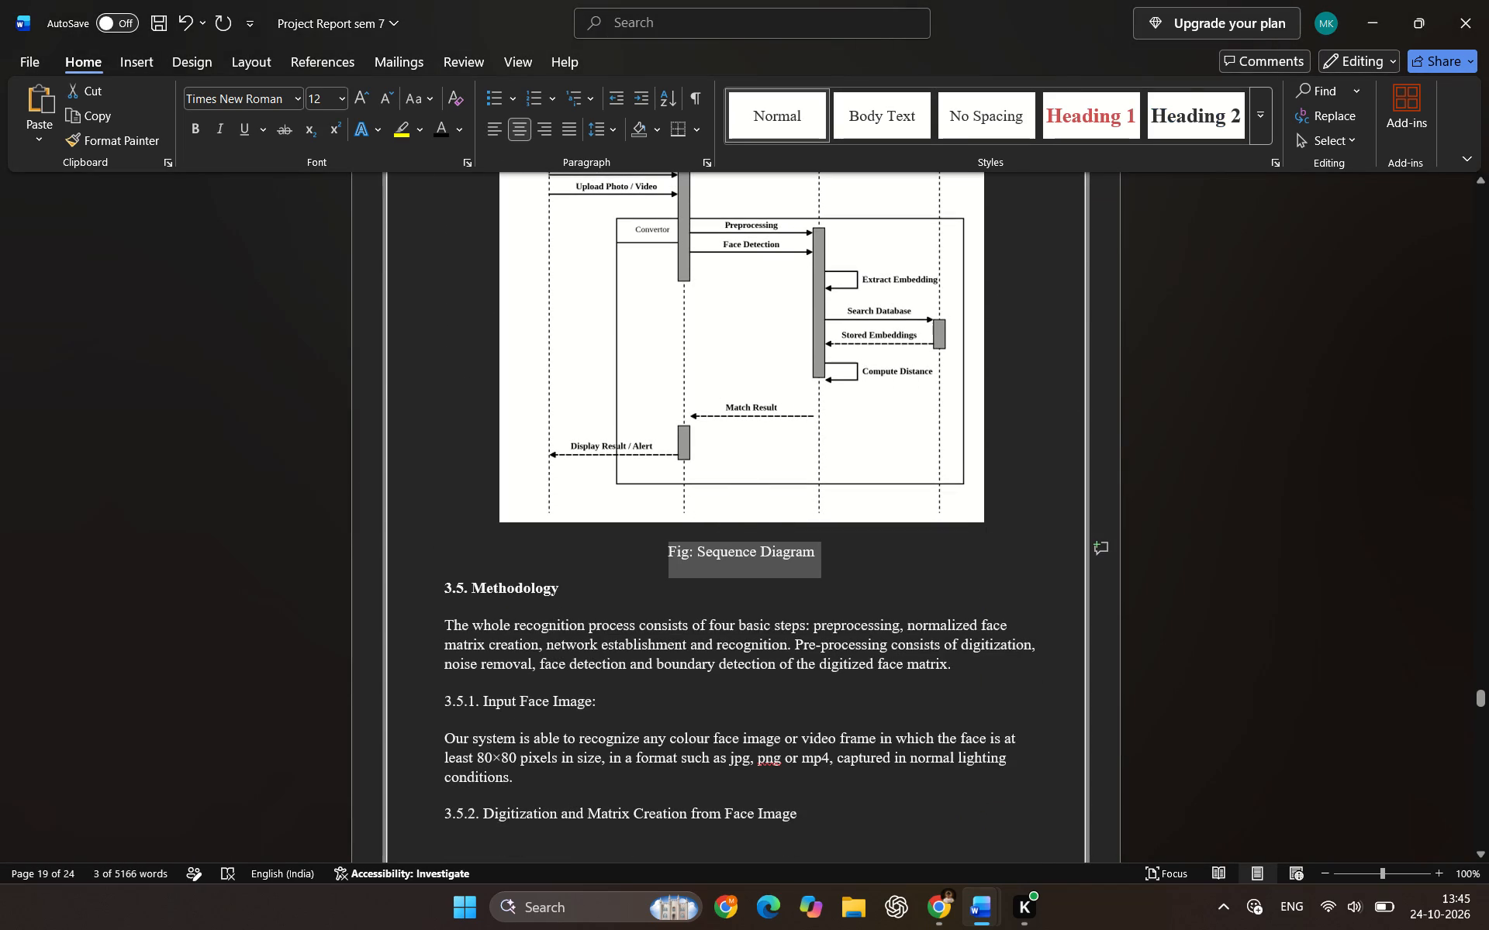
{"action": "left_click", "coordinate": [169, 127]}
{"action": "left_click", "coordinate": [193, 126]}
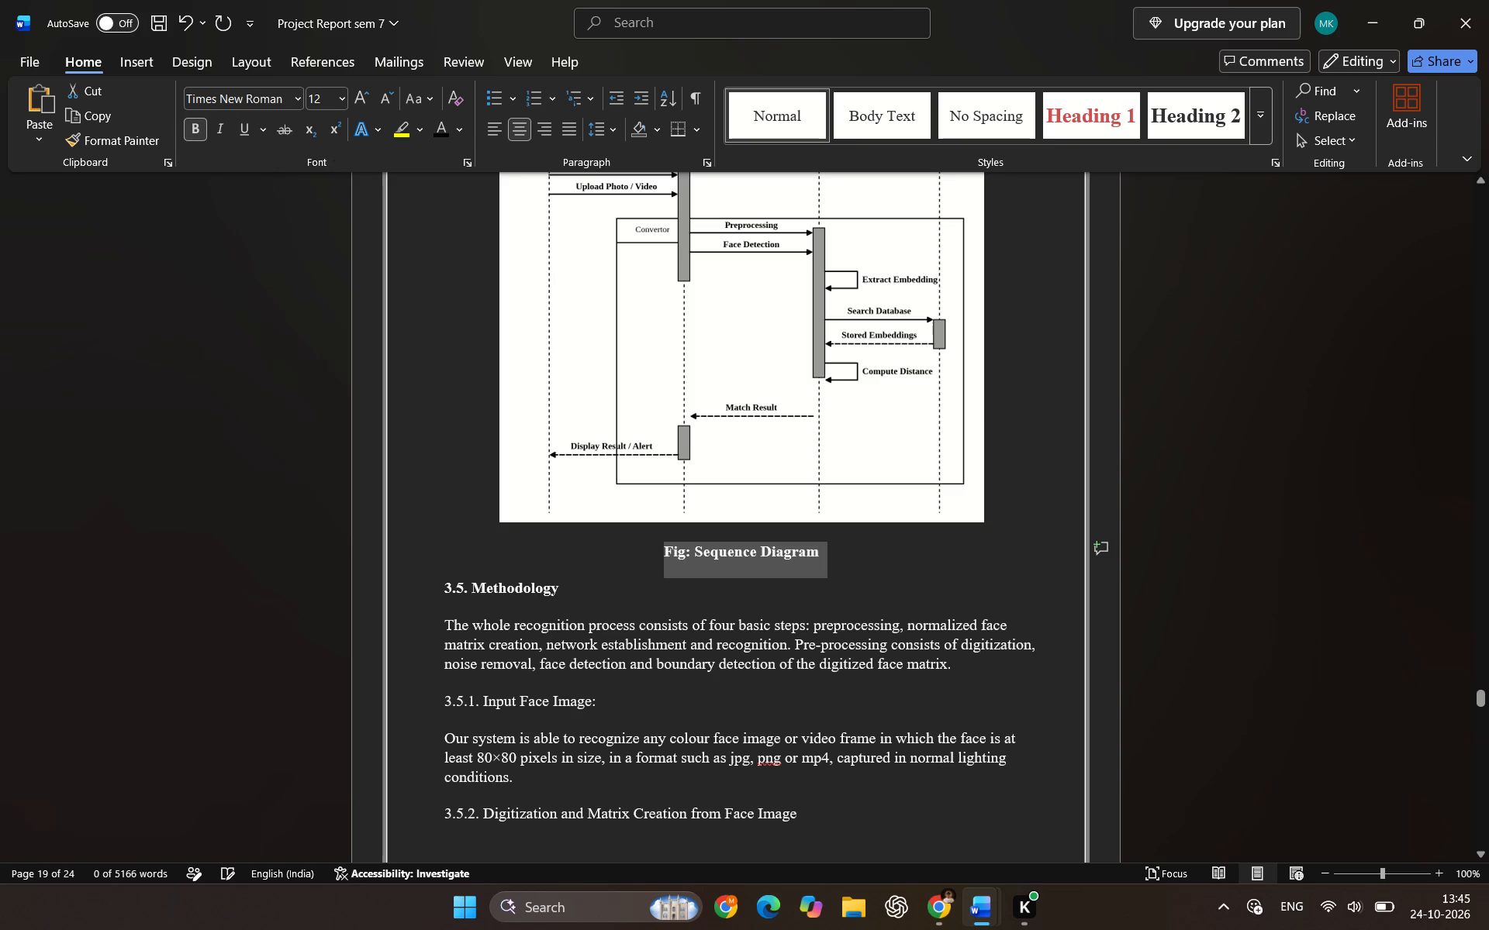
Make the "Fig: Class Diagram" caption bold.
{"action": "scroll", "coordinate": [878, 645], "scroll_direction": "up", "scroll_amount": 5}
{"action": "left_click_drag", "start_coordinate": [831, 368], "coordinate": [633, 361]}
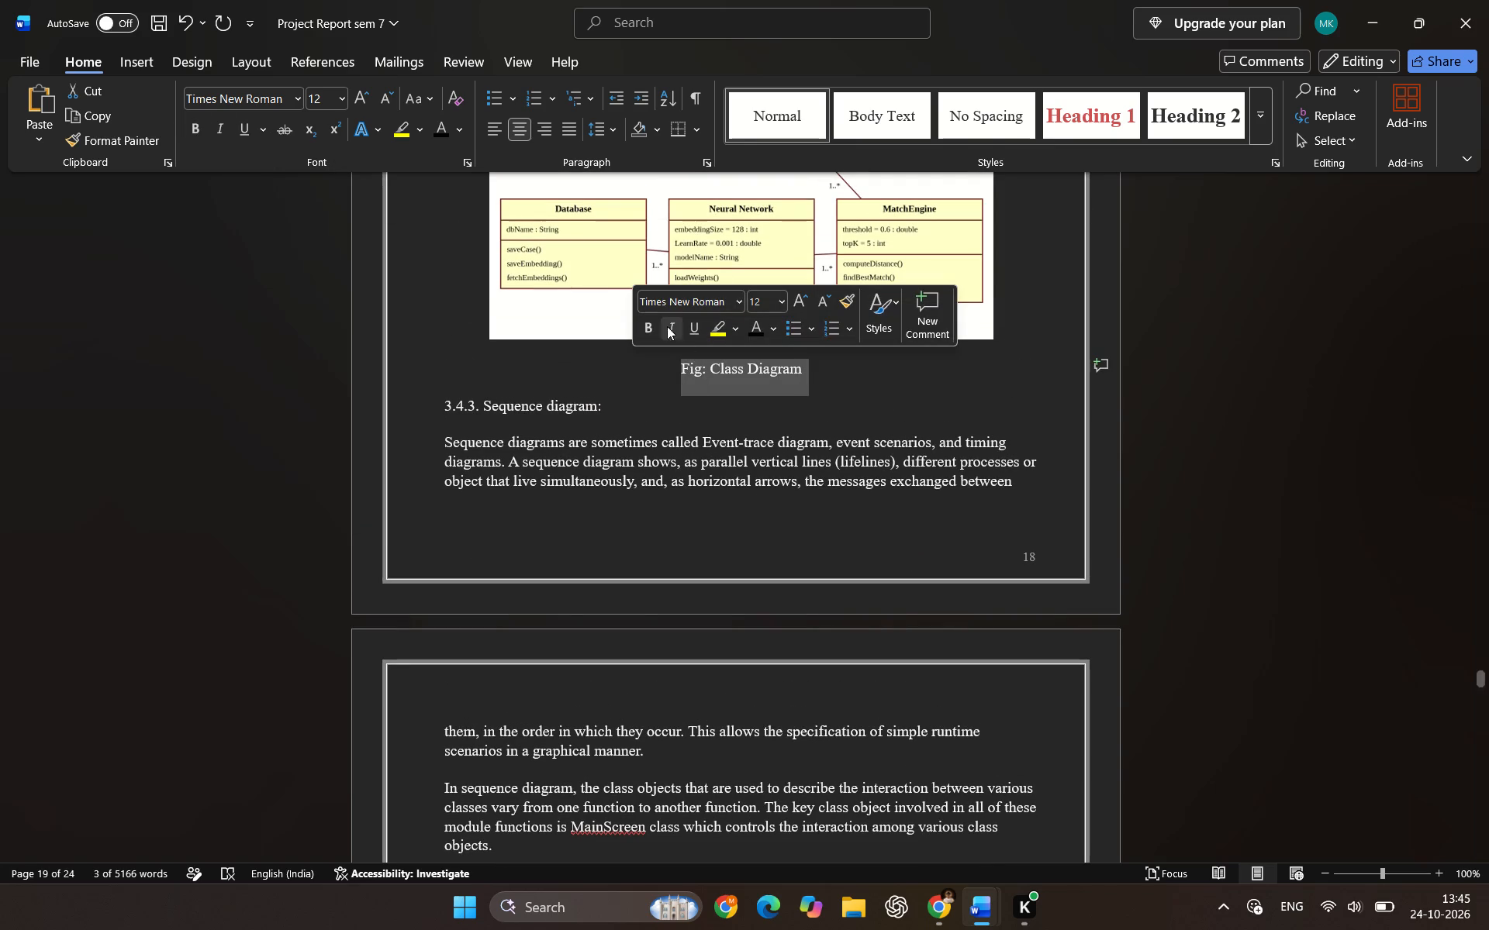
{"action": "left_click", "coordinate": [651, 319]}
Move the caption "DFD diagram use for the working in Missing Person Detection System" to a new line below the data flow diagram.
{"action": "scroll", "coordinate": [690, 440], "scroll_direction": "up", "scroll_amount": 3}
{"action": "scroll", "coordinate": [762, 384], "scroll_direction": "up", "scroll_amount": 3}
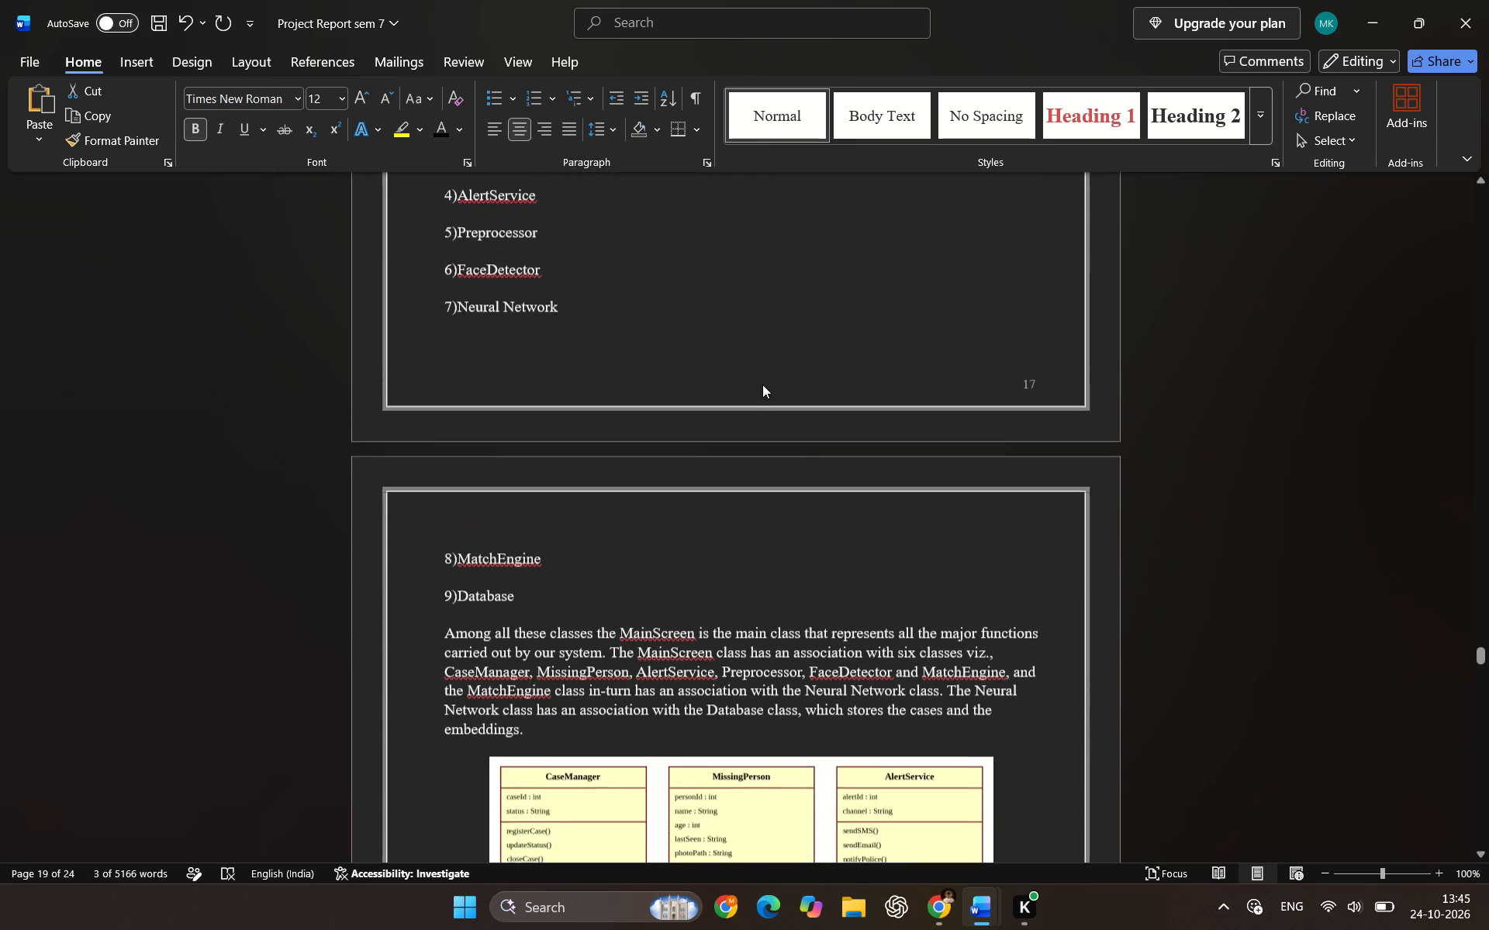
{"action": "scroll", "coordinate": [762, 384], "scroll_direction": "up", "scroll_amount": 4}
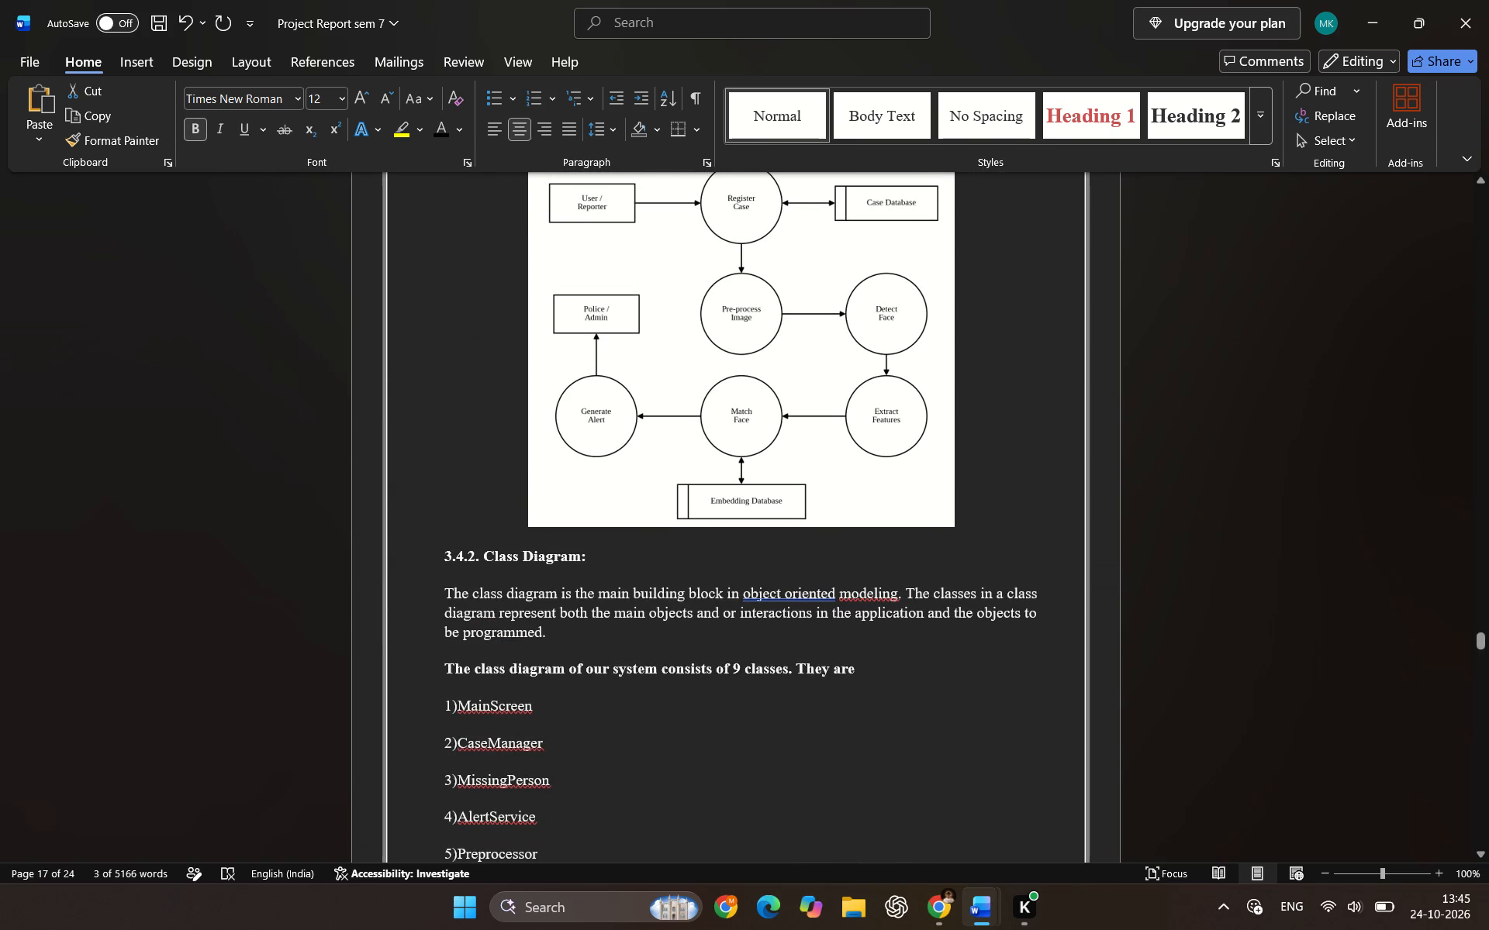
{"action": "scroll", "coordinate": [672, 530], "scroll_direction": "up", "scroll_amount": 2}
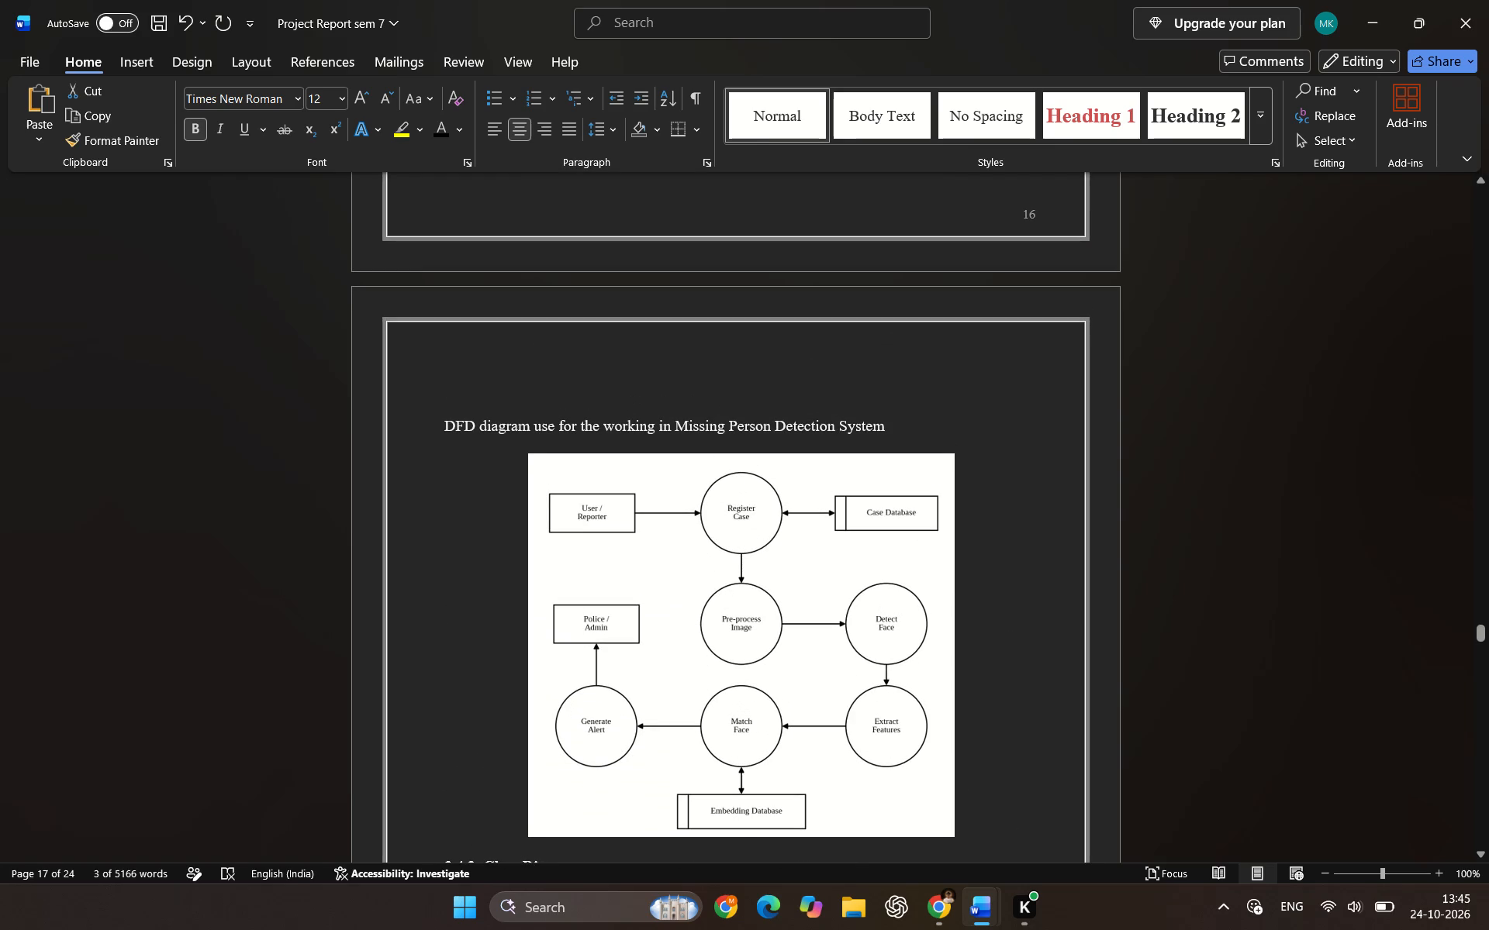
{"action": "left_click", "coordinate": [682, 584]}
{"action": "left_click_drag", "start_coordinate": [895, 422], "coordinate": [439, 428]}
{"action": "key", "text": "ctrl+x"}
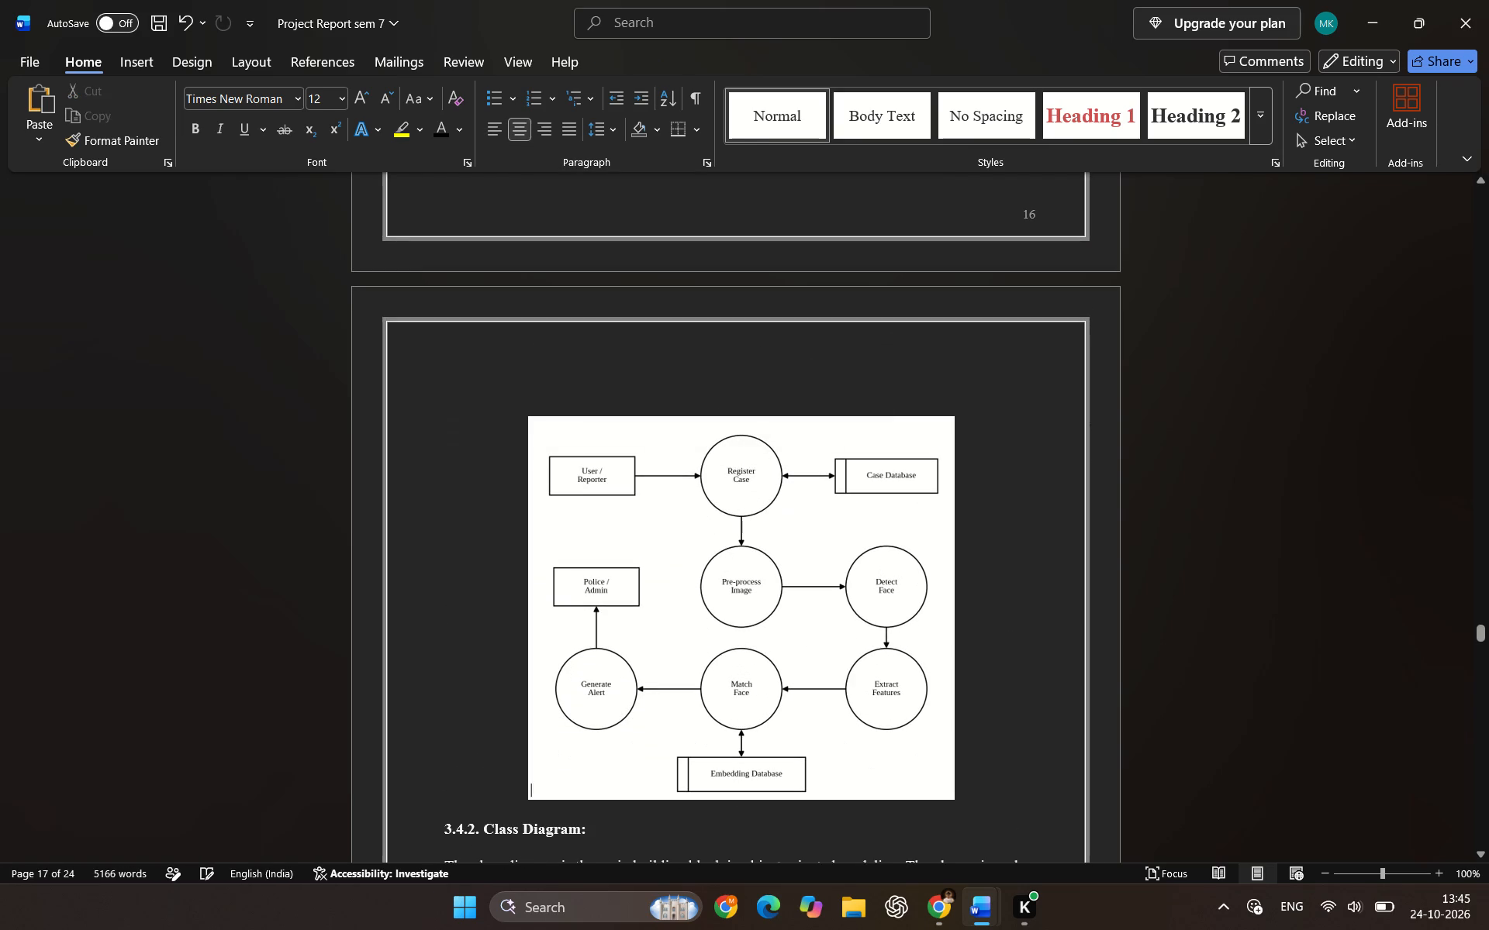
{"action": "left_click", "coordinate": [982, 787]}
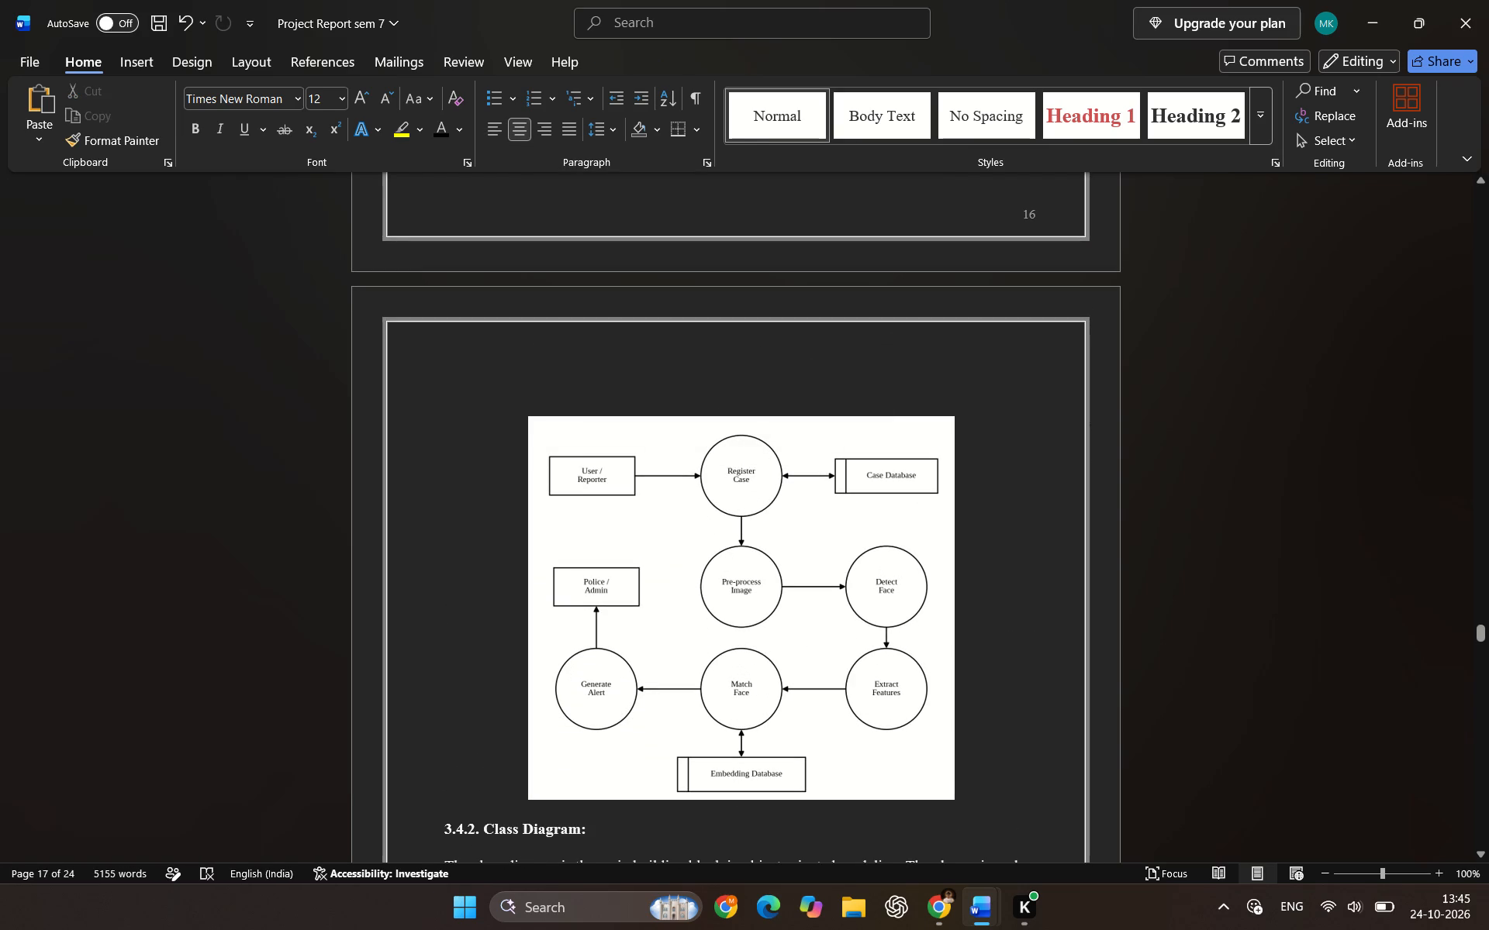
{"action": "left_click", "coordinate": [964, 795]}
{"action": "key", "text": "Return"}
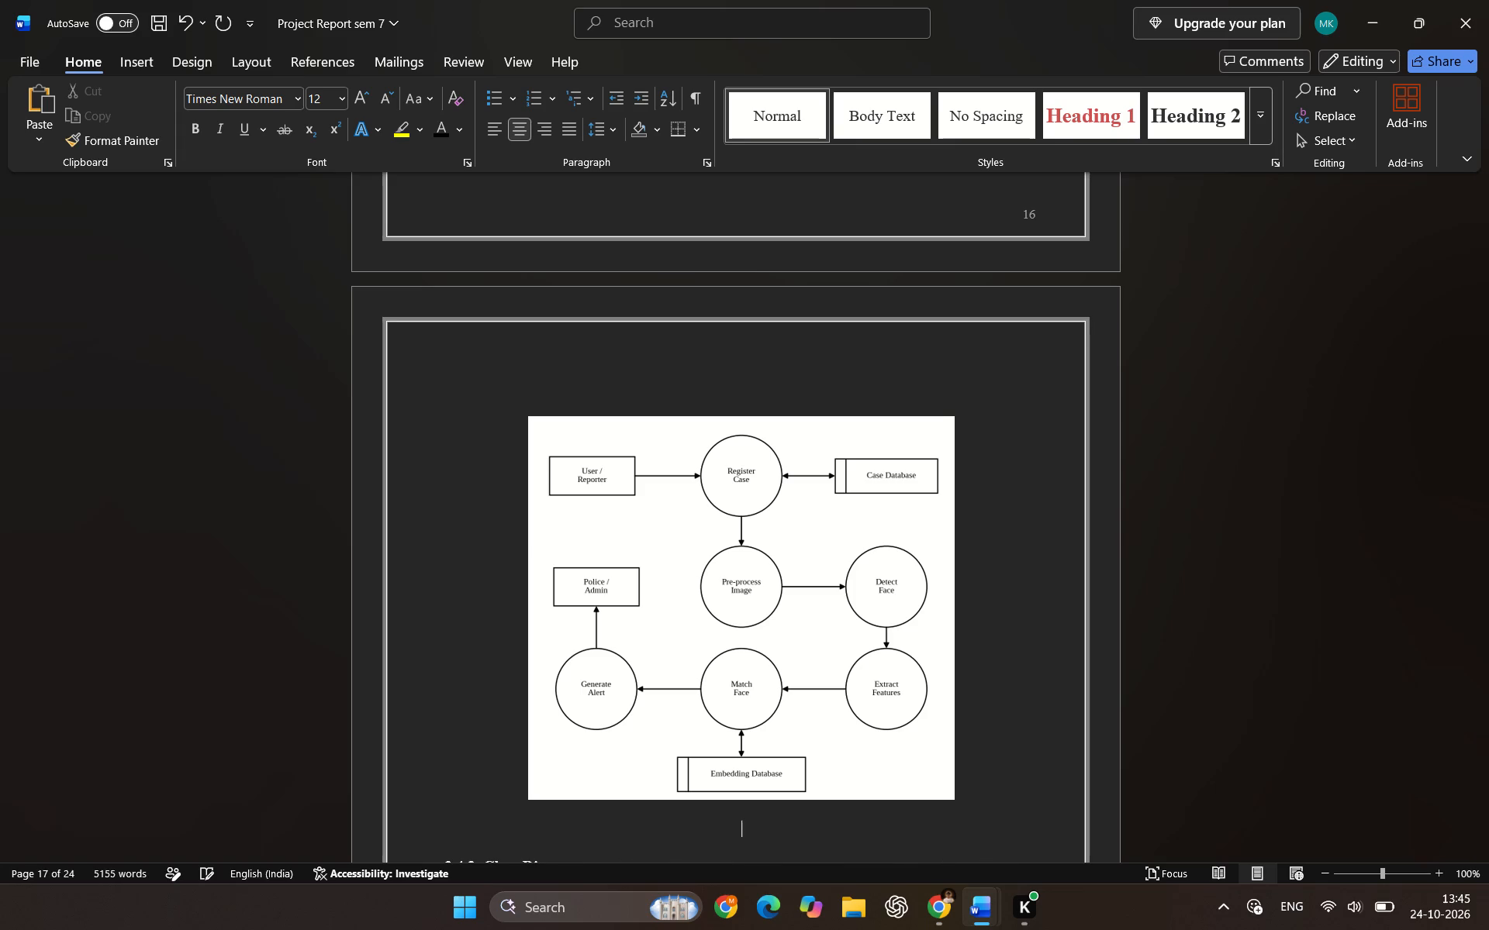
{"action": "key", "text": "ctrl+v"}
Centre the data flow diagram's caption and make it bold.
{"action": "left_click_drag", "start_coordinate": [939, 784], "coordinate": [547, 784]}
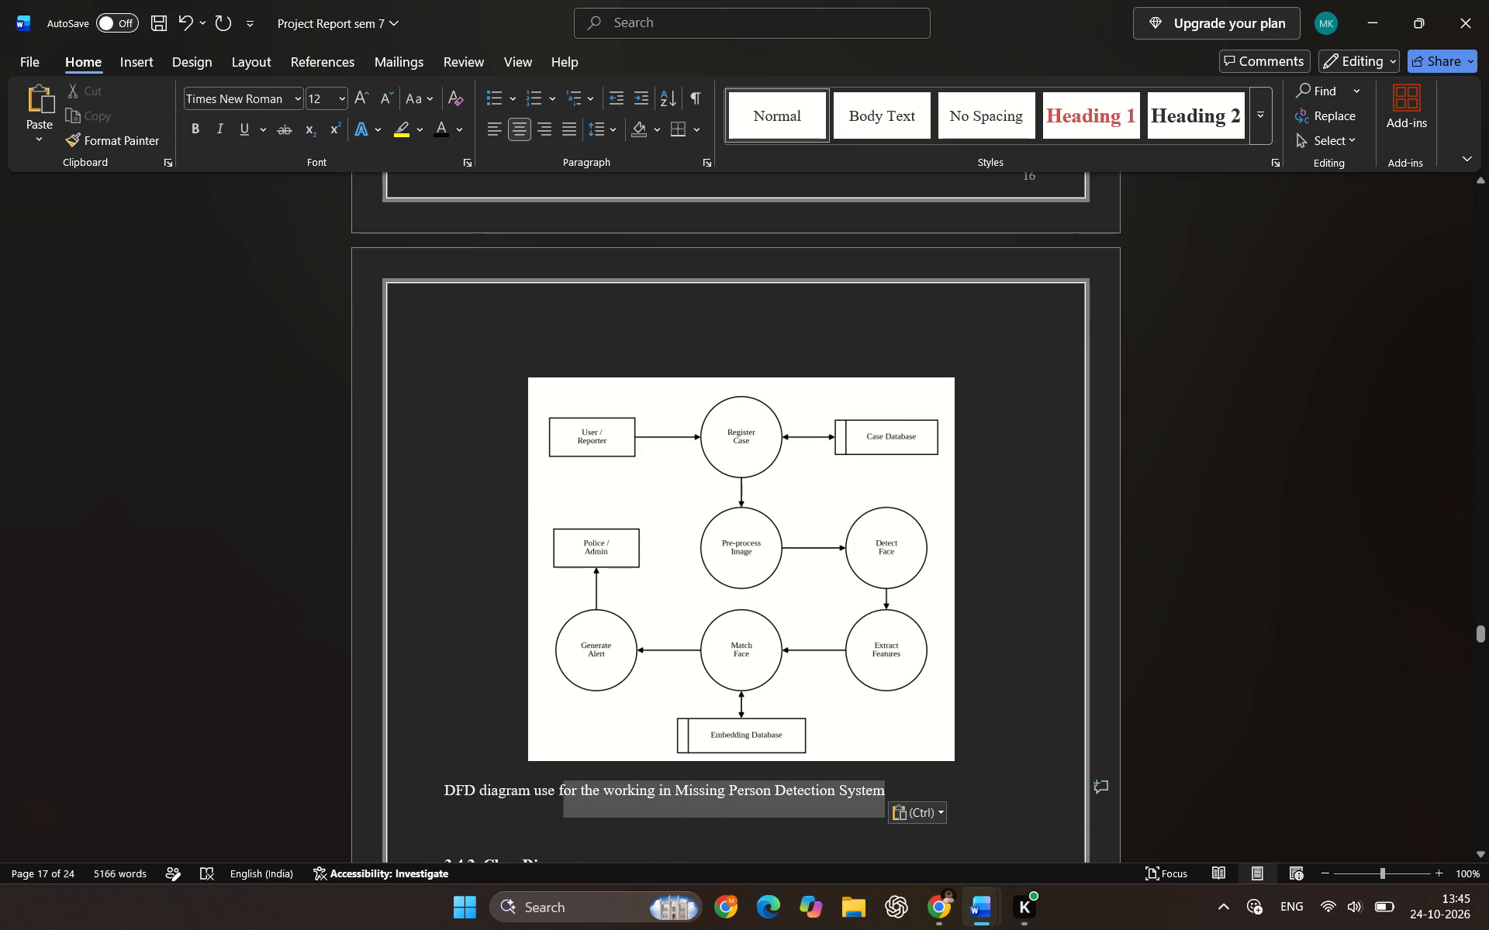
{"action": "left_click_drag", "start_coordinate": [547, 784], "coordinate": [472, 770]}
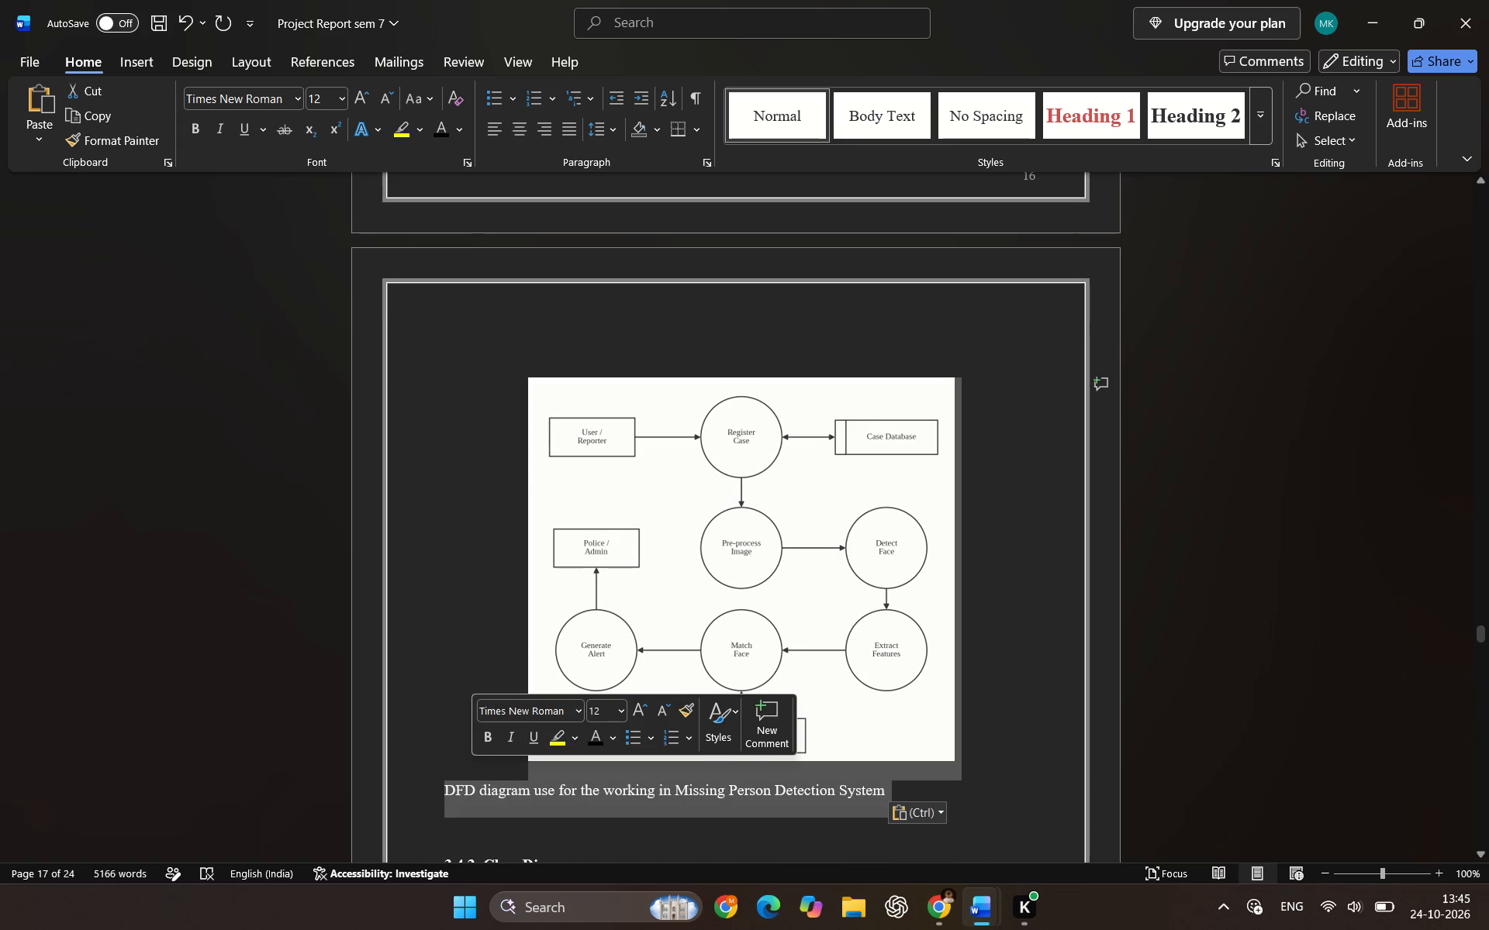
{"action": "left_click", "coordinate": [523, 132]}
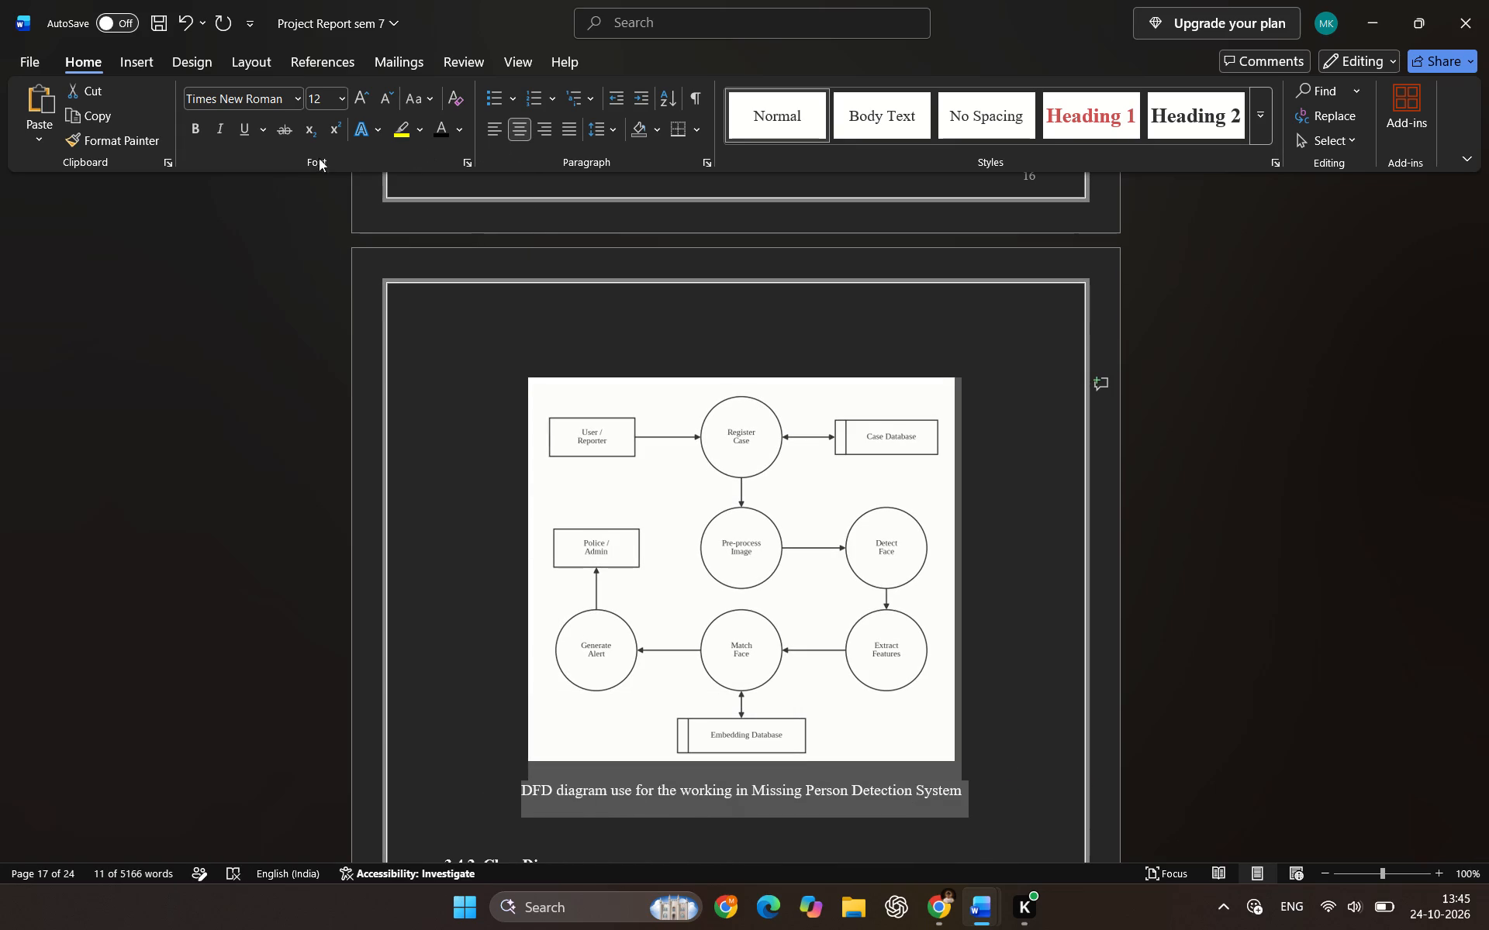
{"action": "left_click", "coordinate": [201, 125]}
{"action": "scroll", "coordinate": [726, 563], "scroll_direction": "down", "scroll_amount": 2}
{"action": "left_click", "coordinate": [1047, 497]}
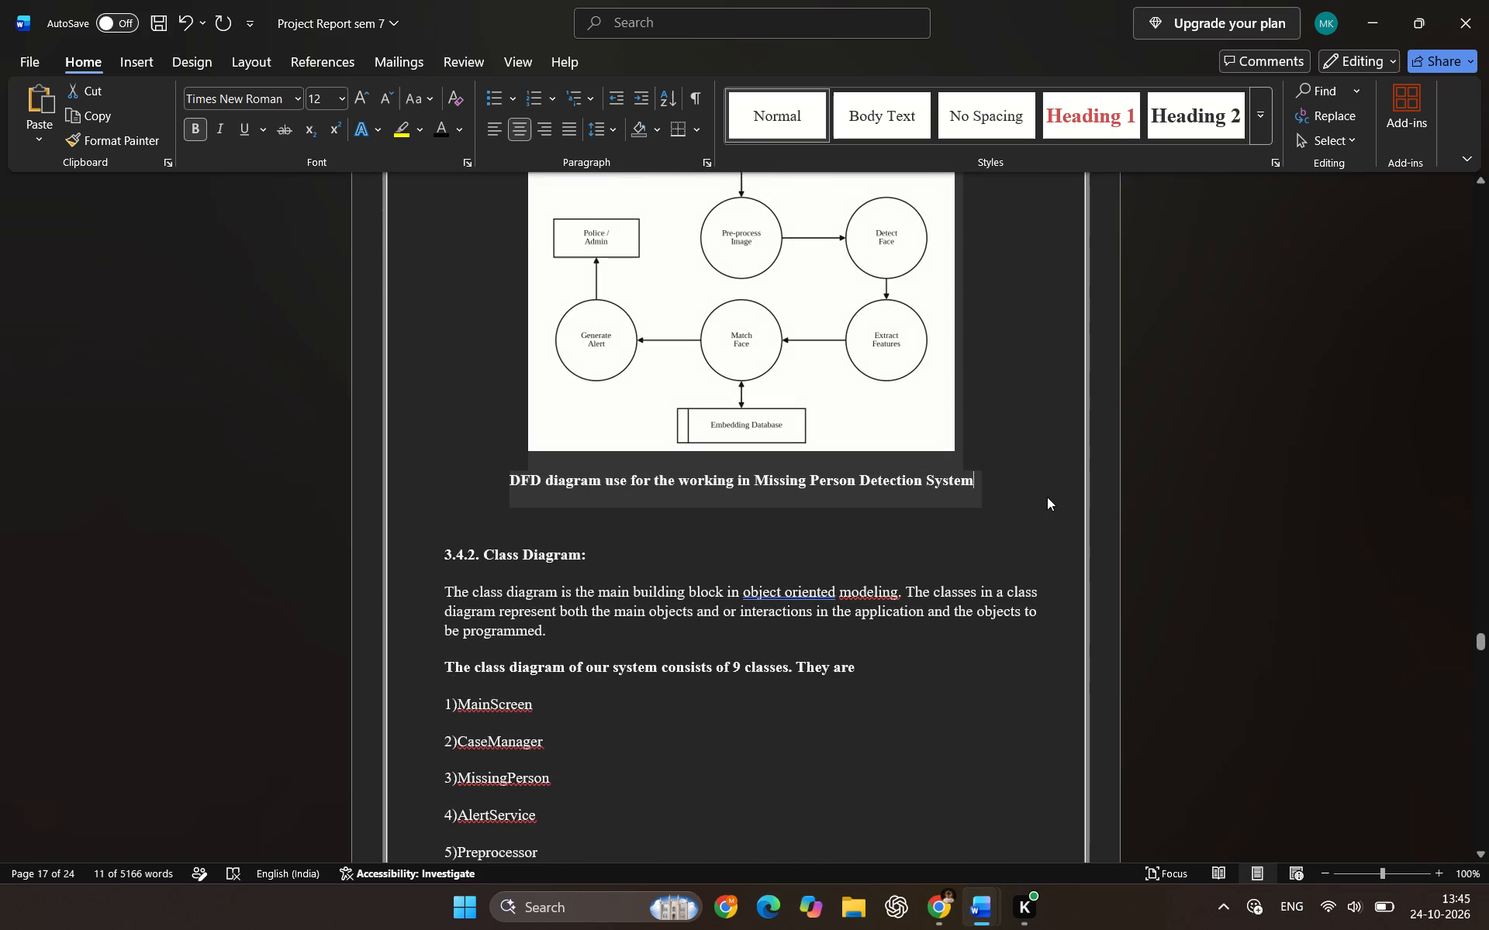
{"action": "scroll", "coordinate": [948, 549], "scroll_direction": "down", "scroll_amount": 1}
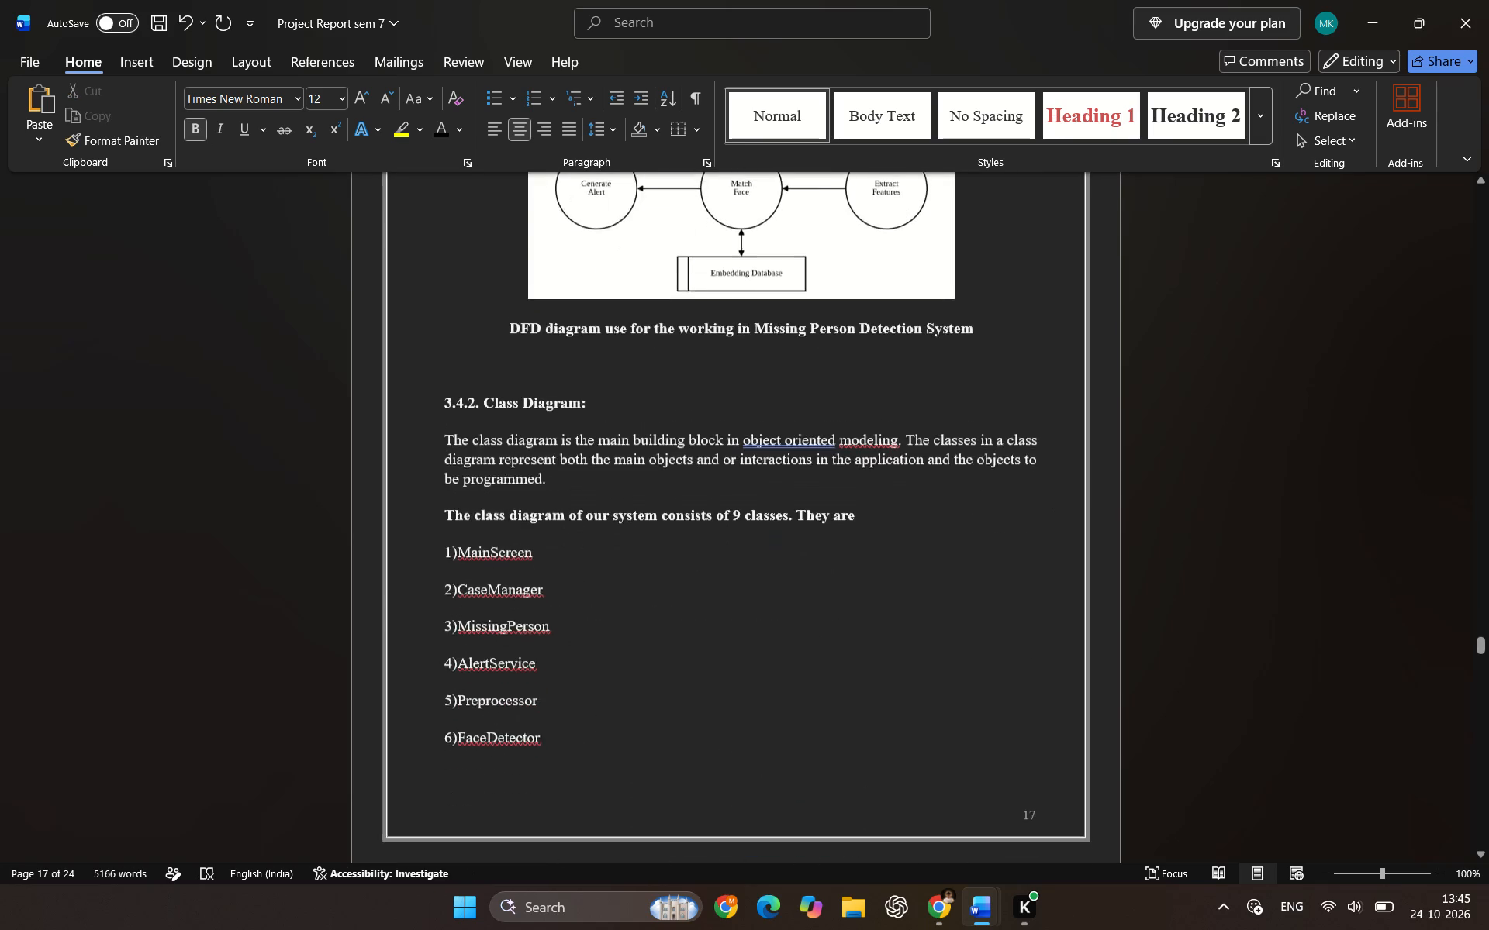
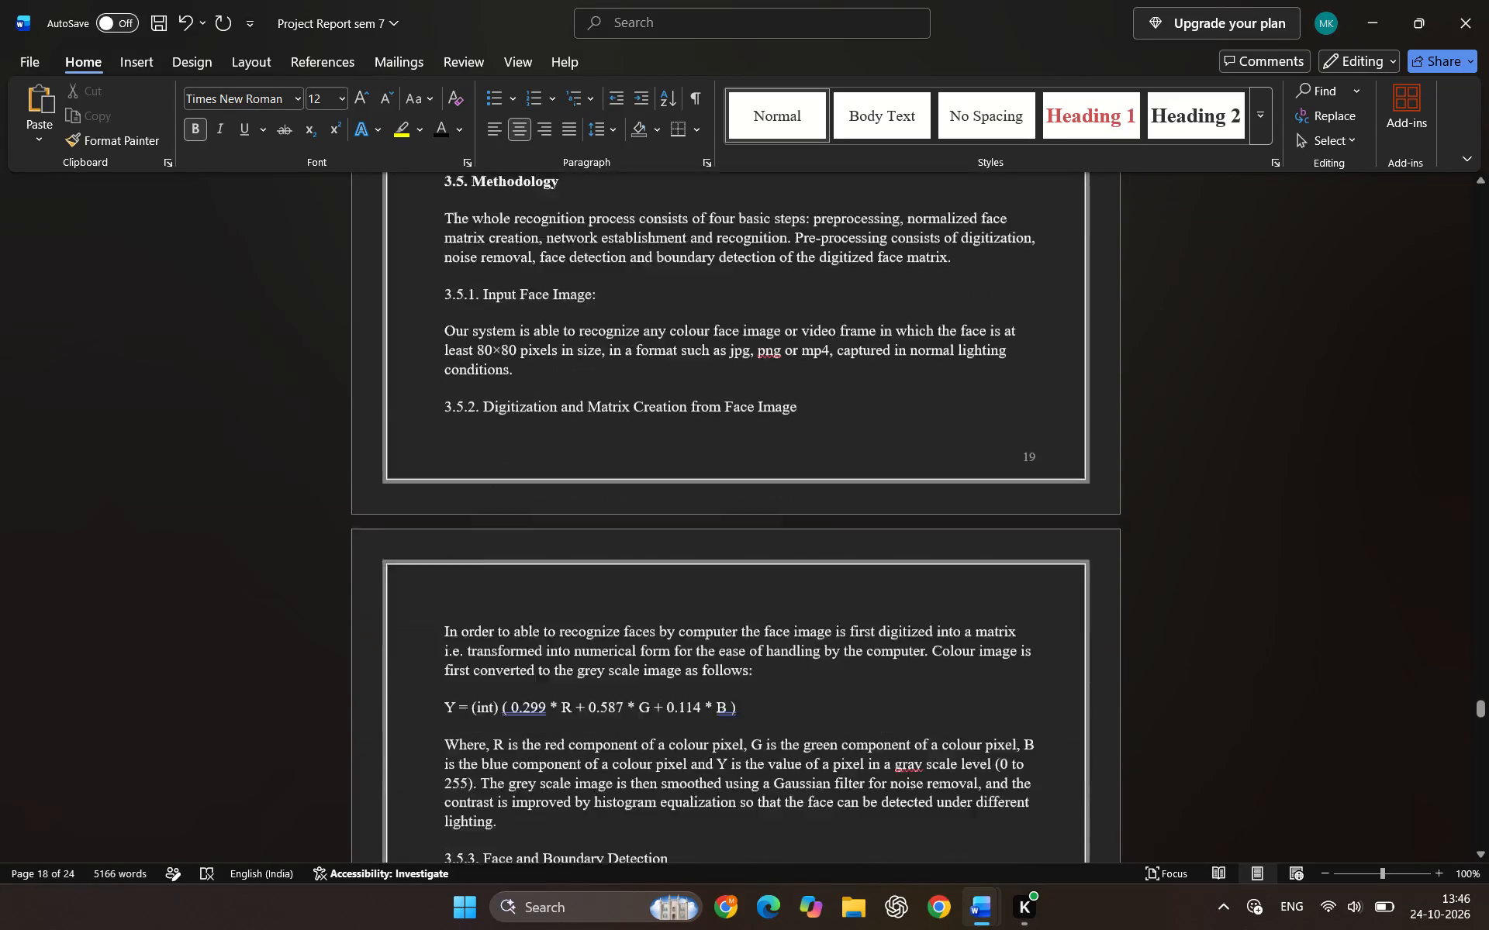
Remove the gap after the numbers of the four boundary detection steps in section 3.5.3.
{"action": "scroll", "coordinate": [749, 619], "scroll_direction": "down", "scroll_amount": 1}
{"action": "scroll", "coordinate": [471, 580], "scroll_direction": "down", "scroll_amount": 1}
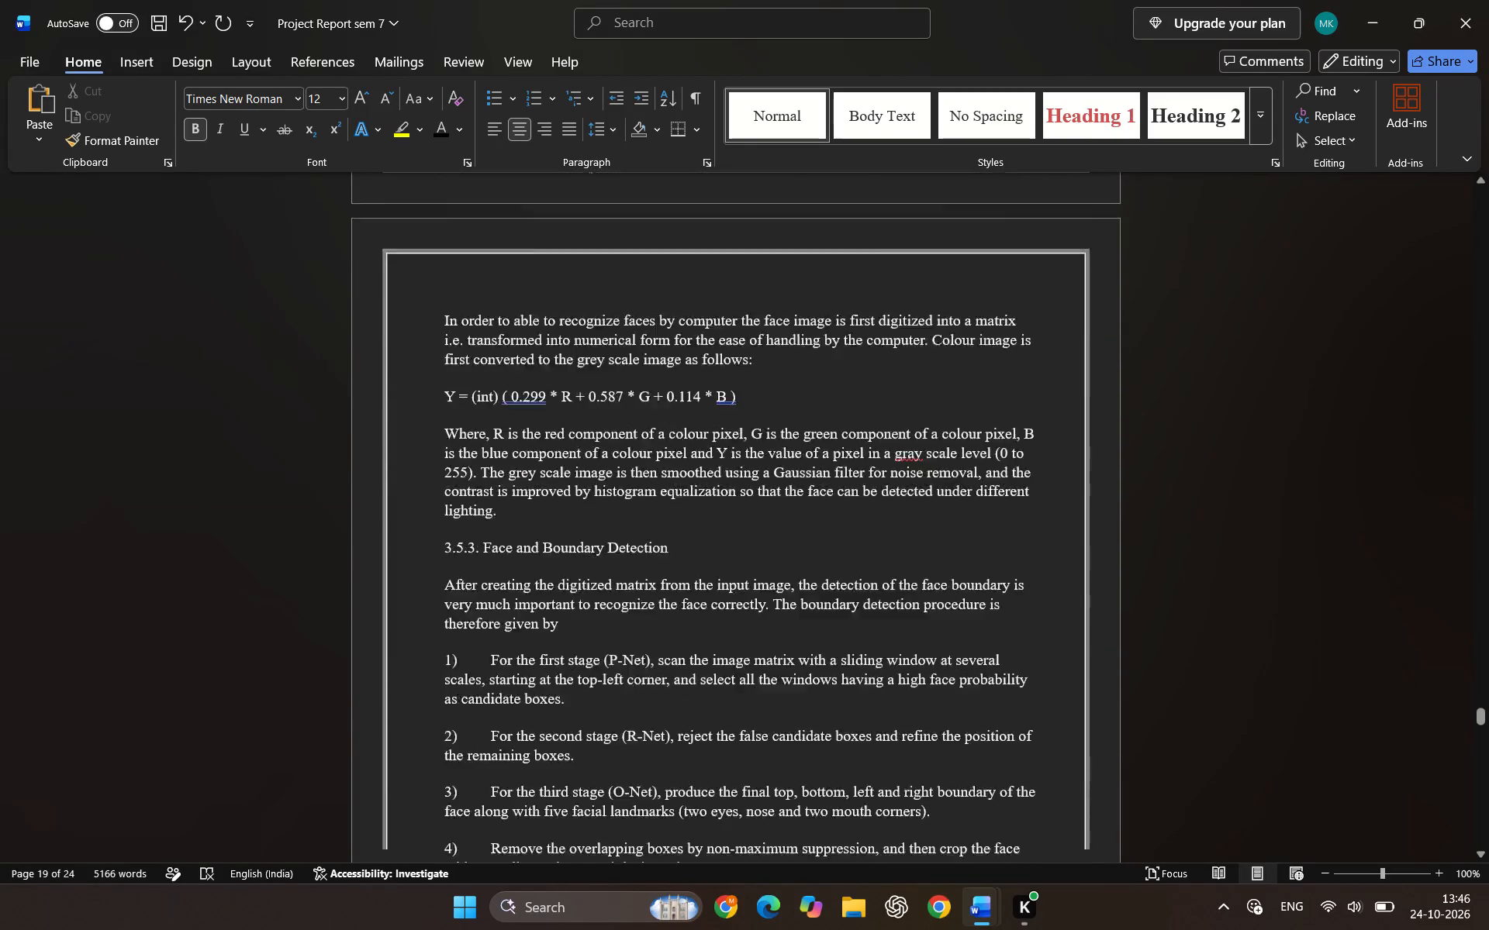
{"action": "scroll", "coordinate": [492, 581], "scroll_direction": "down", "scroll_amount": 1}
{"action": "left_click", "coordinate": [494, 426]}
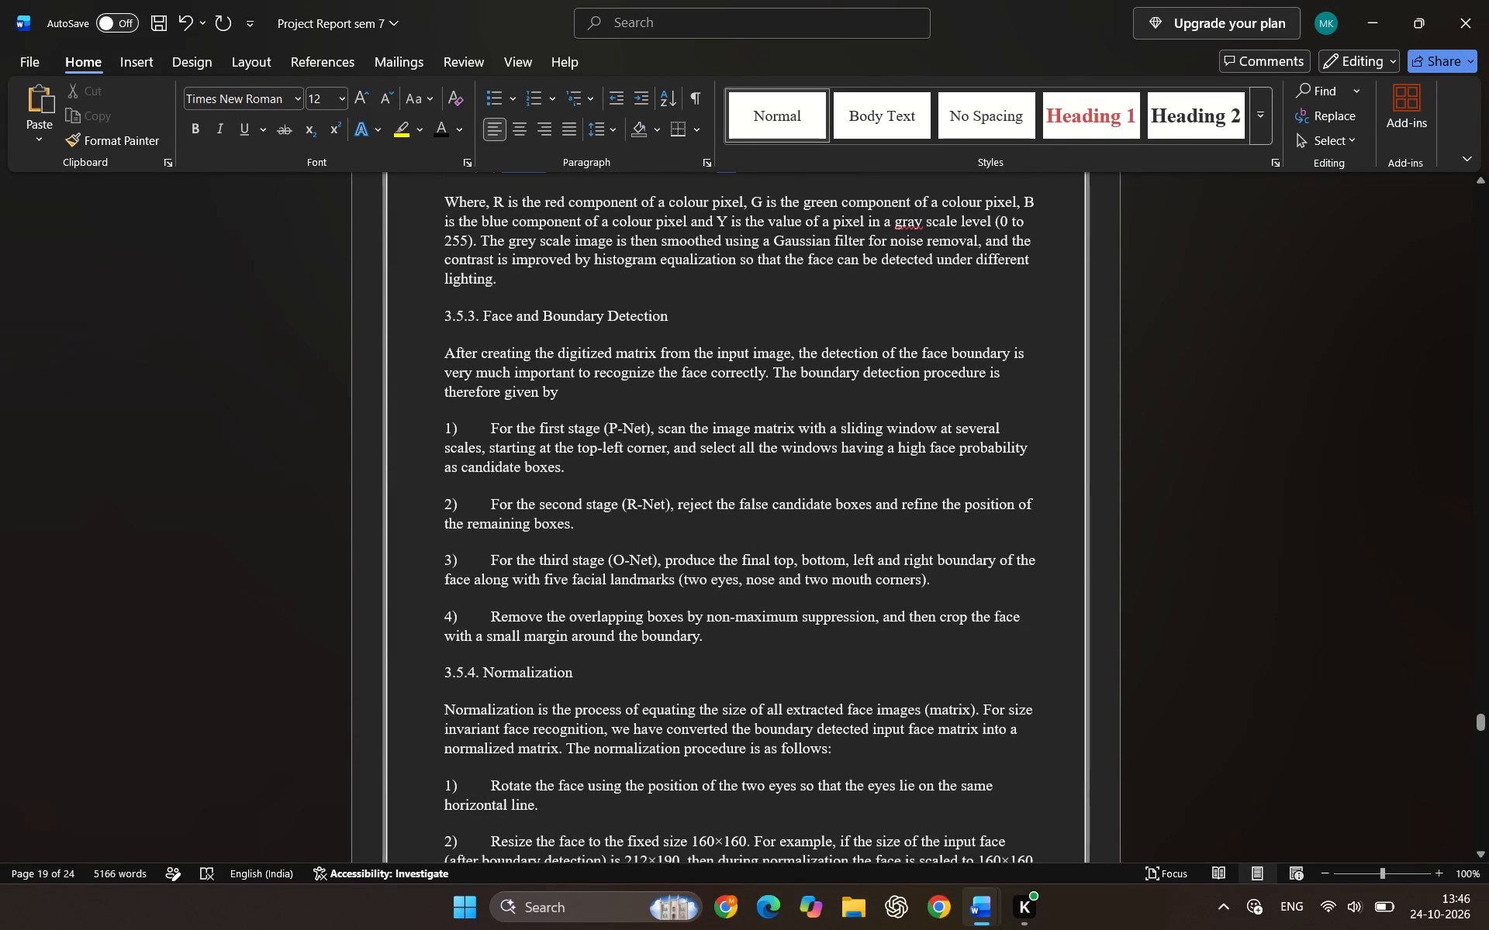
{"action": "key", "text": "BackSpace"}
{"action": "left_click", "coordinate": [486, 505]}
{"action": "key", "text": "BackSpace"}
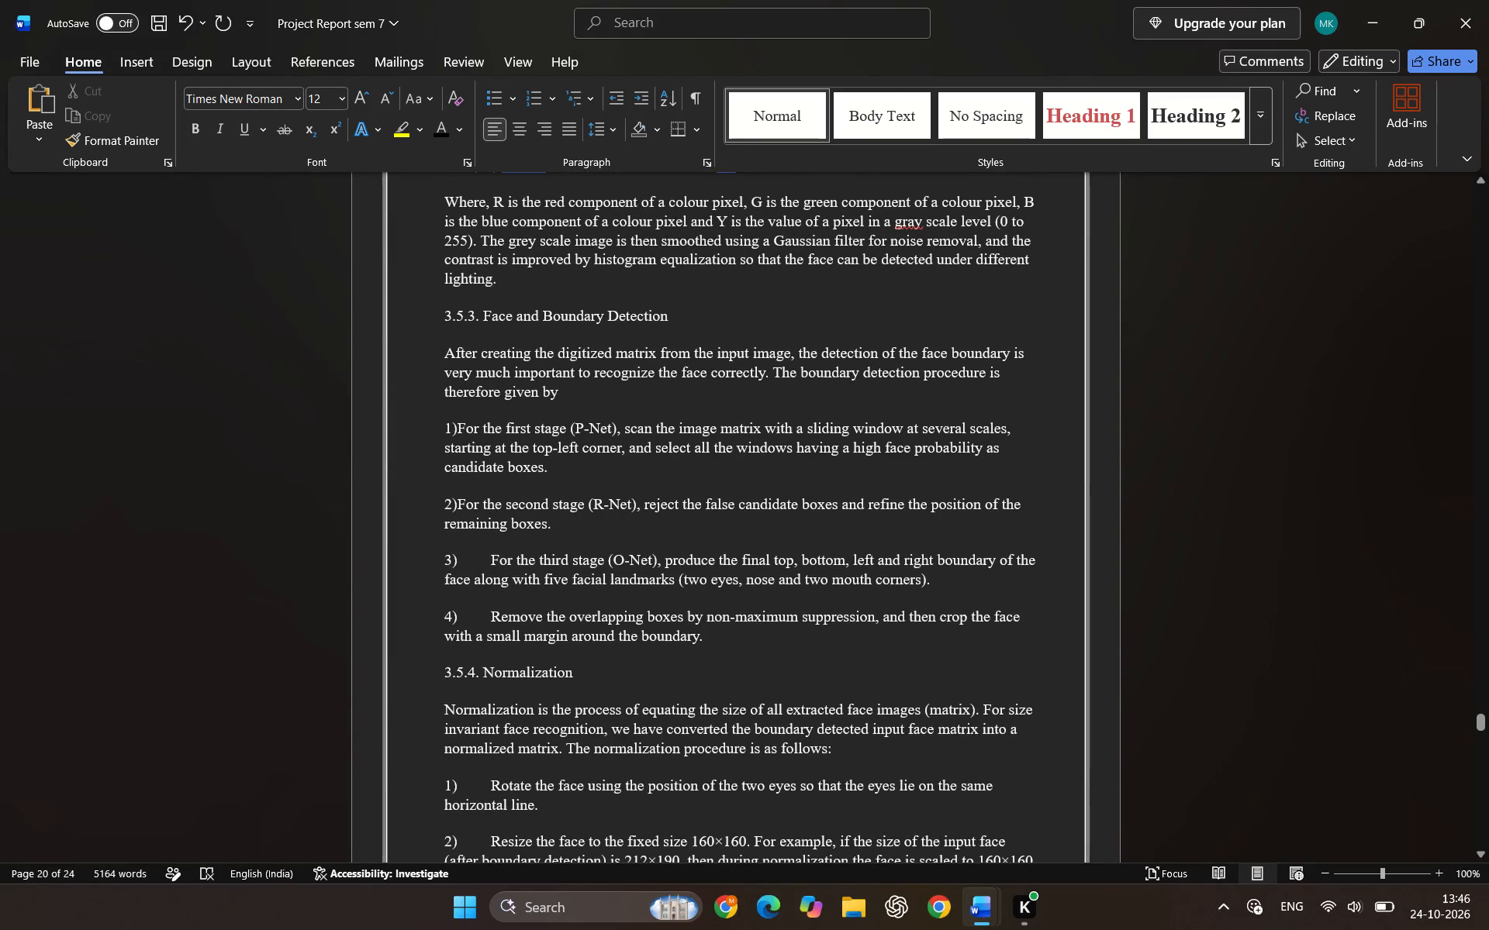
{"action": "left_click", "coordinate": [487, 553]}
{"action": "key", "text": "BackSpace"}
{"action": "left_click", "coordinate": [490, 621]}
{"action": "key", "text": "BackSpace"}
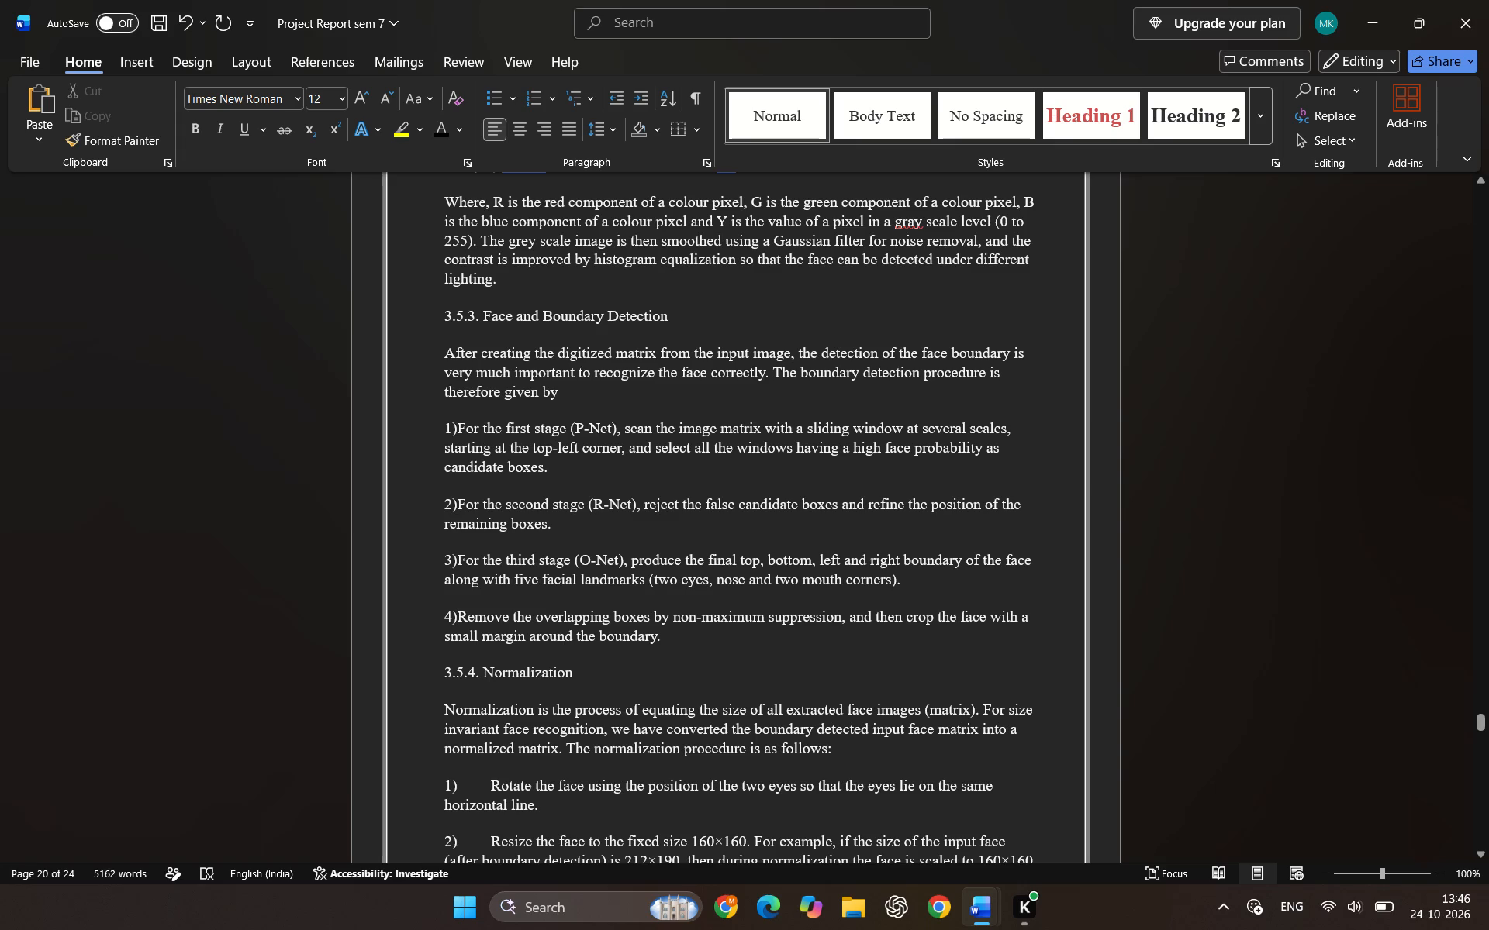
Remove the gap after the numbers of the three normalization procedure steps in section 3.5.4.
{"action": "scroll", "coordinate": [489, 705], "scroll_direction": "down", "scroll_amount": 1}
{"action": "left_click", "coordinate": [491, 628]}
{"action": "key", "text": "BackSpace"}
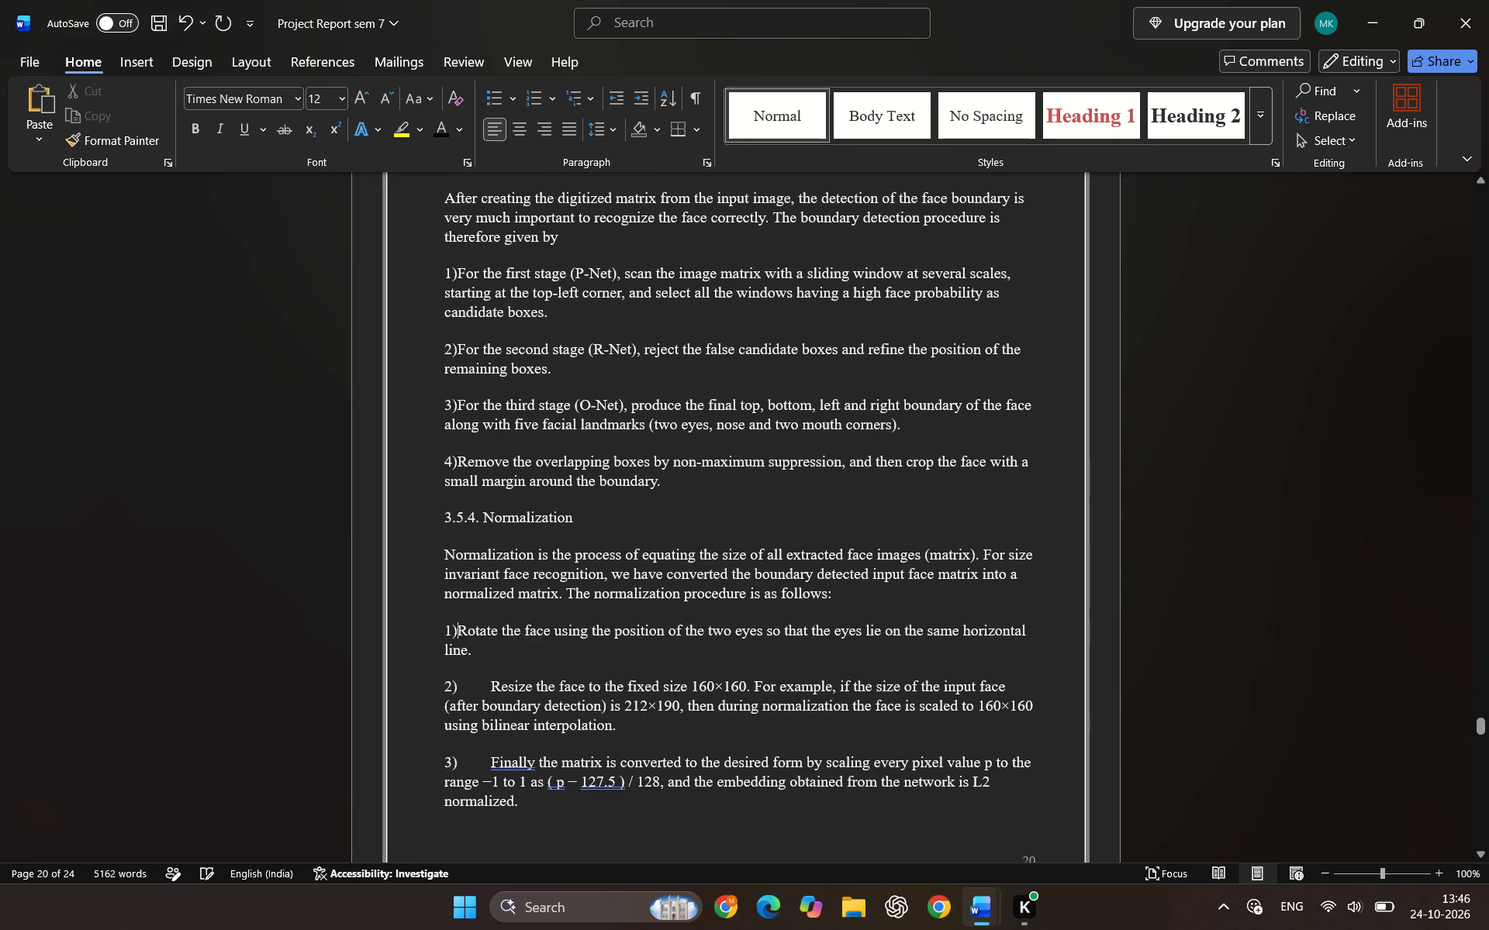
{"action": "left_click", "coordinate": [488, 687]}
{"action": "key", "text": "BackSpace"}
{"action": "left_click", "coordinate": [489, 752]}
{"action": "key", "text": "BackSpace"}
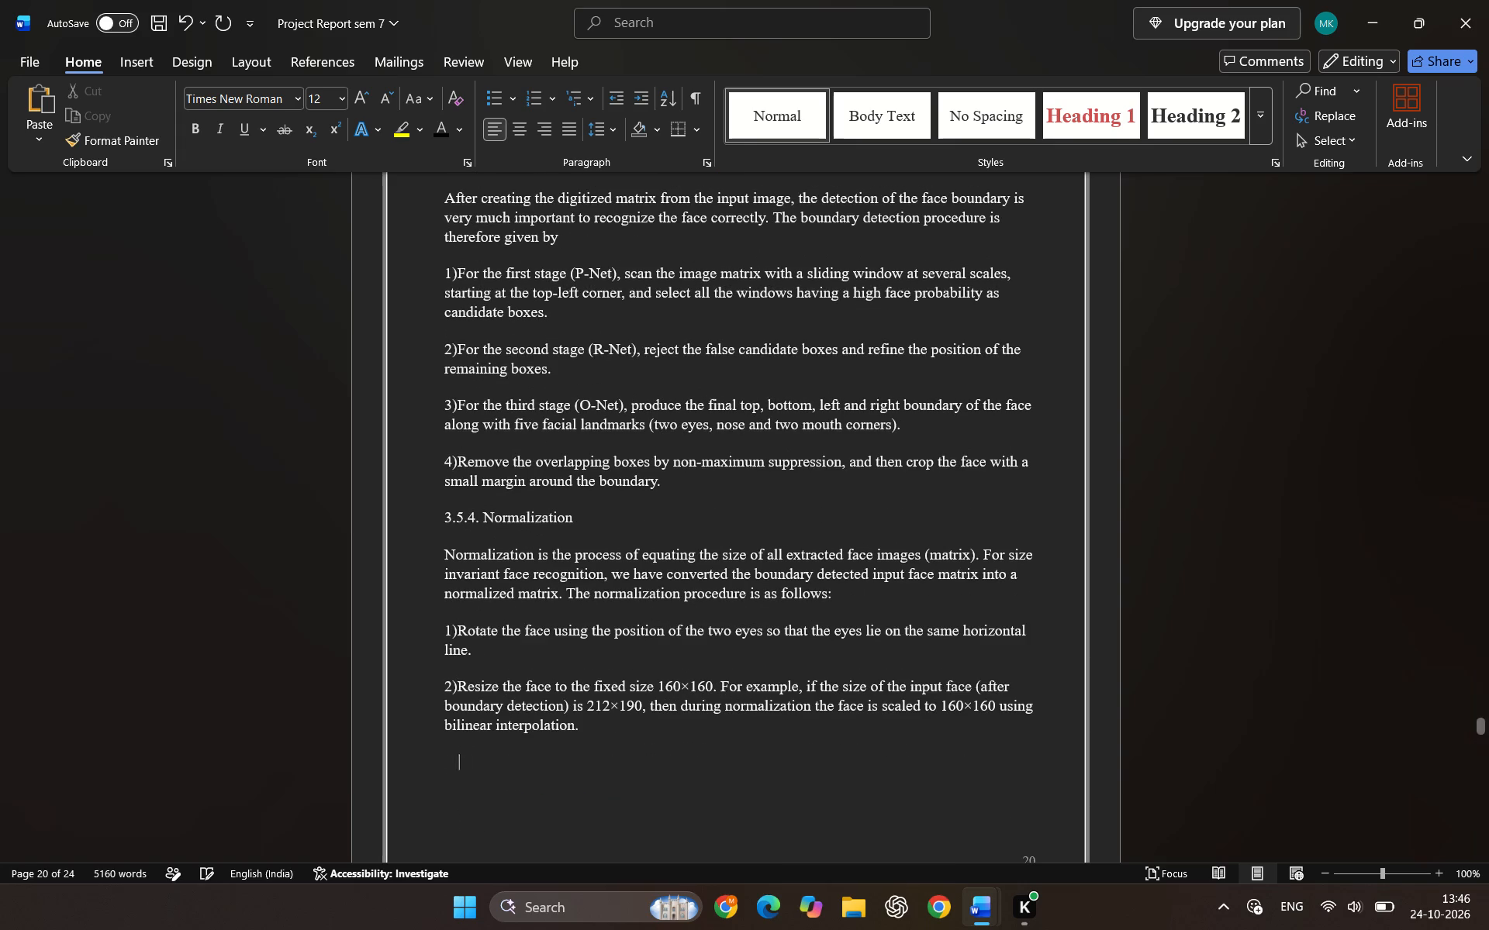
Switch to the AI_Powered_Missing_Person_Detection_System report and copy the whole Chapter 4 implementation plan table.
{"action": "scroll", "coordinate": [489, 753], "scroll_direction": "down", "scroll_amount": 4}
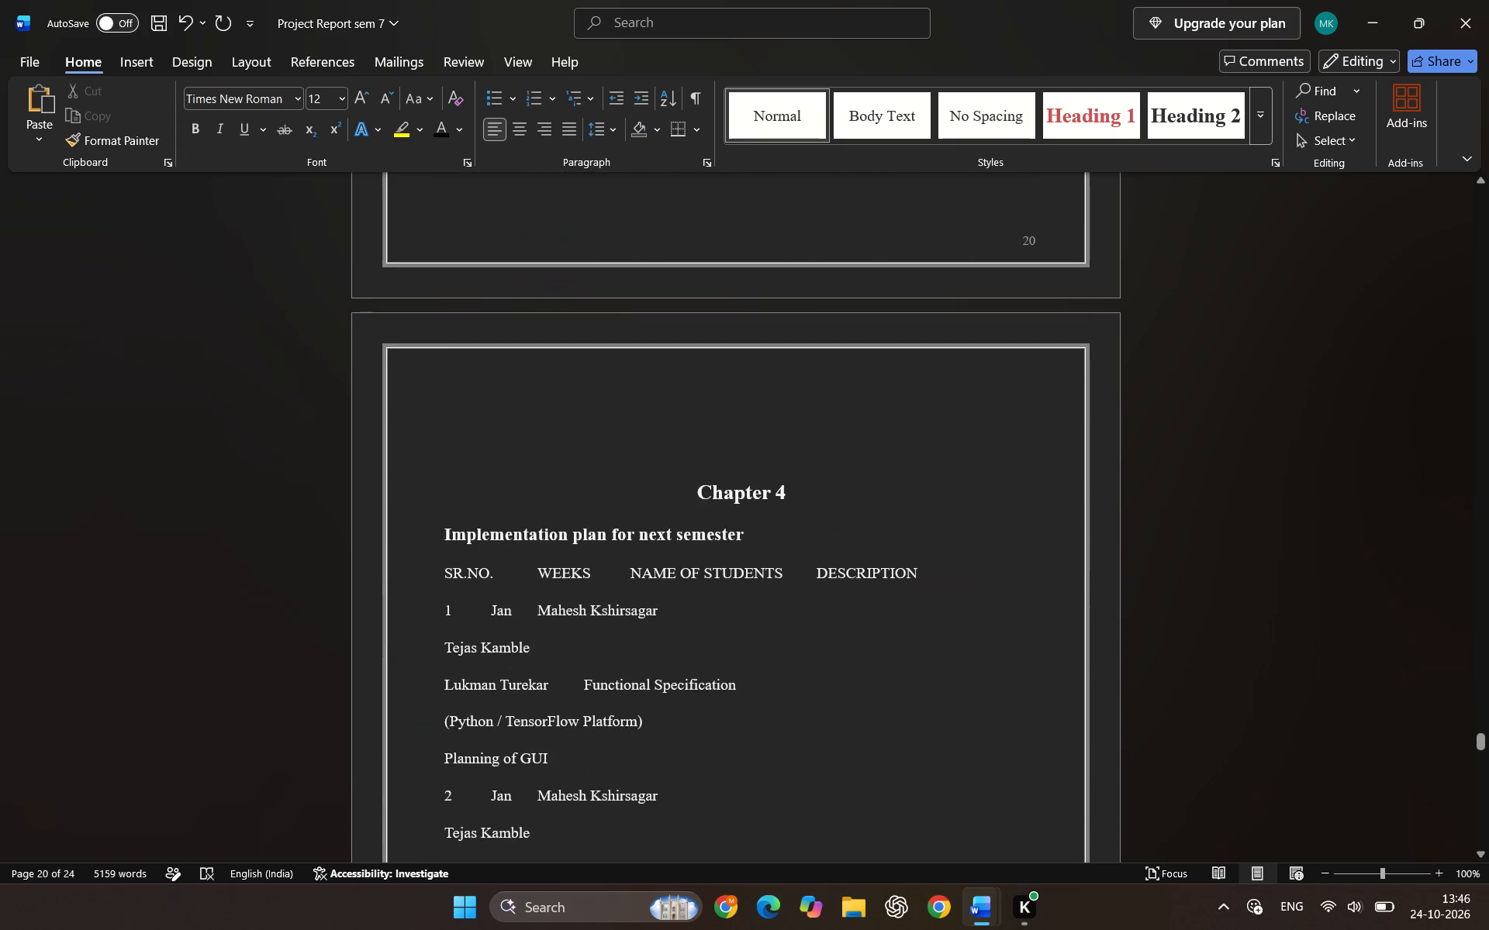
{"action": "scroll", "coordinate": [740, 486], "scroll_direction": "down", "scroll_amount": 1}
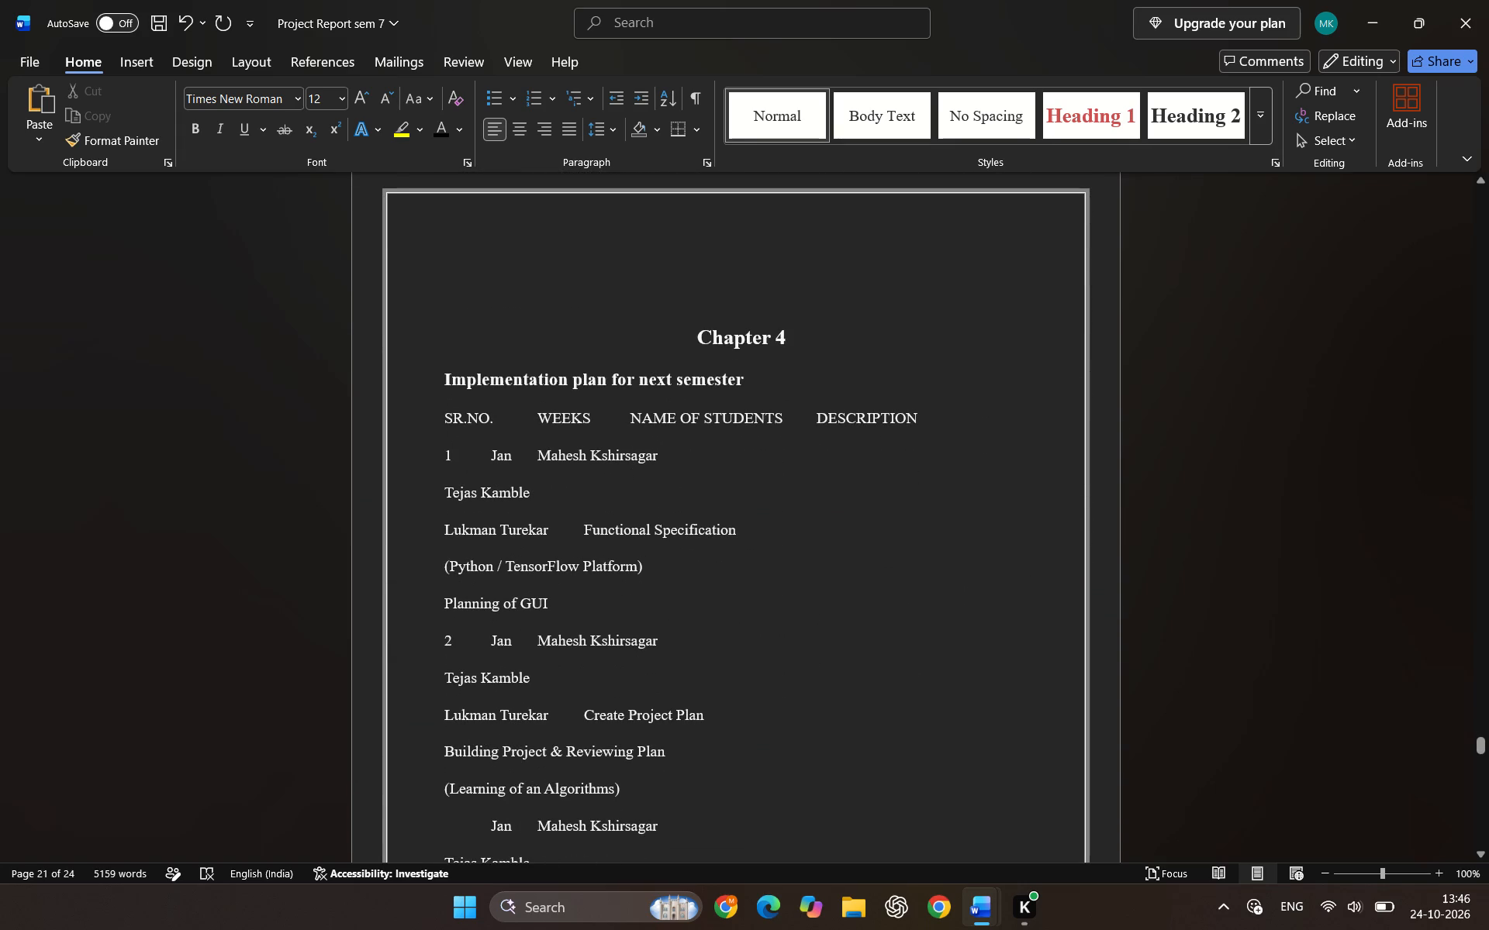
{"action": "key", "text": "alt+Tab"}
{"action": "scroll", "coordinate": [765, 456], "scroll_direction": "down", "scroll_amount": 13}
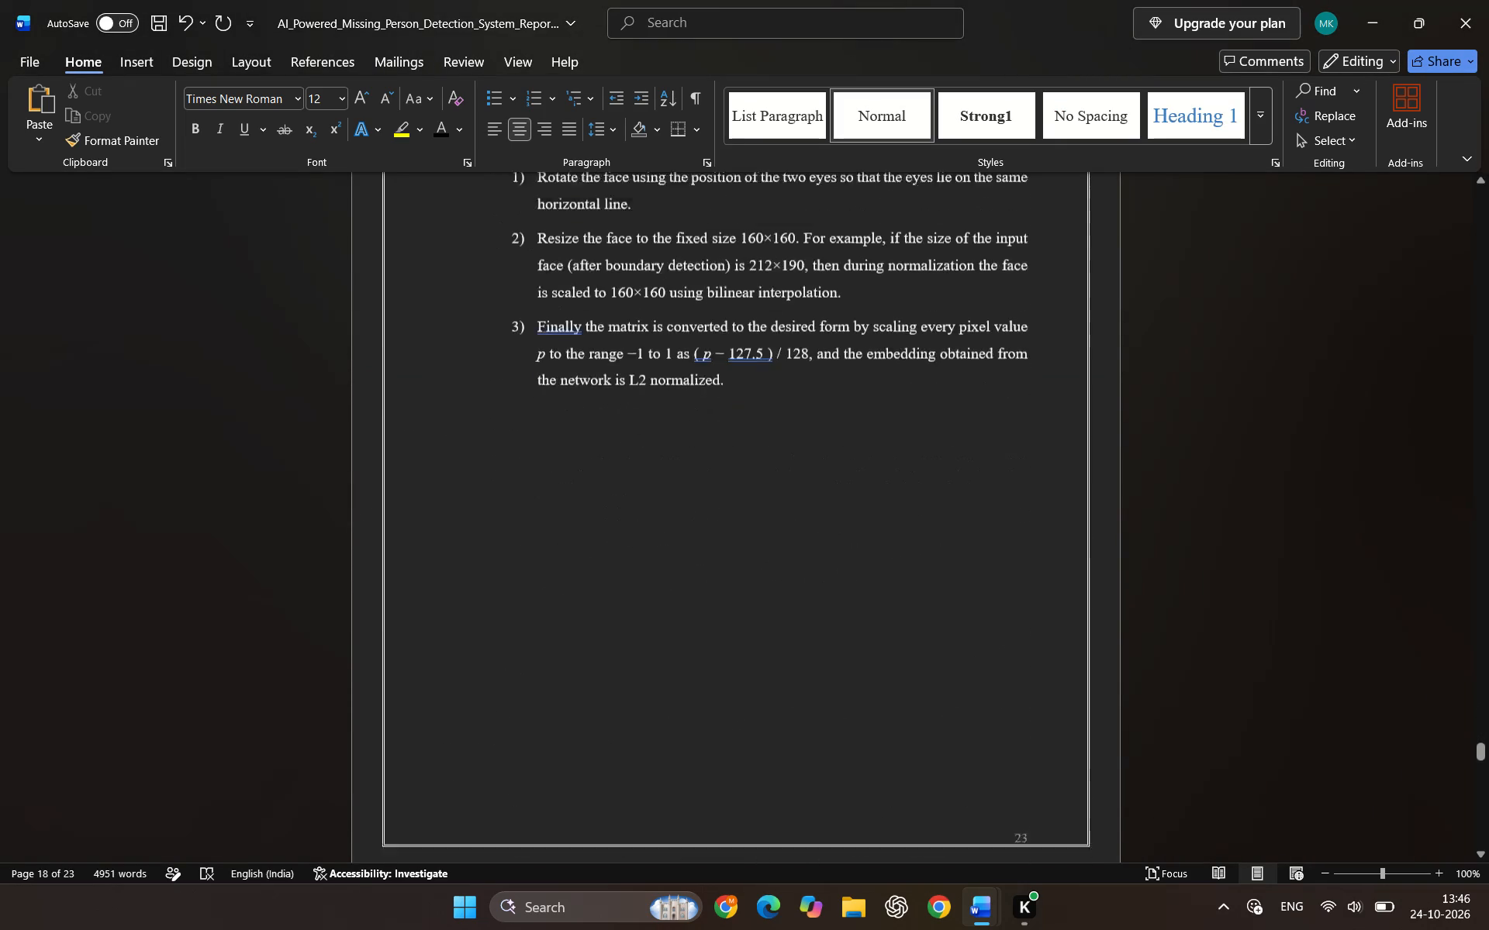
{"action": "scroll", "coordinate": [764, 467], "scroll_direction": "down", "scroll_amount": 4}
{"action": "left_click", "coordinate": [751, 513]}
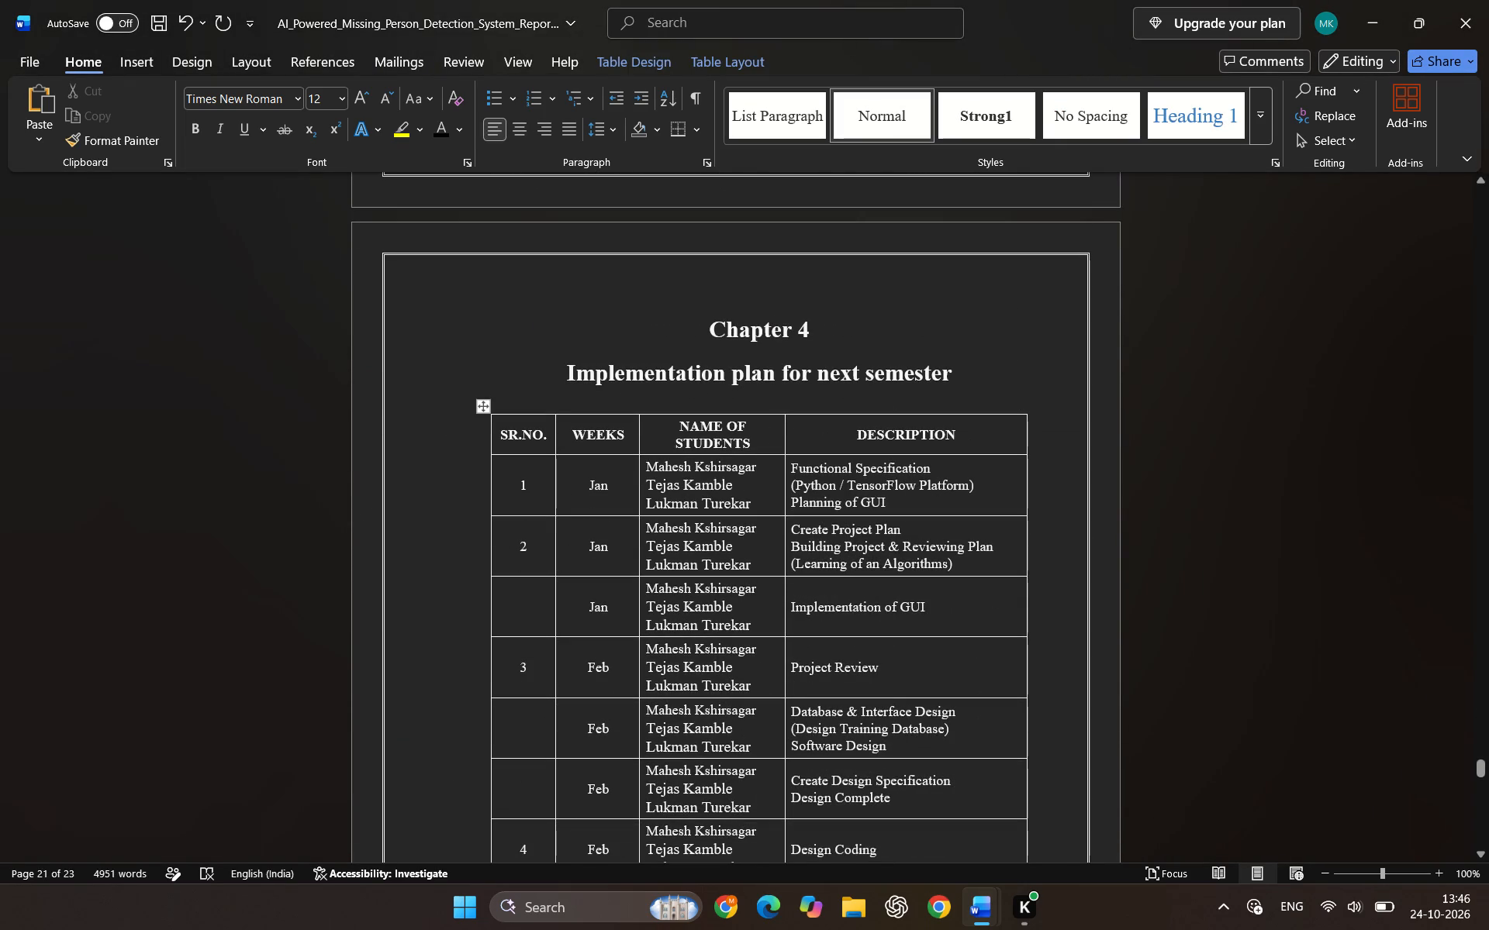
{"action": "left_click", "coordinate": [487, 411]}
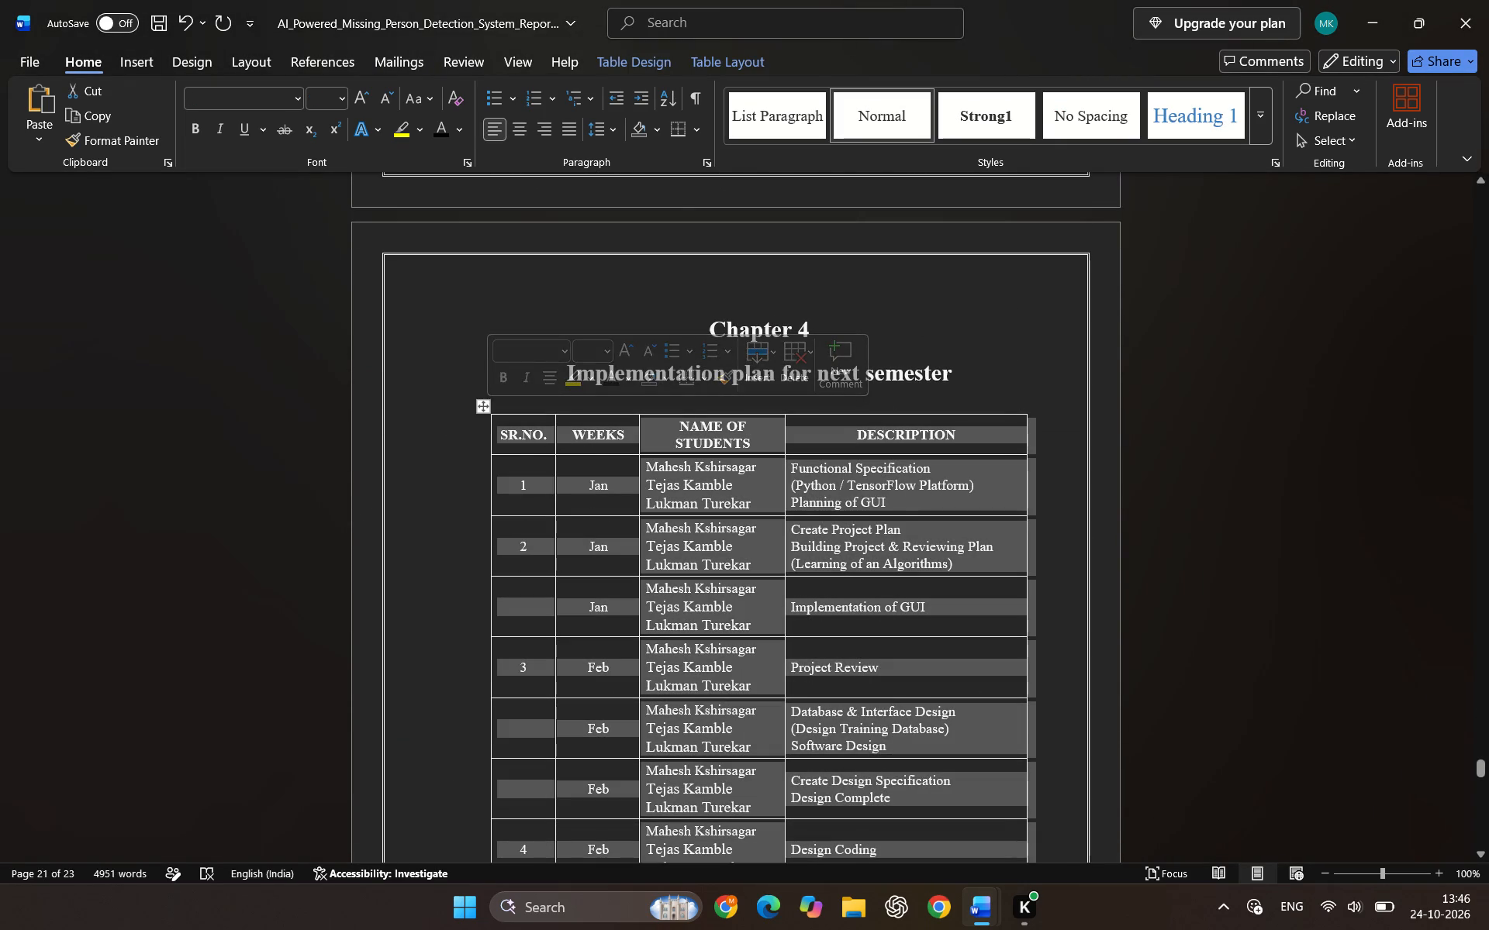
{"action": "right_click", "coordinate": [597, 449]}
{"action": "left_click", "coordinate": [675, 87]}
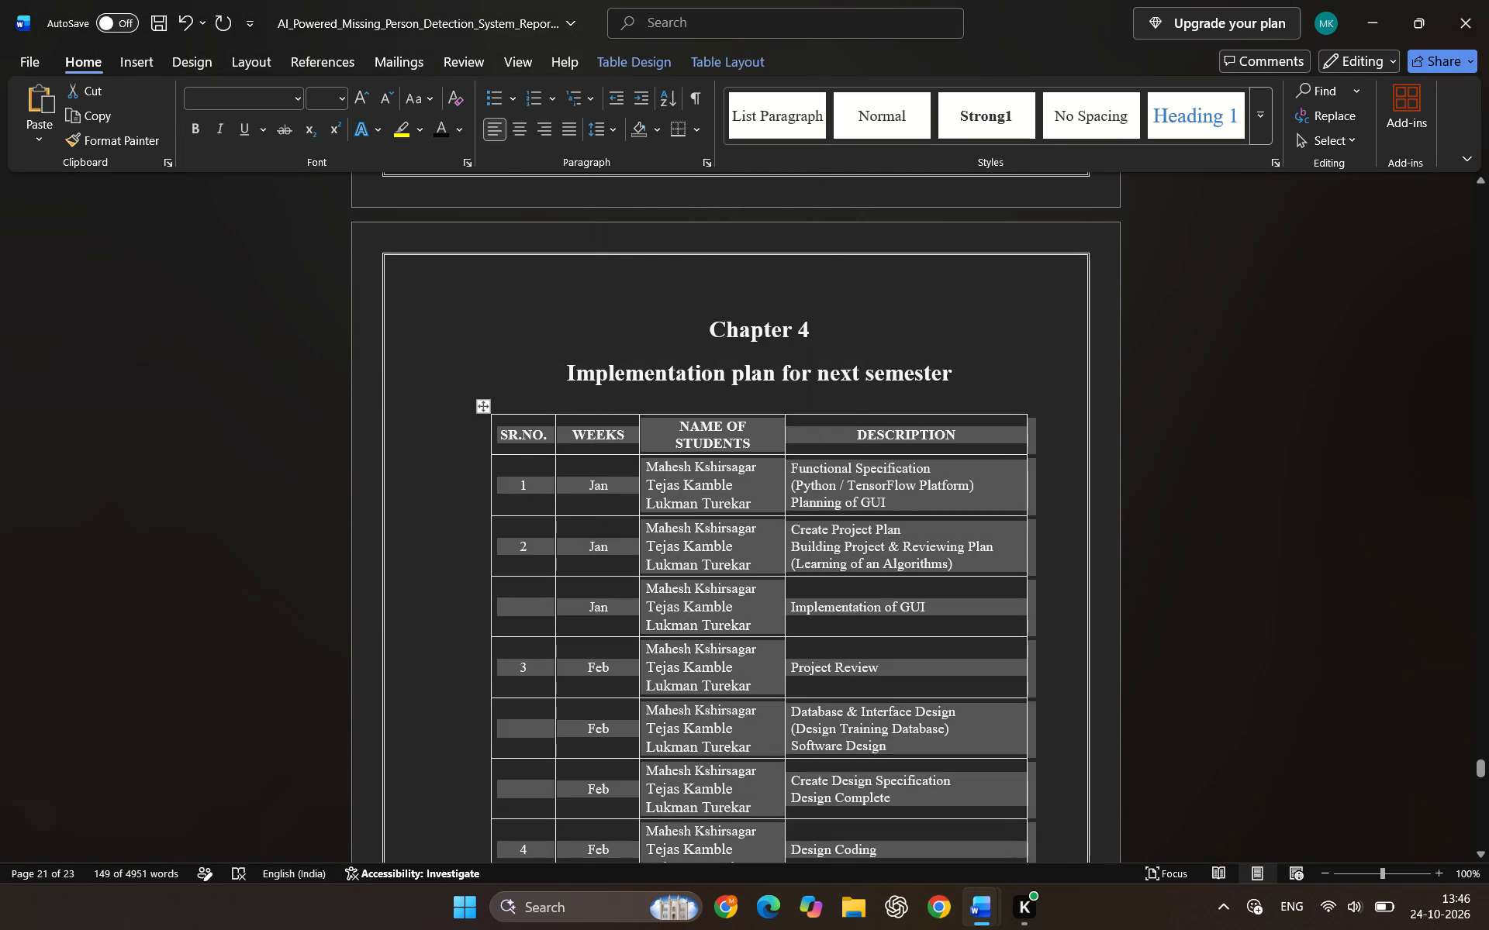
Return to Project Report sem 7 and delete the plain-text schedule from the SR.NO. line through Maintenance in Chapter 4.
{"action": "key", "text": "alt+Tab"}
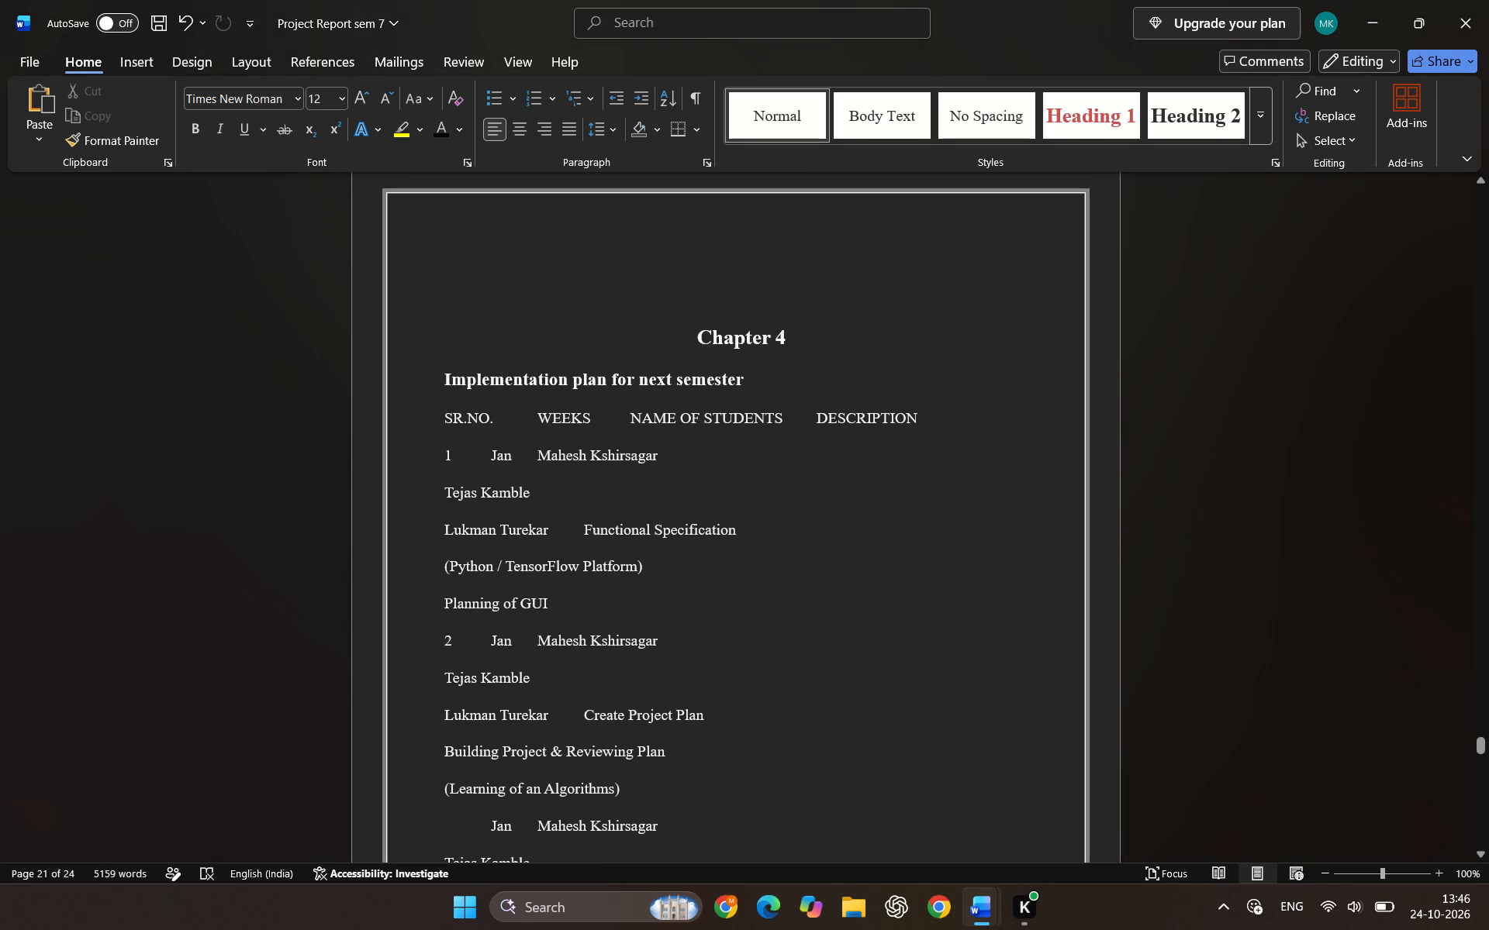
{"action": "left_click_drag", "start_coordinate": [446, 416], "coordinate": [674, 776]}
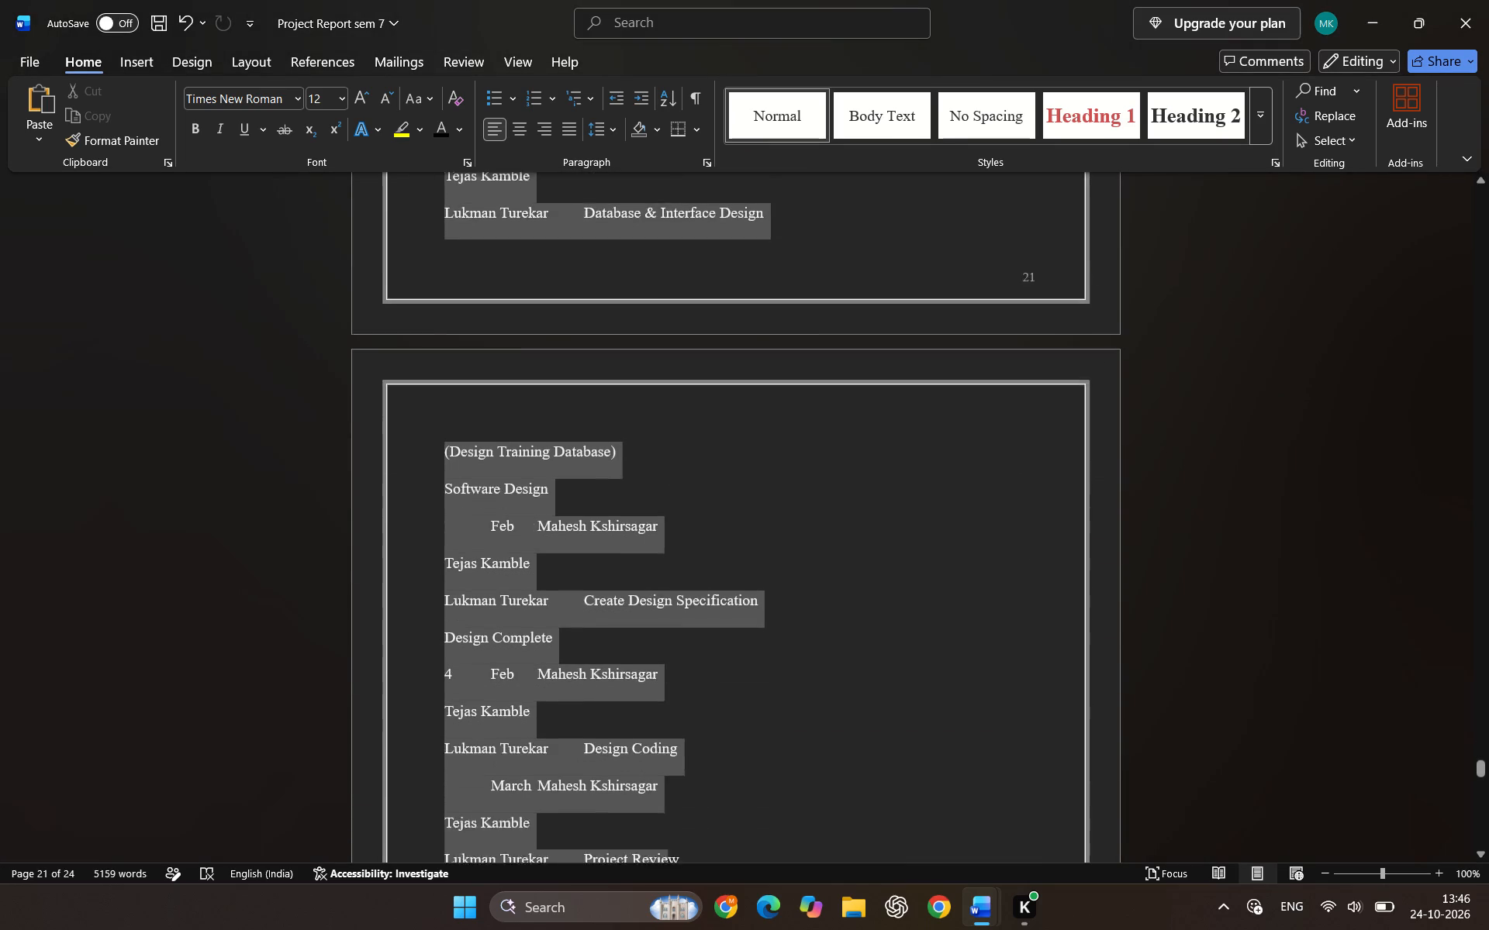
{"action": "left_click_drag", "start_coordinate": [674, 776], "coordinate": [649, 632]}
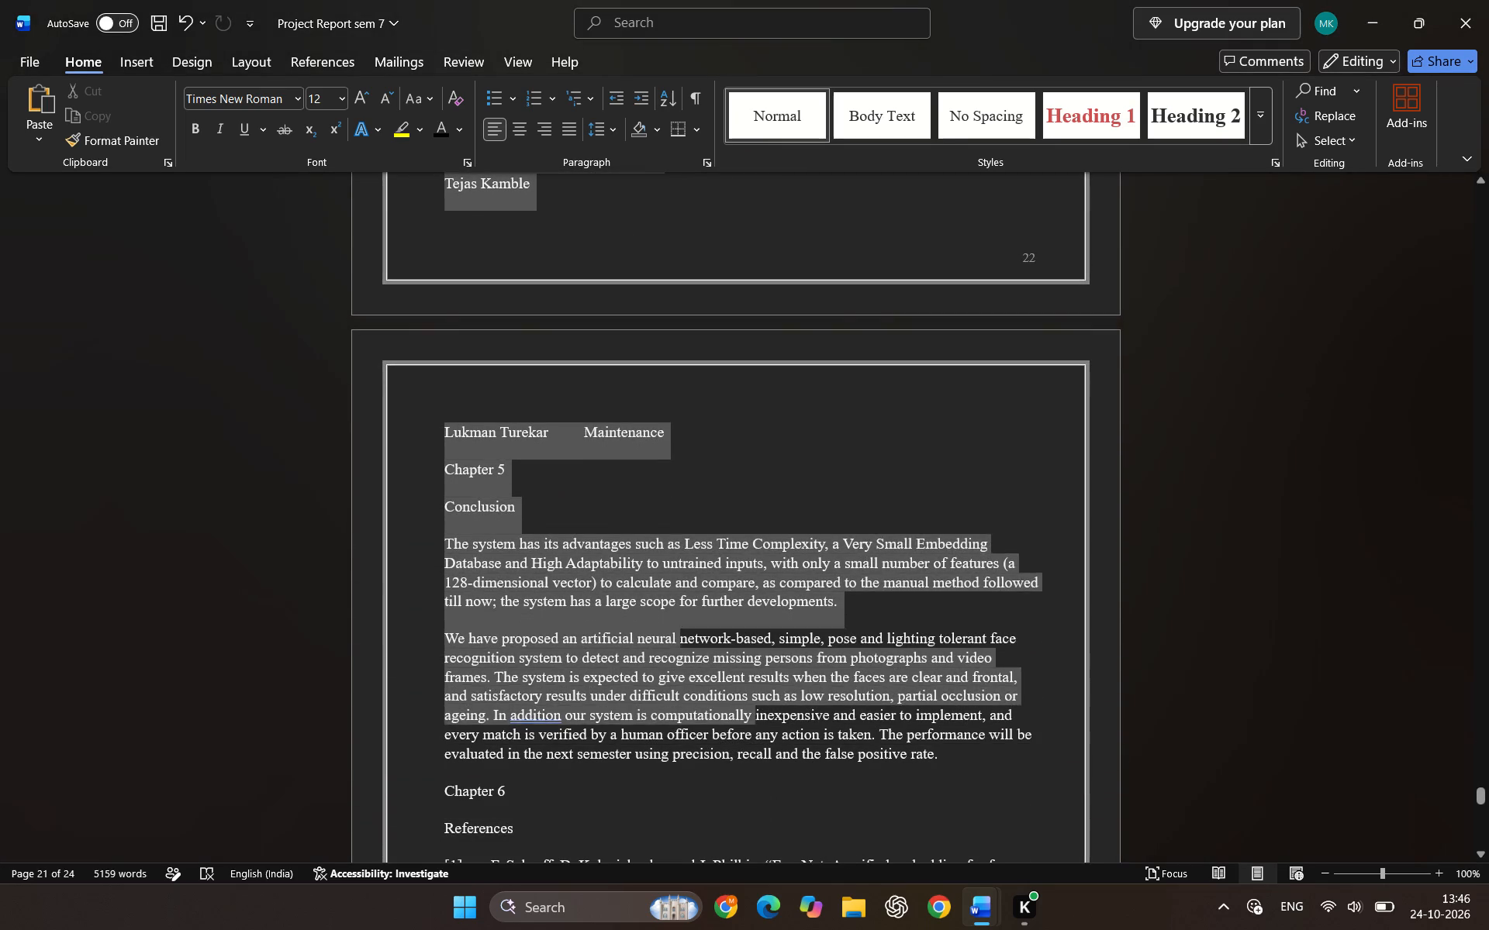
{"action": "left_click_drag", "start_coordinate": [649, 632], "coordinate": [656, 421]}
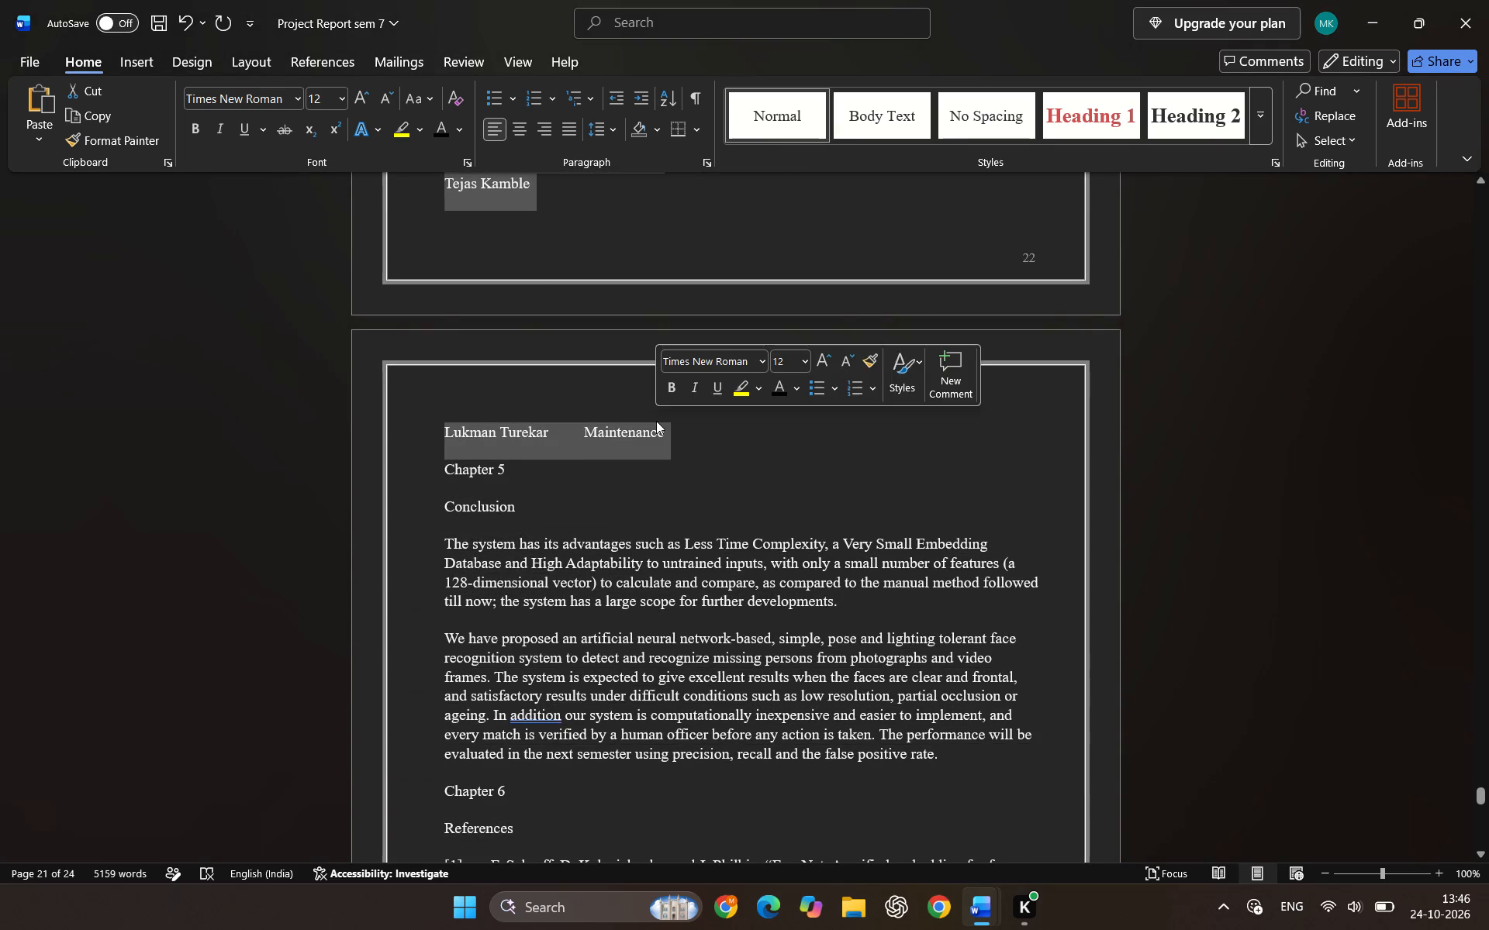
{"action": "key", "text": "BackSpace"}
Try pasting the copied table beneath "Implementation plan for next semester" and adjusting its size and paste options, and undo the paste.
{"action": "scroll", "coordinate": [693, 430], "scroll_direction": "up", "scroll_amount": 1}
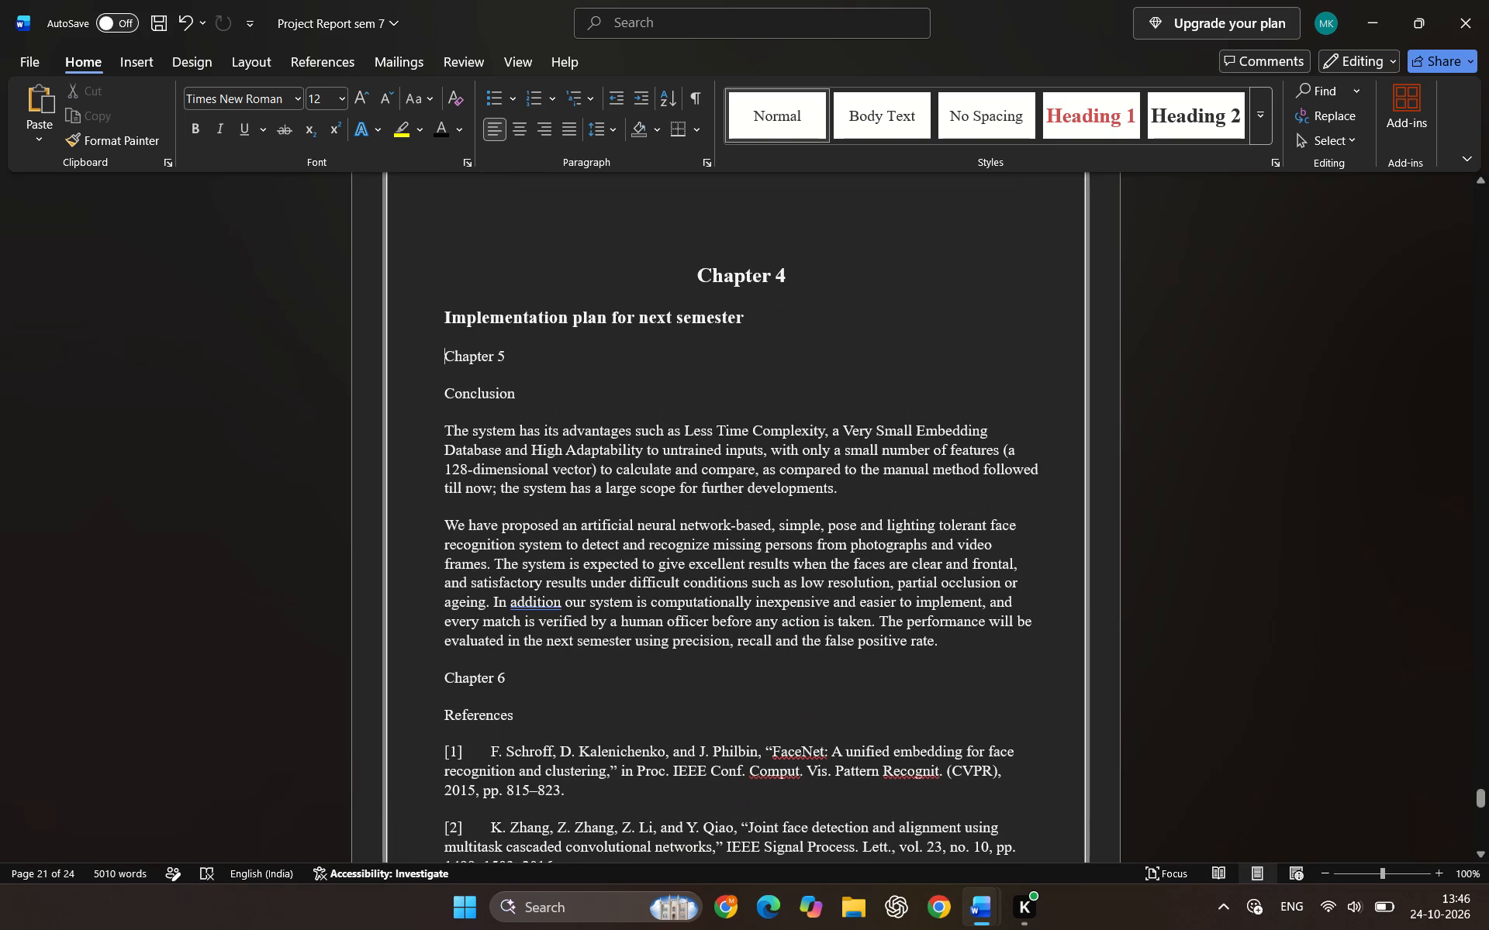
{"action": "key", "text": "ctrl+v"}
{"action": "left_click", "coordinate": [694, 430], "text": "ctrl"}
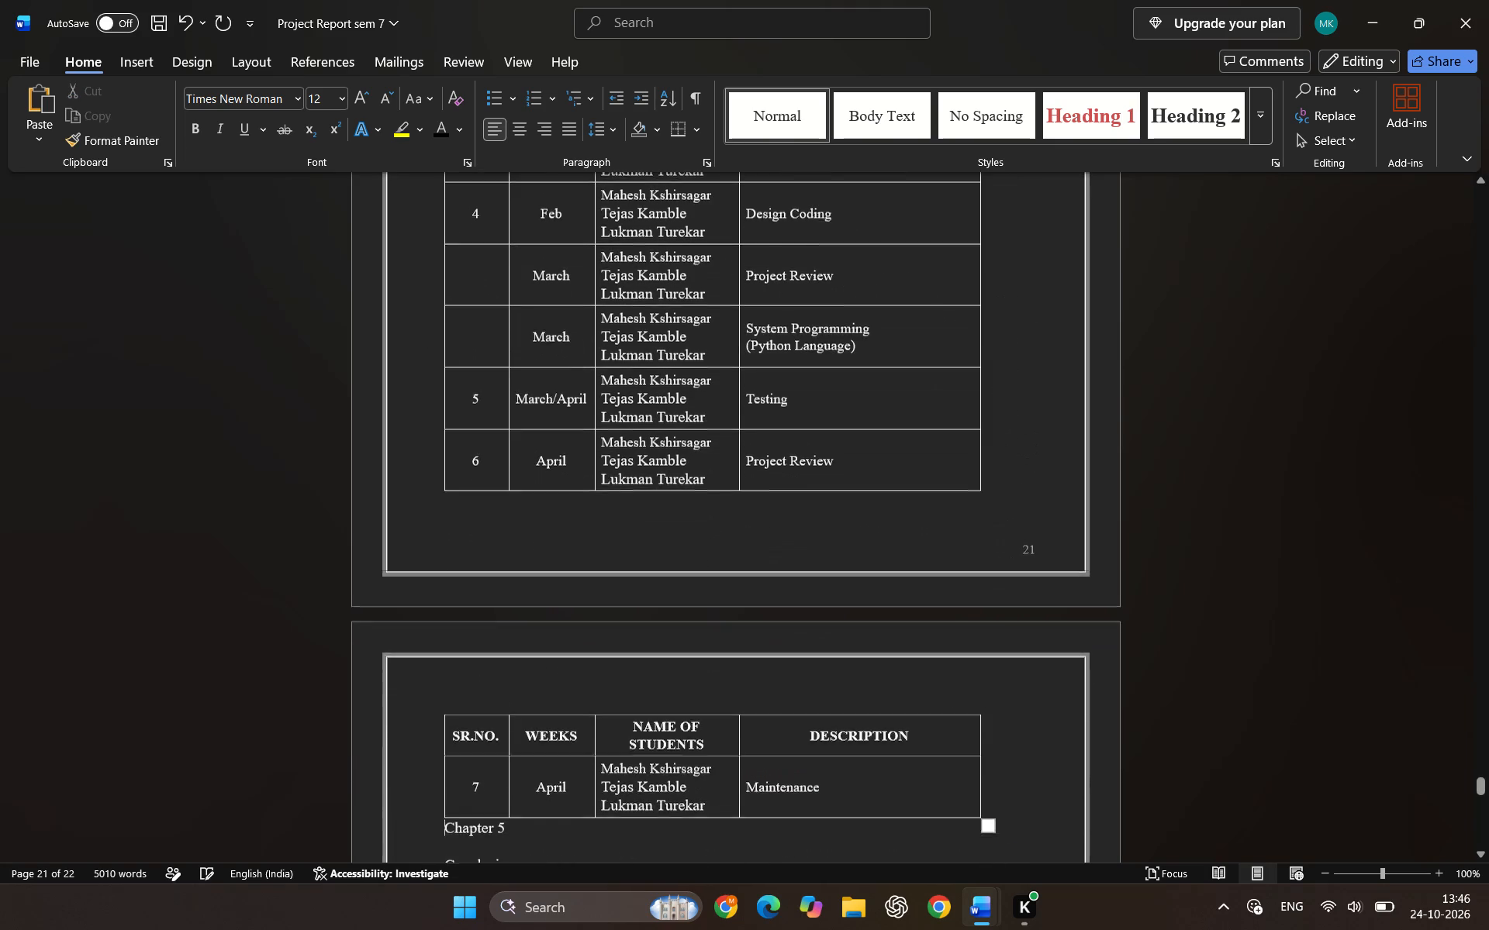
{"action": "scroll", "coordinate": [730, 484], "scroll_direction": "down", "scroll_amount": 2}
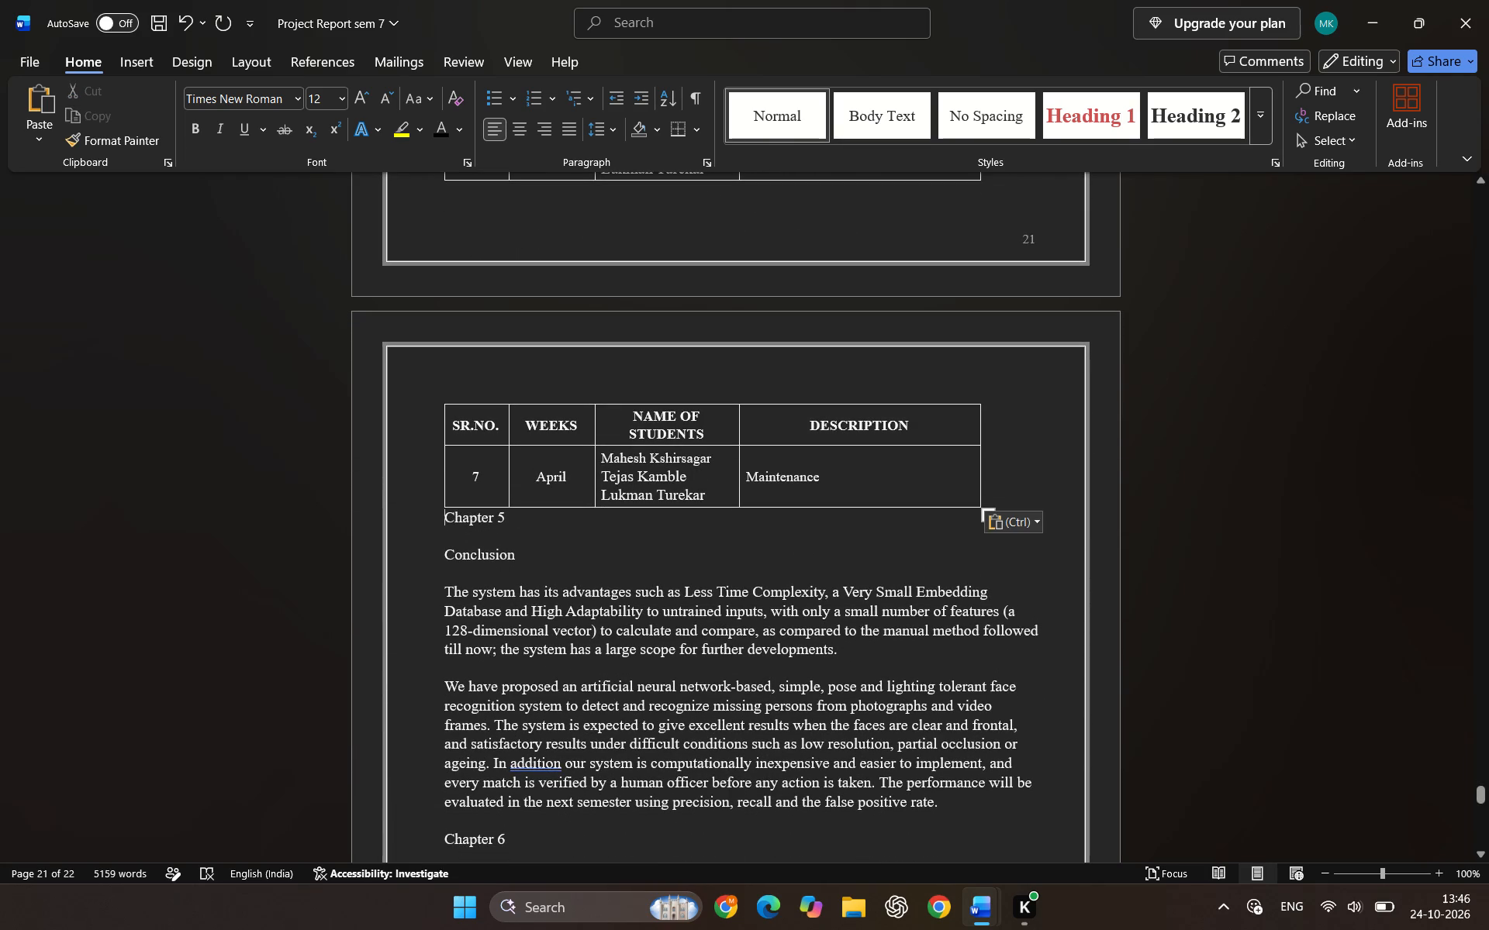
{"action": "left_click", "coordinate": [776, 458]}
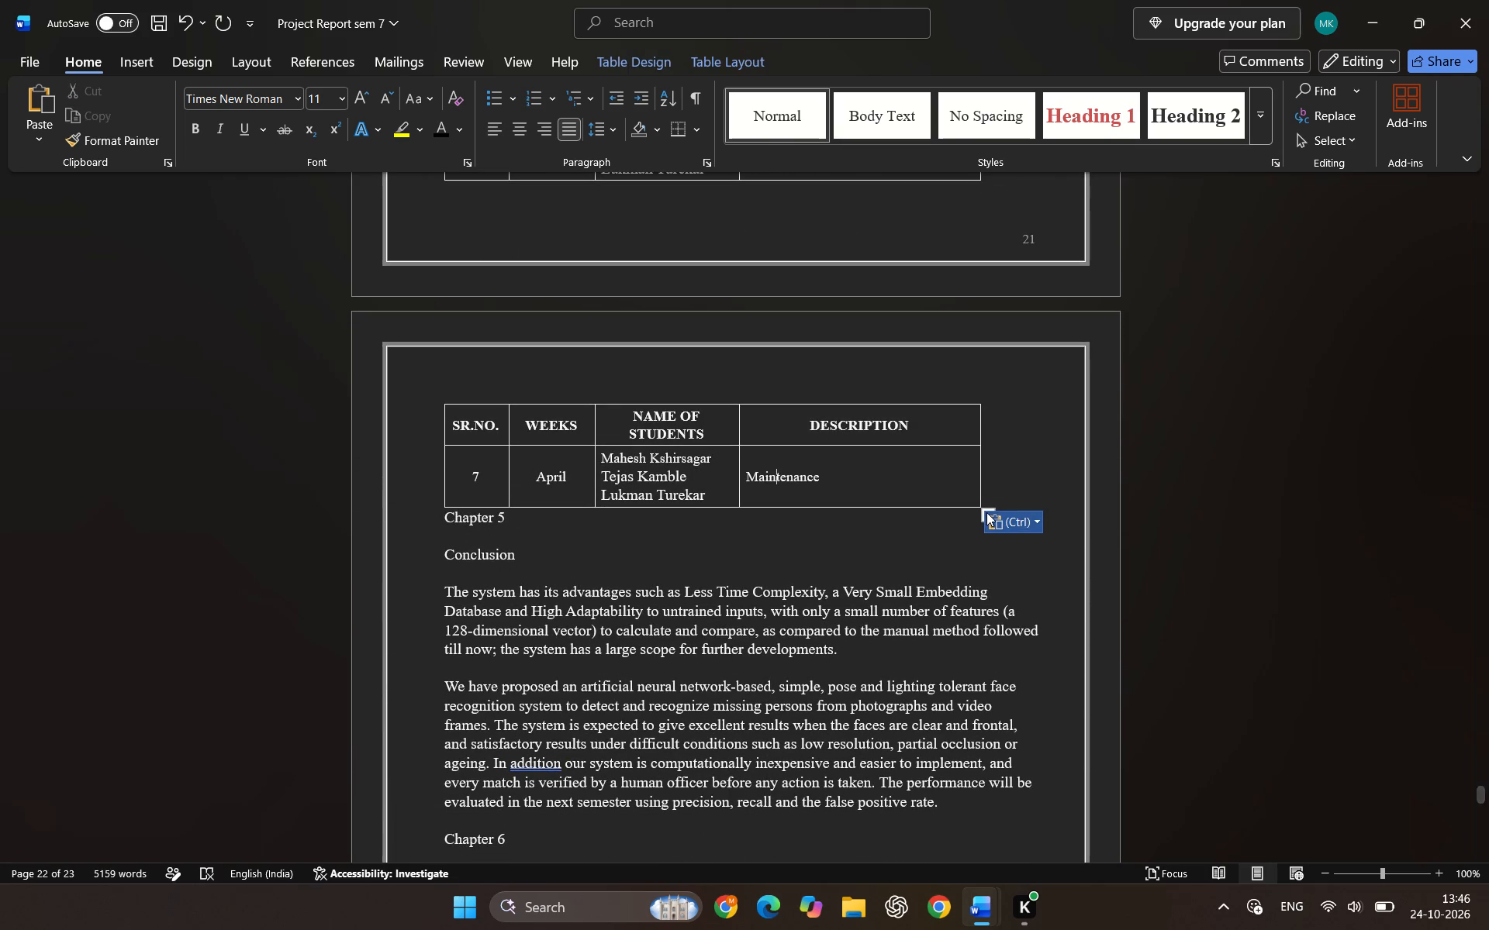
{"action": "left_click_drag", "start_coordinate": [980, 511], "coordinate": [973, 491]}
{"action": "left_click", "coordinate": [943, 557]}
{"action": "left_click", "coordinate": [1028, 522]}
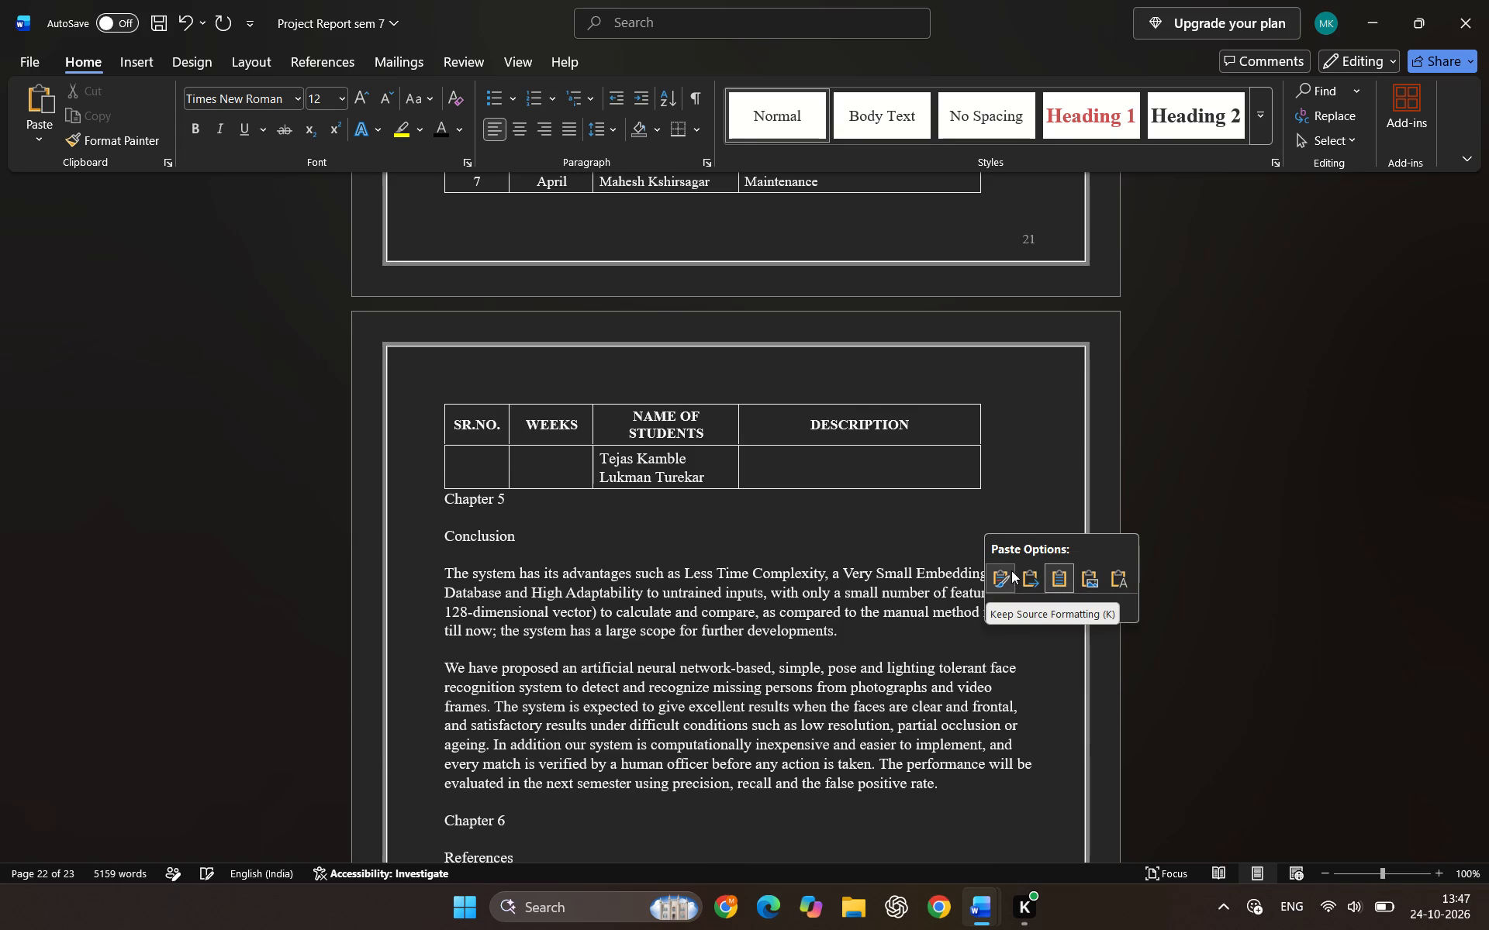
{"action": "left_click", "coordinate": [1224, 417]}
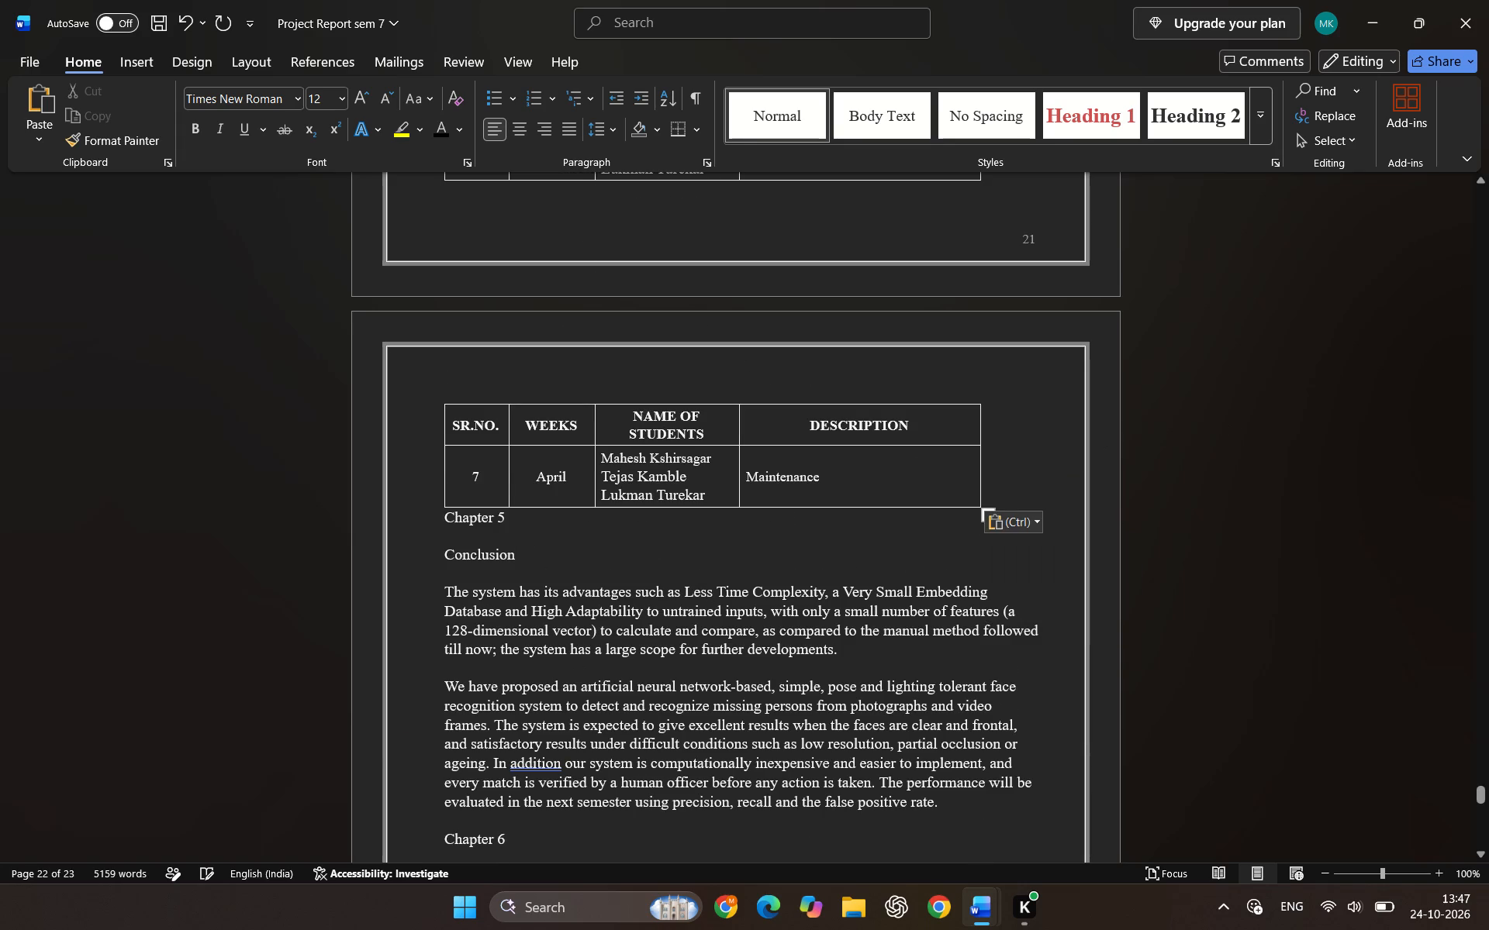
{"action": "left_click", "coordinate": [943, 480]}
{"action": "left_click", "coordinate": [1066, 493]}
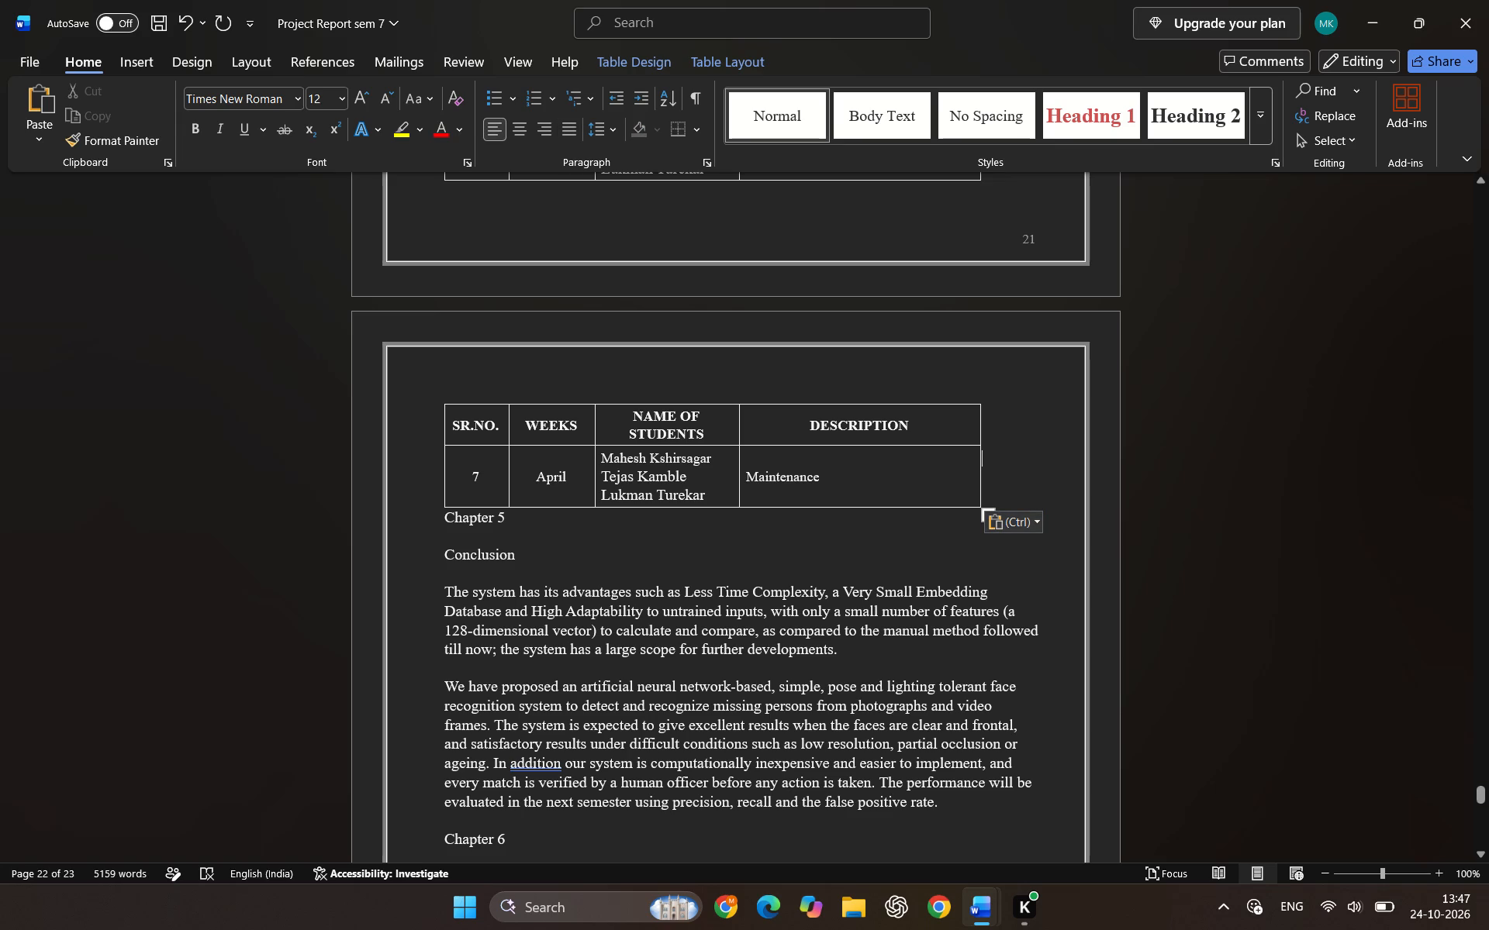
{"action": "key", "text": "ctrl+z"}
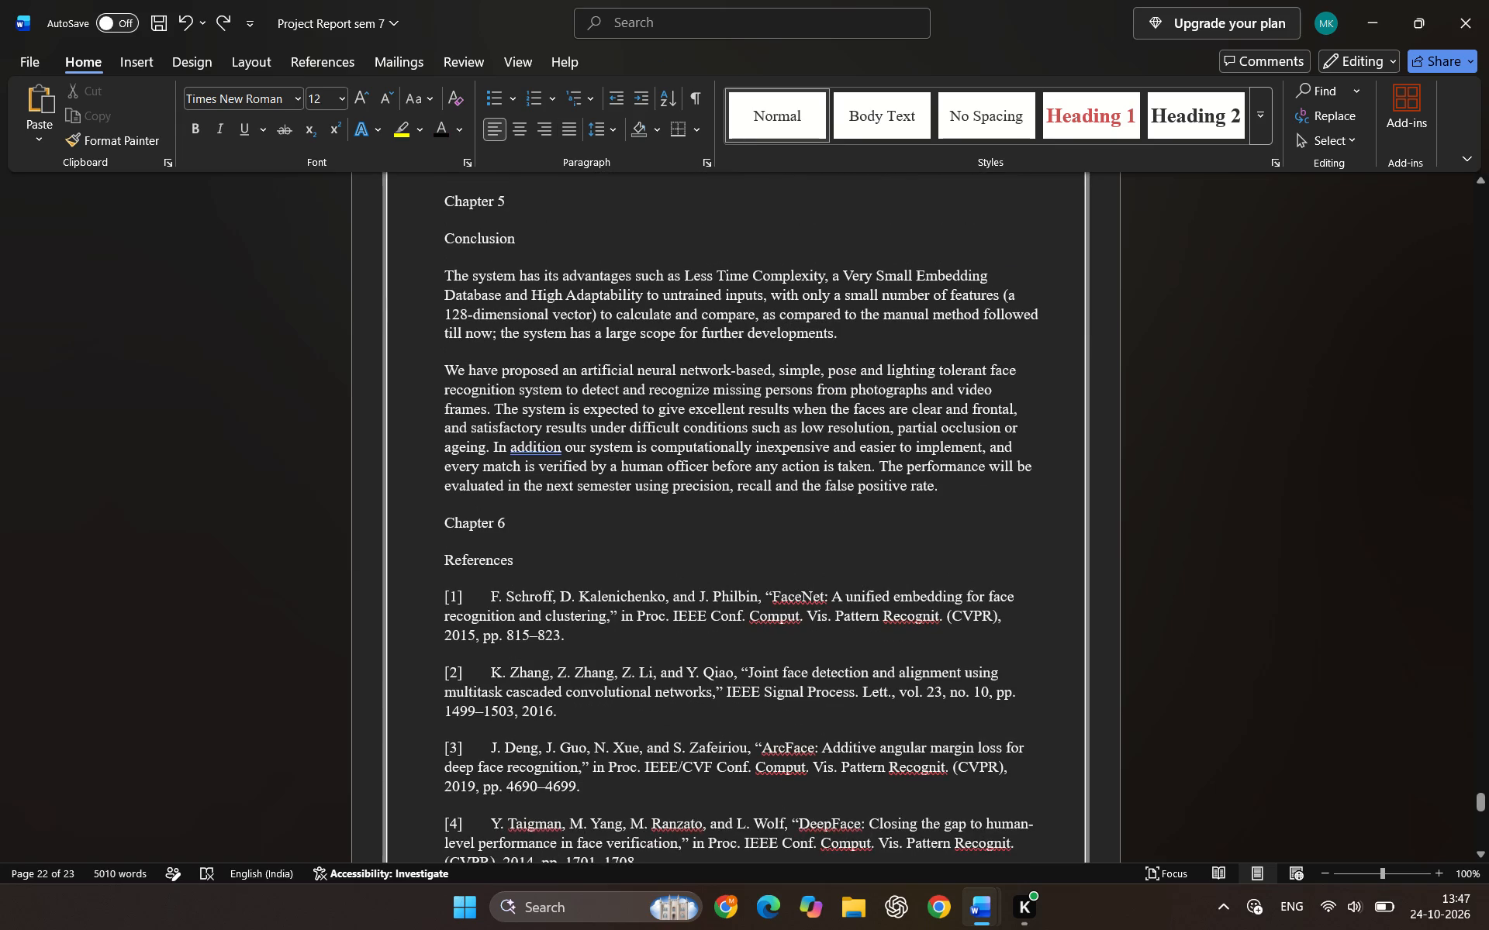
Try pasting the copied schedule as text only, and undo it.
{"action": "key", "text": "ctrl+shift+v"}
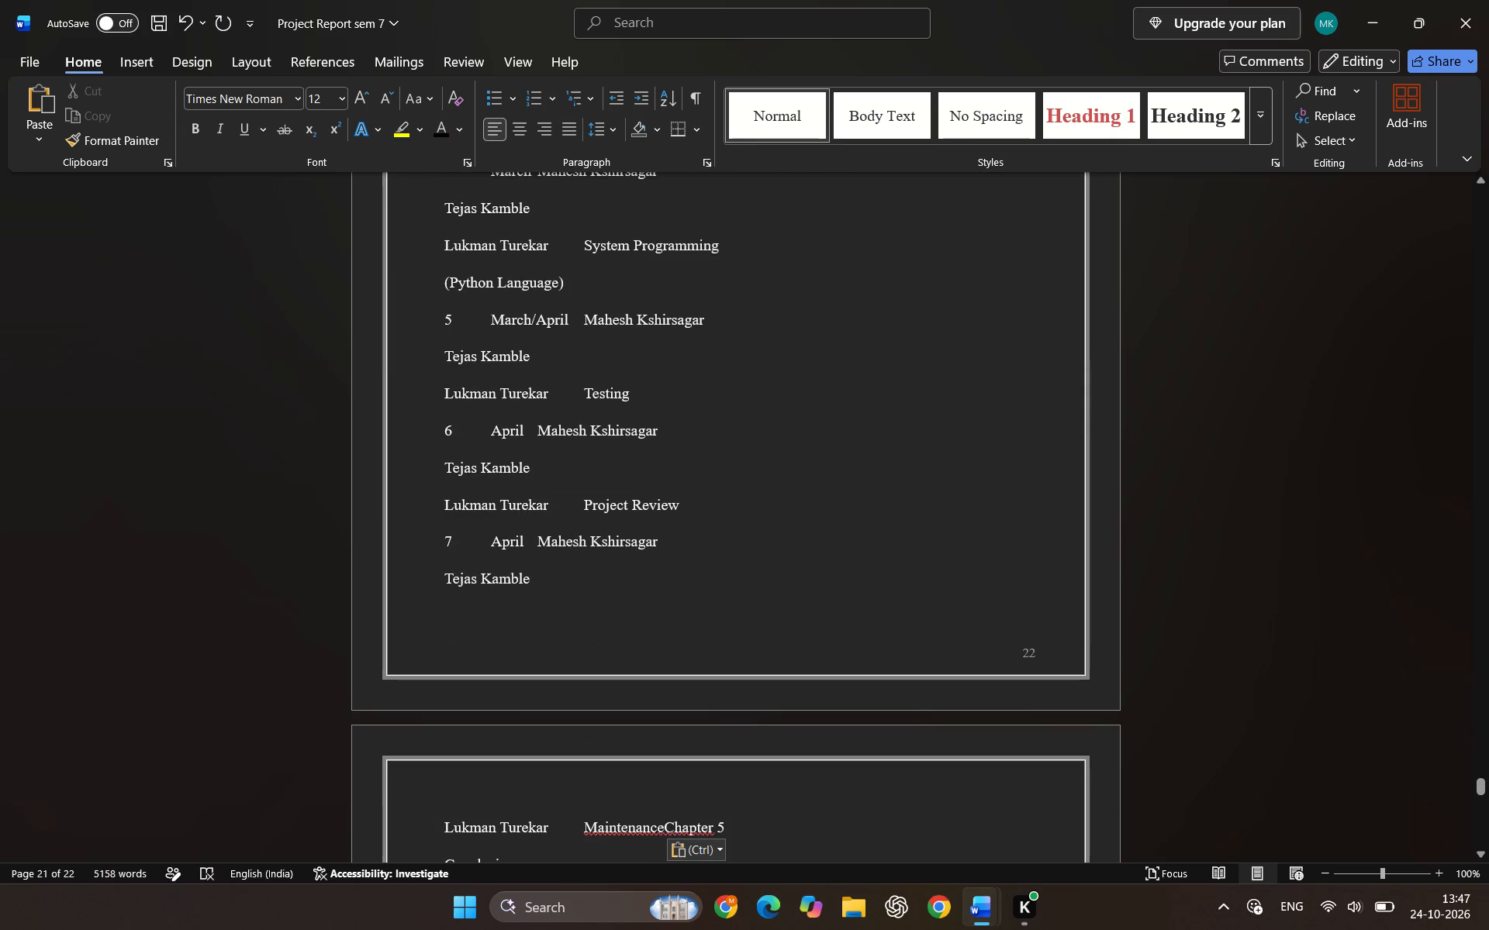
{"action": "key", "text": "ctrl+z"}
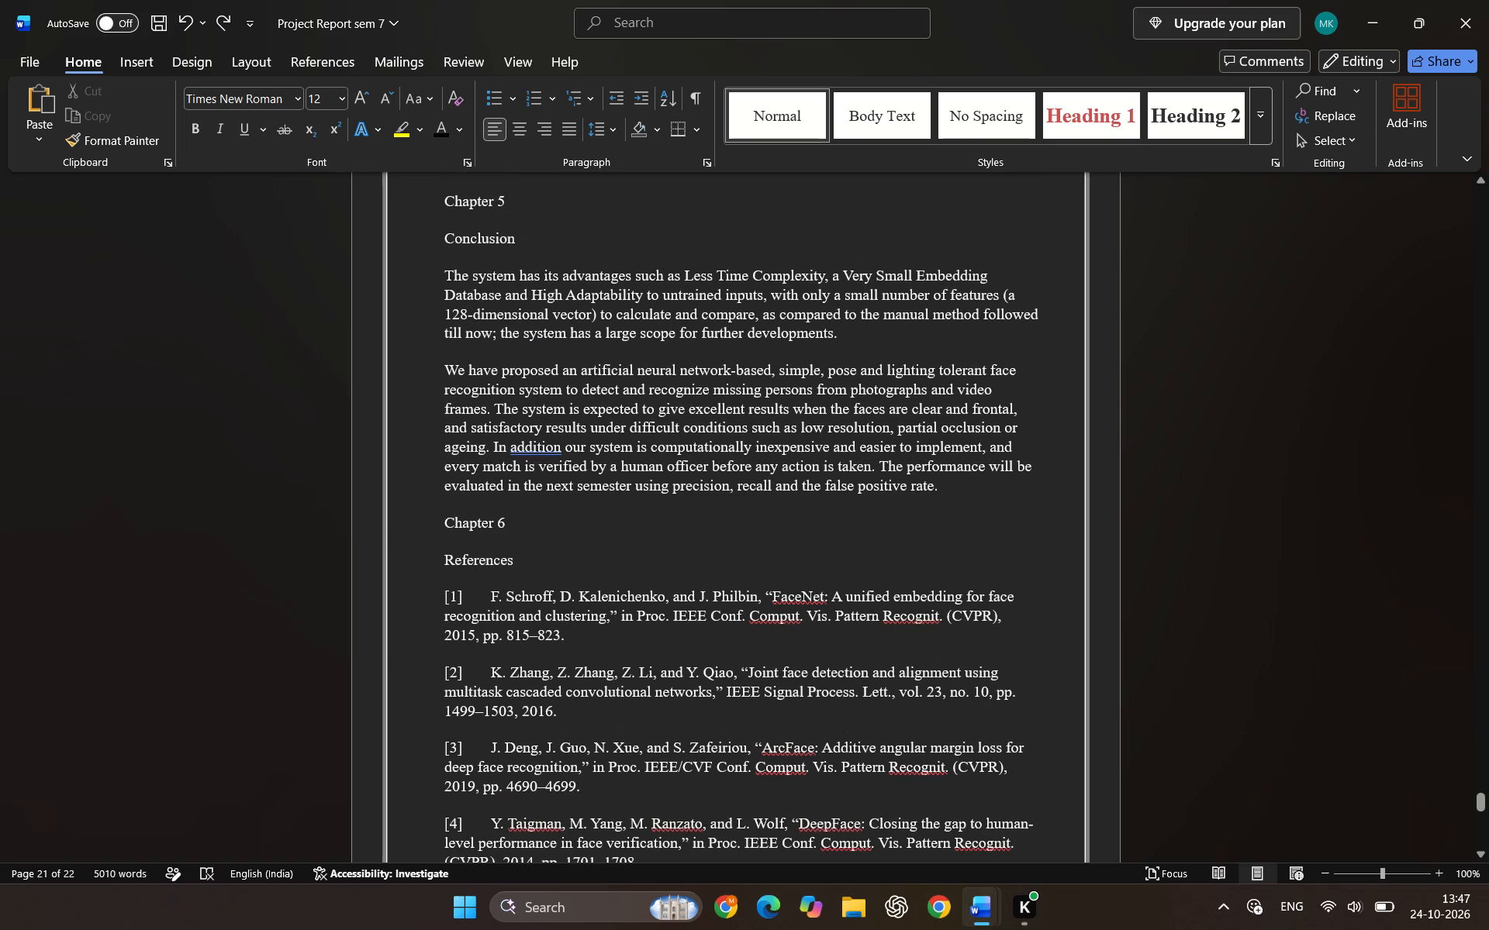
Paste the copied implementation plan table as a table between the Chapter 4 subheading and Chapter 5.
{"action": "key", "text": "ctrl+v"}
{"action": "left_click", "coordinate": [787, 721]}
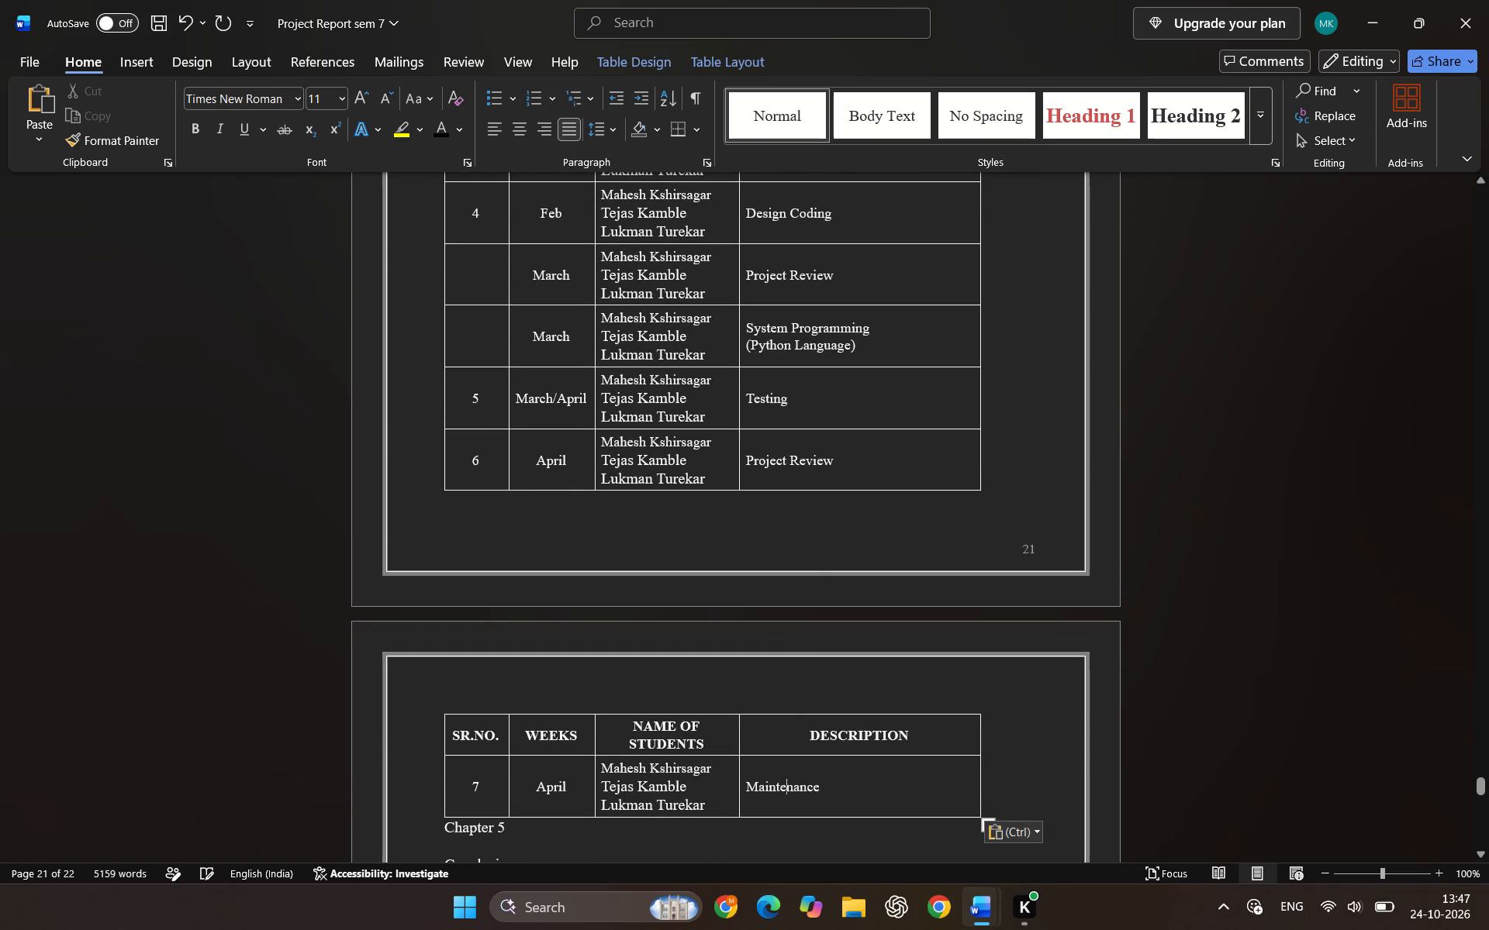
Widen the table's DESCRIPTION column until its outer edge nearly reaches the page border.
{"action": "scroll", "coordinate": [942, 542], "scroll_direction": "down", "scroll_amount": 1}
{"action": "scroll", "coordinate": [942, 542], "scroll_direction": "up", "scroll_amount": 6}
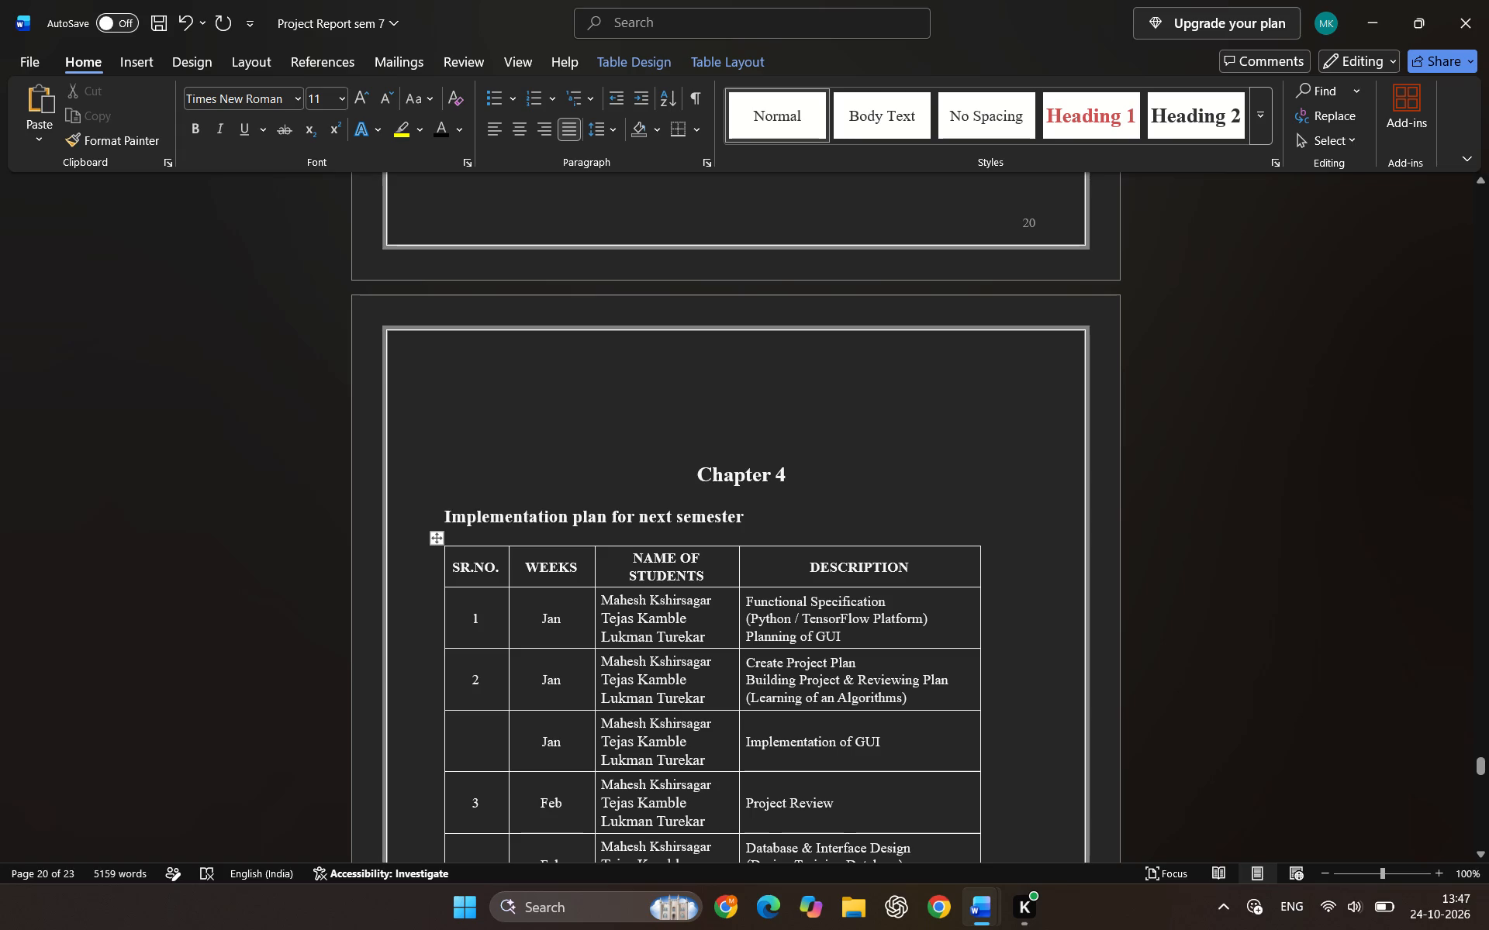
{"action": "left_click_drag", "start_coordinate": [979, 561], "coordinate": [1034, 566]}
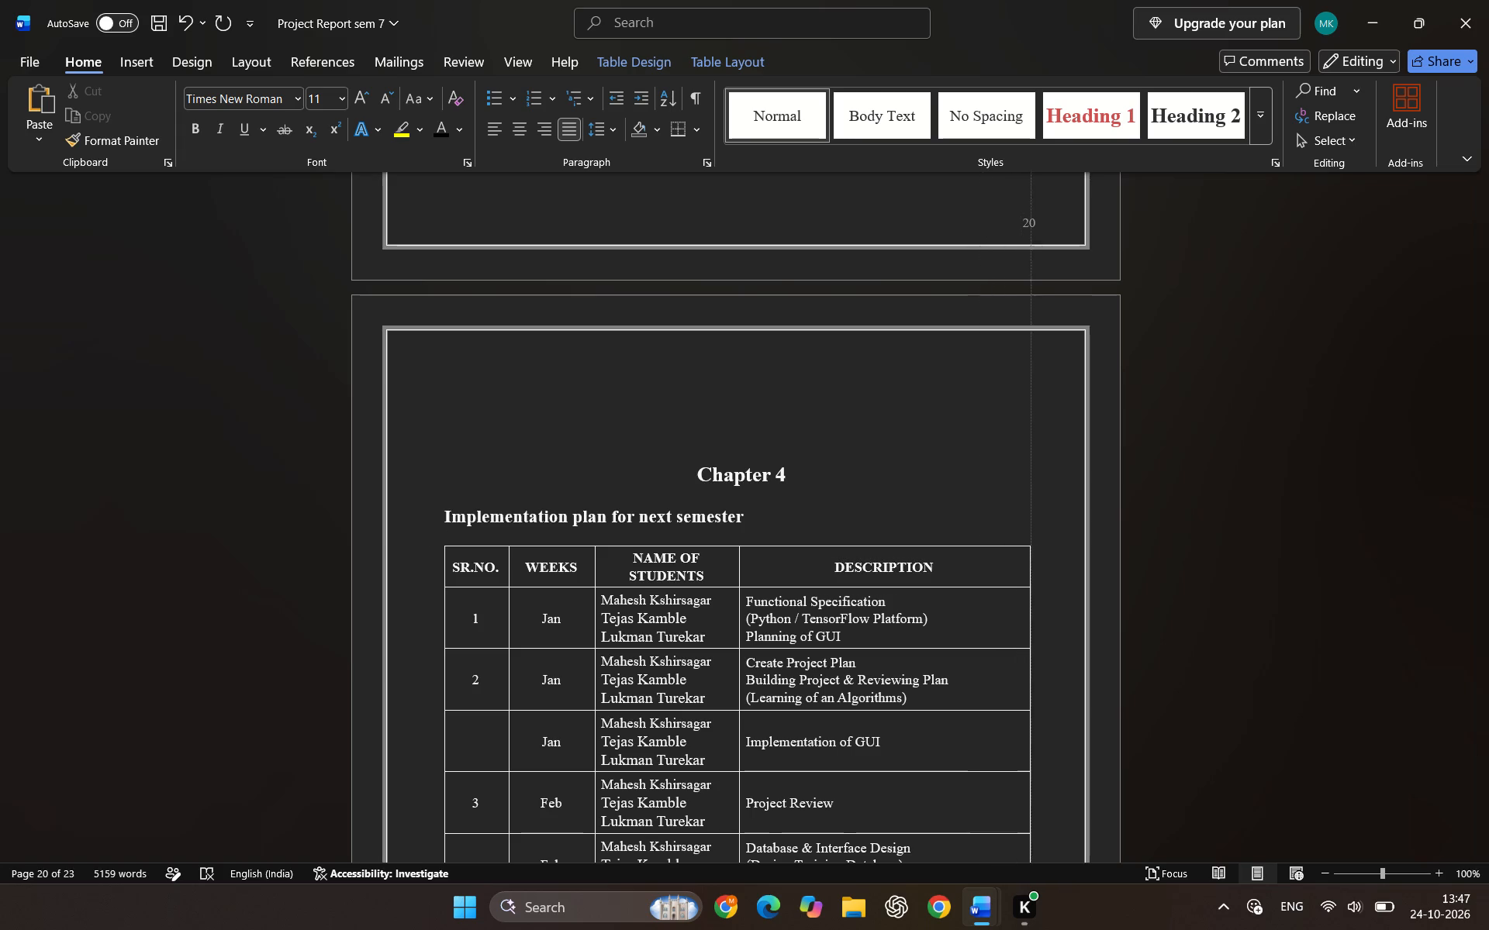
{"action": "left_click_drag", "start_coordinate": [1034, 566], "coordinate": [1069, 567]}
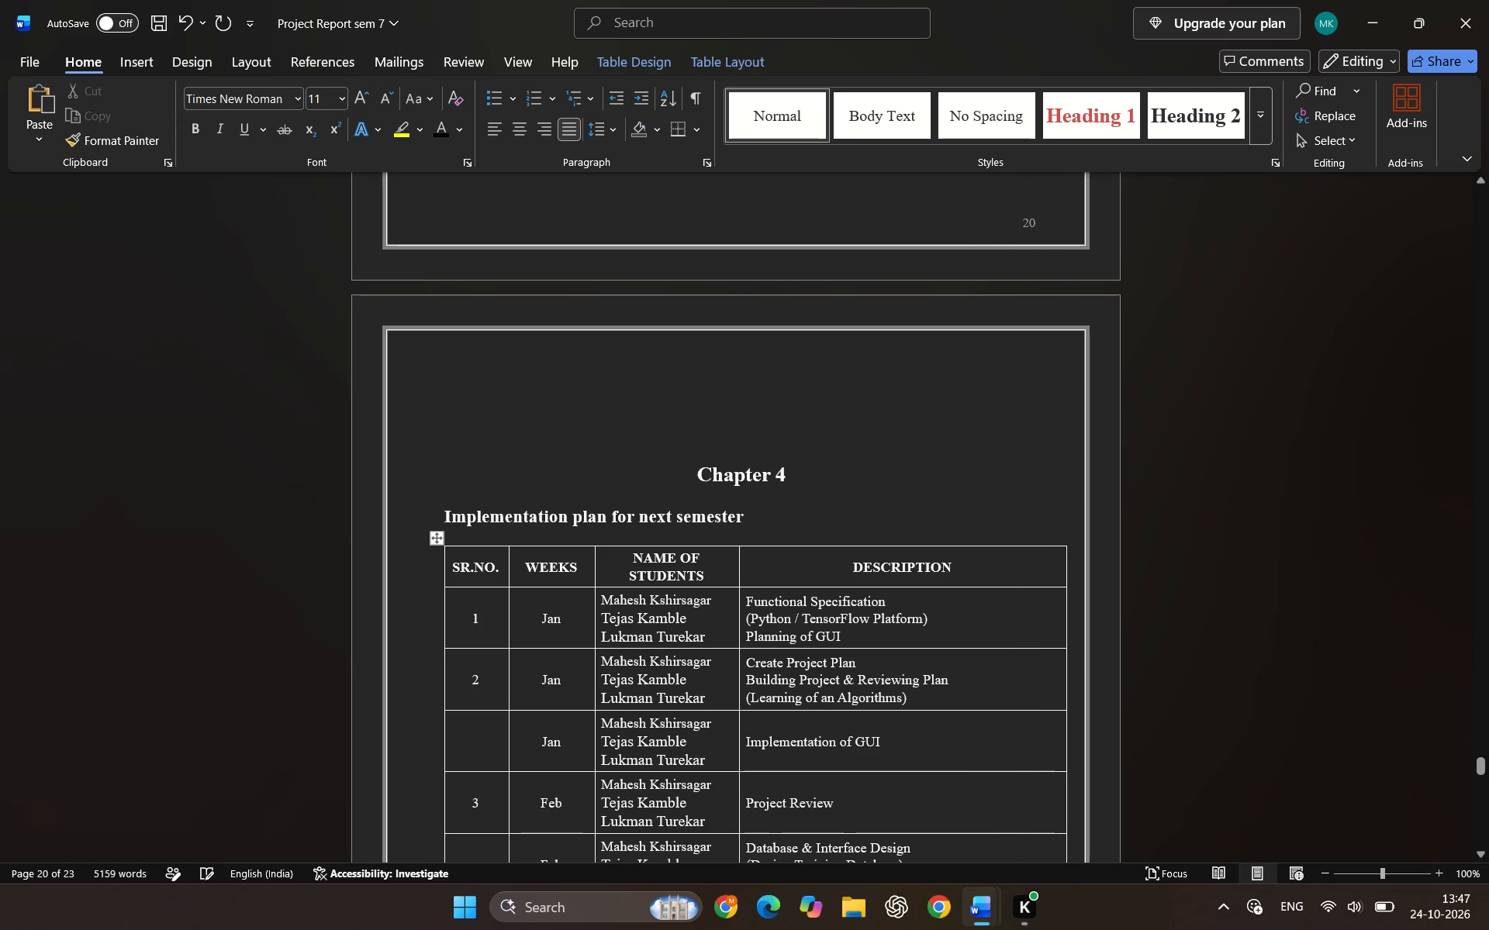
Remove the blank space above the Chapter 4 heading.
{"action": "left_click", "coordinate": [784, 443]}
{"action": "key", "text": "BackSpace"}
{"action": "key", "text": "BackSpace"}
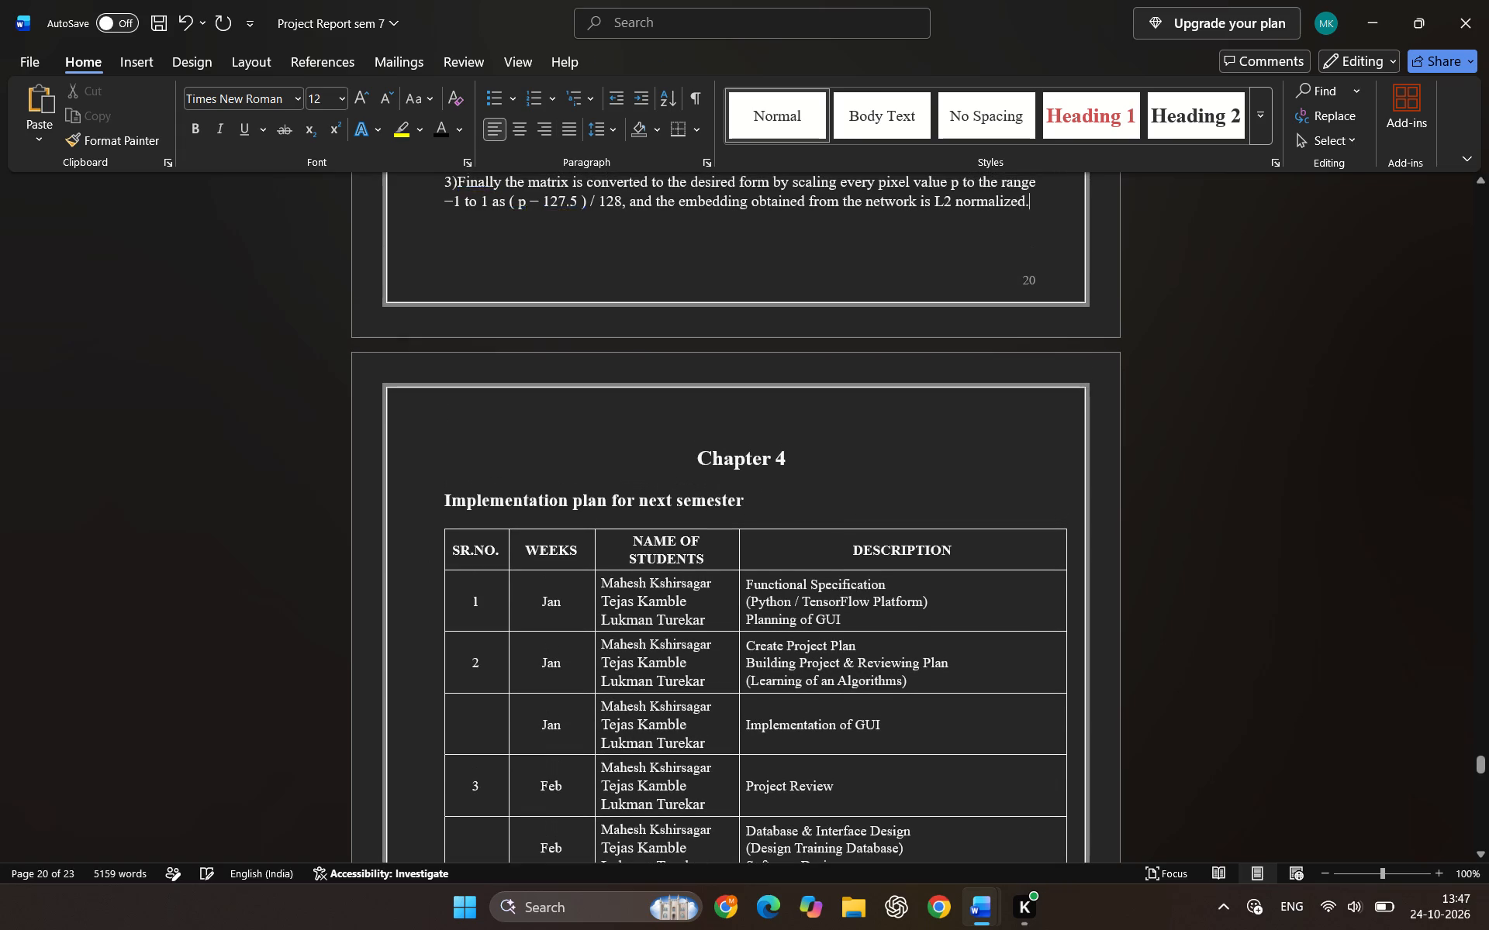
Format the "Chapter 5" line below the table as bold, 18 pt text.
{"action": "scroll", "coordinate": [779, 480], "scroll_direction": "down", "scroll_amount": 7}
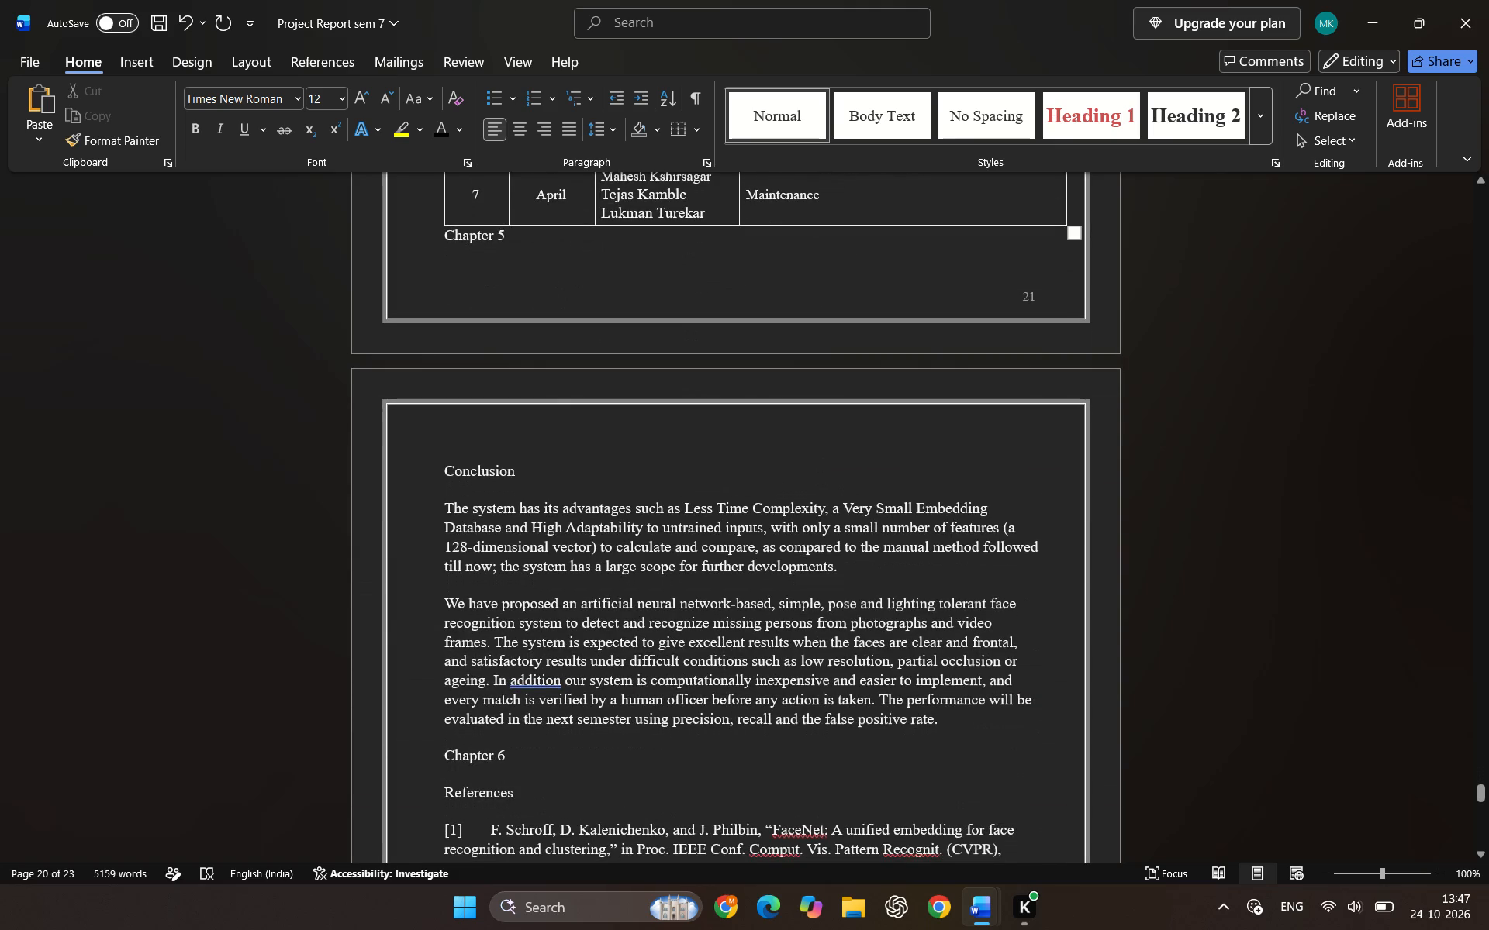
{"action": "scroll", "coordinate": [779, 502], "scroll_direction": "up", "scroll_amount": 1}
{"action": "left_click_drag", "start_coordinate": [559, 406], "coordinate": [443, 415]}
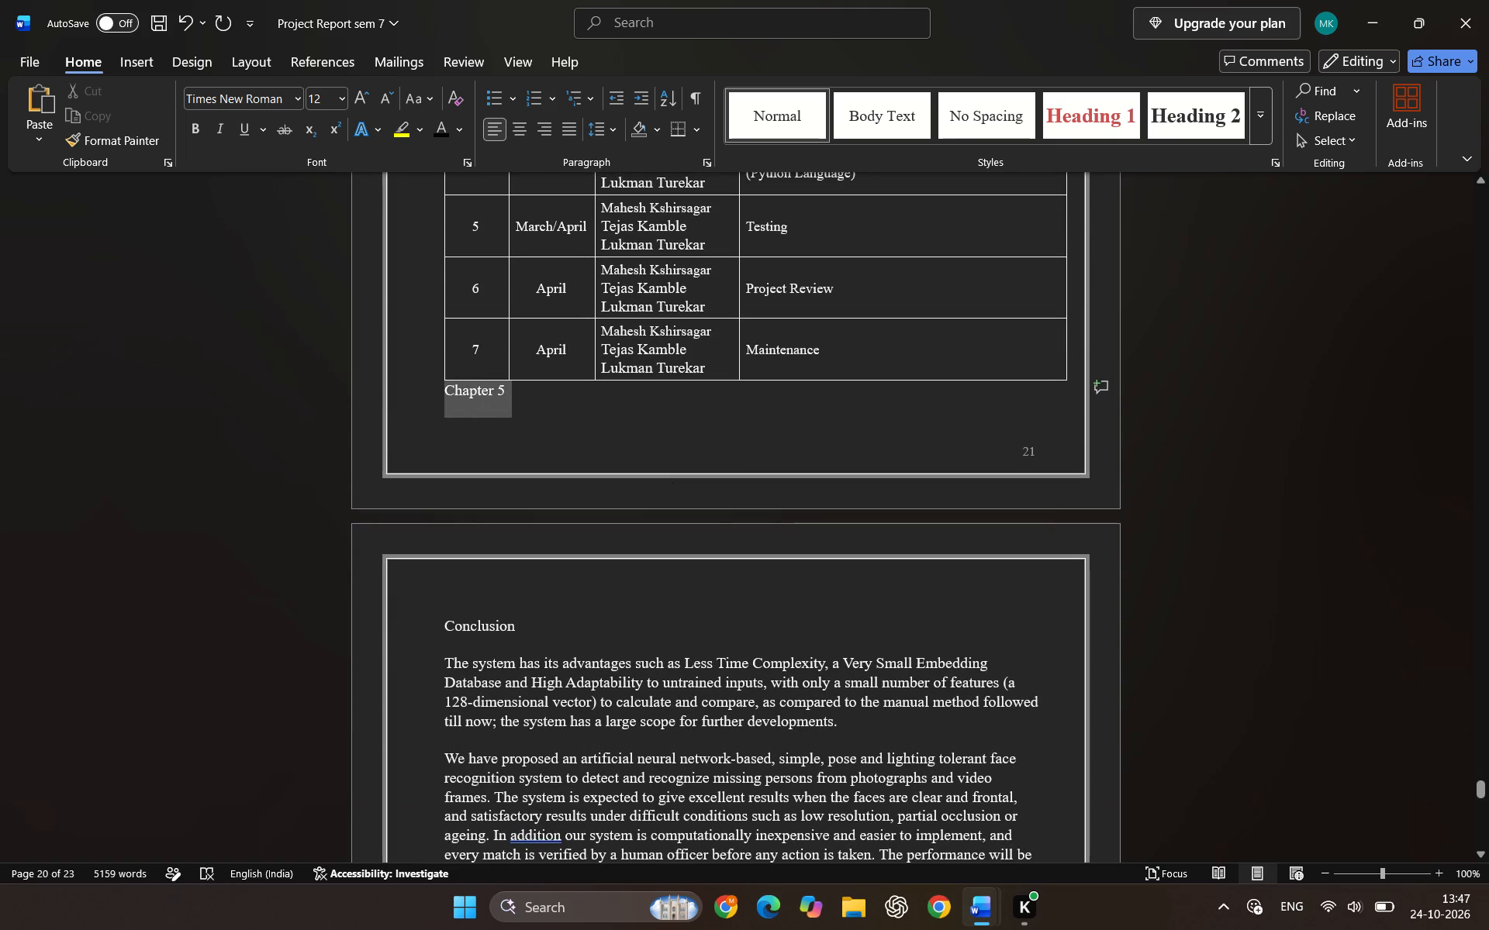
{"action": "left_click_drag", "start_coordinate": [443, 415], "coordinate": [437, 415]}
{"action": "left_click", "coordinate": [447, 379]}
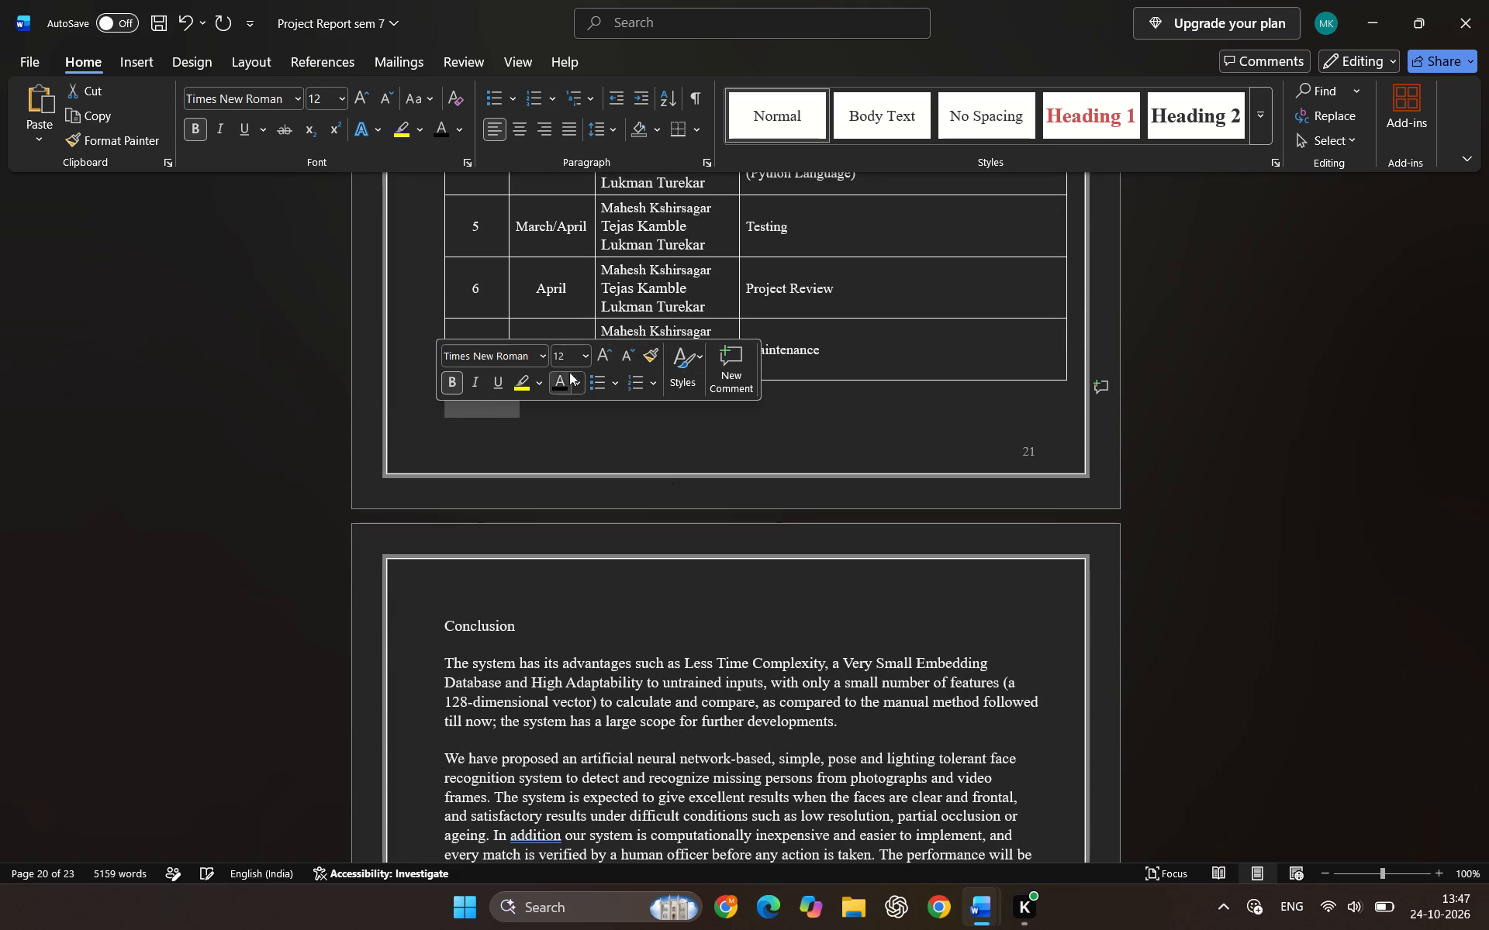
{"action": "double_click", "coordinate": [602, 351]}
{"action": "left_click", "coordinate": [602, 351]}
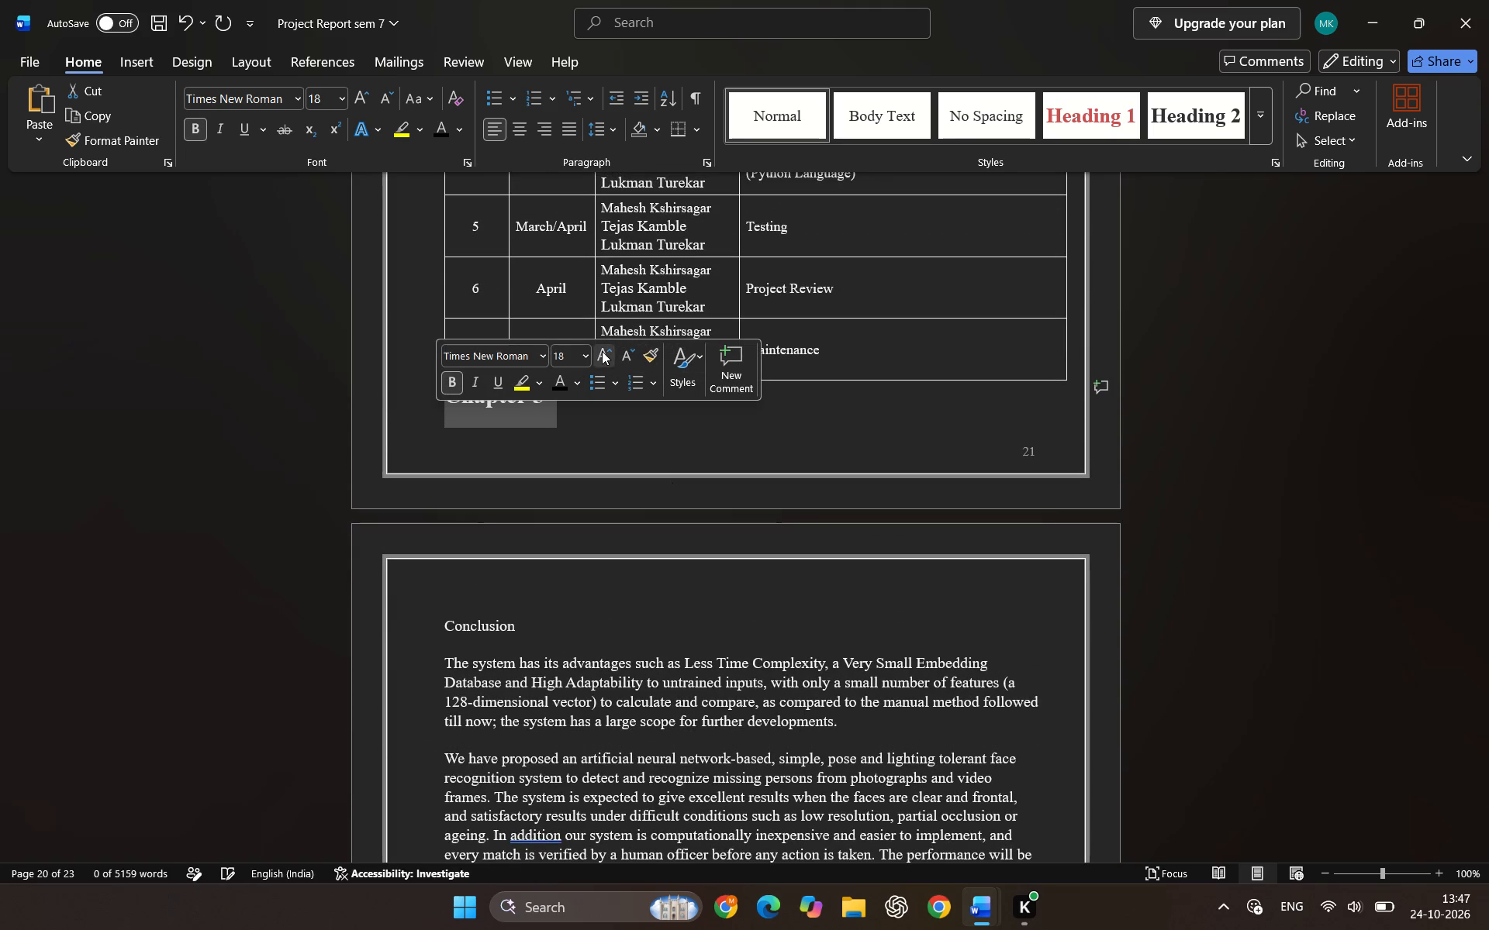
Reduce the "Chapter 5" heading below the table to 16 pt.
{"action": "left_click", "coordinate": [631, 359]}
{"action": "left_click", "coordinate": [840, 371]}
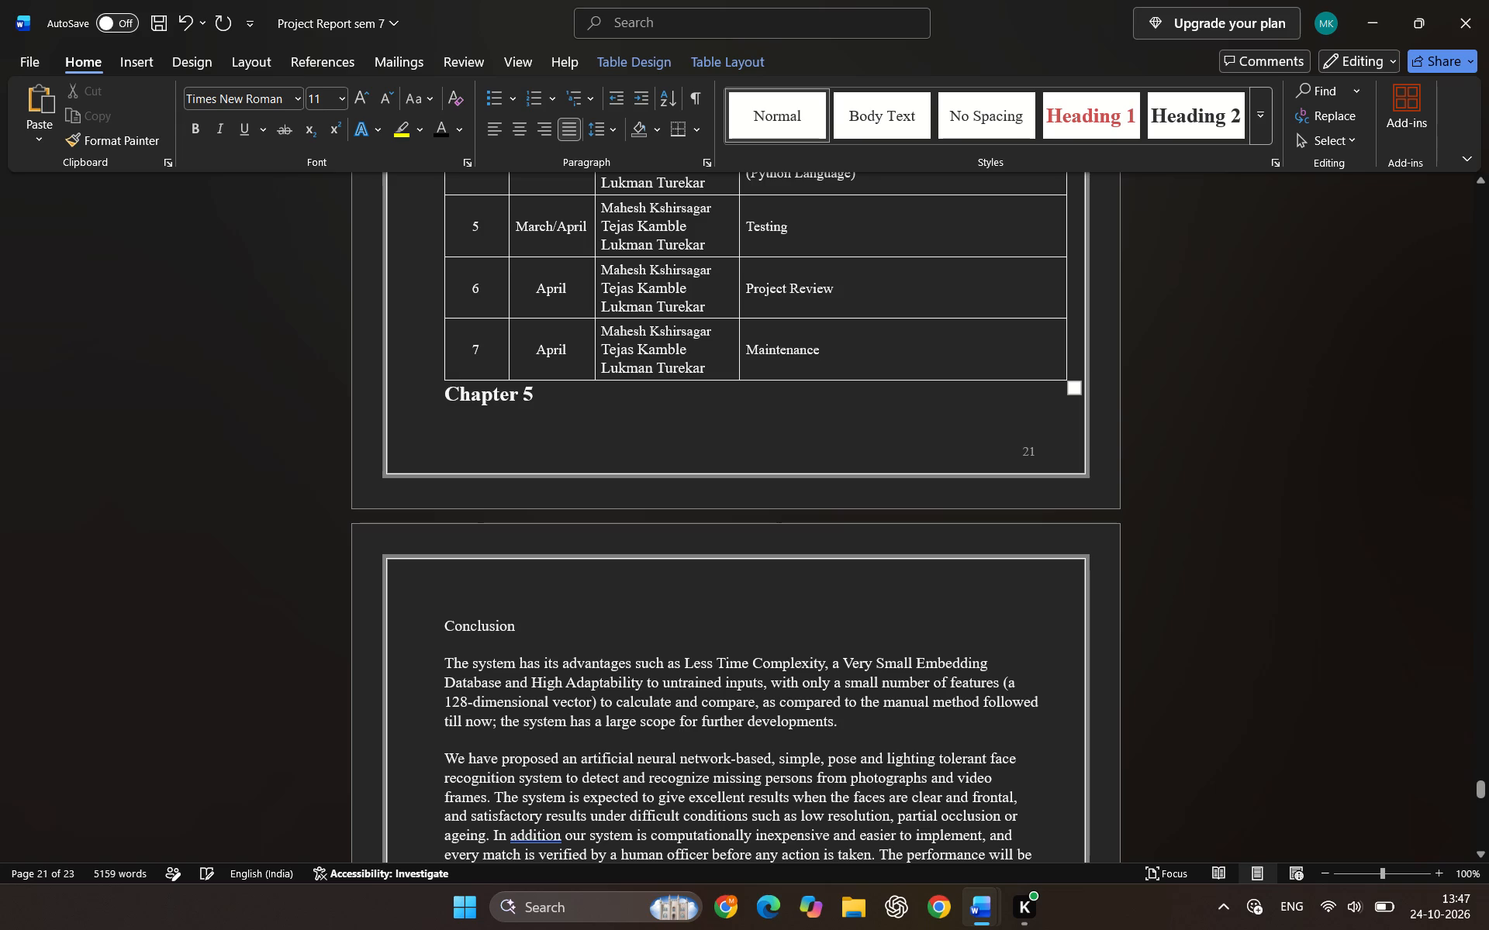
Push the "Chapter 5" heading onto the next page, above Conclusion, and centre it.
{"action": "left_click", "coordinate": [432, 391]}
{"action": "left_click", "coordinate": [438, 394]}
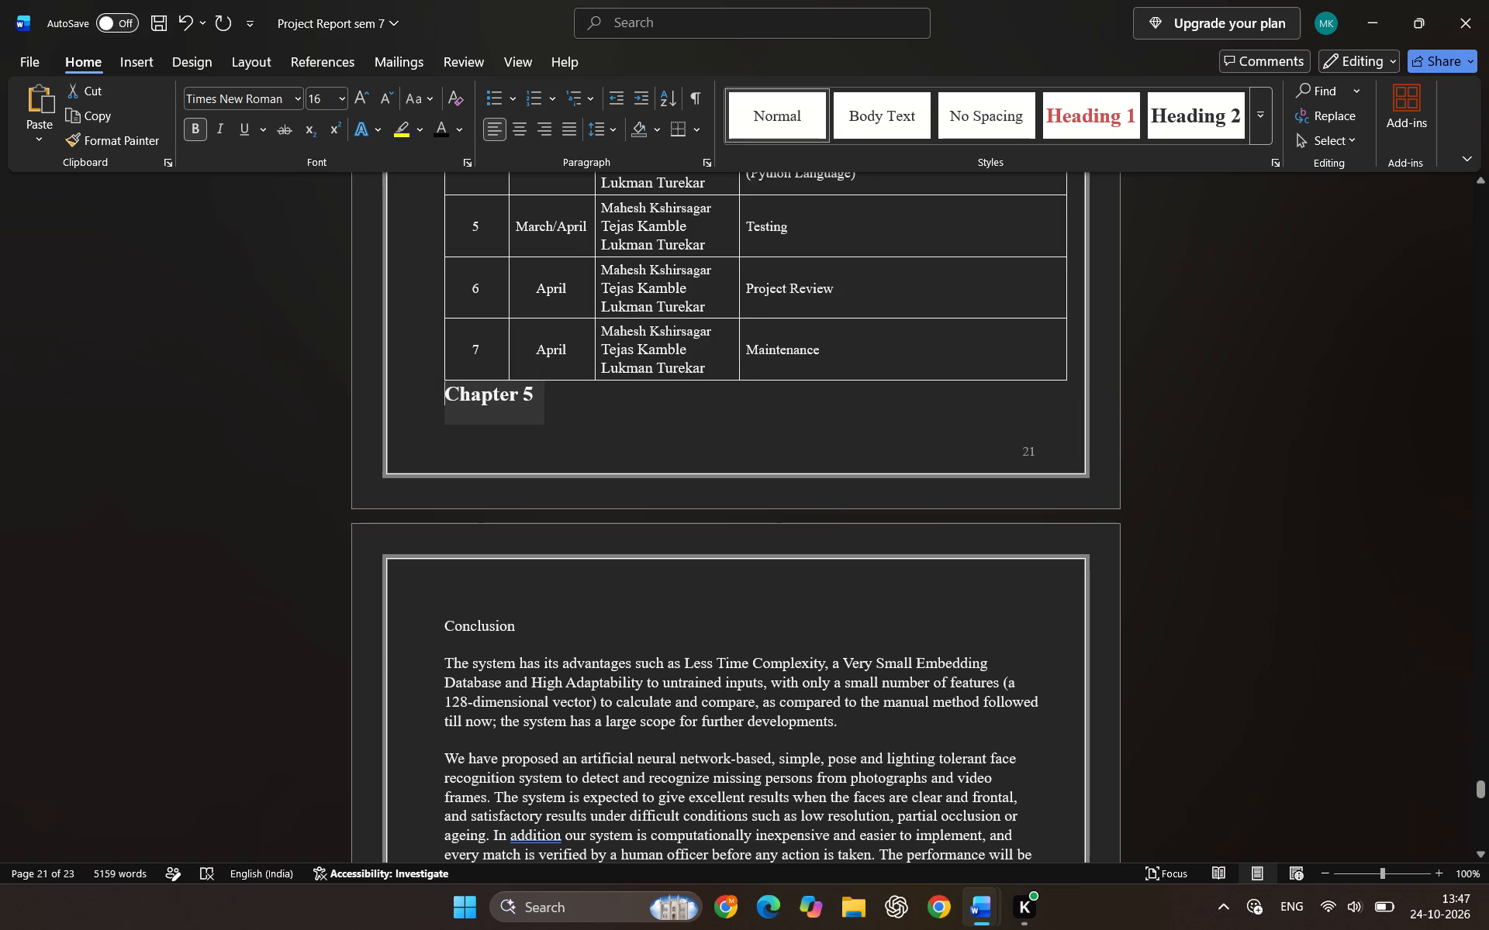
{"action": "key", "text": "Return"}
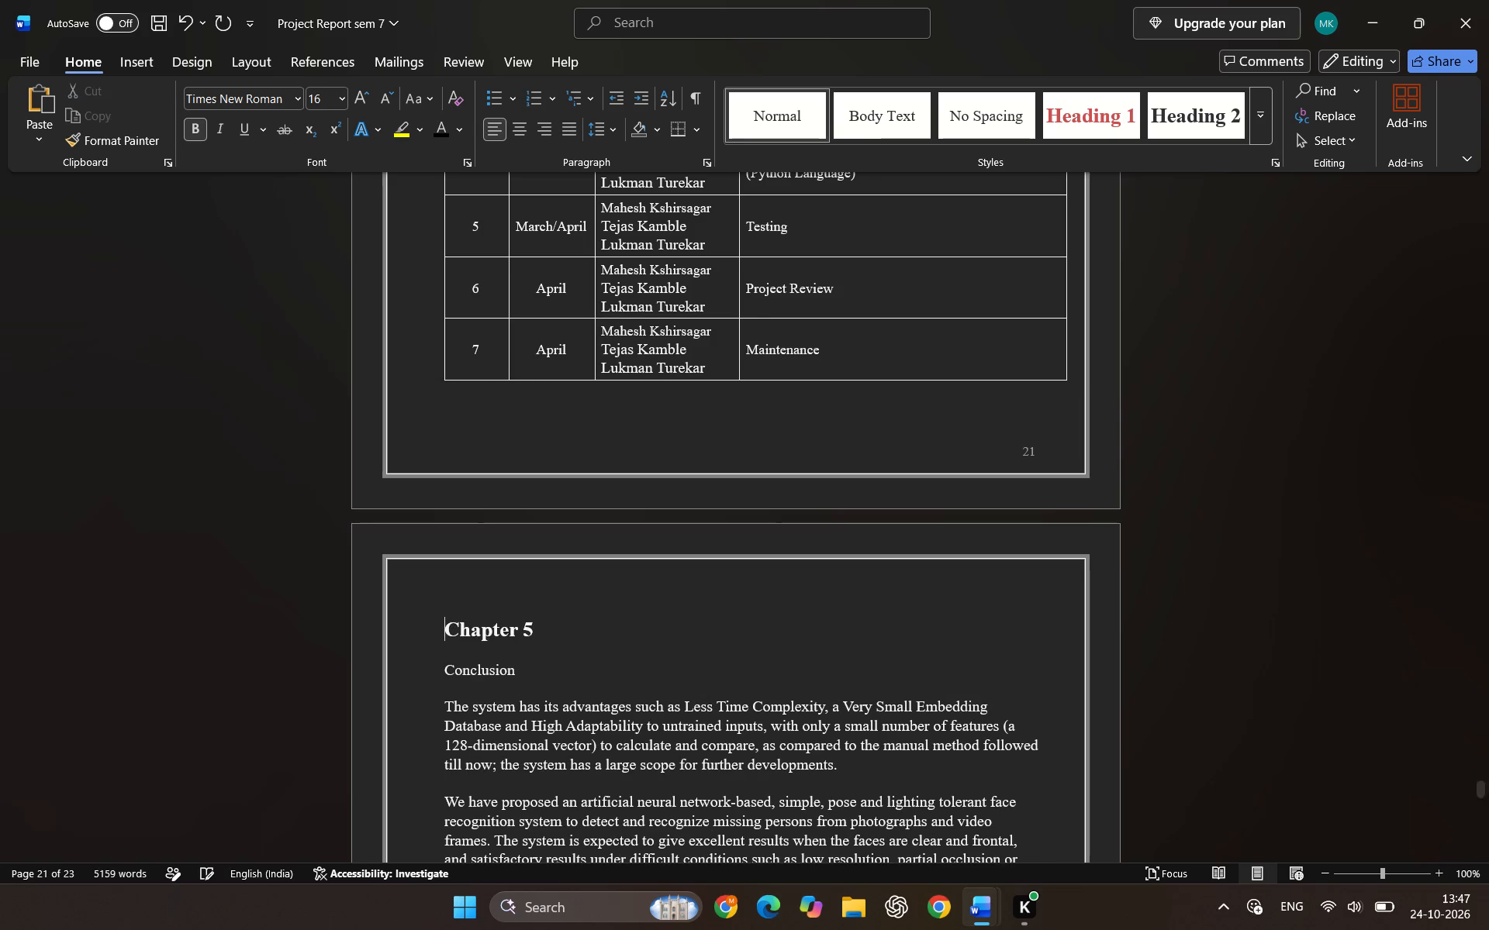
{"action": "left_click_drag", "start_coordinate": [432, 625], "coordinate": [627, 629]}
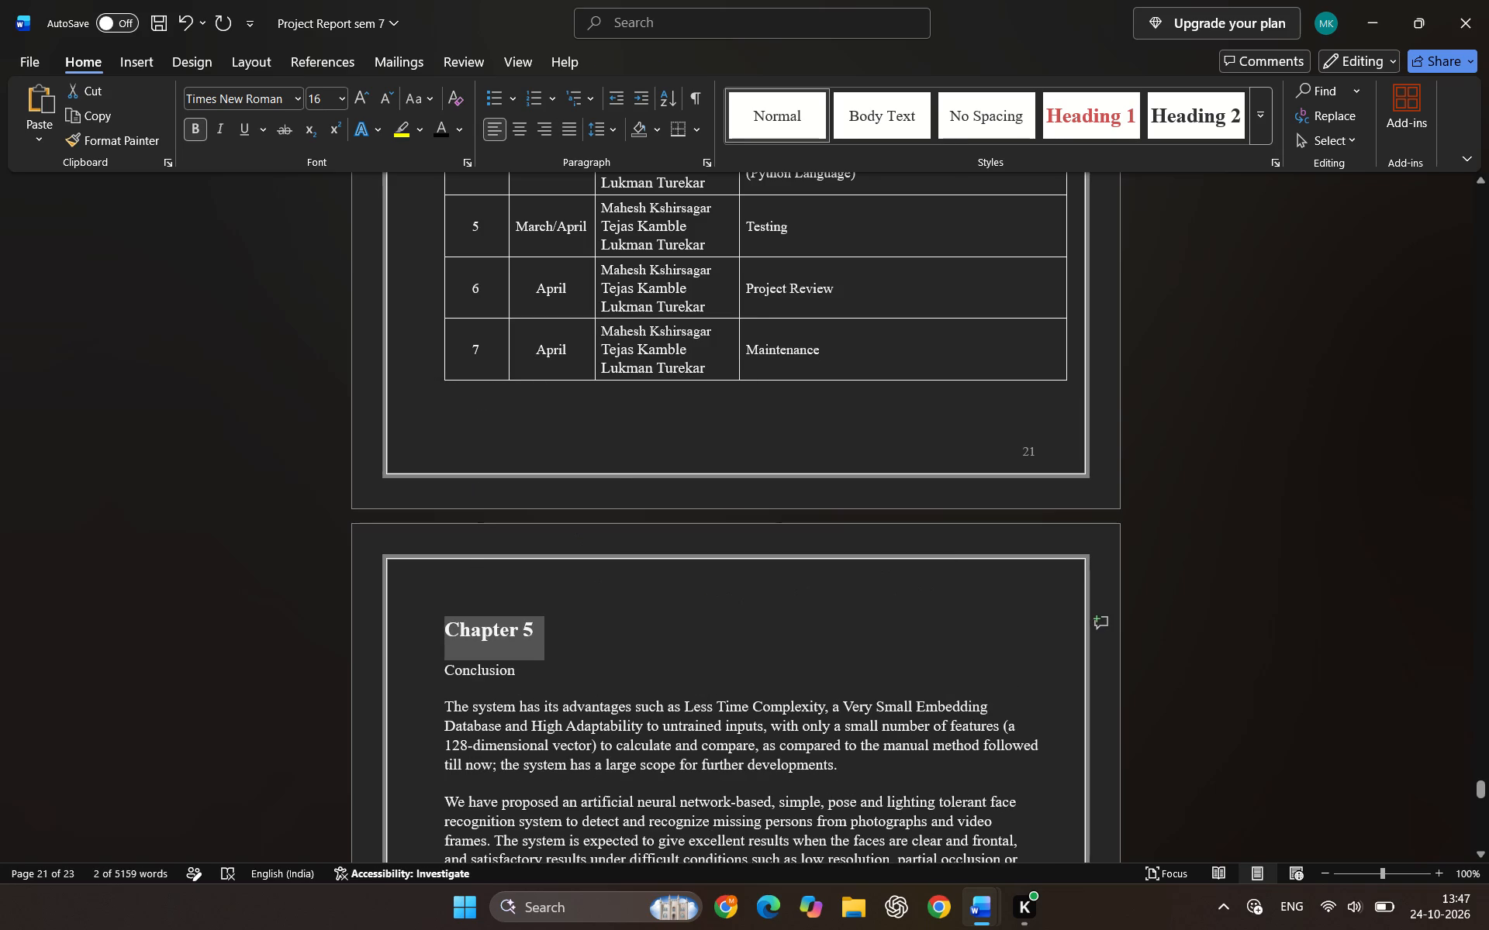
{"action": "left_click", "coordinate": [520, 119]}
Format the "Conclusion" subheading under Chapter 5 as bold, 14 pt text.
{"action": "left_click_drag", "start_coordinate": [531, 660], "coordinate": [444, 661]}
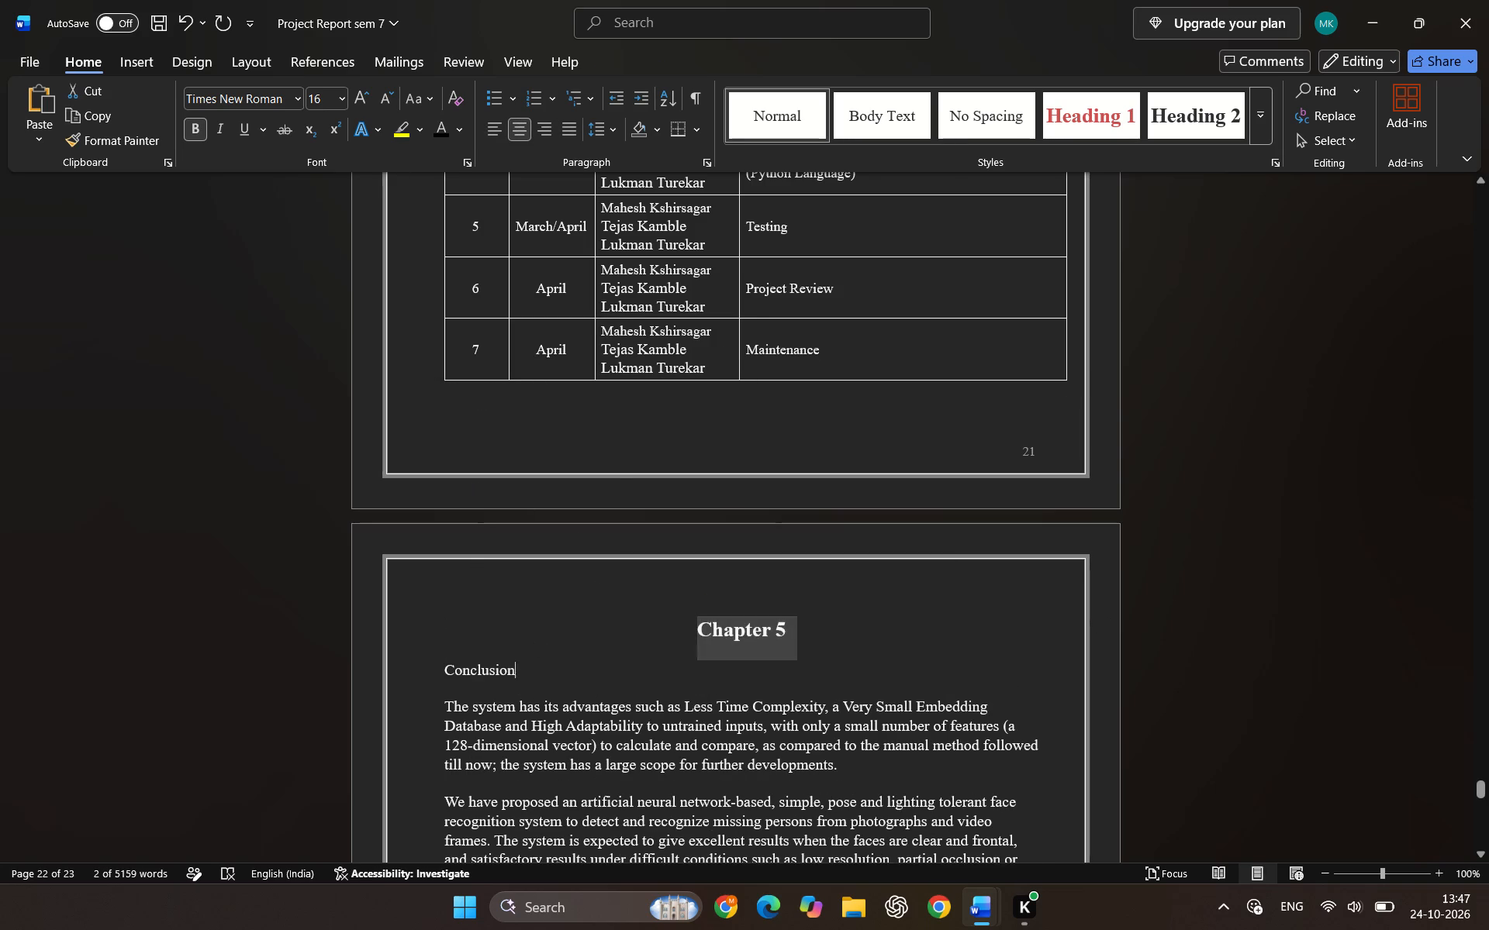
{"action": "left_click_drag", "start_coordinate": [444, 661], "coordinate": [402, 662]}
{"action": "left_click", "coordinate": [567, 598]}
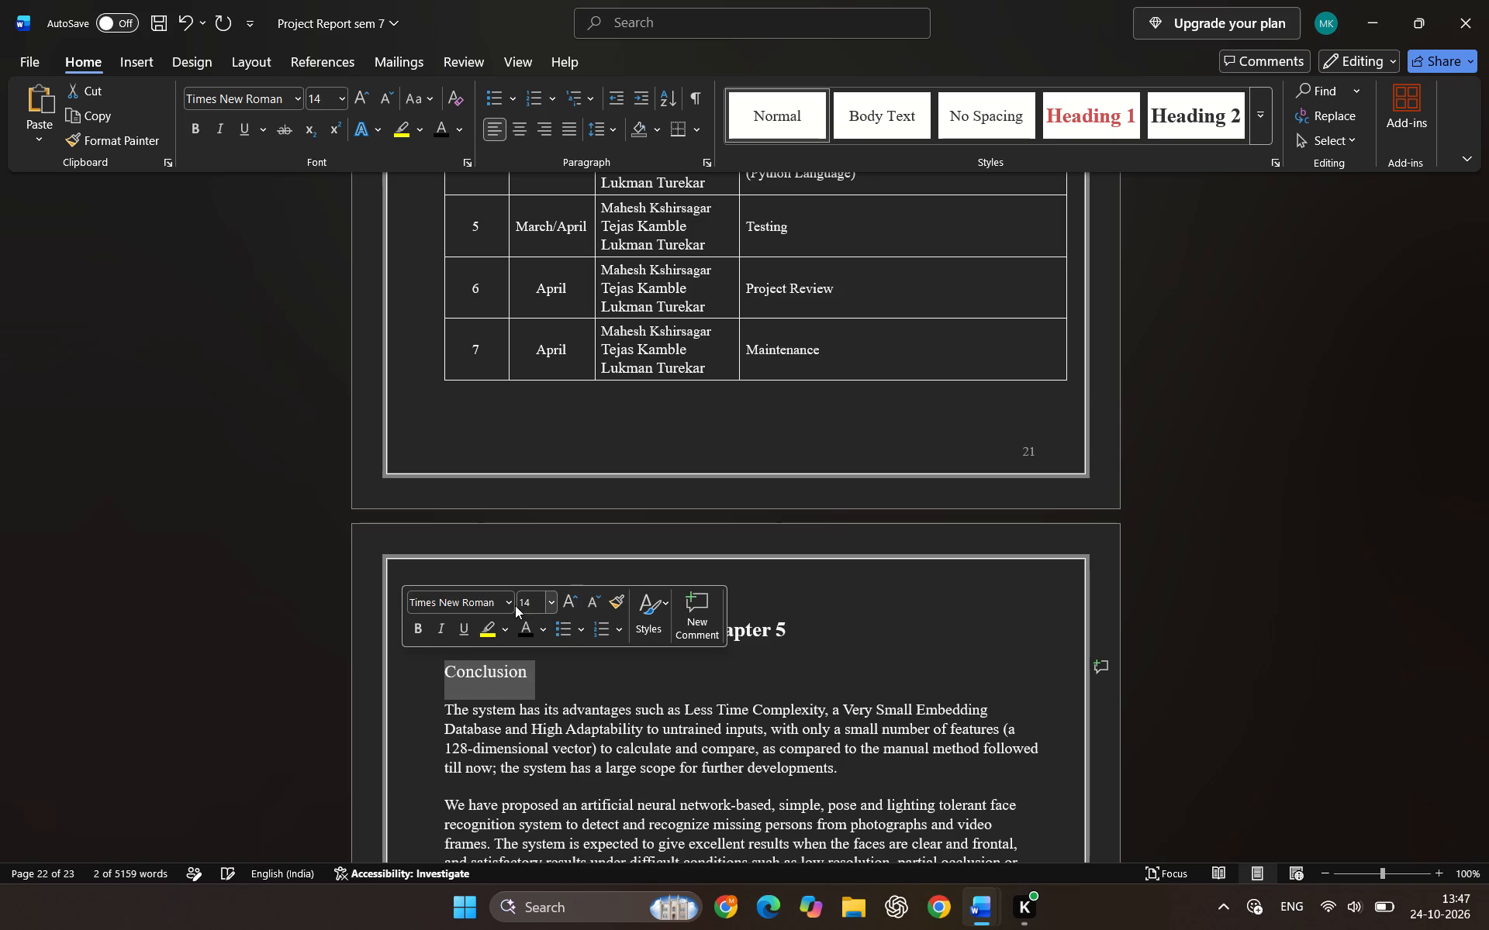
{"action": "left_click", "coordinate": [421, 628]}
{"action": "left_click", "coordinate": [637, 673]}
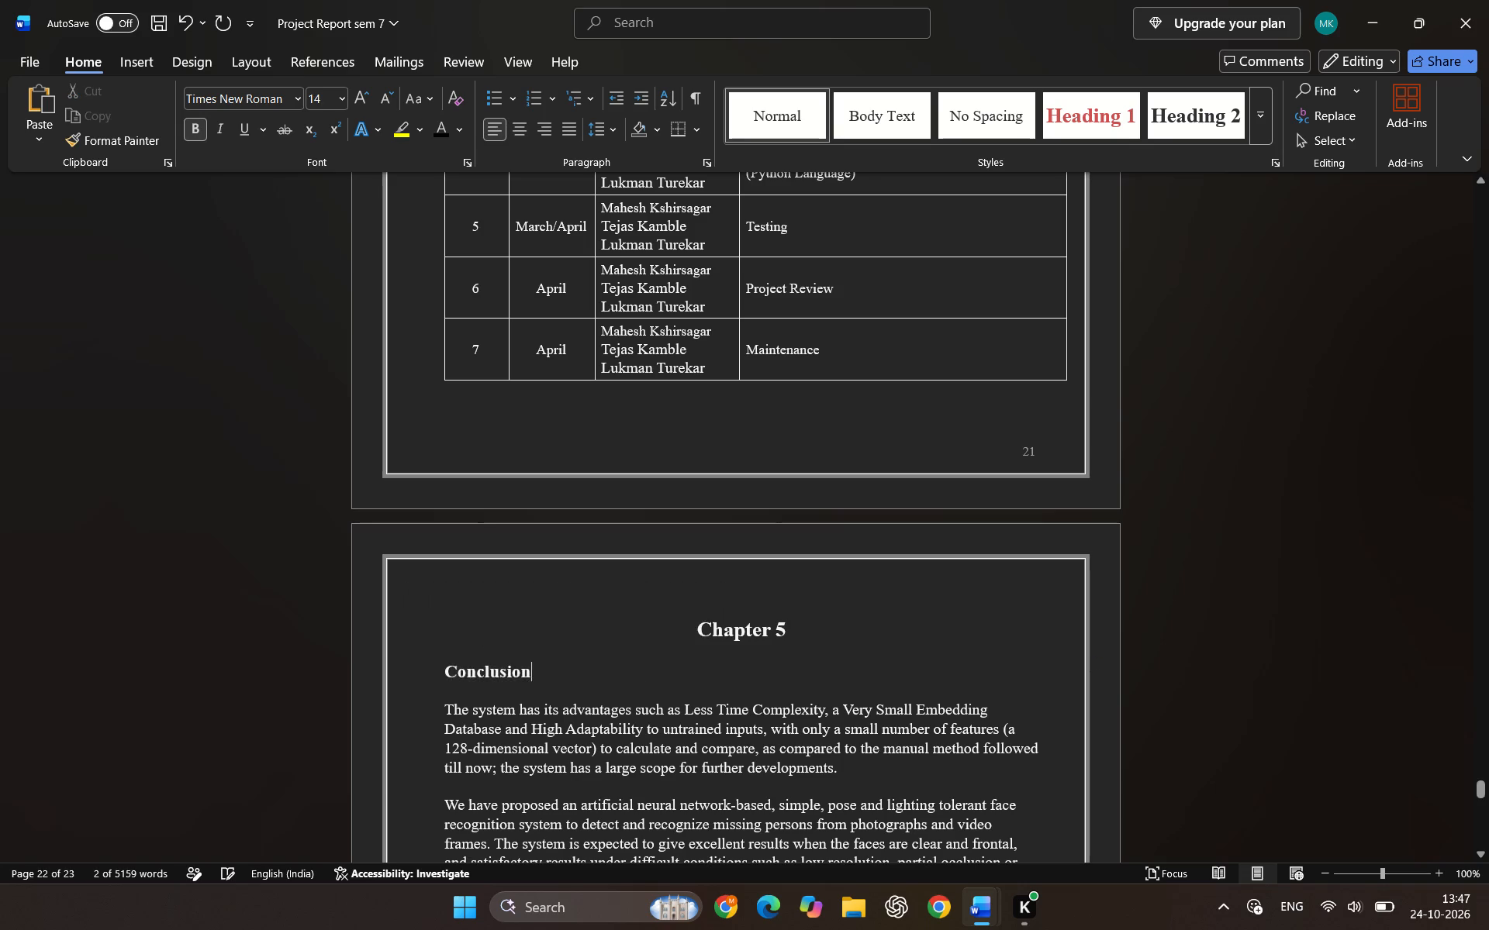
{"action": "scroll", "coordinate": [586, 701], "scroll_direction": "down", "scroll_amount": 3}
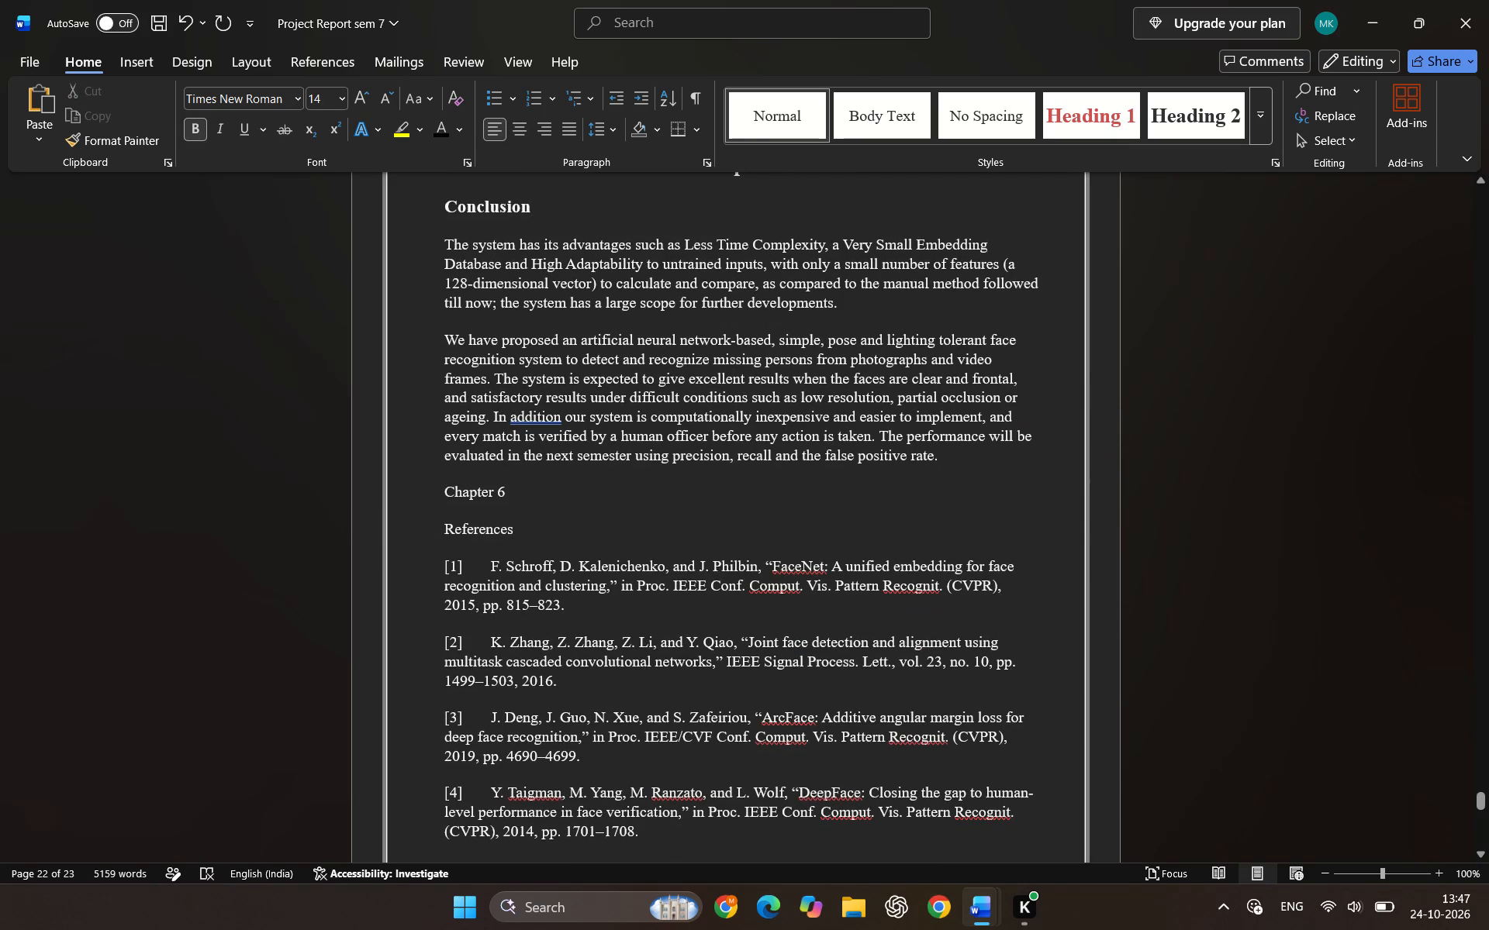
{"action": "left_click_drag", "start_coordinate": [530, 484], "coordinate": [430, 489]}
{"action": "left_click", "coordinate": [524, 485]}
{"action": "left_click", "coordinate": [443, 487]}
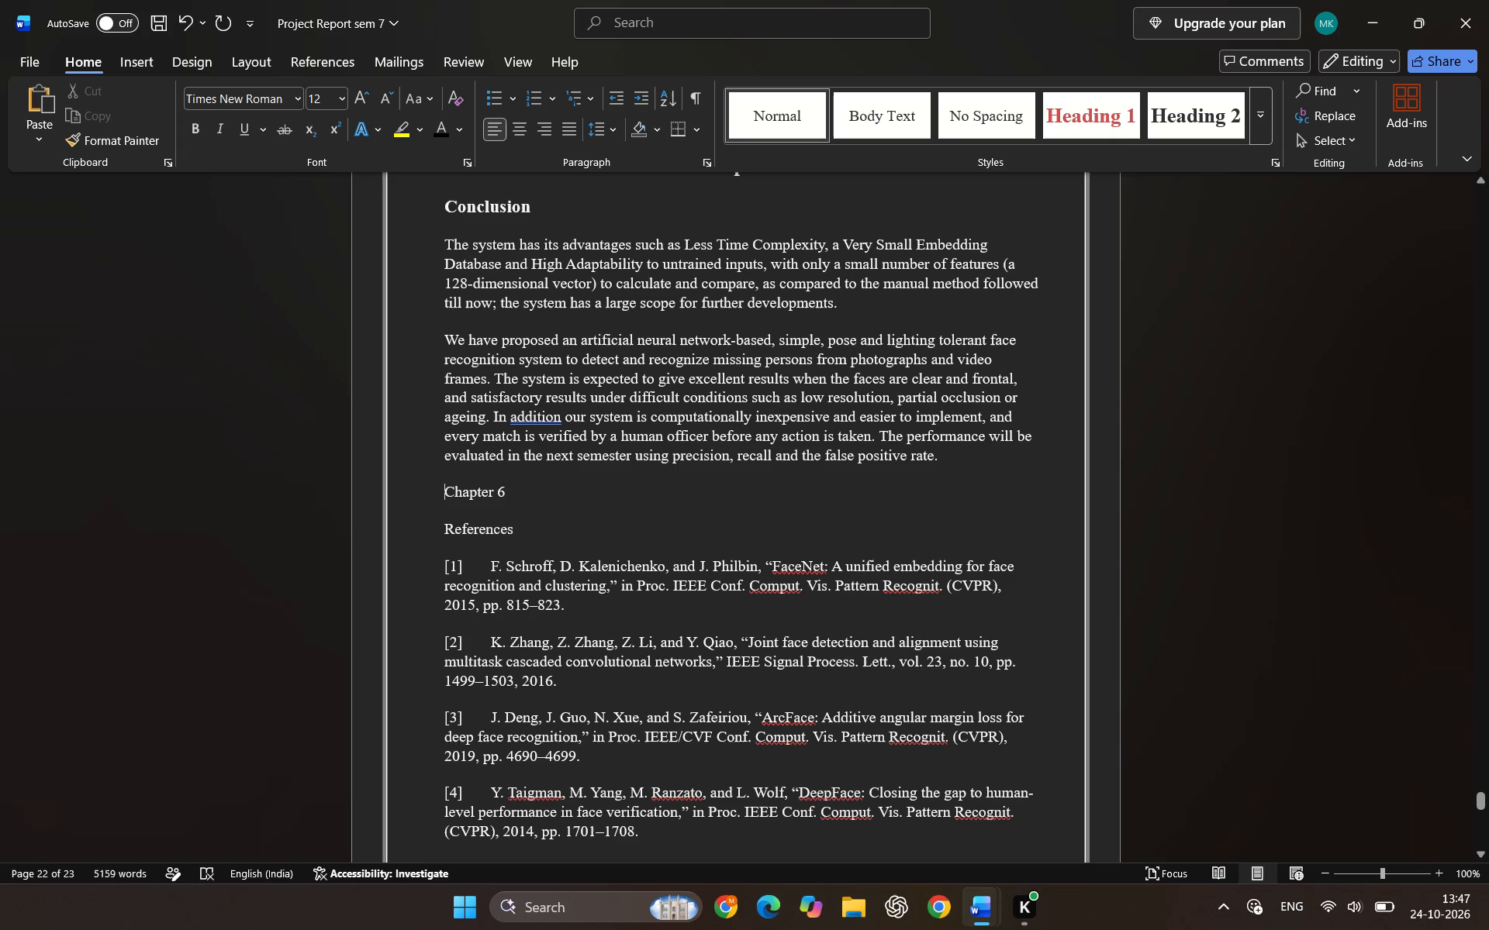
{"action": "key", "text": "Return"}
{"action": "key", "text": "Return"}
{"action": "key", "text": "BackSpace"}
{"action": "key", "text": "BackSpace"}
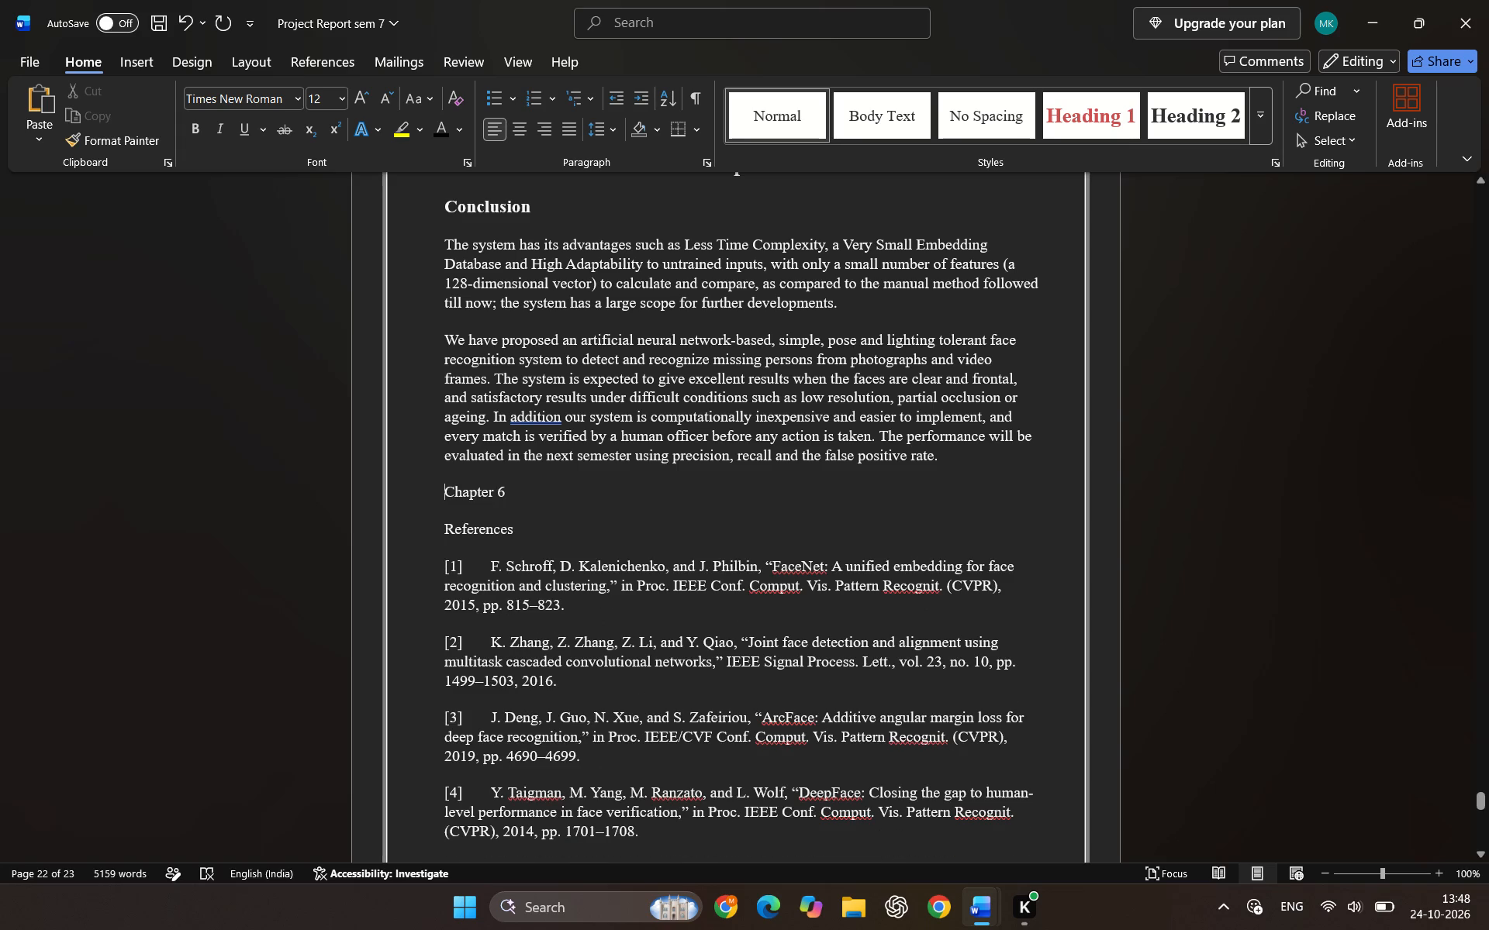
Insert a blank page directly before the "Chapter 6" line.
{"action": "left_click", "coordinate": [109, 63]}
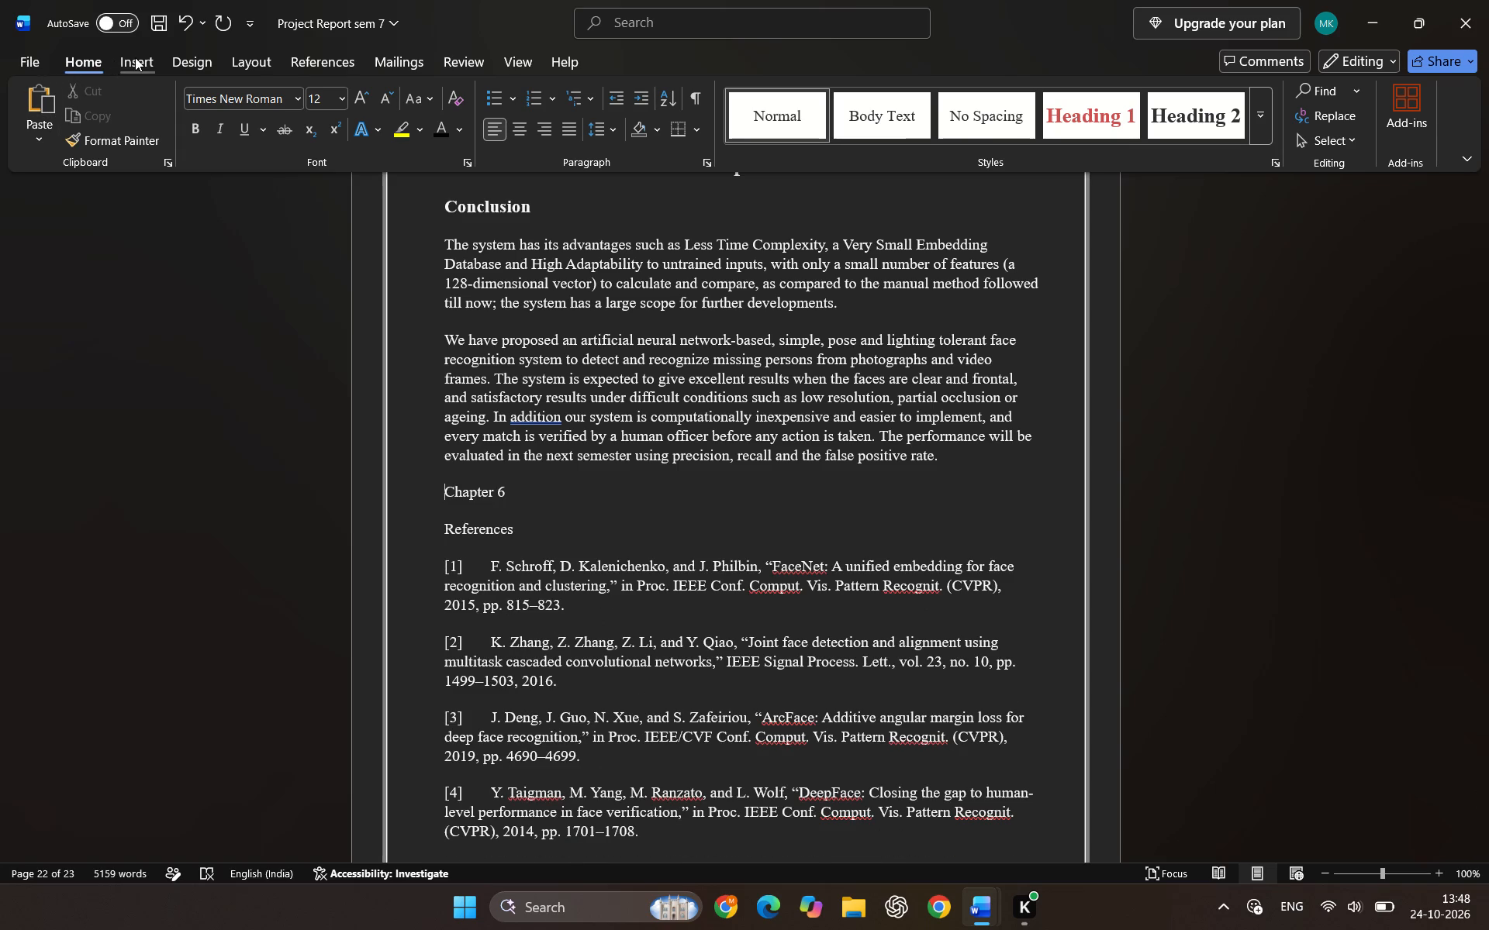
{"action": "left_click", "coordinate": [135, 57]}
{"action": "left_click", "coordinate": [76, 119]}
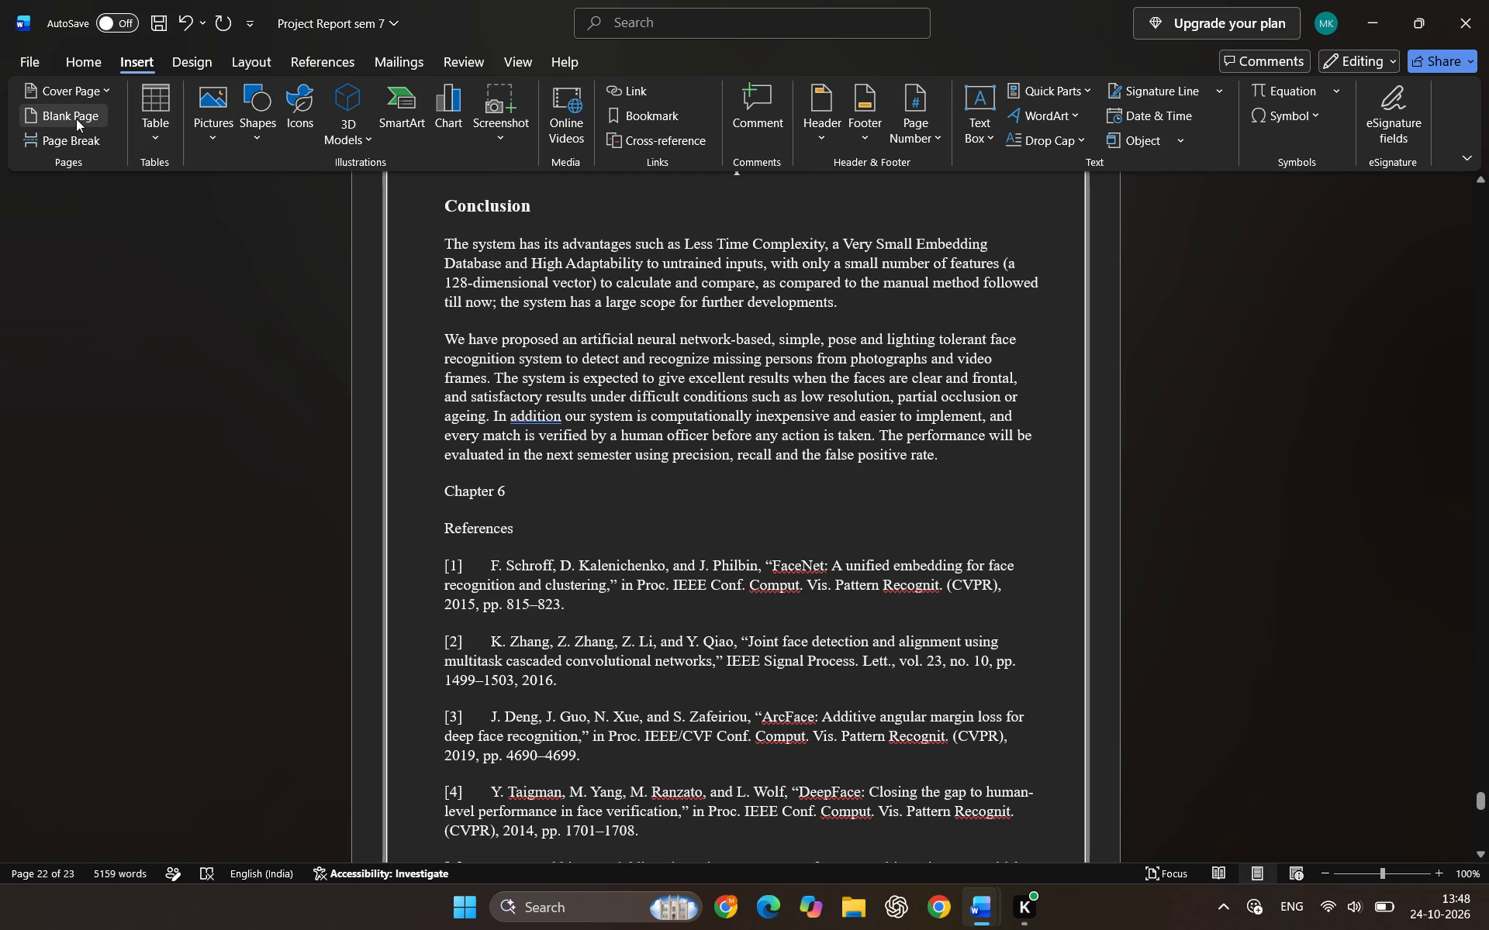
{"action": "scroll", "coordinate": [531, 278], "scroll_direction": "up", "scroll_amount": 3}
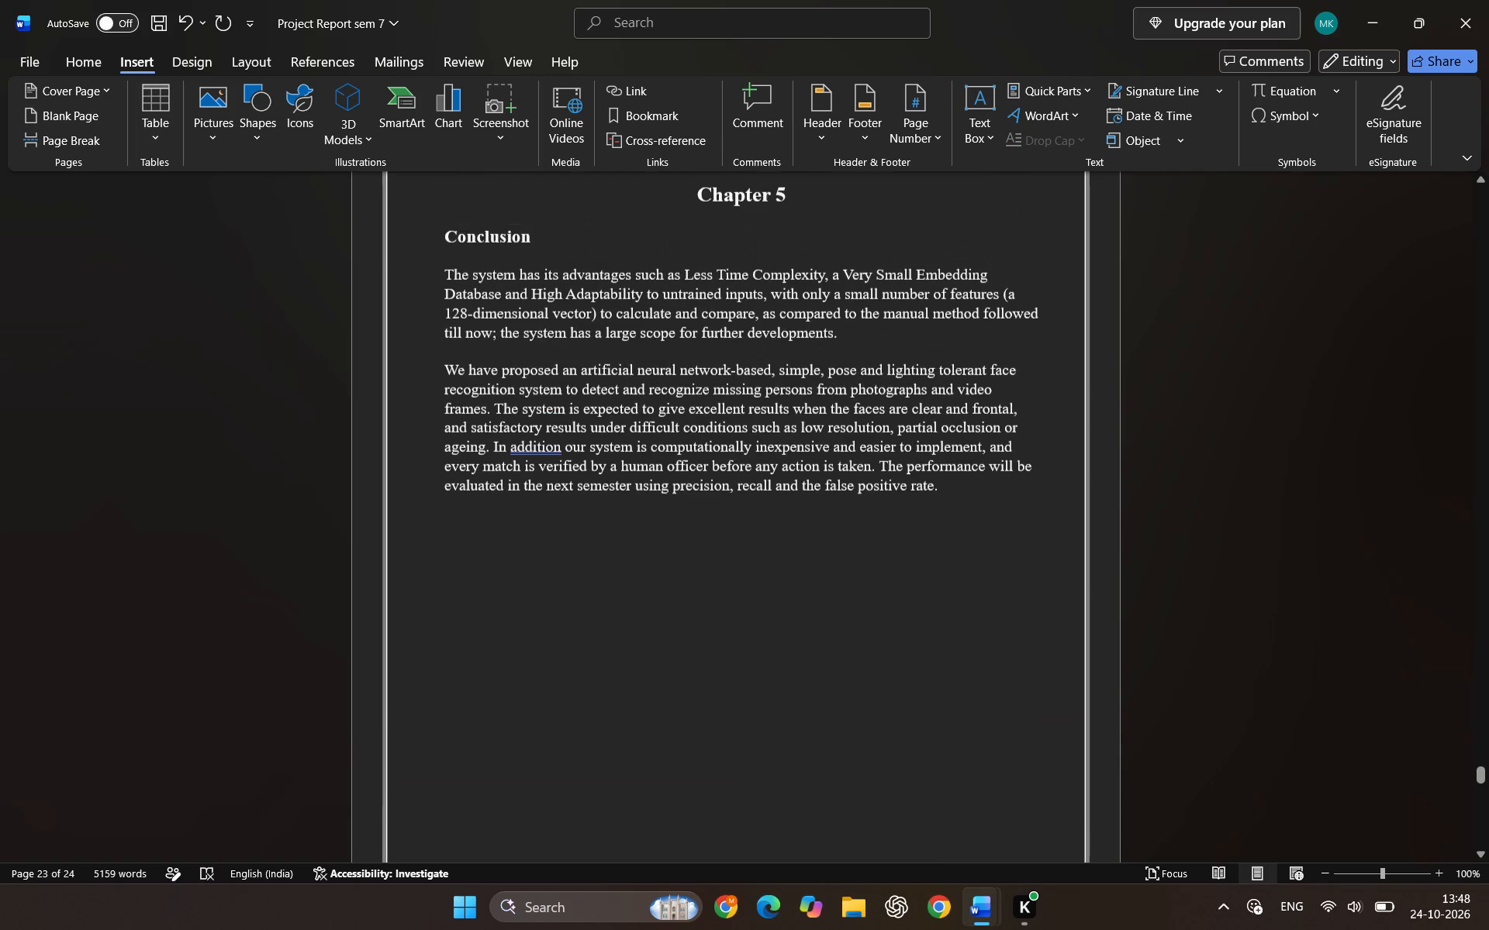
{"action": "scroll", "coordinate": [567, 320], "scroll_direction": "down", "scroll_amount": 6}
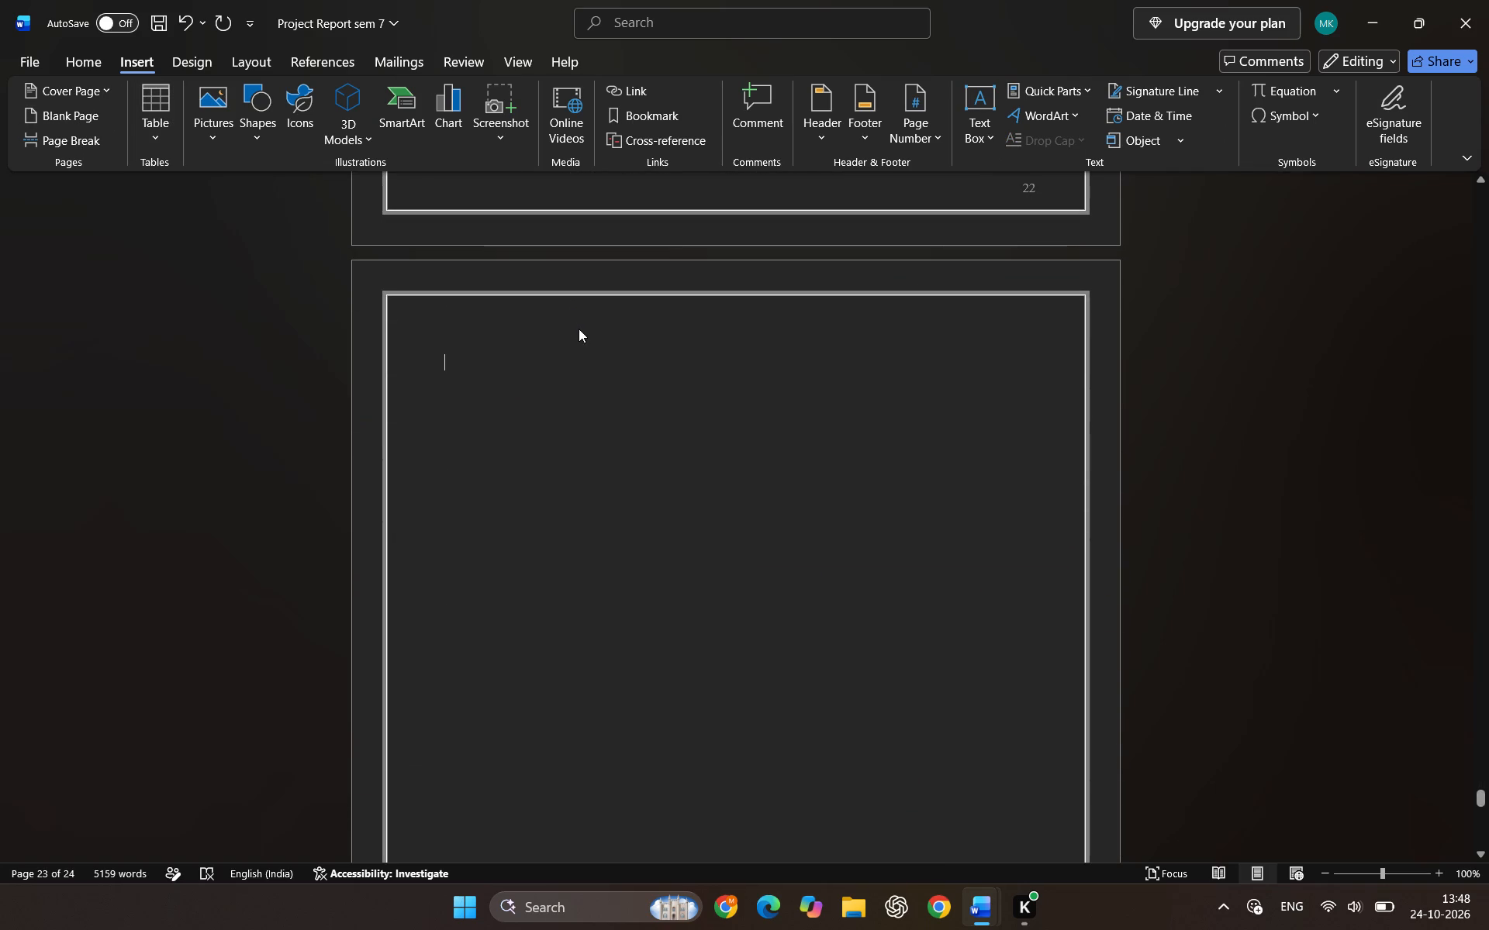
{"action": "scroll", "coordinate": [571, 380], "scroll_direction": "down", "scroll_amount": 5}
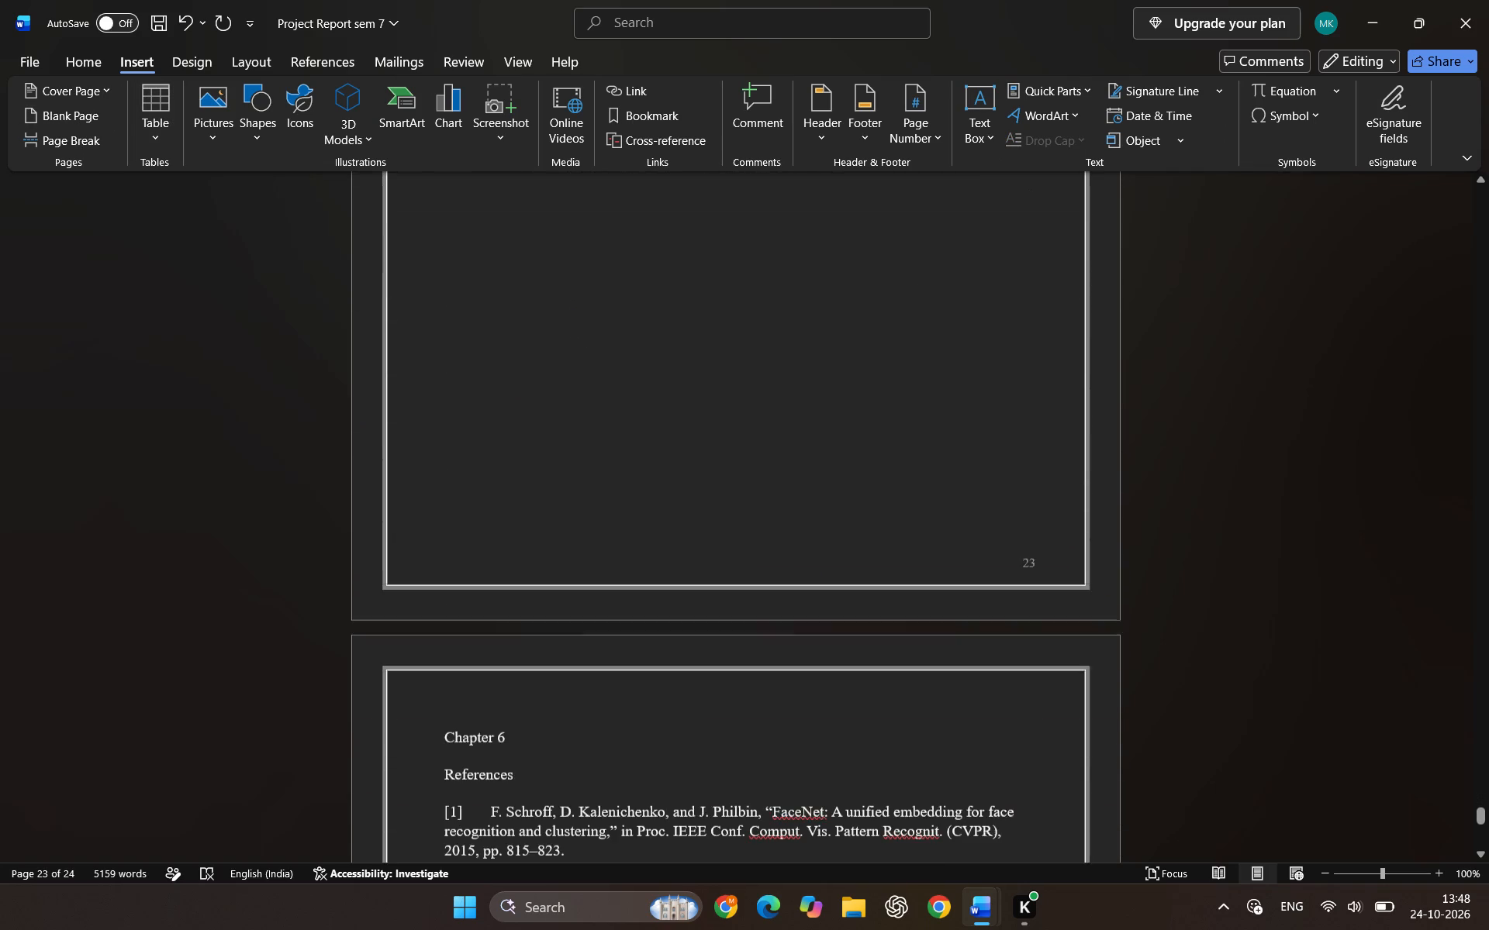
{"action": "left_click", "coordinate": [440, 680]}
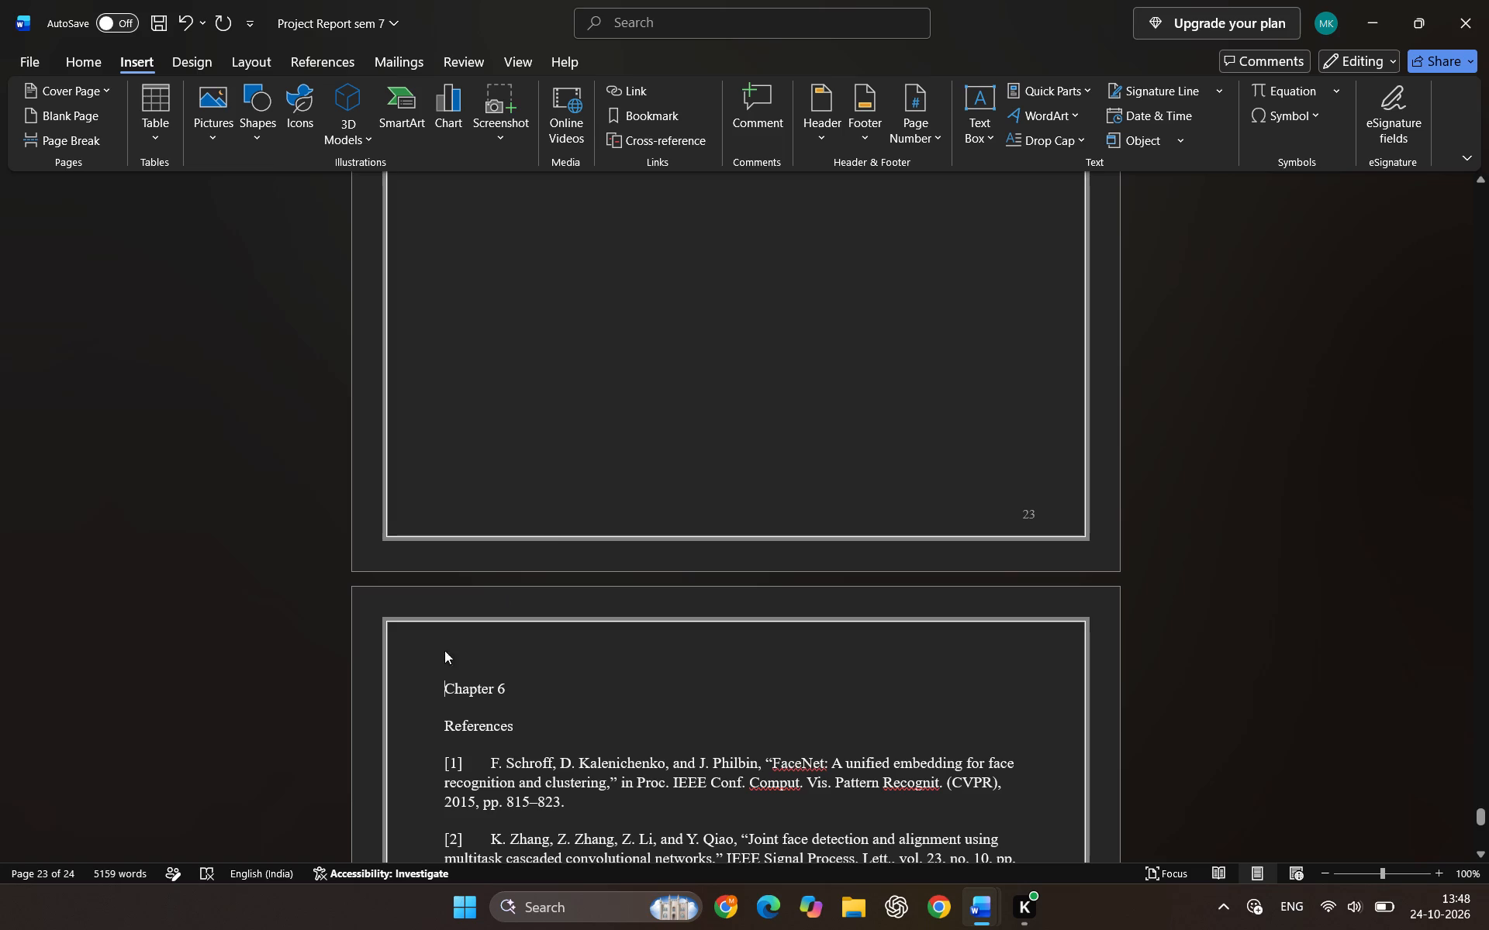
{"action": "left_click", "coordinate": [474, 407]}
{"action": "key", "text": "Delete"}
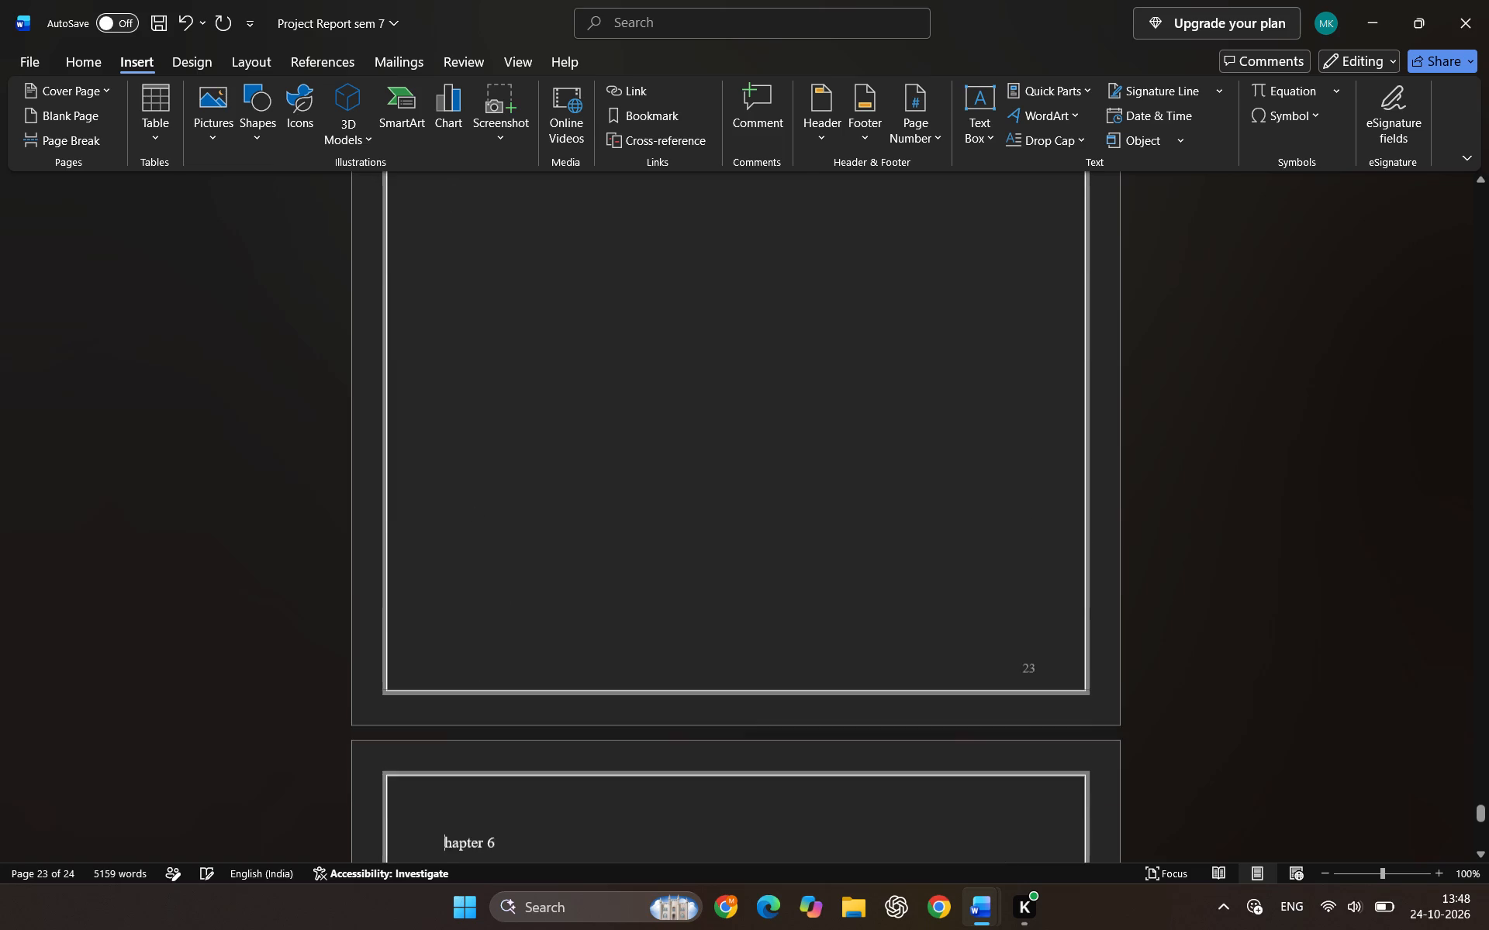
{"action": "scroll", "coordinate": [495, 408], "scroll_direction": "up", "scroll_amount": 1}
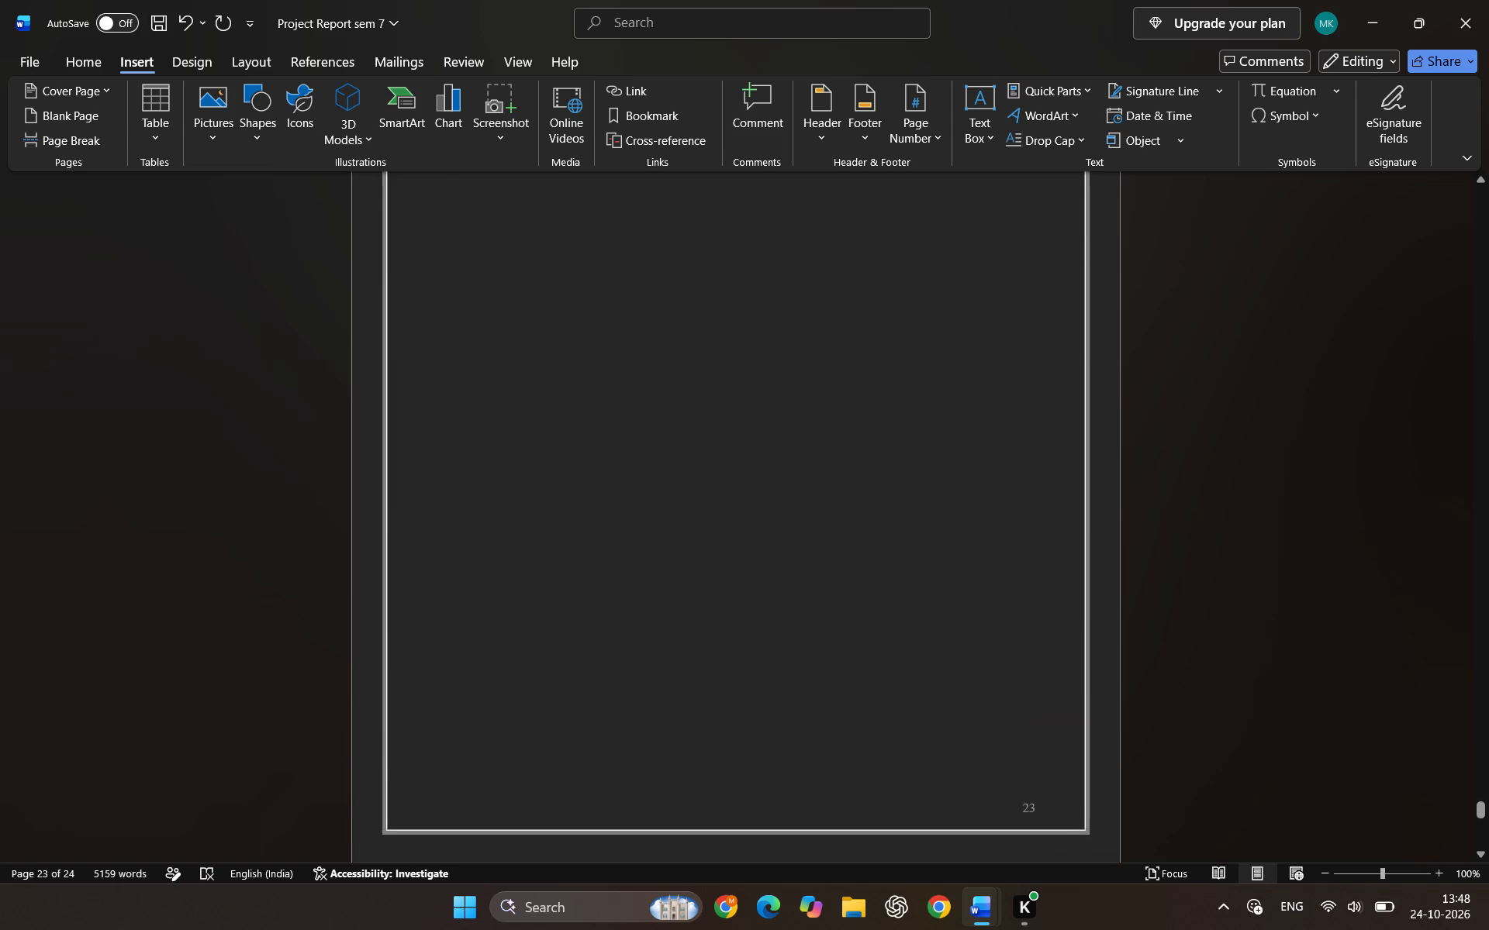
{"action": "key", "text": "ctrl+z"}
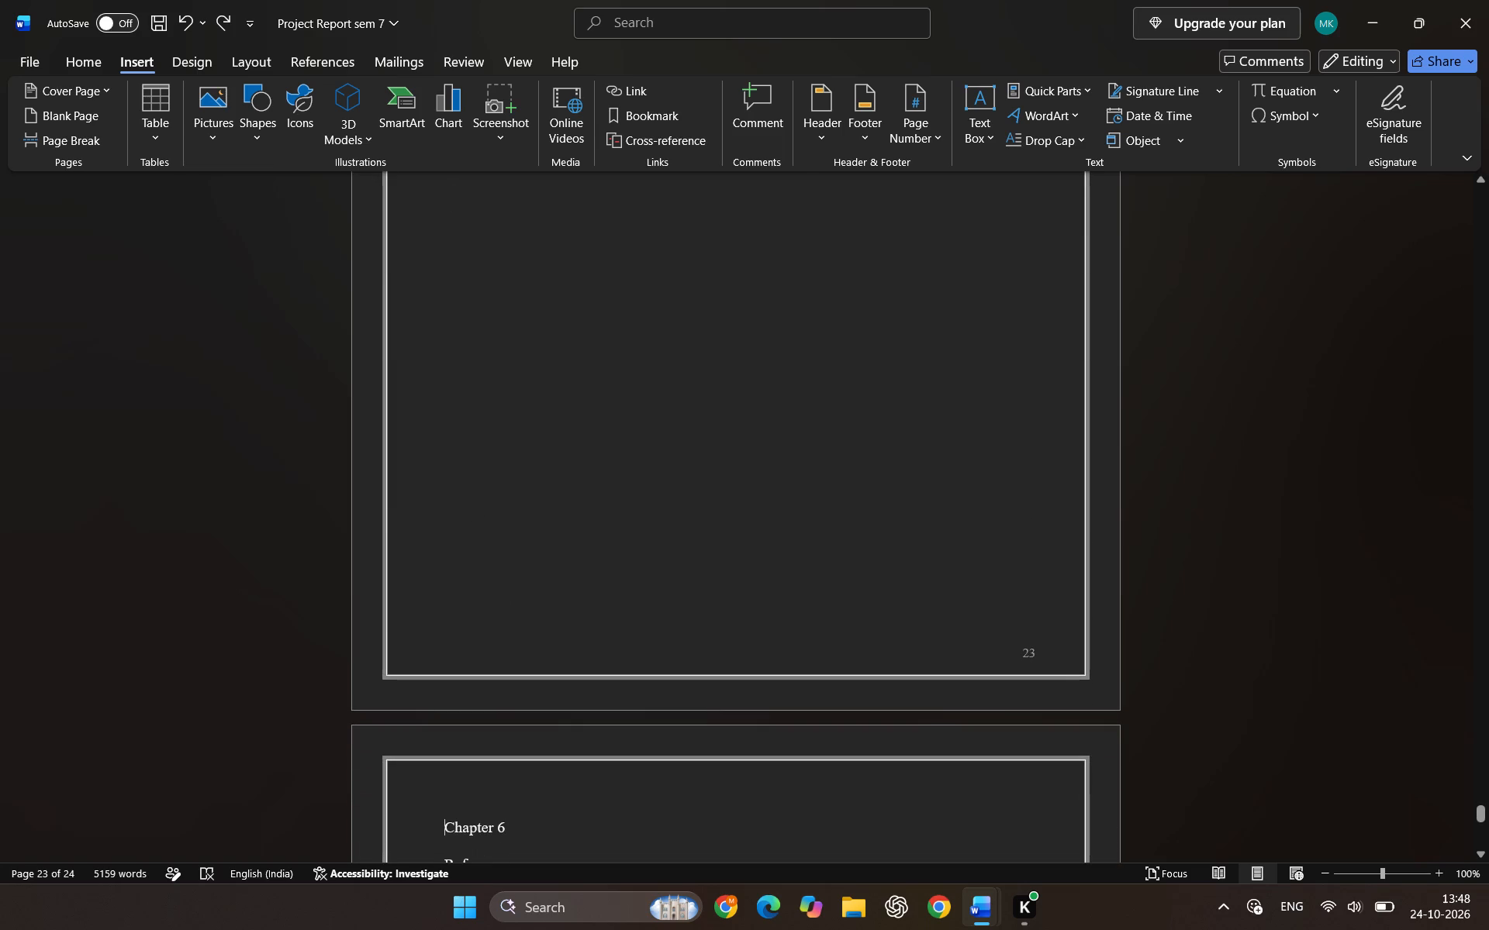
Remove the empty page between the Conclusion page and Chapter 6, keeping Chapter 6 on its own page.
{"action": "key", "text": "BackSpace"}
{"action": "key", "text": "BackSpace"}
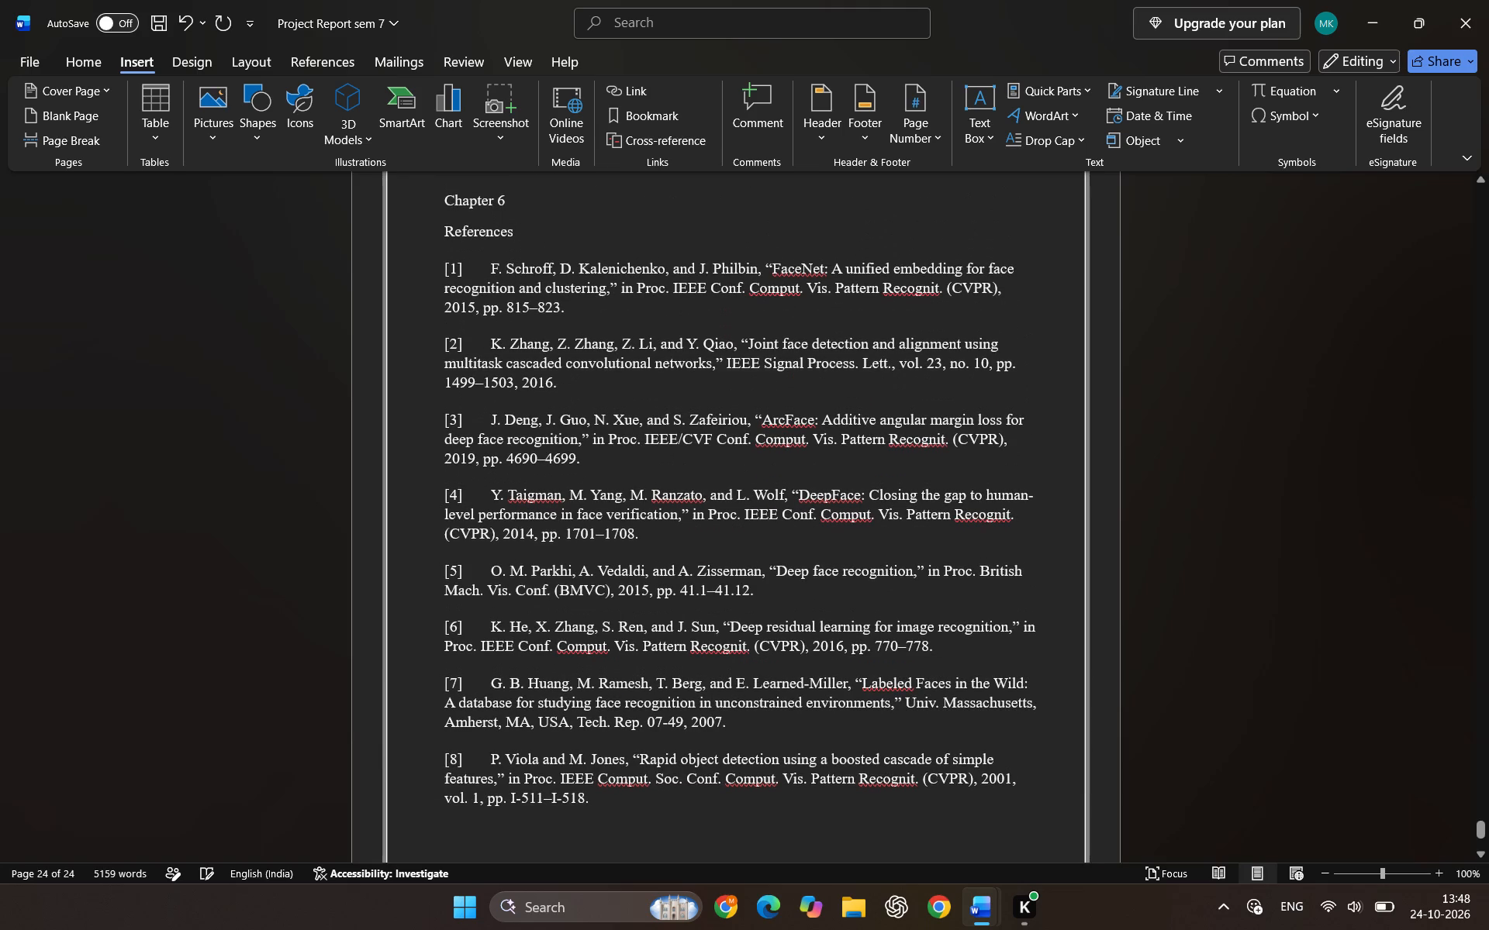
{"action": "scroll", "coordinate": [506, 420], "scroll_direction": "up", "scroll_amount": 4}
{"action": "scroll", "coordinate": [506, 420], "scroll_direction": "down", "scroll_amount": 1}
{"action": "scroll", "coordinate": [506, 420], "scroll_direction": "up", "scroll_amount": 1}
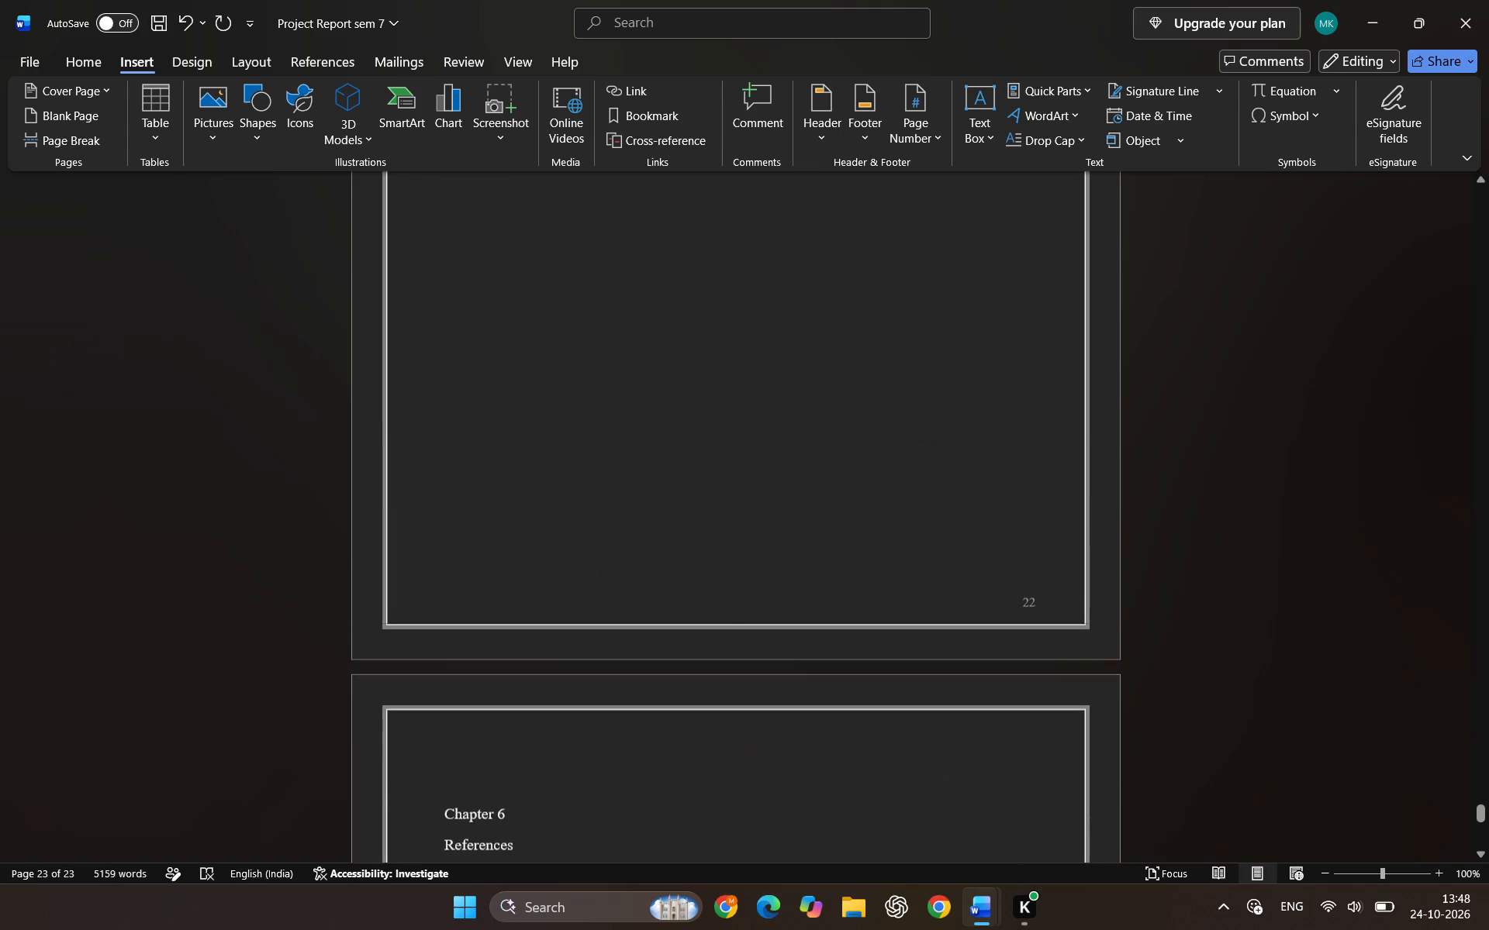
{"action": "scroll", "coordinate": [506, 420], "scroll_direction": "up", "scroll_amount": 5}
{"action": "scroll", "coordinate": [506, 420], "scroll_direction": "down", "scroll_amount": 2}
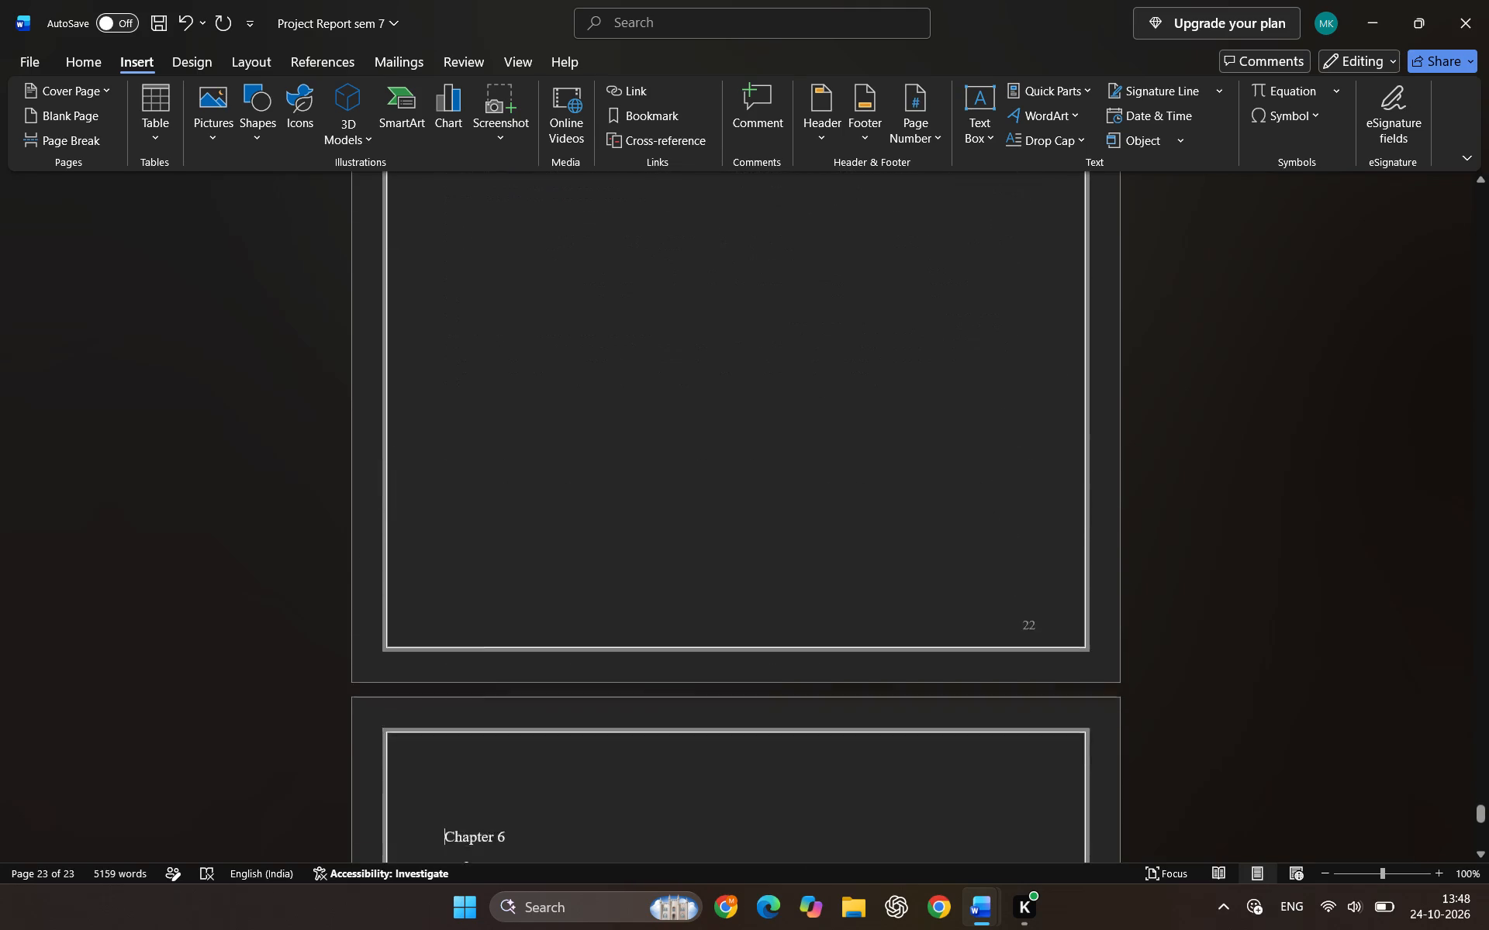
{"action": "scroll", "coordinate": [506, 420], "scroll_direction": "down", "scroll_amount": 2}
{"action": "scroll", "coordinate": [520, 415], "scroll_direction": "up", "scroll_amount": 1}
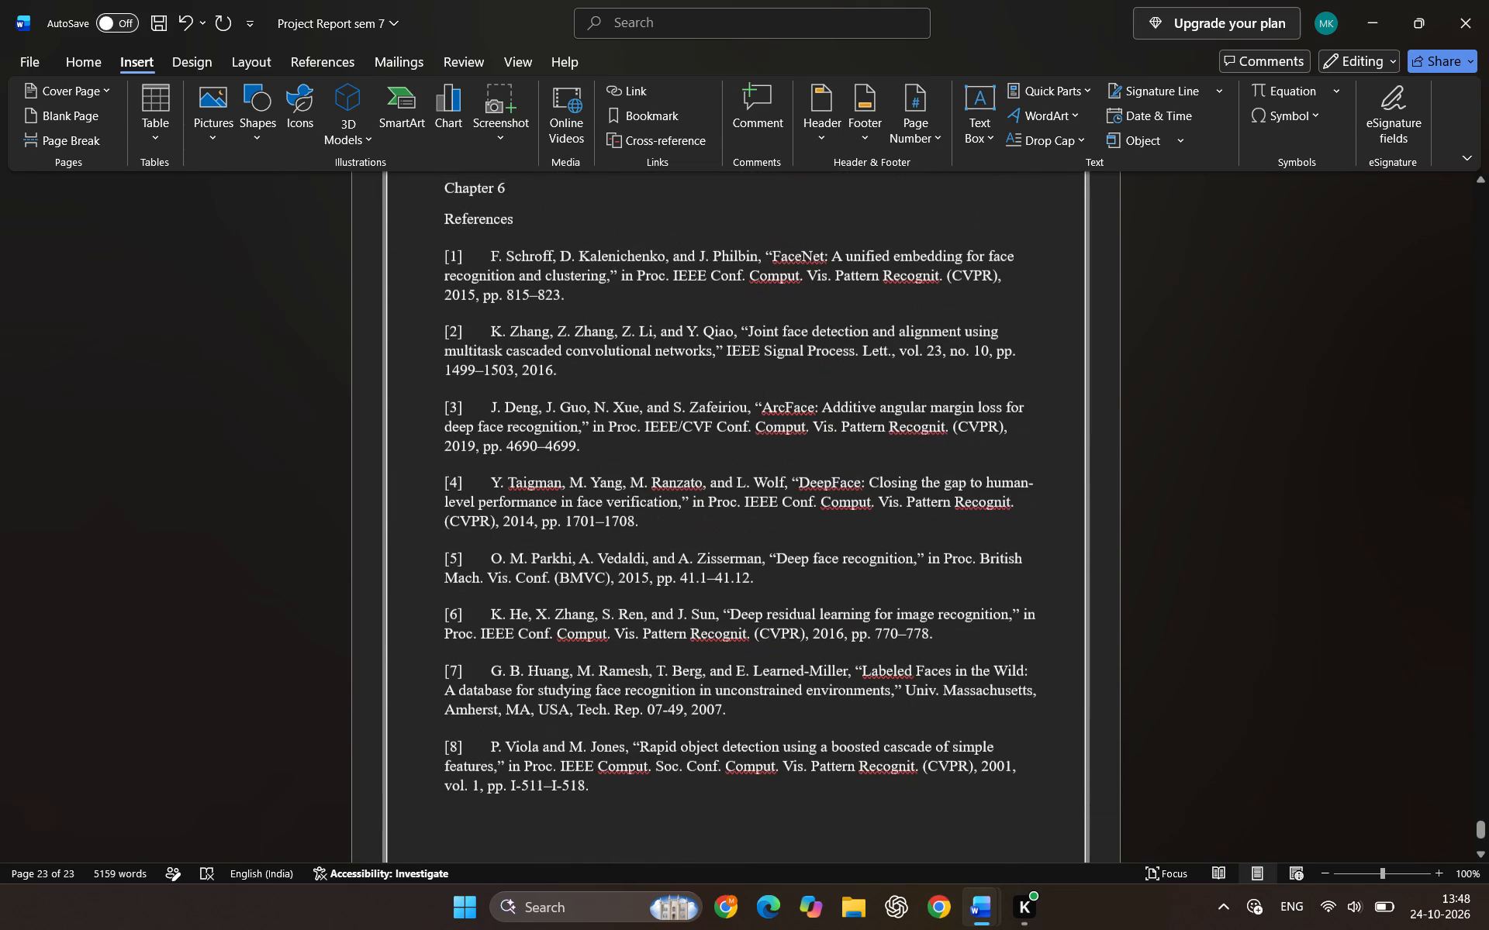
Format the "Chapter 6" heading as bold, 16 pt, centred text.
{"action": "scroll", "coordinate": [509, 338], "scroll_direction": "up", "scroll_amount": 1}
{"action": "left_click_drag", "start_coordinate": [440, 335], "coordinate": [592, 336]}
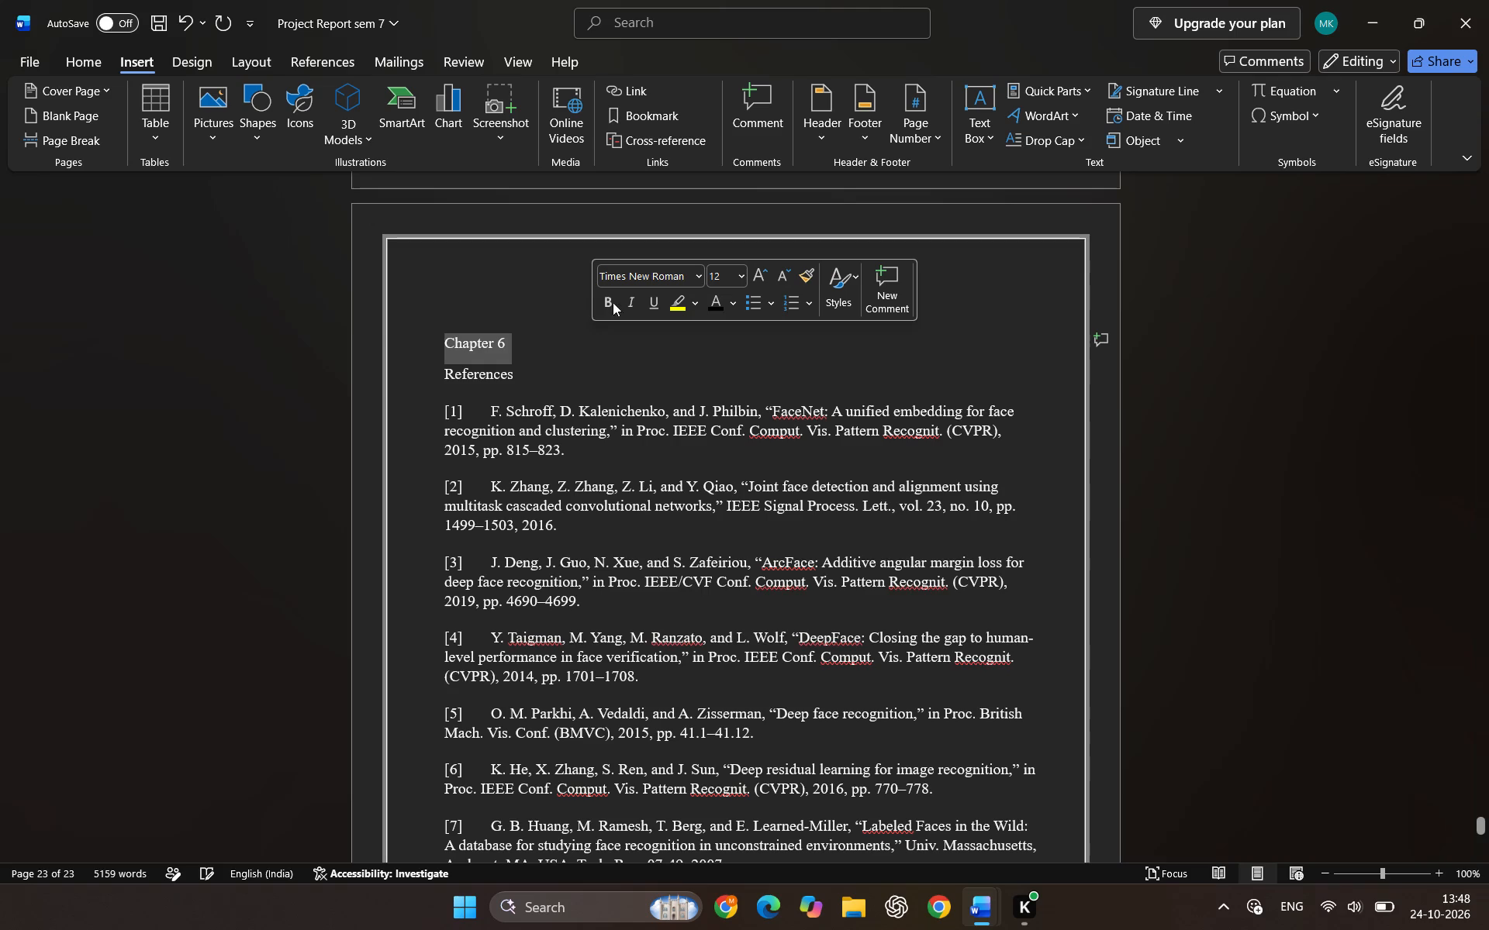
{"action": "left_click", "coordinate": [612, 295]}
{"action": "double_click", "coordinate": [755, 274]}
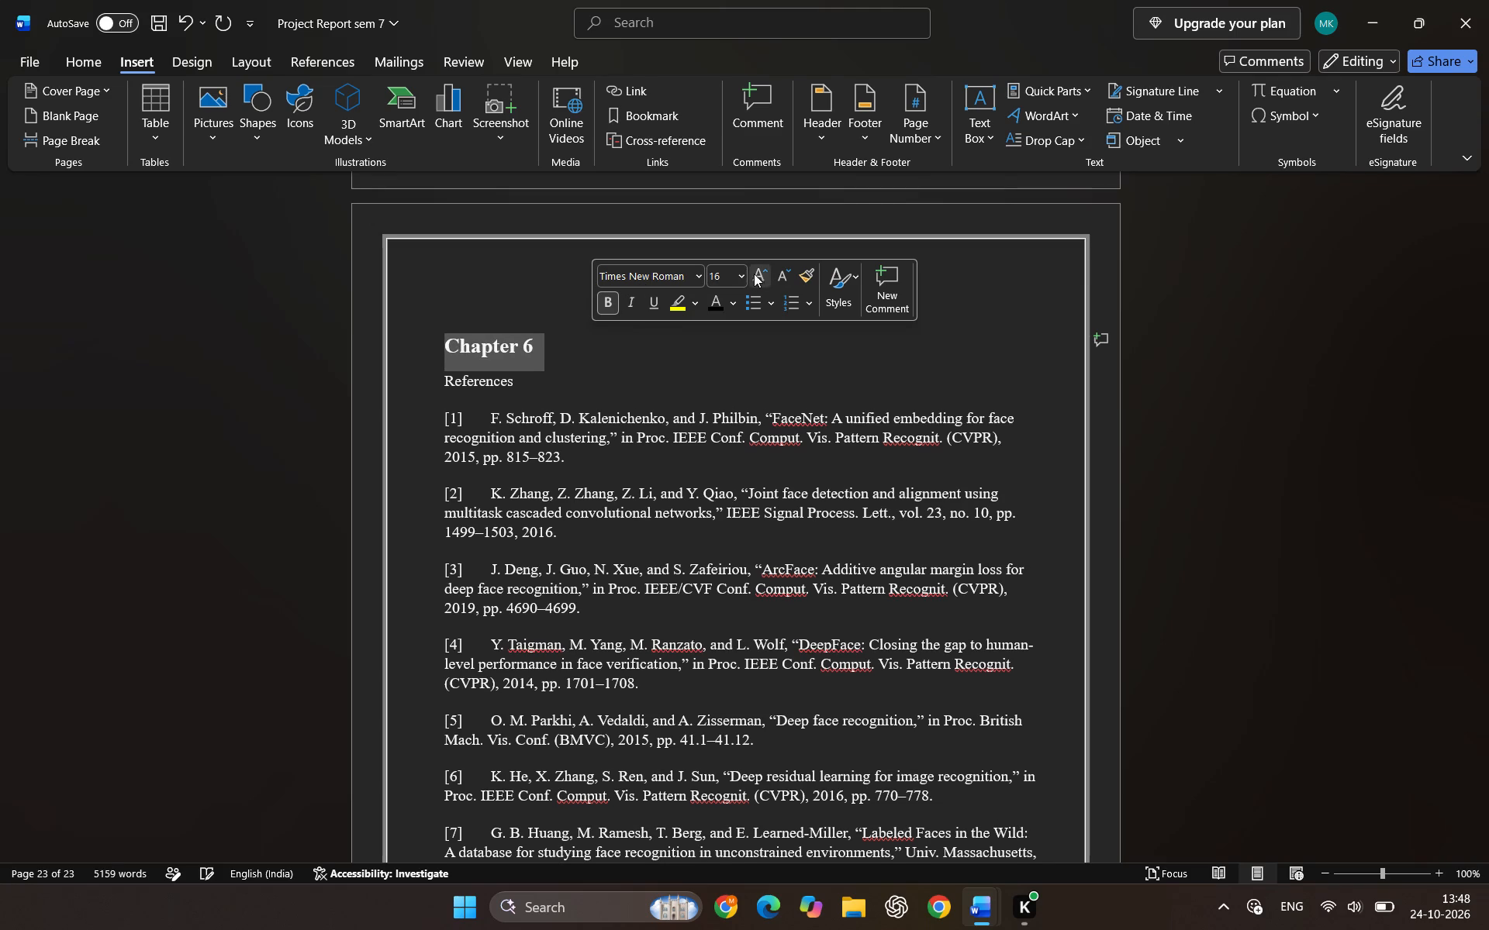
{"action": "left_click", "coordinate": [83, 64]}
{"action": "left_click", "coordinate": [516, 133]}
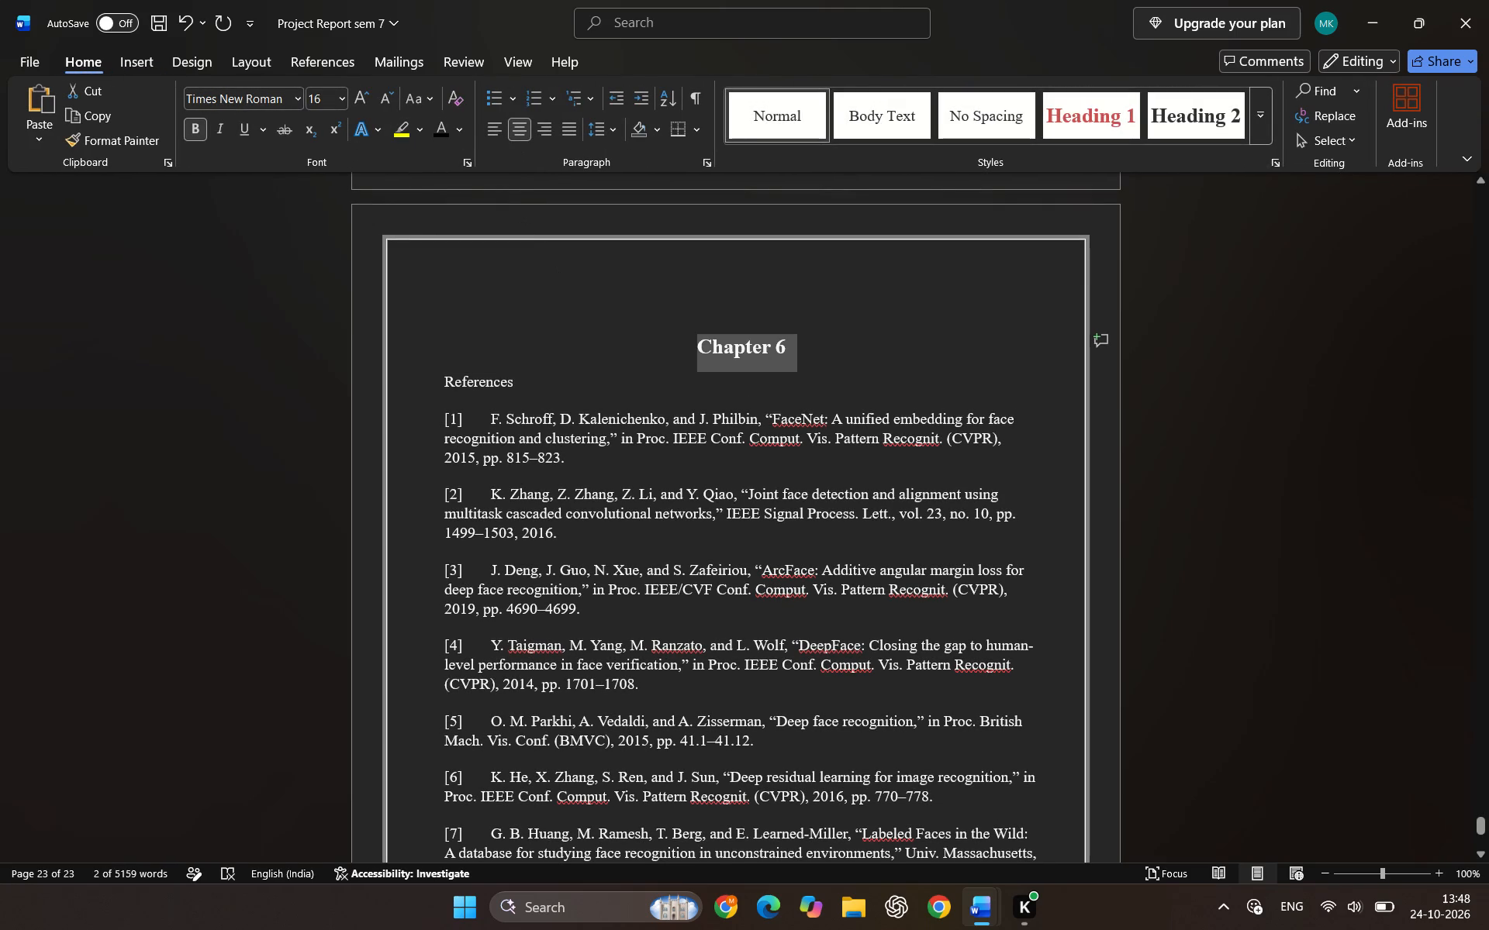
Remove the blank line above the "Chapter 6" heading.
{"action": "left_click", "coordinate": [641, 296]}
{"action": "key", "text": "BackSpace"}
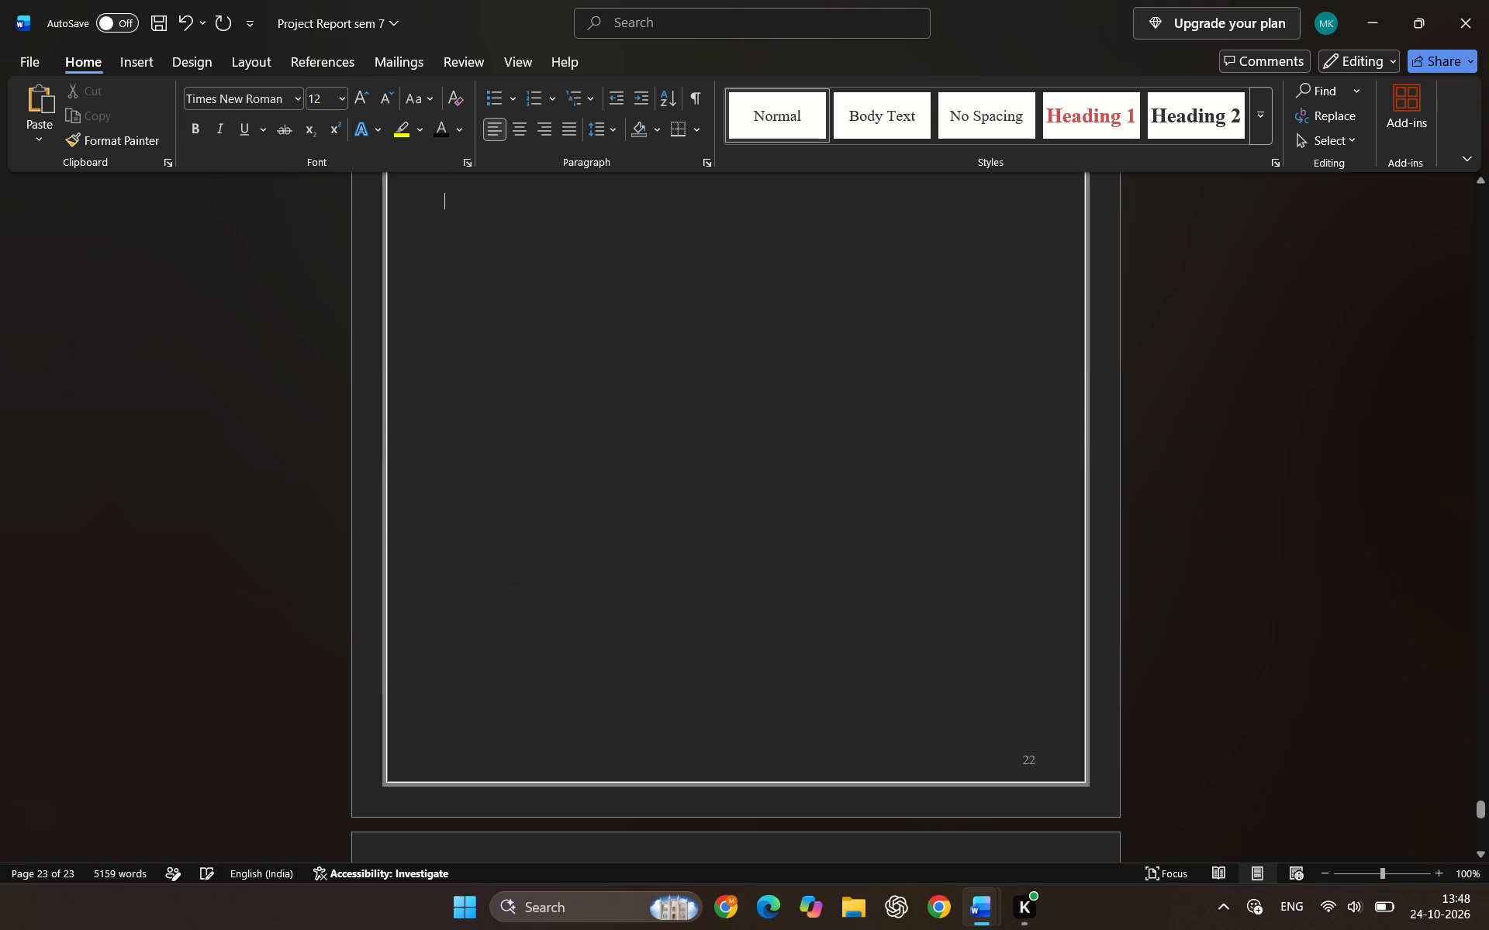
{"action": "scroll", "coordinate": [684, 377], "scroll_direction": "up", "scroll_amount": 1}
{"action": "scroll", "coordinate": [684, 384], "scroll_direction": "down", "scroll_amount": 6}
{"action": "scroll", "coordinate": [682, 378], "scroll_direction": "up", "scroll_amount": 1}
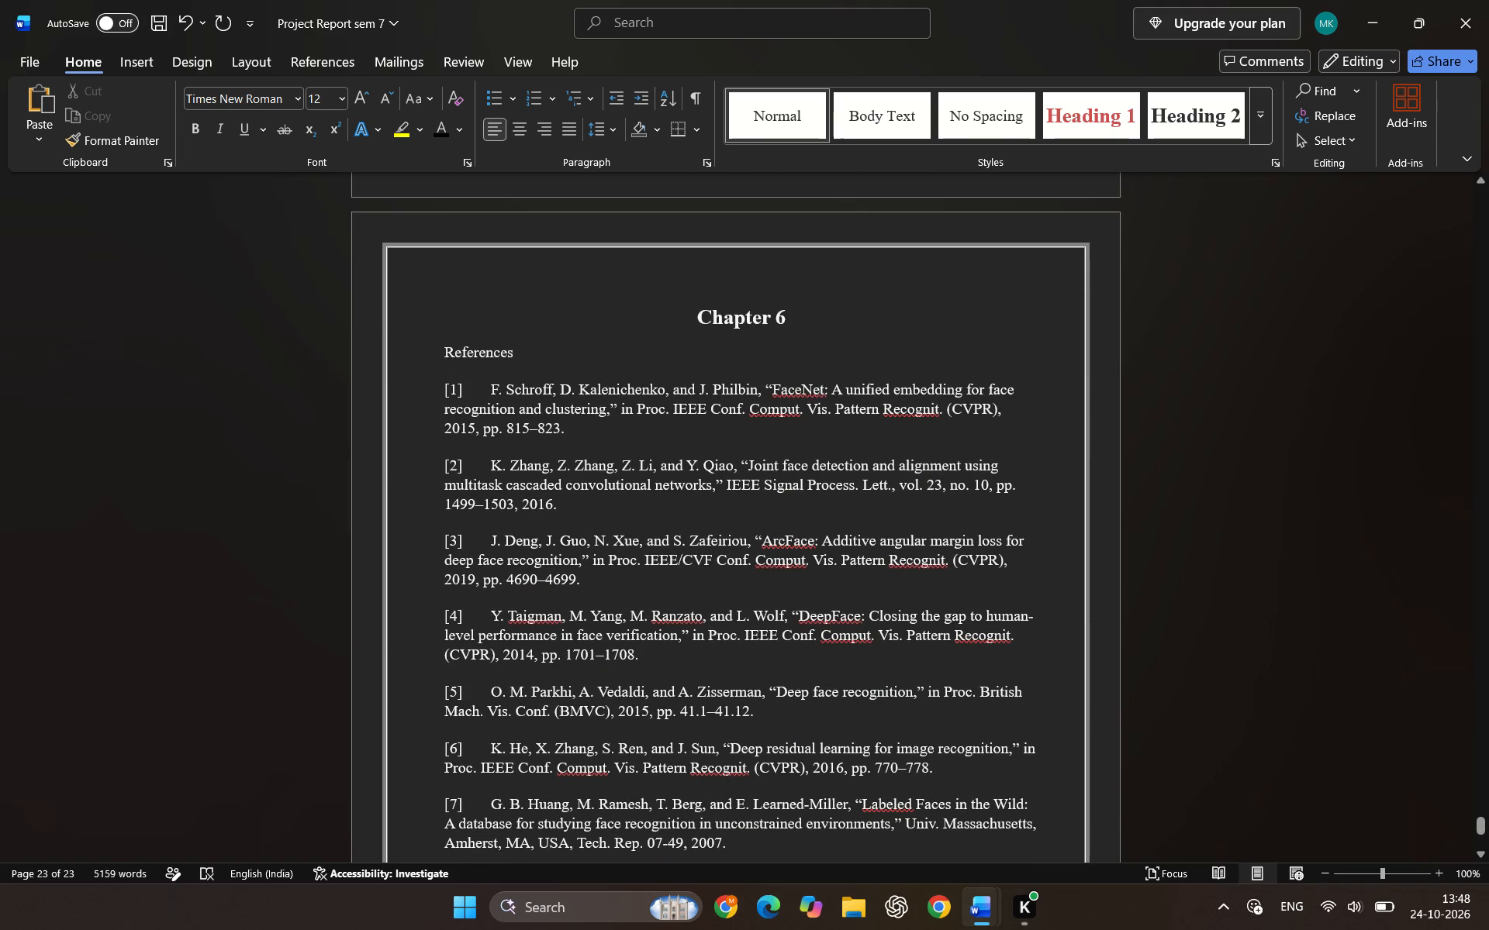
Format the "References" subheading under Chapter 6 as bold, 14 pt text.
{"action": "left_click_drag", "start_coordinate": [555, 351], "coordinate": [408, 356]}
{"action": "left_click", "coordinate": [573, 298]}
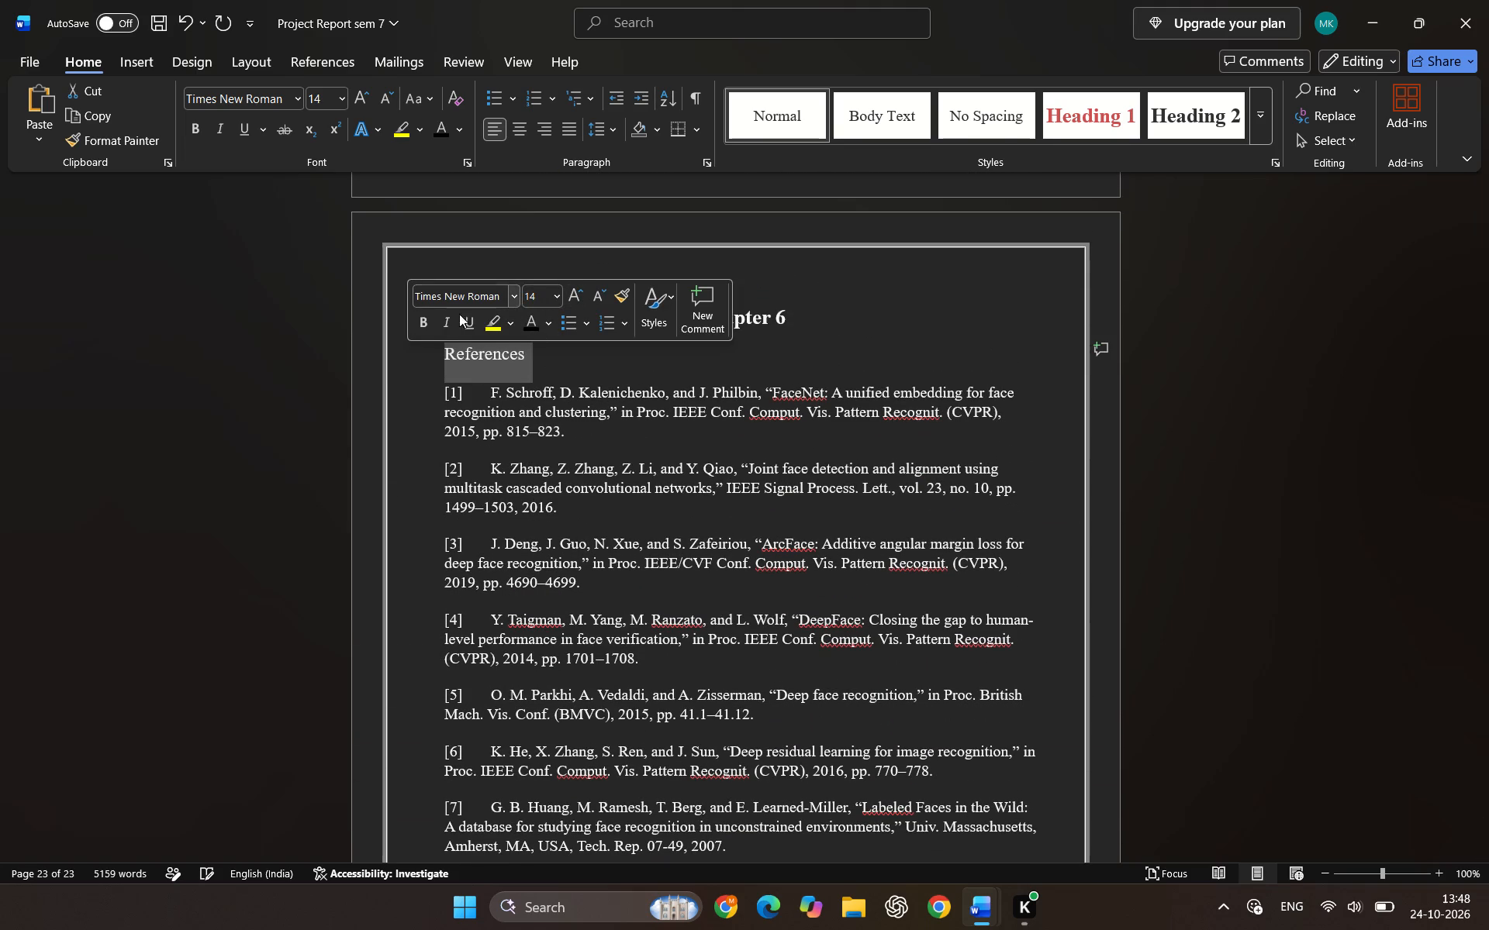
{"action": "left_click", "coordinate": [422, 325]}
{"action": "left_click", "coordinate": [593, 372]}
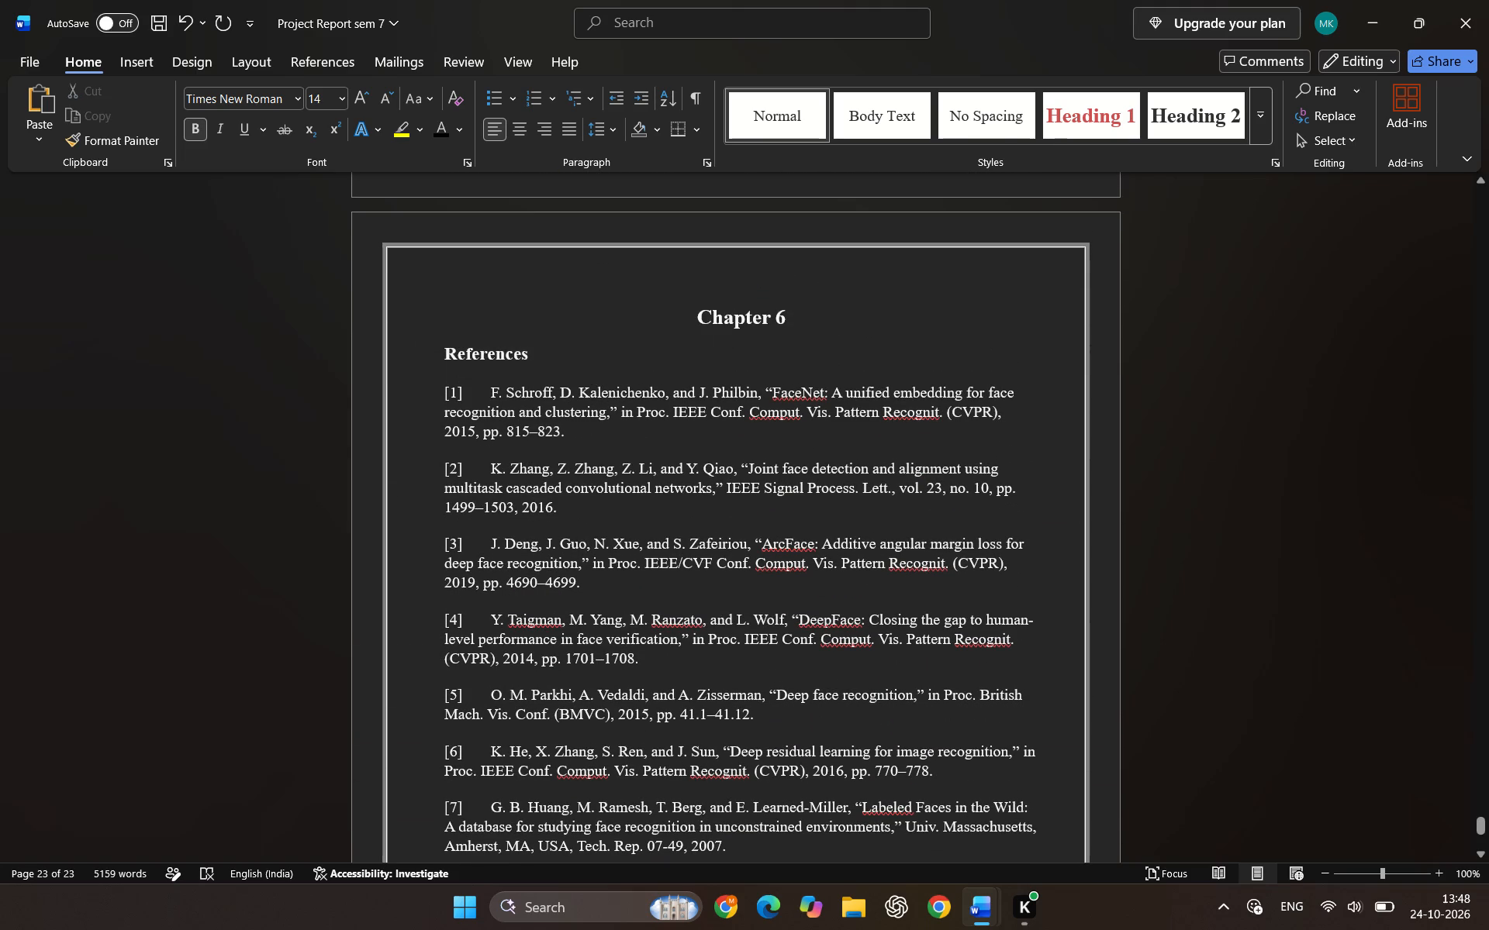
Remove the wide gap between the bracketed number and the author names in references [1] to [4].
{"action": "left_click", "coordinate": [496, 392]}
{"action": "left_click", "coordinate": [492, 391]}
{"action": "key", "text": "BackSpace"}
{"action": "left_click", "coordinate": [489, 464]}
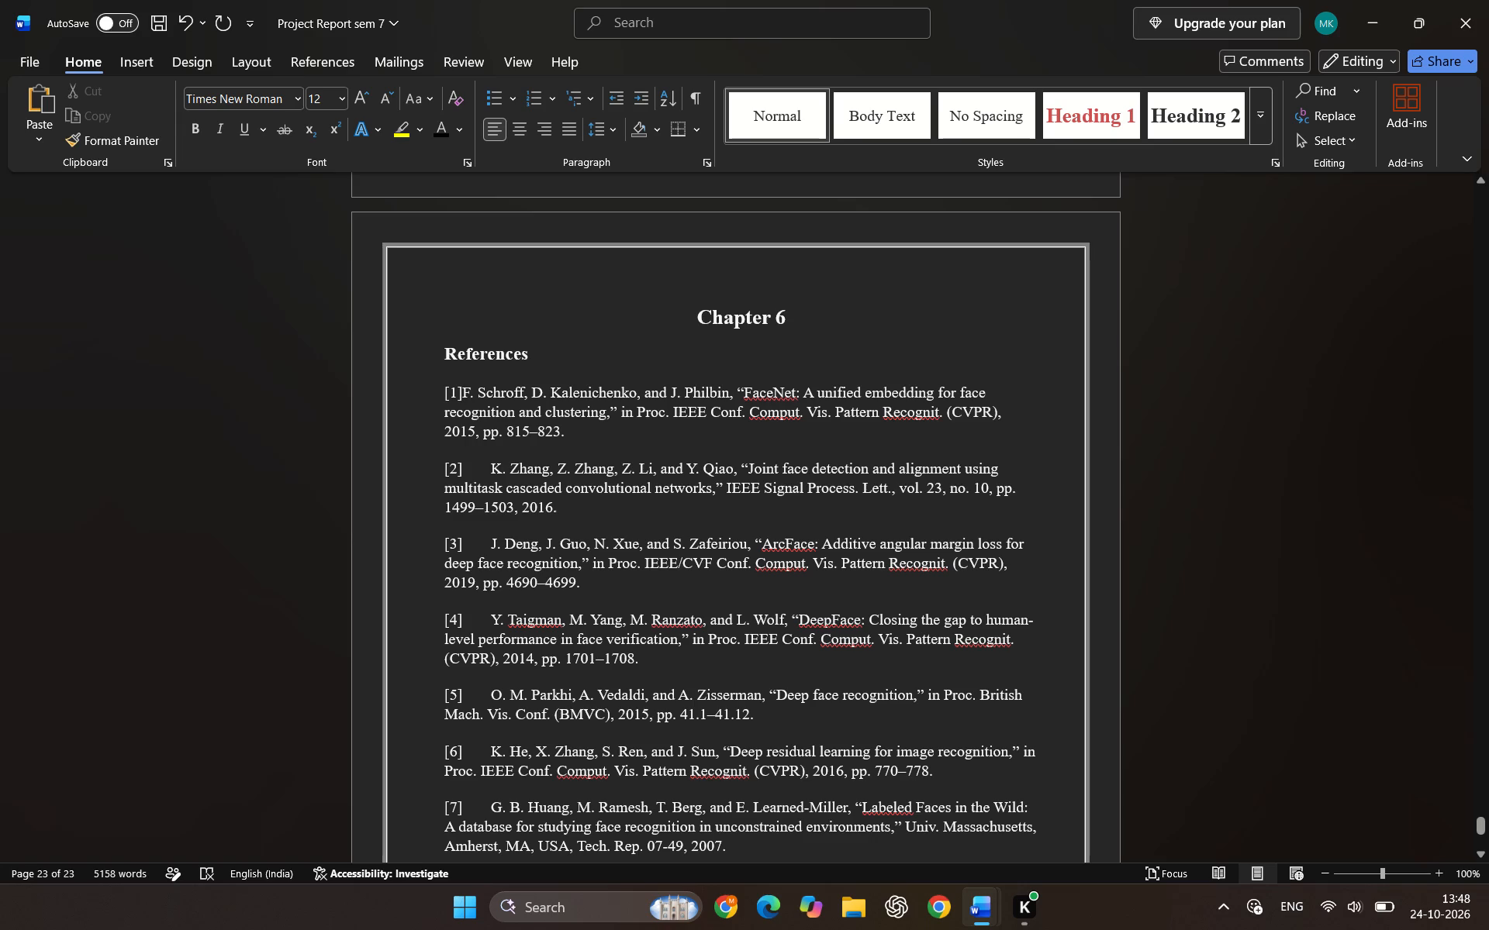
{"action": "key", "text": "BackSpace"}
{"action": "left_click", "coordinate": [489, 546]}
{"action": "key", "text": "BackSpace"}
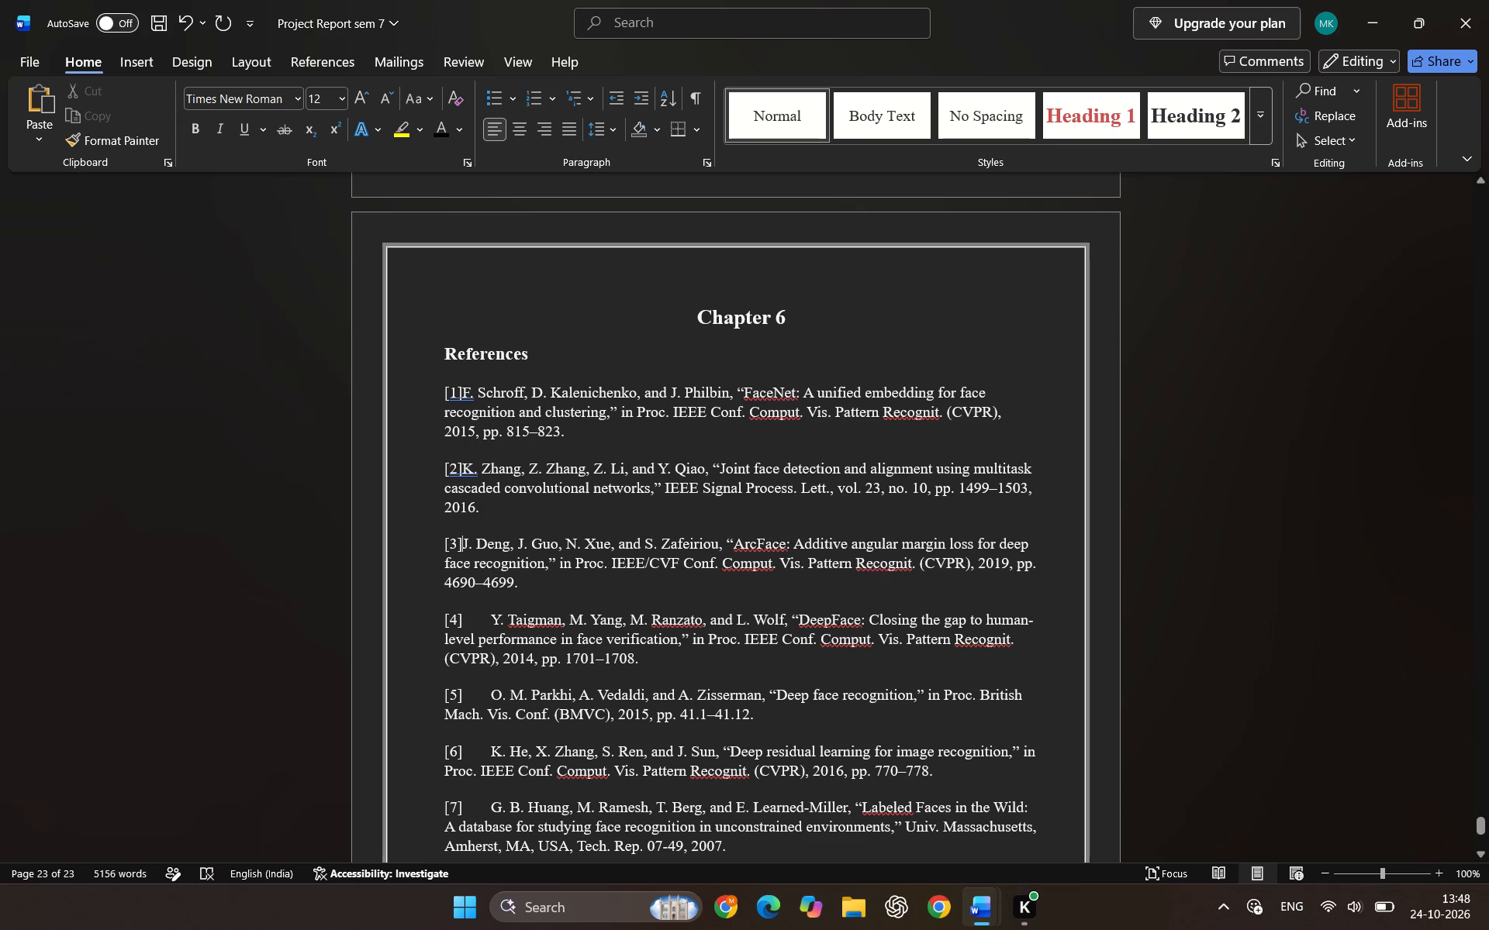
{"action": "left_click", "coordinate": [489, 618]}
{"action": "key", "text": "BackSpace"}
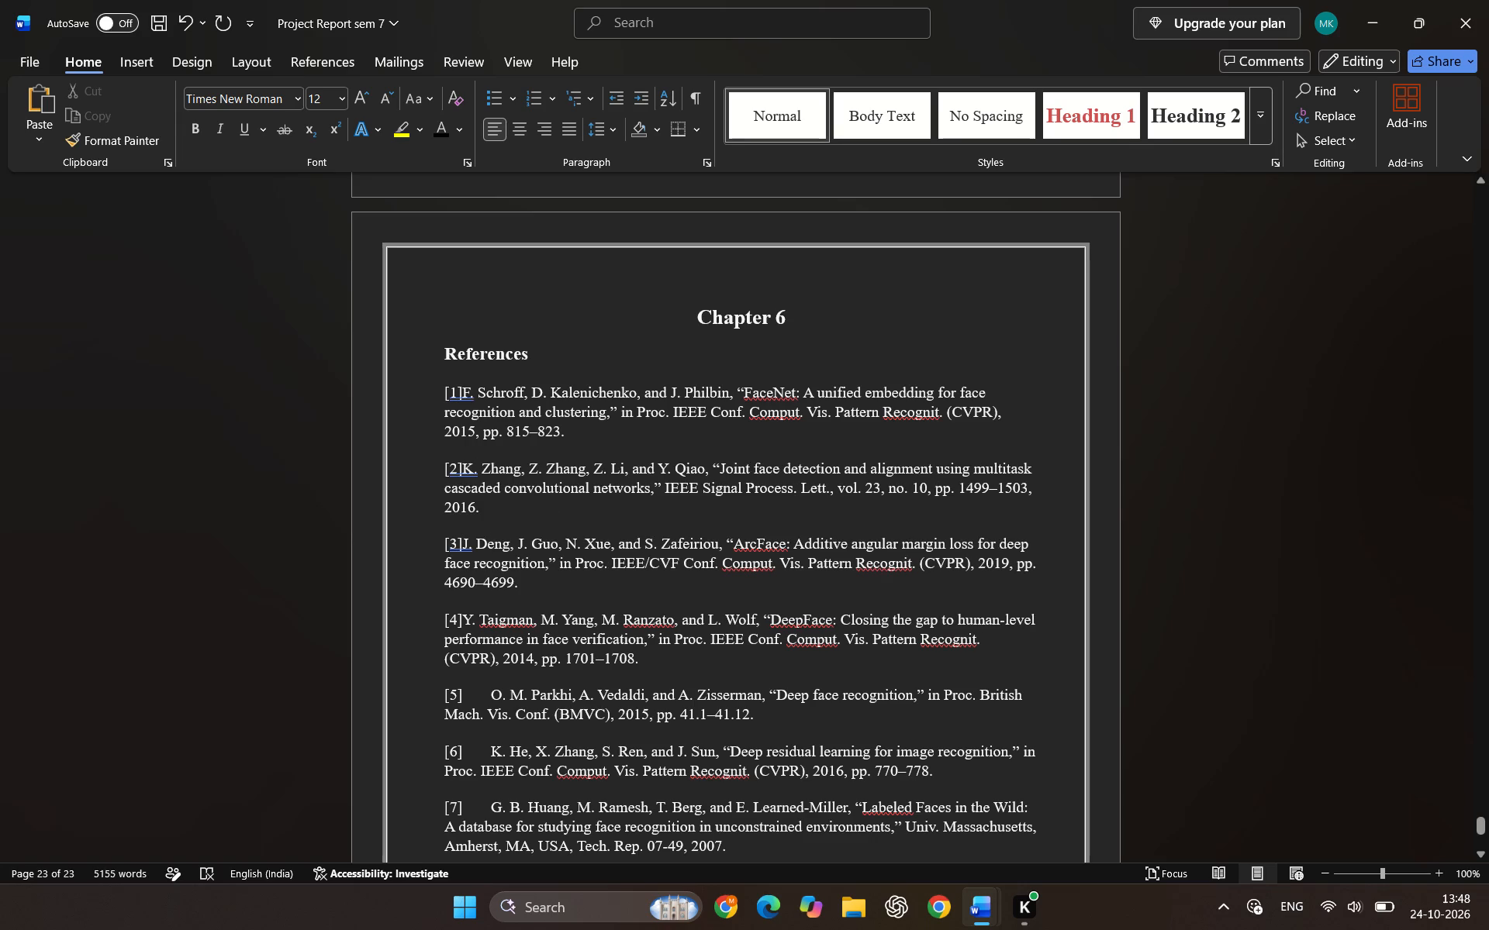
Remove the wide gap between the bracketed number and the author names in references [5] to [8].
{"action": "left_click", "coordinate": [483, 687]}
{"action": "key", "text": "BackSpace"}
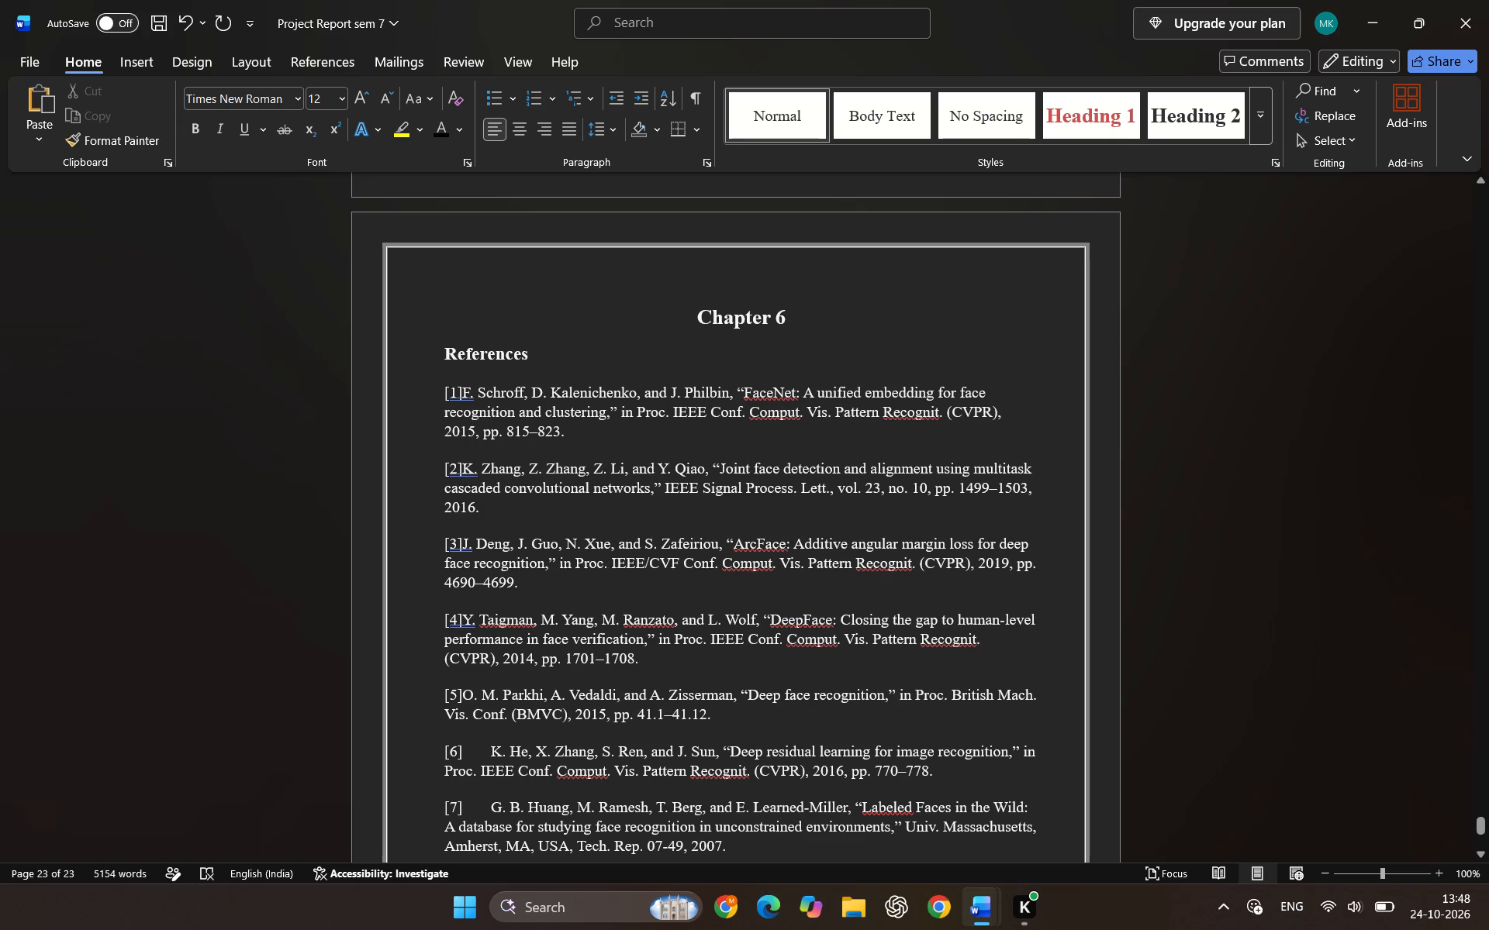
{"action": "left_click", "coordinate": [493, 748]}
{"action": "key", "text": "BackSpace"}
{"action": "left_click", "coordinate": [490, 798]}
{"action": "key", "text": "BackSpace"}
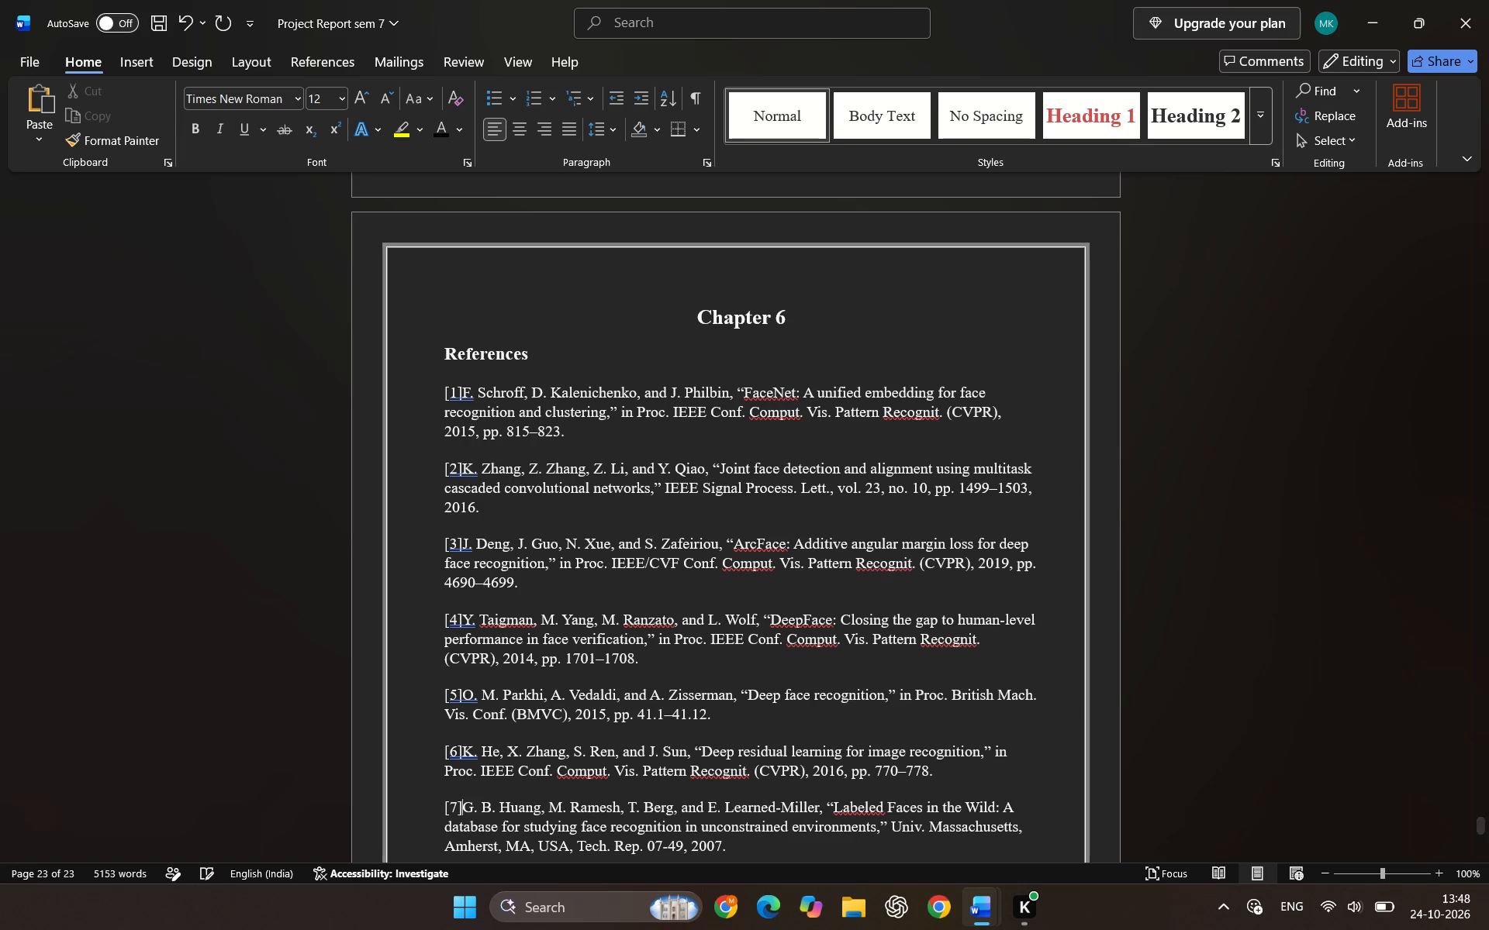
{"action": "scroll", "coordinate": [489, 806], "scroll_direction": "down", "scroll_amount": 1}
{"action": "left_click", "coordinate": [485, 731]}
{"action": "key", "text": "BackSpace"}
Delete references [5] to [8] entirely, ending the list after reference [4].
{"action": "scroll", "coordinate": [482, 755], "scroll_direction": "down", "scroll_amount": 1}
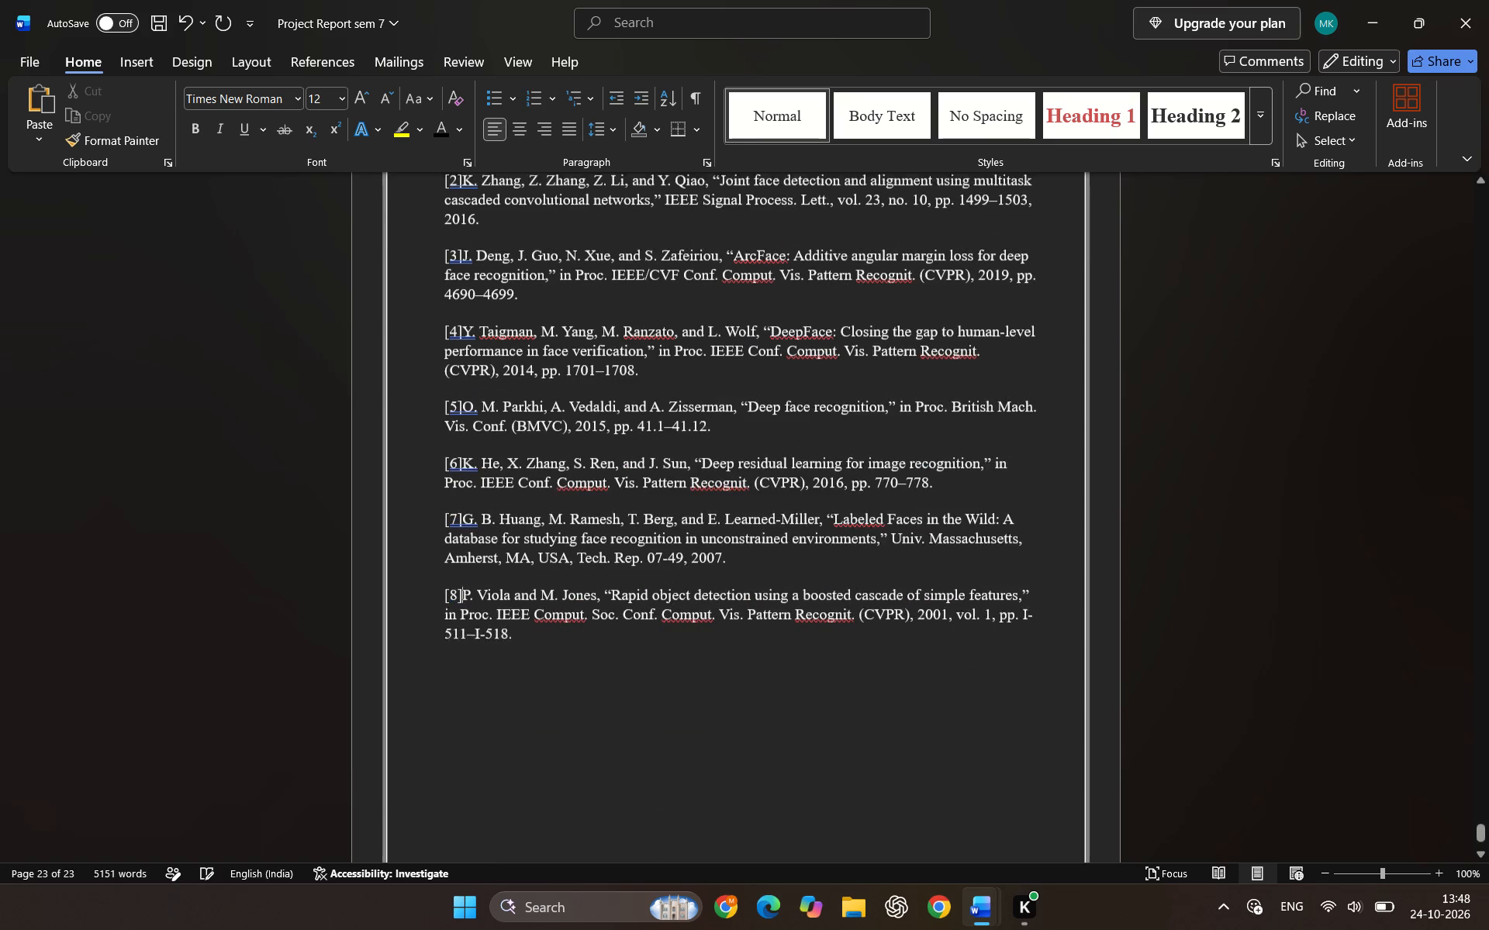
{"action": "left_click_drag", "start_coordinate": [528, 663], "coordinate": [456, 429]}
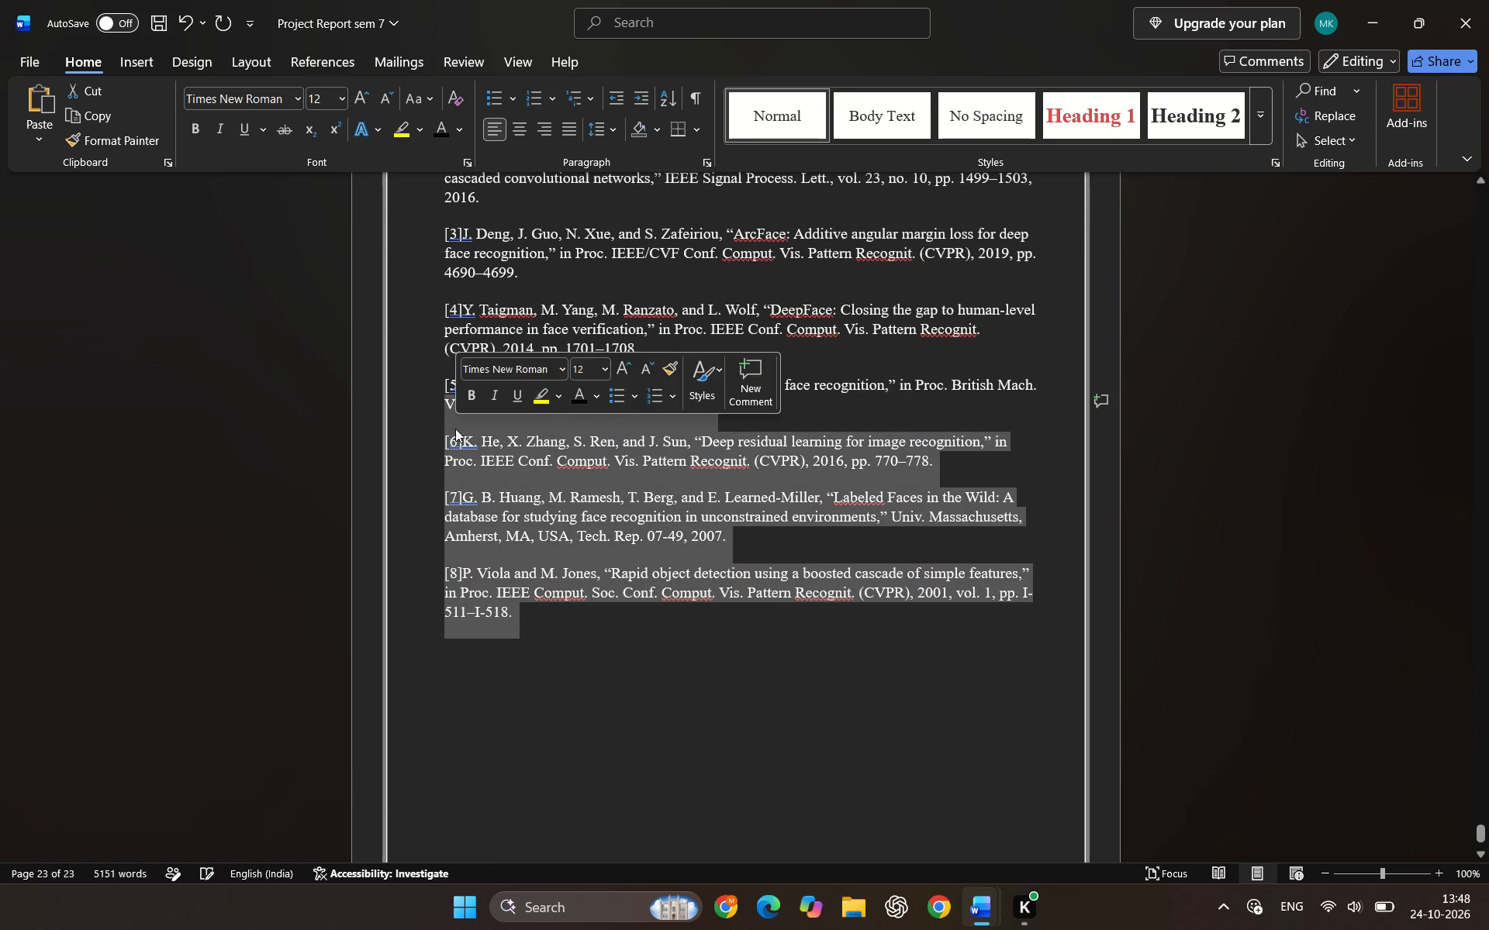
{"action": "key", "text": "BackSpace"}
{"action": "key", "text": "BackSpace"}
{"action": "key", "text": "BackSpace"}
{"action": "key", "text": "BackSpace"}
{"action": "key", "text": "BackSpace"}
{"action": "key", "text": "BackSpace"}
{"action": "key", "text": "BackSpace"}
{"action": "key", "text": "BackSpace"}
{"action": "key", "text": "BackSpace"}
{"action": "key", "text": "BackSpace"}
{"action": "key", "text": "BackSpace"}
{"action": "key", "text": "BackSpace"}
{"action": "key", "text": "BackSpace"}
{"action": "key", "text": "BackSpace"}
{"action": "key", "text": "BackSpace"}
{"action": "key", "text": "BackSpace"}
{"action": "key", "text": "BackSpace"}
{"action": "key", "text": "BackSpace"}
{"action": "key", "text": "BackSpace"}
{"action": "key", "text": "BackSpace"}
{"action": "key", "text": "BackSpace"}
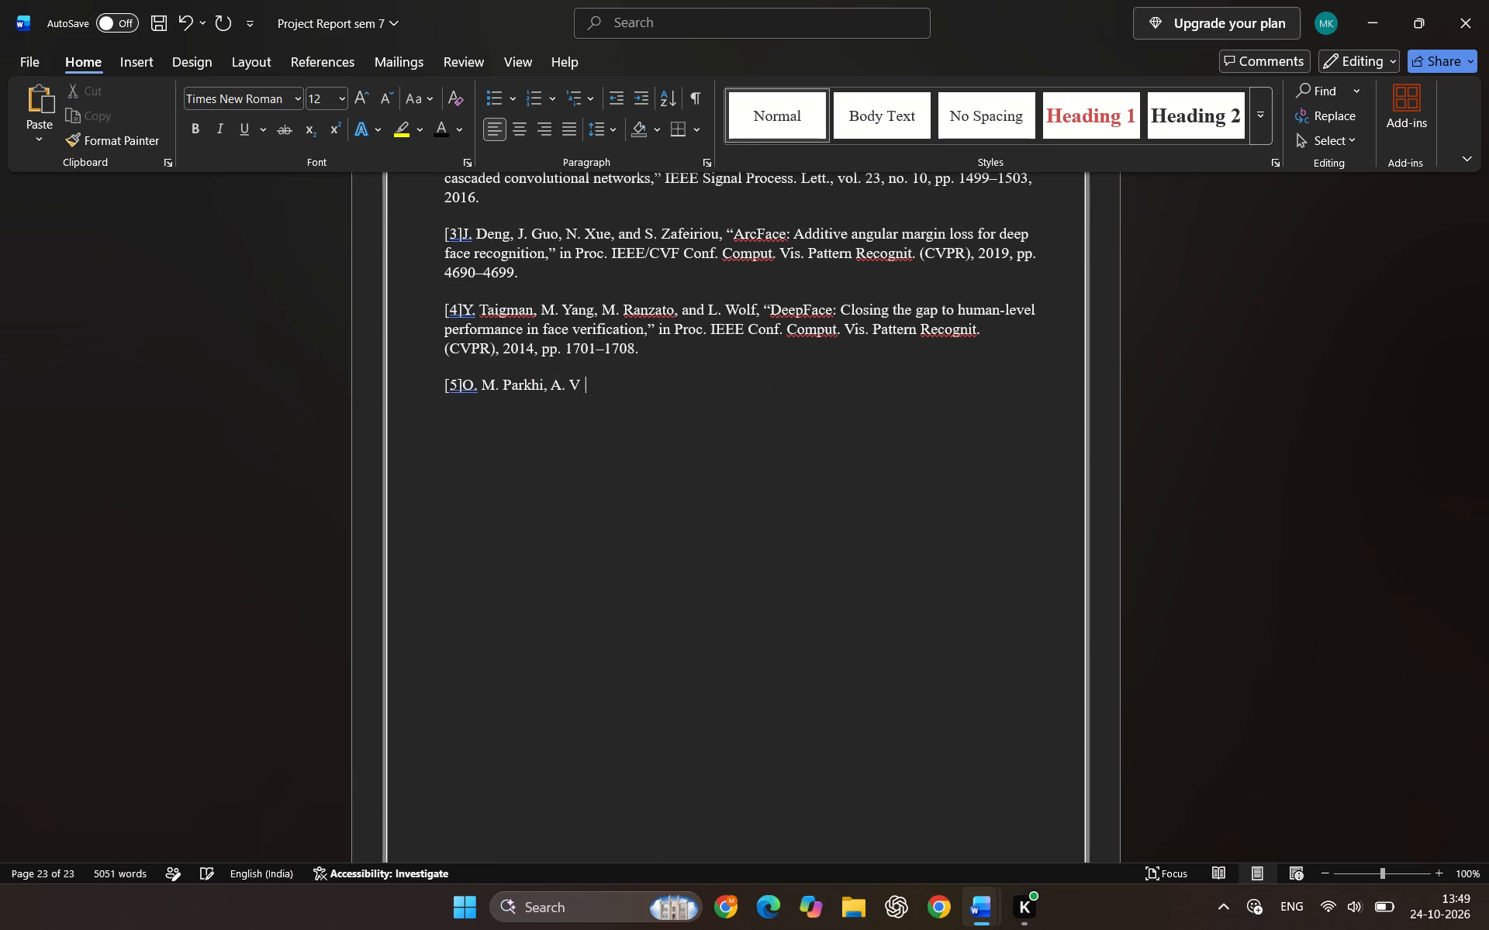
{"action": "key", "text": "BackSpace"}
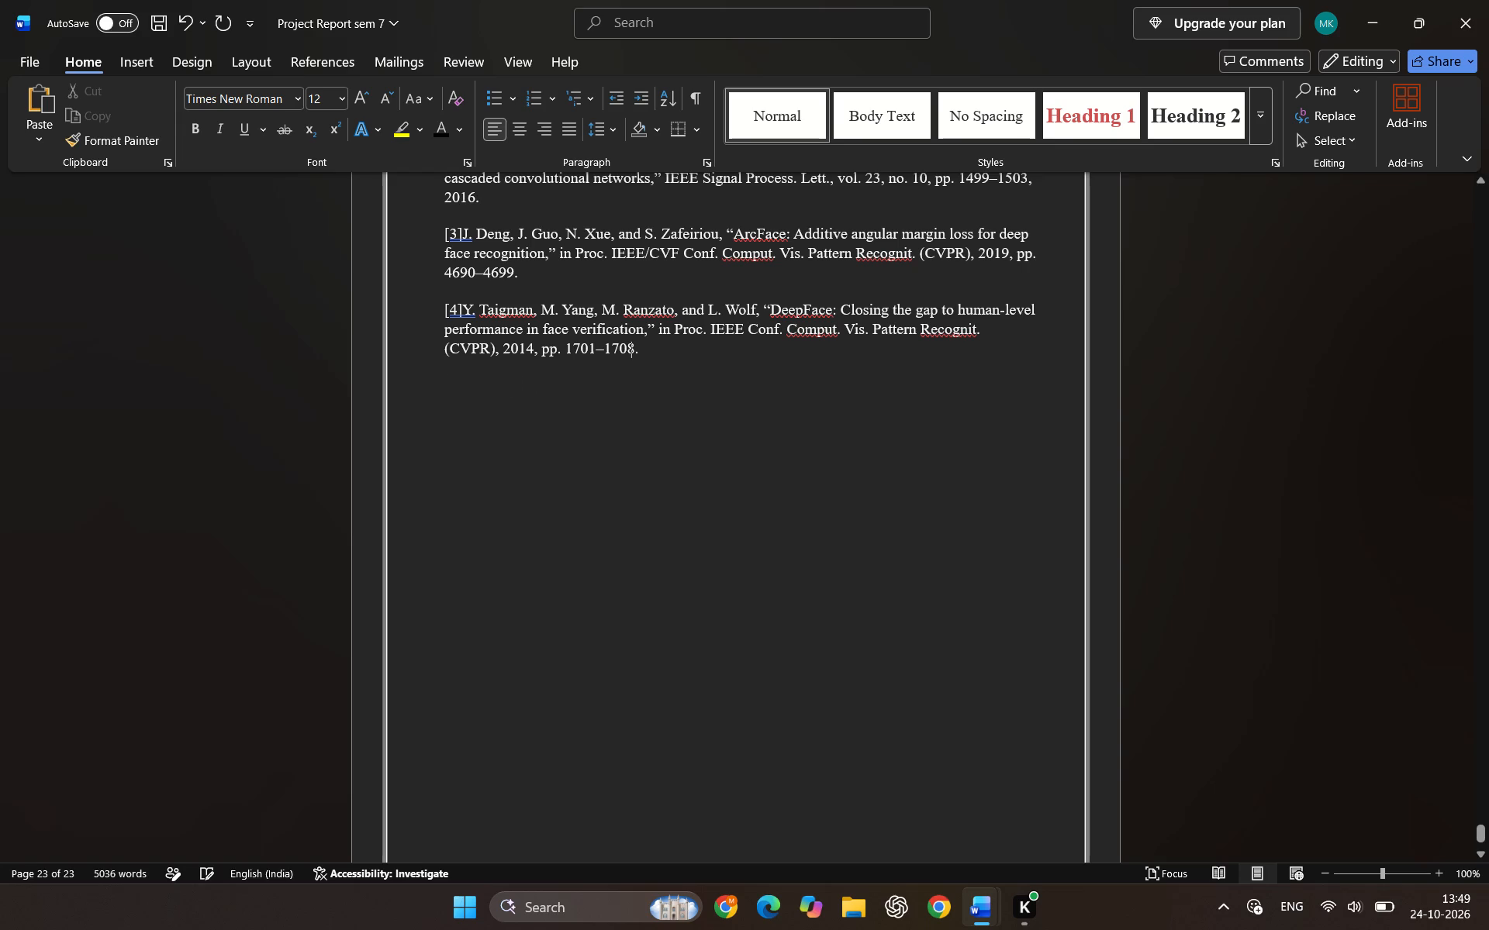
Change the number of the fourth reference from "[4]" to "4." followed by a space, bold and one font size larger.
{"action": "left_click", "coordinate": [461, 307]}
{"action": "key", "text": "BackSpace"}
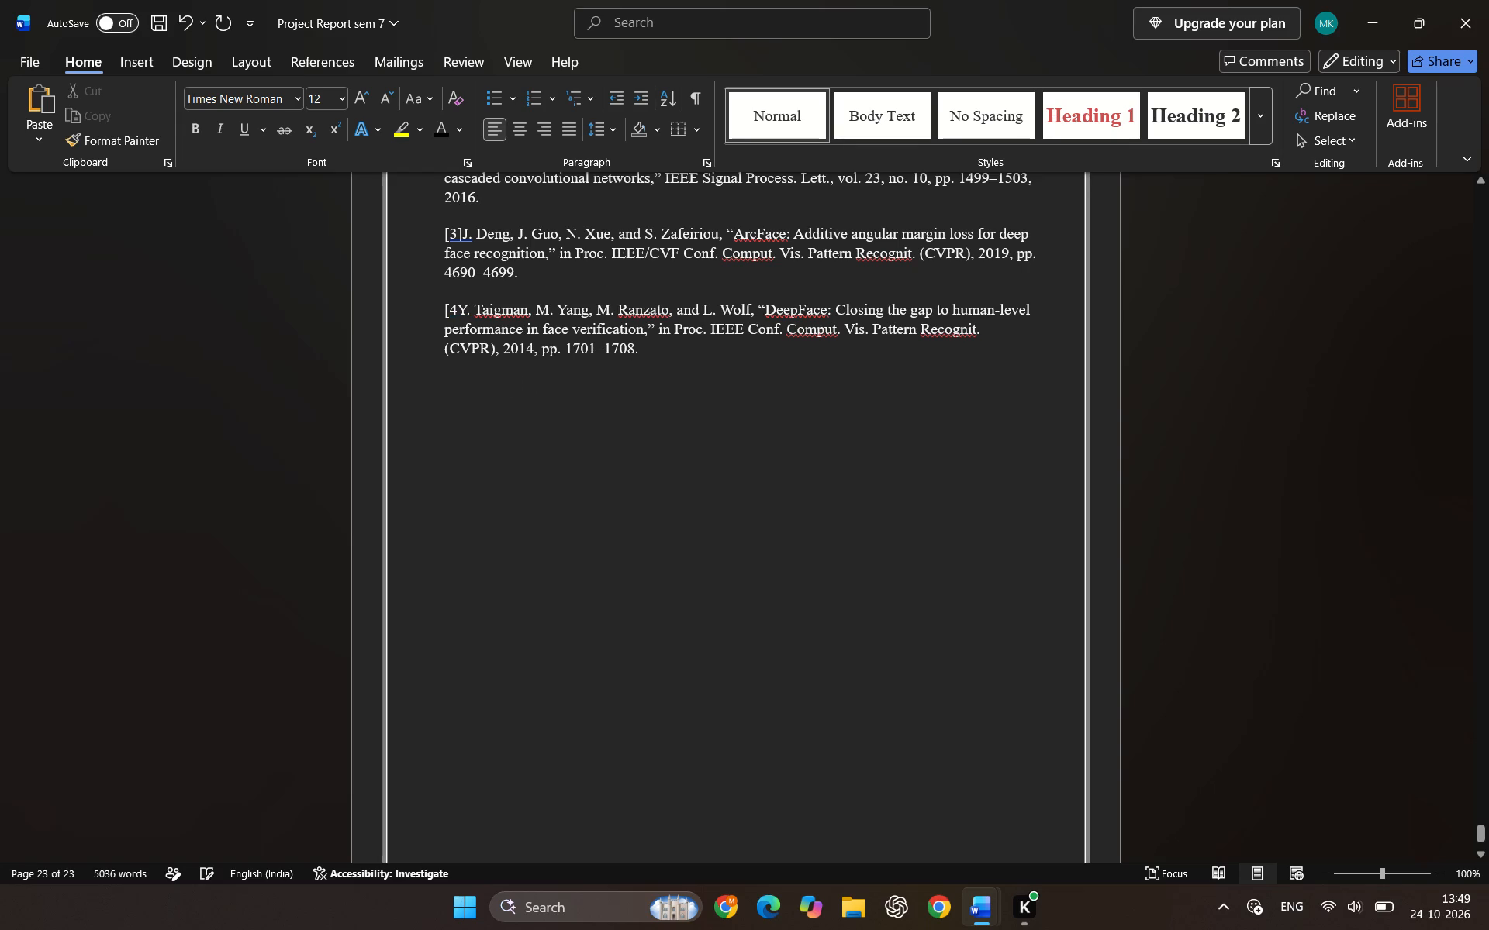
{"action": "key", "text": "period"}
{"action": "key", "text": "space"}
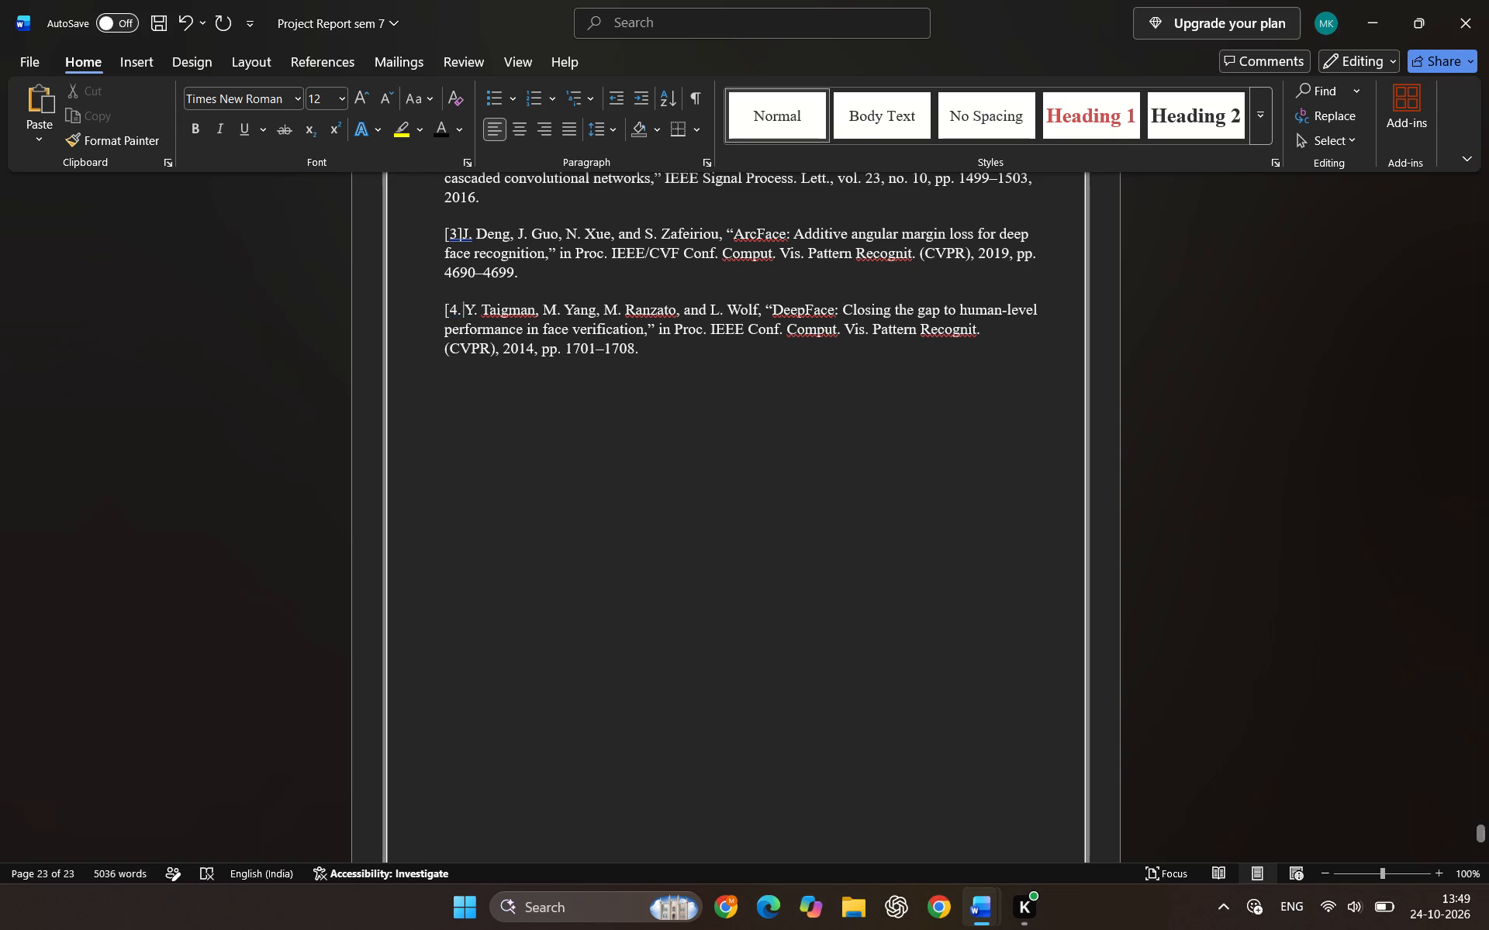
{"action": "left_click", "coordinate": [449, 308]}
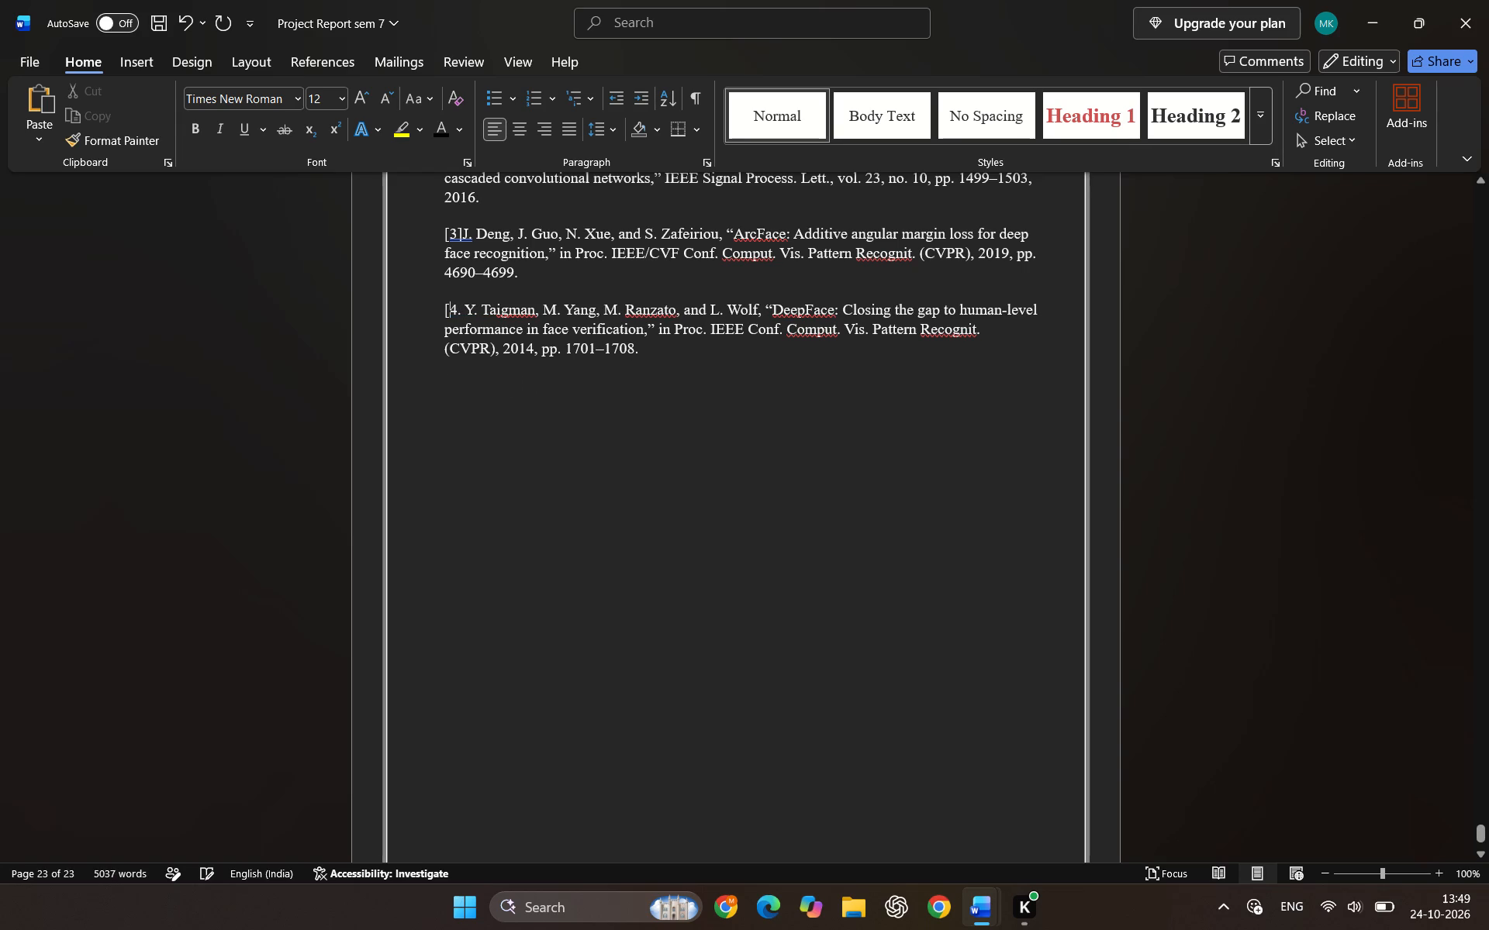
{"action": "key", "text": "BackSpace"}
{"action": "left_click", "coordinate": [446, 307]}
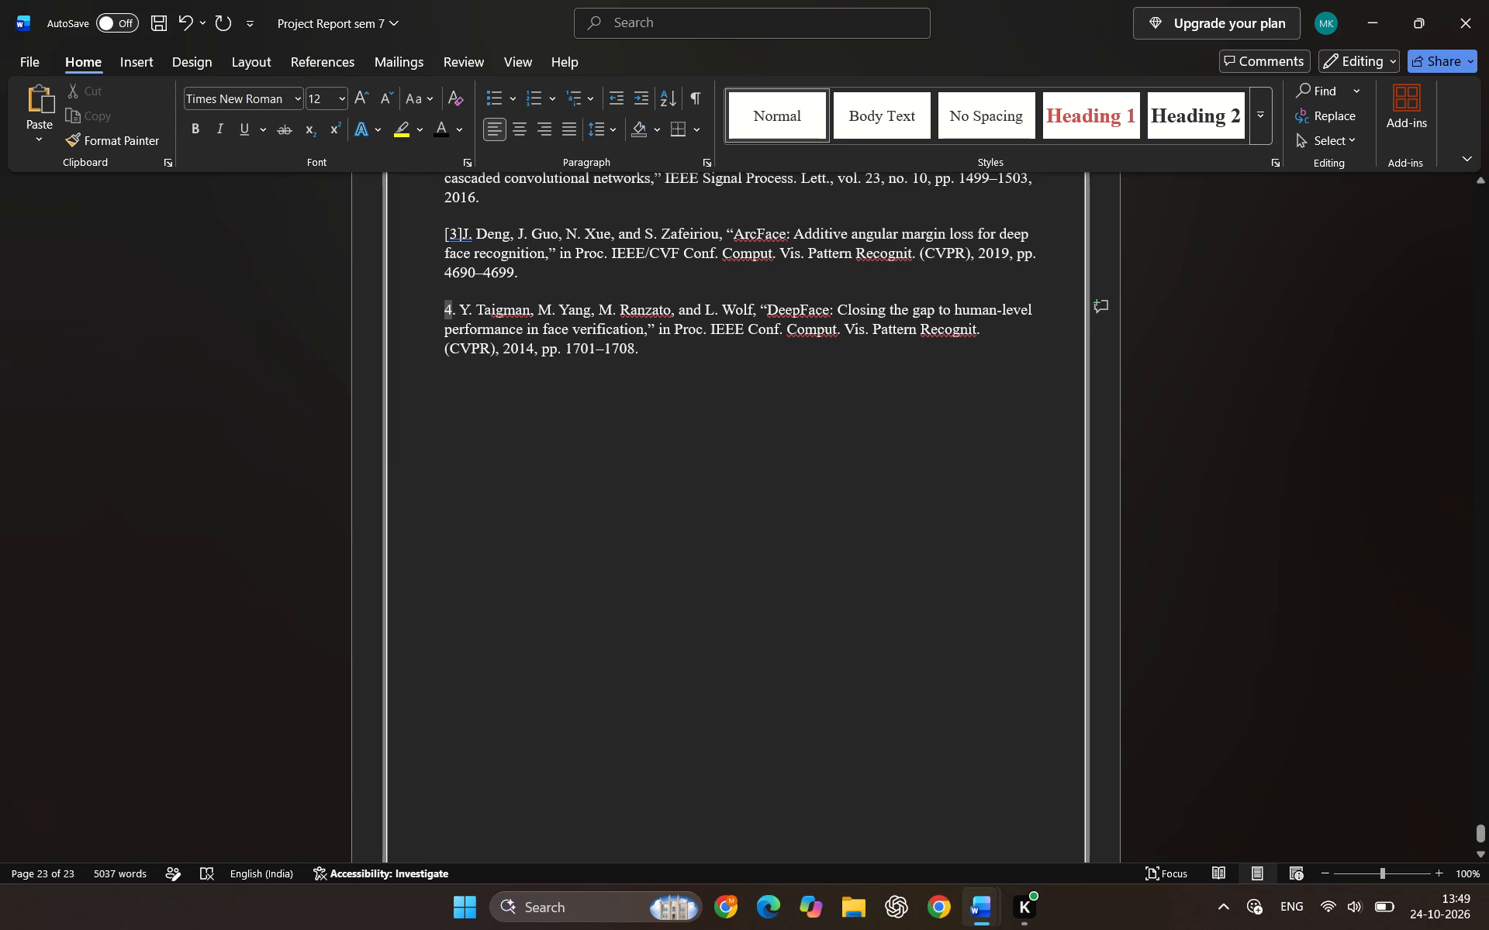
{"action": "left_click_drag", "start_coordinate": [457, 311], "coordinate": [442, 306]}
{"action": "left_click", "coordinate": [454, 277]}
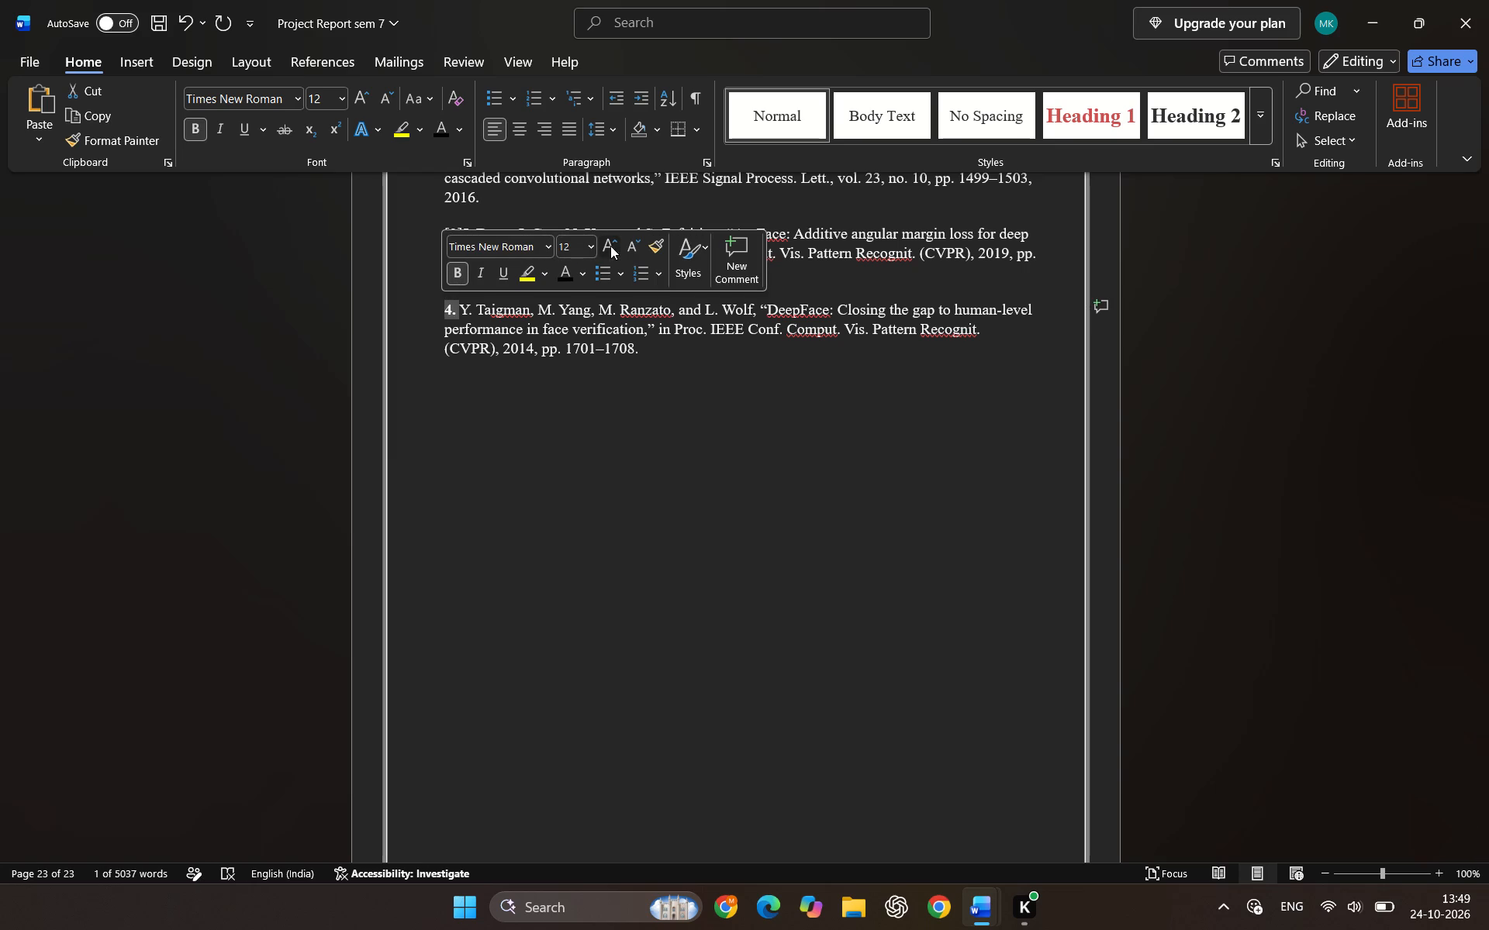
{"action": "left_click", "coordinate": [610, 246]}
{"action": "left_click", "coordinate": [553, 417]}
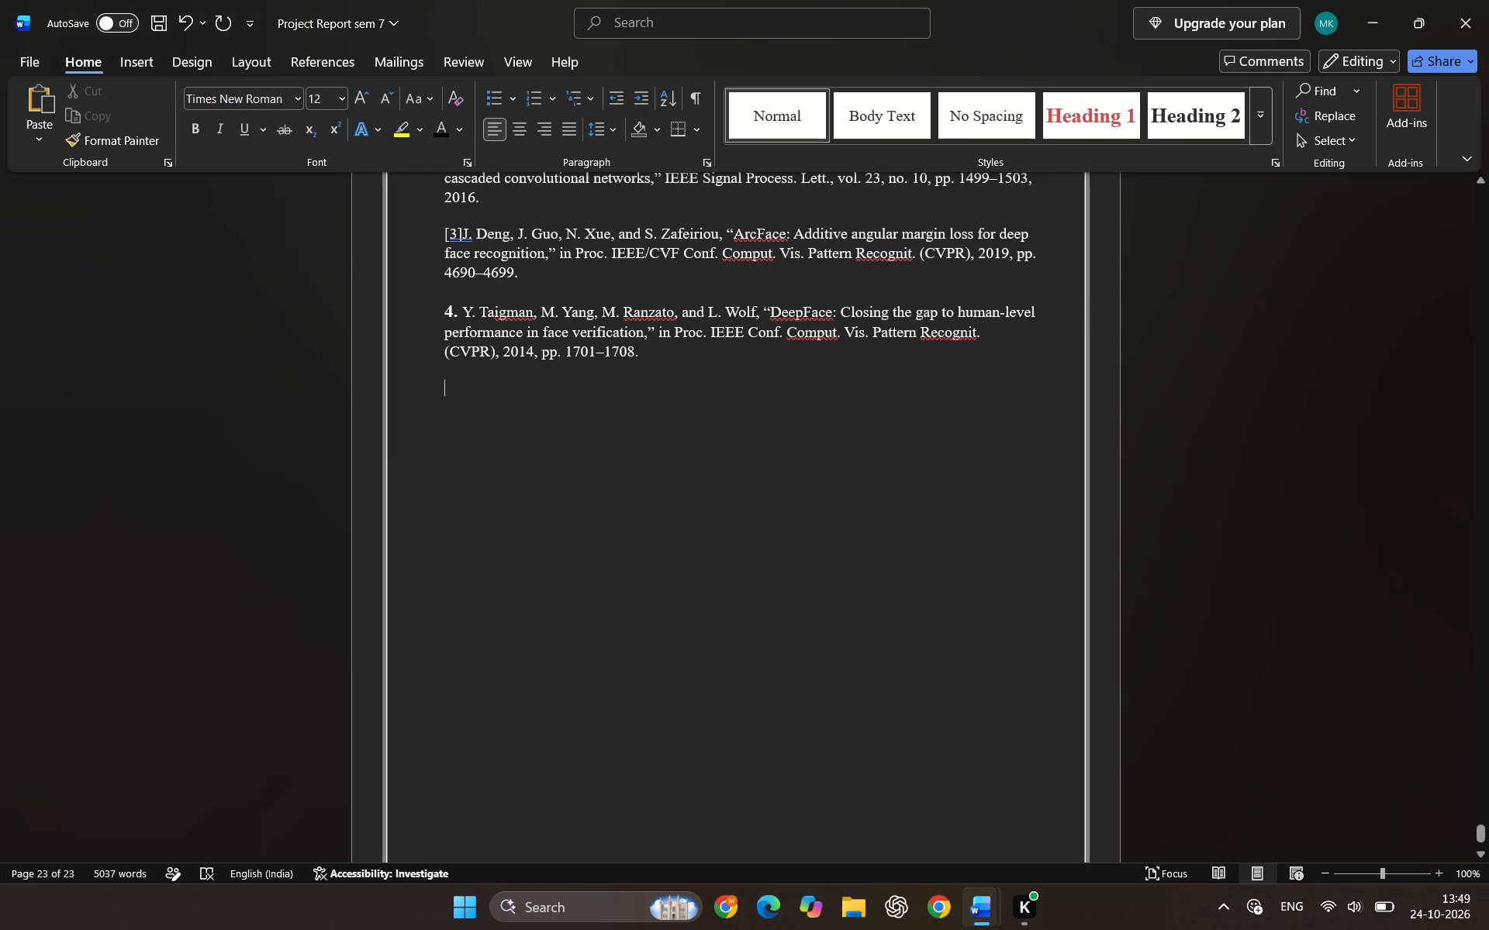
Change the number of the third reference from "[3]" to "3." followed by a space, in bold 14 pt.
{"action": "left_click", "coordinate": [459, 232]}
{"action": "key", "text": "Delete"}
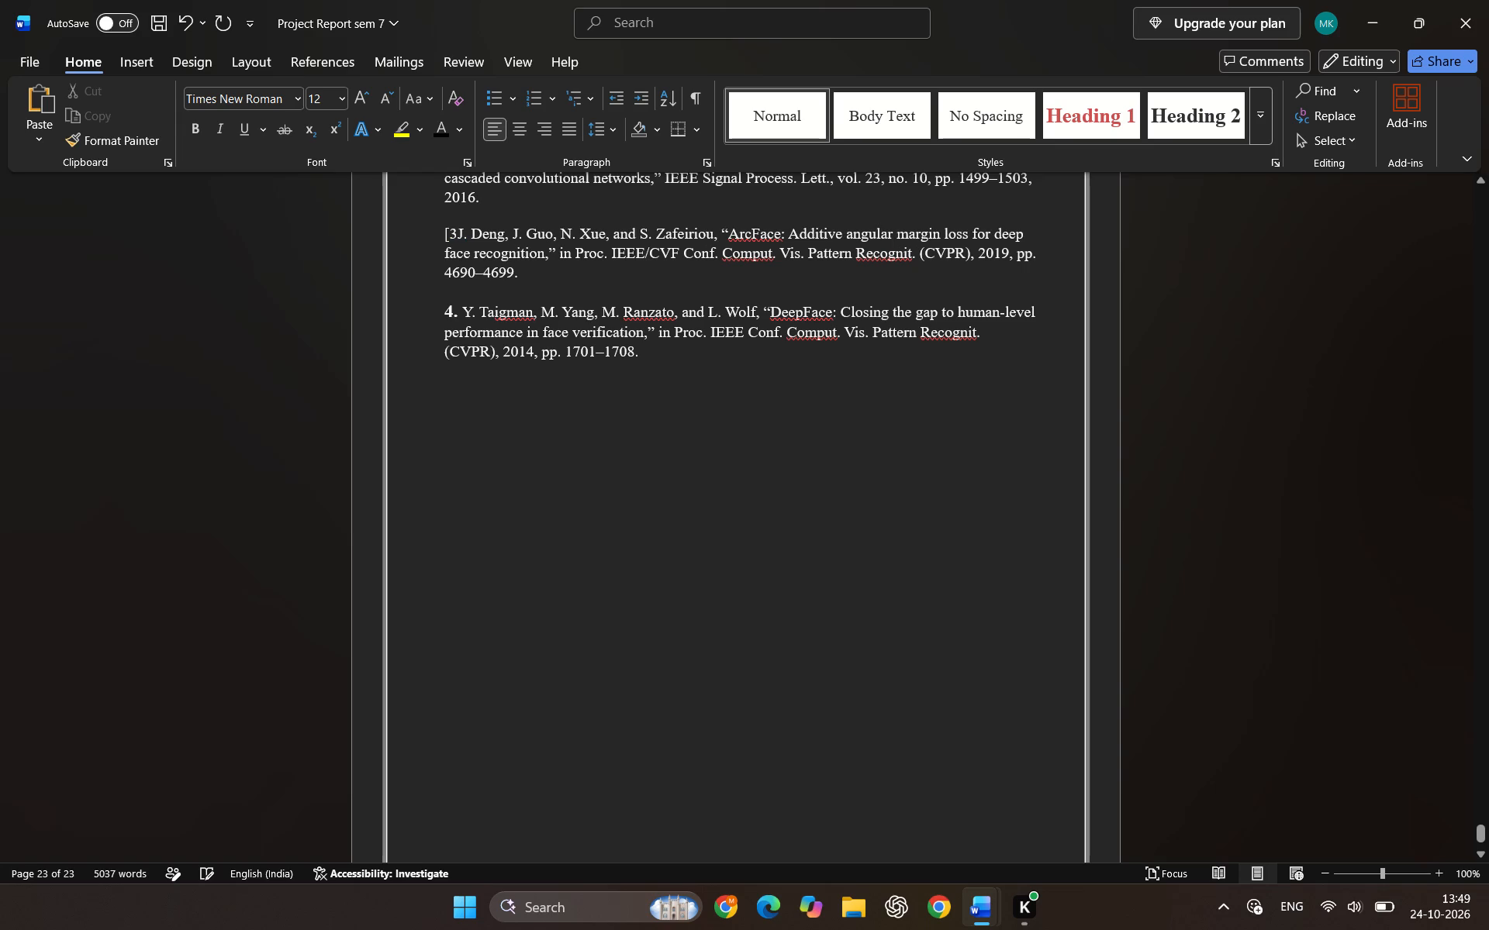
{"action": "key", "text": "period"}
{"action": "key", "text": "space"}
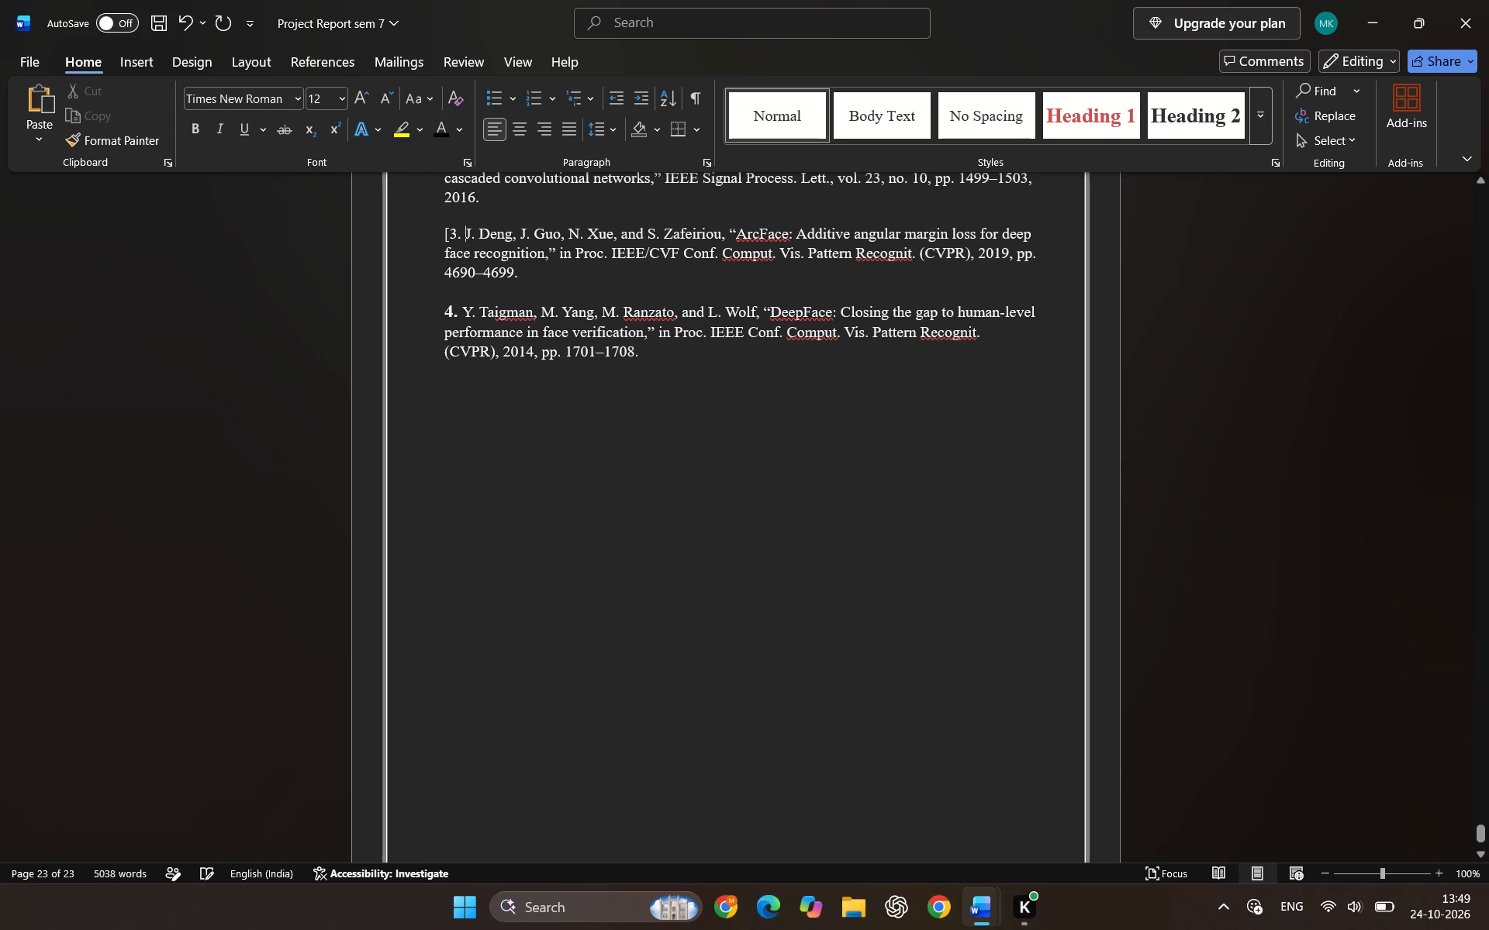
{"action": "left_click_drag", "start_coordinate": [462, 236], "coordinate": [448, 230]}
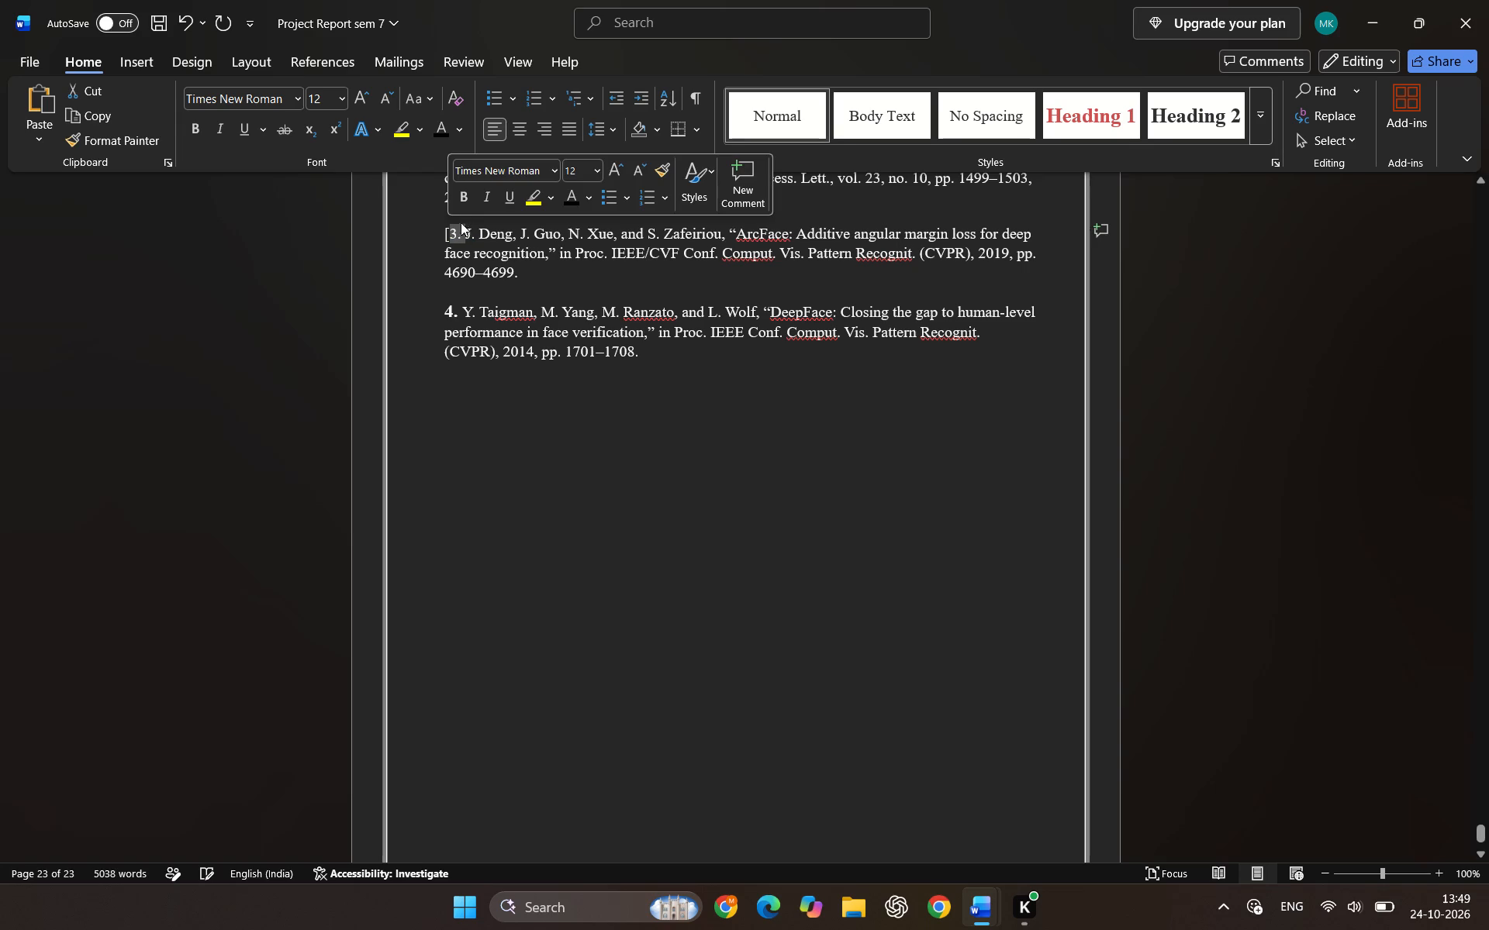
{"action": "left_click", "coordinate": [461, 202]}
{"action": "left_click", "coordinate": [614, 174]}
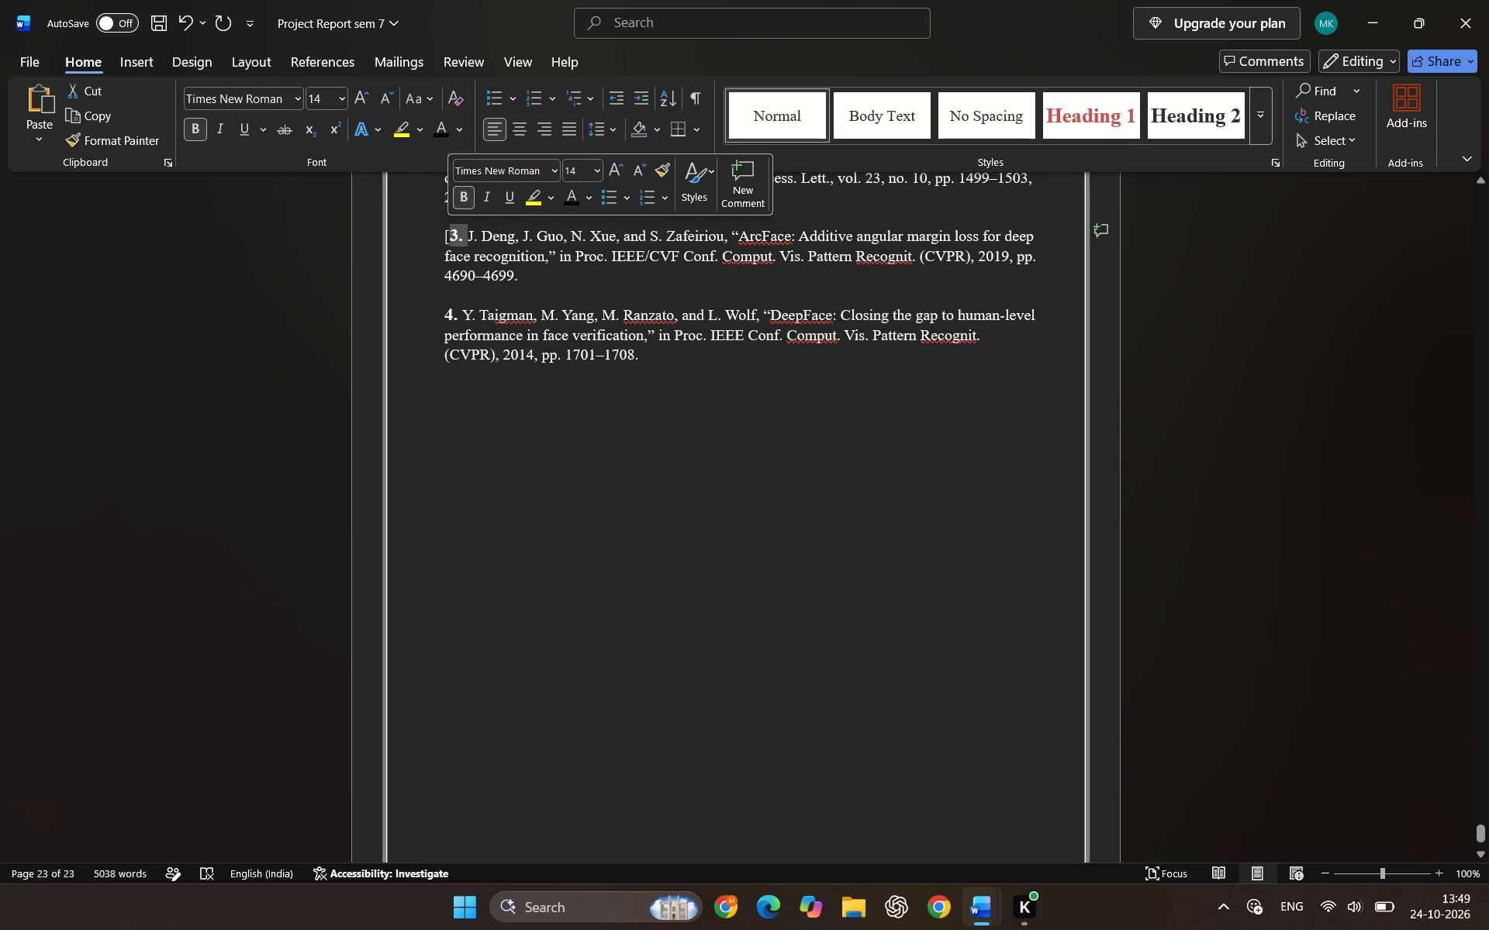
{"action": "left_click", "coordinate": [453, 232]}
{"action": "key", "text": "BackSpace"}
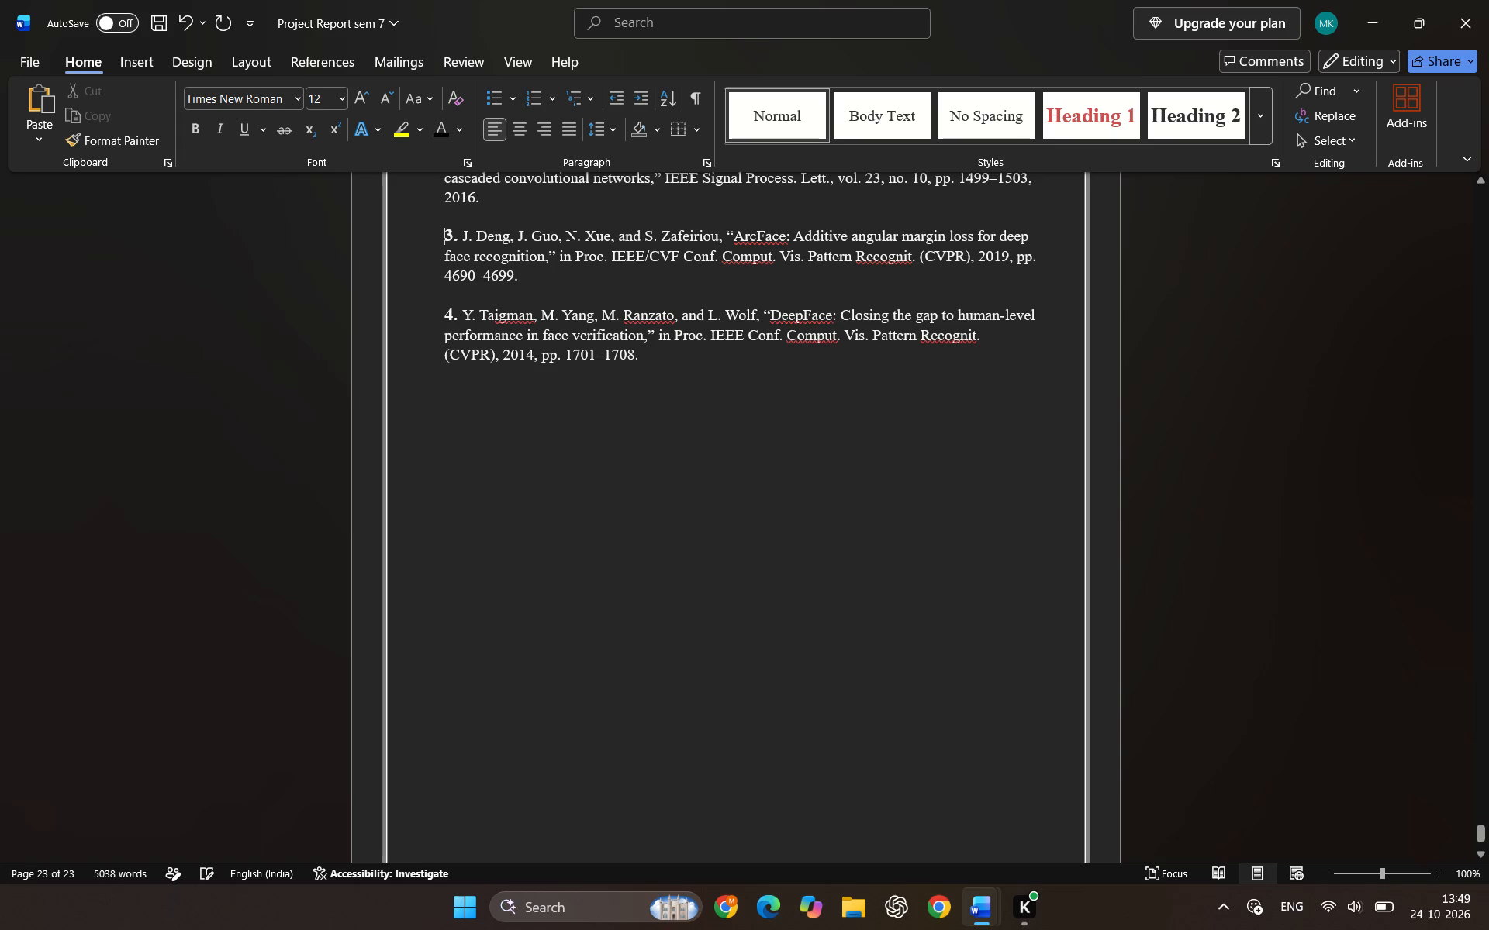
Change the number of the second reference from "[2]" to "2." followed by a space, in bold 14 pt.
{"action": "scroll", "coordinate": [484, 283], "scroll_direction": "up", "scroll_amount": 1}
{"action": "left_click", "coordinate": [461, 303]}
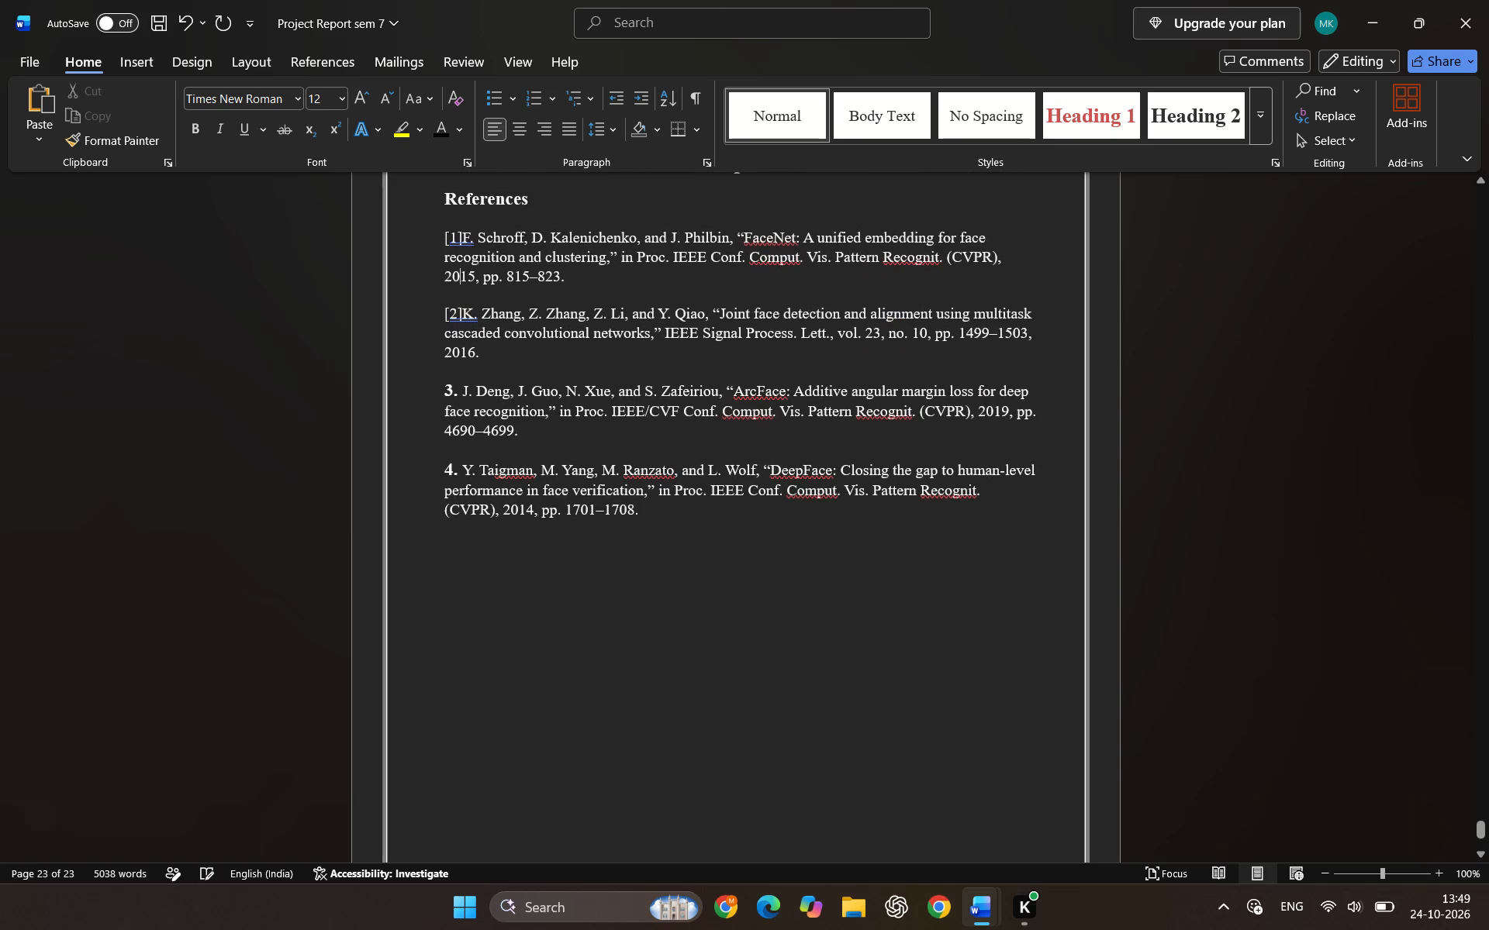
{"action": "left_click", "coordinate": [464, 314]}
{"action": "key", "text": "BackSpace"}
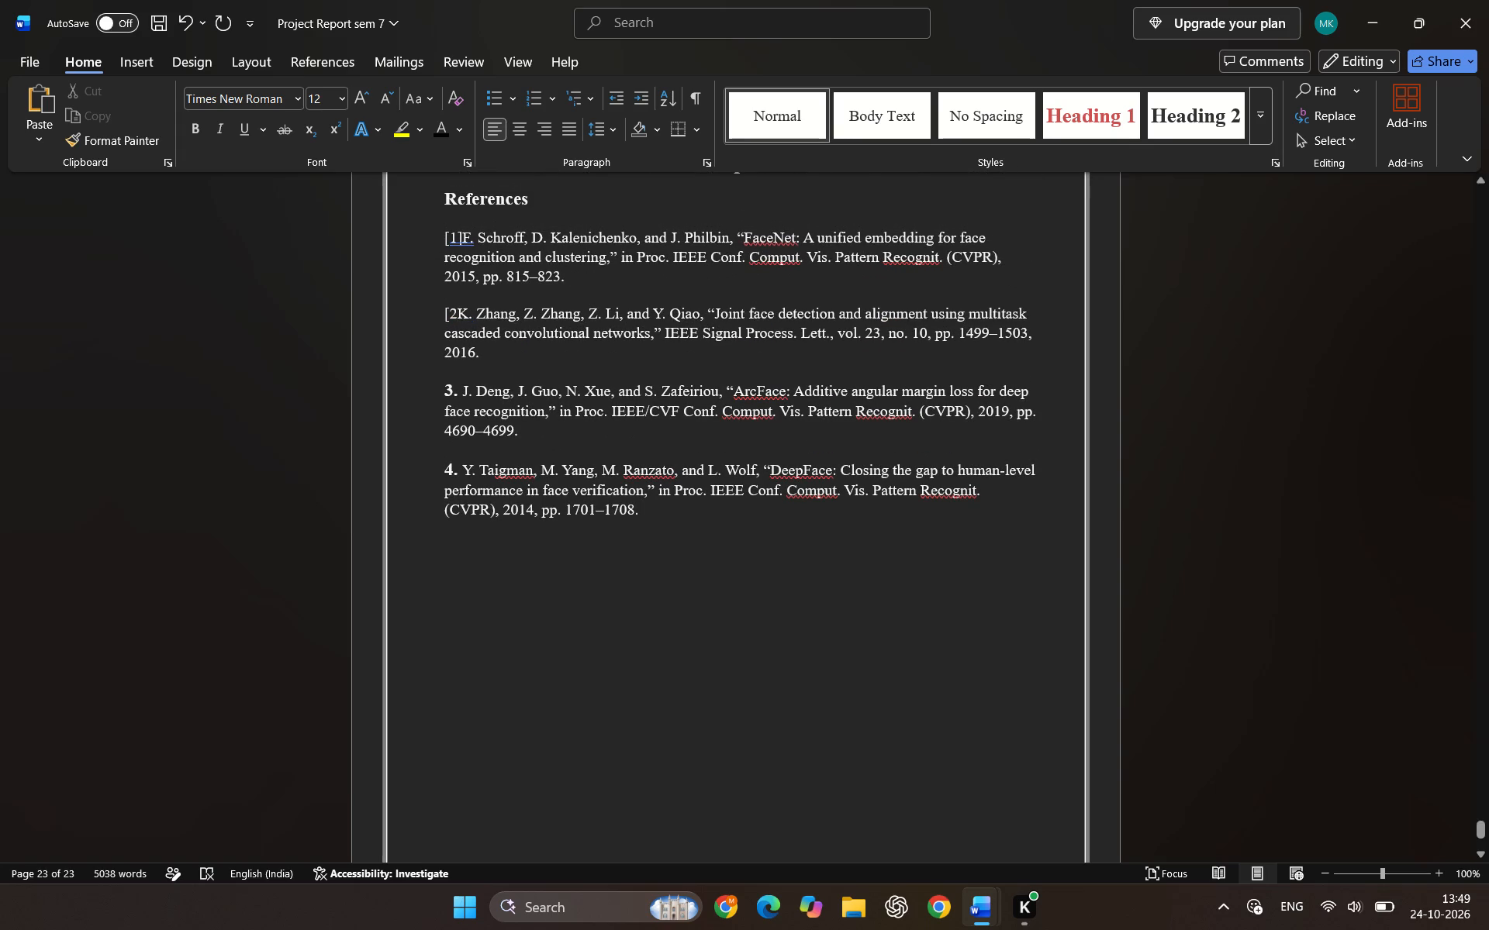
{"action": "key", "text": "period"}
{"action": "key", "text": "space"}
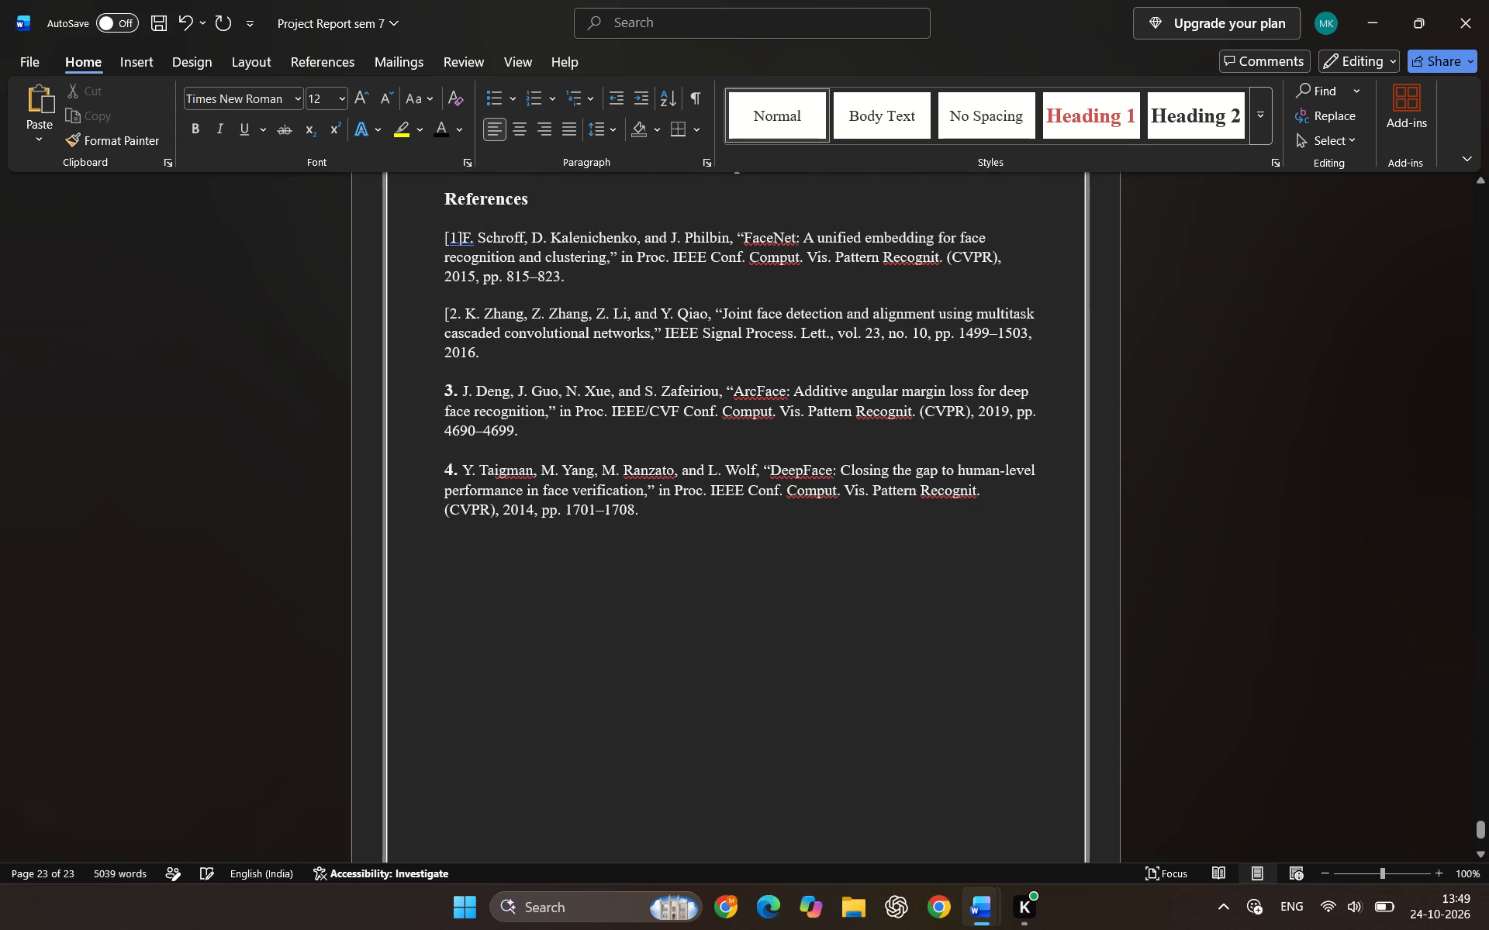
{"action": "left_click_drag", "start_coordinate": [461, 312], "coordinate": [440, 309]}
{"action": "left_click", "coordinate": [458, 281]}
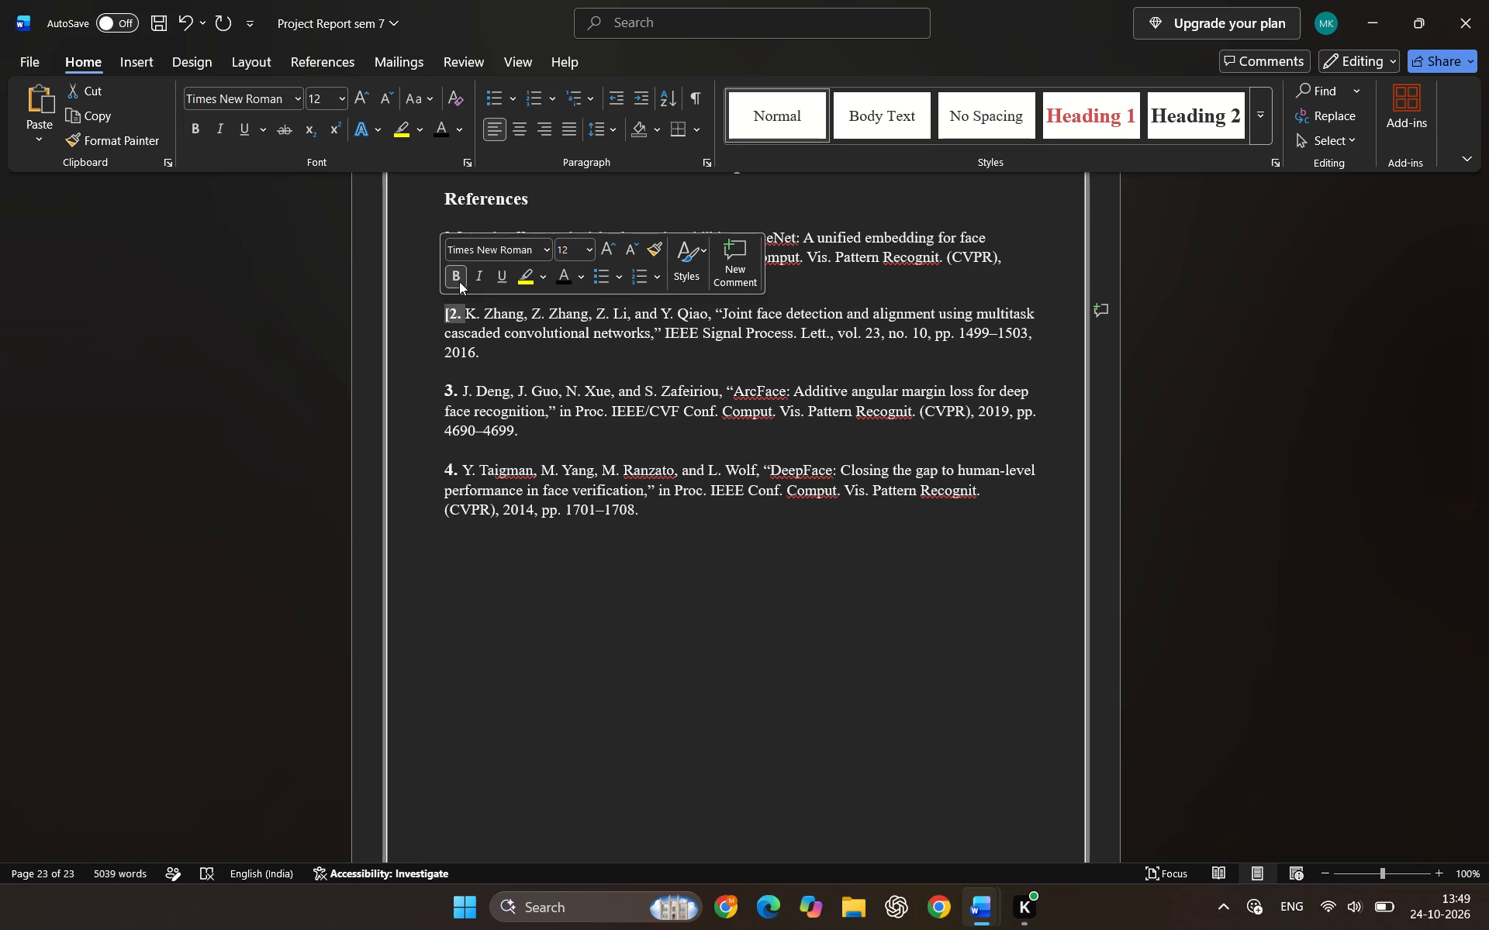
{"action": "left_click", "coordinate": [604, 247]}
{"action": "left_click", "coordinate": [451, 312]}
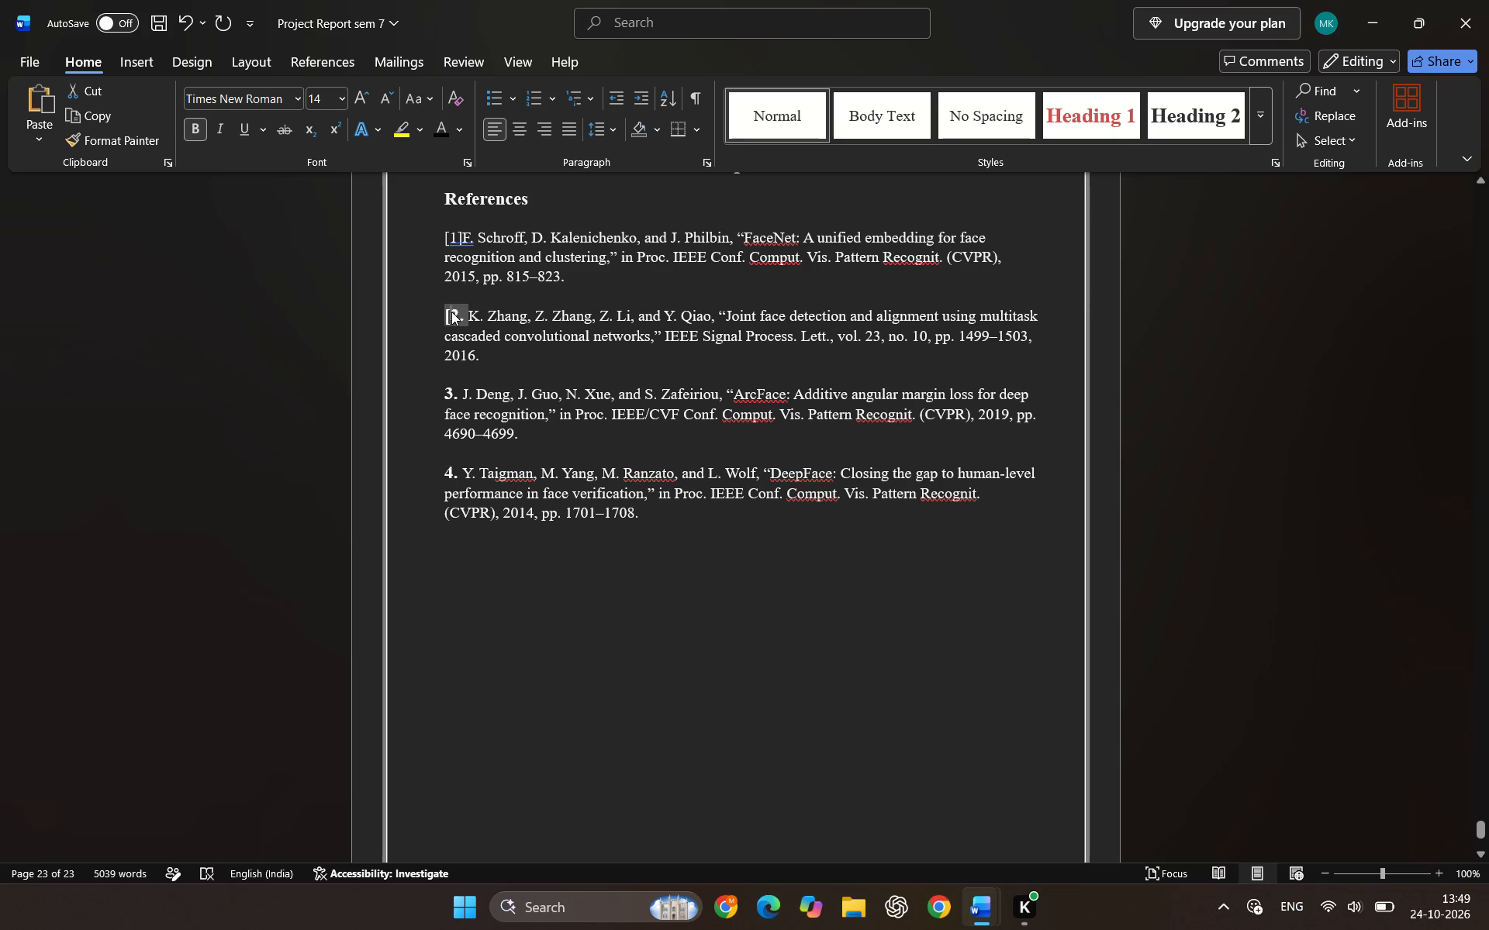
{"action": "key", "text": "BackSpace"}
Change the number of the first reference from "[1]" to "1." followed by a space, in bold.
{"action": "scroll", "coordinate": [478, 344], "scroll_direction": "up", "scroll_amount": 1}
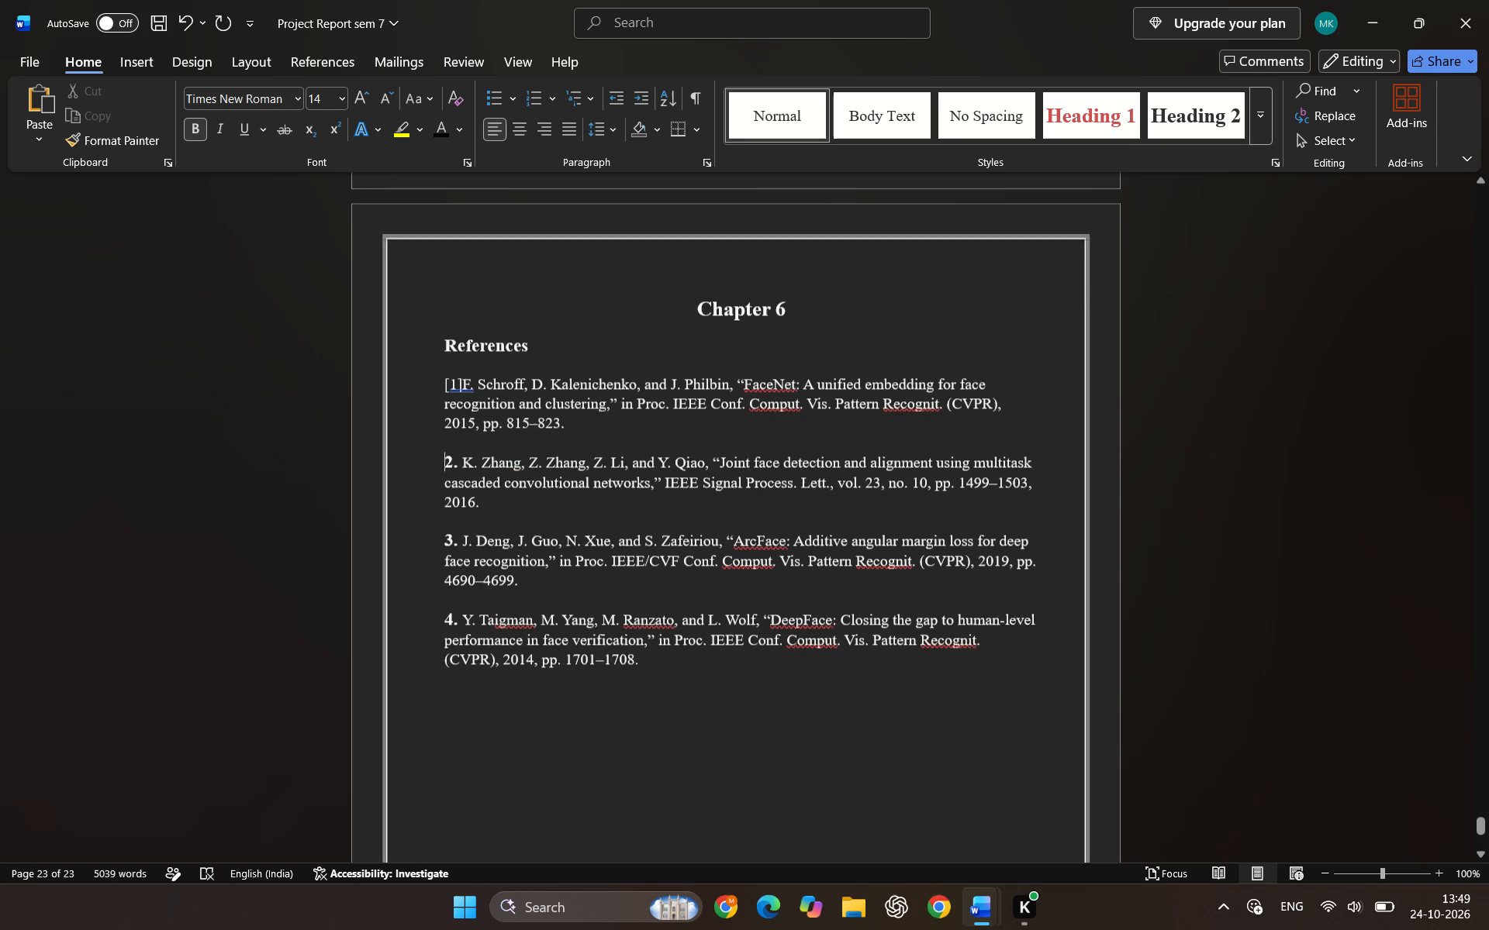
{"action": "left_click", "coordinate": [464, 393]}
{"action": "key", "text": "BackSpace"}
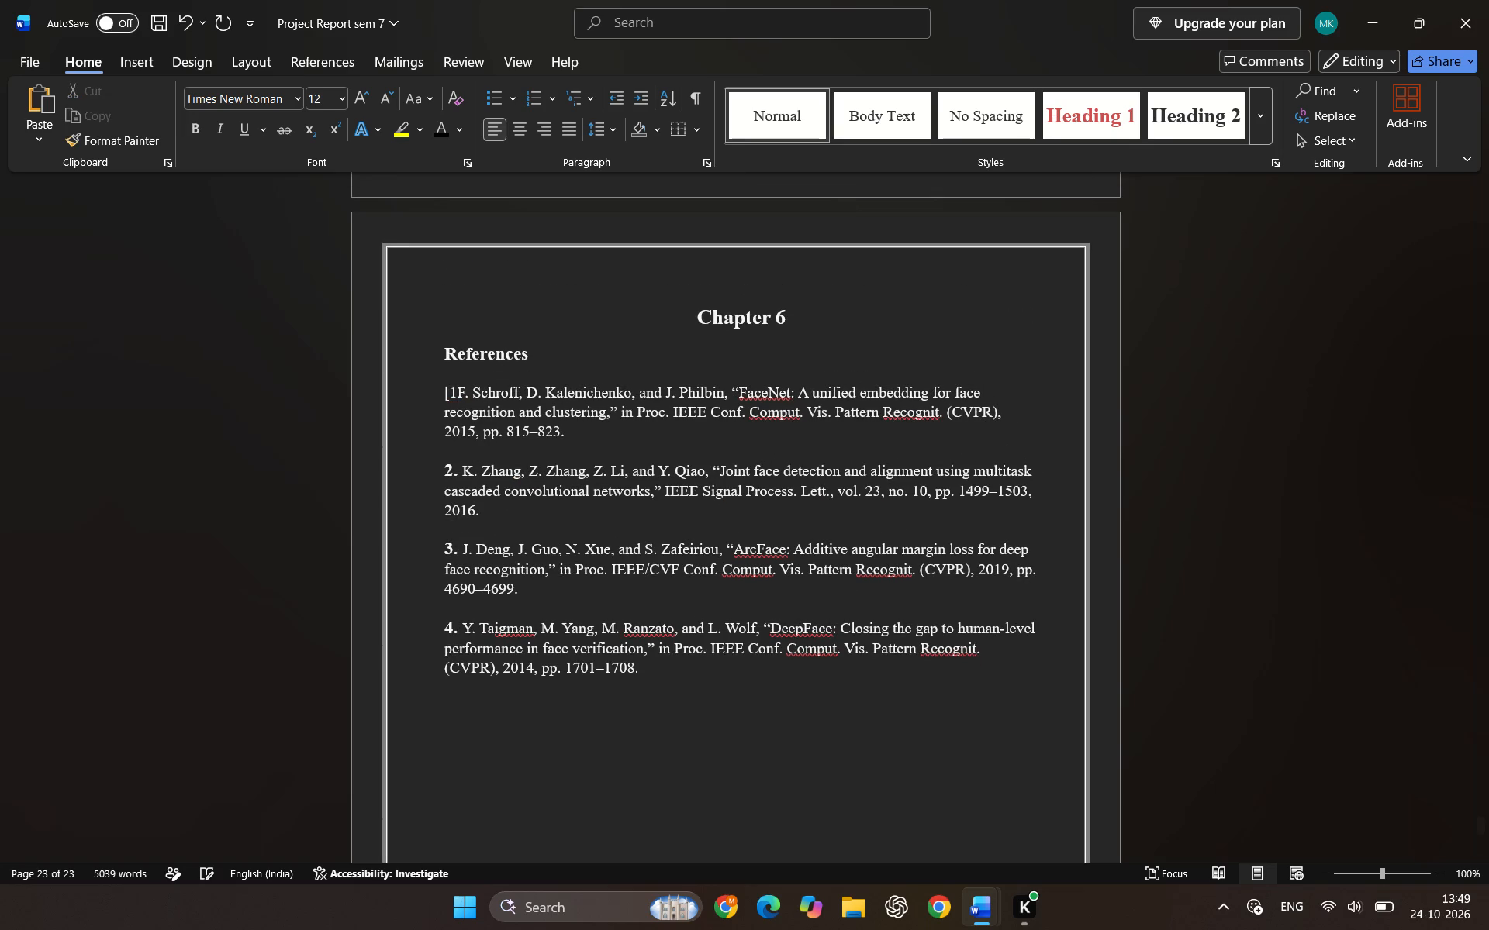
{"action": "key", "text": "period"}
{"action": "key", "text": "space"}
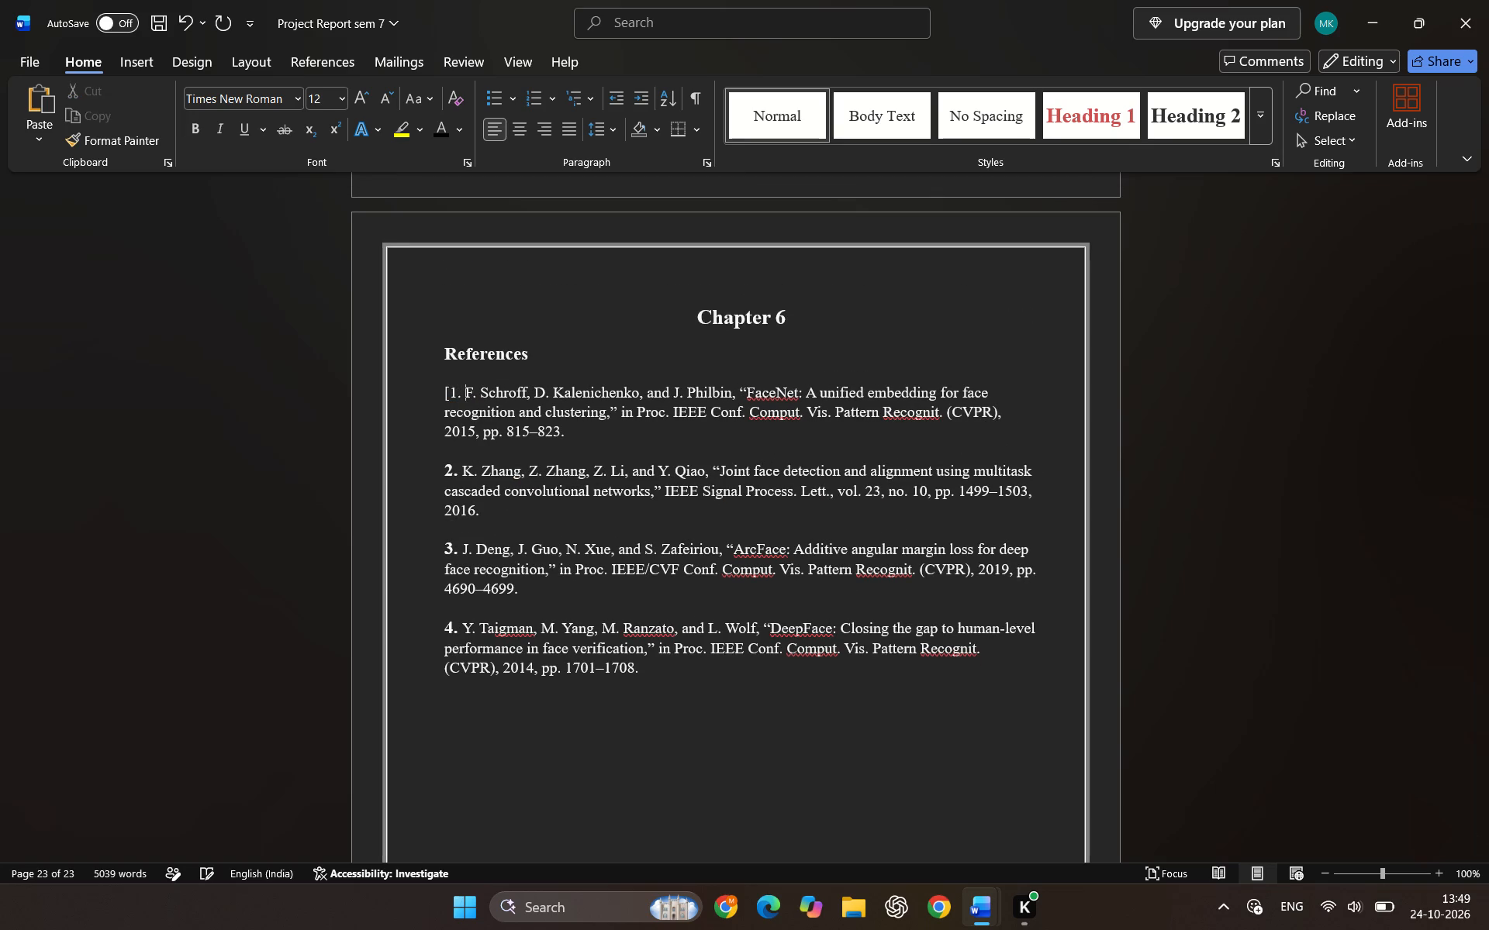
{"action": "left_click", "coordinate": [461, 390]}
{"action": "left_click_drag", "start_coordinate": [461, 390], "coordinate": [437, 388]}
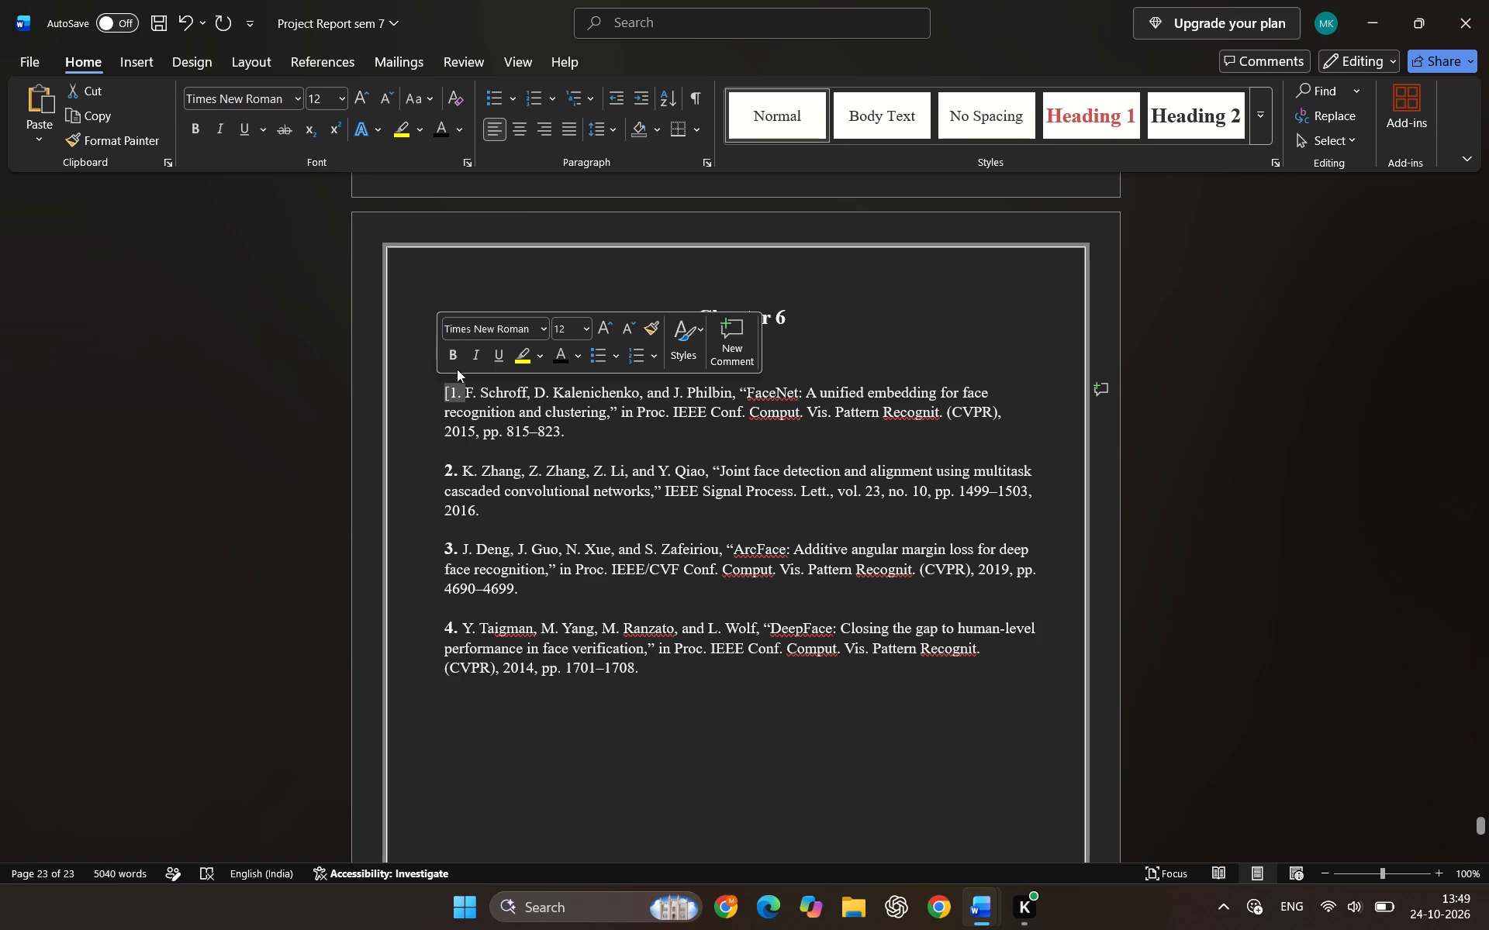
{"action": "left_click", "coordinate": [458, 360]}
{"action": "left_click", "coordinate": [448, 387]}
{"action": "left_click", "coordinate": [448, 390]}
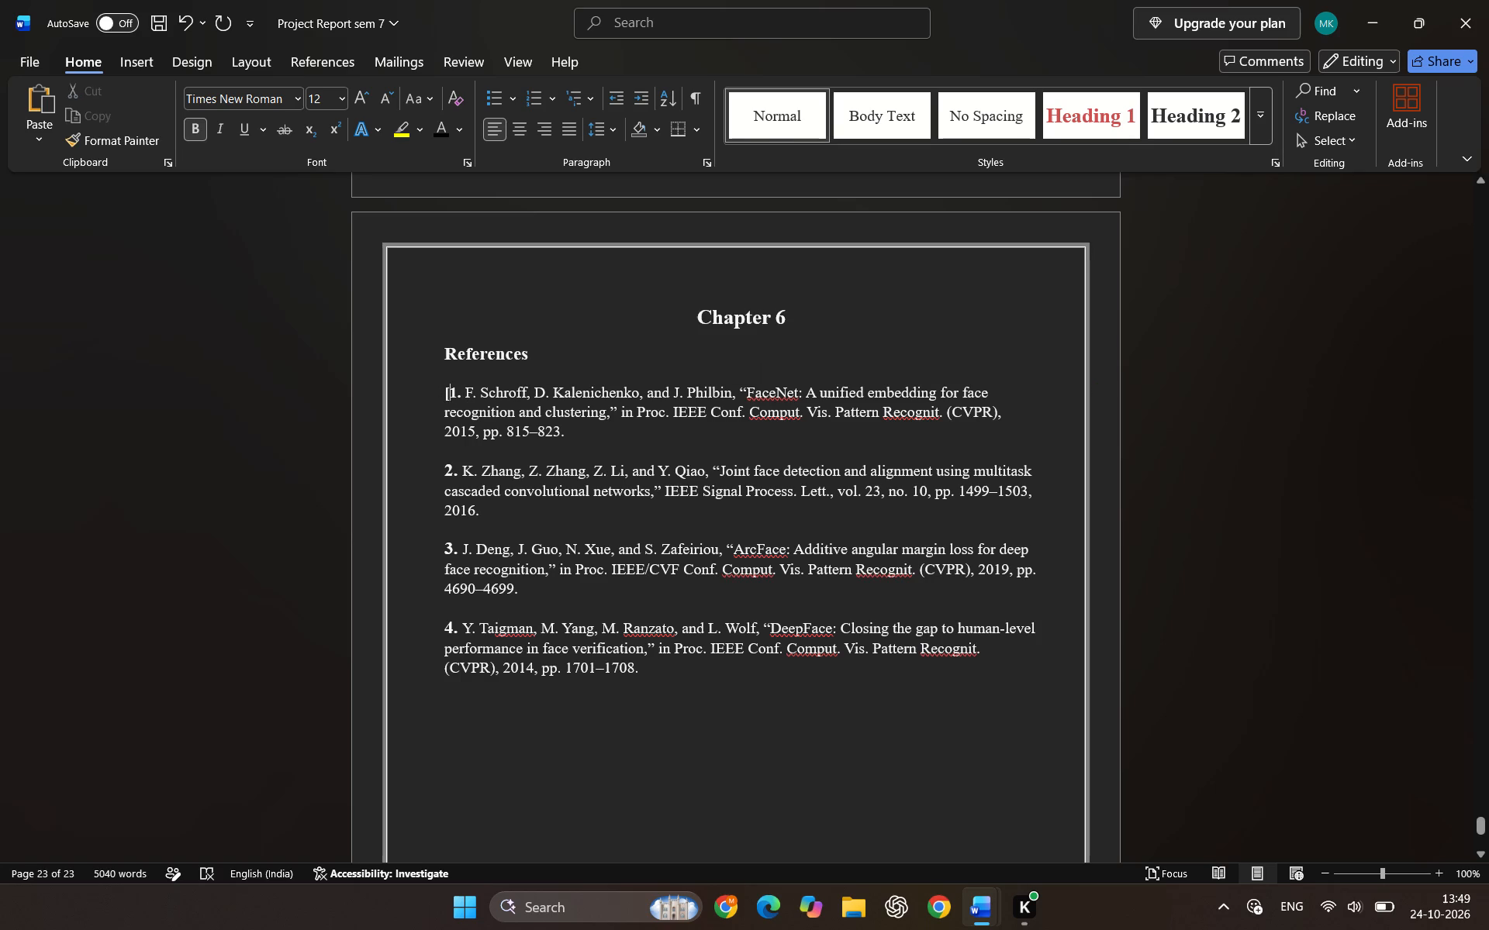
{"action": "key", "text": "BackSpace"}
Set the font size of all four reference entries to 14 pt.
{"action": "left_click_drag", "start_coordinate": [445, 388], "coordinate": [450, 393]}
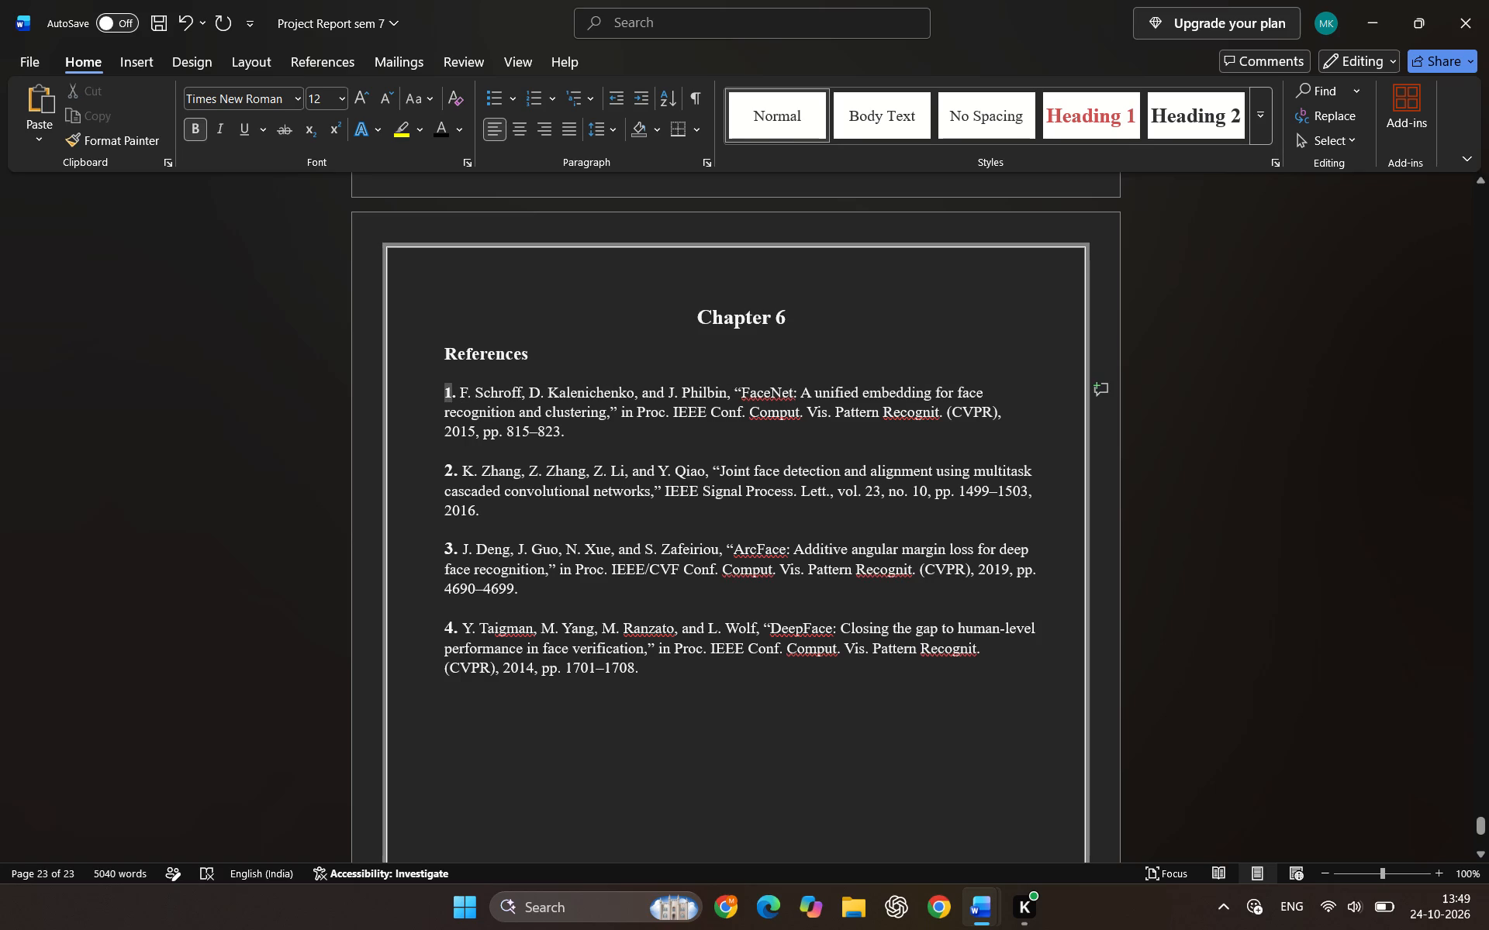
{"action": "left_click_drag", "start_coordinate": [450, 393], "coordinate": [693, 694]}
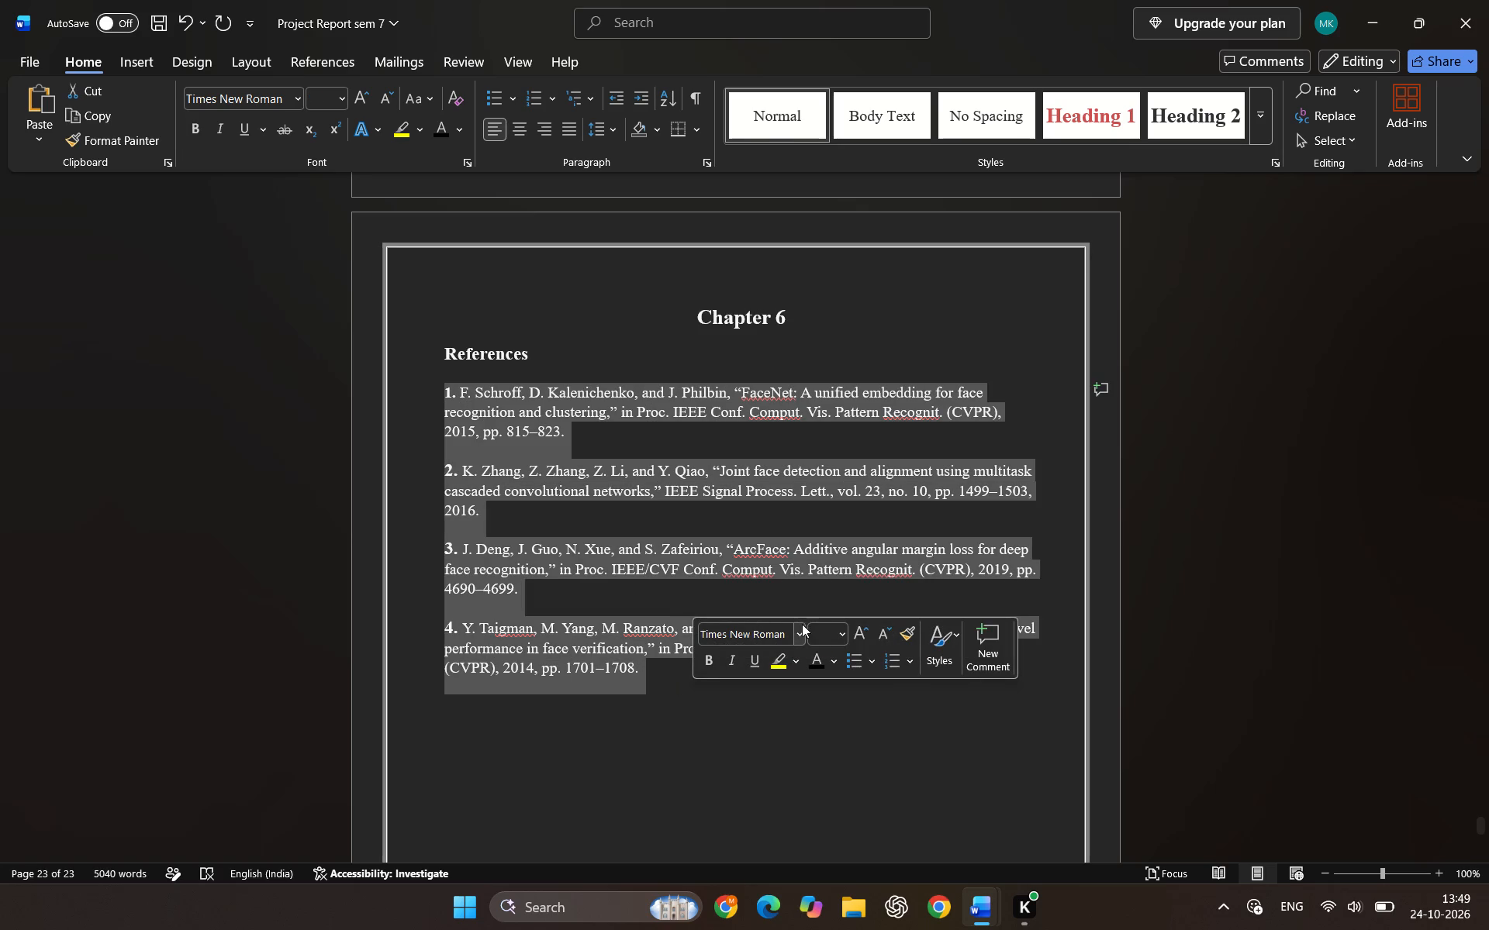
{"action": "left_click", "coordinate": [814, 631]}
{"action": "type", "text": "14"}
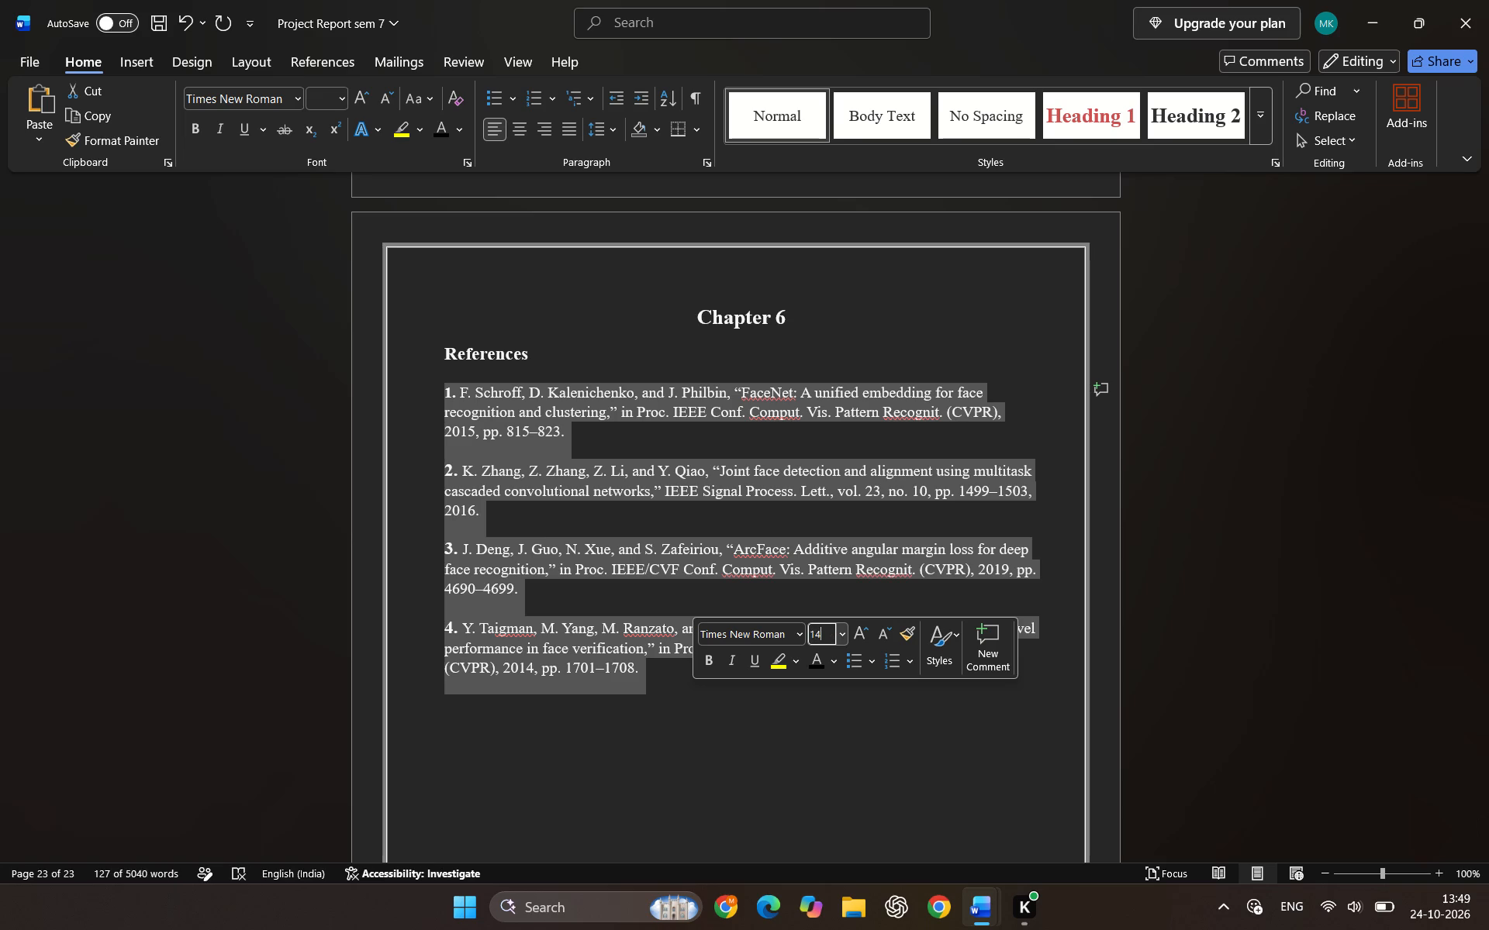
{"action": "left_click", "coordinate": [822, 705]}
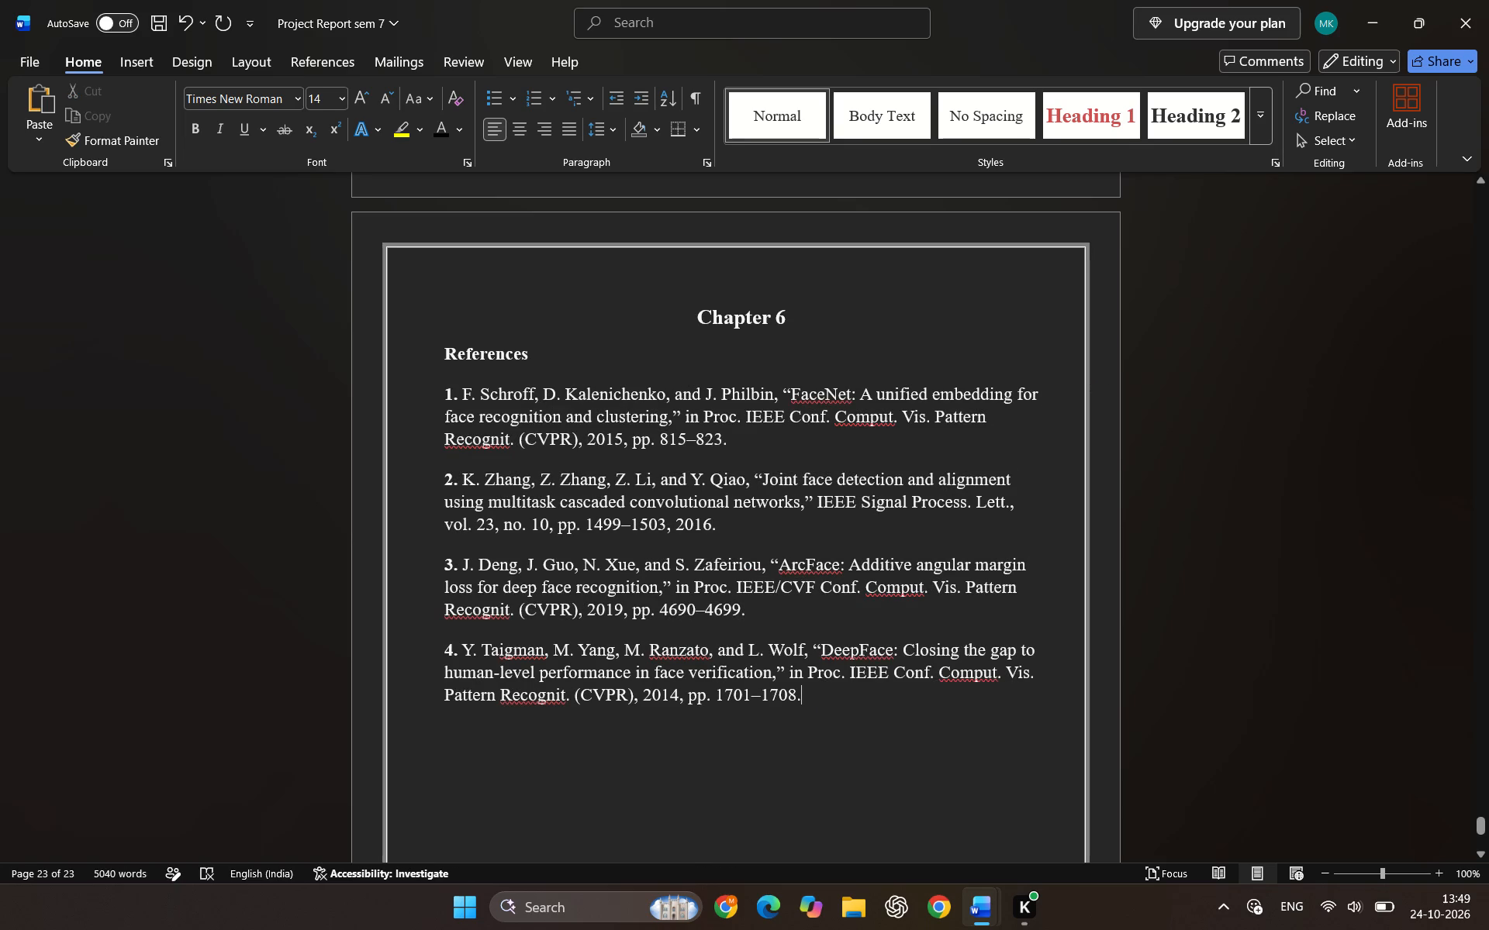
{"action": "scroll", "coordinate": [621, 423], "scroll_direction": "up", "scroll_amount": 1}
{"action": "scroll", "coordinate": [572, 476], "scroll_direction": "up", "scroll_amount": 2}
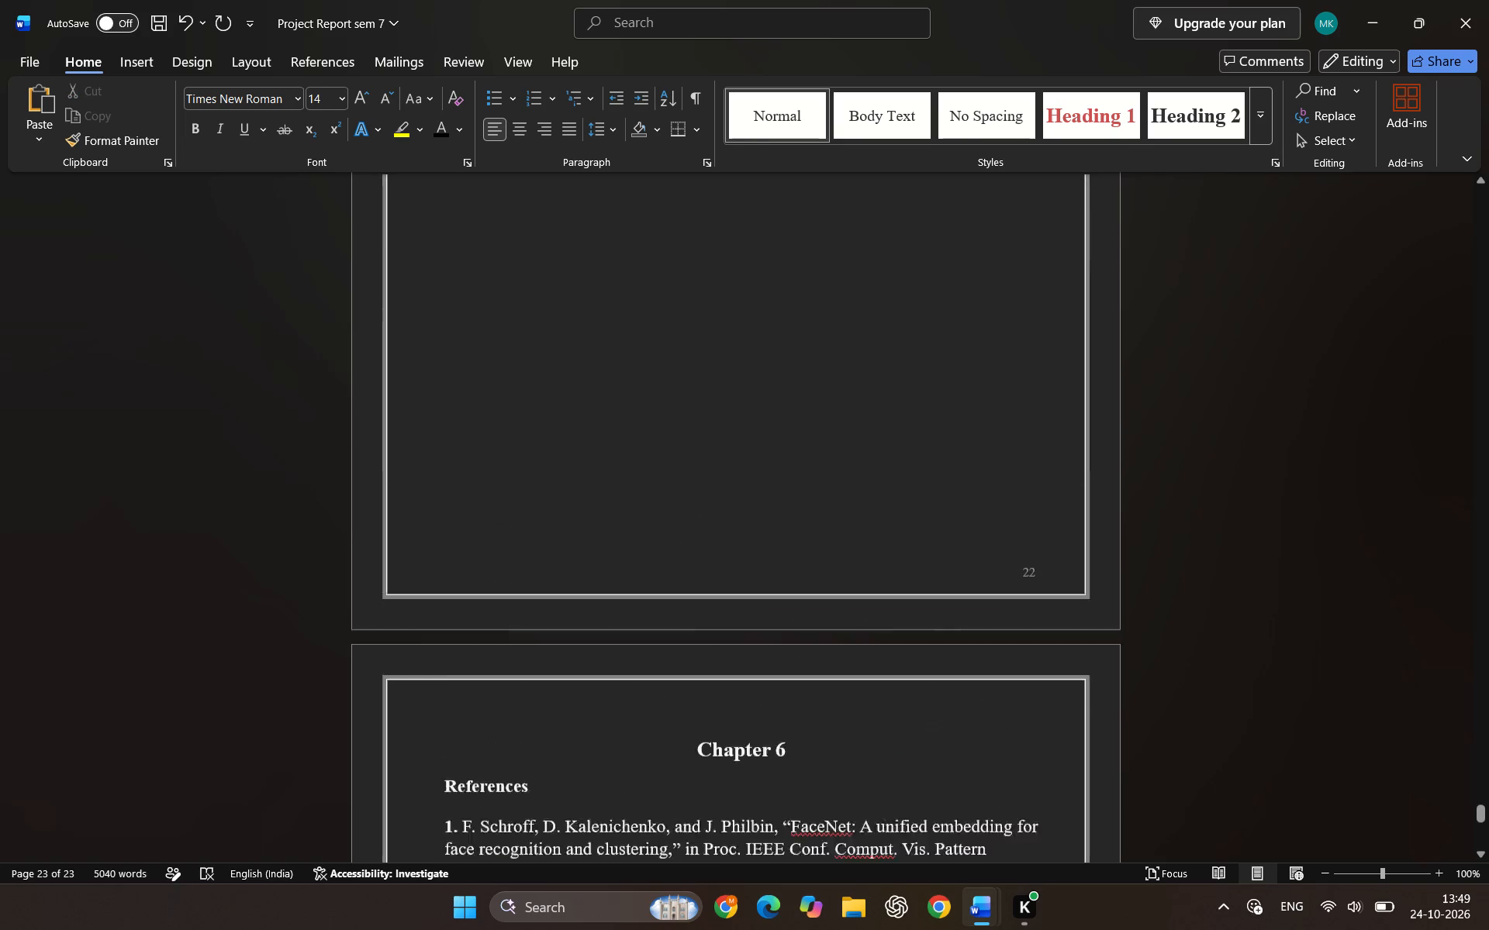
Reduce the font size of all four reference entries under Chapter 6 to 12 pt.
{"action": "scroll", "coordinate": [574, 474], "scroll_direction": "up", "scroll_amount": 1}
{"action": "scroll", "coordinate": [595, 486], "scroll_direction": "down", "scroll_amount": 3}
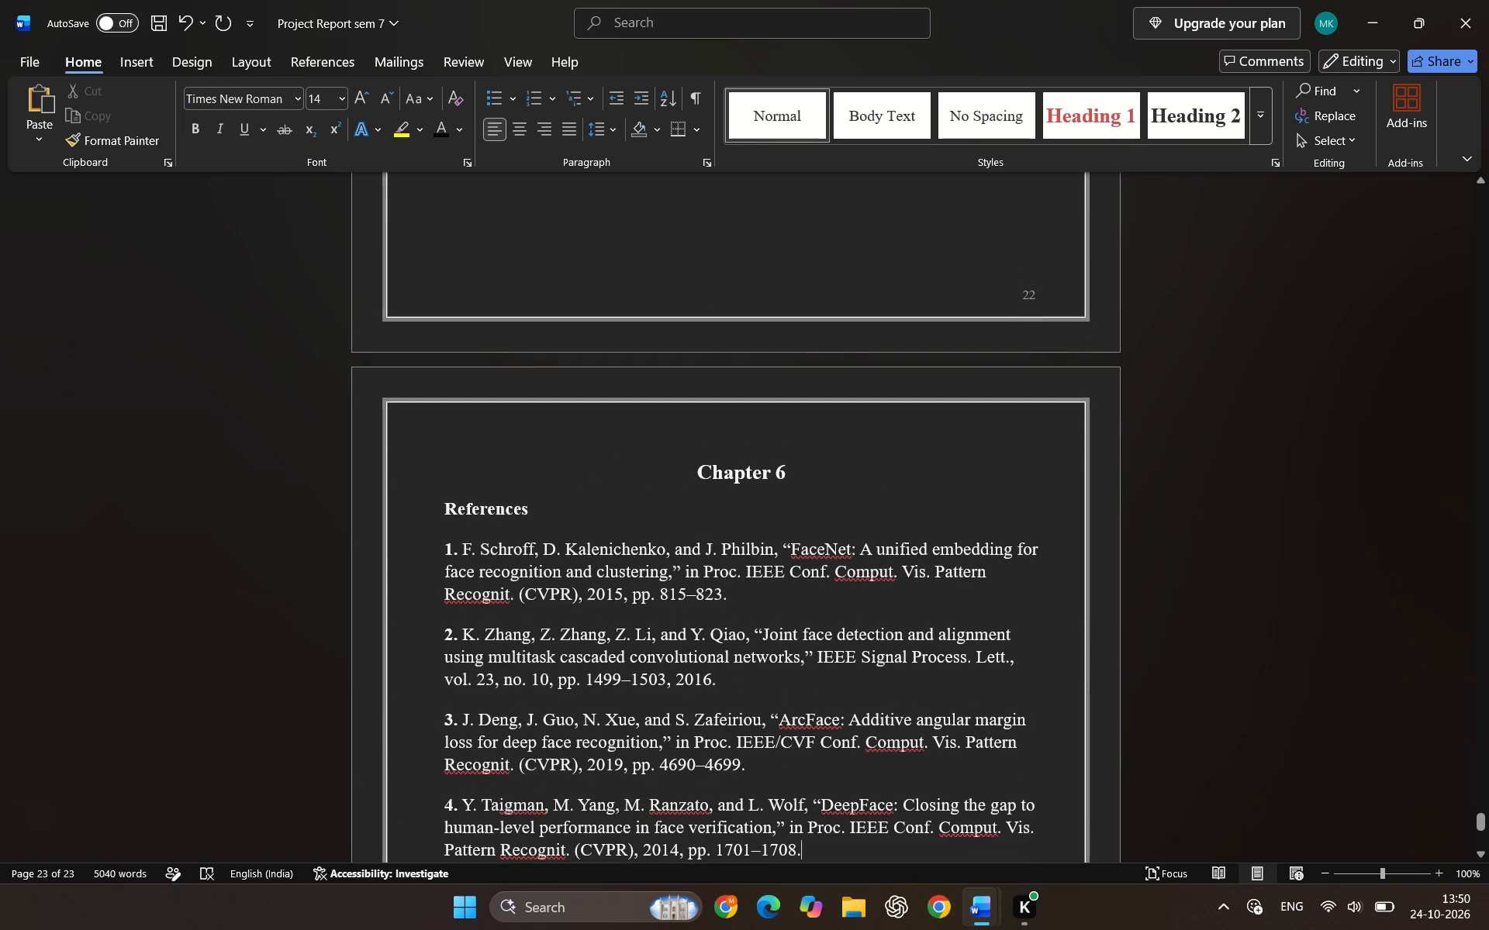
{"action": "left_click_drag", "start_coordinate": [461, 551], "coordinate": [506, 592]}
{"action": "left_click", "coordinate": [580, 443]}
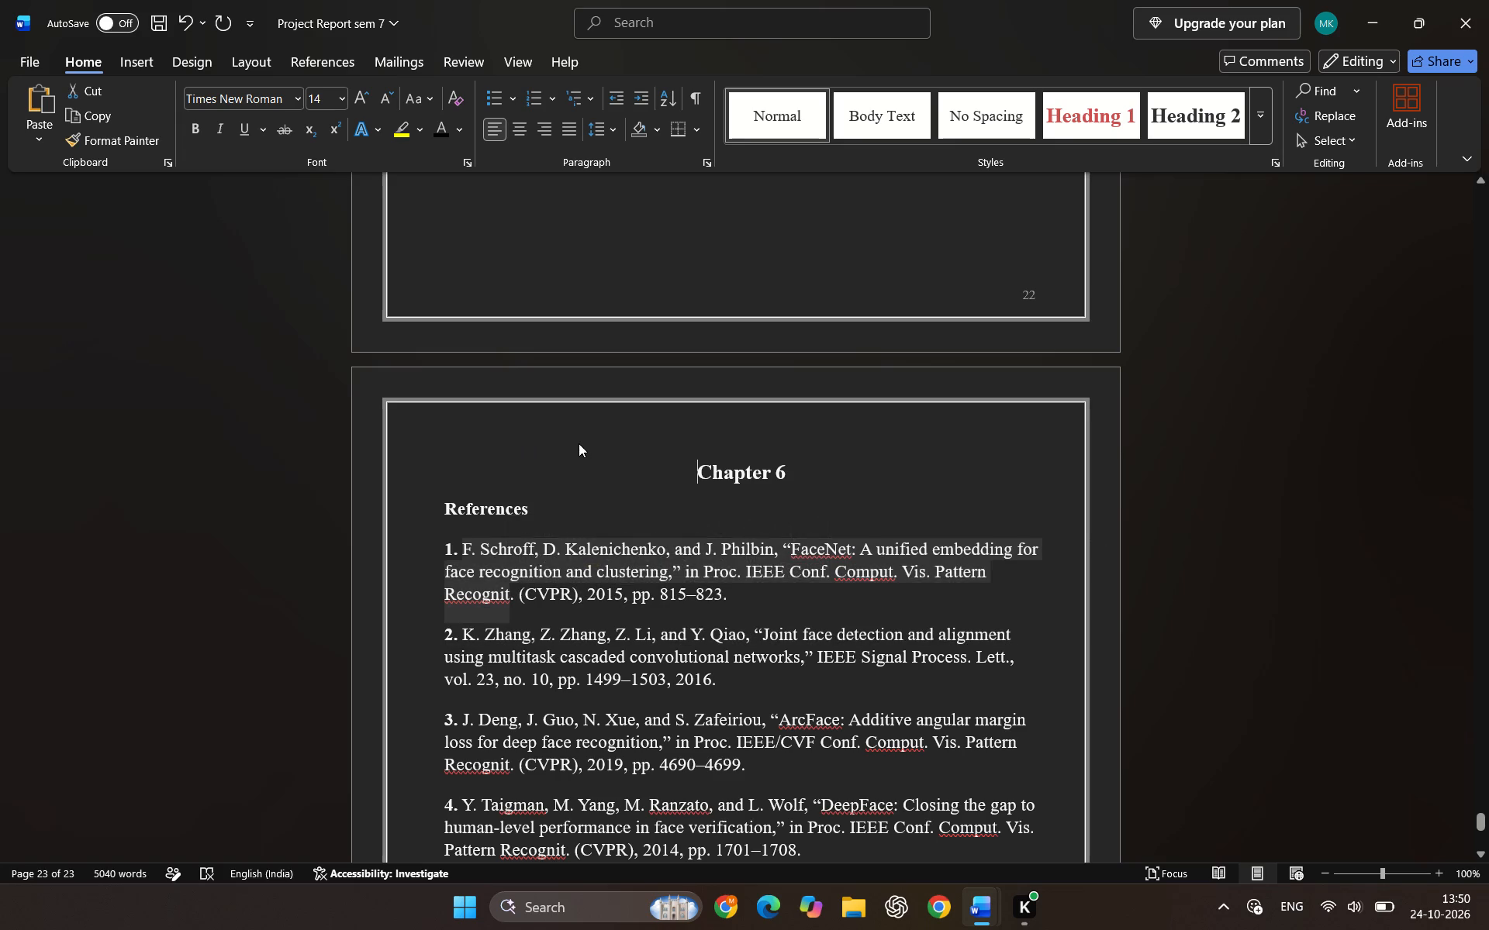
{"action": "scroll", "coordinate": [601, 521], "scroll_direction": "up", "scroll_amount": 2}
{"action": "scroll", "coordinate": [601, 521], "scroll_direction": "down", "scroll_amount": 3}
{"action": "scroll", "coordinate": [637, 539], "scroll_direction": "up", "scroll_amount": 1}
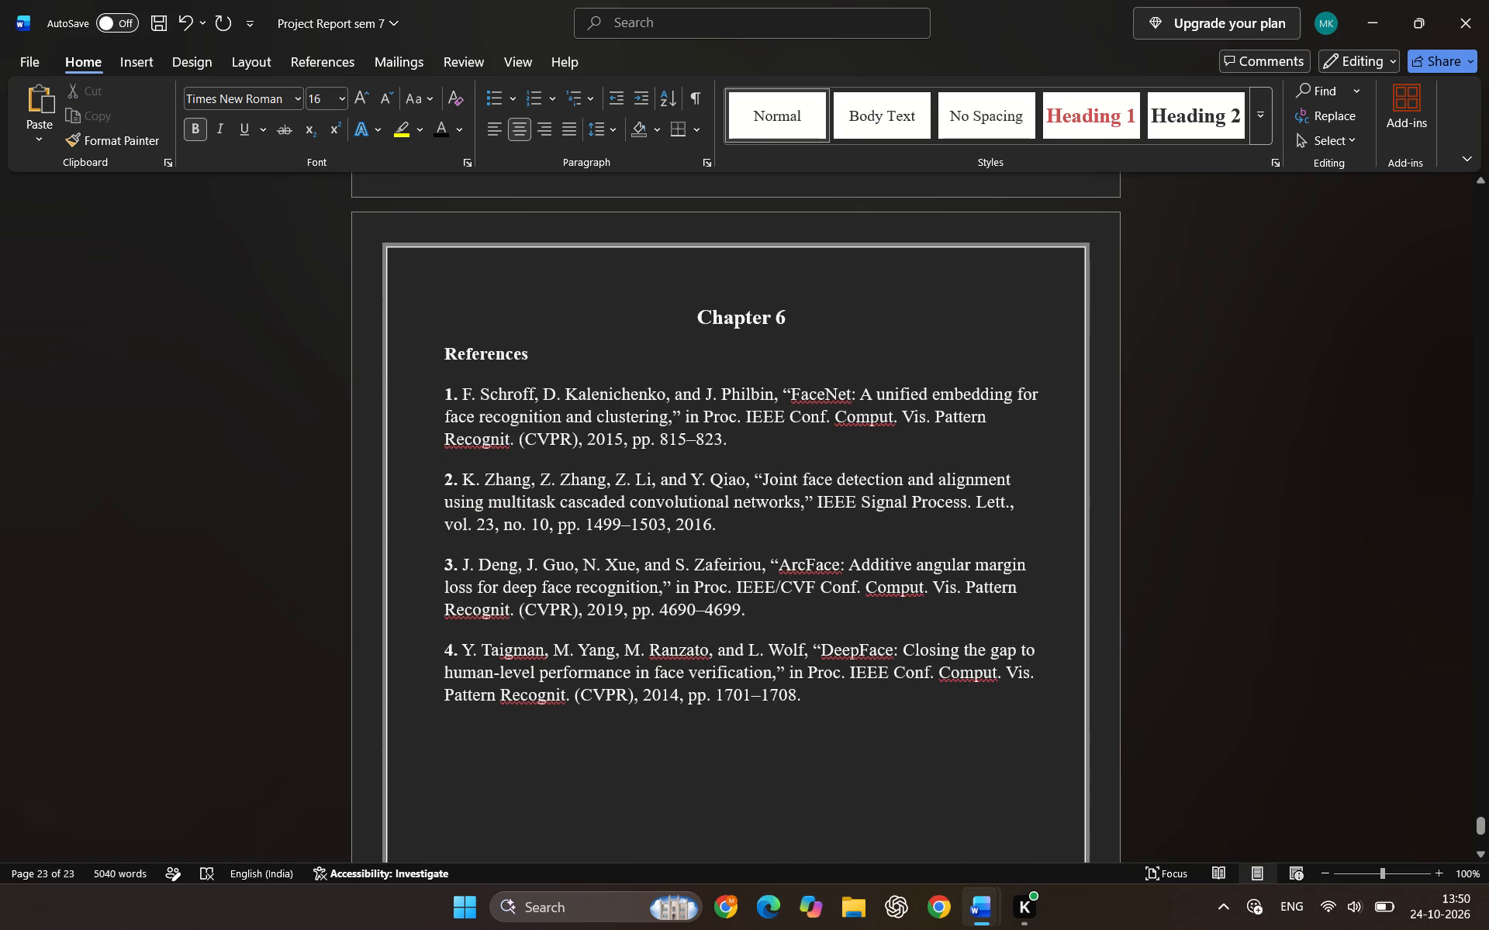
{"action": "scroll", "coordinate": [637, 539], "scroll_direction": "up", "scroll_amount": 4}
{"action": "scroll", "coordinate": [739, 474], "scroll_direction": "up", "scroll_amount": 3}
{"action": "scroll", "coordinate": [739, 495], "scroll_direction": "down", "scroll_amount": 1}
{"action": "scroll", "coordinate": [739, 496], "scroll_direction": "up", "scroll_amount": 5}
{"action": "scroll", "coordinate": [740, 515], "scroll_direction": "down", "scroll_amount": 10}
{"action": "scroll", "coordinate": [703, 695], "scroll_direction": "down", "scroll_amount": 3}
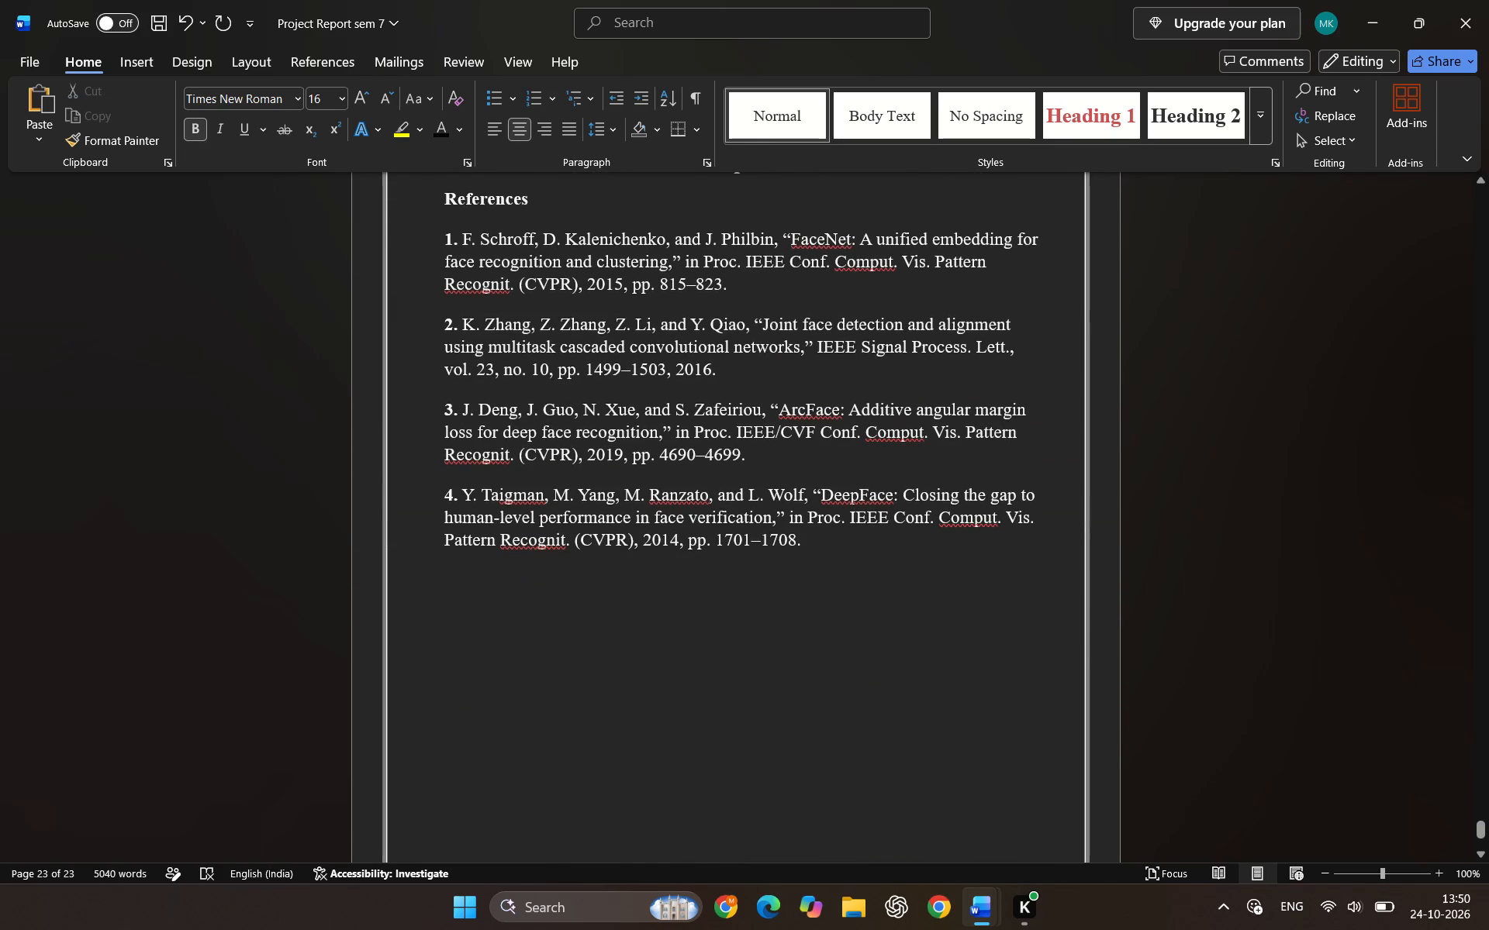
{"action": "left_click_drag", "start_coordinate": [435, 237], "coordinate": [798, 556]}
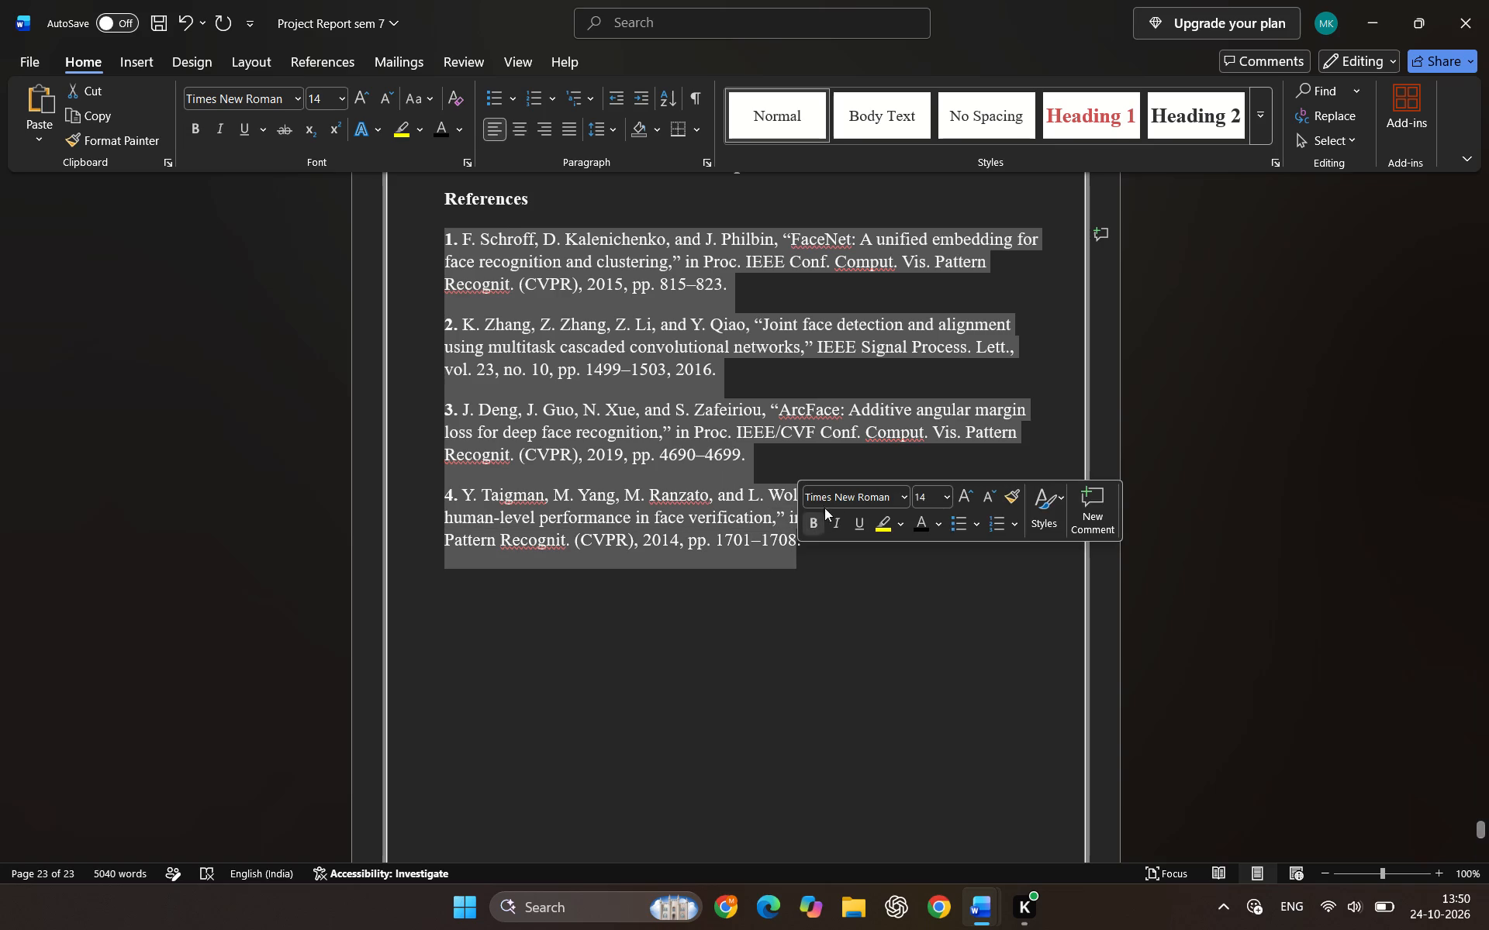
{"action": "left_click", "coordinate": [986, 501]}
{"action": "left_click", "coordinate": [890, 739]}
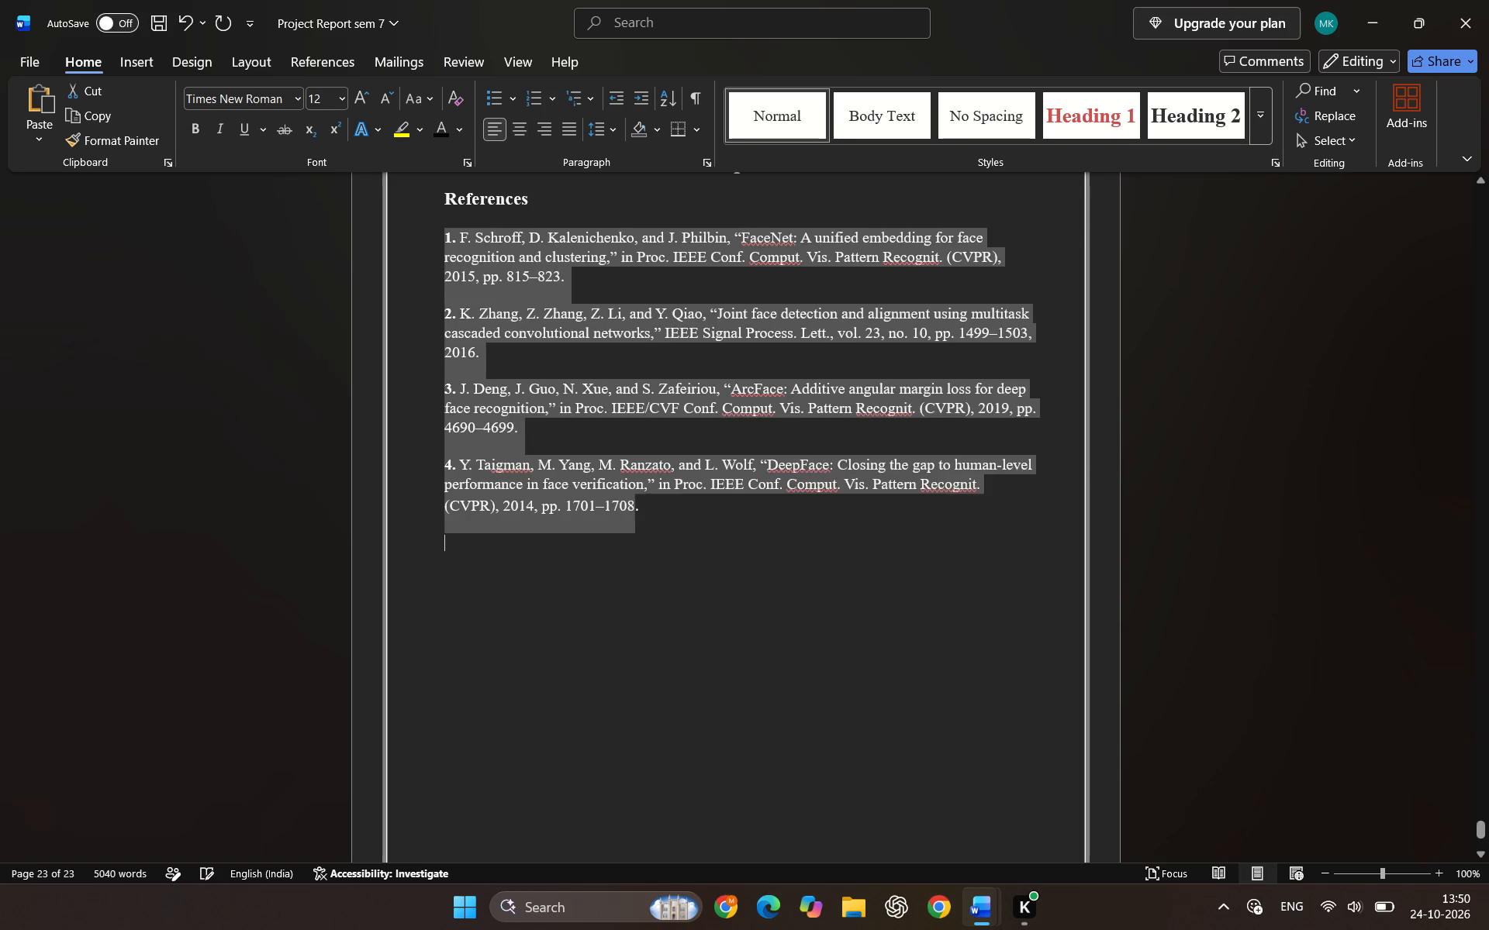
Review the report's layout from the references back to the title page, examining the sequence diagram page closely.
{"action": "scroll", "coordinate": [821, 638], "scroll_direction": "up", "scroll_amount": 16}
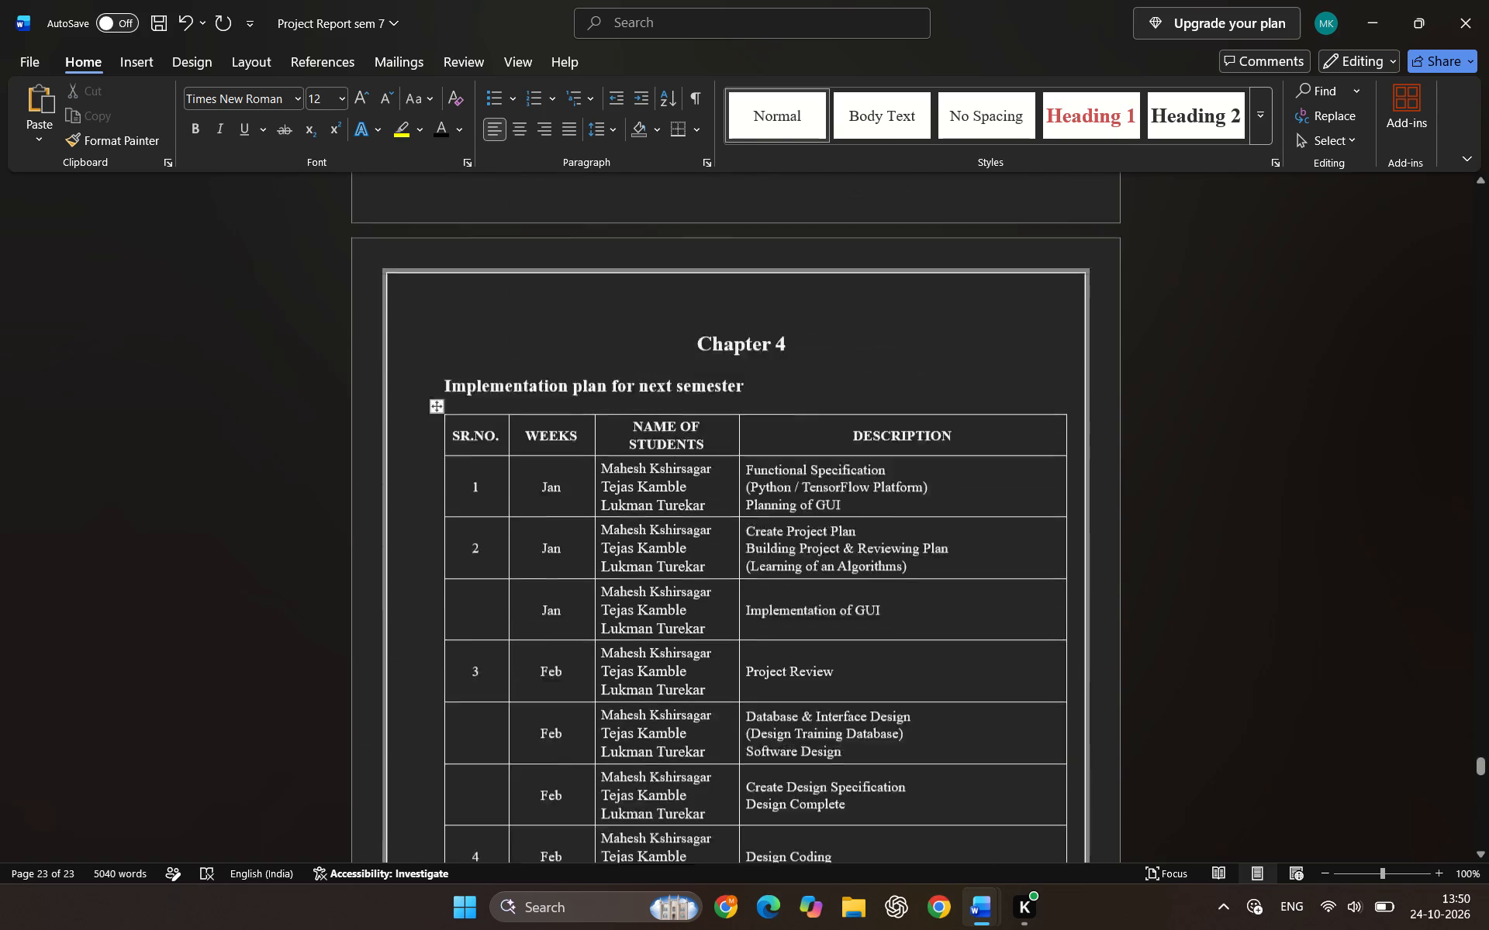
{"action": "scroll", "coordinate": [807, 653], "scroll_direction": "up", "scroll_amount": 9}
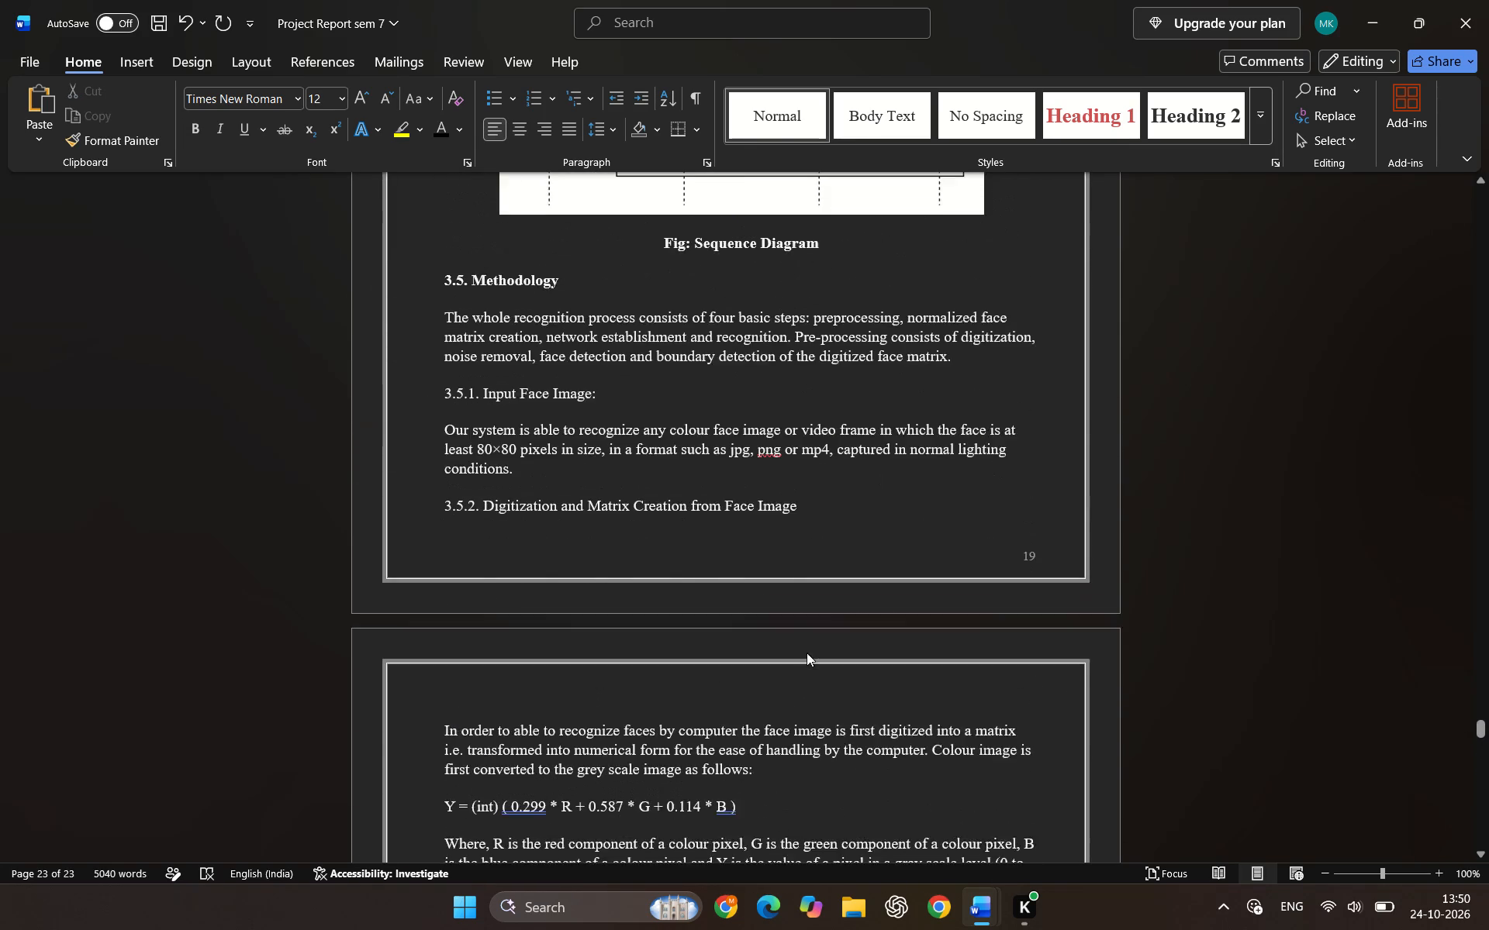
{"action": "scroll", "coordinate": [807, 653], "scroll_direction": "up", "scroll_amount": 6}
{"action": "scroll", "coordinate": [803, 673], "scroll_direction": "down", "scroll_amount": 1}
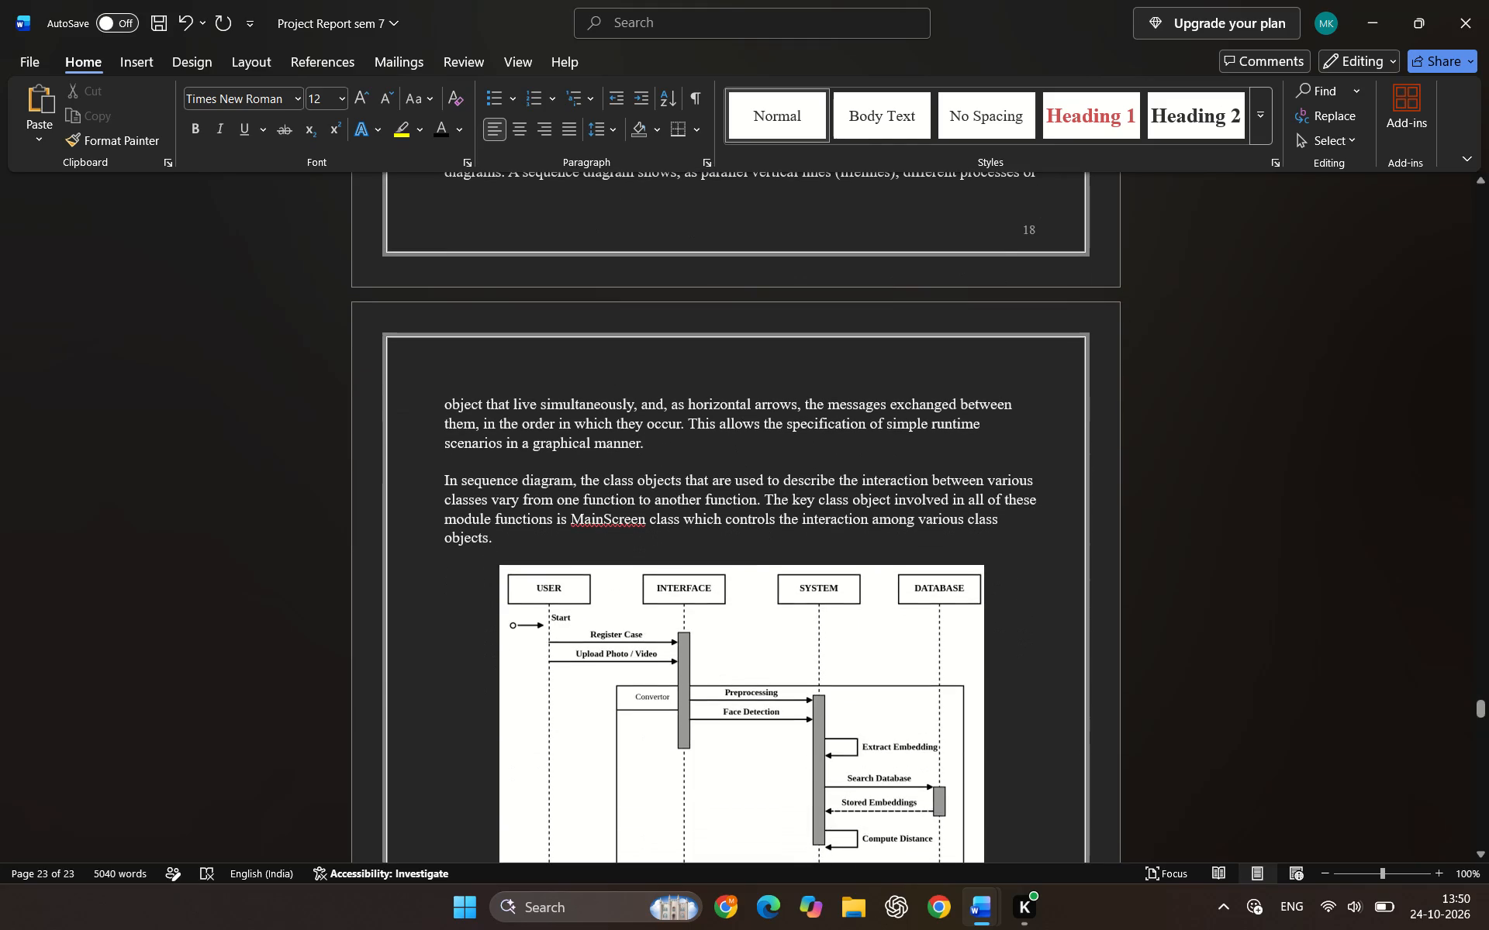
{"action": "scroll", "coordinate": [581, 589], "scroll_direction": "down", "scroll_amount": 1}
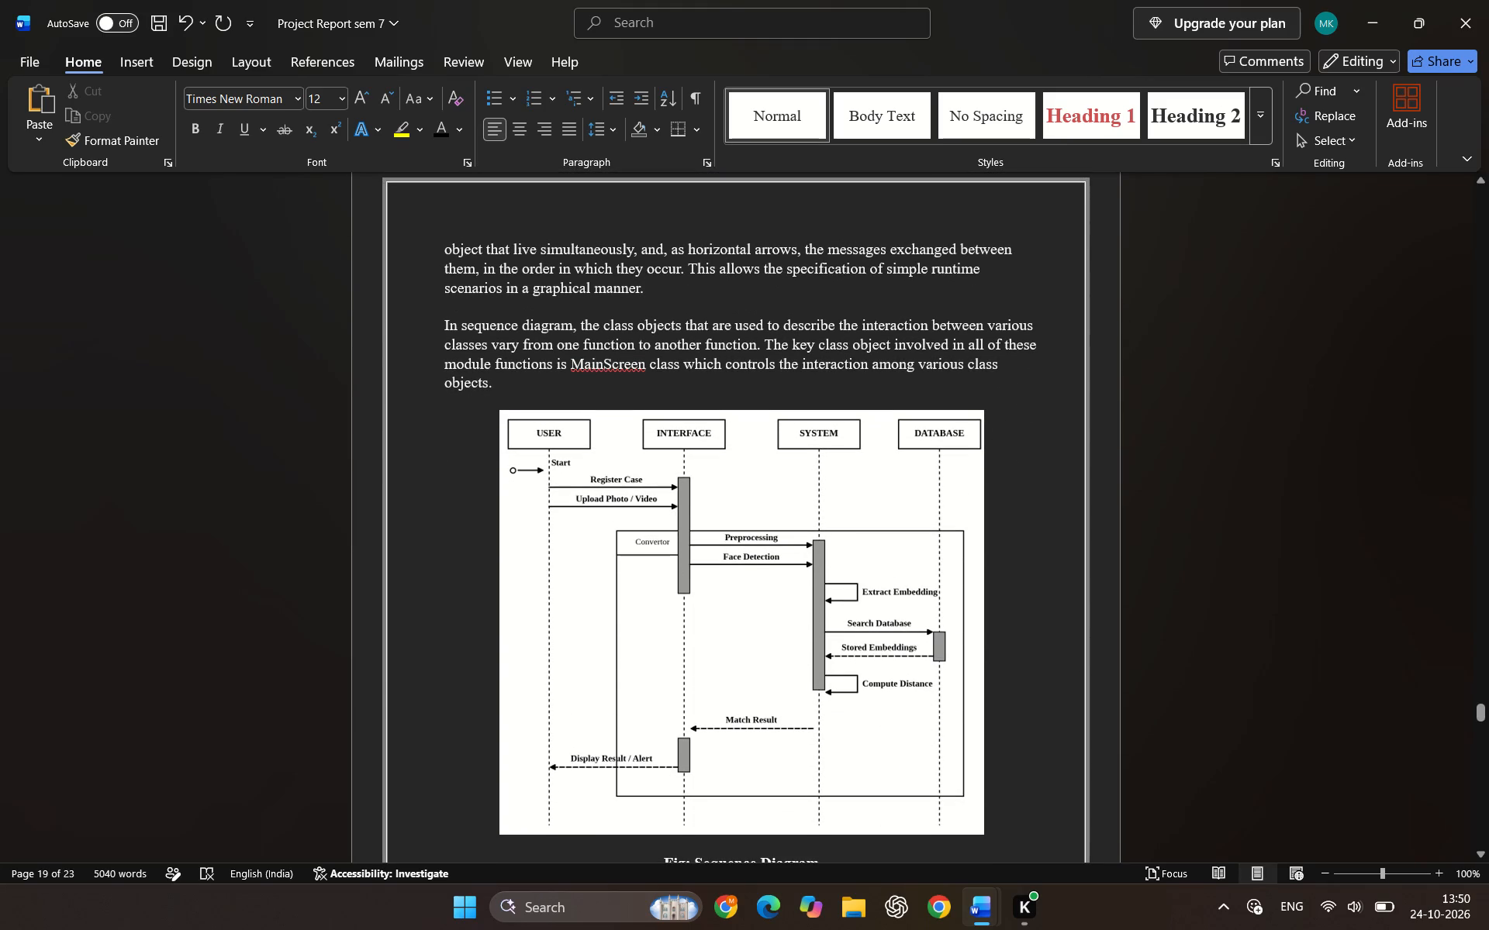
{"action": "scroll", "coordinate": [665, 641], "scroll_direction": "down", "scroll_amount": 1}
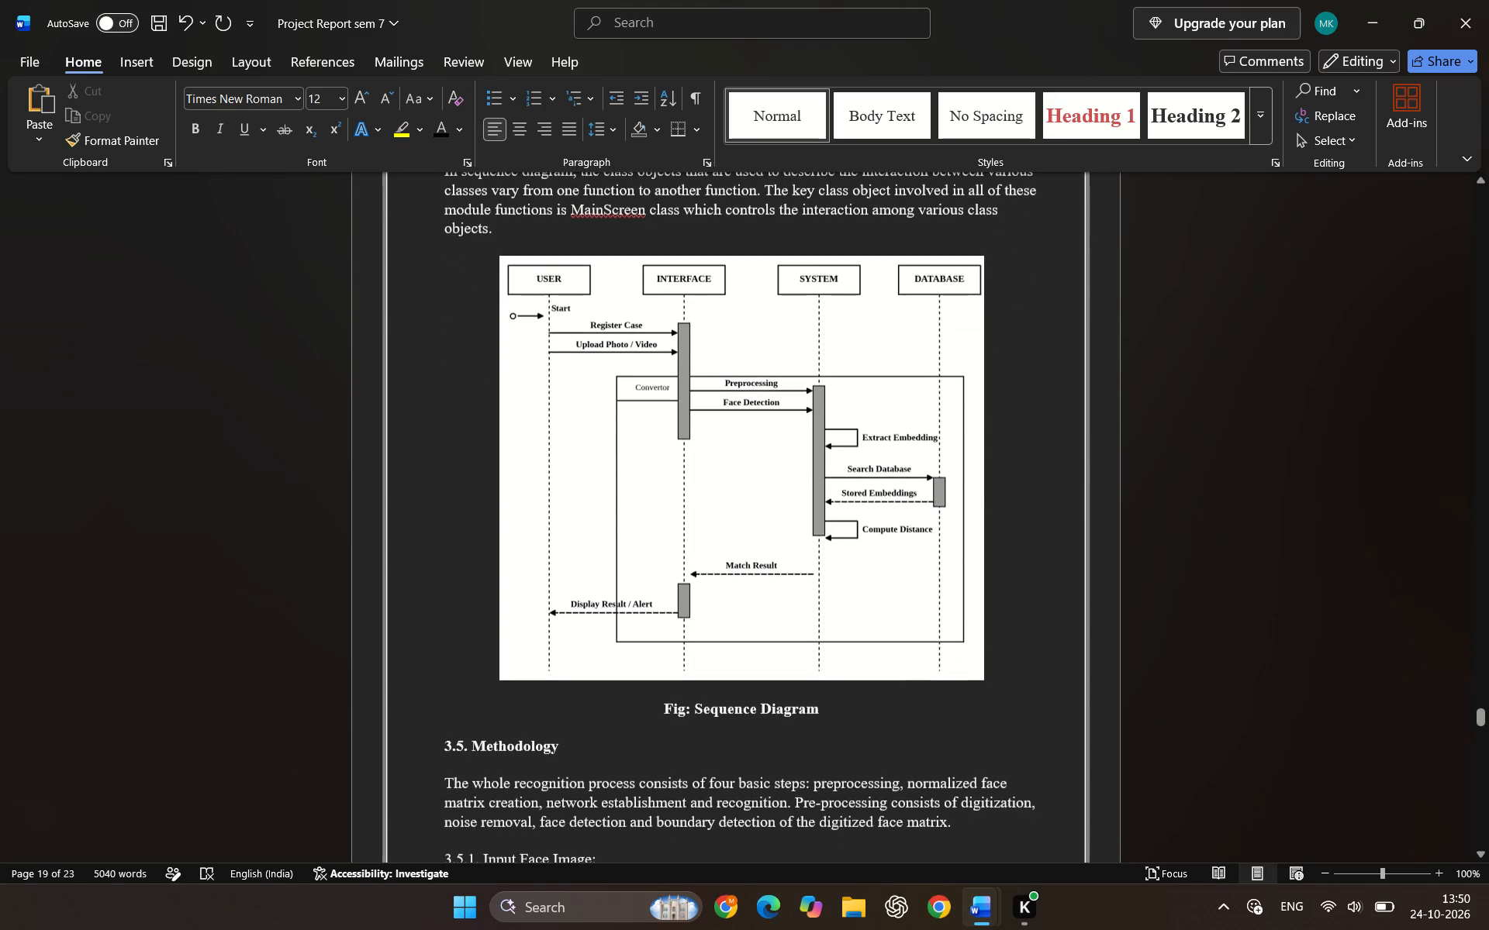
{"action": "scroll", "coordinate": [665, 641], "scroll_direction": "up", "scroll_amount": 14}
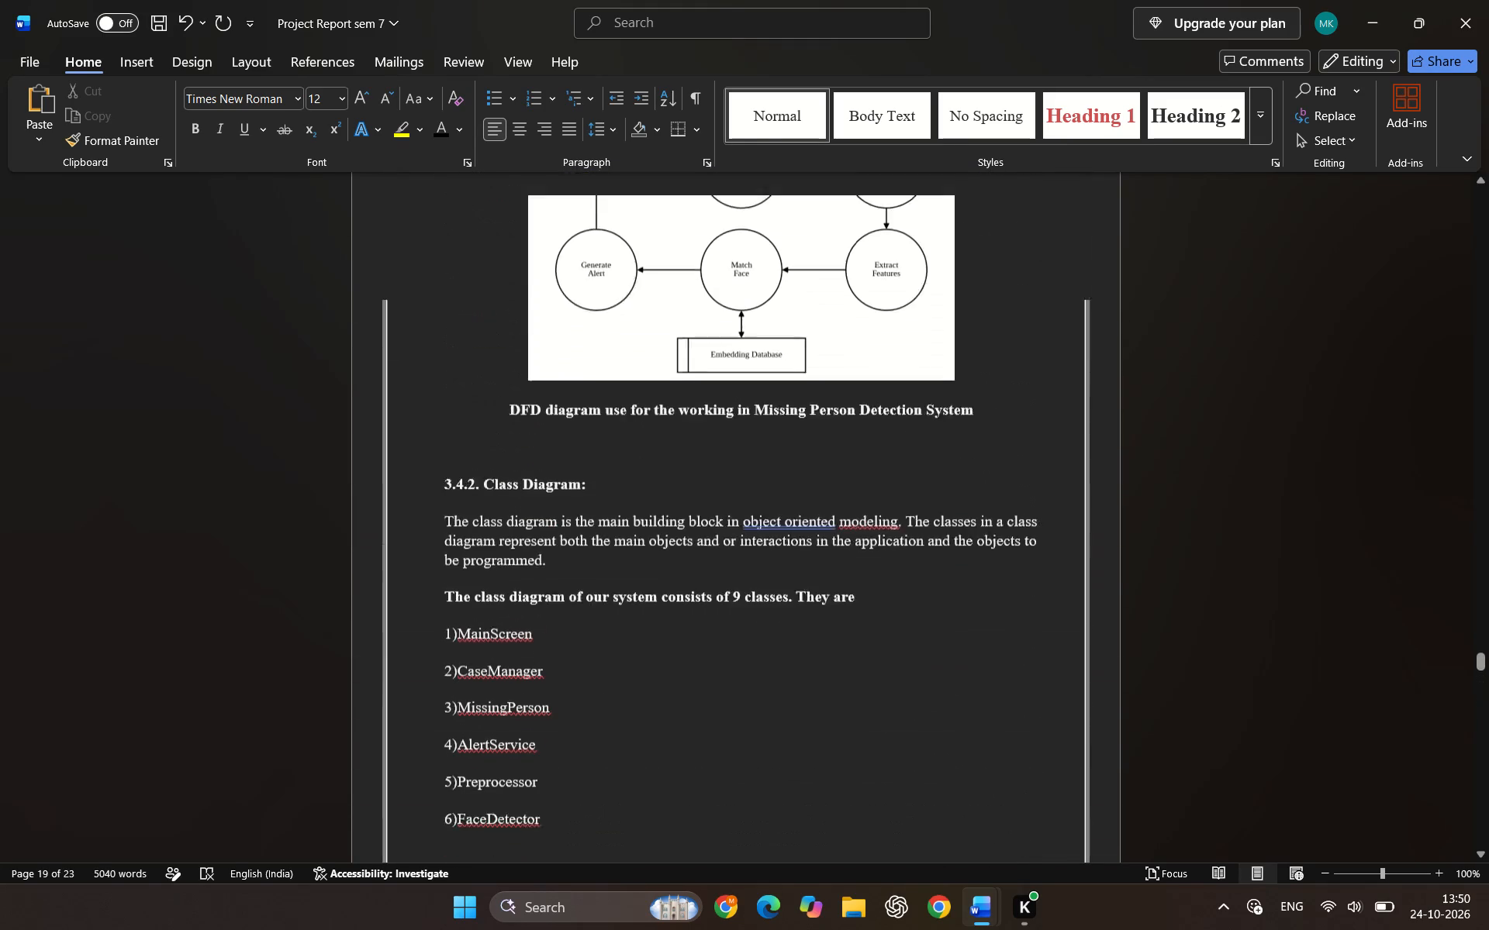
{"action": "scroll", "coordinate": [666, 641], "scroll_direction": "up", "scroll_amount": 13}
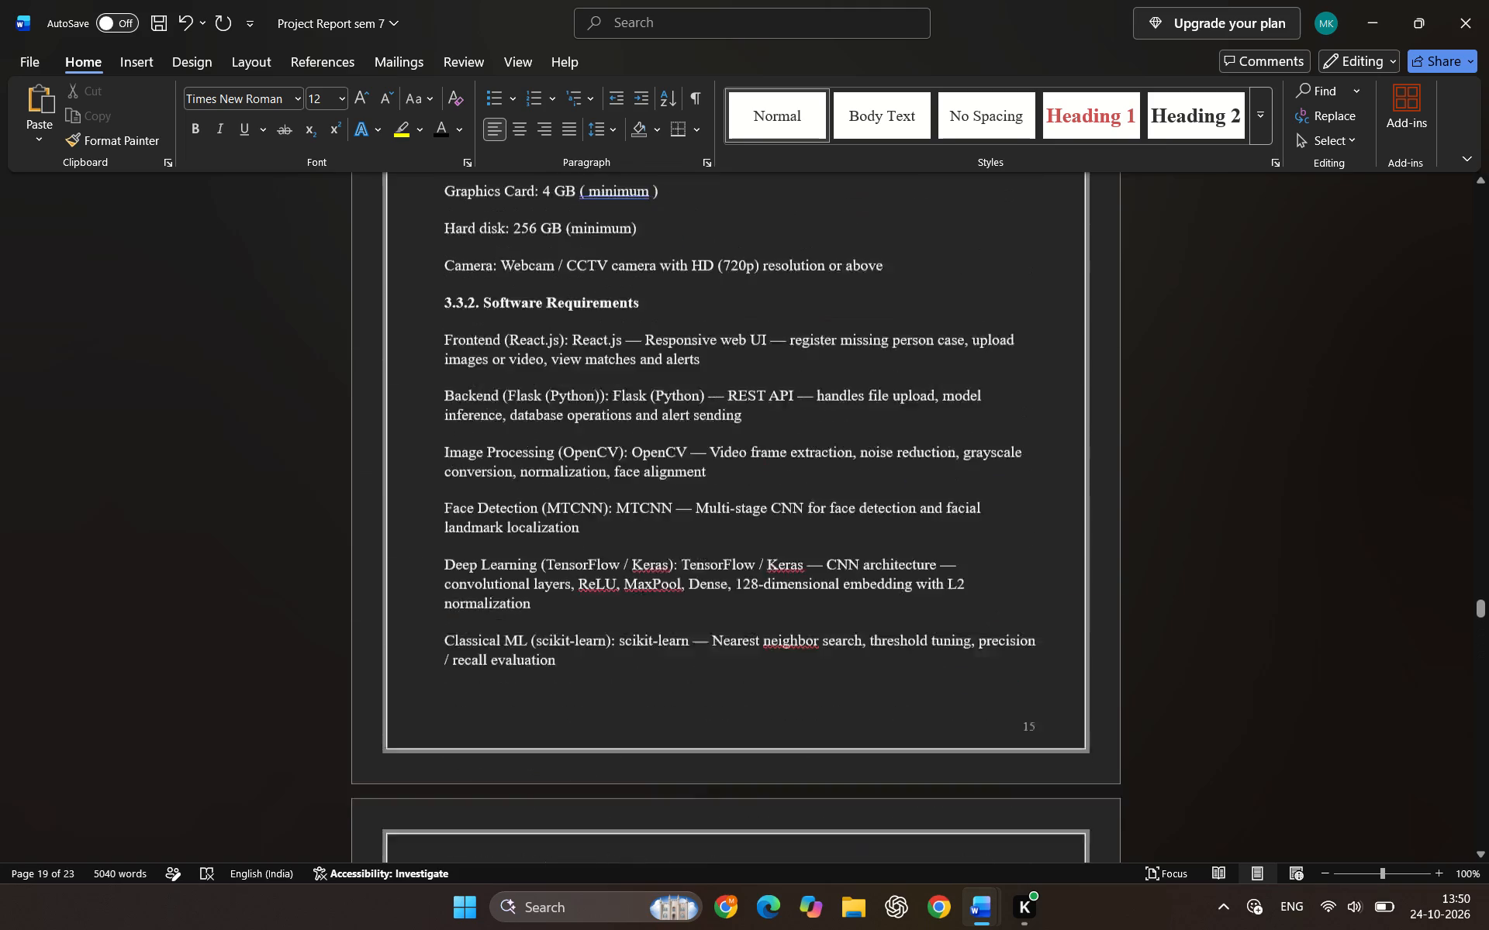
{"action": "scroll", "coordinate": [666, 641], "scroll_direction": "up", "scroll_amount": 20}
{"action": "scroll", "coordinate": [666, 641], "scroll_direction": "up", "scroll_amount": 19}
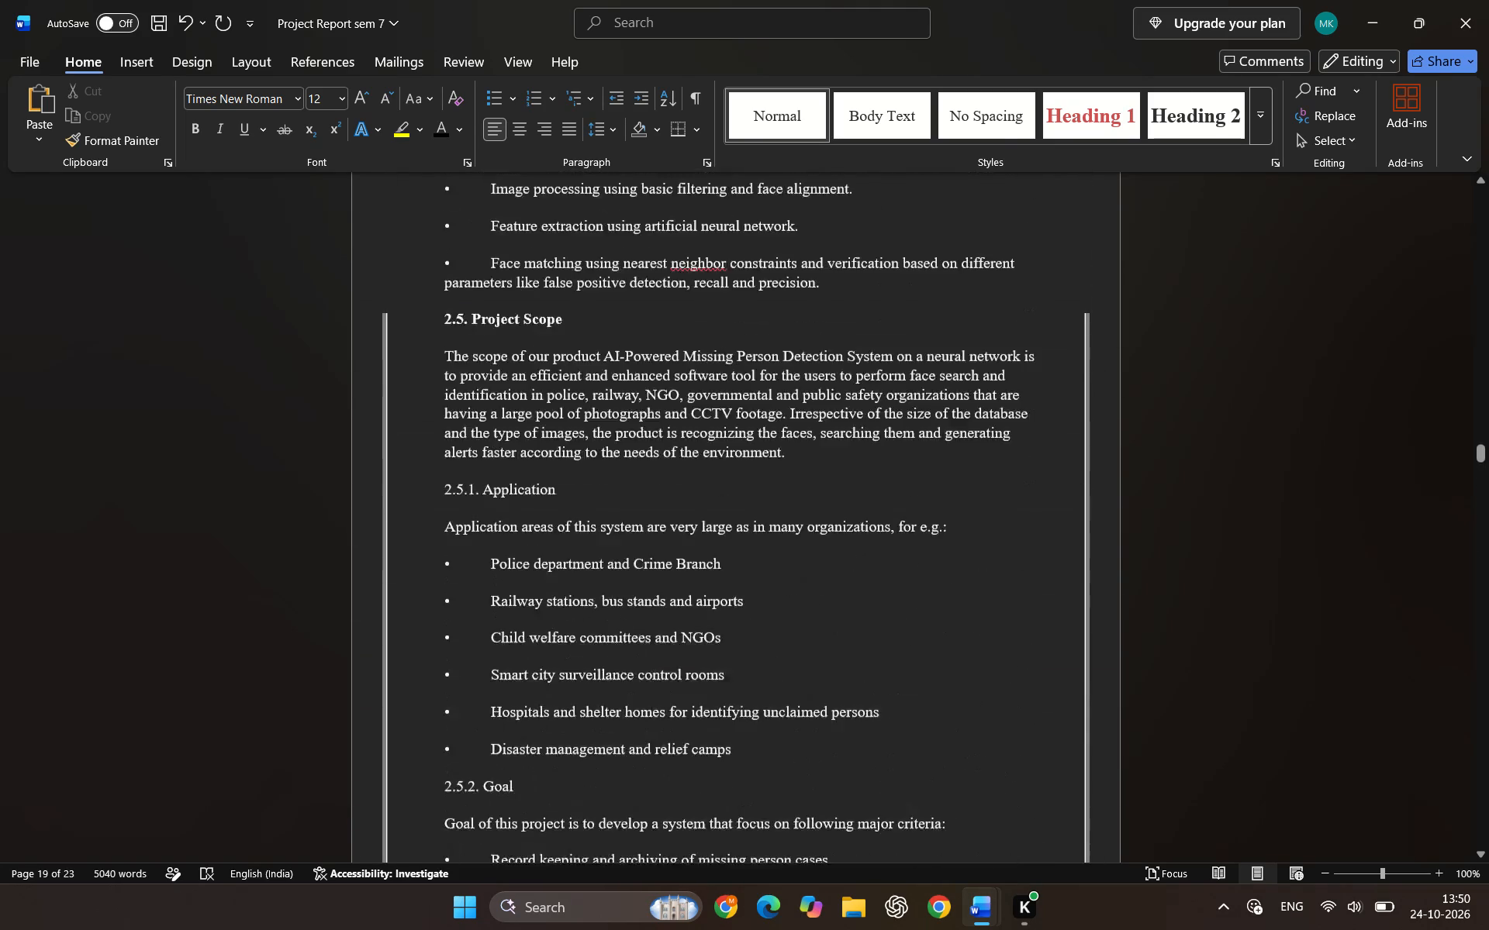
{"action": "scroll", "coordinate": [666, 641], "scroll_direction": "up", "scroll_amount": 6}
{"action": "scroll", "coordinate": [666, 641], "scroll_direction": "up", "scroll_amount": 20}
{"action": "scroll", "coordinate": [666, 641], "scroll_direction": "up", "scroll_amount": 5}
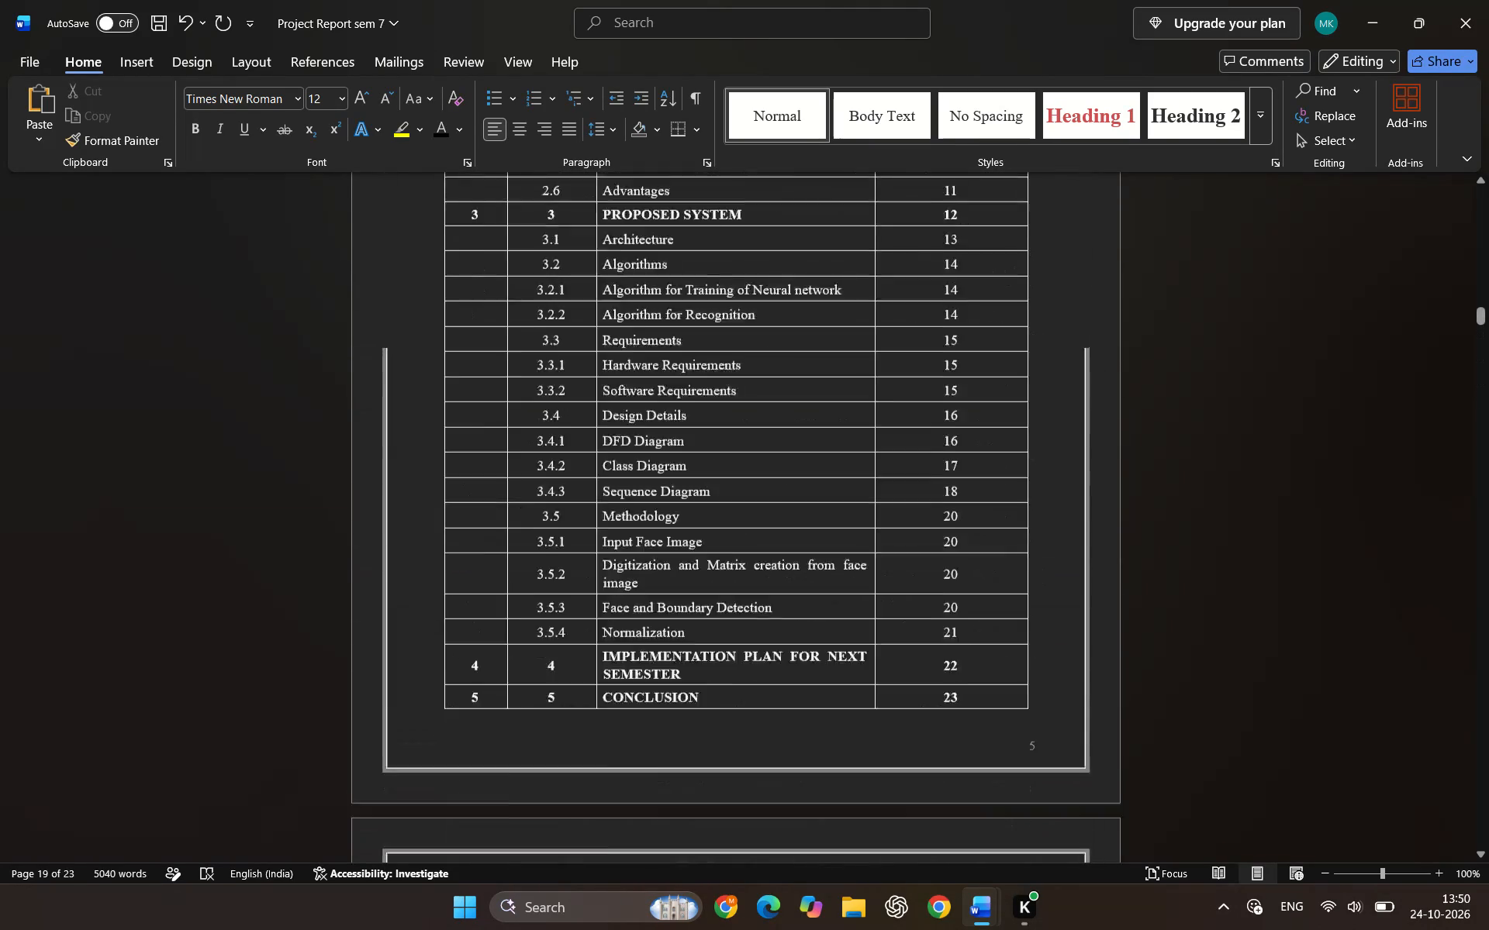
{"action": "scroll", "coordinate": [666, 641], "scroll_direction": "up", "scroll_amount": 20}
{"action": "scroll", "coordinate": [666, 641], "scroll_direction": "up", "scroll_amount": 16}
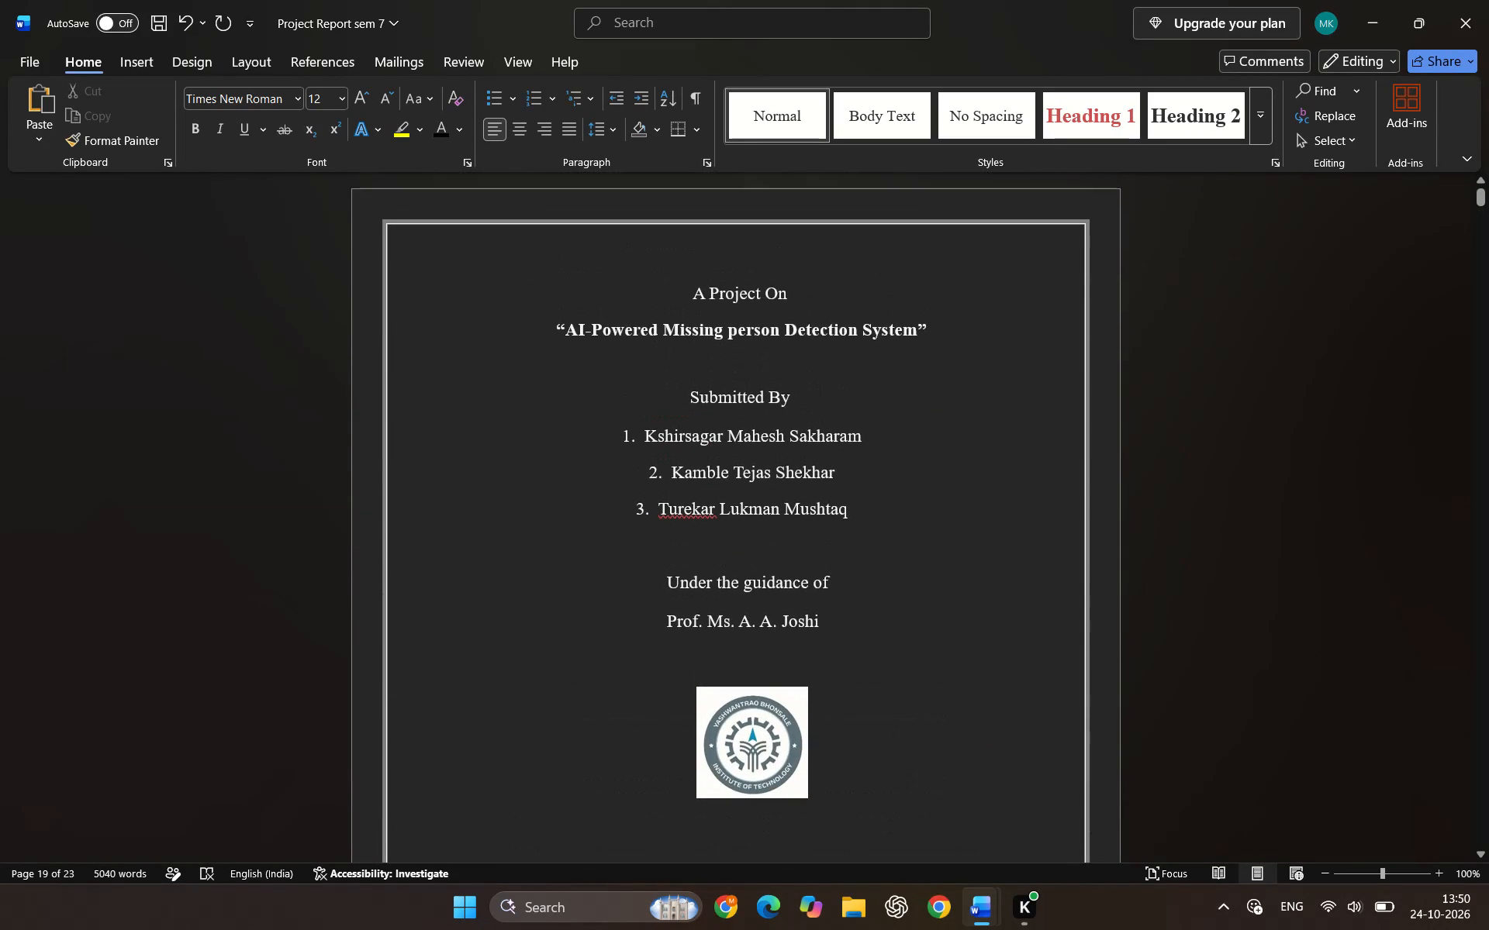
{"action": "scroll", "coordinate": [766, 664], "scroll_direction": "down", "scroll_amount": 2}
Check the opening pages, from the title page through the index and Chapter 1, in print preview, and return to editing.
{"action": "key", "text": "ctrl+p"}
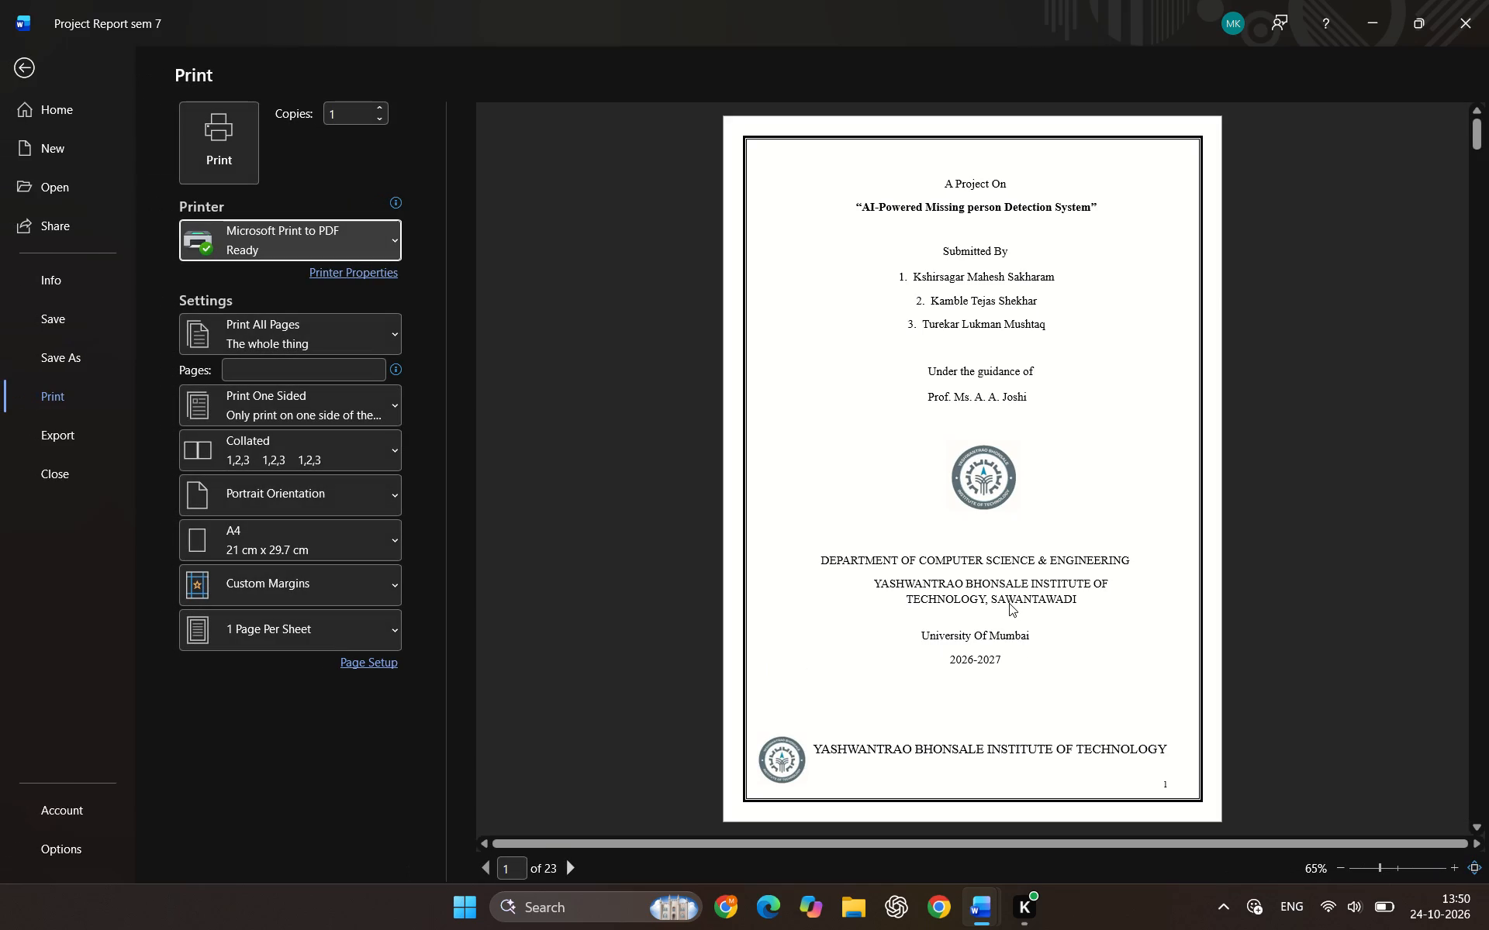
{"action": "scroll", "coordinate": [996, 626], "scroll_direction": "down", "scroll_amount": 1}
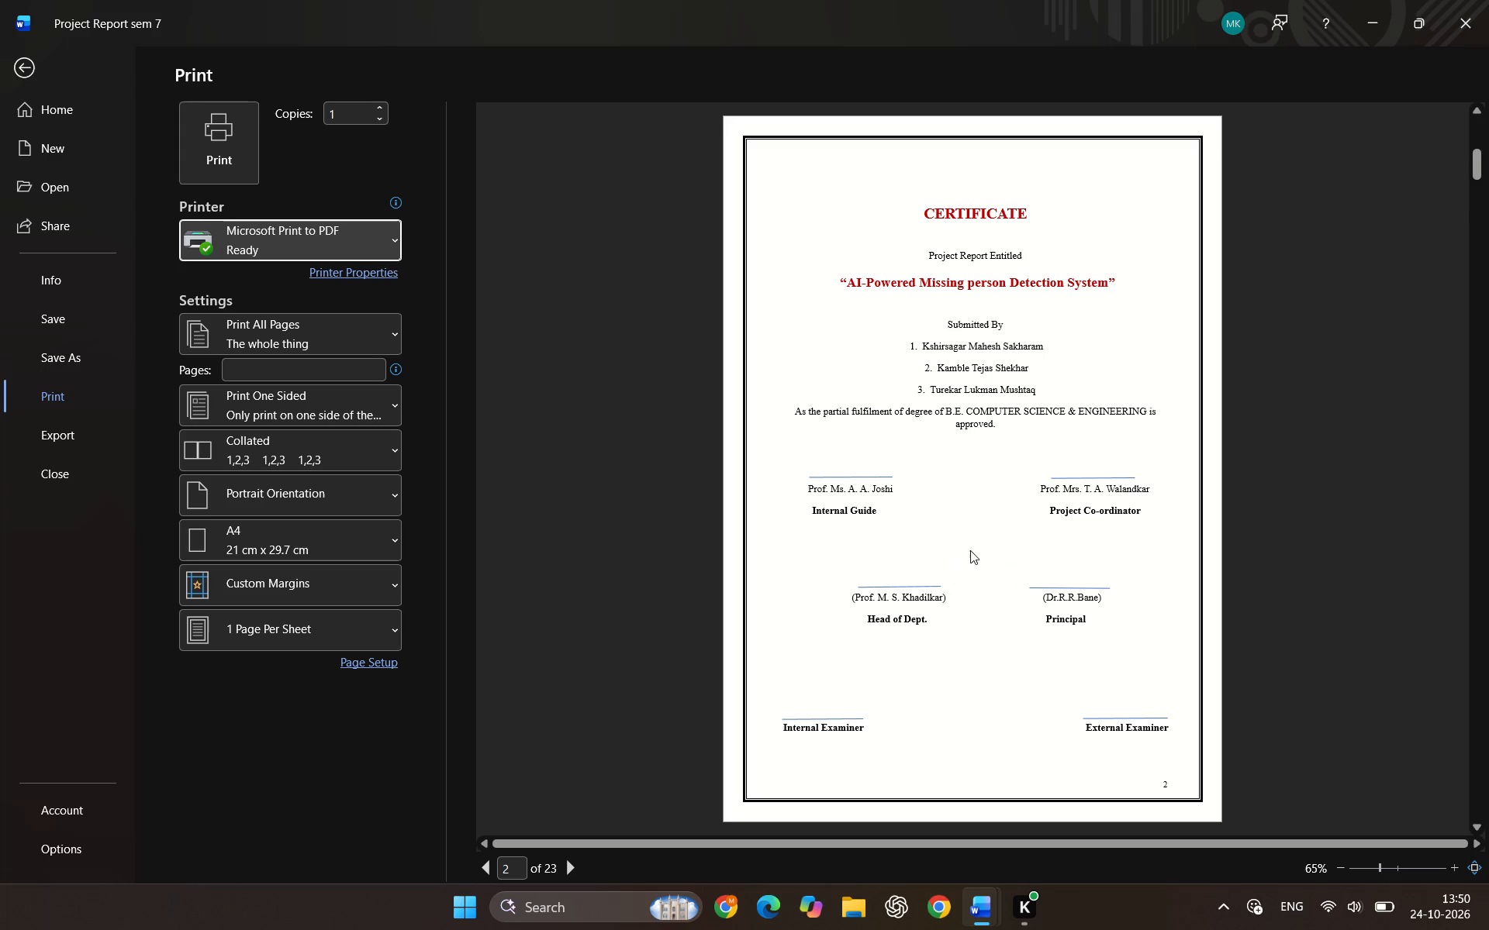
{"action": "scroll", "coordinate": [974, 552], "scroll_direction": "down", "scroll_amount": 1}
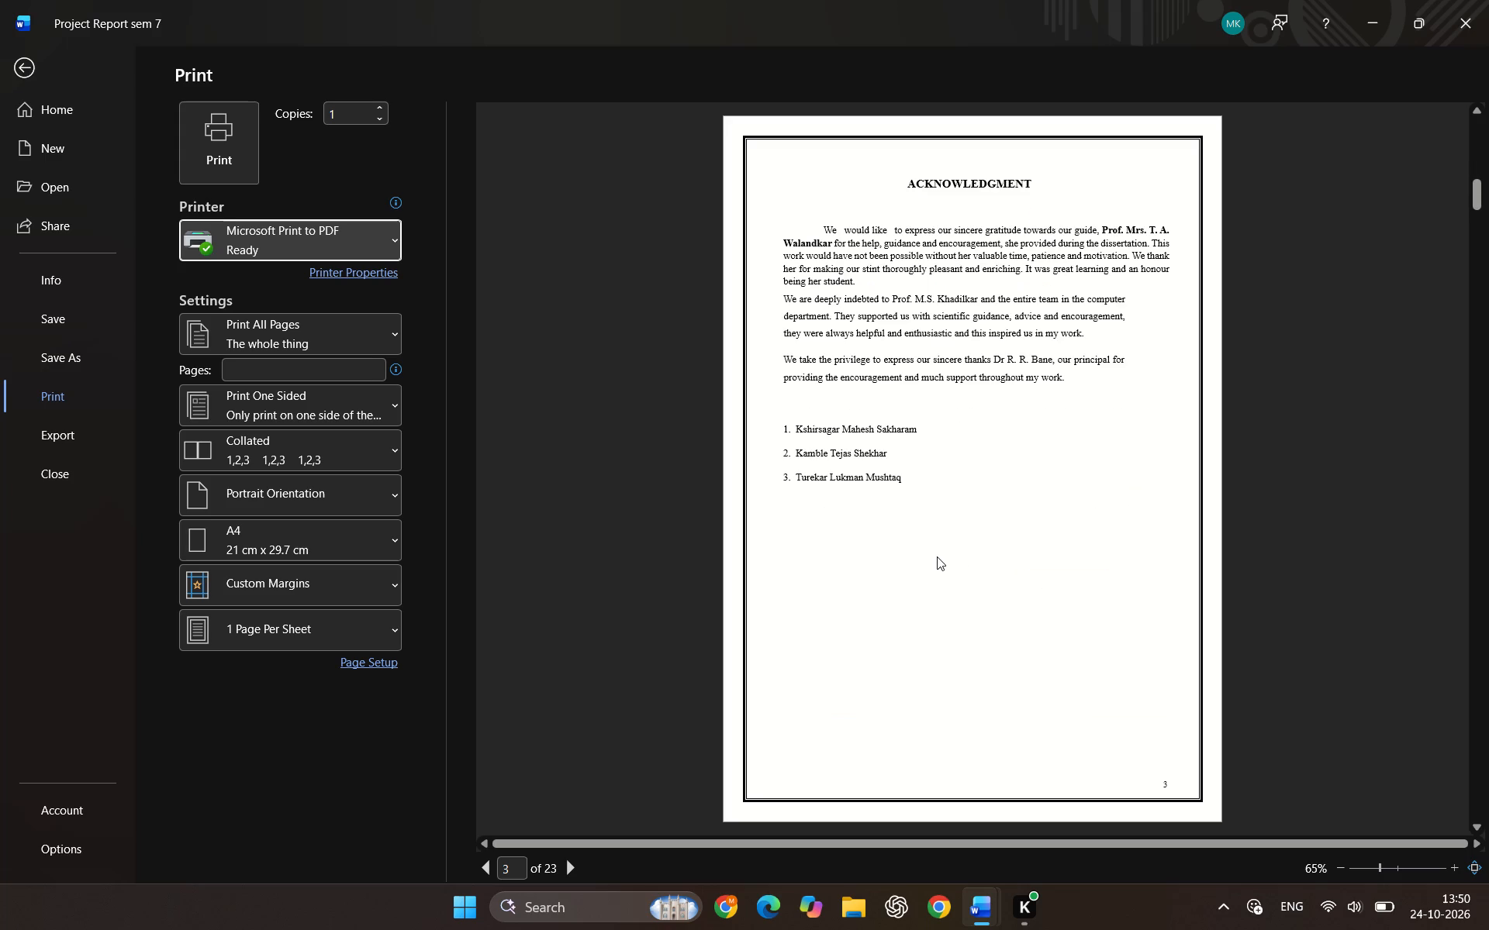
{"action": "scroll", "coordinate": [937, 556], "scroll_direction": "down", "scroll_amount": 1}
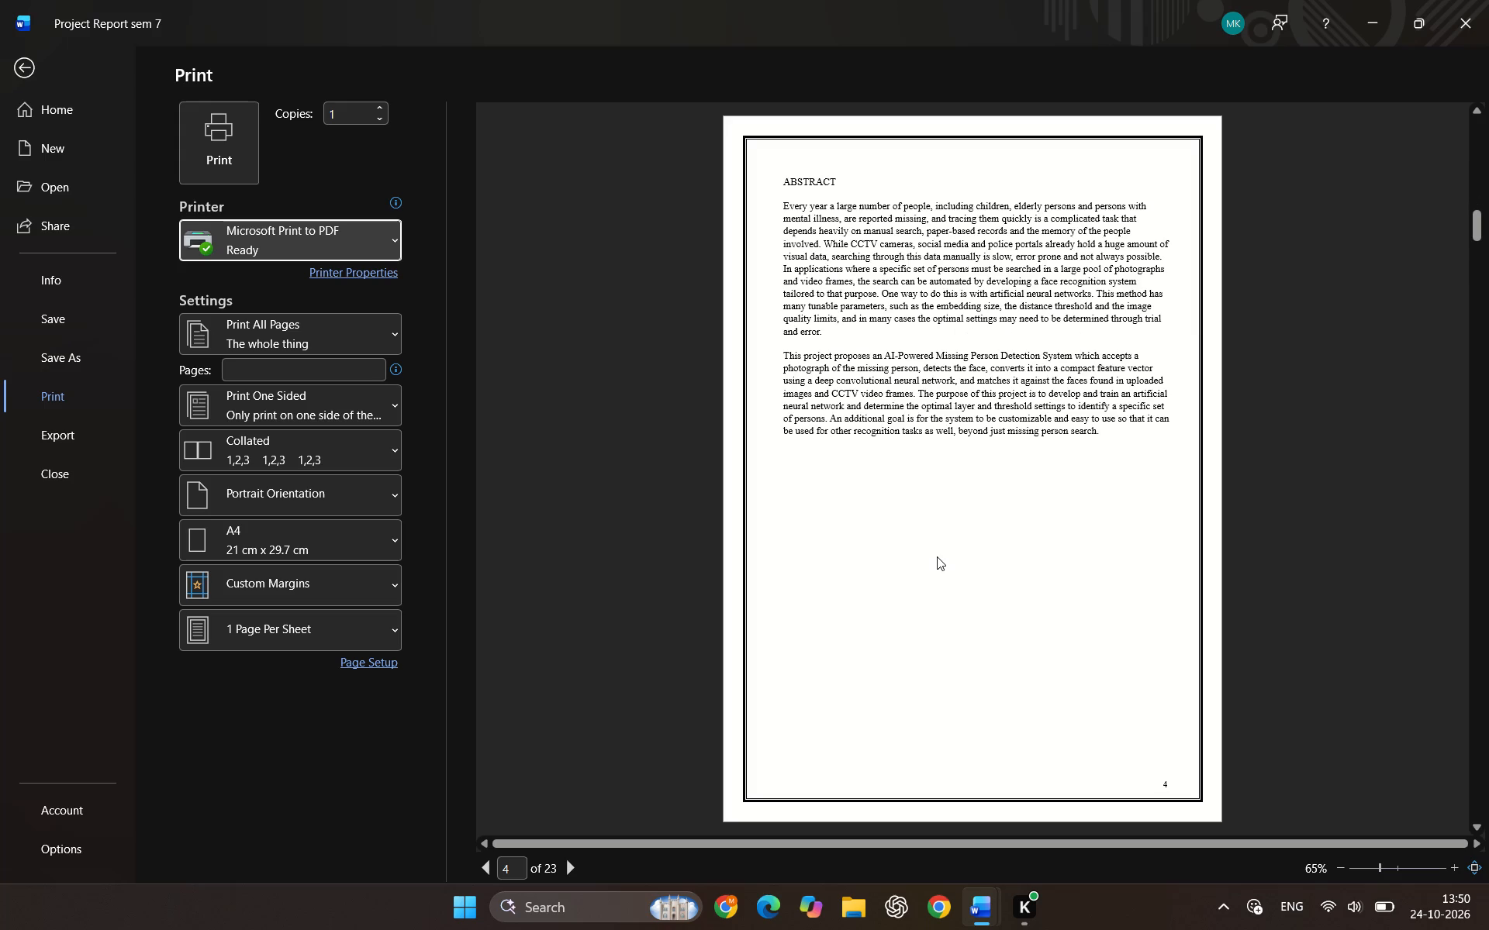
{"action": "scroll", "coordinate": [937, 556], "scroll_direction": "down", "scroll_amount": 2}
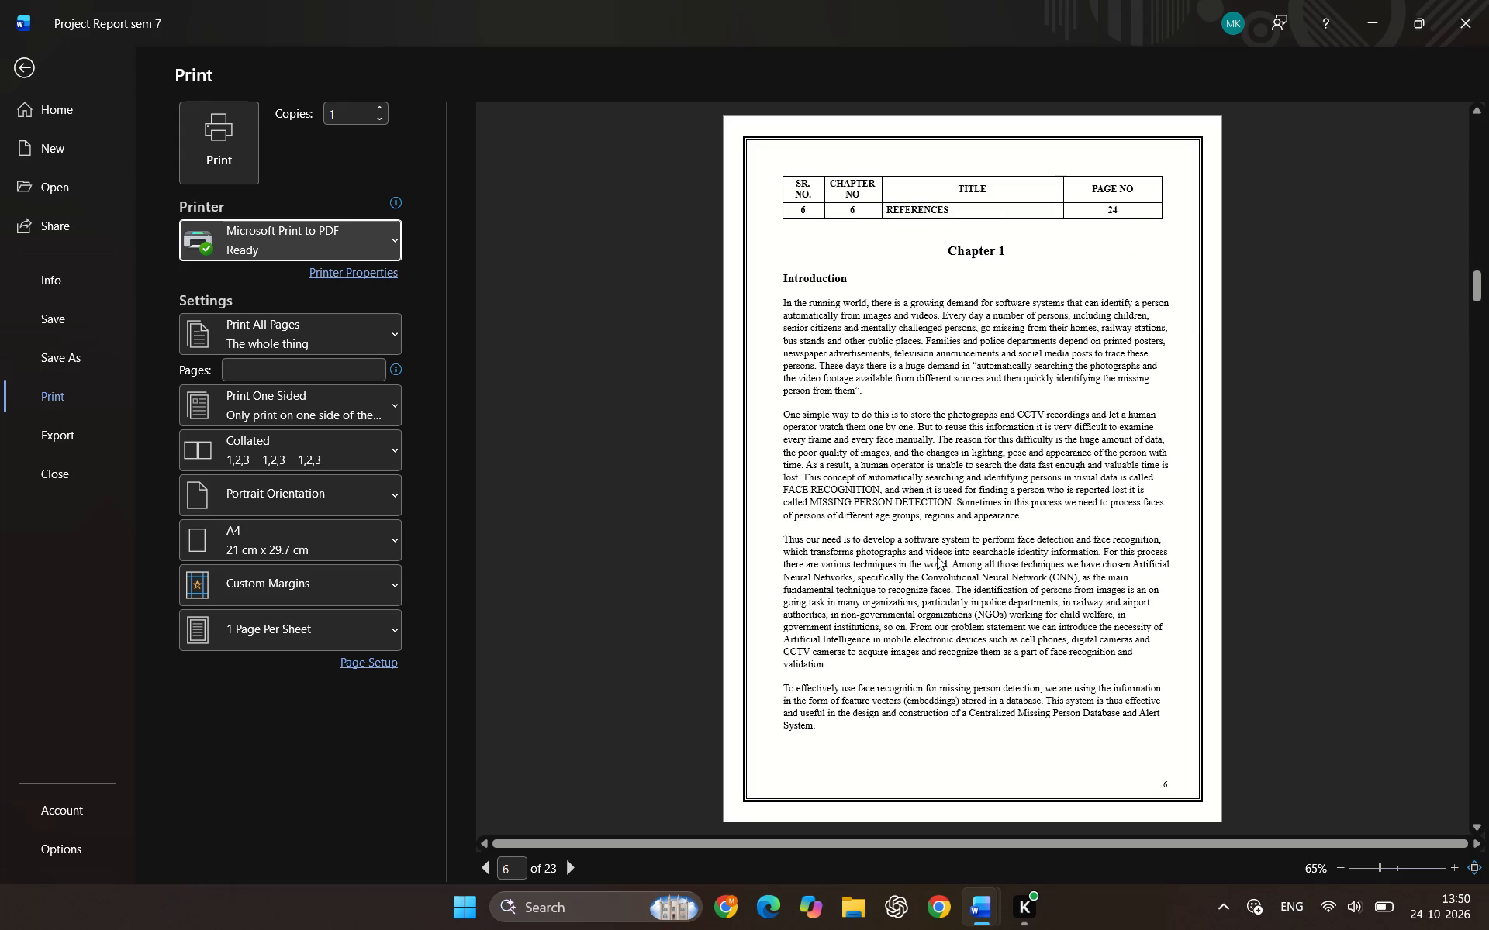
{"action": "scroll", "coordinate": [937, 556], "scroll_direction": "up", "scroll_amount": 1}
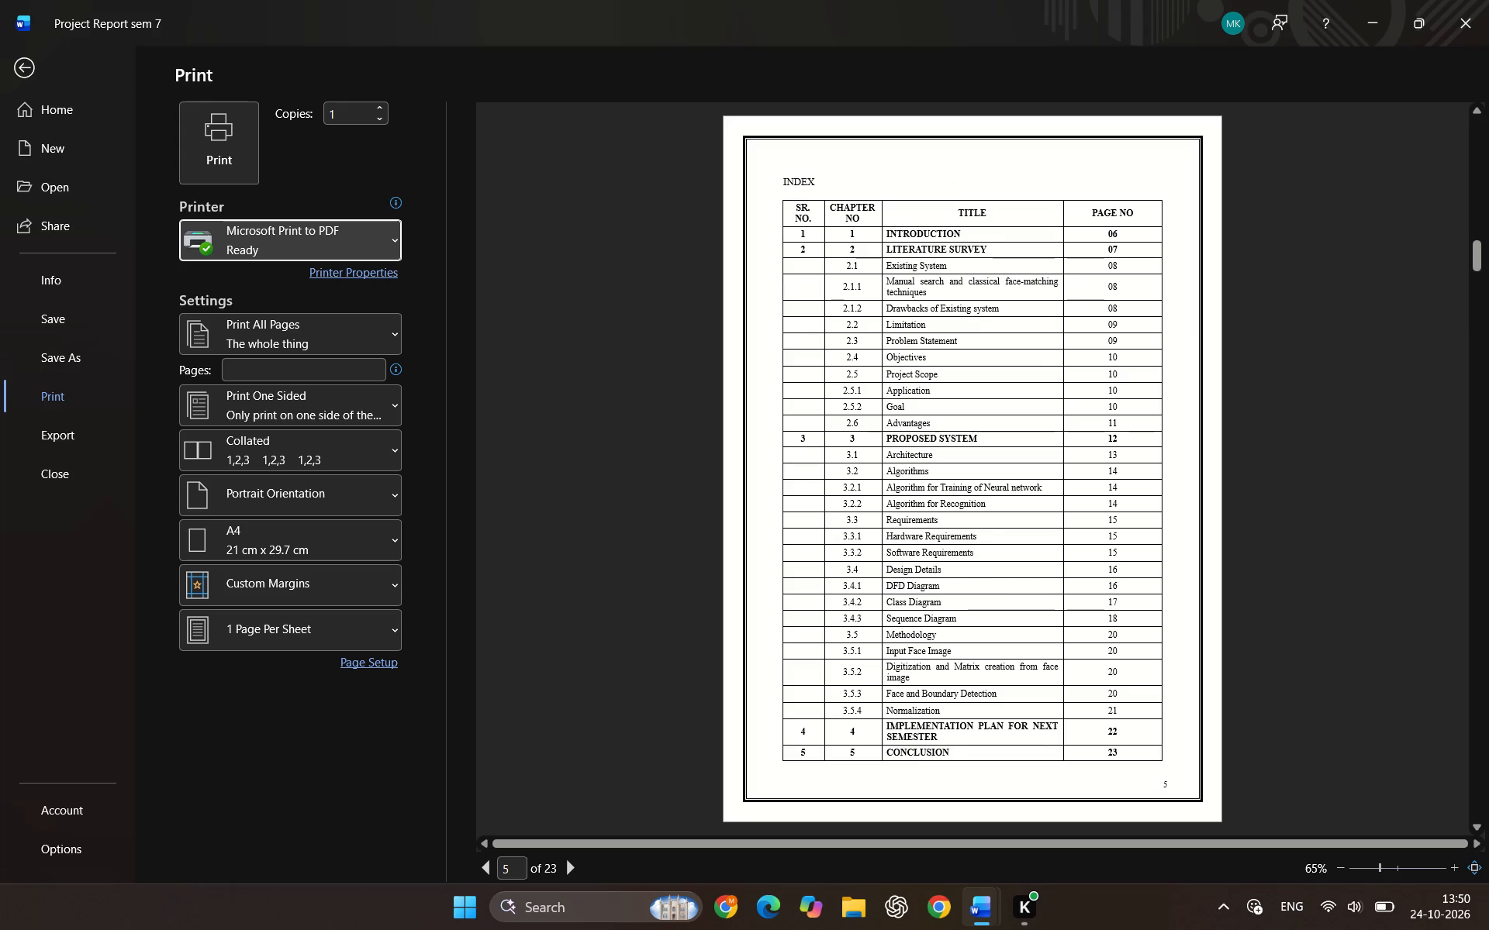
{"action": "left_click", "coordinate": [24, 74]}
Make the ABSTRACT heading on page 4 bold.
{"action": "scroll", "coordinate": [521, 303], "scroll_direction": "up", "scroll_amount": 4}
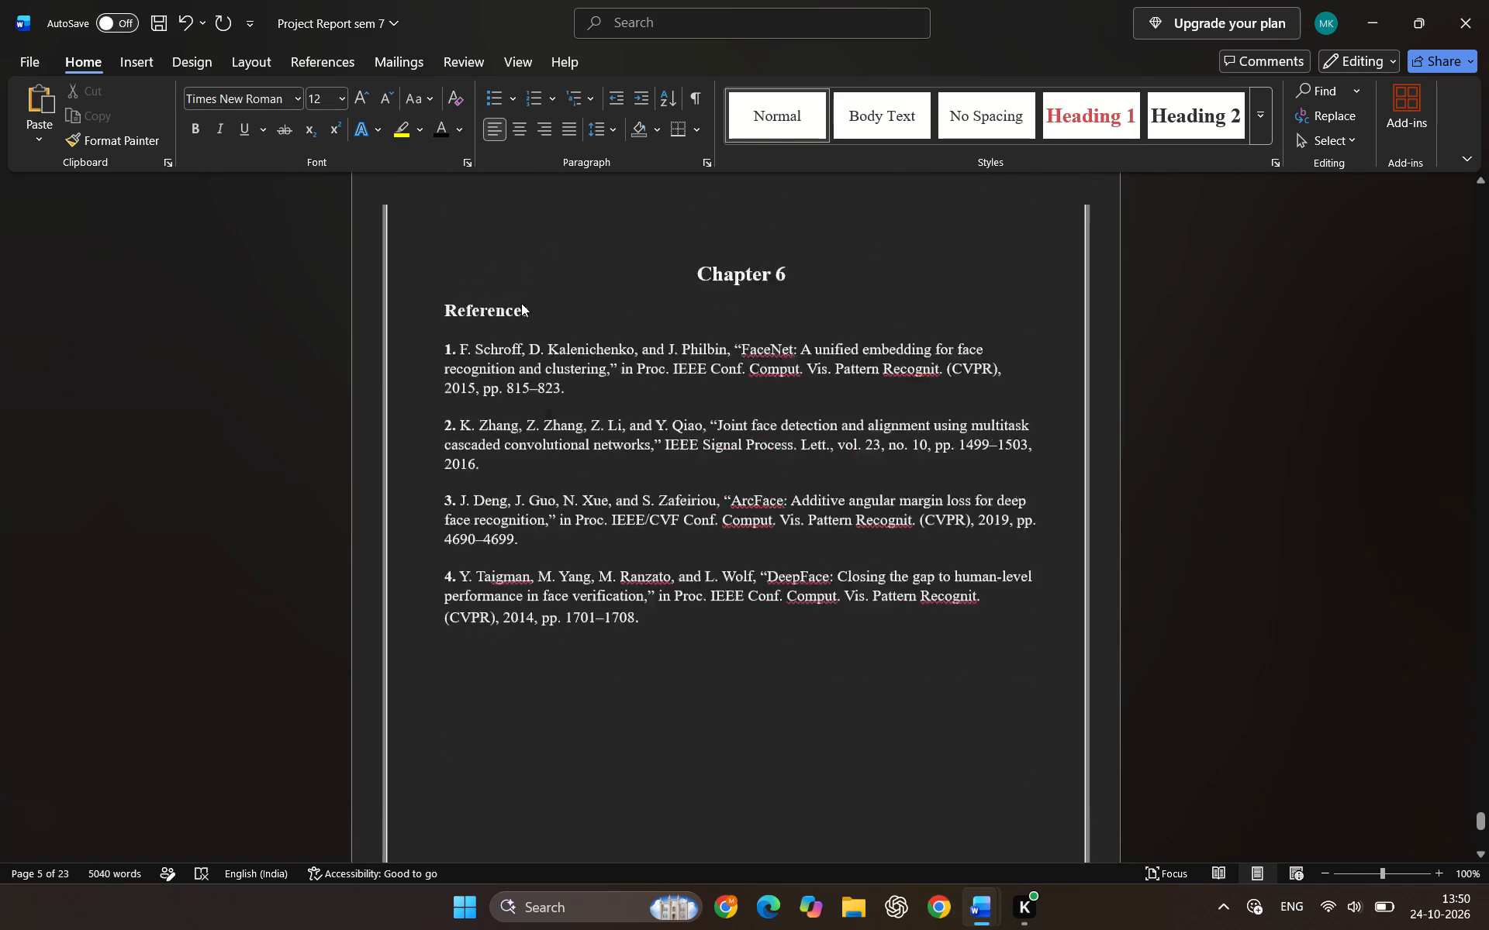
{"action": "scroll", "coordinate": [521, 303], "scroll_direction": "up", "scroll_amount": 9}
{"action": "middle_click", "coordinate": [1155, 340]}
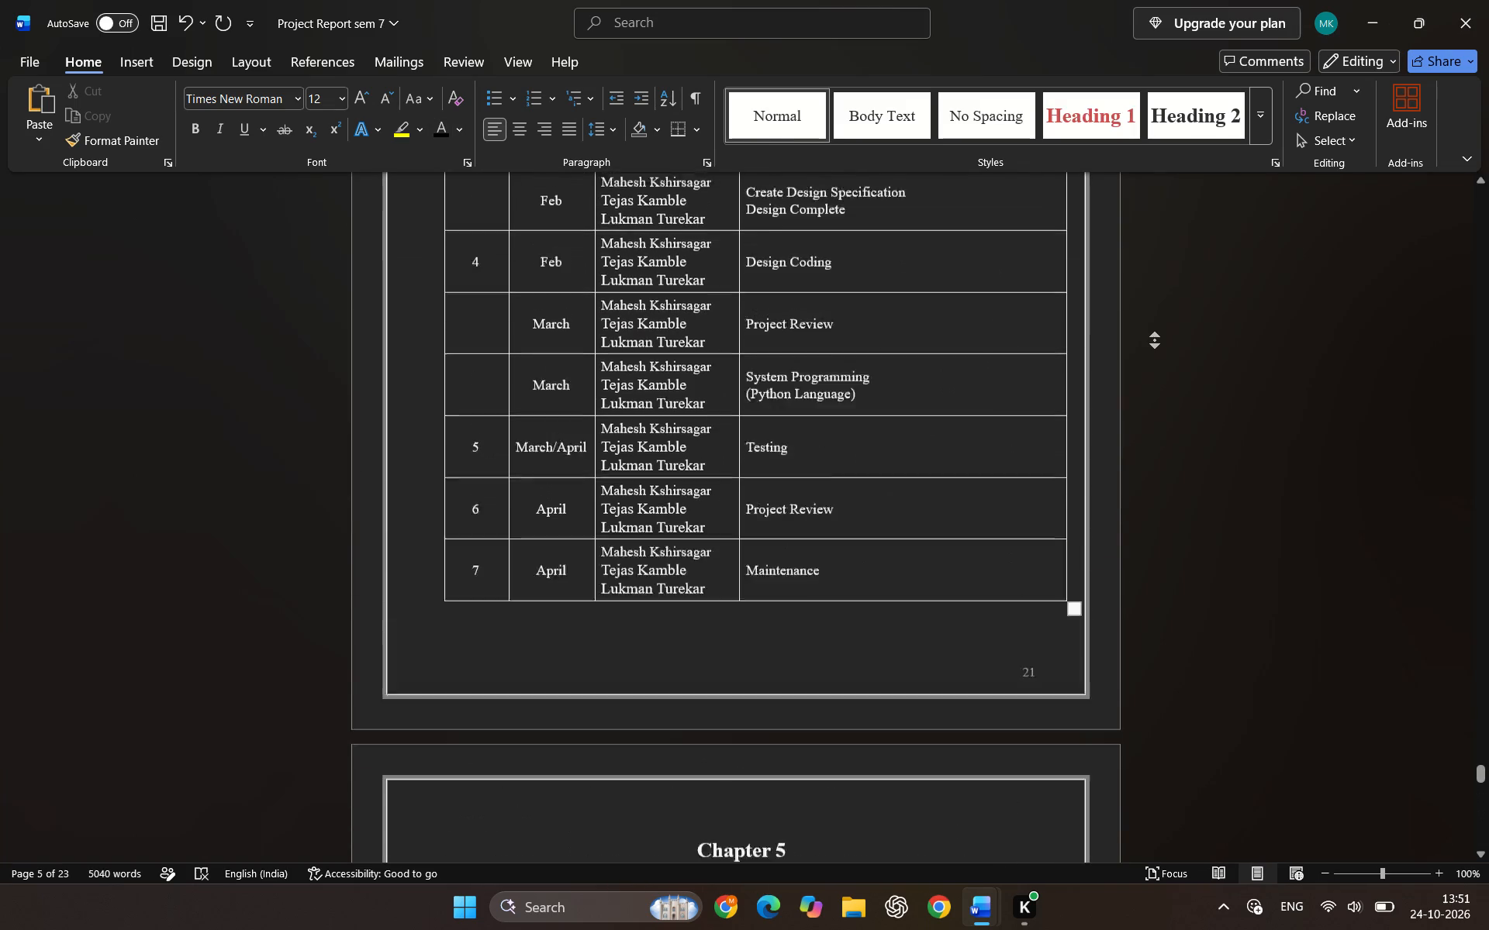
{"action": "left_click", "coordinate": [1069, 449]}
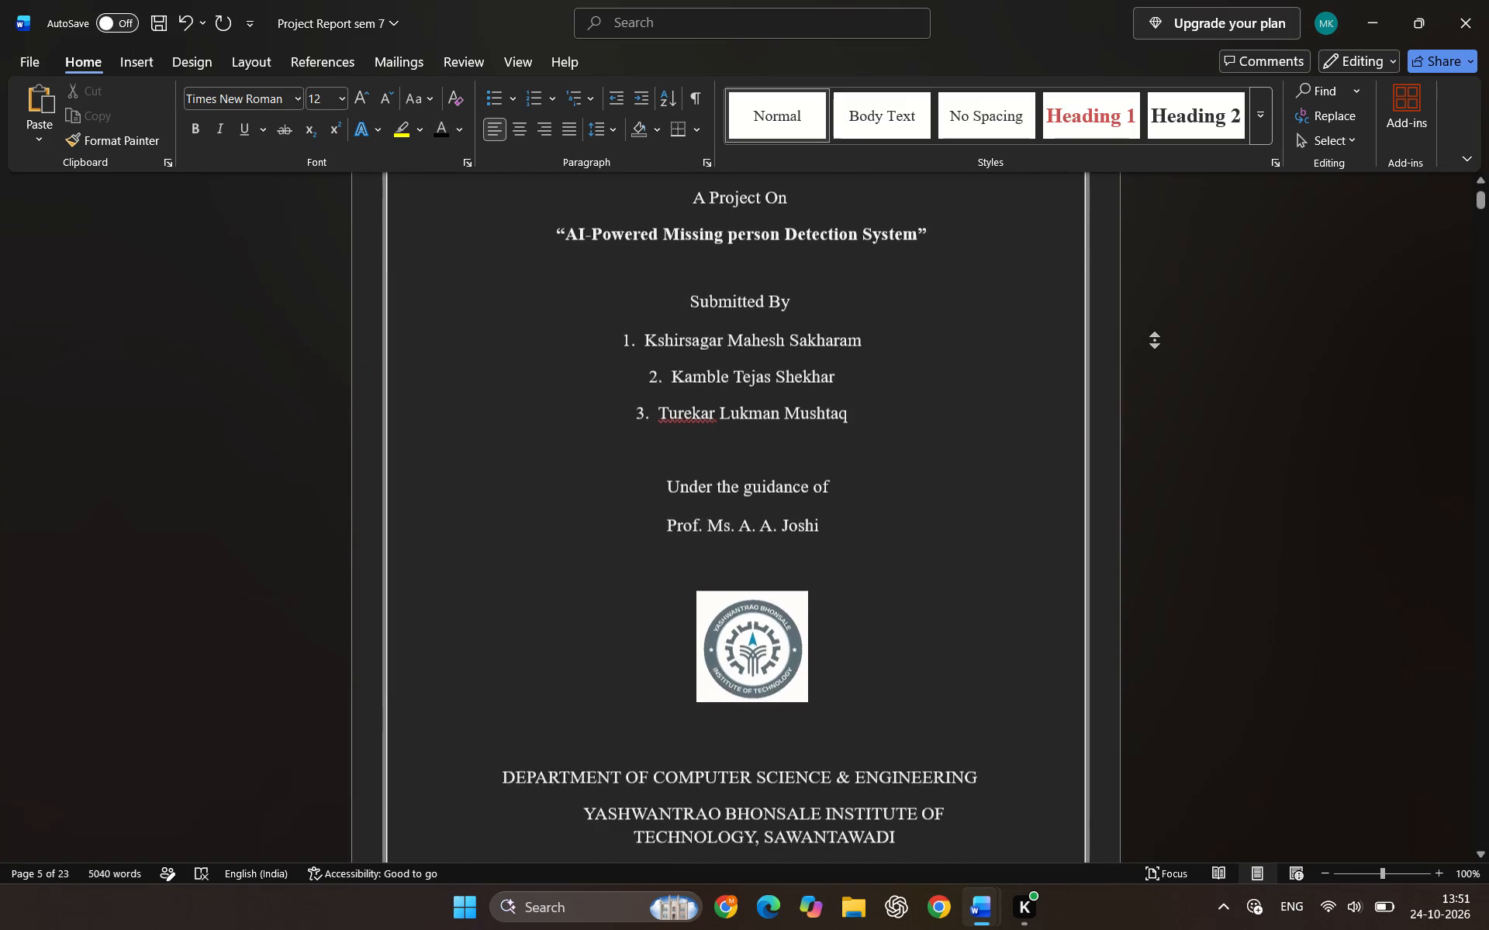
{"action": "scroll", "coordinate": [1017, 478], "scroll_direction": "down", "scroll_amount": 3}
{"action": "scroll", "coordinate": [817, 553], "scroll_direction": "down", "scroll_amount": 4}
{"action": "scroll", "coordinate": [708, 577], "scroll_direction": "down", "scroll_amount": 4}
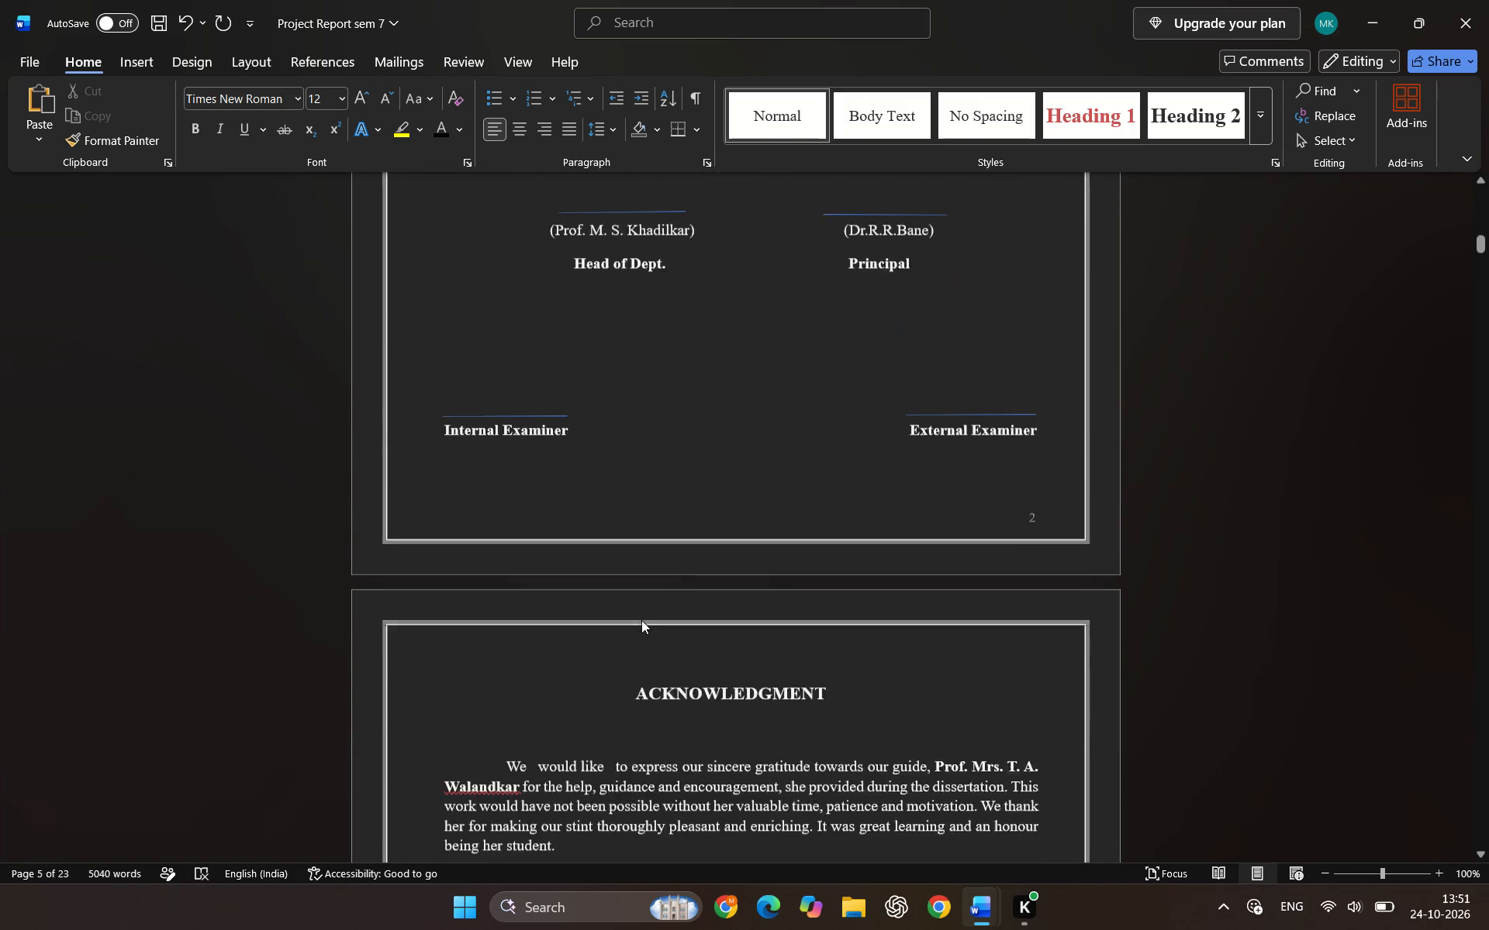
{"action": "scroll", "coordinate": [599, 635], "scroll_direction": "down", "scroll_amount": 7}
{"action": "left_click_drag", "start_coordinate": [559, 691], "coordinate": [462, 685]}
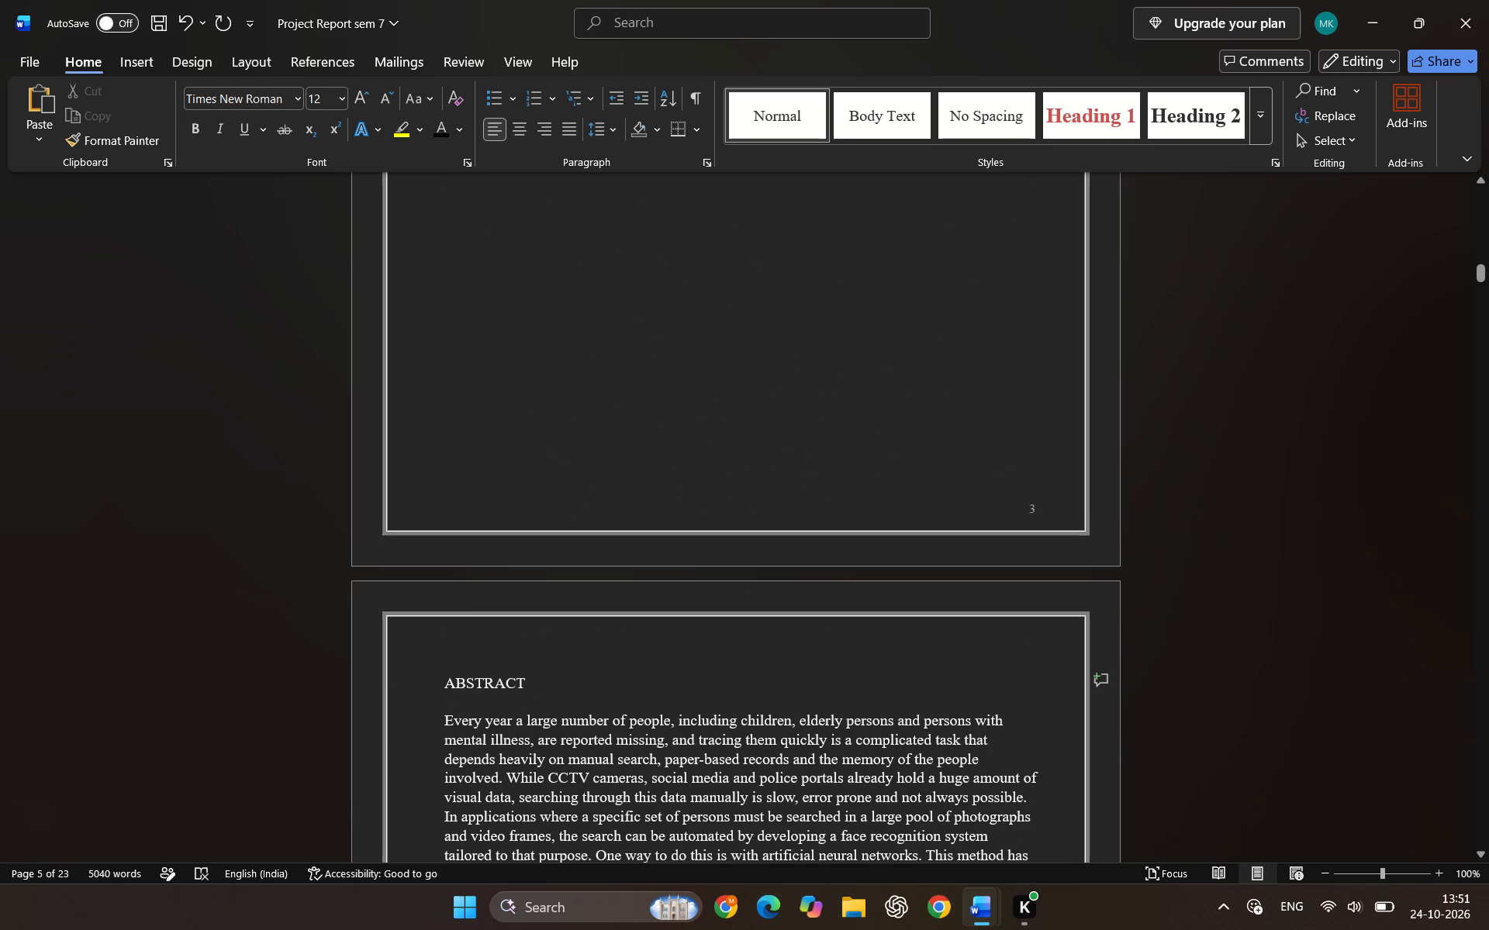
{"action": "left_click_drag", "start_coordinate": [462, 685], "coordinate": [398, 682]}
{"action": "left_click", "coordinate": [416, 656]}
Make the INDEX heading above the contents table bold and one font size larger.
{"action": "scroll", "coordinate": [488, 675], "scroll_direction": "down", "scroll_amount": 4}
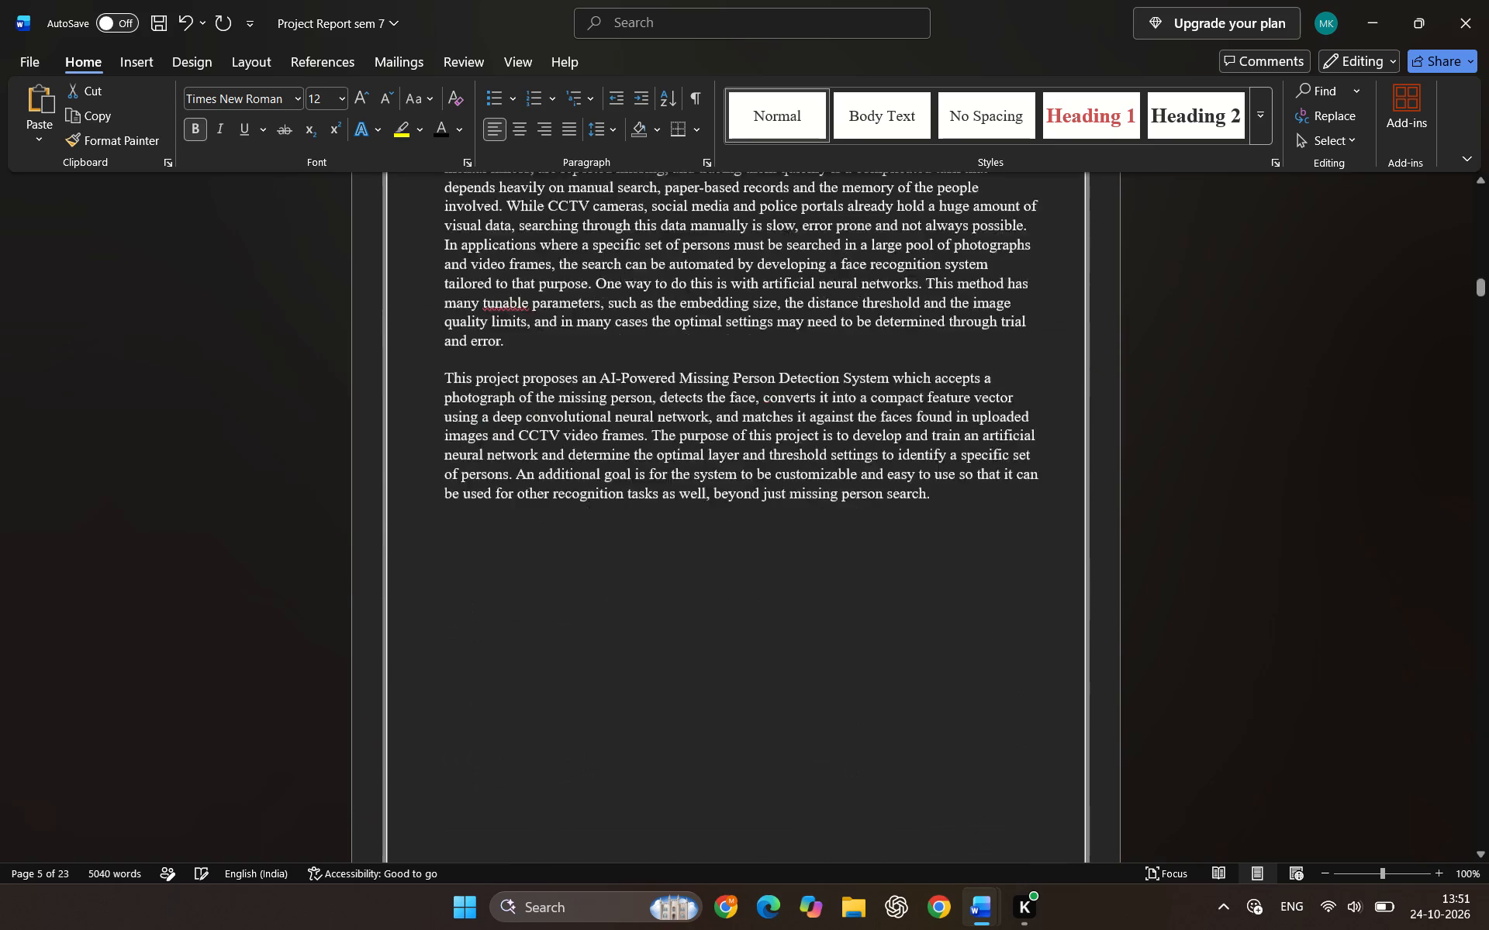
{"action": "scroll", "coordinate": [521, 677], "scroll_direction": "down", "scroll_amount": 3}
{"action": "left_click_drag", "start_coordinate": [530, 693], "coordinate": [421, 698]}
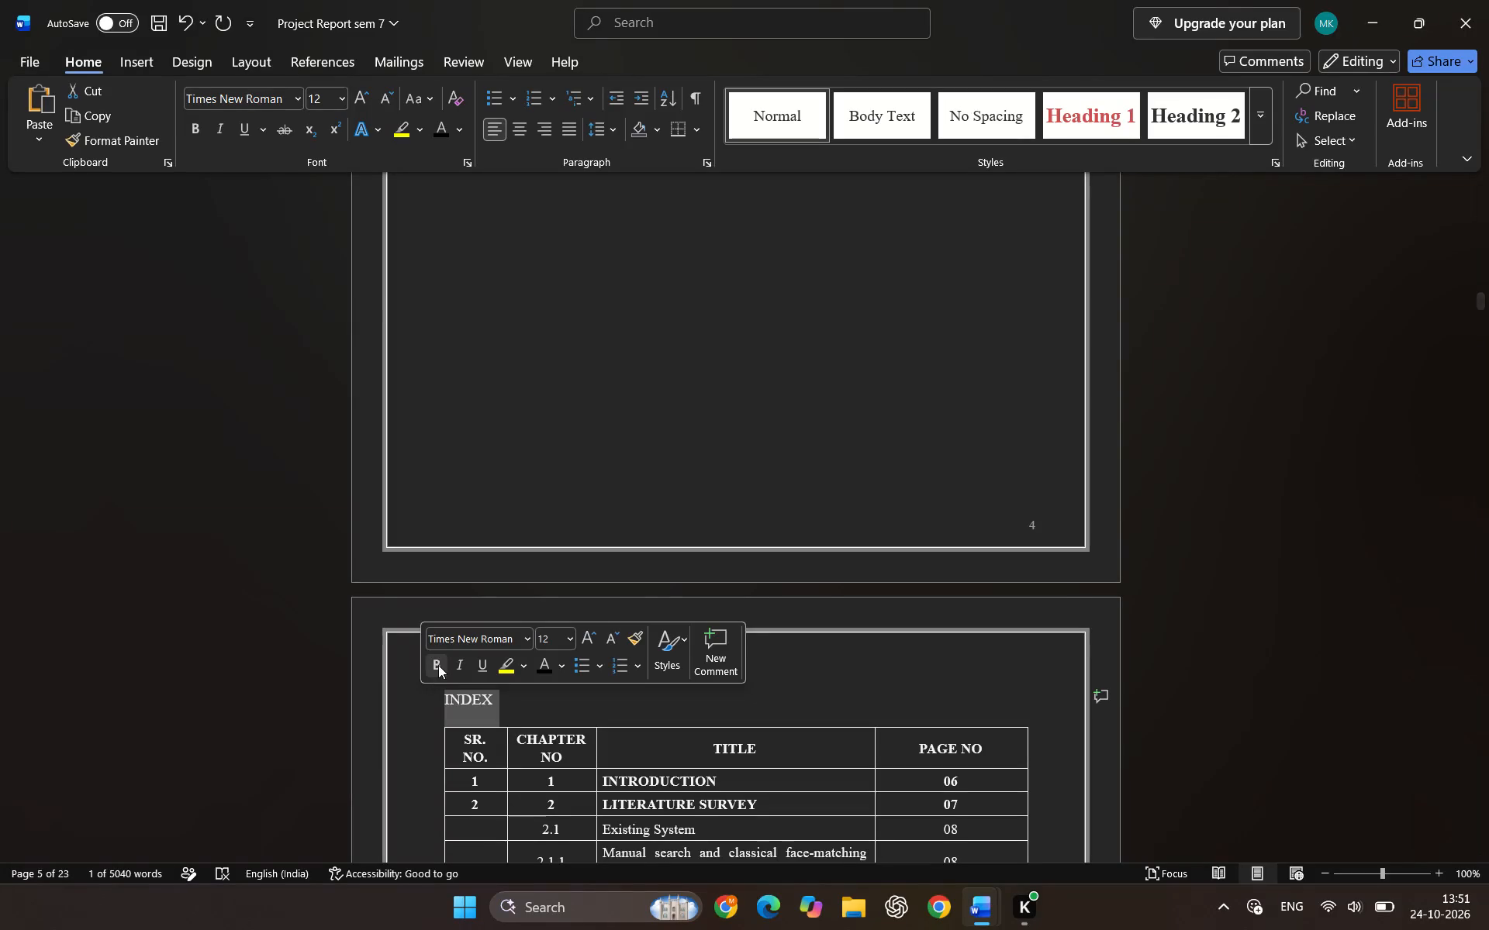
{"action": "left_click", "coordinate": [438, 665]}
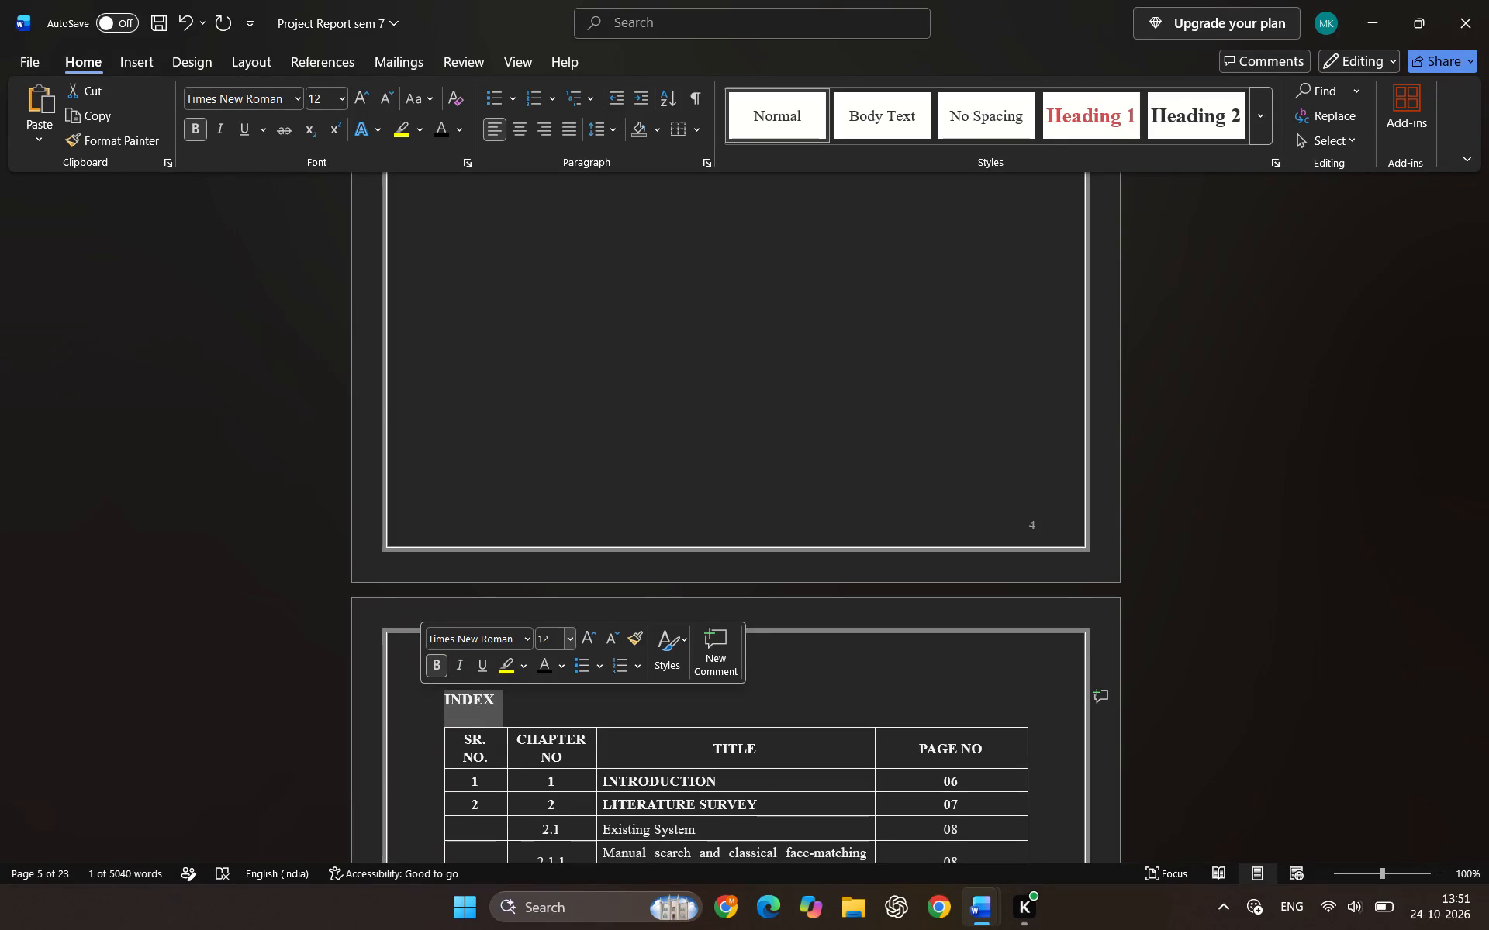
{"action": "left_click", "coordinate": [584, 639]}
{"action": "left_click", "coordinate": [627, 488]}
Increase the font size of the ABSTRACT heading to 14 pt.
{"action": "scroll", "coordinate": [620, 489], "scroll_direction": "up", "scroll_amount": 5}
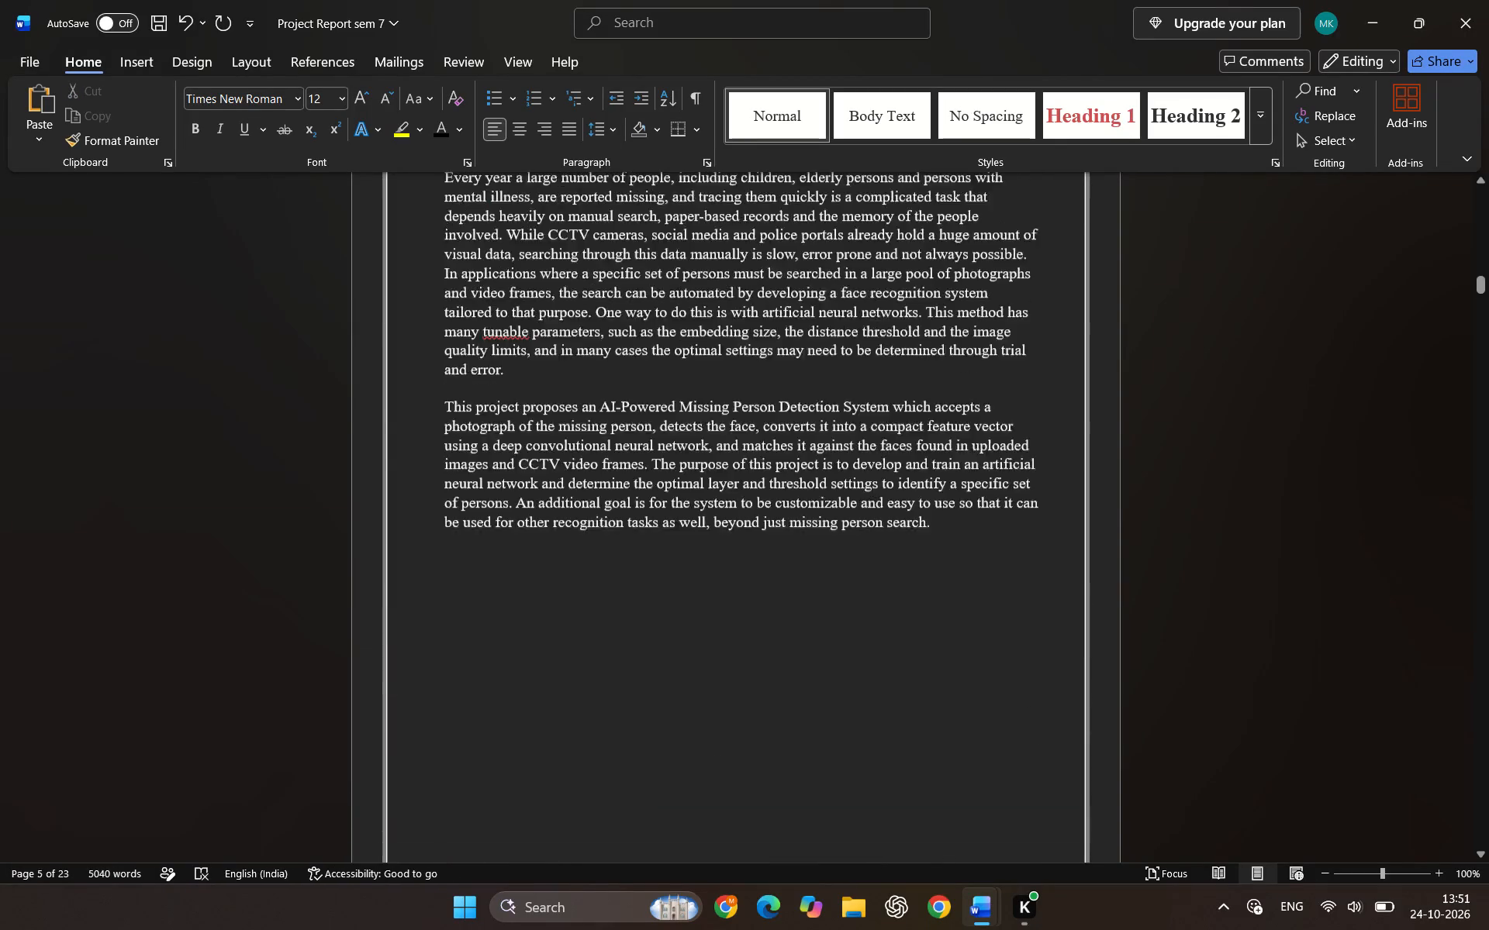
{"action": "scroll", "coordinate": [620, 488], "scroll_direction": "up", "scroll_amount": 1}
{"action": "left_click_drag", "start_coordinate": [576, 518], "coordinate": [375, 523]}
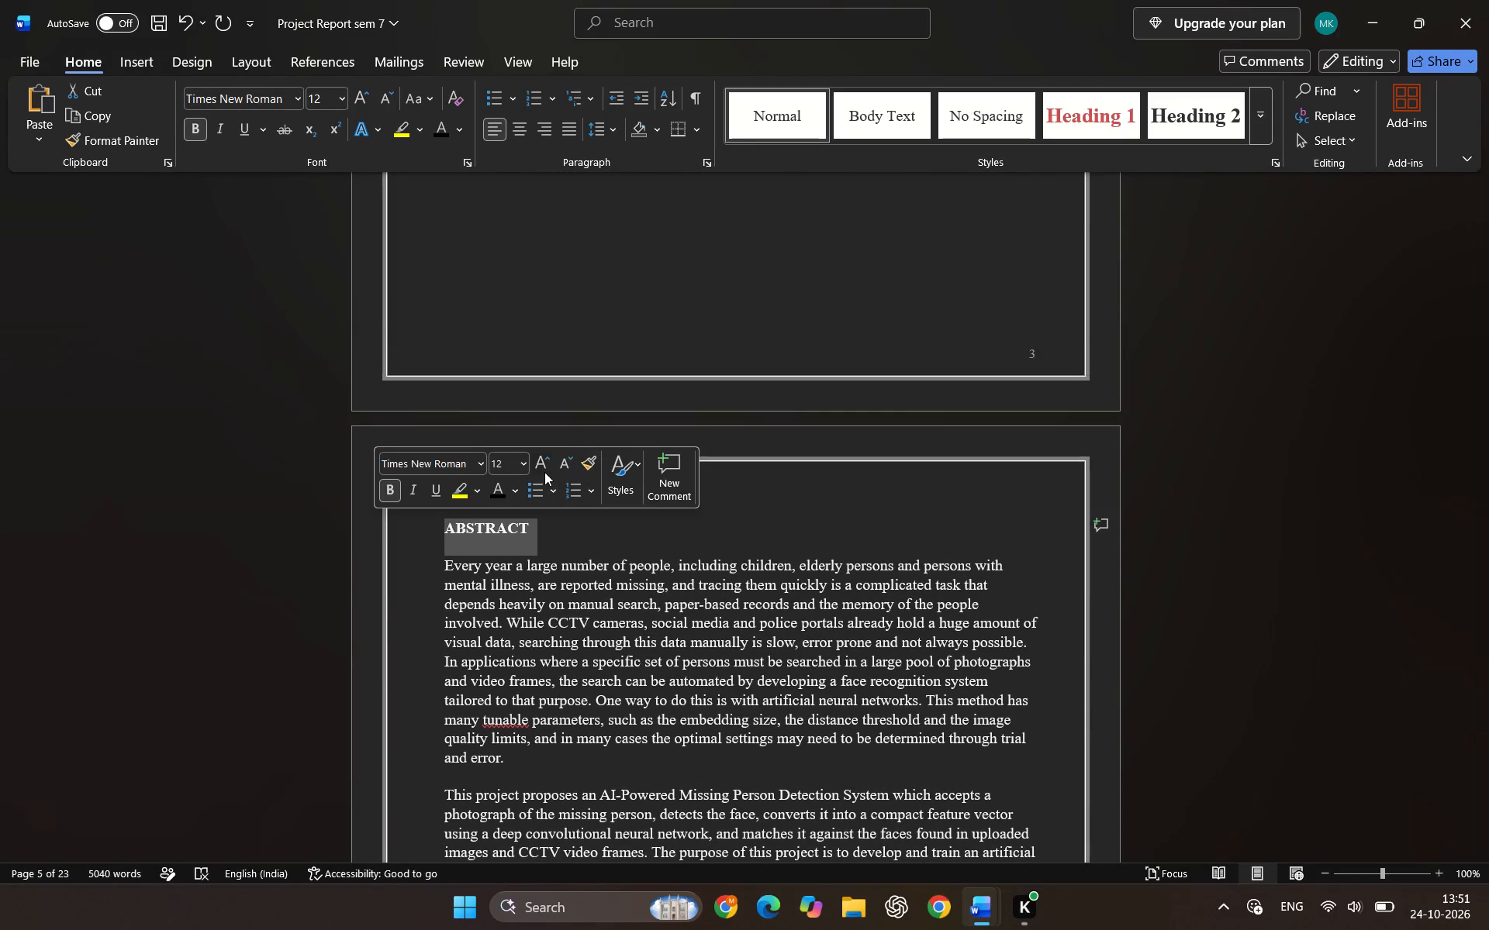
{"action": "left_click", "coordinate": [544, 472]}
Check the formatting of the ACKNOWLEDGMENT heading and review the following pages down to the index table.
{"action": "scroll", "coordinate": [589, 434], "scroll_direction": "up", "scroll_amount": 7}
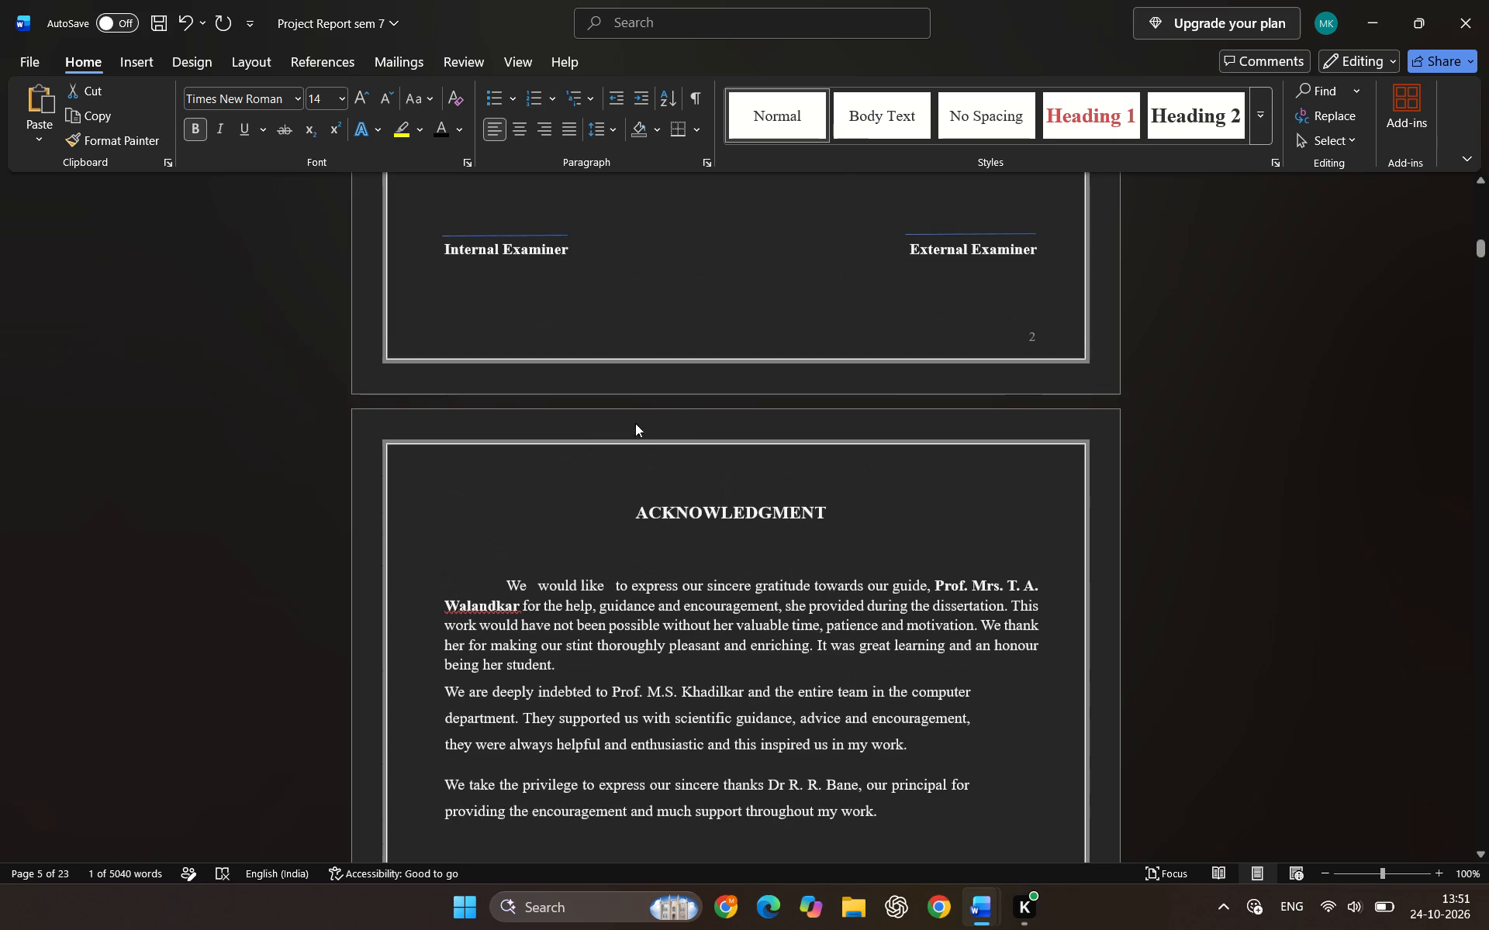
{"action": "left_click_drag", "start_coordinate": [607, 495], "coordinate": [890, 498]}
{"action": "left_click", "coordinate": [907, 525]}
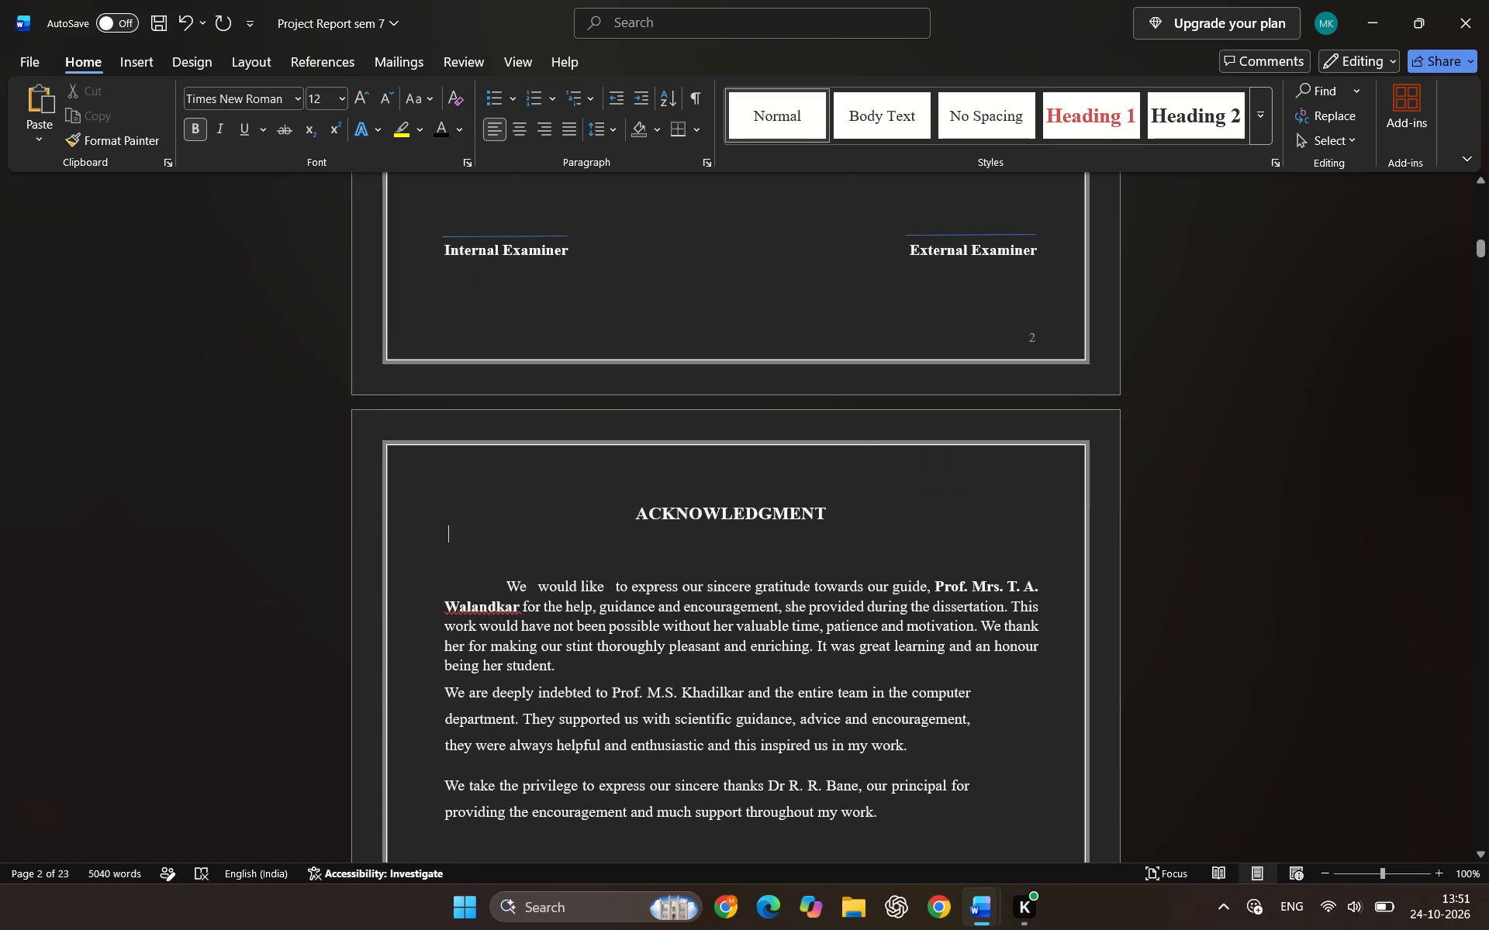
{"action": "scroll", "coordinate": [932, 547], "scroll_direction": "down", "scroll_amount": 7}
{"action": "scroll", "coordinate": [859, 588], "scroll_direction": "down", "scroll_amount": 6}
{"action": "scroll", "coordinate": [787, 590], "scroll_direction": "down", "scroll_amount": 4}
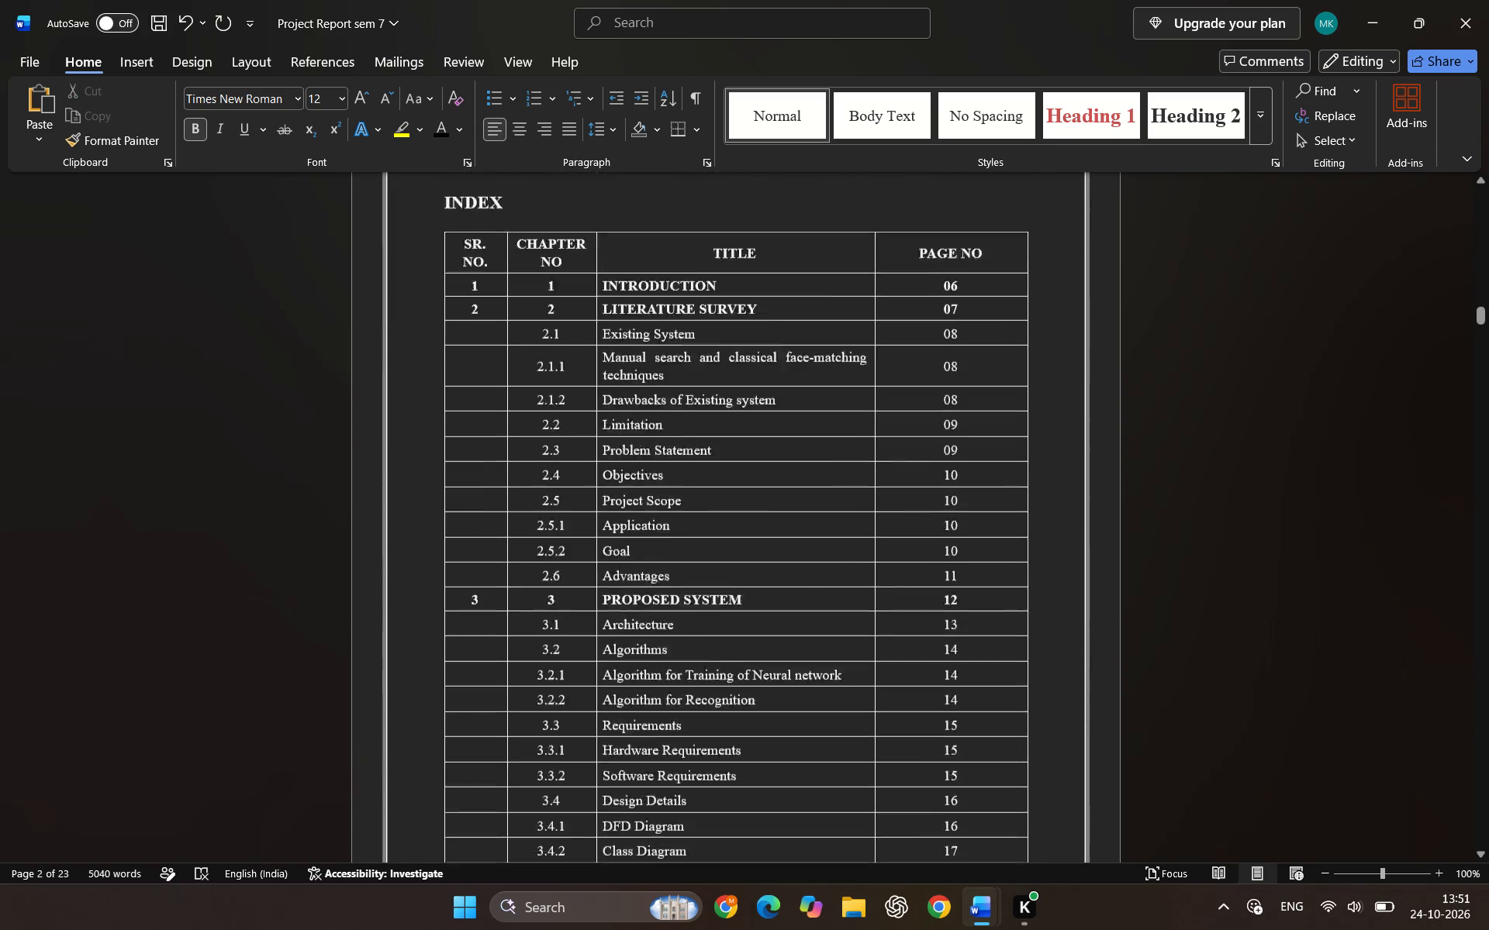
Make the Literature Survey heading under Chapter 2 bold, matching the Introduction heading of Chapter 1.
{"action": "scroll", "coordinate": [664, 646], "scroll_direction": "down", "scroll_amount": 6}
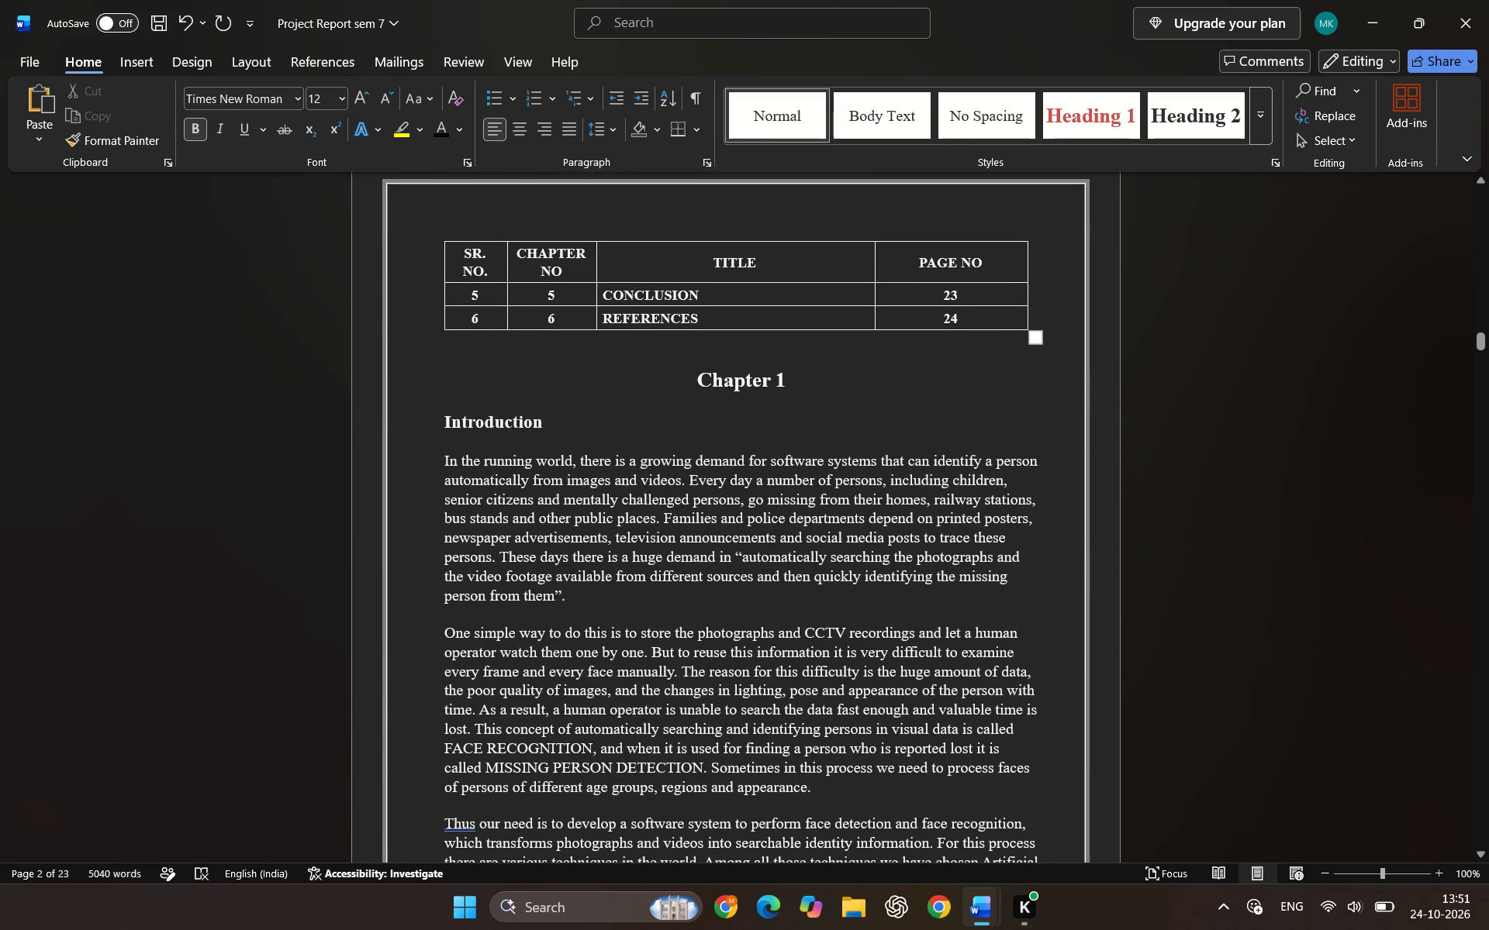
{"action": "left_click_drag", "start_coordinate": [594, 425], "coordinate": [368, 431]}
{"action": "scroll", "coordinate": [599, 463], "scroll_direction": "down", "scroll_amount": 5}
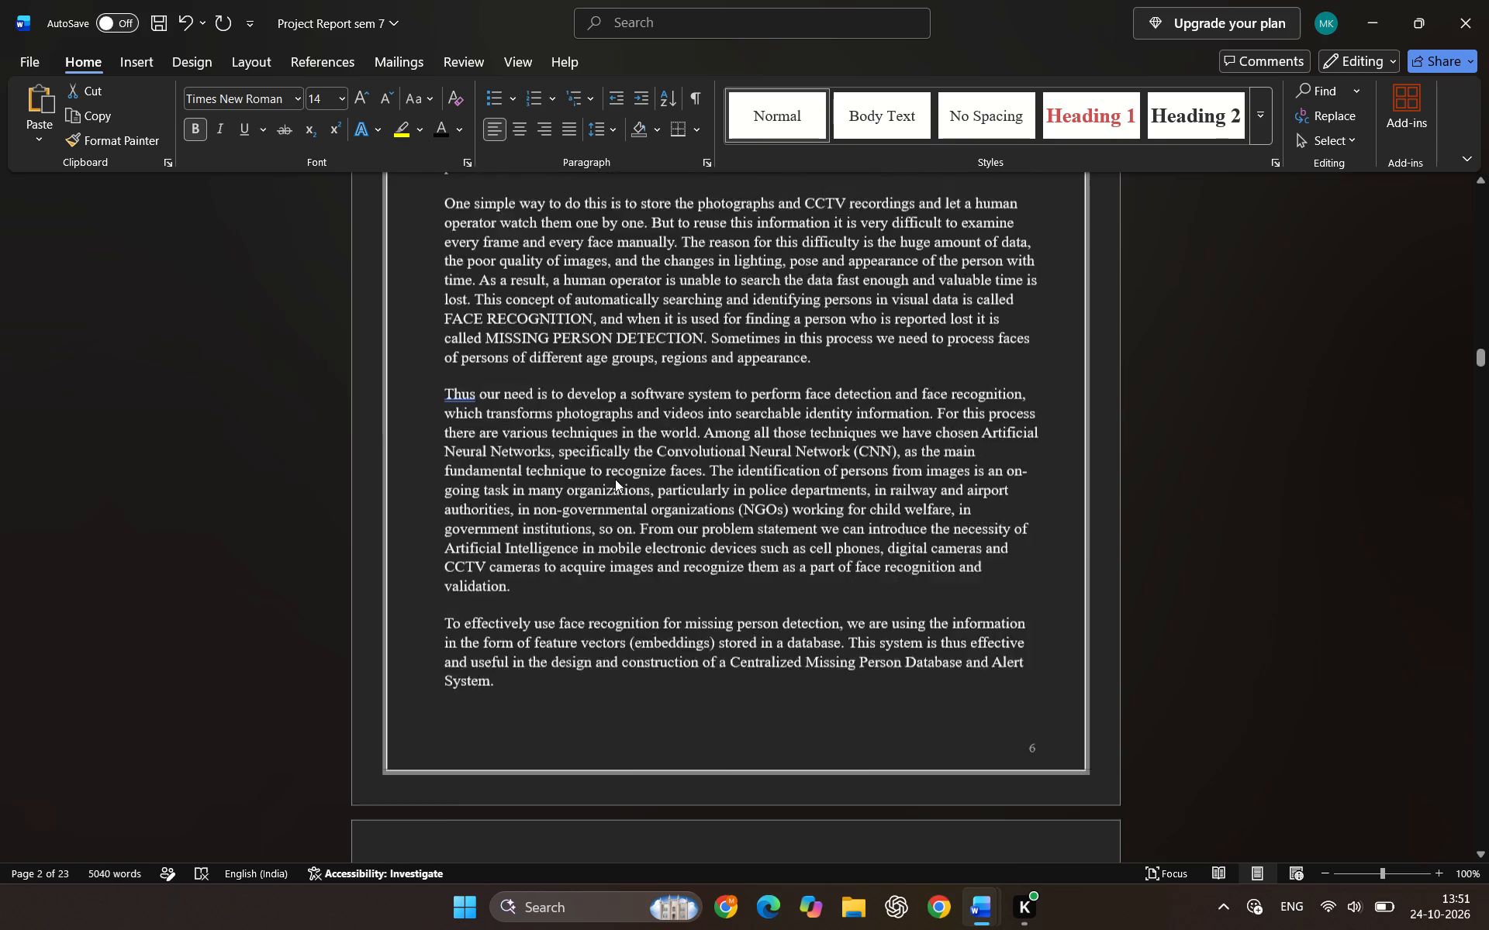
{"action": "left_click_drag", "start_coordinate": [602, 659], "coordinate": [416, 661]}
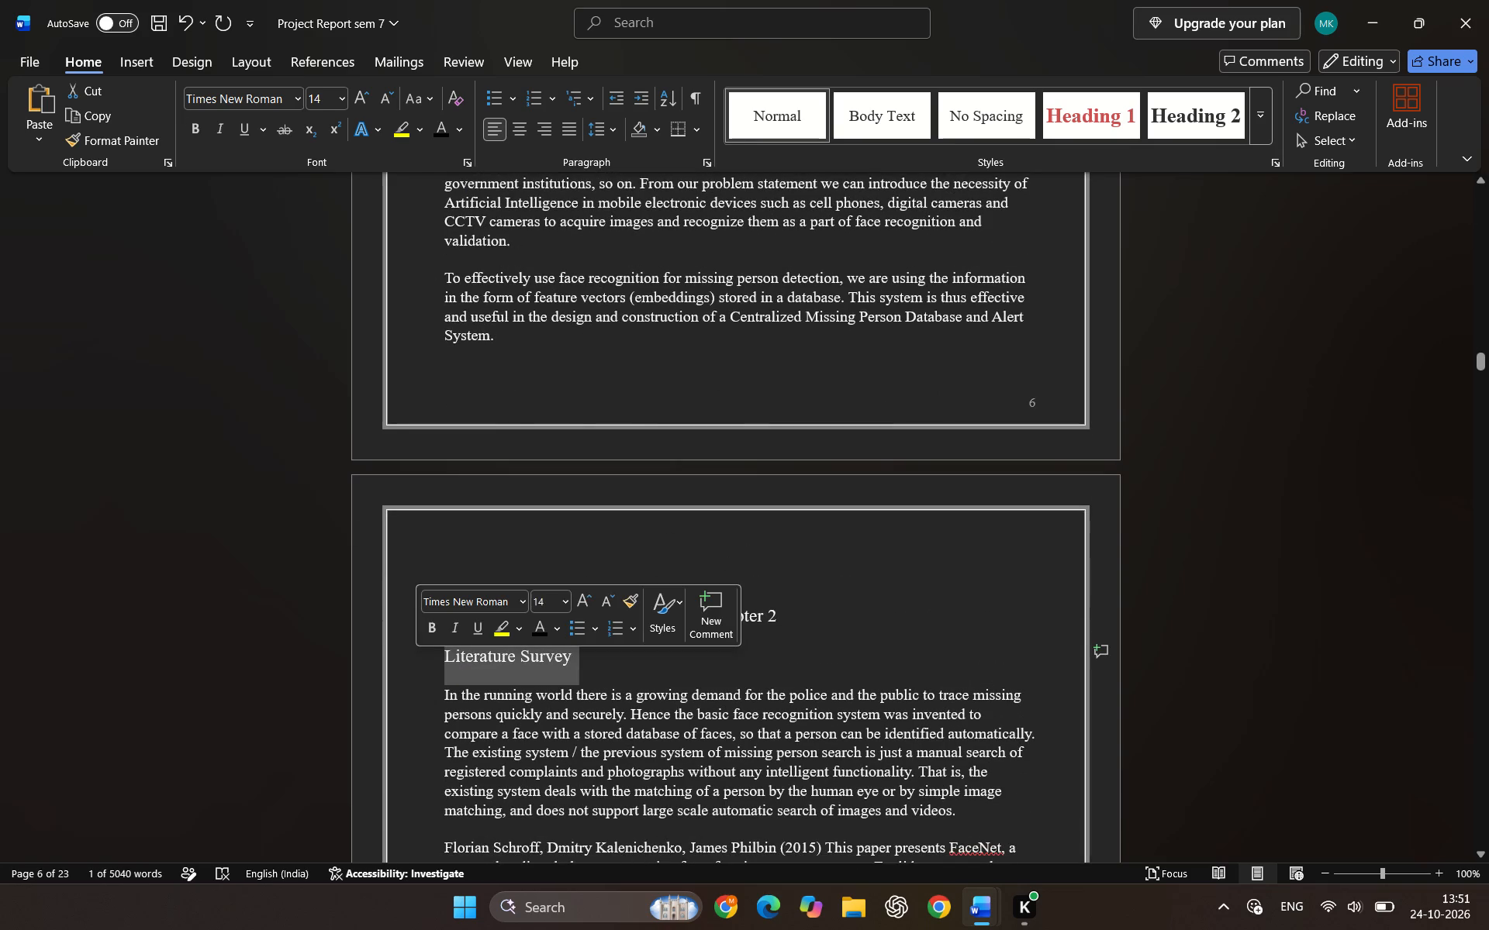
{"action": "left_click", "coordinate": [434, 623]}
{"action": "left_click", "coordinate": [693, 490]}
Remove the wide gap after the numbers 1) to 3) in the list of system stages before section 2.1.
{"action": "scroll", "coordinate": [676, 570], "scroll_direction": "down", "scroll_amount": 8}
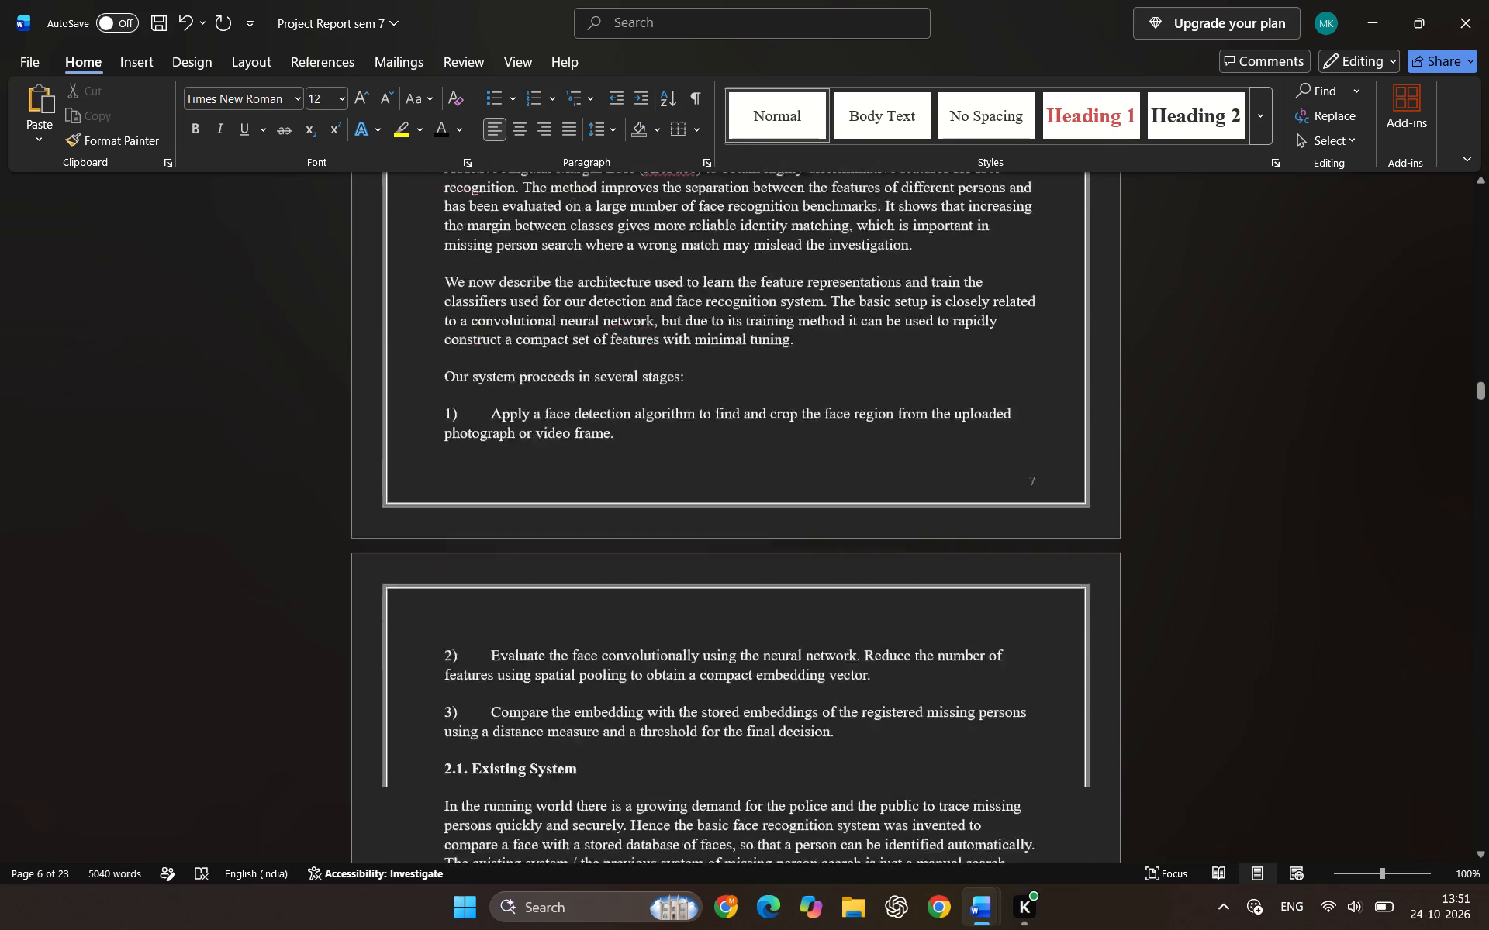
{"action": "scroll", "coordinate": [589, 570], "scroll_direction": "down", "scroll_amount": 2}
{"action": "scroll", "coordinate": [568, 513], "scroll_direction": "up", "scroll_amount": 2}
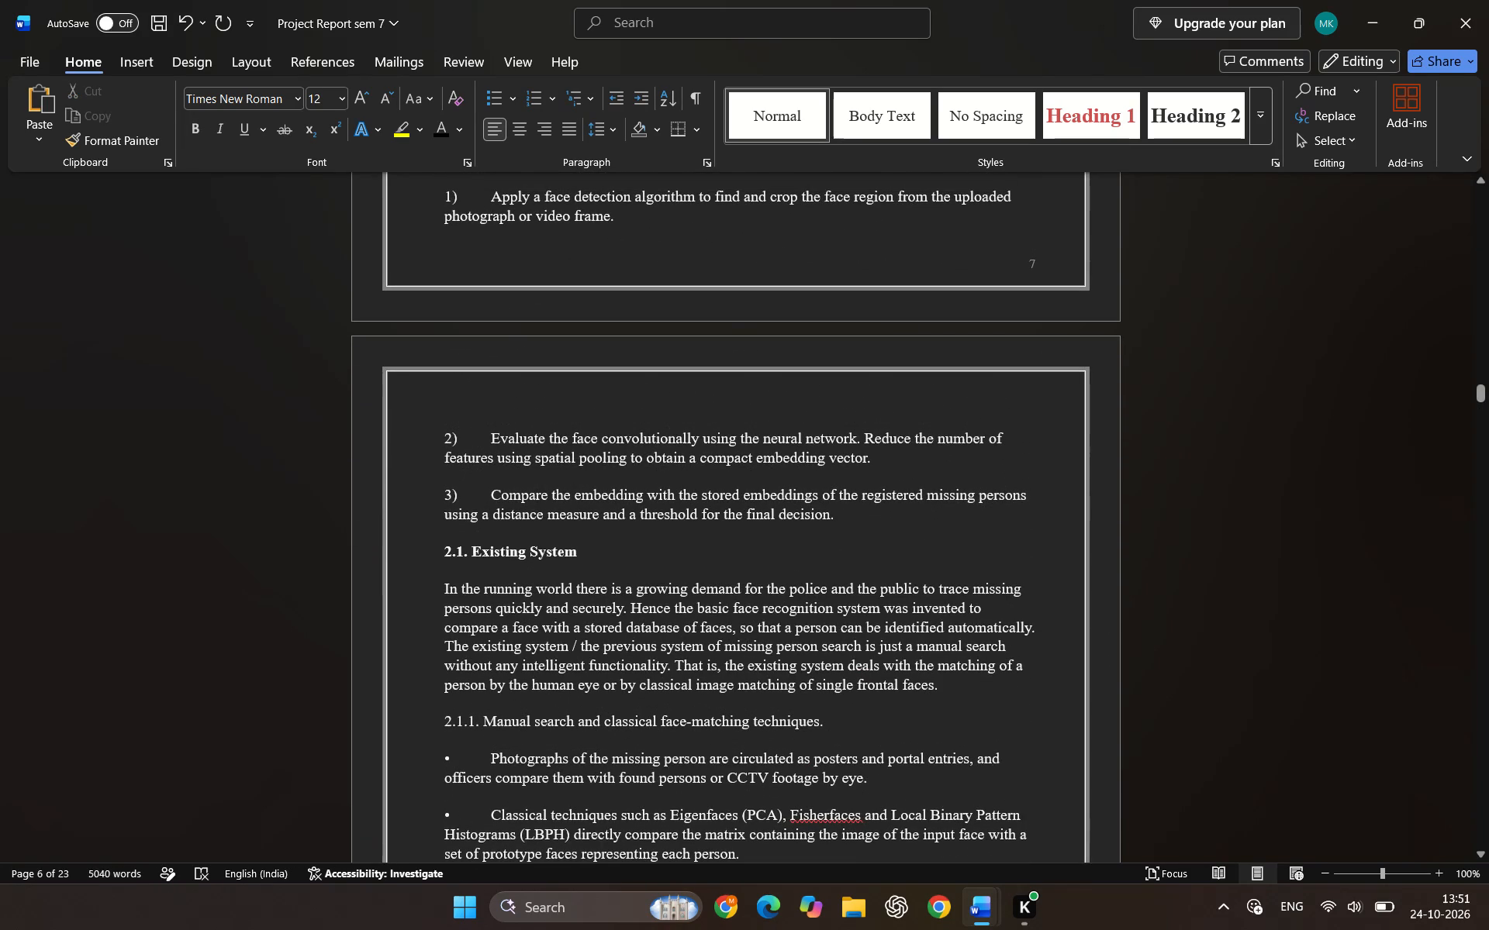
{"action": "left_click", "coordinate": [494, 497]}
{"action": "key", "text": "BackSpace"}
{"action": "left_click", "coordinate": [486, 437]}
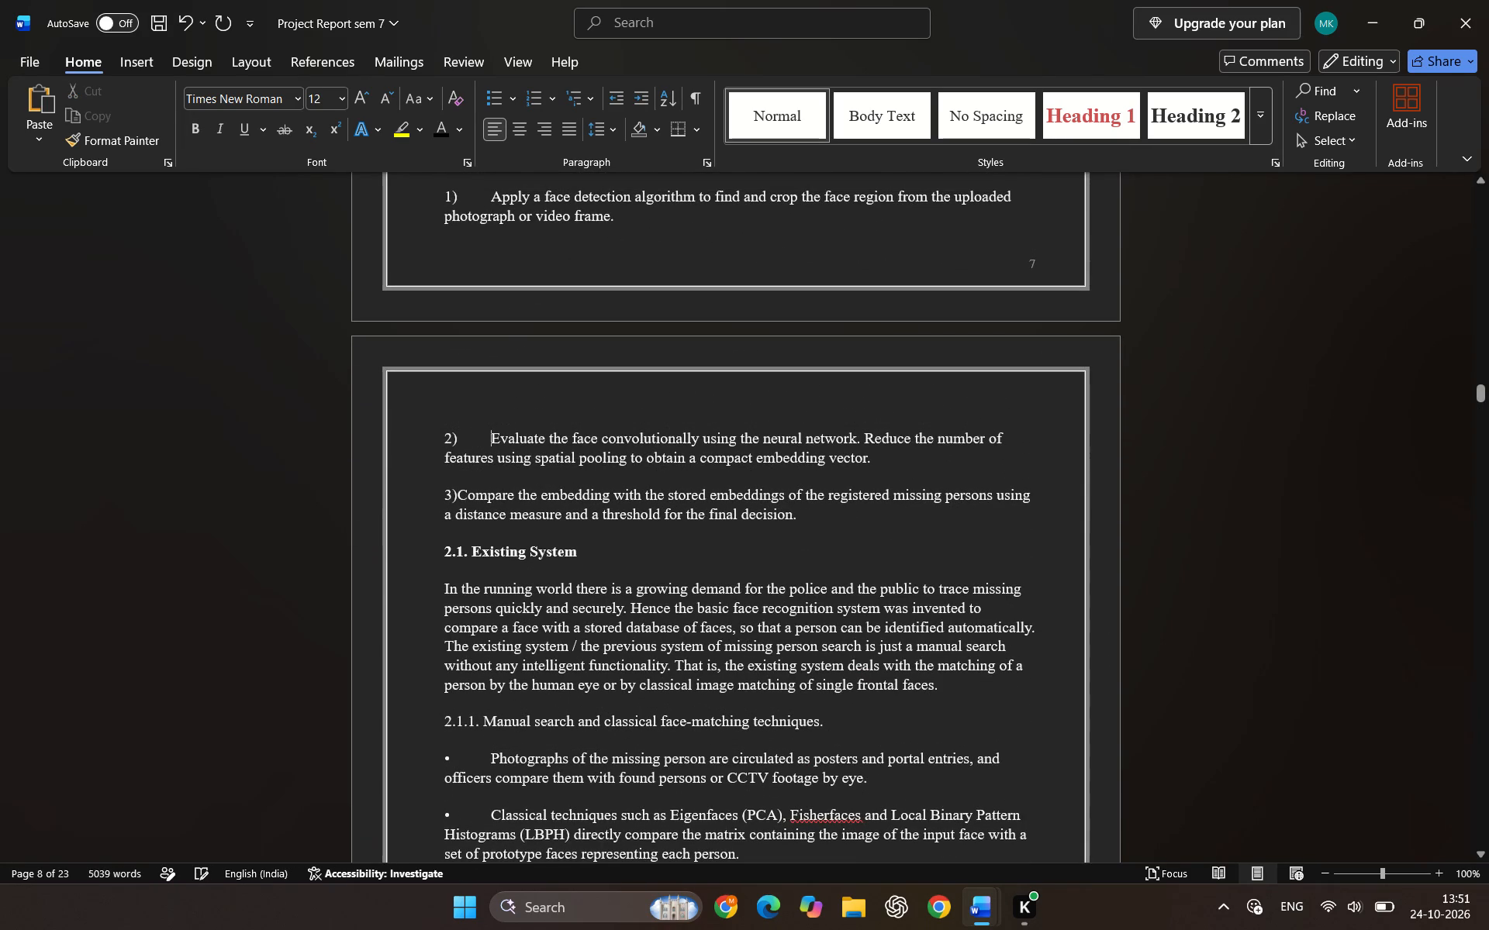
{"action": "key", "text": "BackSpace"}
{"action": "scroll", "coordinate": [486, 438], "scroll_direction": "up", "scroll_amount": 2}
{"action": "left_click", "coordinate": [485, 502]}
{"action": "key", "text": "BackSpace"}
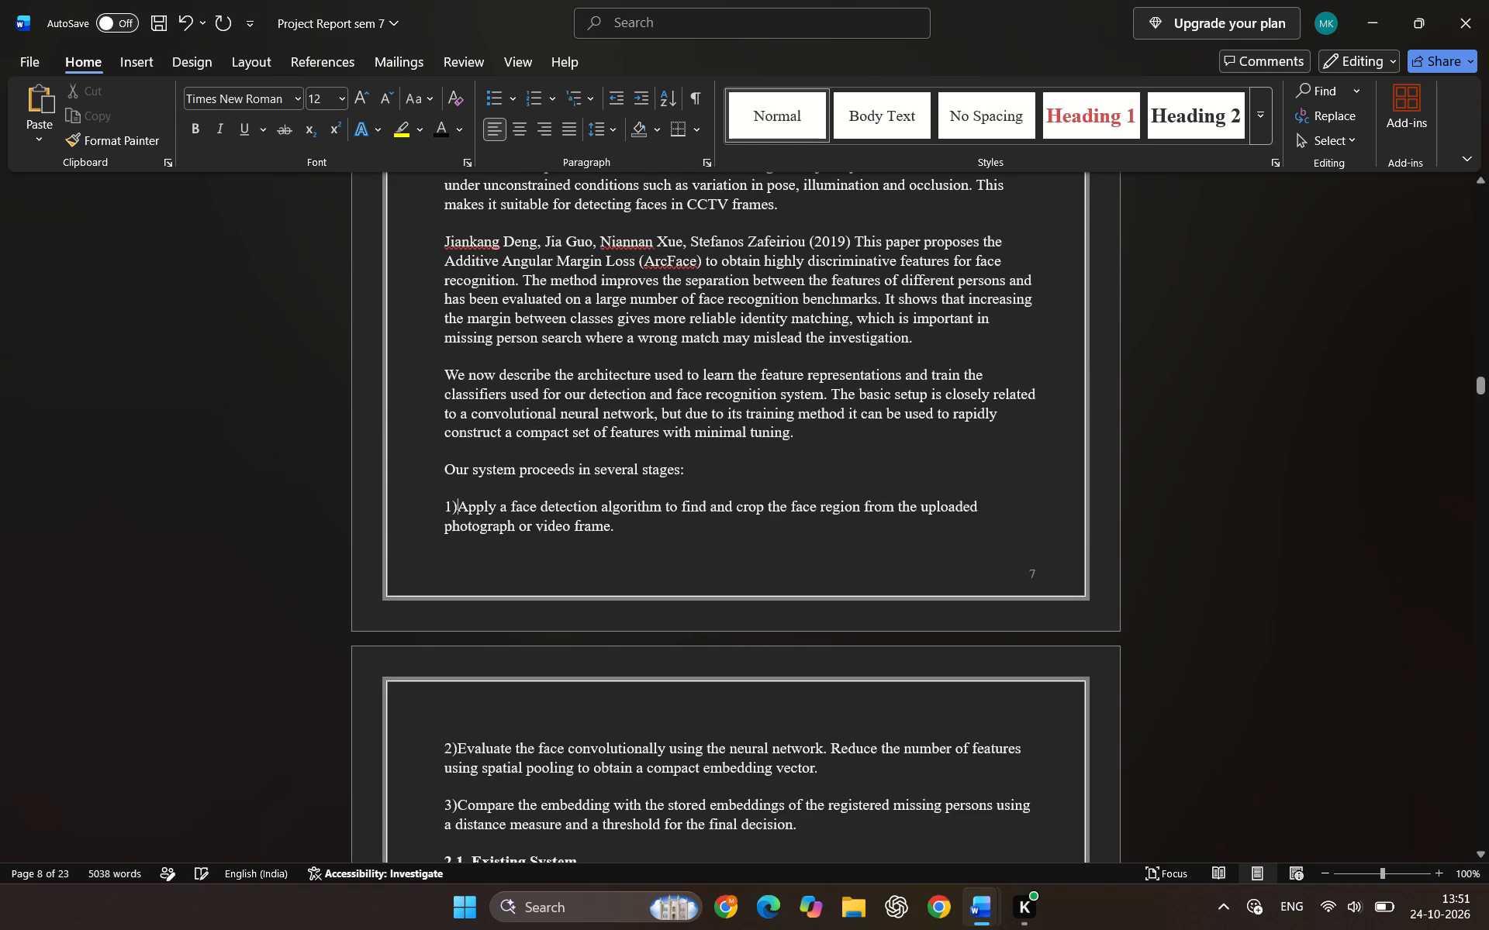
Remove the gap between the bullet and the text in all four bullet points of section 2.1.1.
{"action": "scroll", "coordinate": [524, 550], "scroll_direction": "down", "scroll_amount": 3}
{"action": "left_click", "coordinate": [491, 591]}
{"action": "key", "text": "BackSpace"}
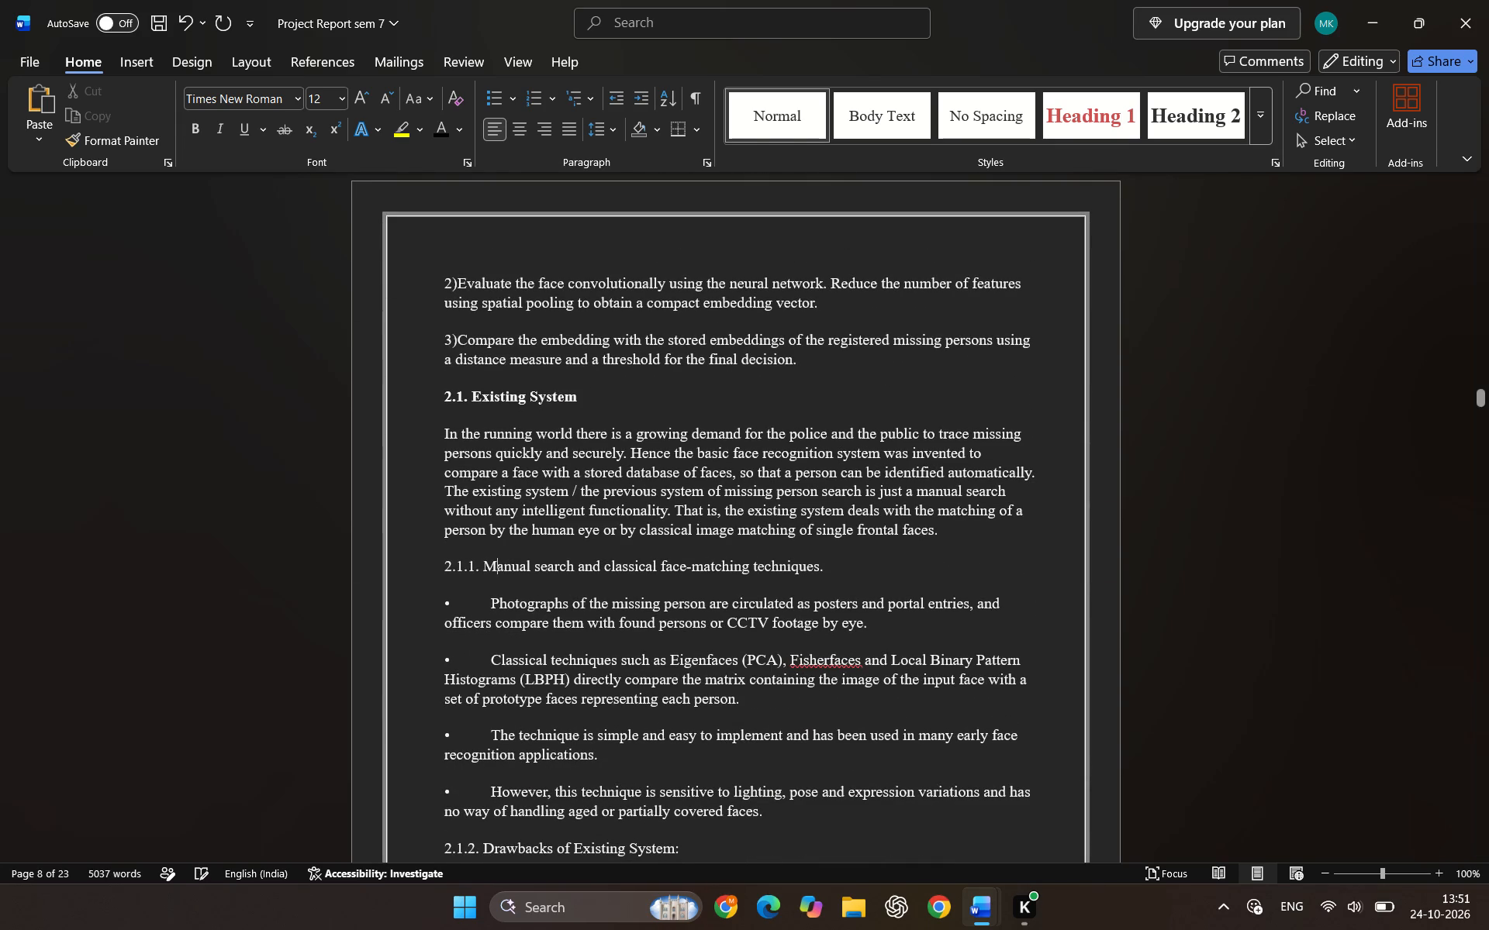
{"action": "key", "text": "ctrl+z"}
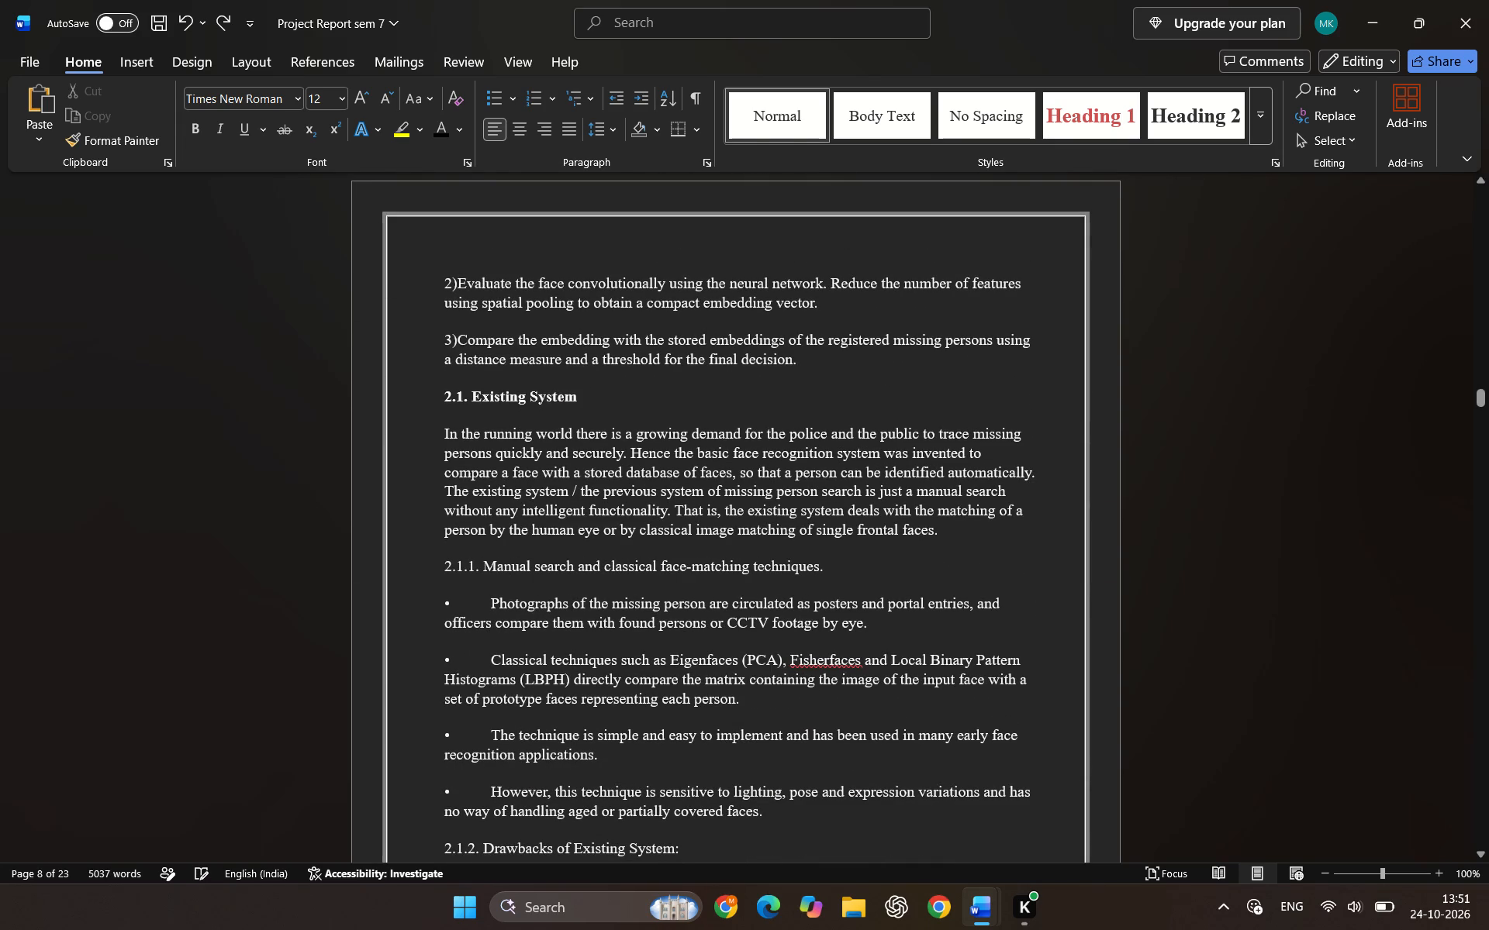
{"action": "left_click", "coordinate": [486, 604]}
{"action": "key", "text": "BackSpace"}
{"action": "left_click", "coordinate": [492, 660]}
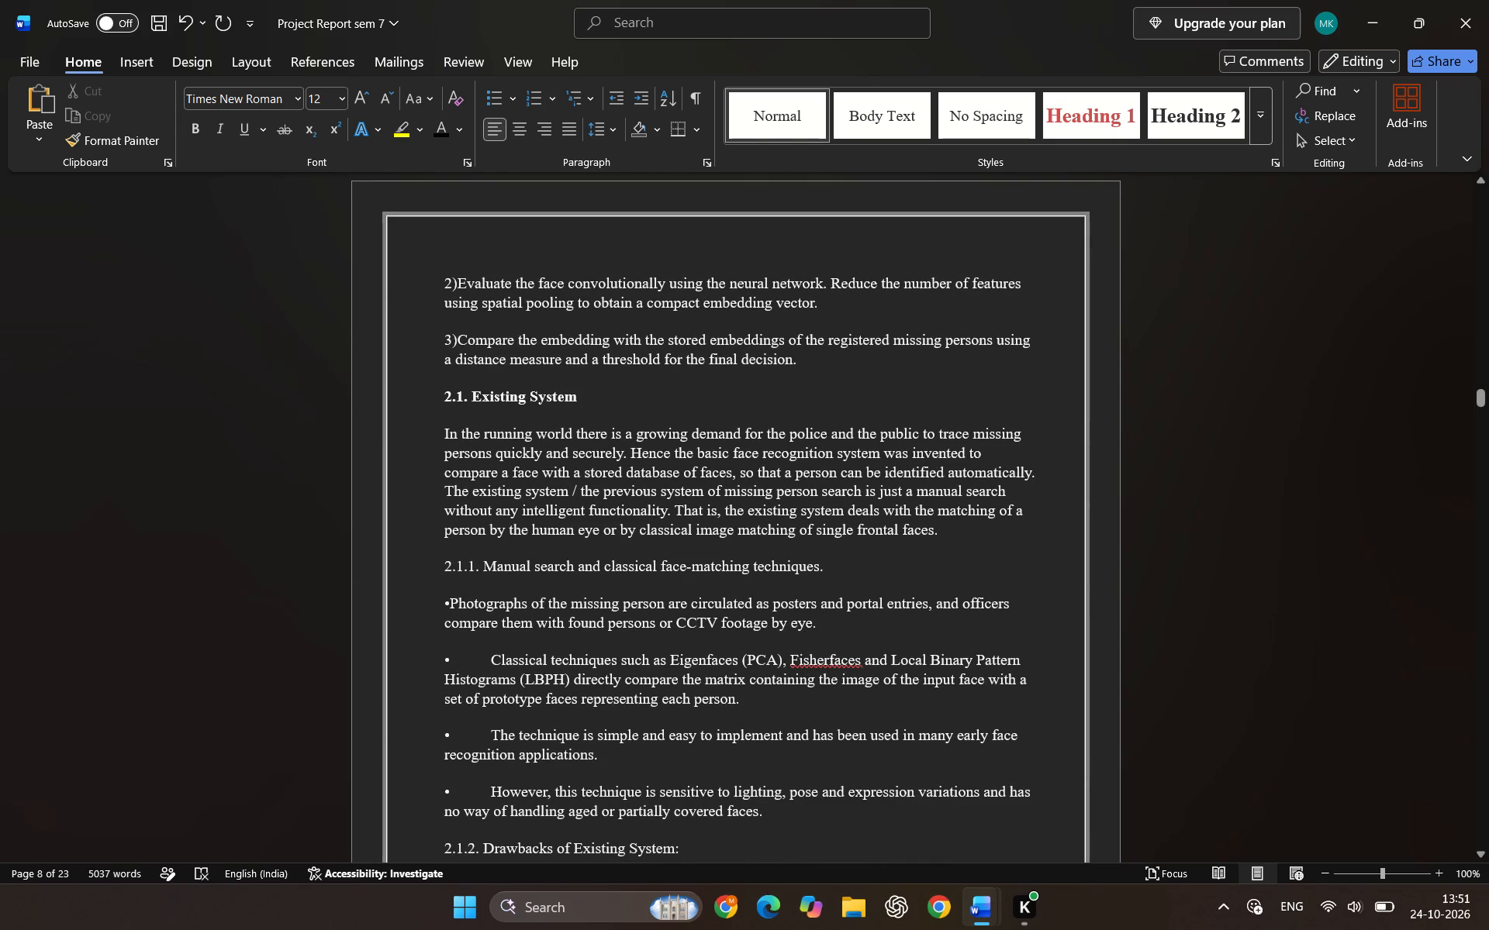
{"action": "key", "text": "BackSpace"}
{"action": "left_click", "coordinate": [489, 729]}
{"action": "key", "text": "BackSpace"}
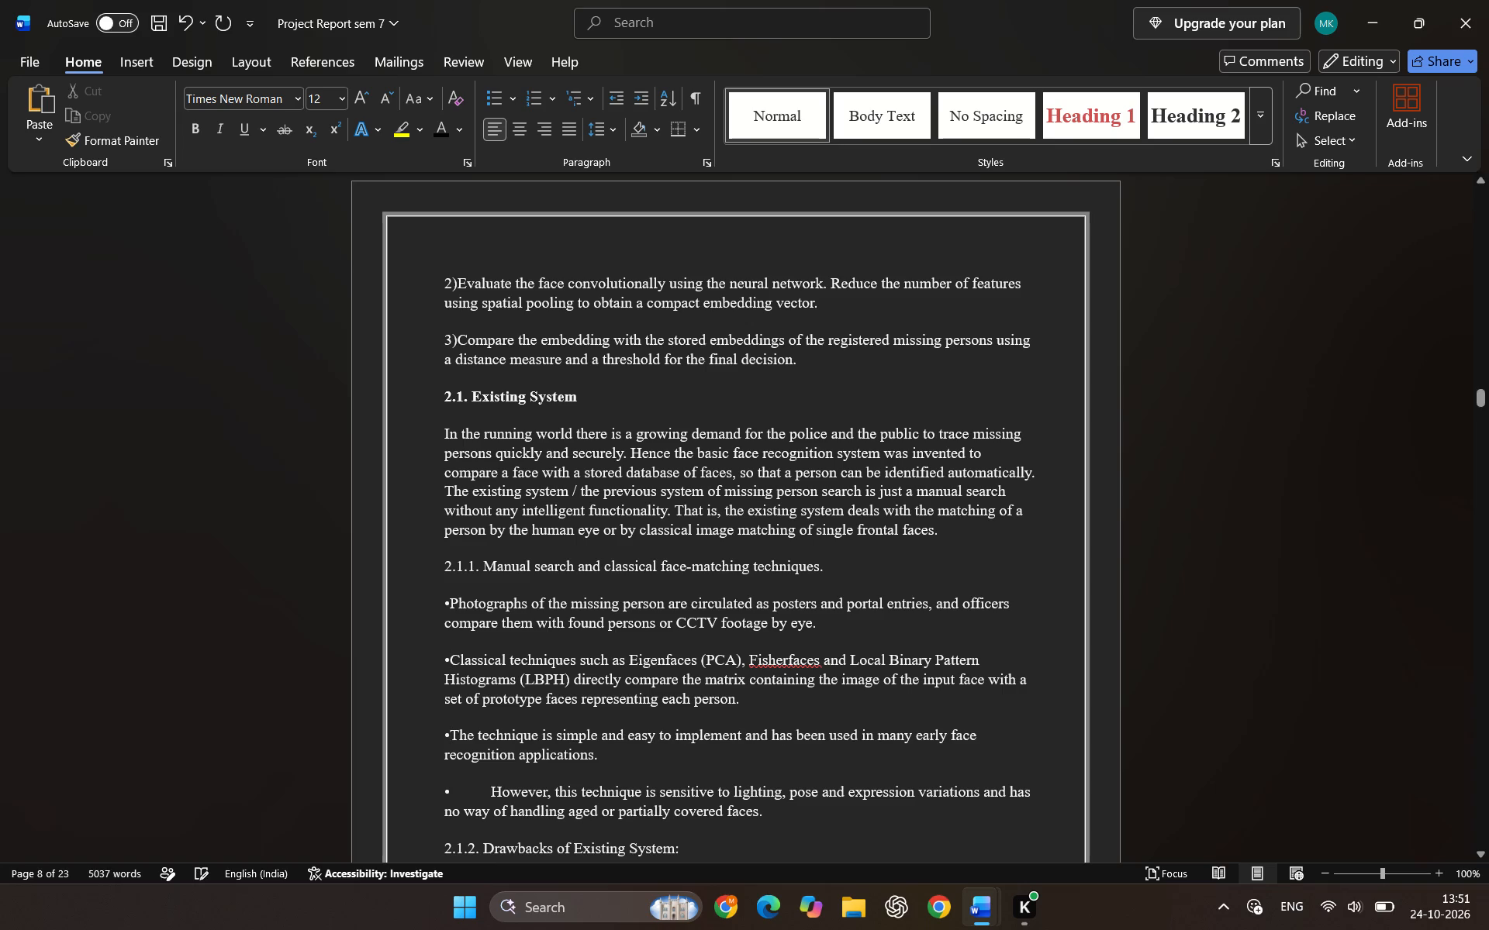
{"action": "left_click", "coordinate": [482, 792]}
{"action": "key", "text": "BackSpace"}
Remove the gap between the bullet and the text in all six points of section 2.1.2, Drawbacks of Existing System.
{"action": "scroll", "coordinate": [511, 780], "scroll_direction": "down", "scroll_amount": 2}
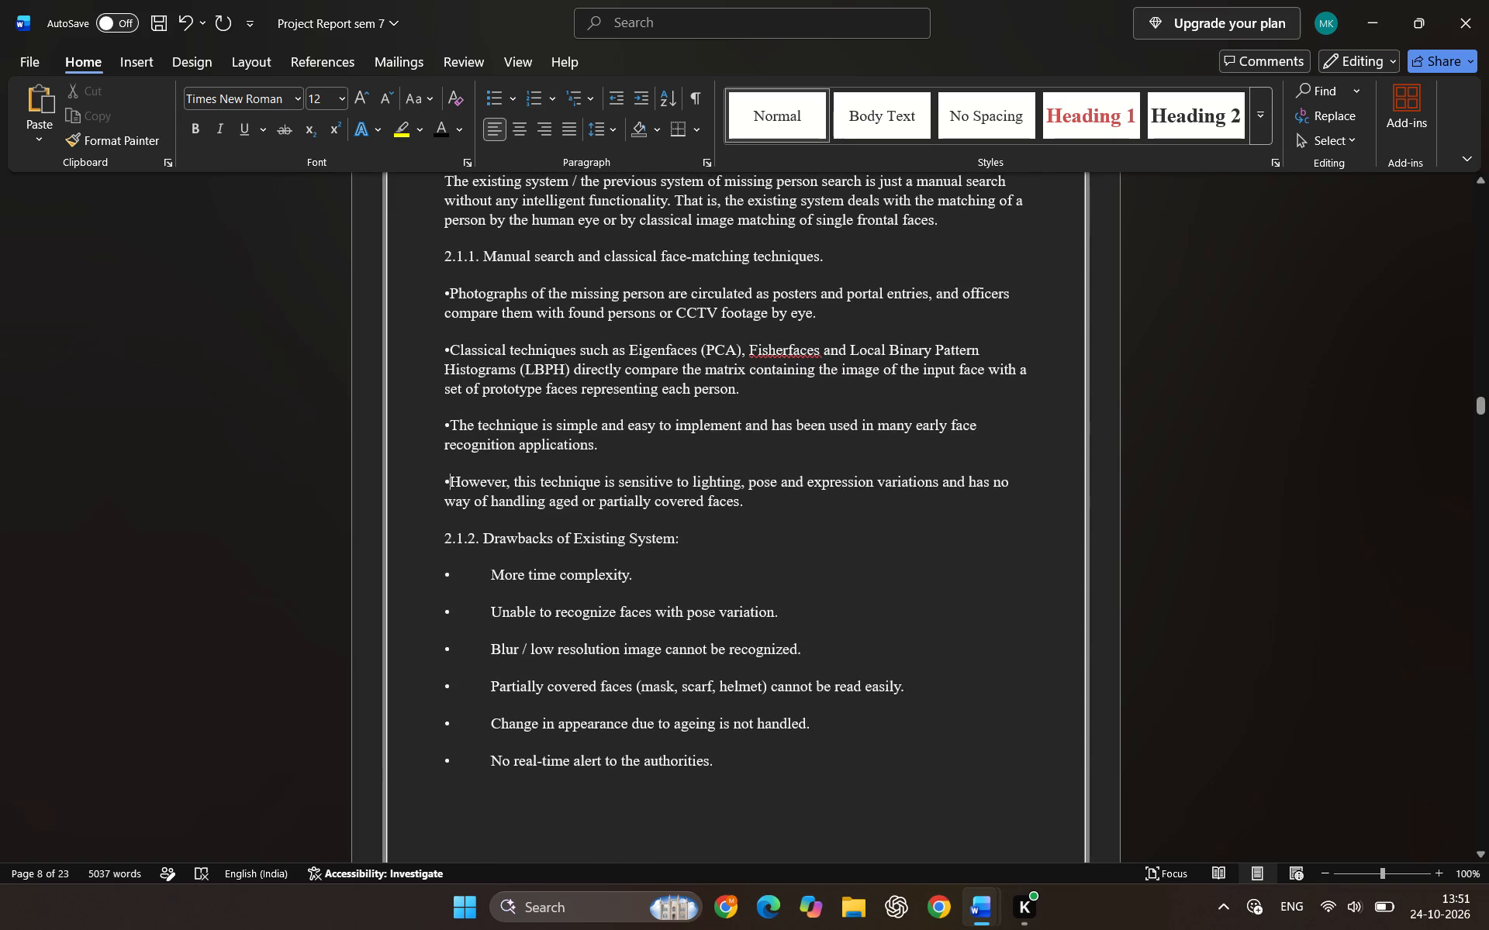
{"action": "left_click", "coordinate": [488, 583]}
{"action": "key", "text": "BackSpace"}
{"action": "left_click", "coordinate": [489, 621]}
{"action": "key", "text": "BackSpace"}
{"action": "left_click", "coordinate": [486, 644]}
{"action": "key", "text": "BackSpace"}
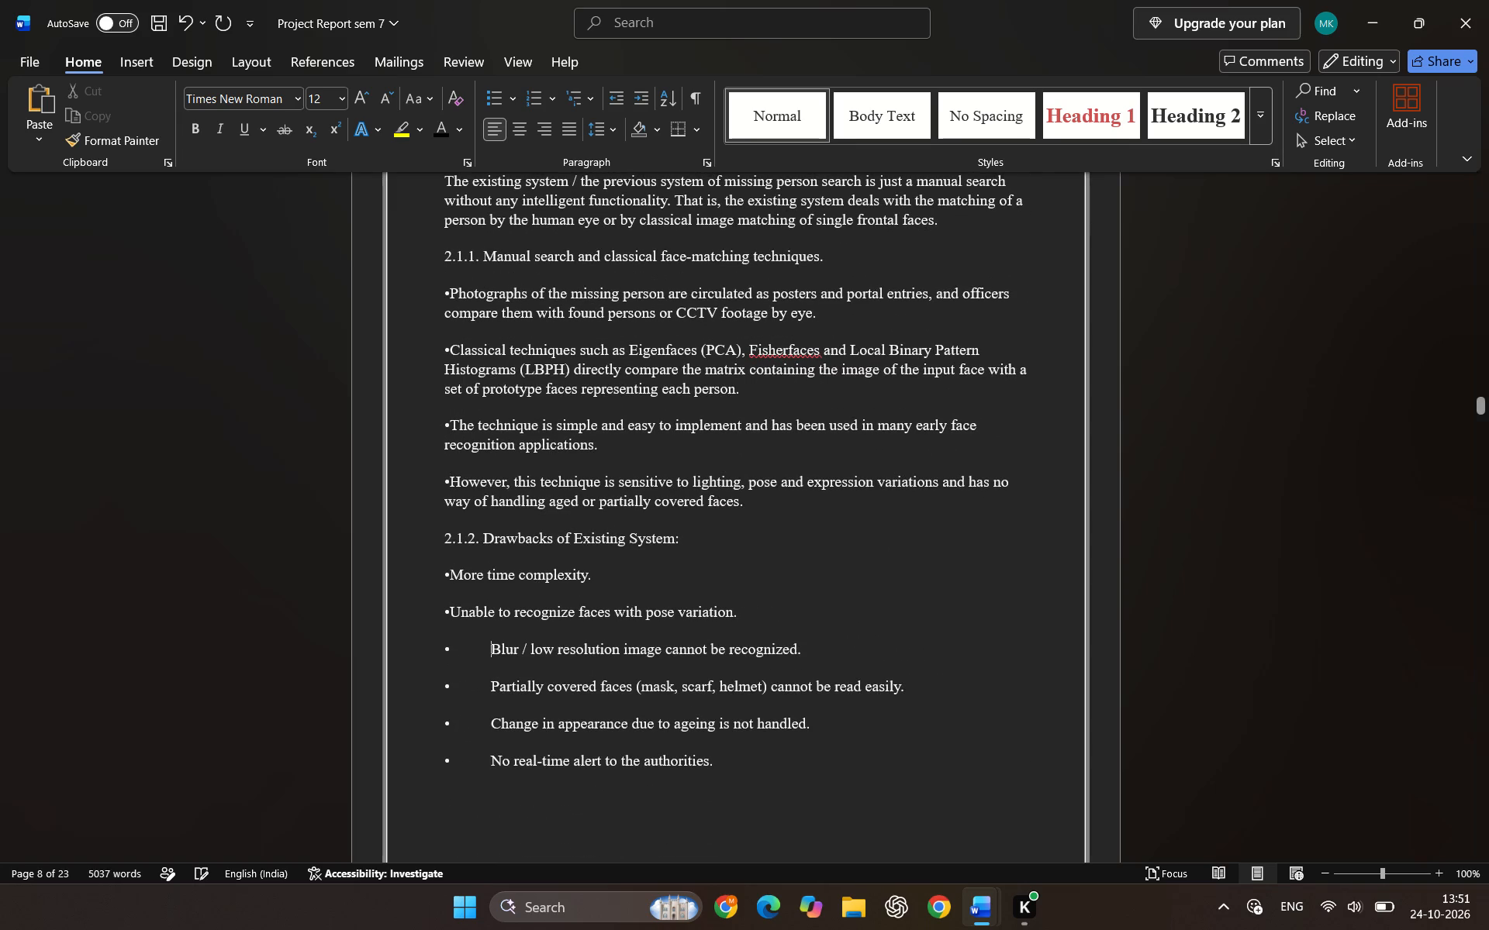
{"action": "left_click", "coordinate": [489, 685]}
{"action": "key", "text": "BackSpace"}
{"action": "left_click", "coordinate": [490, 719]}
{"action": "key", "text": "BackSpace"}
{"action": "left_click", "coordinate": [488, 751]}
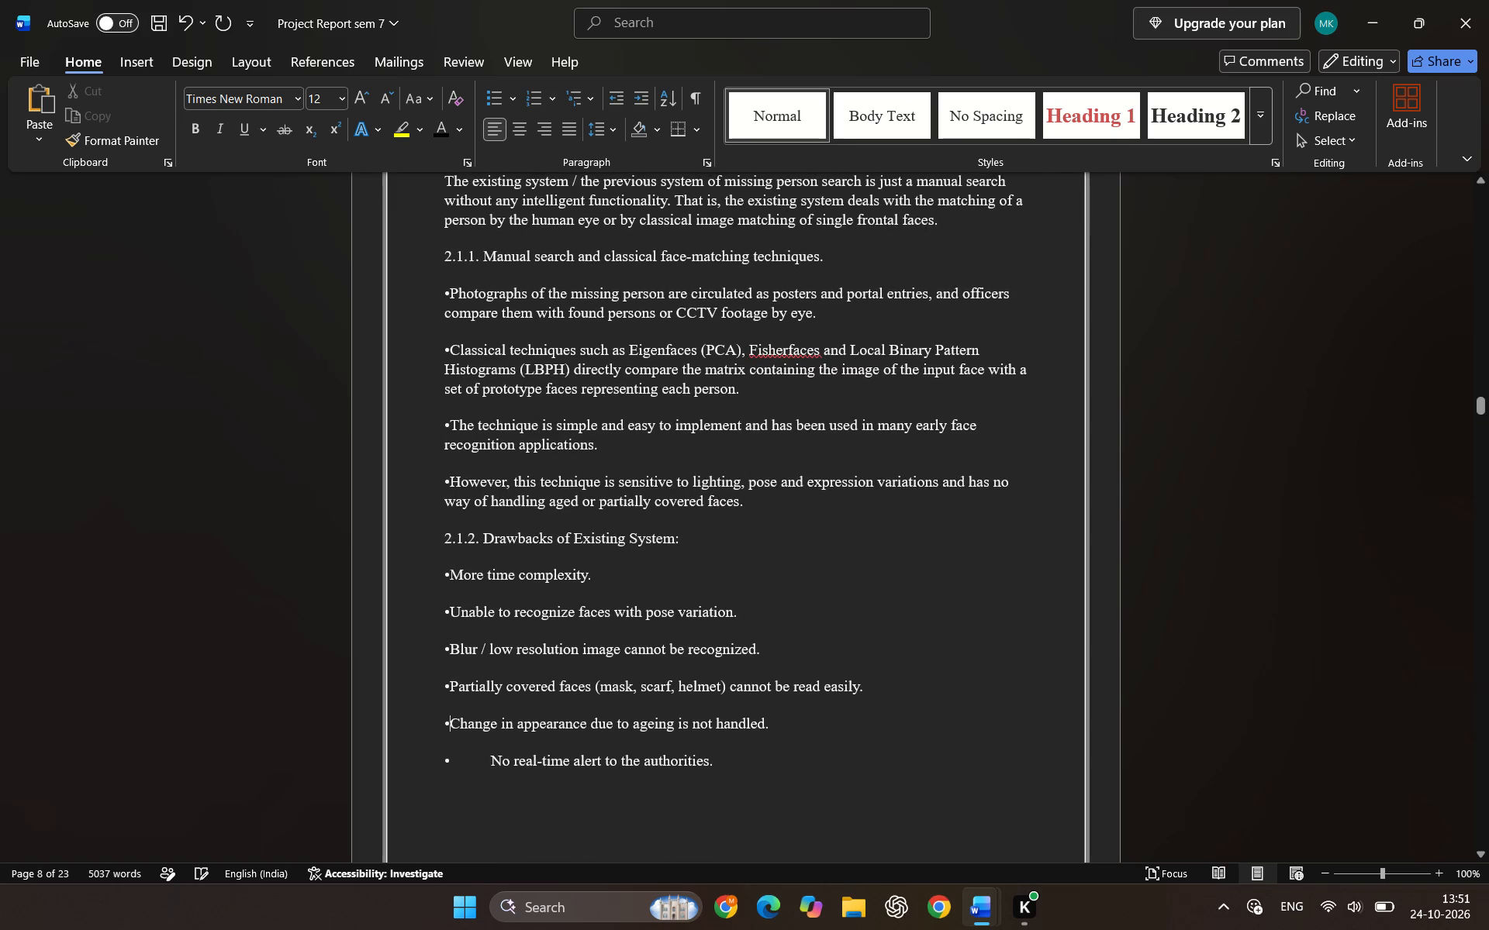
{"action": "key", "text": "BackSpace"}
Remove the gap after the bullet in all five bulleted points of section 2.2, Limitation.
{"action": "scroll", "coordinate": [488, 751], "scroll_direction": "down", "scroll_amount": 3}
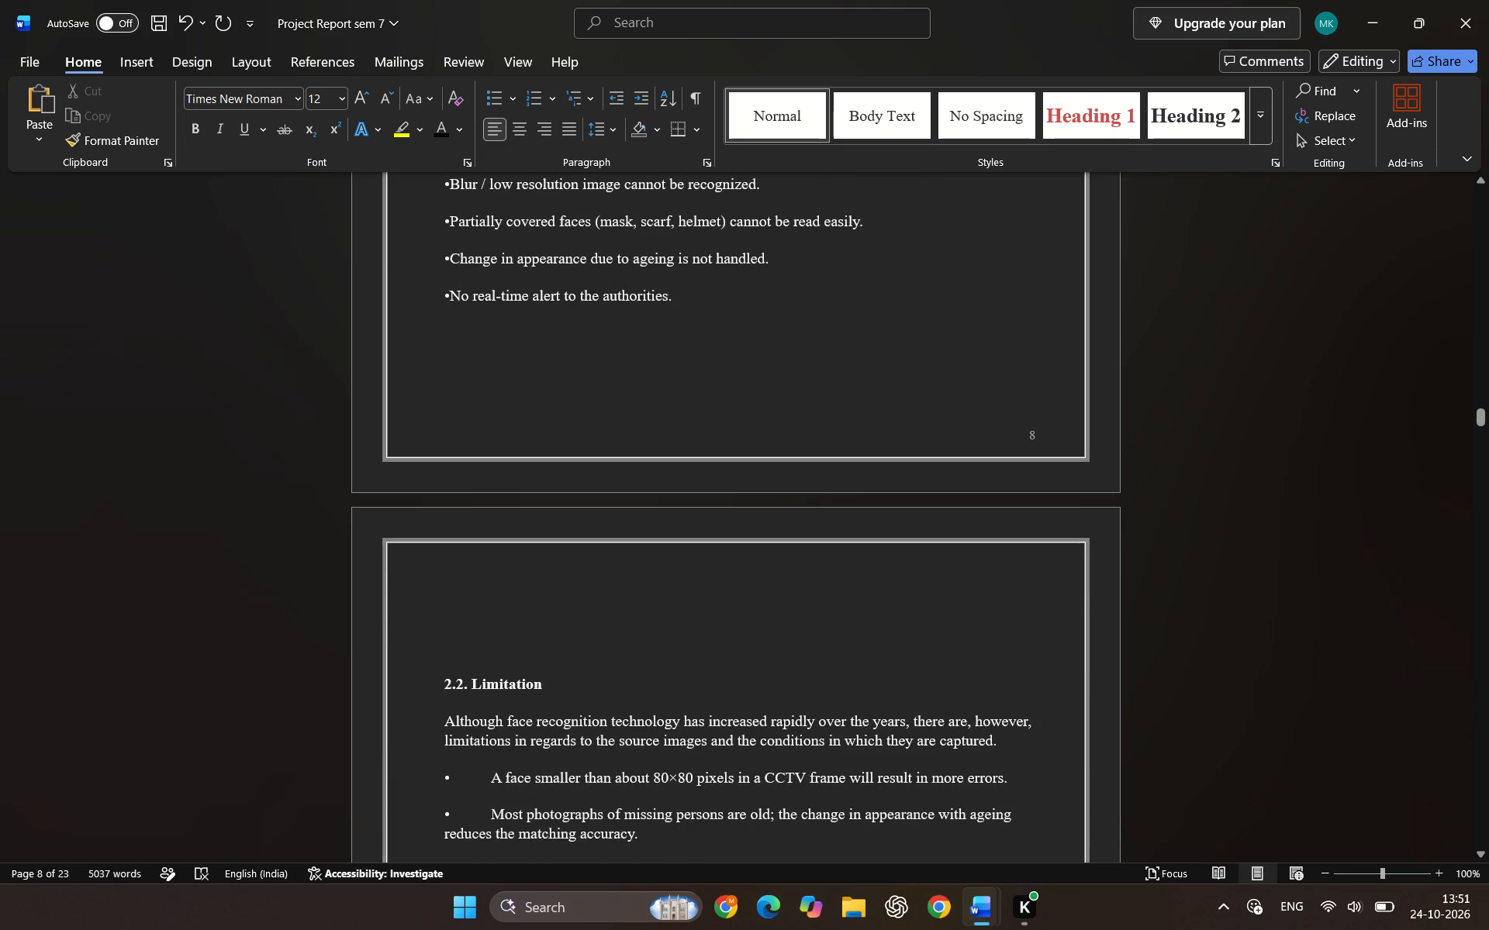
{"action": "left_click", "coordinate": [491, 783]}
{"action": "key", "text": "BackSpace"}
{"action": "left_click", "coordinate": [489, 808]}
{"action": "key", "text": "BackSpace"}
{"action": "scroll", "coordinate": [506, 772], "scroll_direction": "down", "scroll_amount": 1}
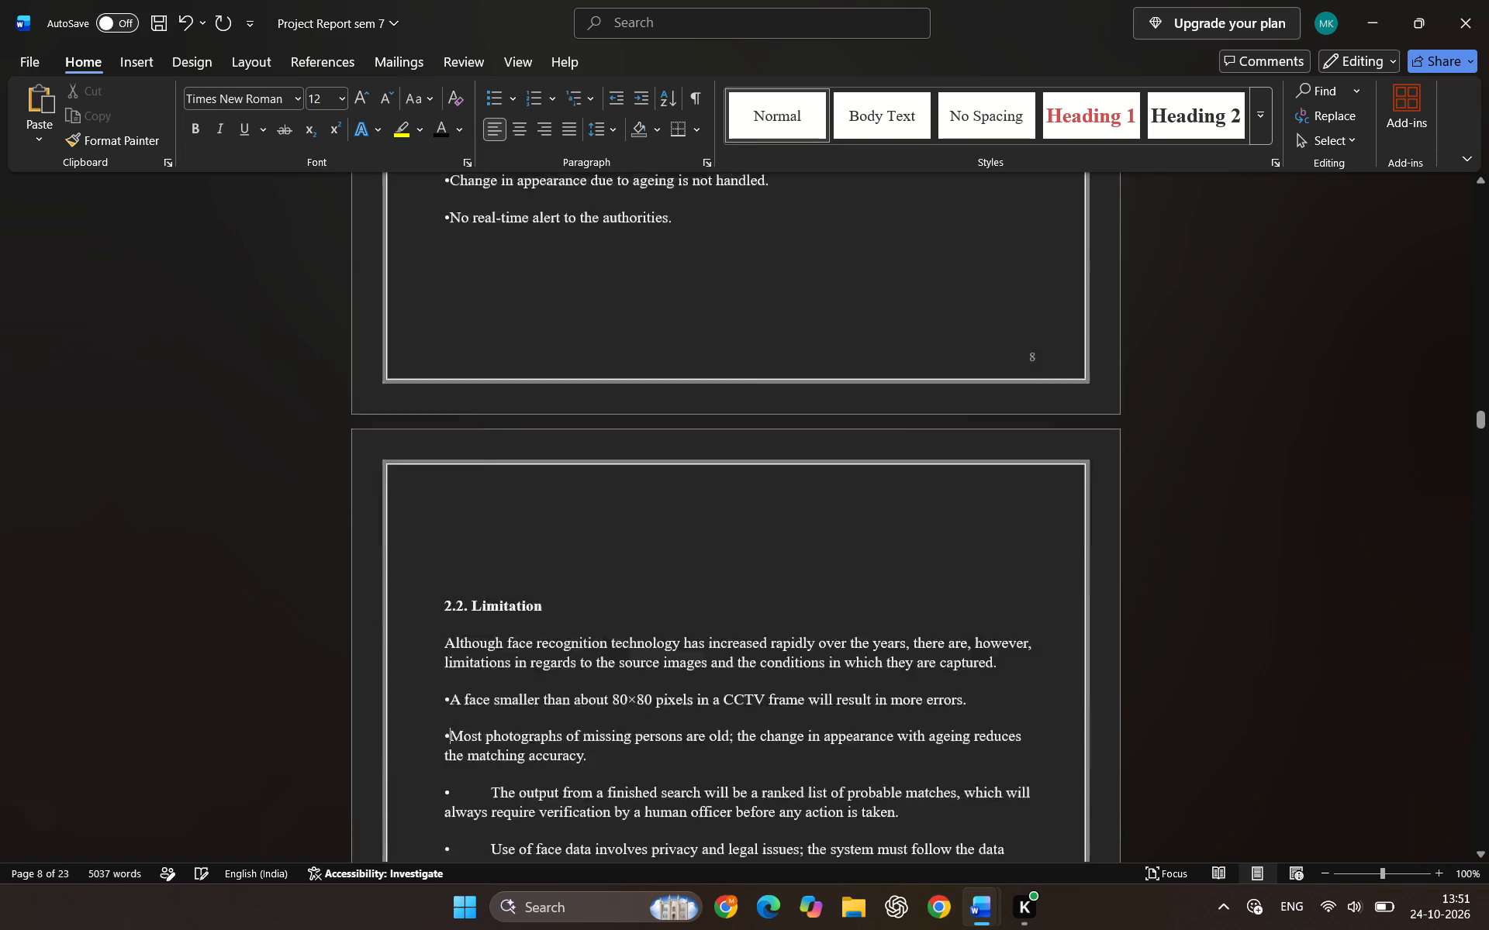
{"action": "scroll", "coordinate": [509, 763], "scroll_direction": "down", "scroll_amount": 1}
{"action": "left_click", "coordinate": [489, 618]}
{"action": "key", "text": "BackSpace"}
{"action": "left_click", "coordinate": [495, 554]}
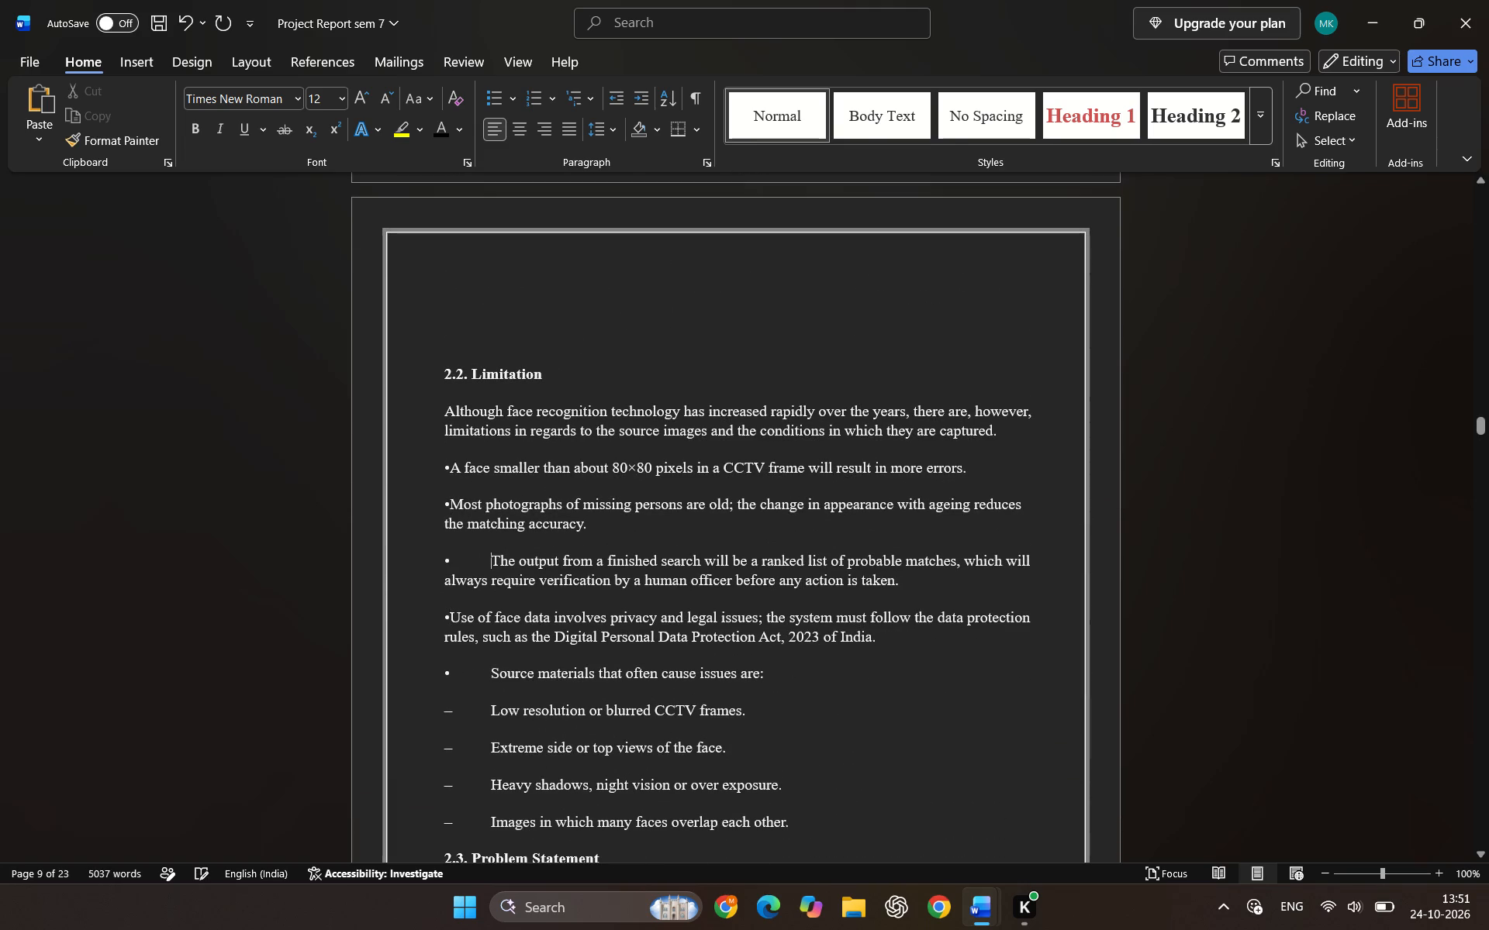
{"action": "key", "text": "BackSpace"}
{"action": "left_click", "coordinate": [492, 677]}
{"action": "key", "text": "BackSpace"}
Remove the gap after the dash in the four source-material items at the end of section 2.2.
{"action": "left_click", "coordinate": [485, 718]}
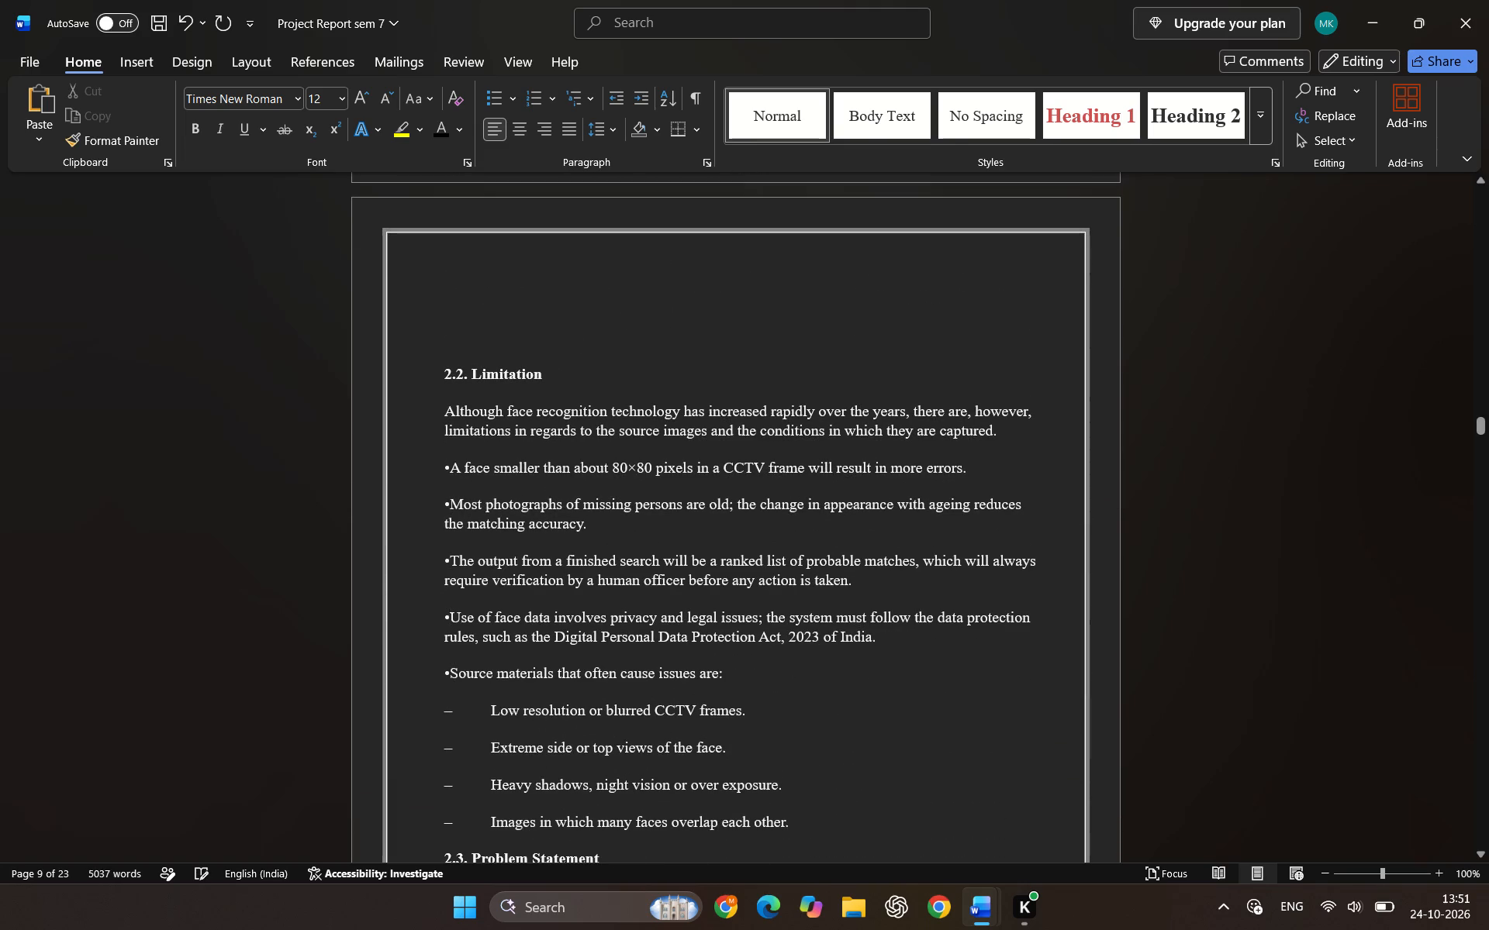
{"action": "key", "text": "BackSpace"}
{"action": "left_click", "coordinate": [485, 745]}
{"action": "key", "text": "BackSpace"}
{"action": "left_click", "coordinate": [488, 782]}
{"action": "key", "text": "BackSpace"}
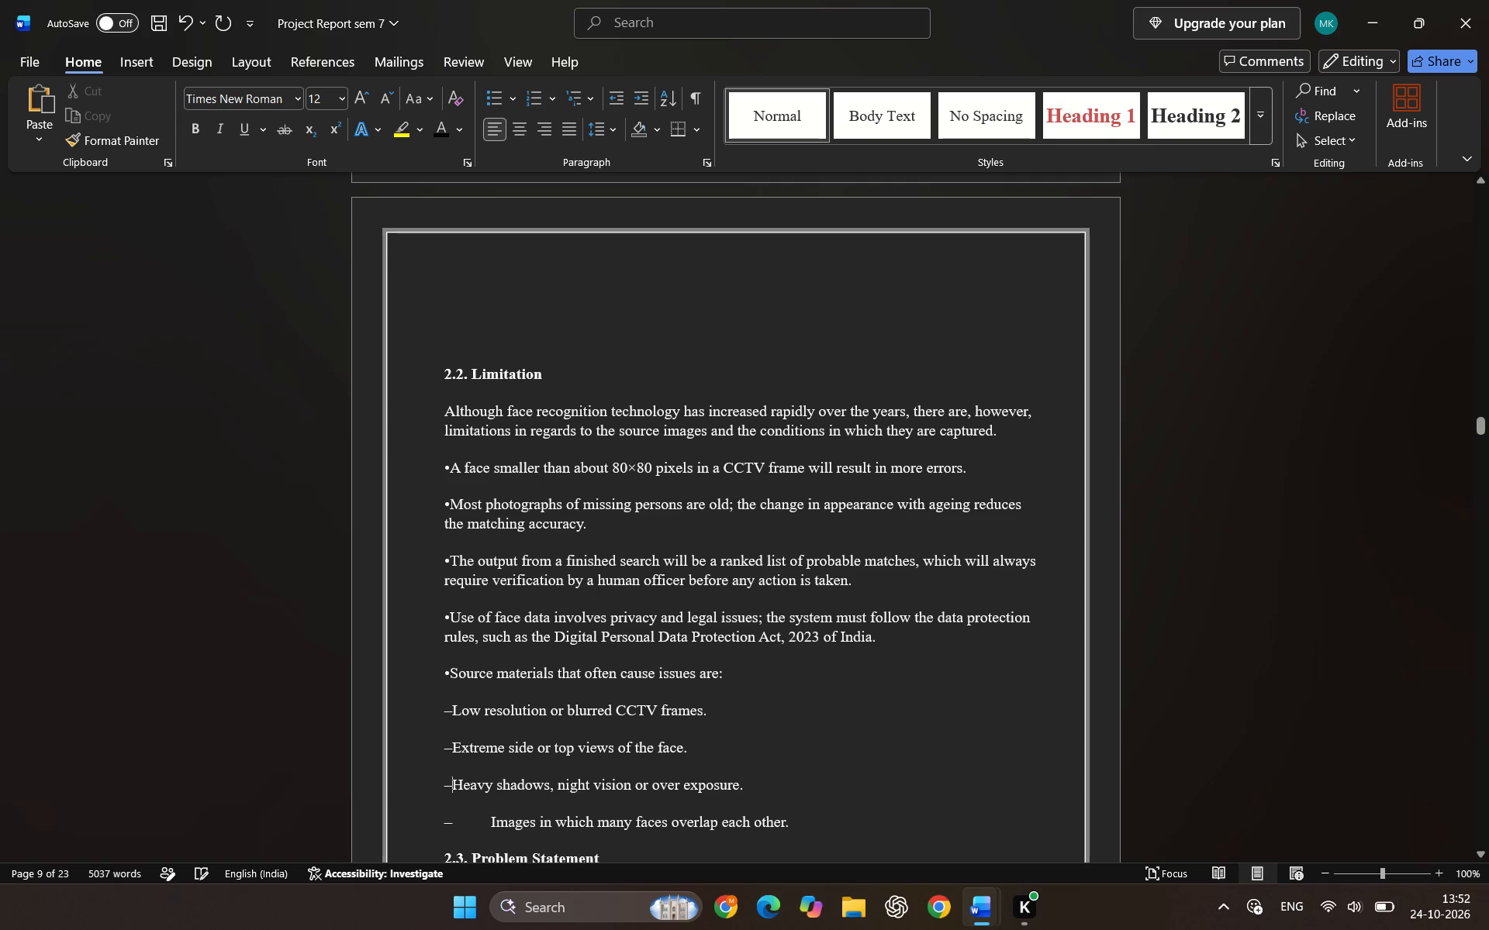
{"action": "left_click", "coordinate": [489, 816]}
{"action": "key", "text": "BackSpace"}
Check the formatting of the 2.3. Problem Statement heading.
{"action": "scroll", "coordinate": [482, 731], "scroll_direction": "down", "scroll_amount": 1}
{"action": "scroll", "coordinate": [472, 639], "scroll_direction": "down", "scroll_amount": 2}
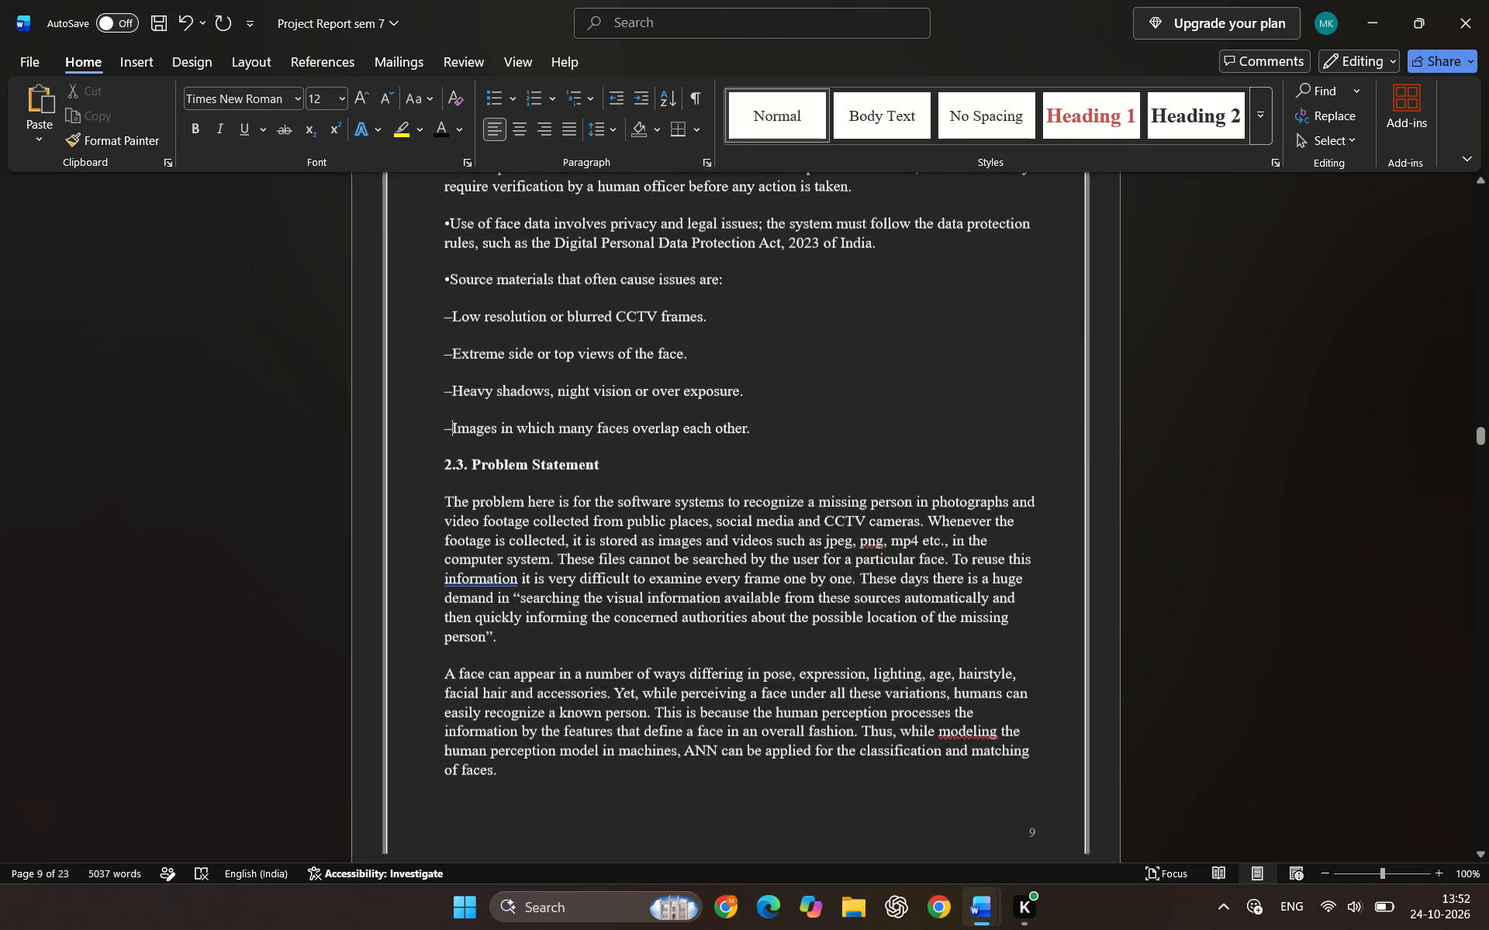
{"action": "scroll", "coordinate": [478, 649], "scroll_direction": "down", "scroll_amount": 3}
{"action": "scroll", "coordinate": [480, 649], "scroll_direction": "up", "scroll_amount": 3}
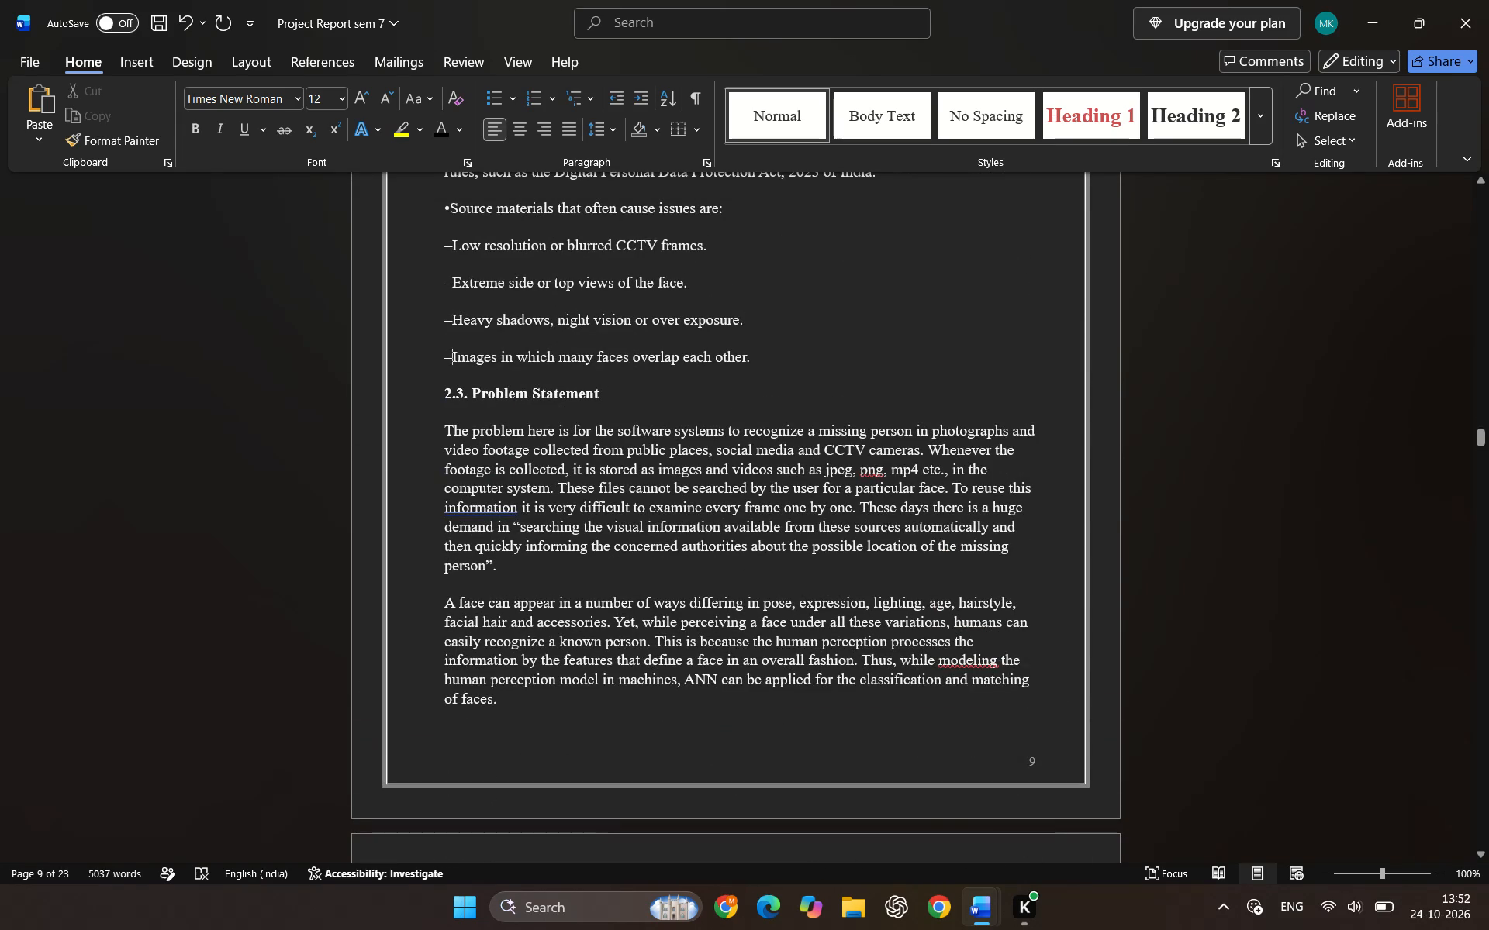
{"action": "left_click_drag", "start_coordinate": [626, 392], "coordinate": [399, 391]}
{"action": "left_click", "coordinate": [798, 351]}
Remove the gap between the bullet and the text in all five points of section 2.4, Objectives.
{"action": "scroll", "coordinate": [727, 457], "scroll_direction": "down", "scroll_amount": 4}
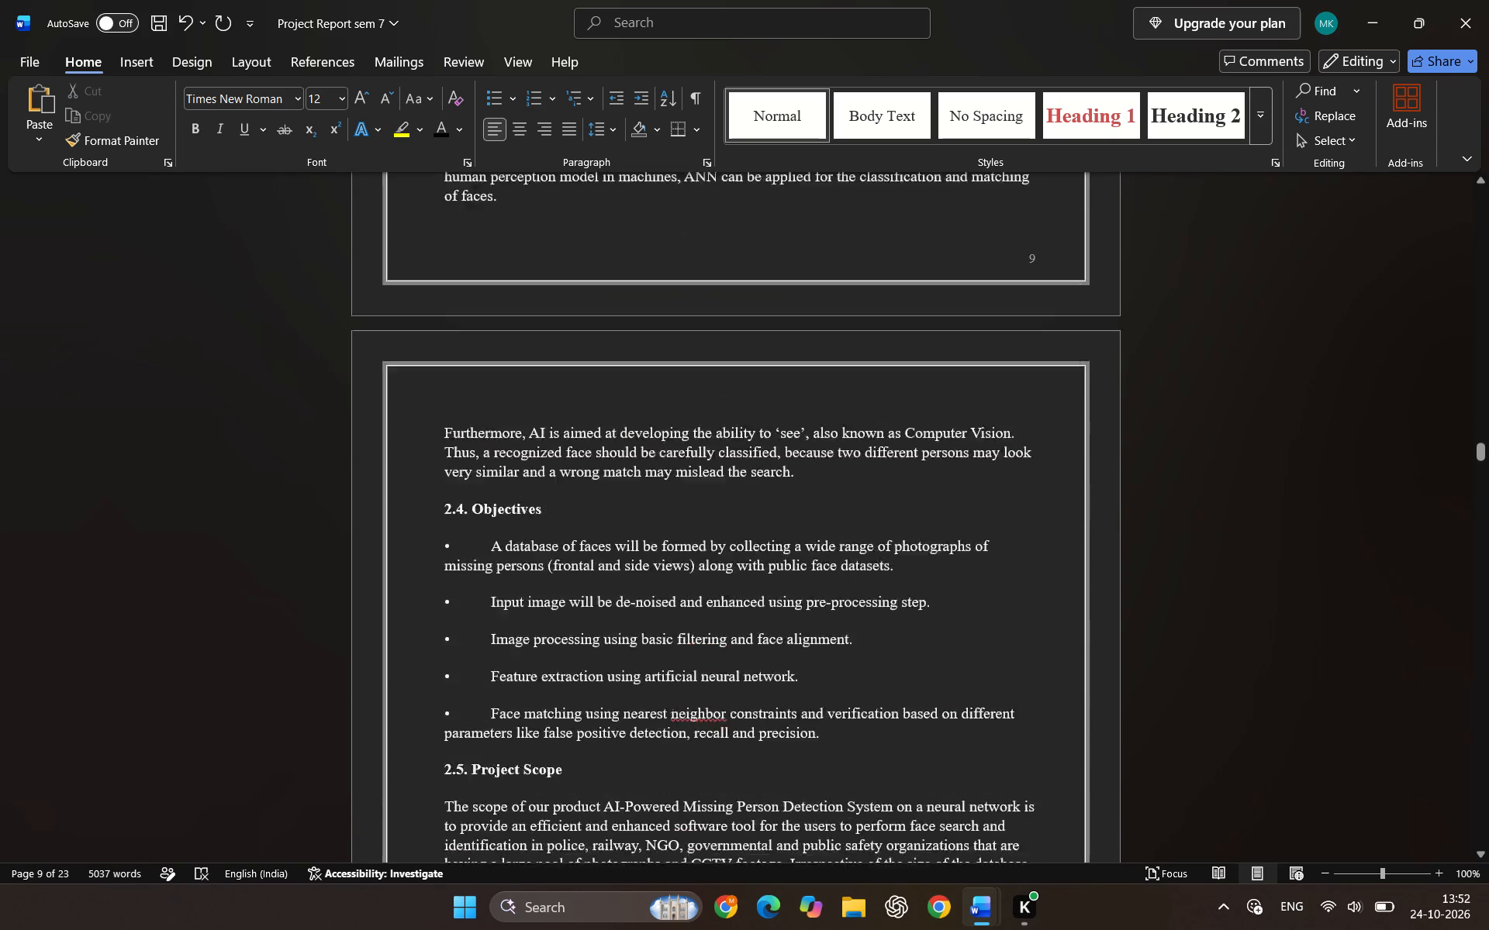
{"action": "scroll", "coordinate": [679, 491], "scroll_direction": "down", "scroll_amount": 1}
{"action": "left_click", "coordinate": [502, 282]}
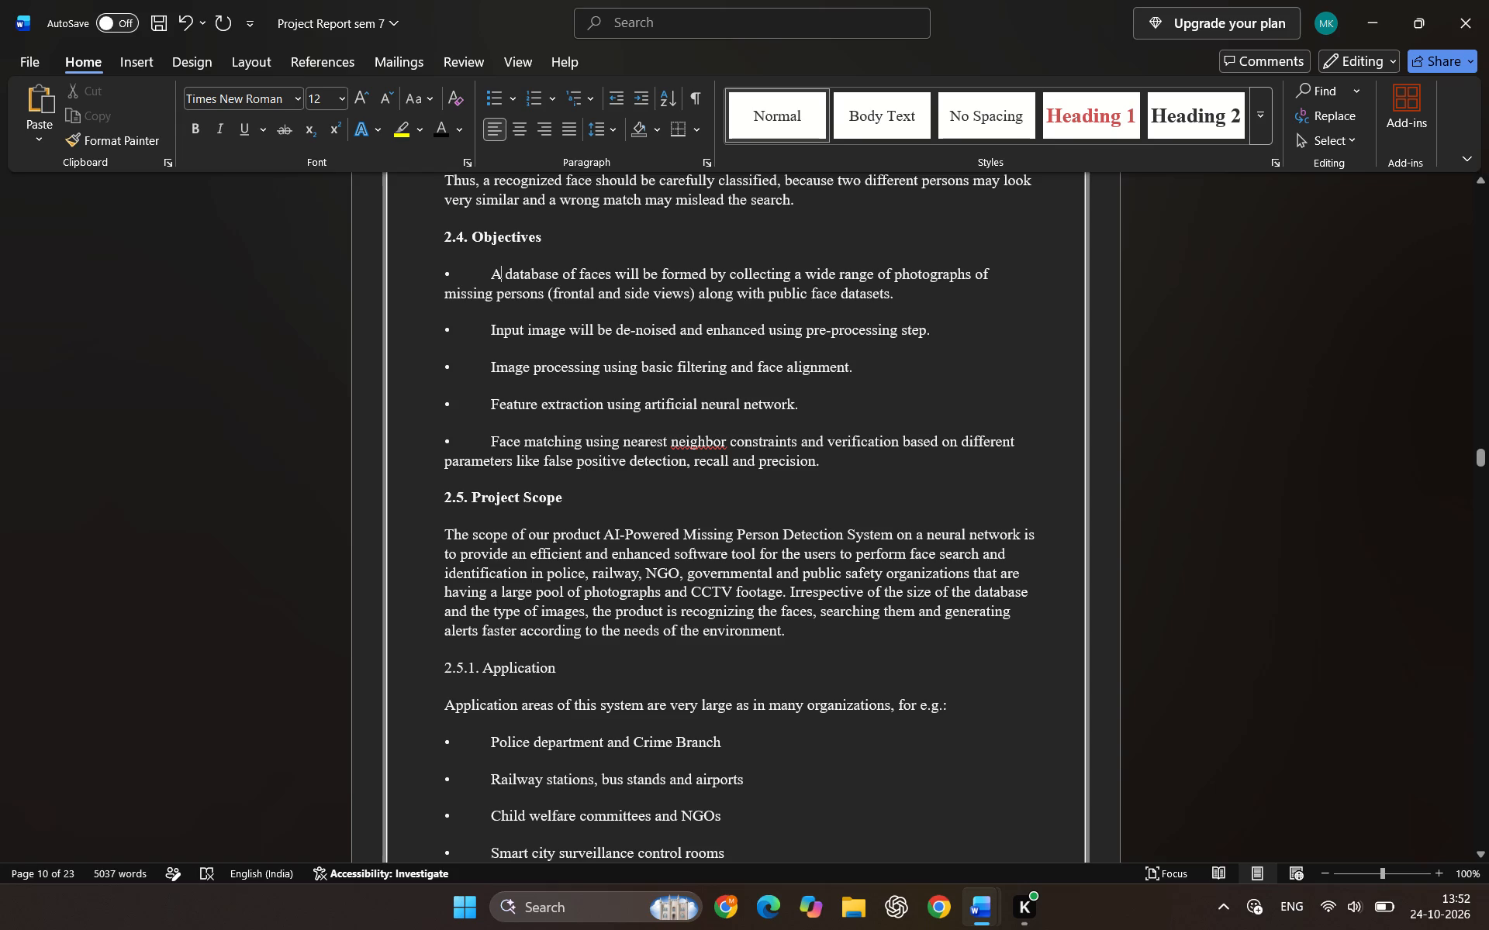
{"action": "left_click", "coordinate": [496, 281]}
{"action": "key", "text": "BackSpace"}
{"action": "left_click", "coordinate": [494, 334]}
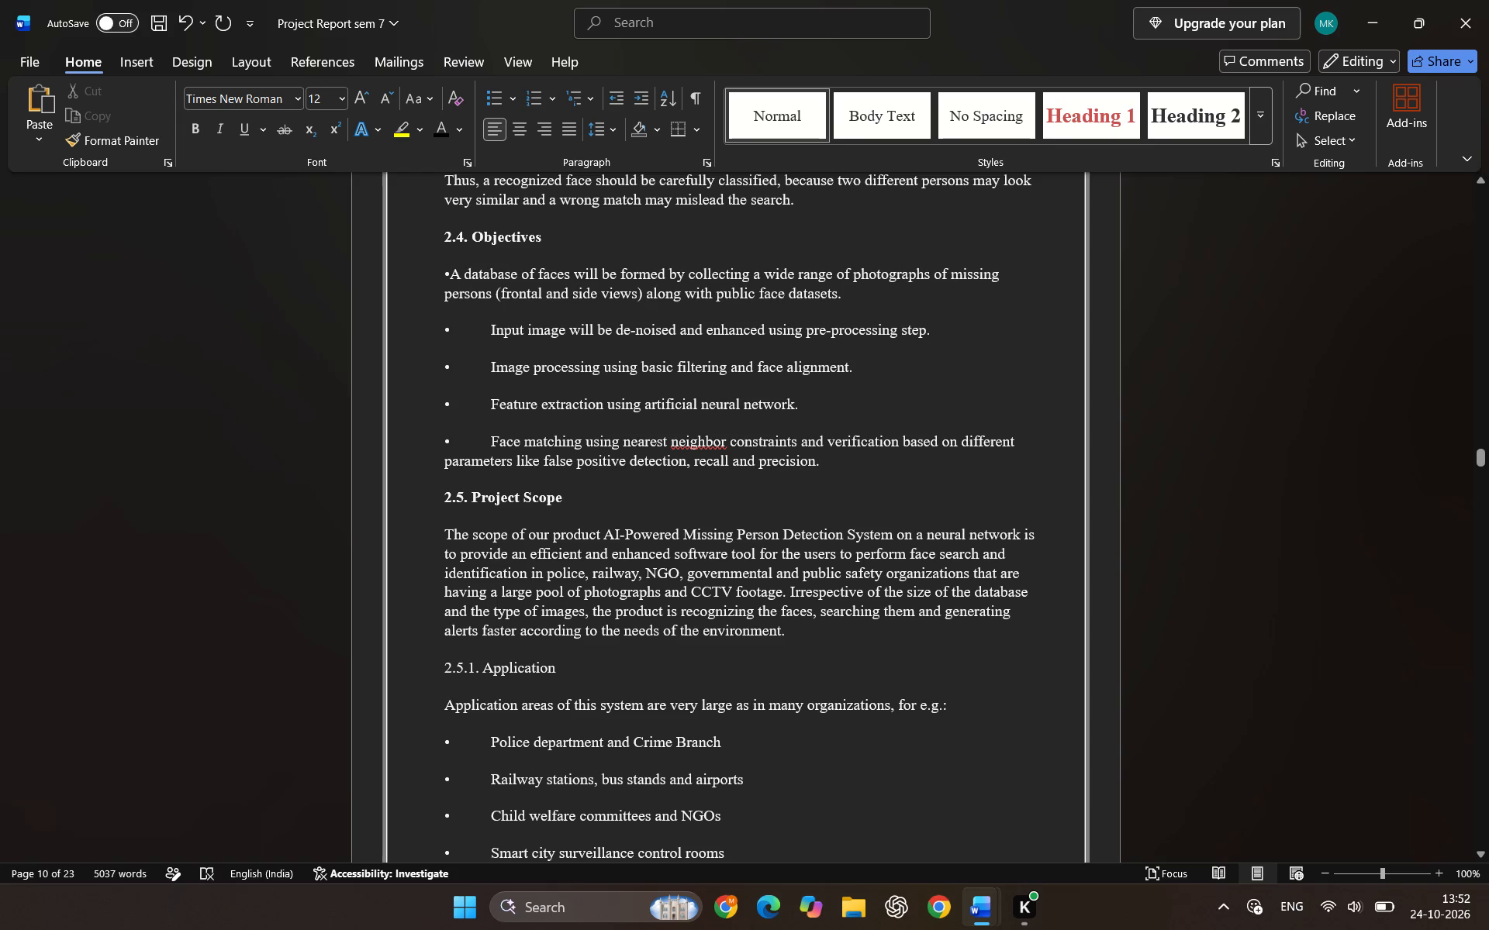
{"action": "left_click", "coordinate": [489, 338]}
{"action": "key", "text": "BackSpace"}
{"action": "left_click", "coordinate": [488, 366]}
{"action": "key", "text": "BackSpace"}
{"action": "left_click", "coordinate": [487, 403]}
{"action": "key", "text": "BackSpace"}
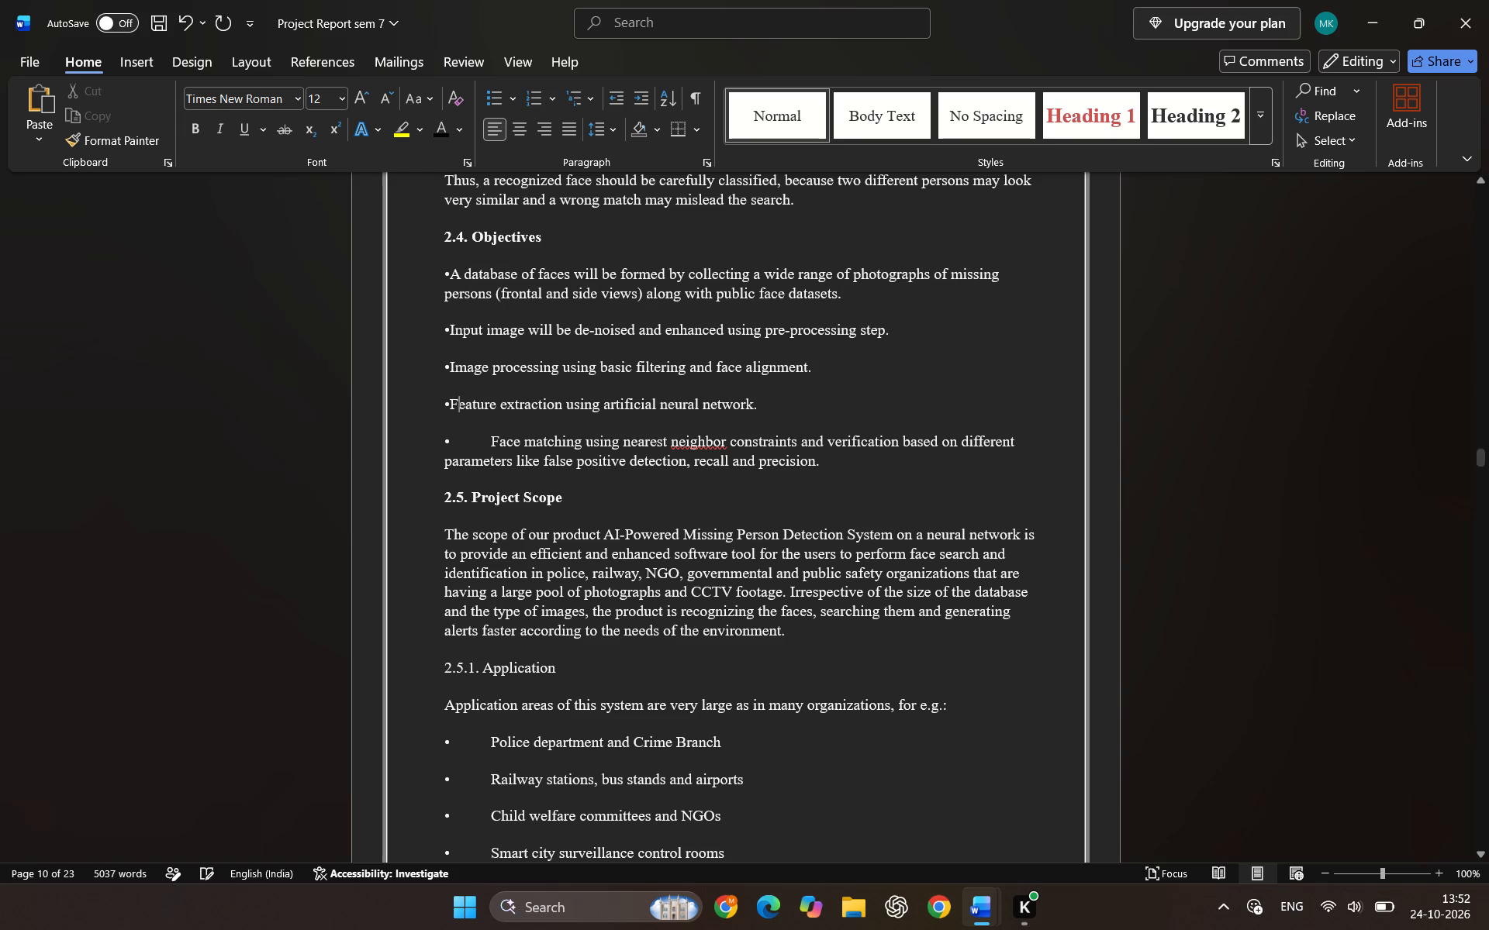
{"action": "left_click", "coordinate": [484, 444]}
{"action": "key", "text": "BackSpace"}
Remove the gap between the bullet and the text in the six application areas of section 2.5.1.
{"action": "scroll", "coordinate": [516, 528], "scroll_direction": "down", "scroll_amount": 1}
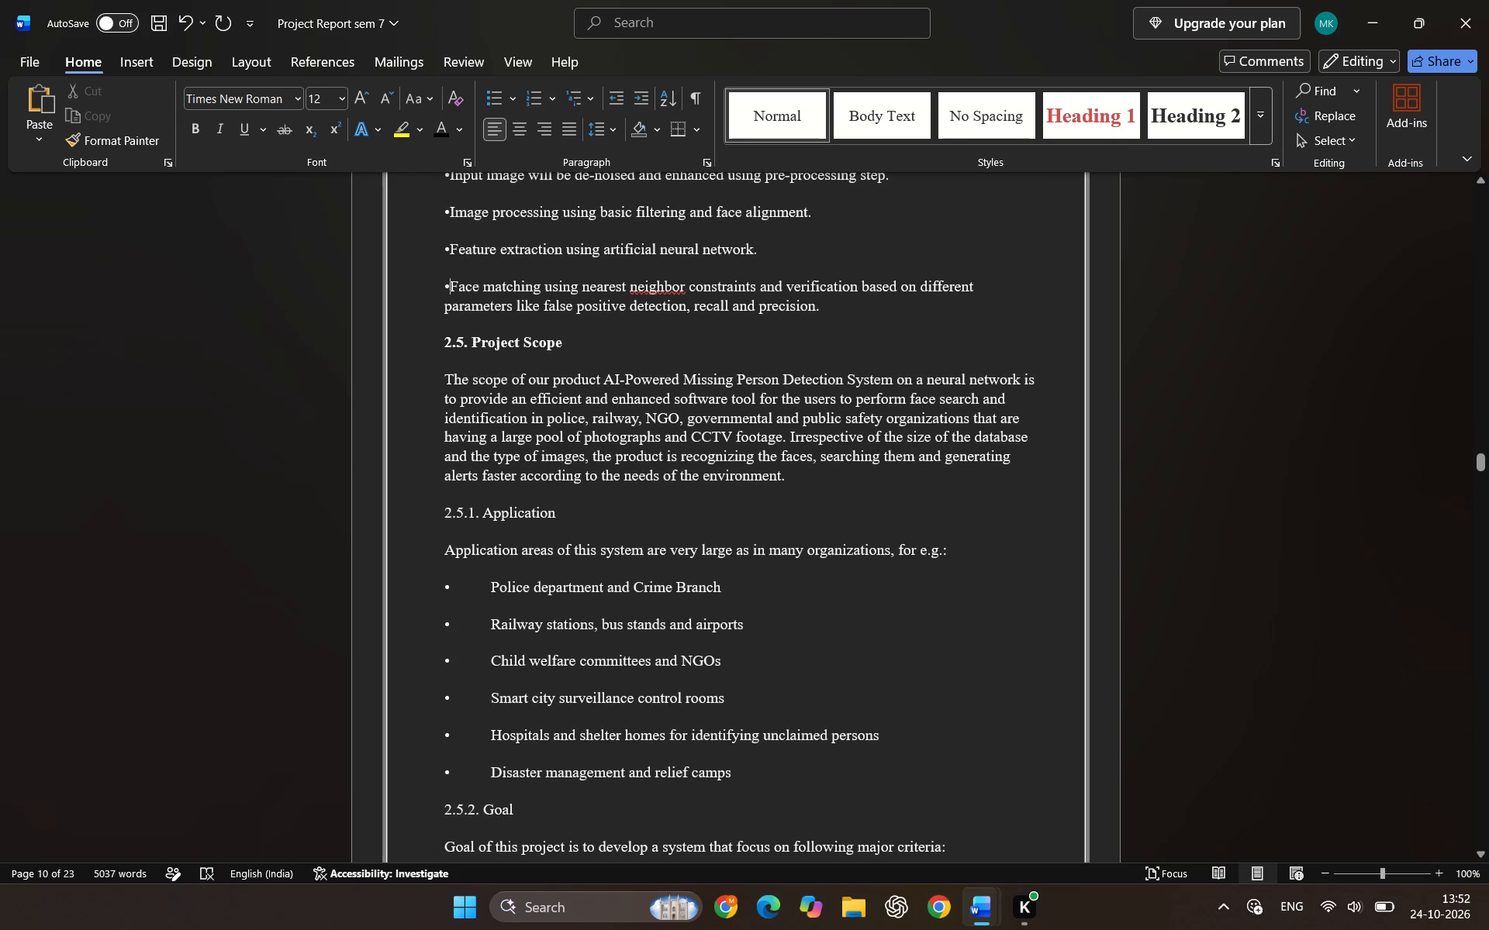
{"action": "left_click", "coordinate": [482, 588]}
{"action": "key", "text": "BackSpace"}
{"action": "left_click", "coordinate": [488, 622]}
{"action": "key", "text": "BackSpace"}
{"action": "left_click", "coordinate": [486, 655]}
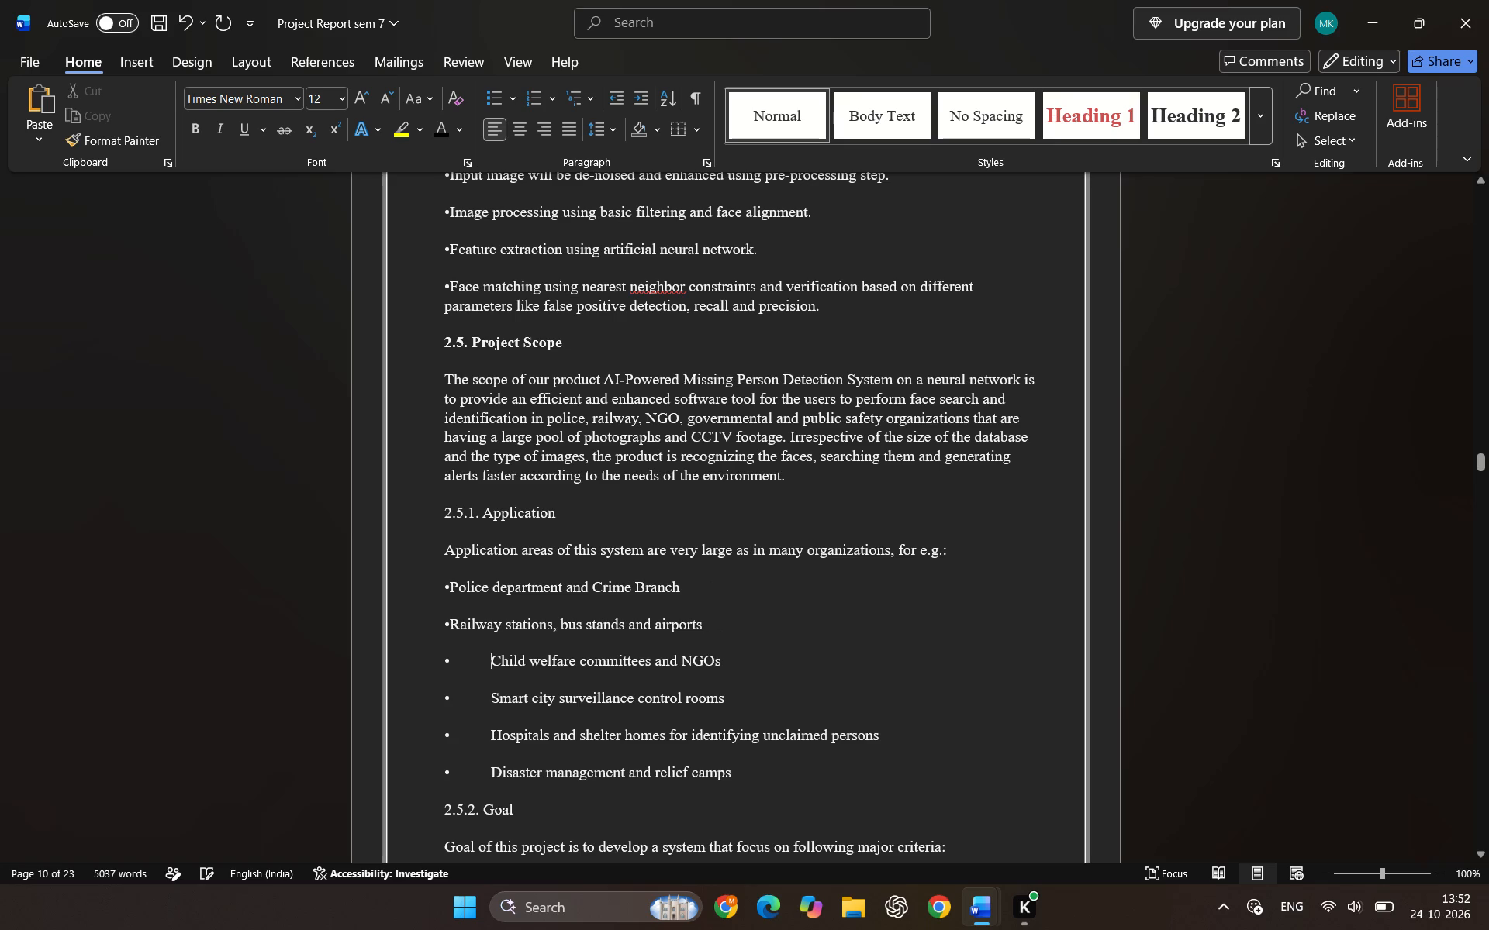
{"action": "key", "text": "BackSpace"}
{"action": "left_click", "coordinate": [483, 692]}
{"action": "key", "text": "BackSpace"}
{"action": "left_click", "coordinate": [483, 736]}
{"action": "key", "text": "BackSpace"}
{"action": "left_click", "coordinate": [487, 756]}
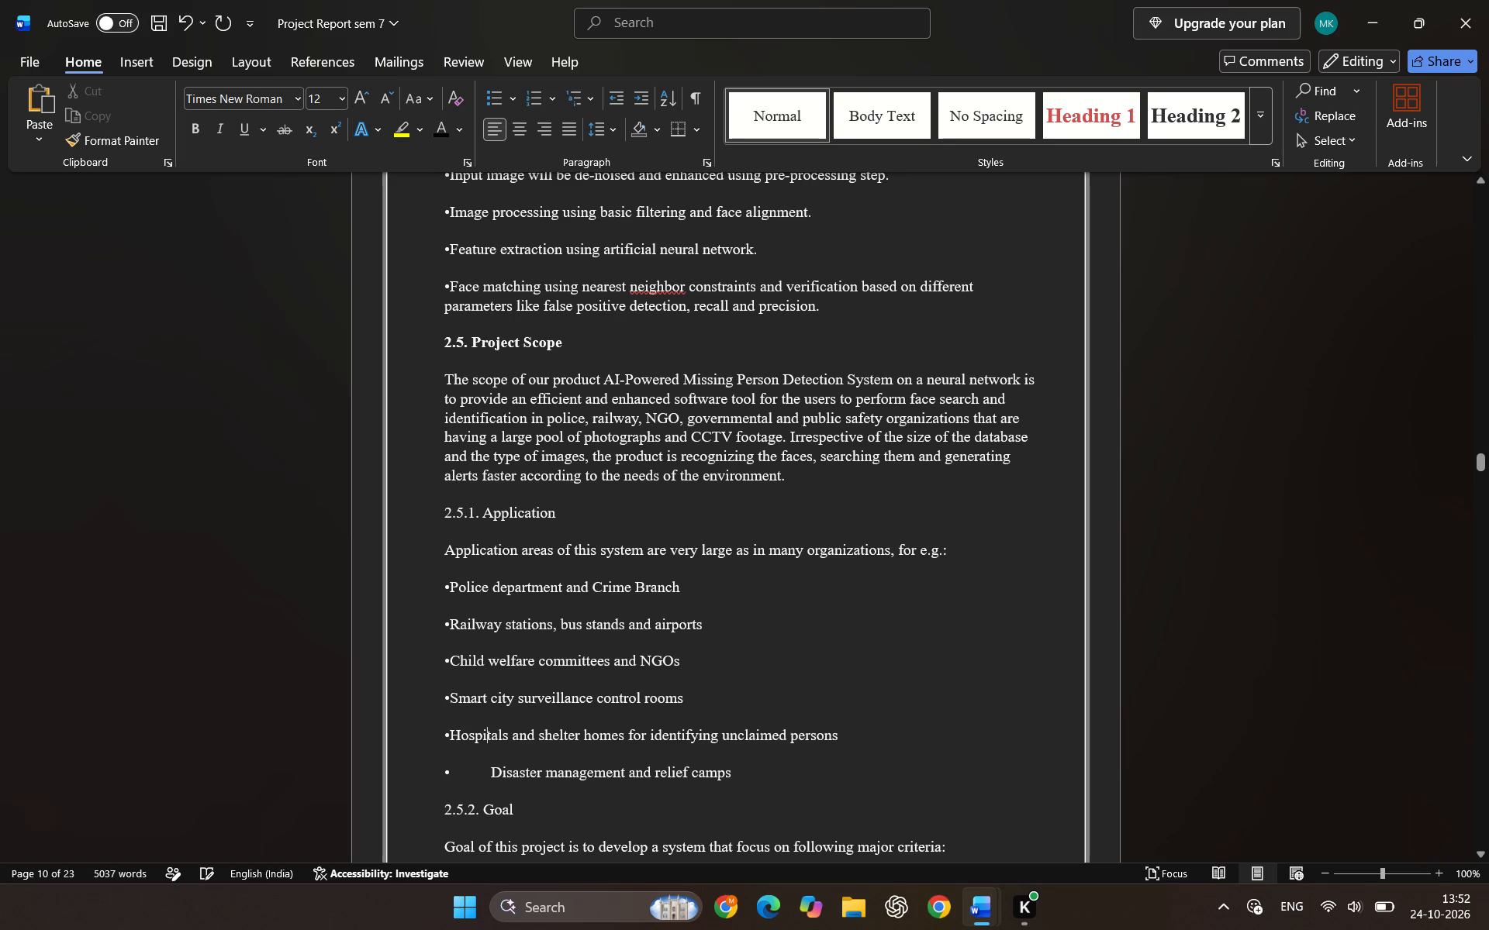
{"action": "left_click", "coordinate": [486, 769]}
{"action": "key", "text": "BackSpace"}
Remove the gap after the bullet in all six criteria of section 2.5.2, Goal, across pages 10 and 11.
{"action": "scroll", "coordinate": [551, 702], "scroll_direction": "down", "scroll_amount": 2}
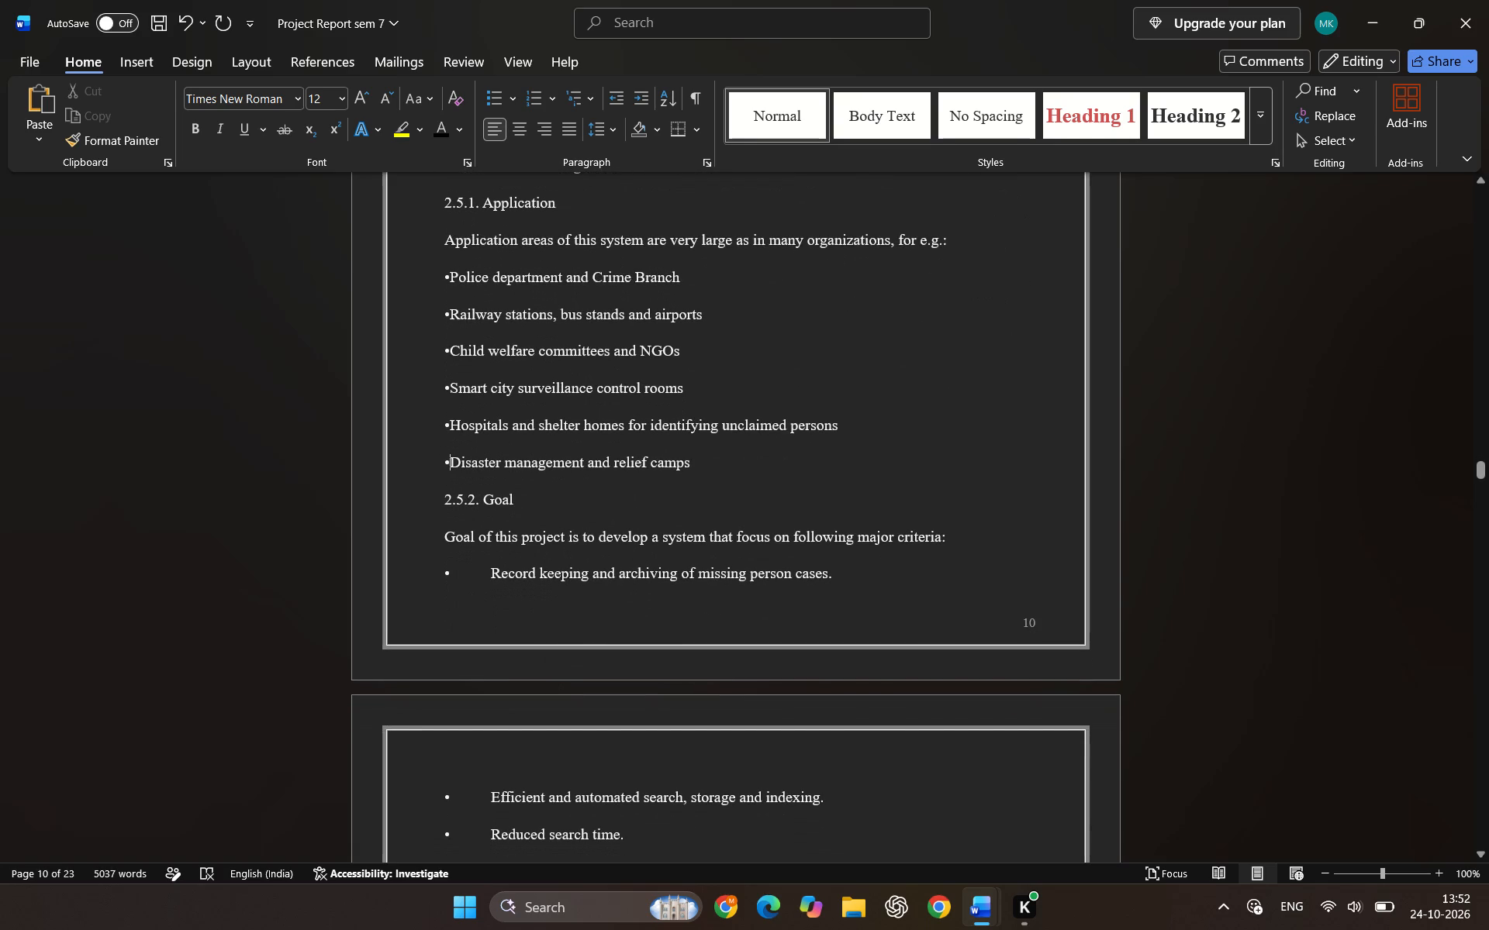
{"action": "left_click", "coordinate": [482, 570]}
{"action": "key", "text": "BackSpace"}
{"action": "left_click", "coordinate": [490, 804]}
{"action": "key", "text": "BackSpace"}
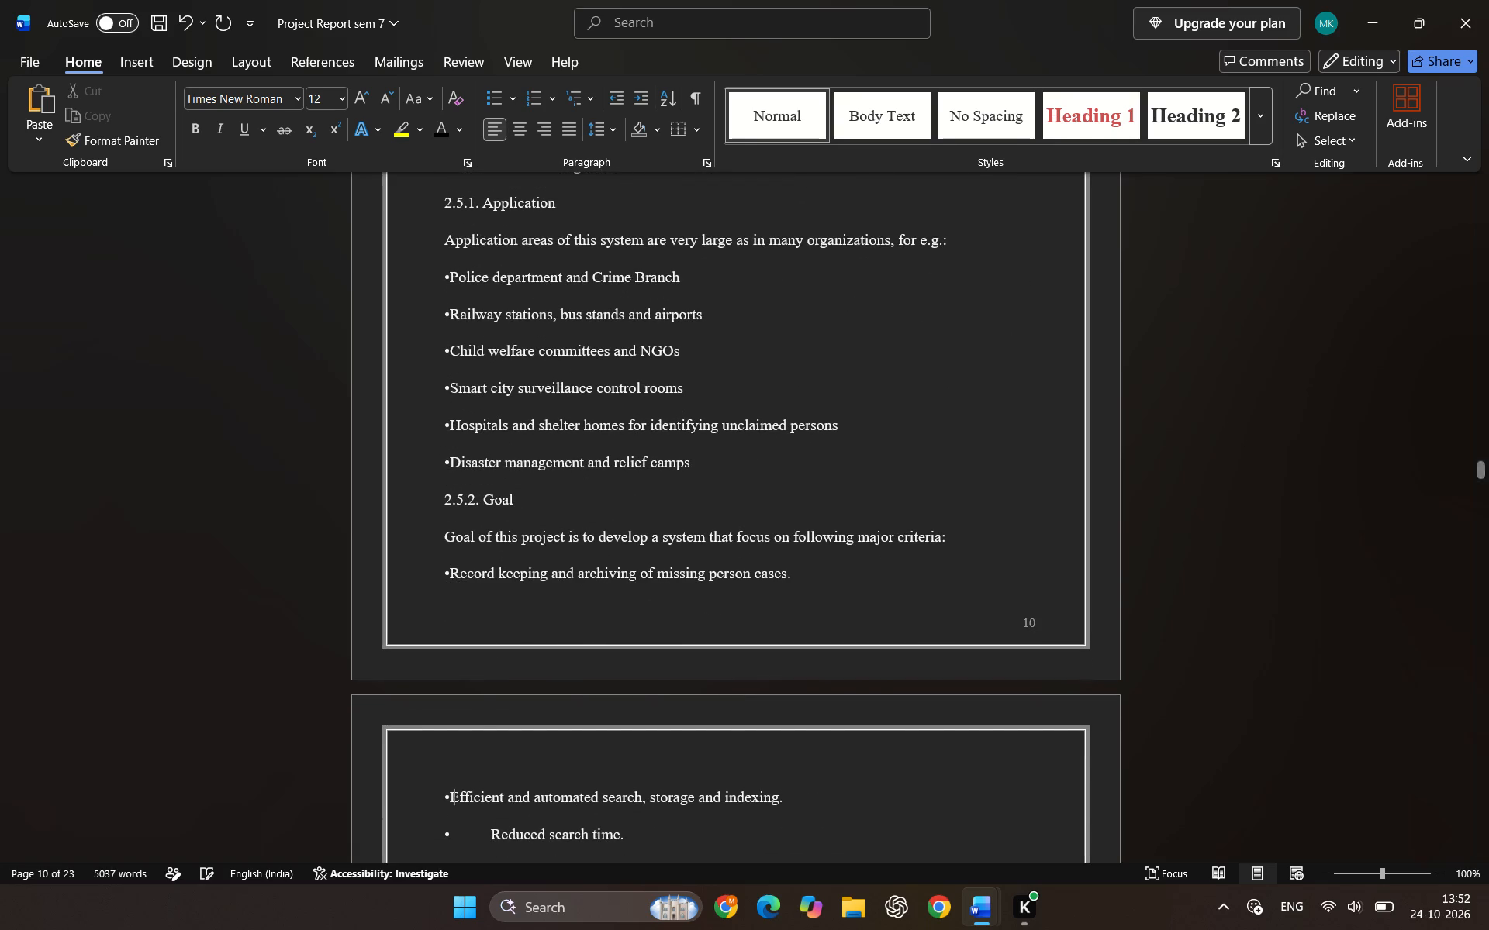
{"action": "scroll", "coordinate": [490, 795], "scroll_direction": "down", "scroll_amount": 3}
{"action": "left_click", "coordinate": [489, 374]}
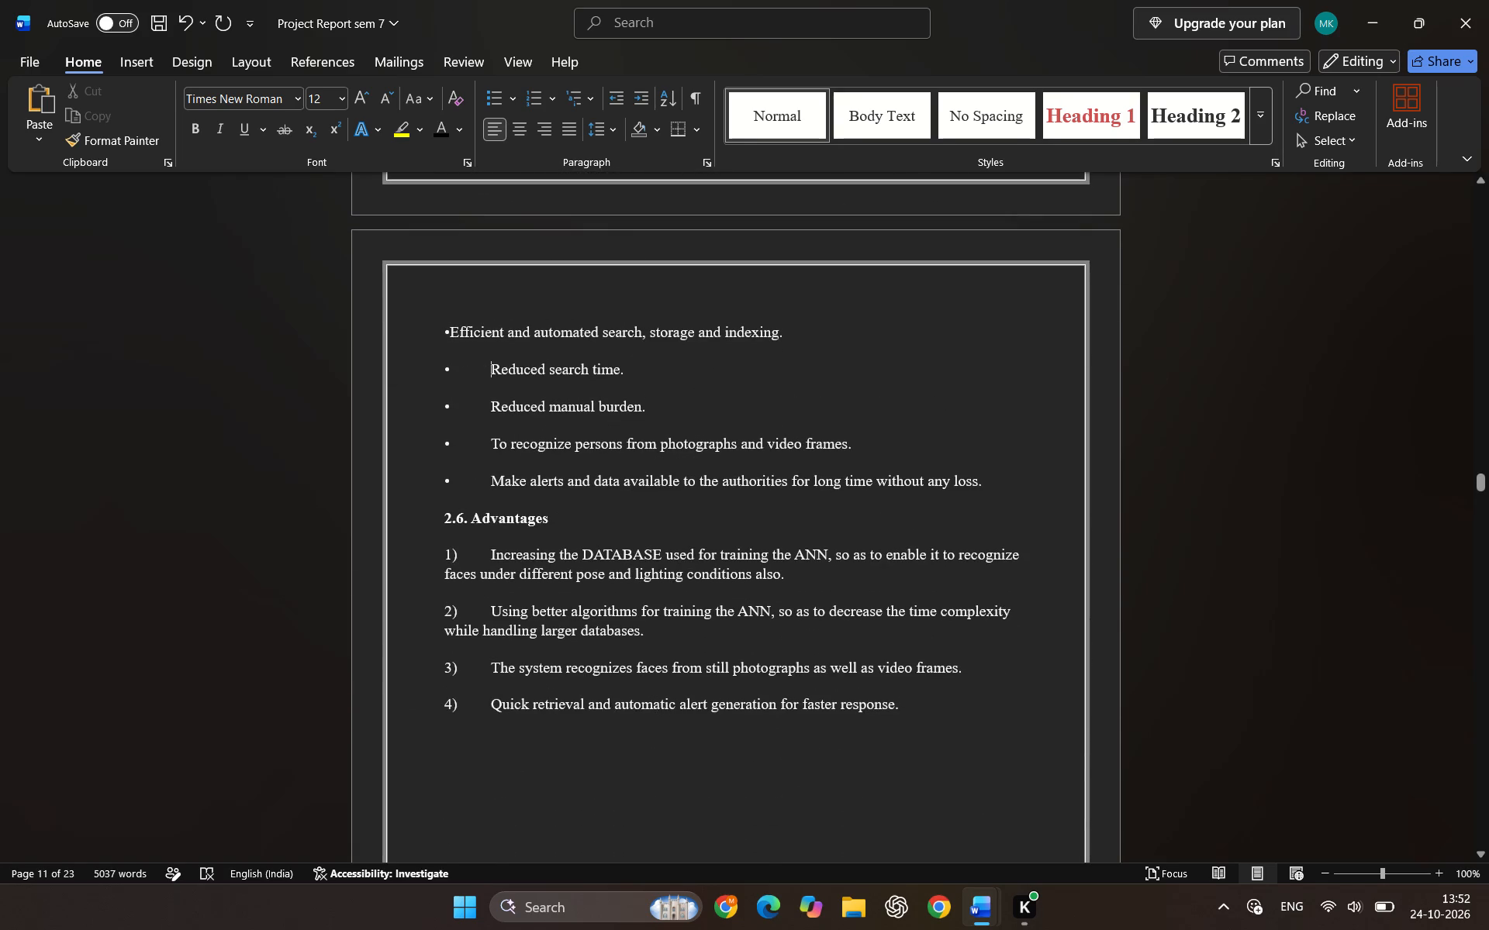
{"action": "key", "text": "BackSpace"}
{"action": "left_click", "coordinate": [489, 416]}
{"action": "key", "text": "BackSpace"}
{"action": "left_click", "coordinate": [489, 444]}
{"action": "key", "text": "BackSpace"}
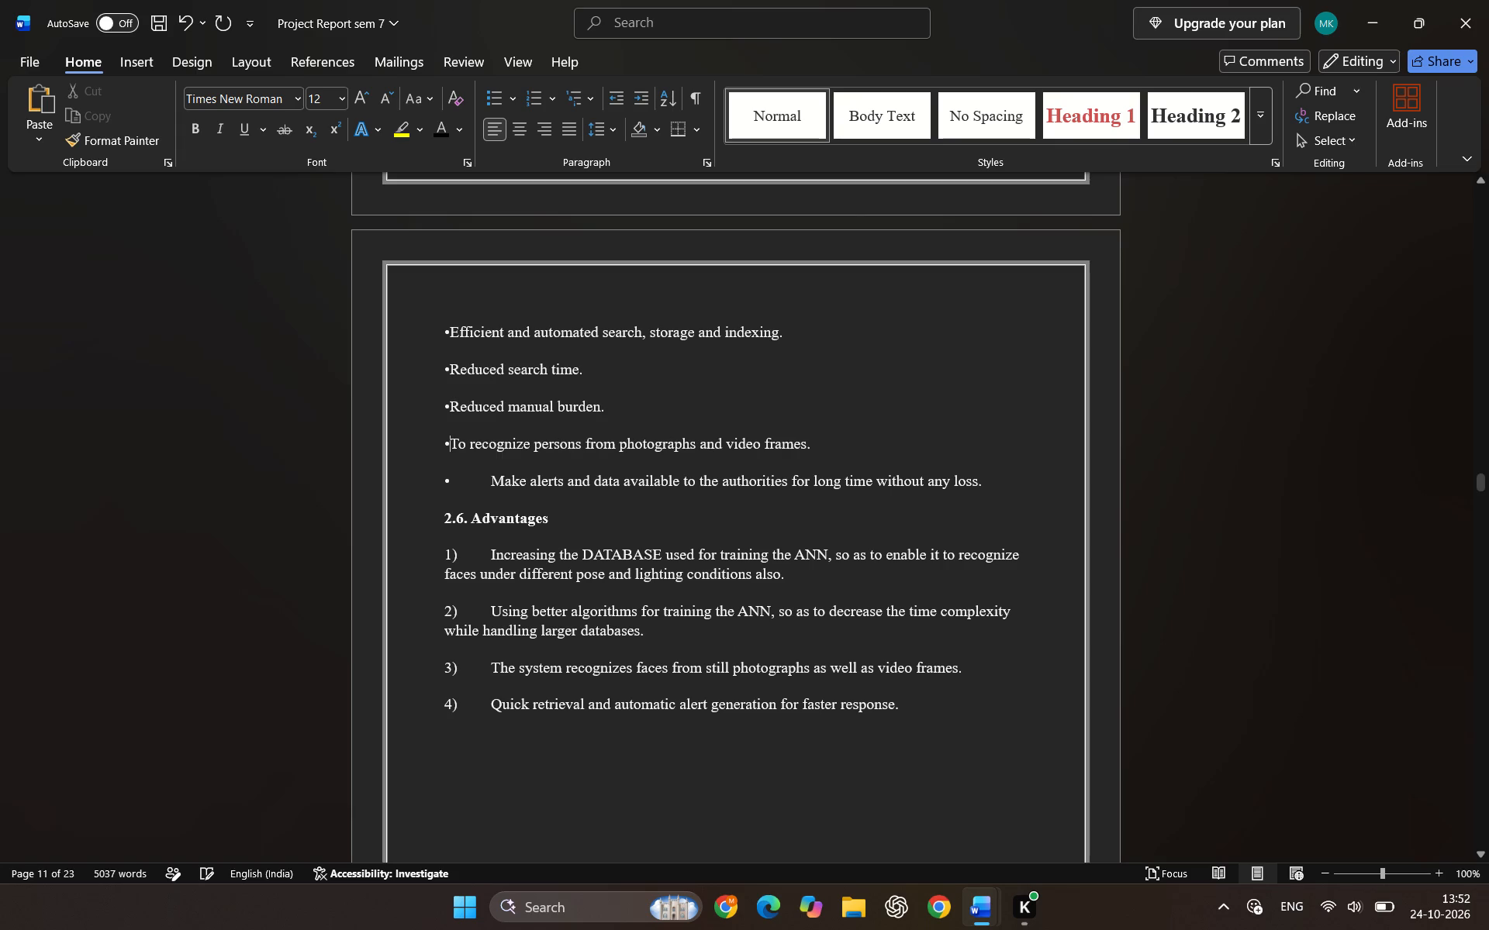
{"action": "left_click", "coordinate": [485, 480]}
{"action": "key", "text": "BackSpace"}
Remove the gap after the numbers 1) to 4) in the list of section 2.6, Advantages.
{"action": "left_click", "coordinate": [485, 553]}
{"action": "key", "text": "BackSpace"}
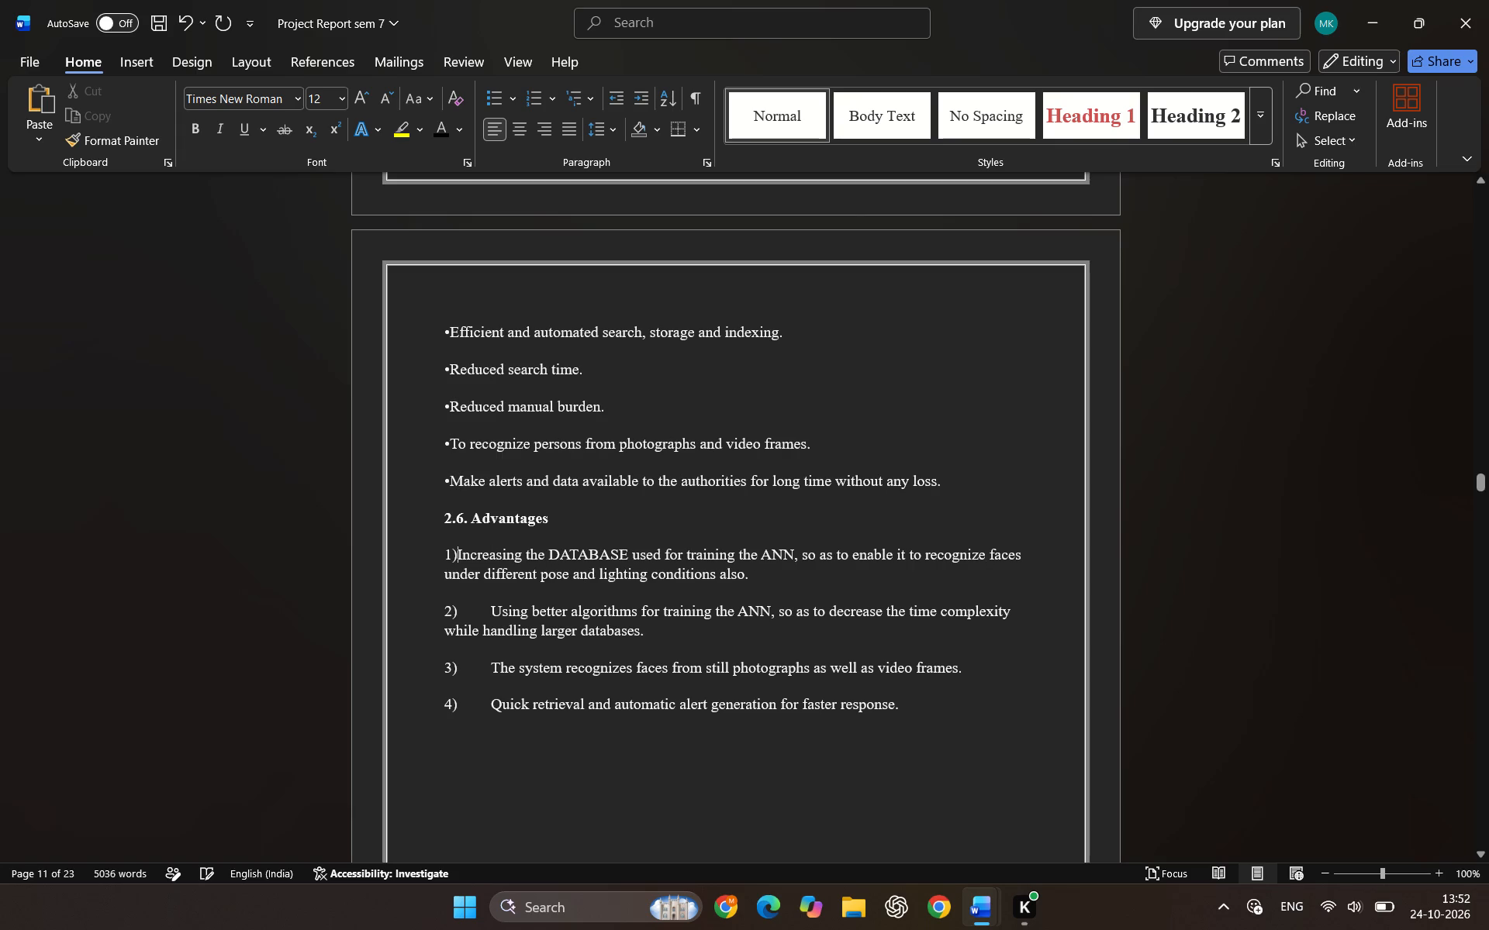
{"action": "left_click", "coordinate": [485, 612]}
{"action": "key", "text": "BackSpace"}
{"action": "left_click", "coordinate": [489, 670]}
{"action": "key", "text": "BackSpace"}
{"action": "left_click", "coordinate": [485, 711]}
{"action": "key", "text": "BackSpace"}
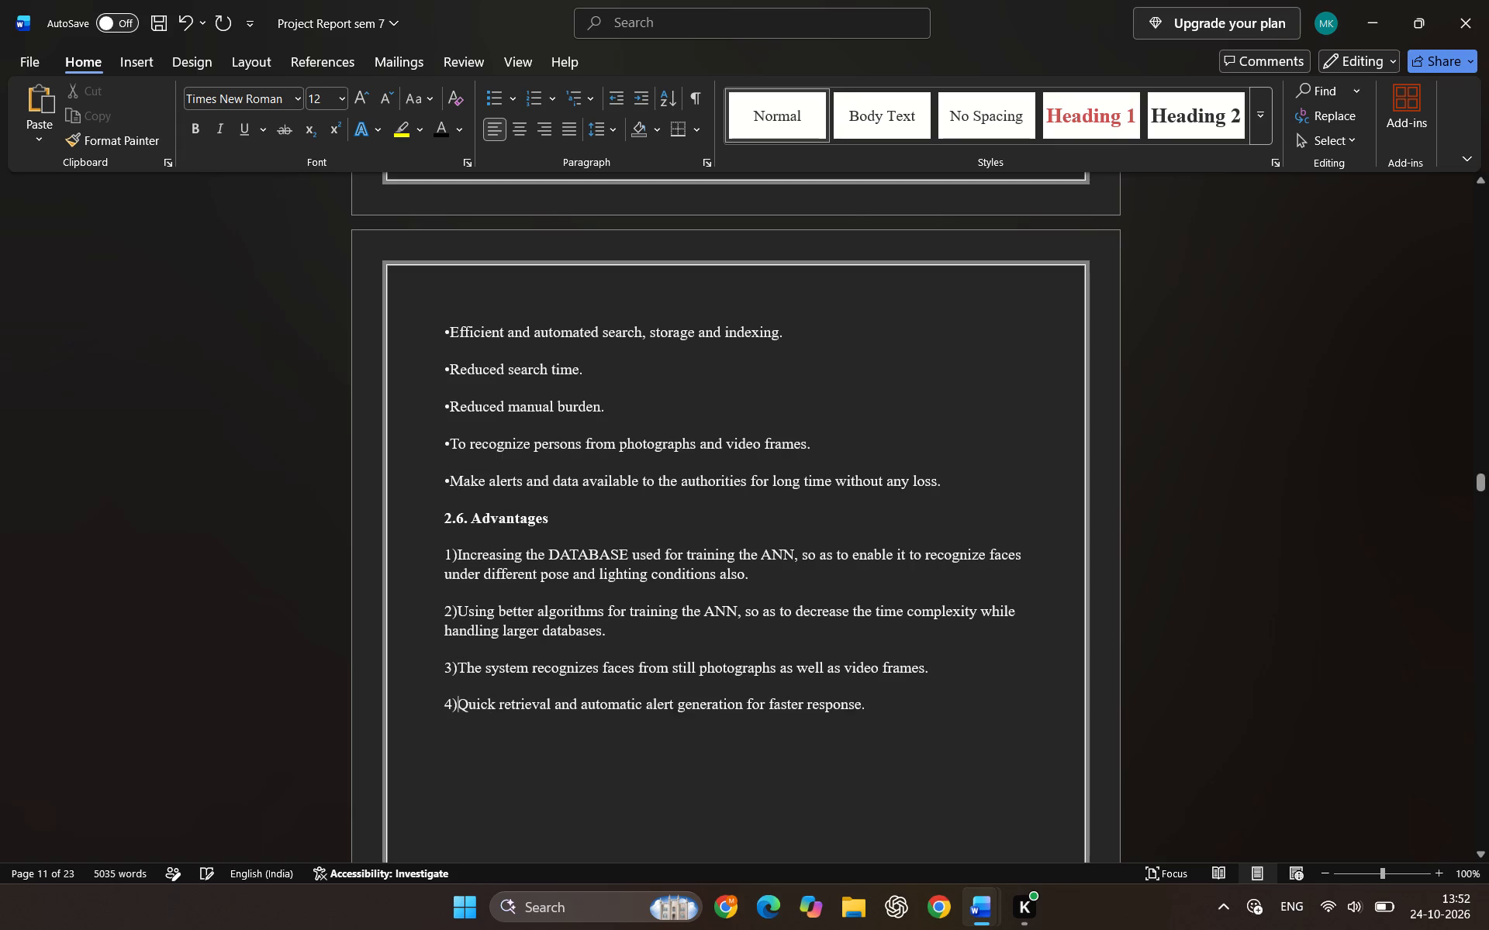
Look through the report from chapter 3 to the methodology pages and compare their page numbers with the contents table.
{"action": "scroll", "coordinate": [512, 653], "scroll_direction": "down", "scroll_amount": 11}
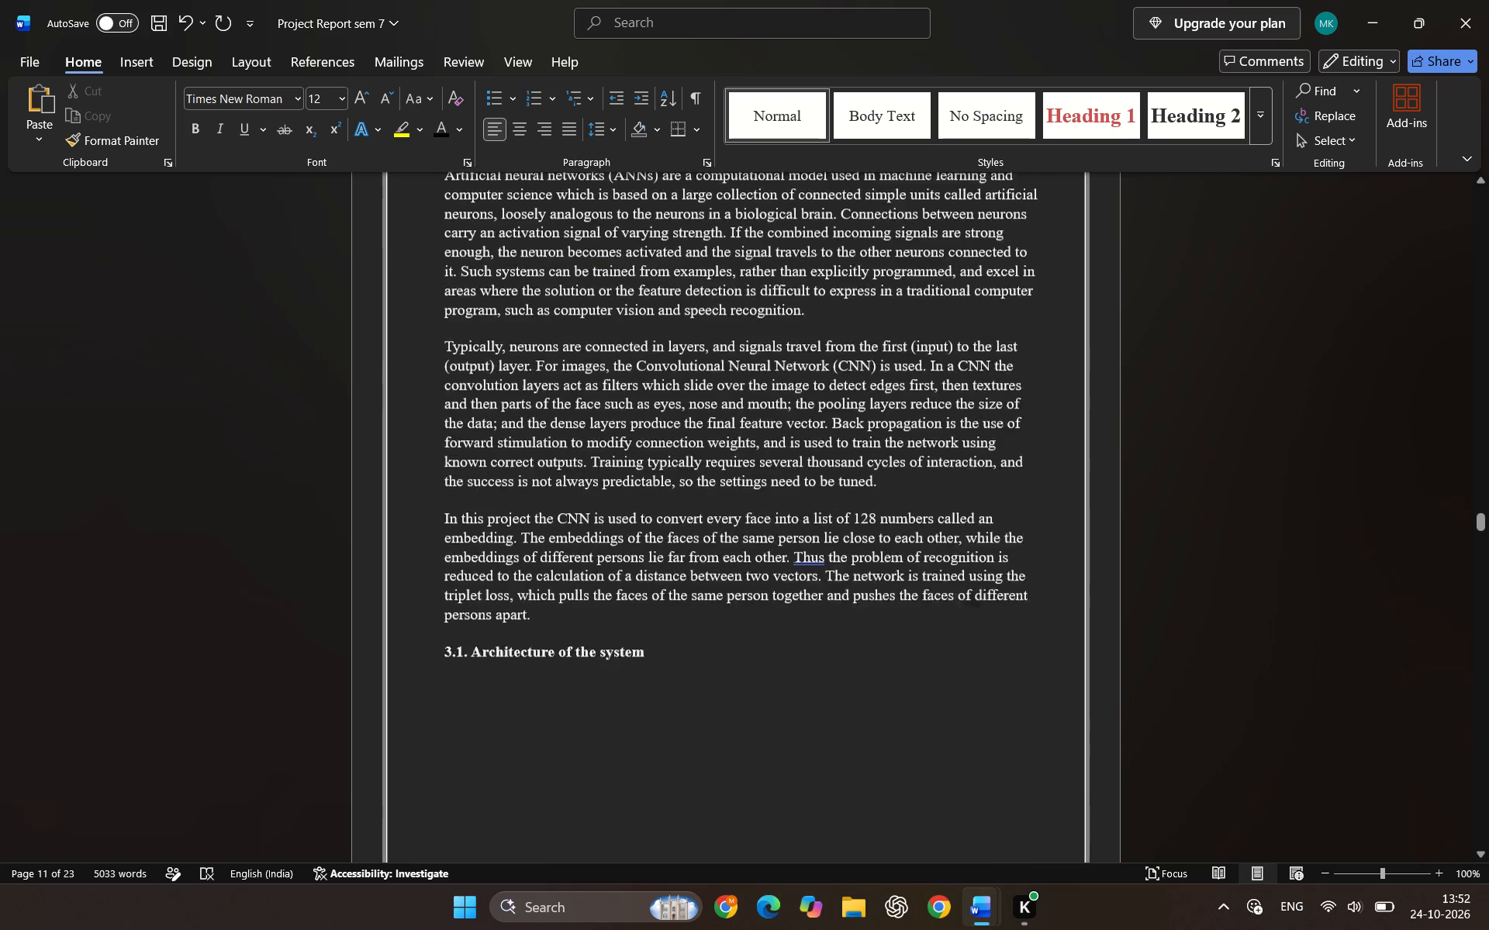
{"action": "scroll", "coordinate": [586, 594], "scroll_direction": "down", "scroll_amount": 8}
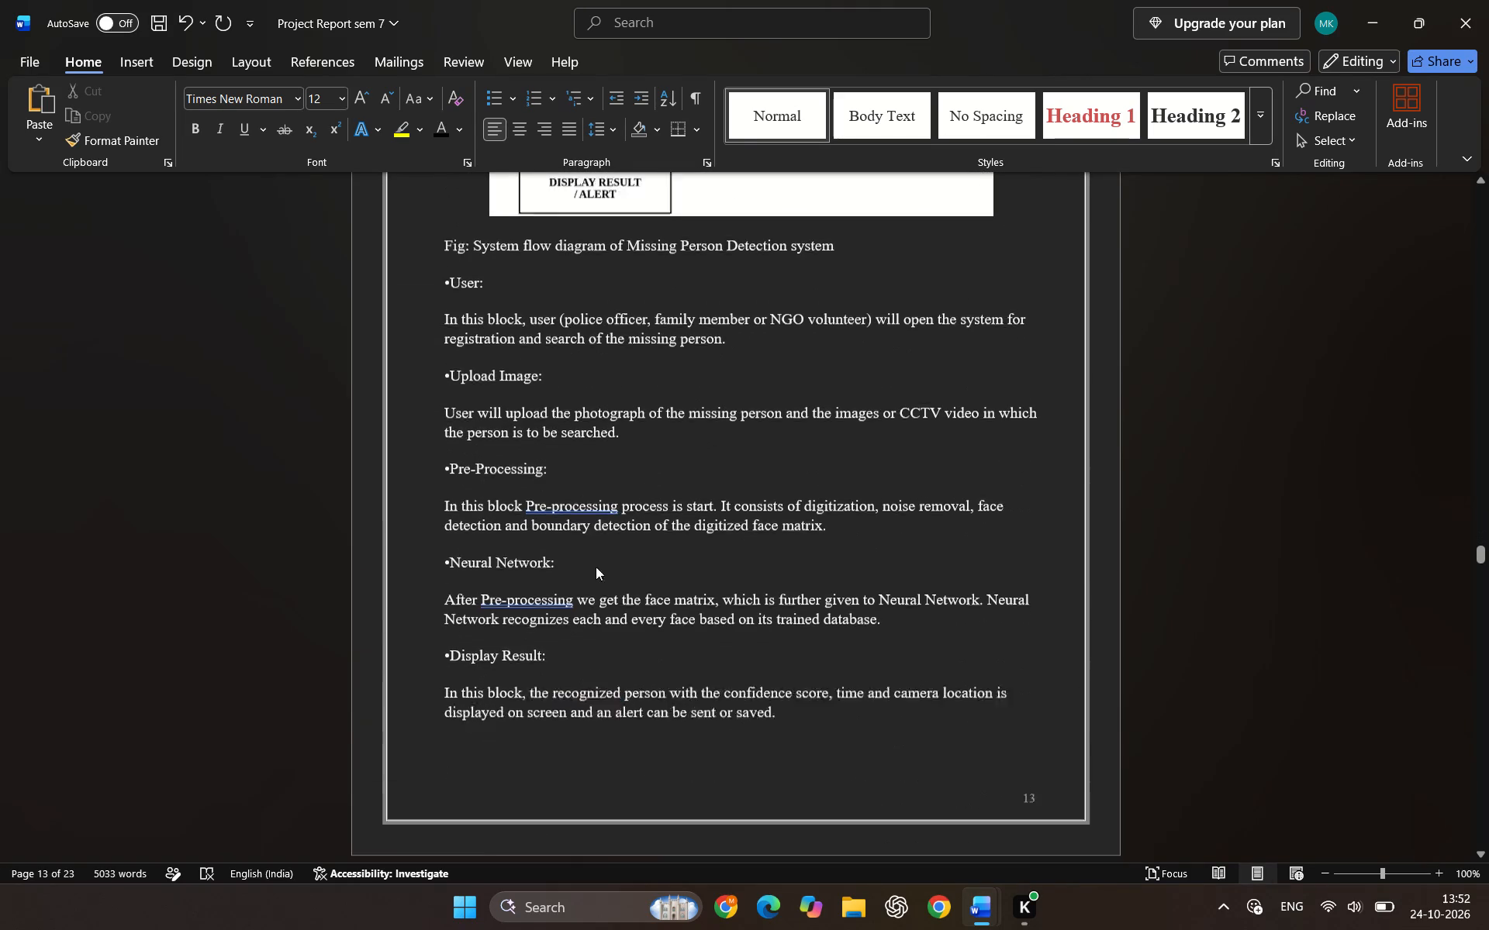
{"action": "scroll", "coordinate": [596, 567], "scroll_direction": "down", "scroll_amount": 3}
{"action": "scroll", "coordinate": [596, 566], "scroll_direction": "up", "scroll_amount": 20}
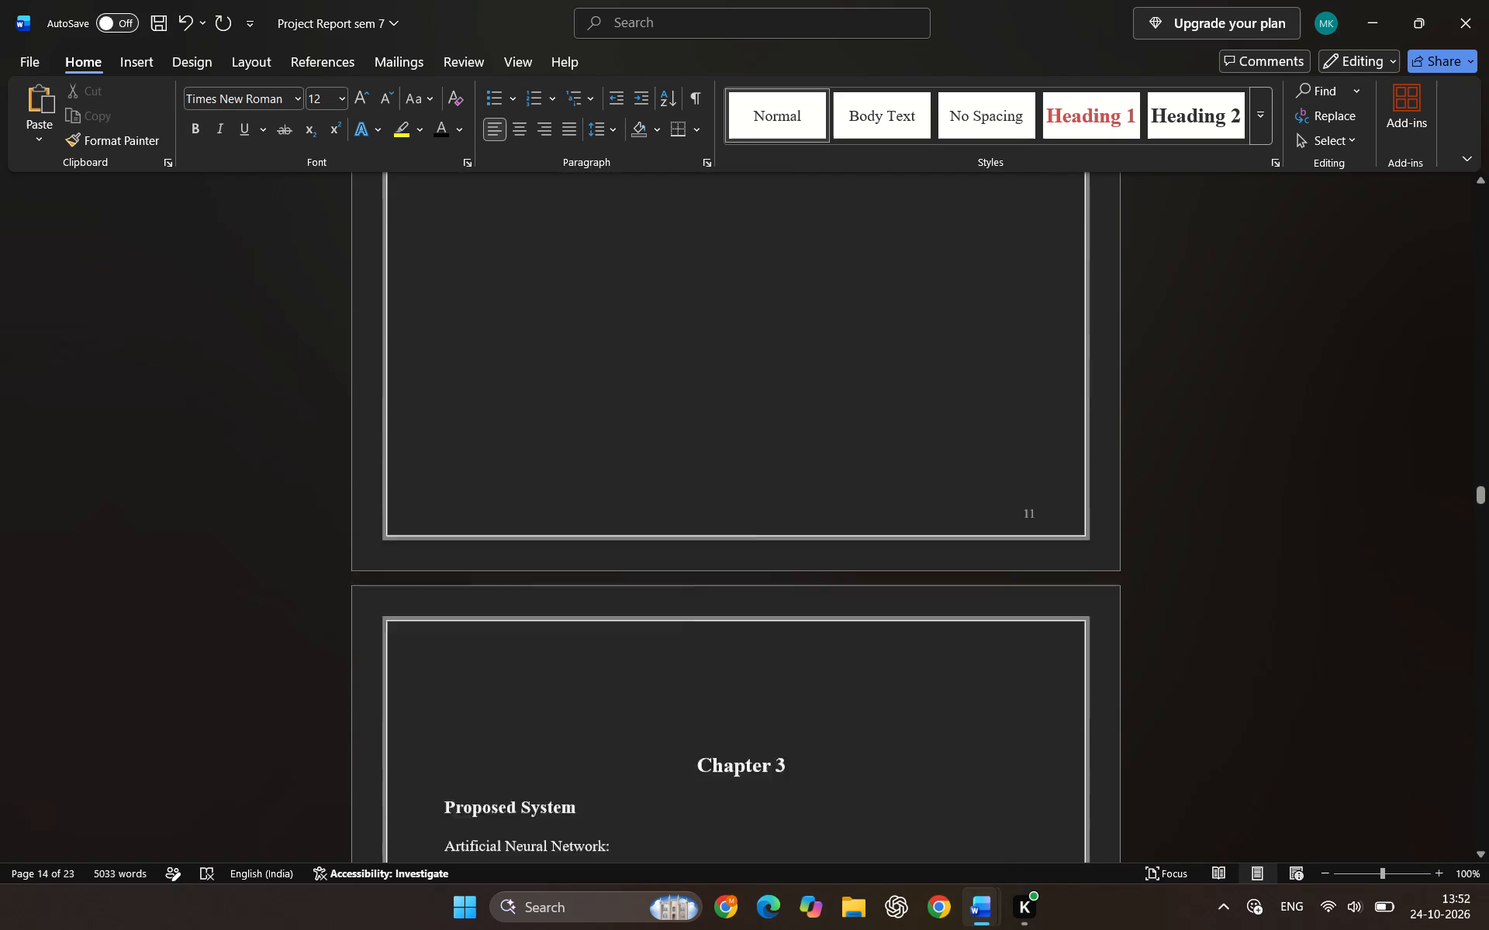
{"action": "scroll", "coordinate": [597, 566], "scroll_direction": "up", "scroll_amount": 20}
{"action": "scroll", "coordinate": [597, 566], "scroll_direction": "up", "scroll_amount": 18}
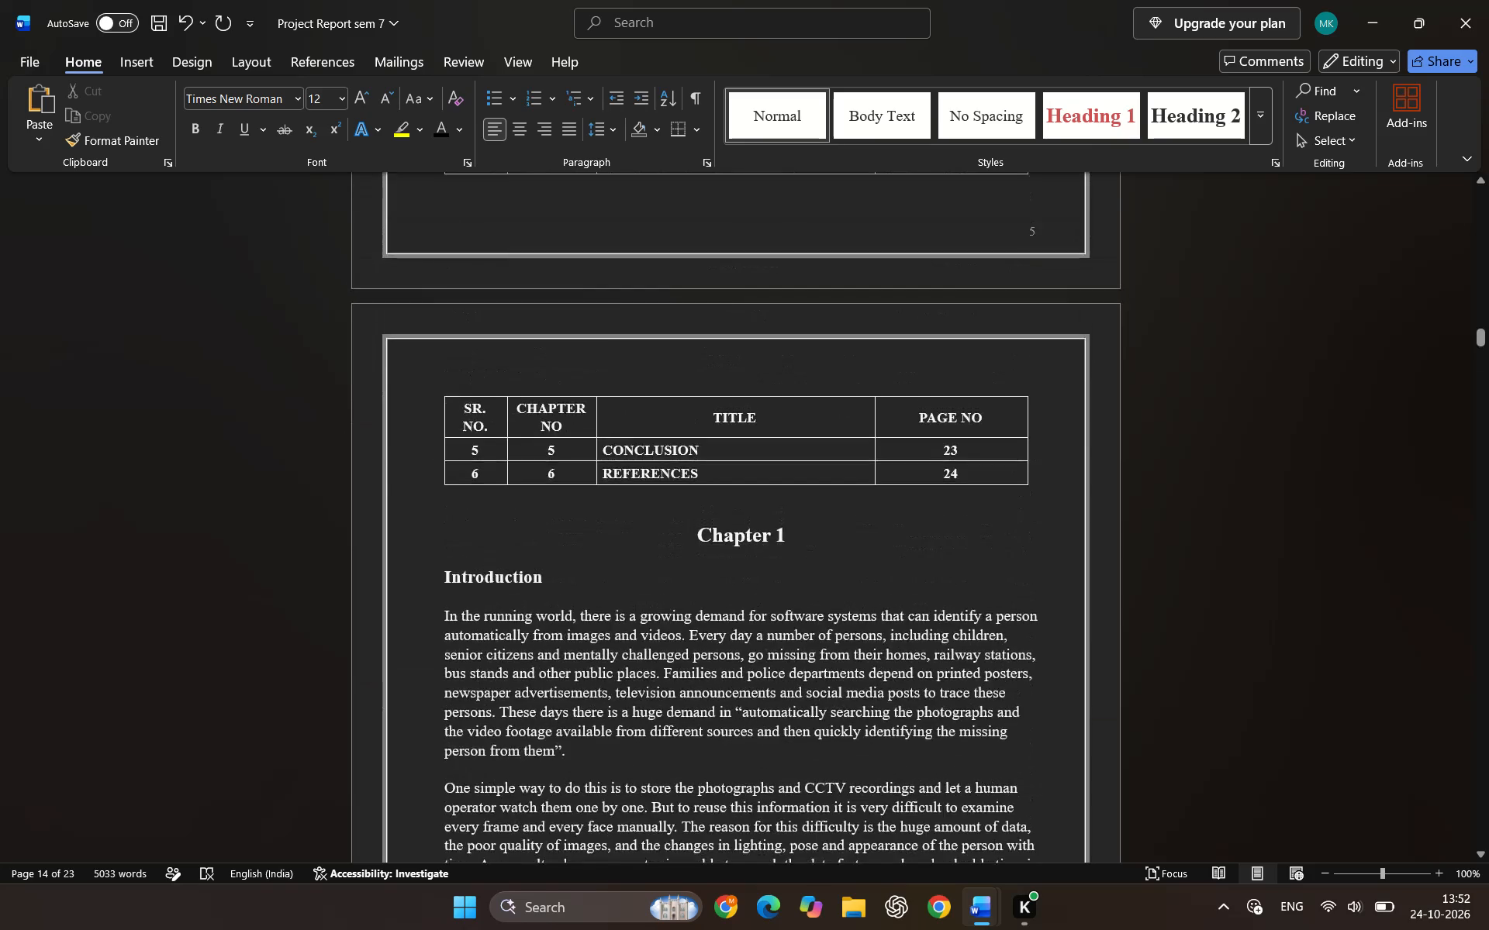
{"action": "scroll", "coordinate": [597, 566], "scroll_direction": "up", "scroll_amount": 5}
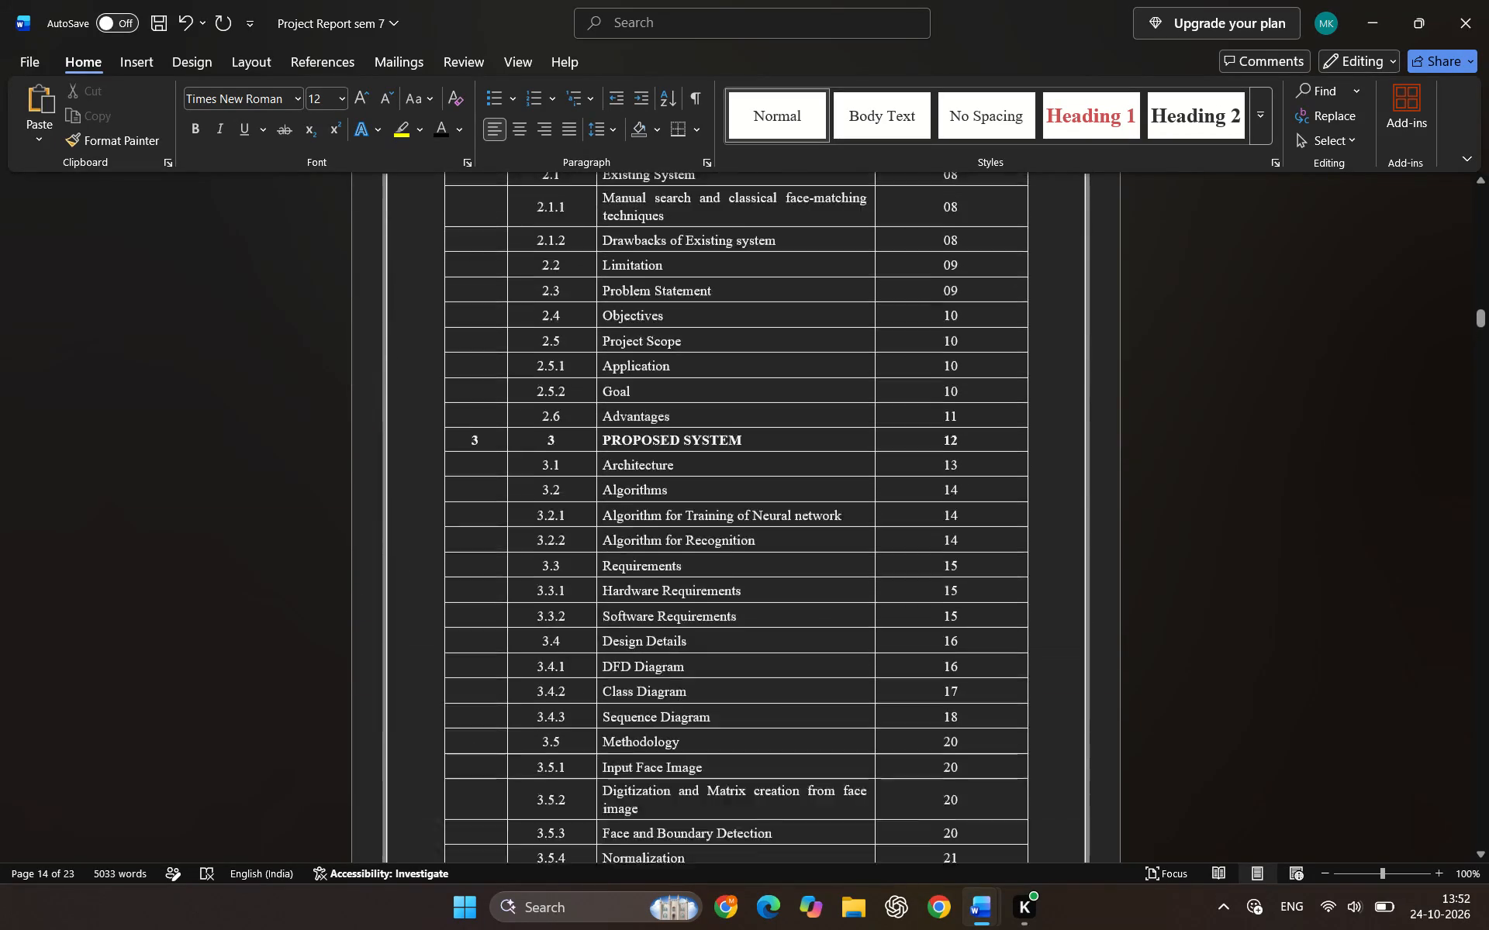
{"action": "scroll", "coordinate": [622, 560], "scroll_direction": "up", "scroll_amount": 1}
{"action": "scroll", "coordinate": [787, 508], "scroll_direction": "down", "scroll_amount": 7}
{"action": "scroll", "coordinate": [983, 502], "scroll_direction": "down", "scroll_amount": 4}
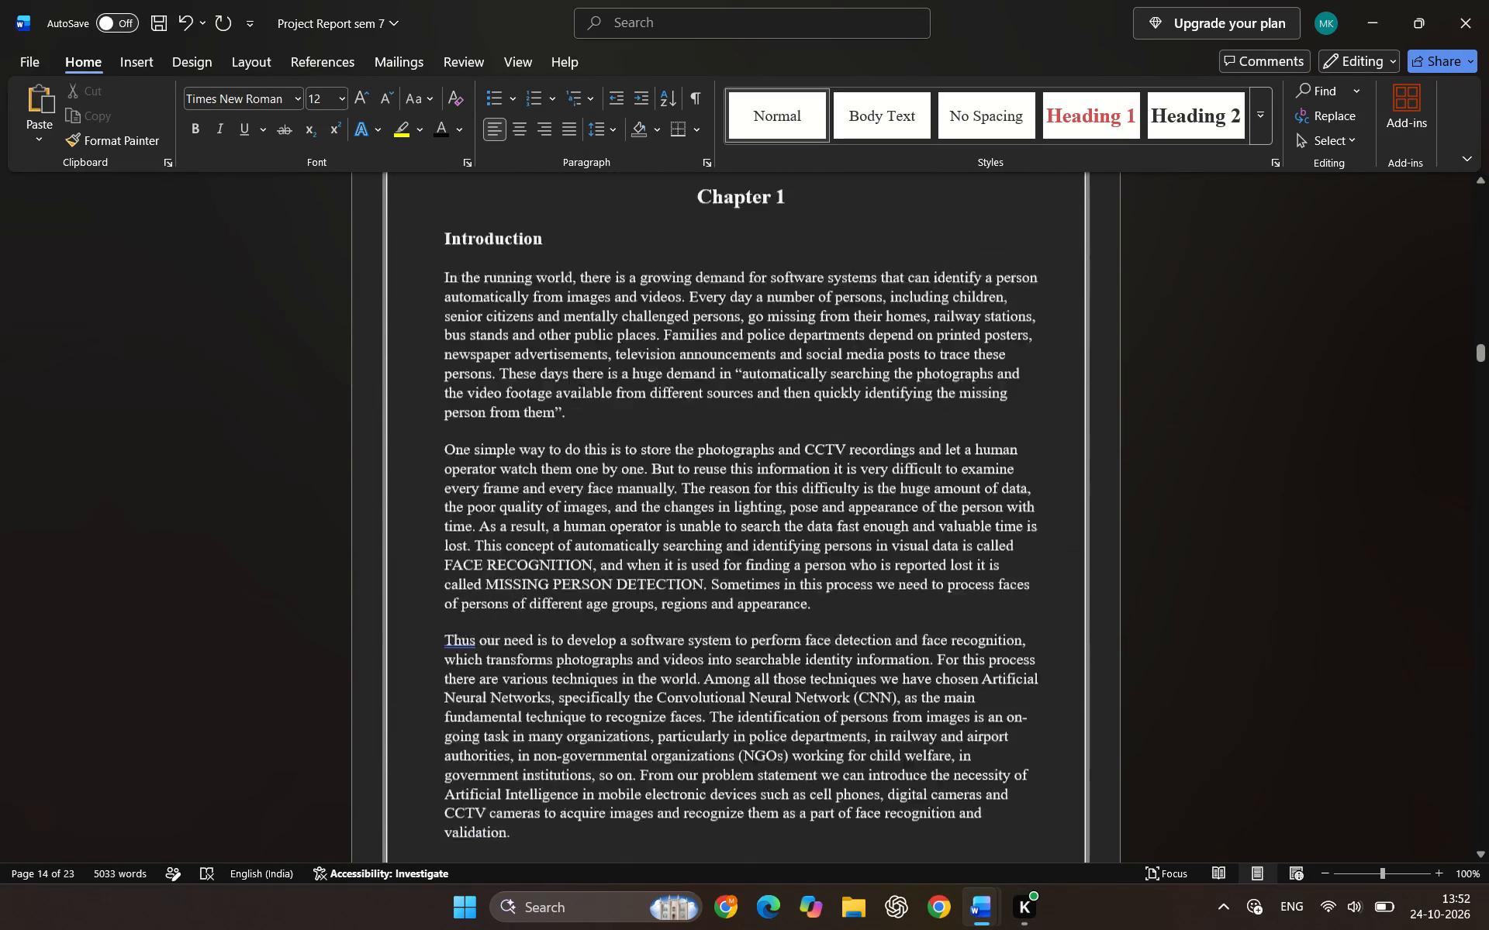
{"action": "scroll", "coordinate": [1198, 502], "scroll_direction": "down", "scroll_amount": 2}
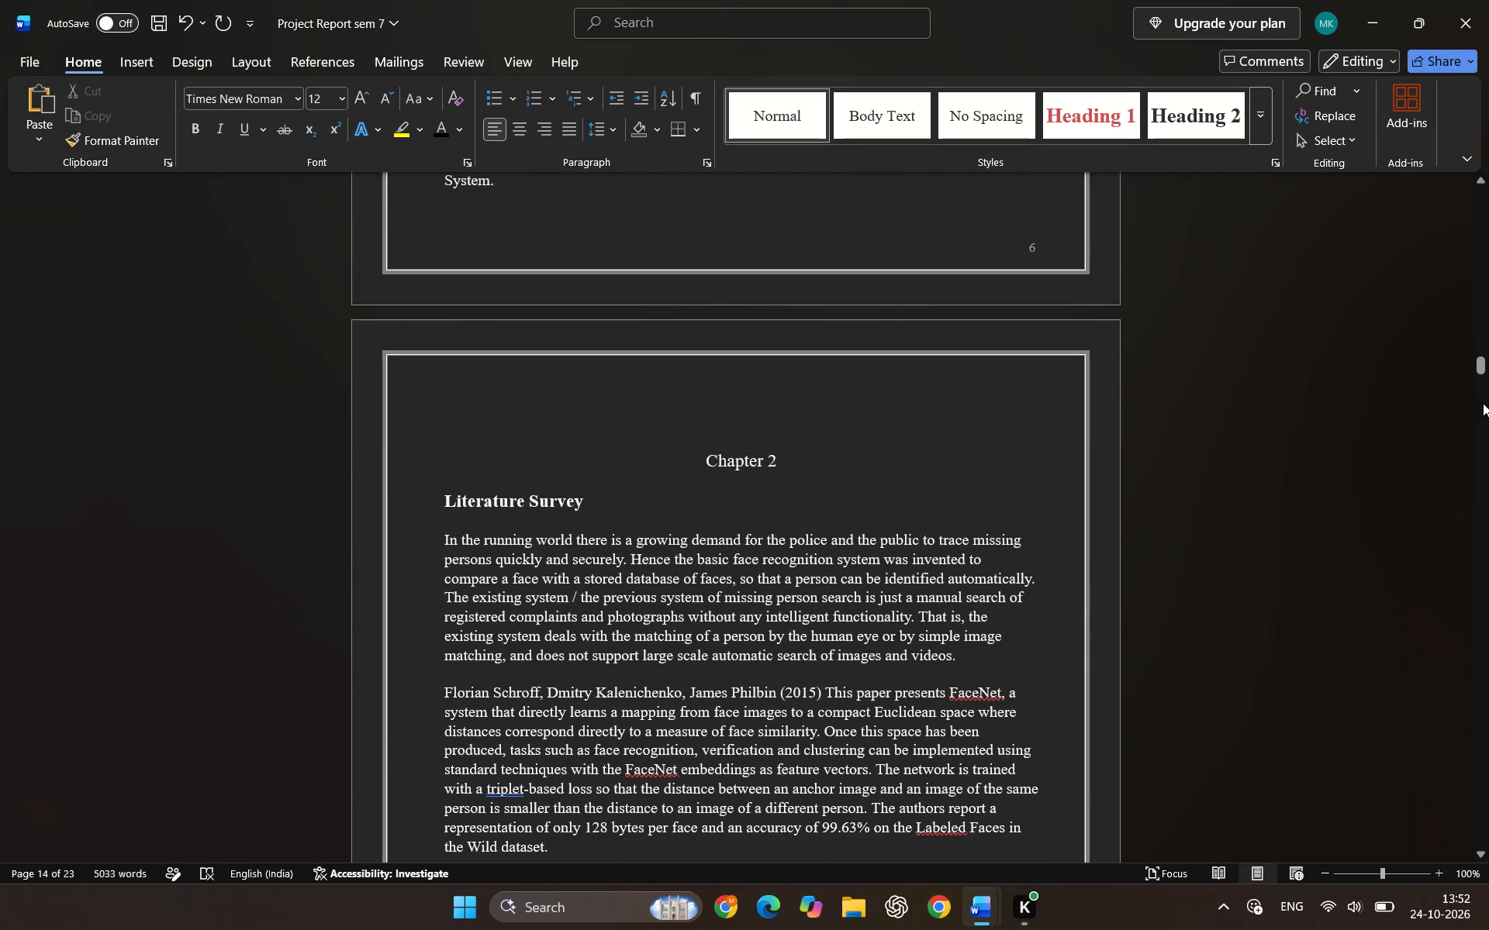
{"action": "left_click_drag", "start_coordinate": [1483, 368], "coordinate": [1483, 759]}
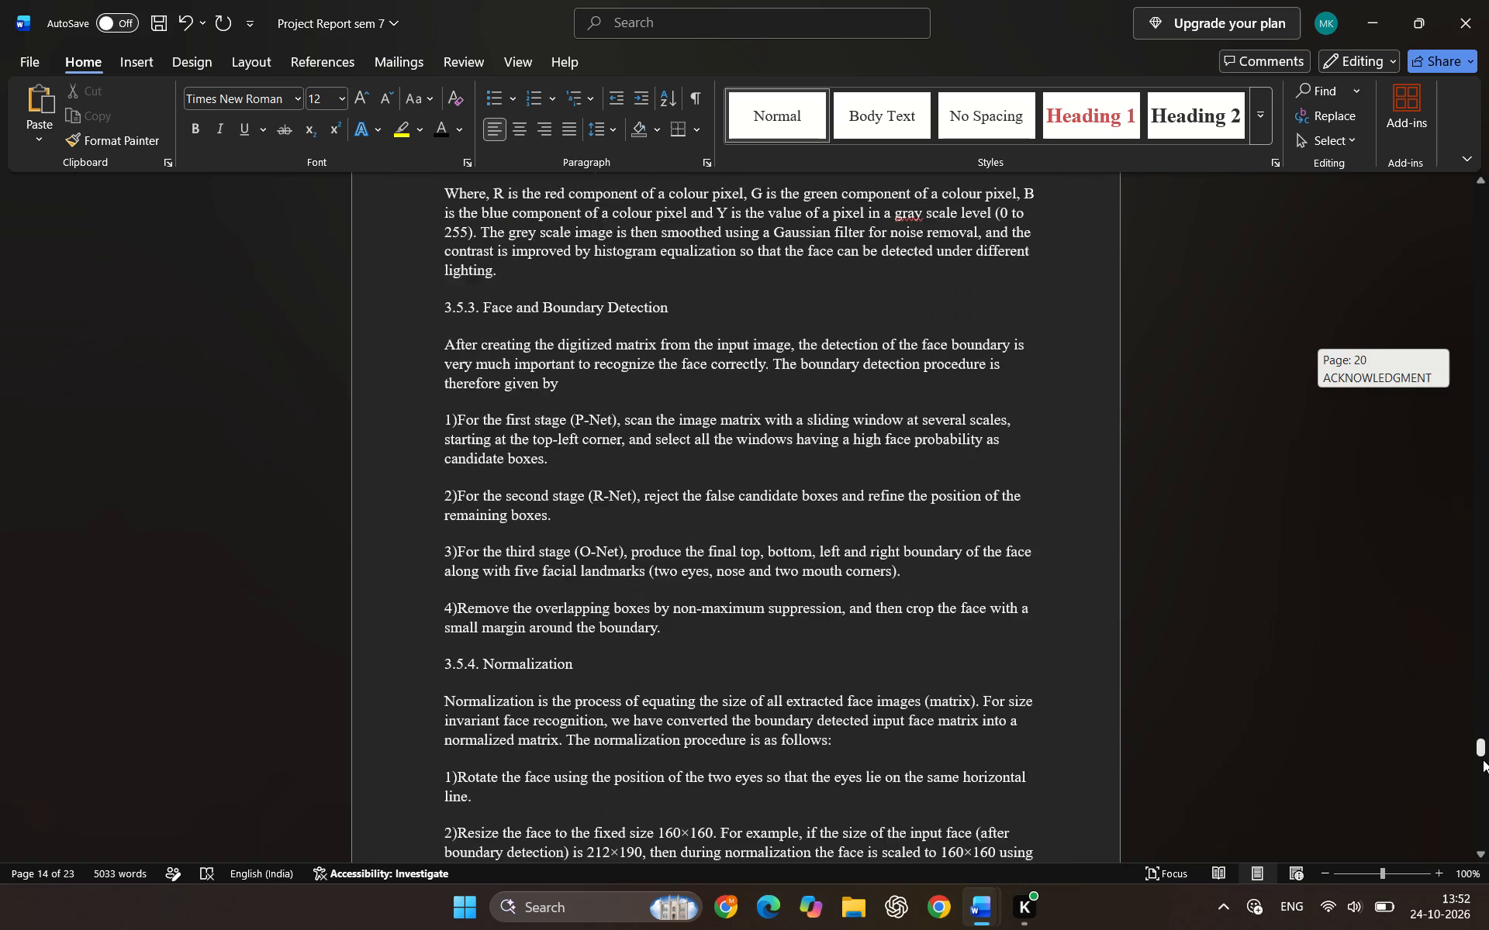
{"action": "left_click_drag", "start_coordinate": [1483, 759], "coordinate": [1488, 548]}
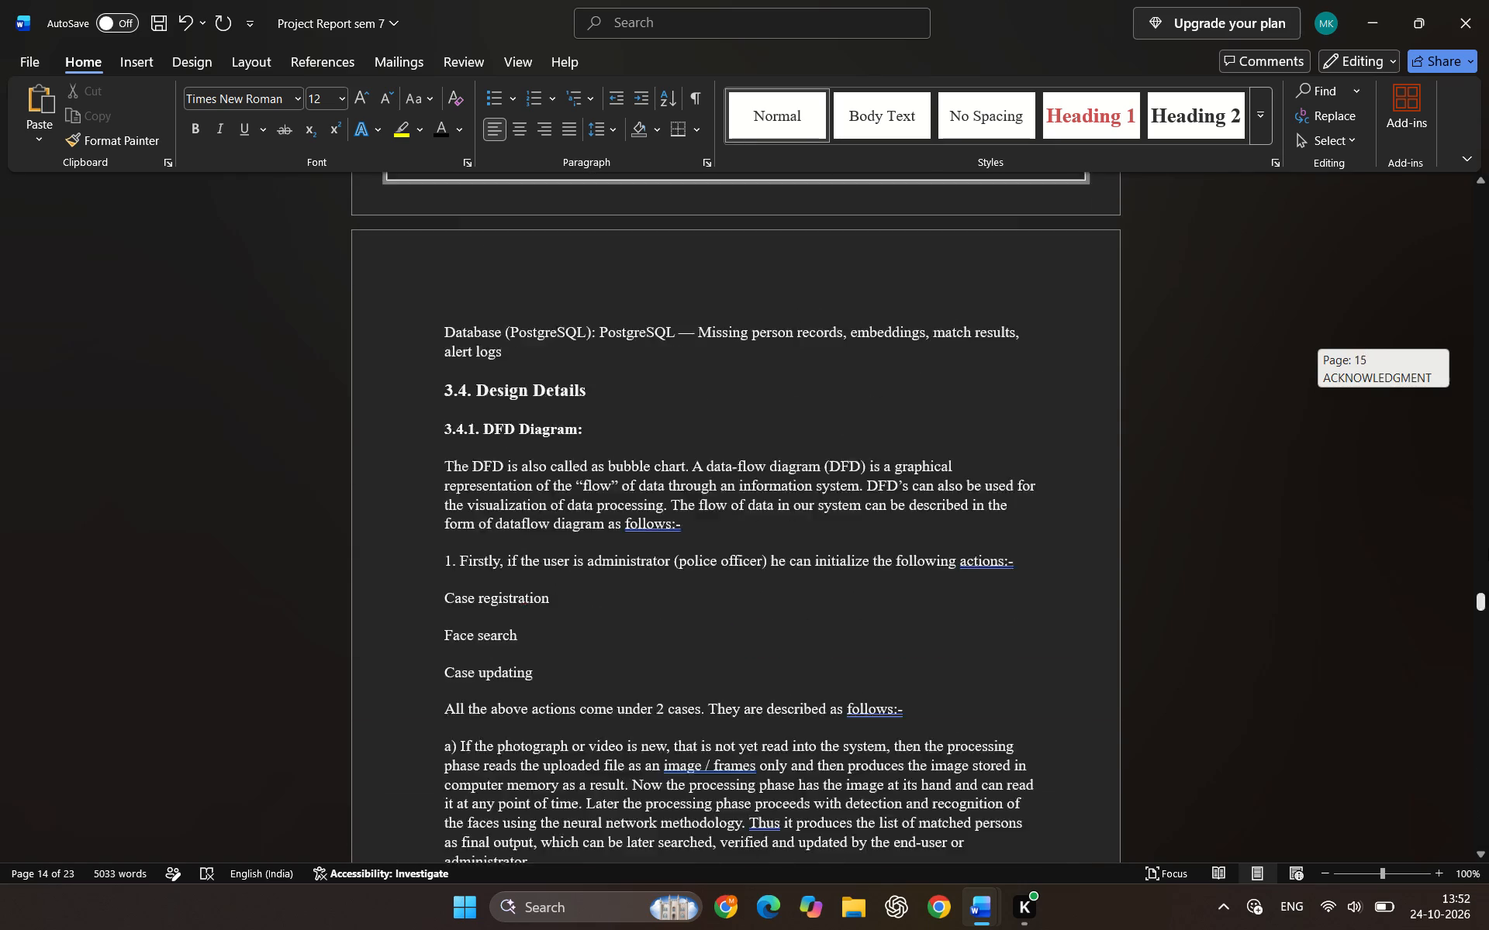
{"action": "left_click_drag", "start_coordinate": [1488, 548], "coordinate": [1488, 143]}
In the contents table, set the page number of References to 23 and of Conclusion to 22.
{"action": "scroll", "coordinate": [921, 463], "scroll_direction": "down", "scroll_amount": 11}
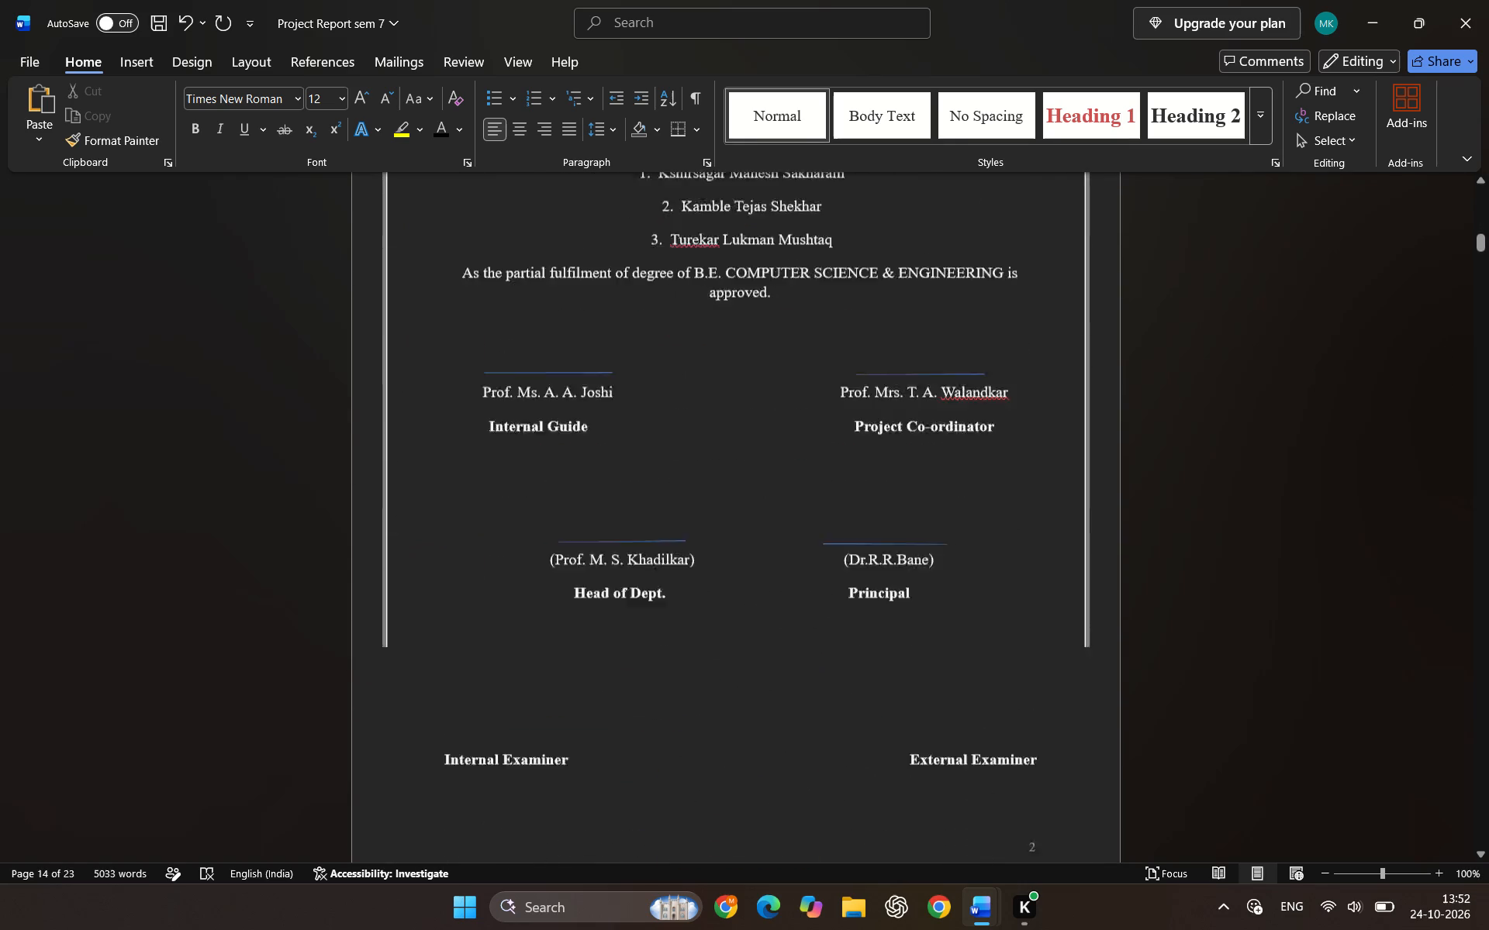
{"action": "scroll", "coordinate": [923, 517], "scroll_direction": "down", "scroll_amount": 11}
{"action": "scroll", "coordinate": [917, 544], "scroll_direction": "down", "scroll_amount": 10}
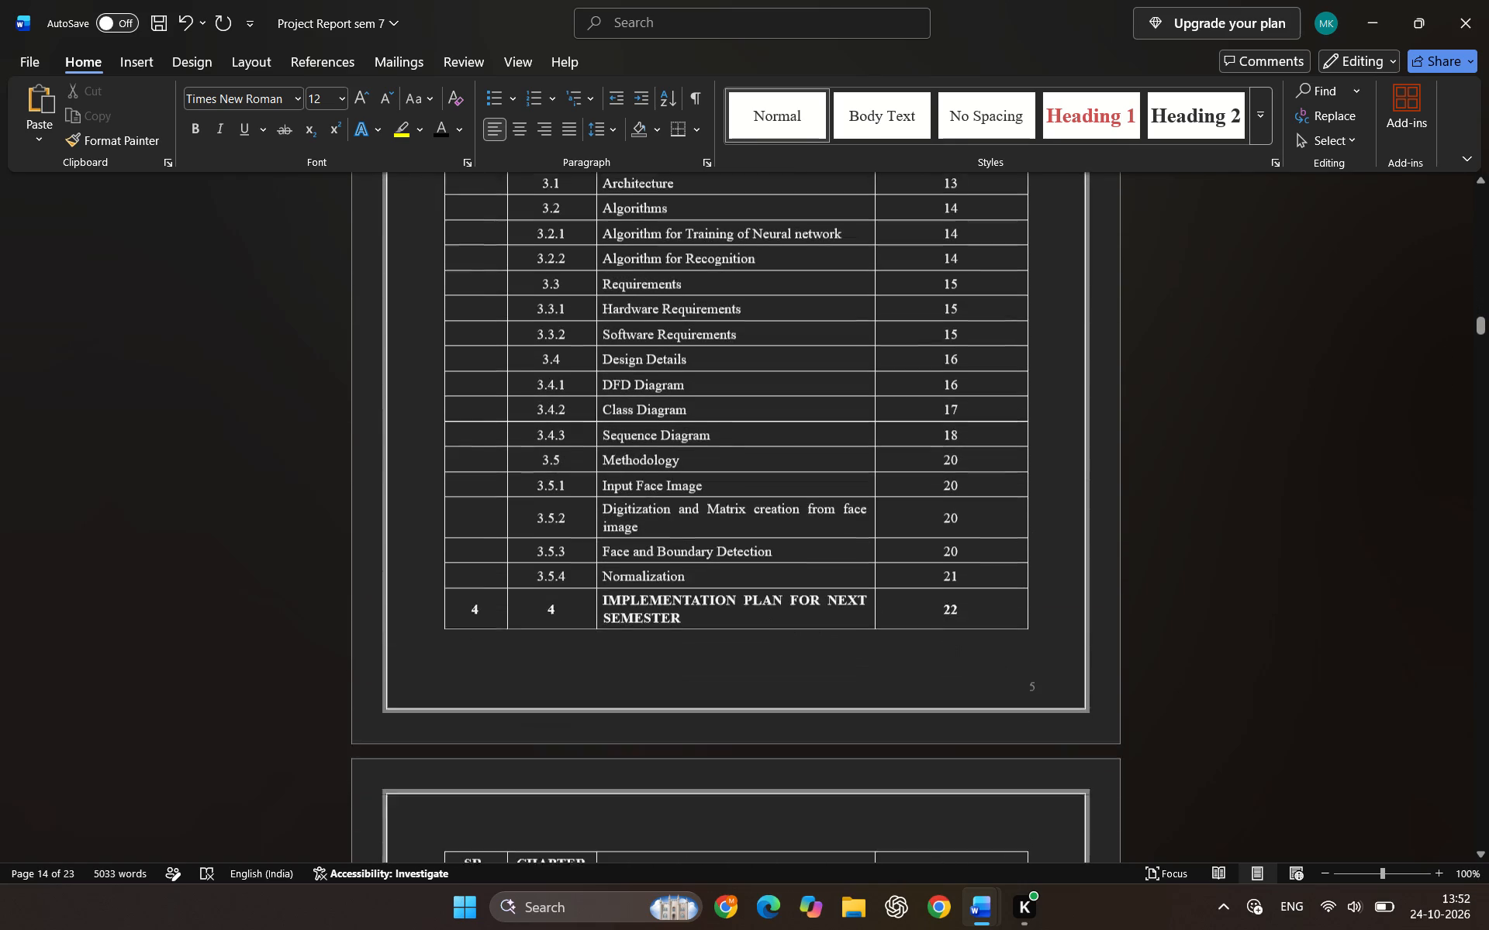
{"action": "scroll", "coordinate": [962, 581], "scroll_direction": "down", "scroll_amount": 2}
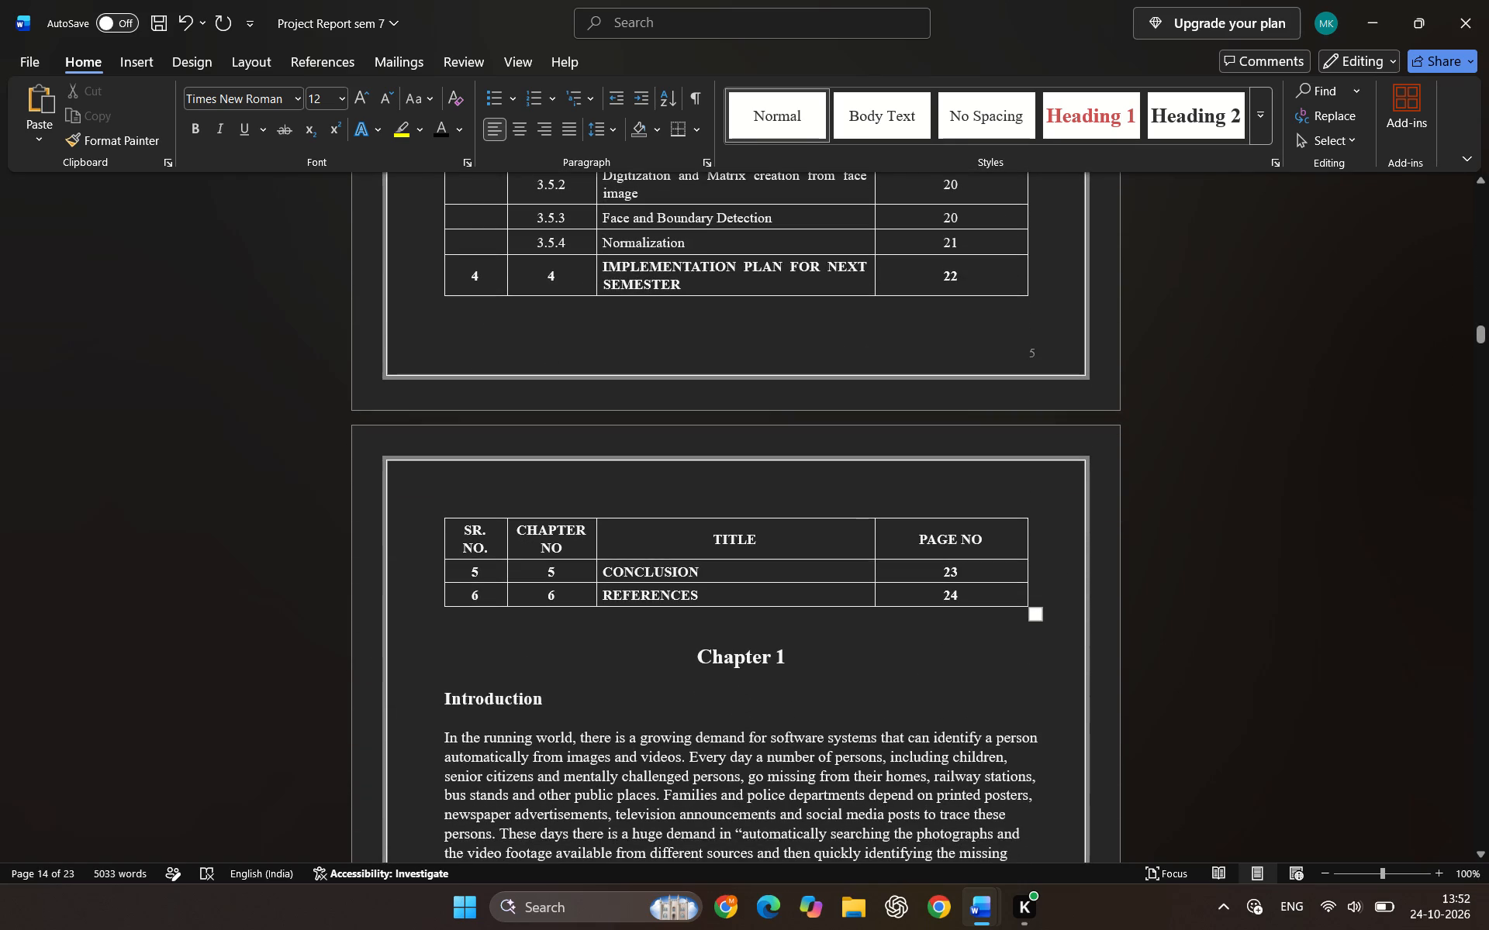
{"action": "left_click", "coordinate": [965, 594]}
{"action": "key", "text": "BackSpace"}
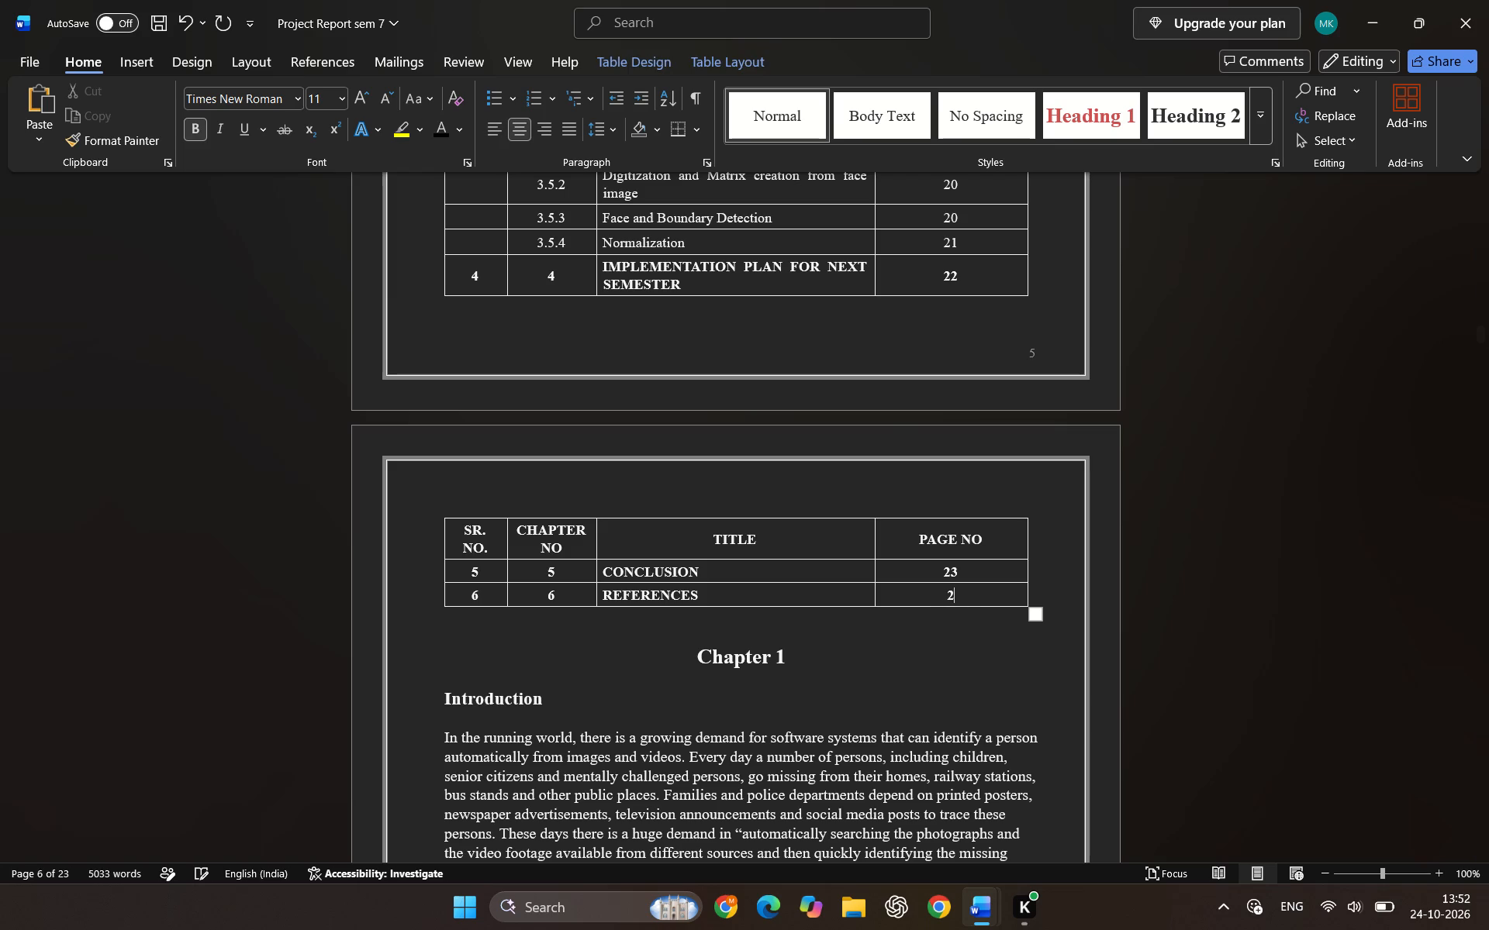
{"action": "key", "text": "3"}
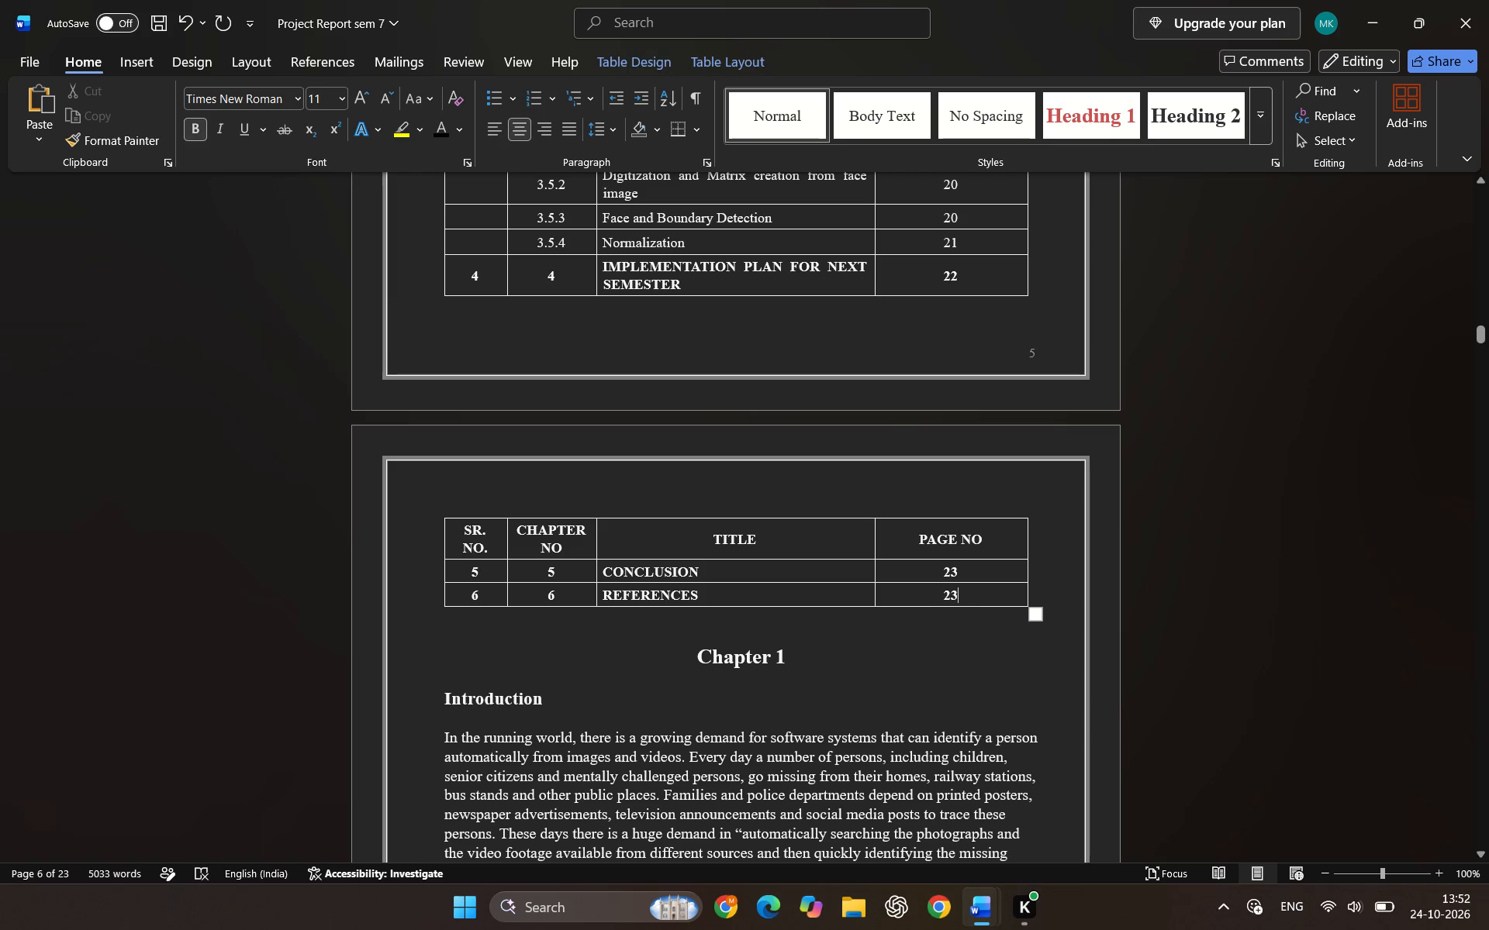
{"action": "left_click", "coordinate": [966, 577]}
{"action": "key", "text": "BackSpace"}
{"action": "key", "text": "2"}
Check which pages the references, conclusion, implementation plan and methodology sections fall on at the end of the report.
{"action": "left_click_drag", "start_coordinate": [1484, 326], "coordinate": [1471, 906]}
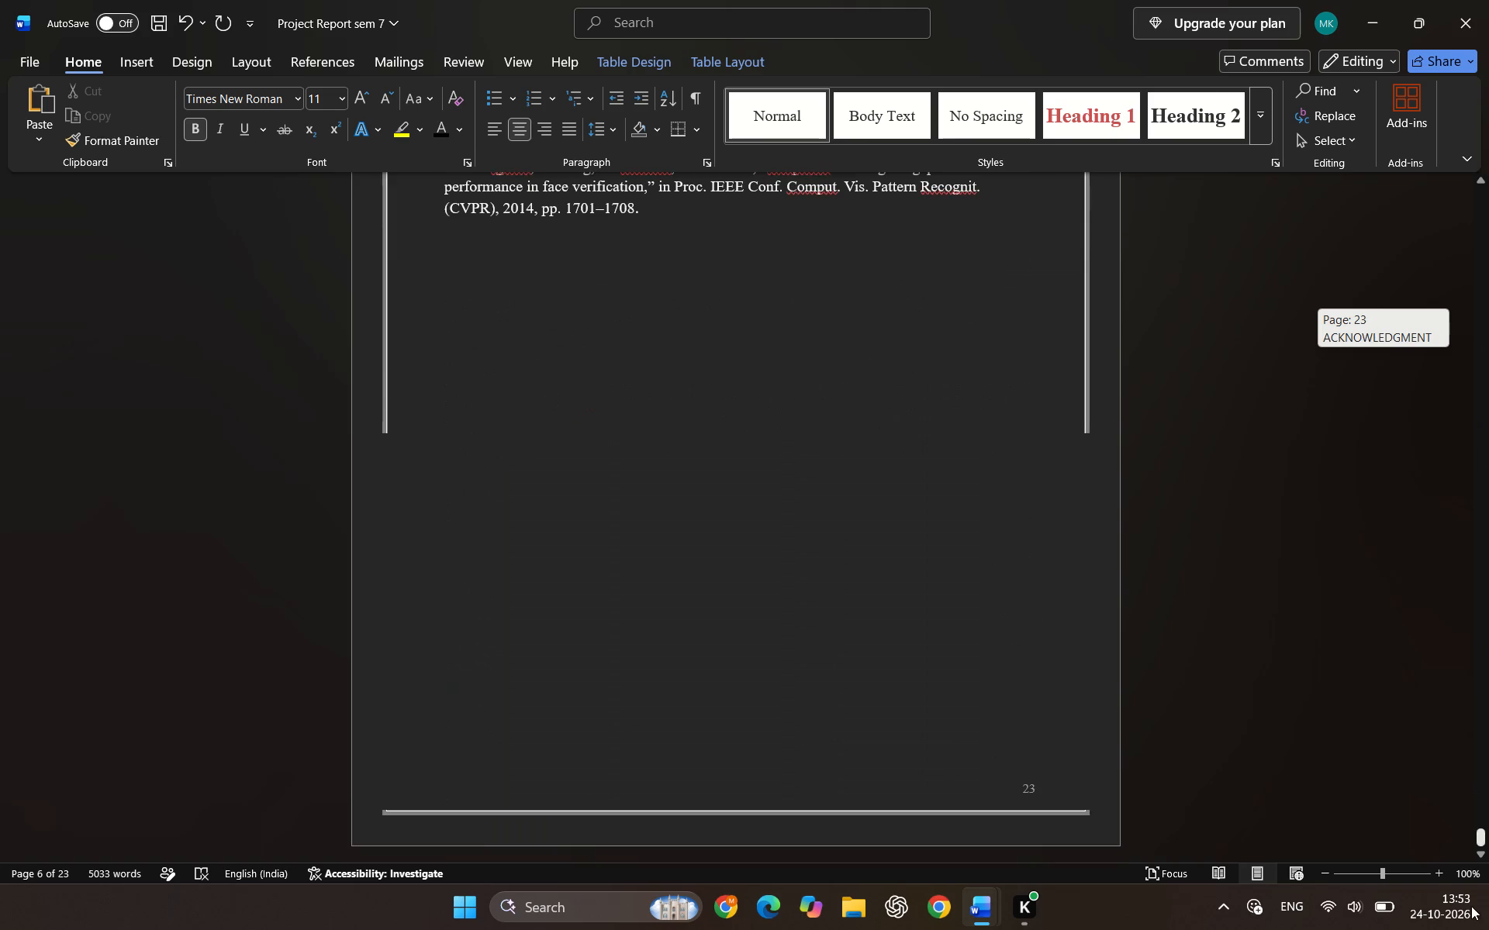
{"action": "left_click_drag", "start_coordinate": [1471, 906], "coordinate": [1483, 791]}
{"action": "scroll", "coordinate": [1134, 717], "scroll_direction": "down", "scroll_amount": 2}
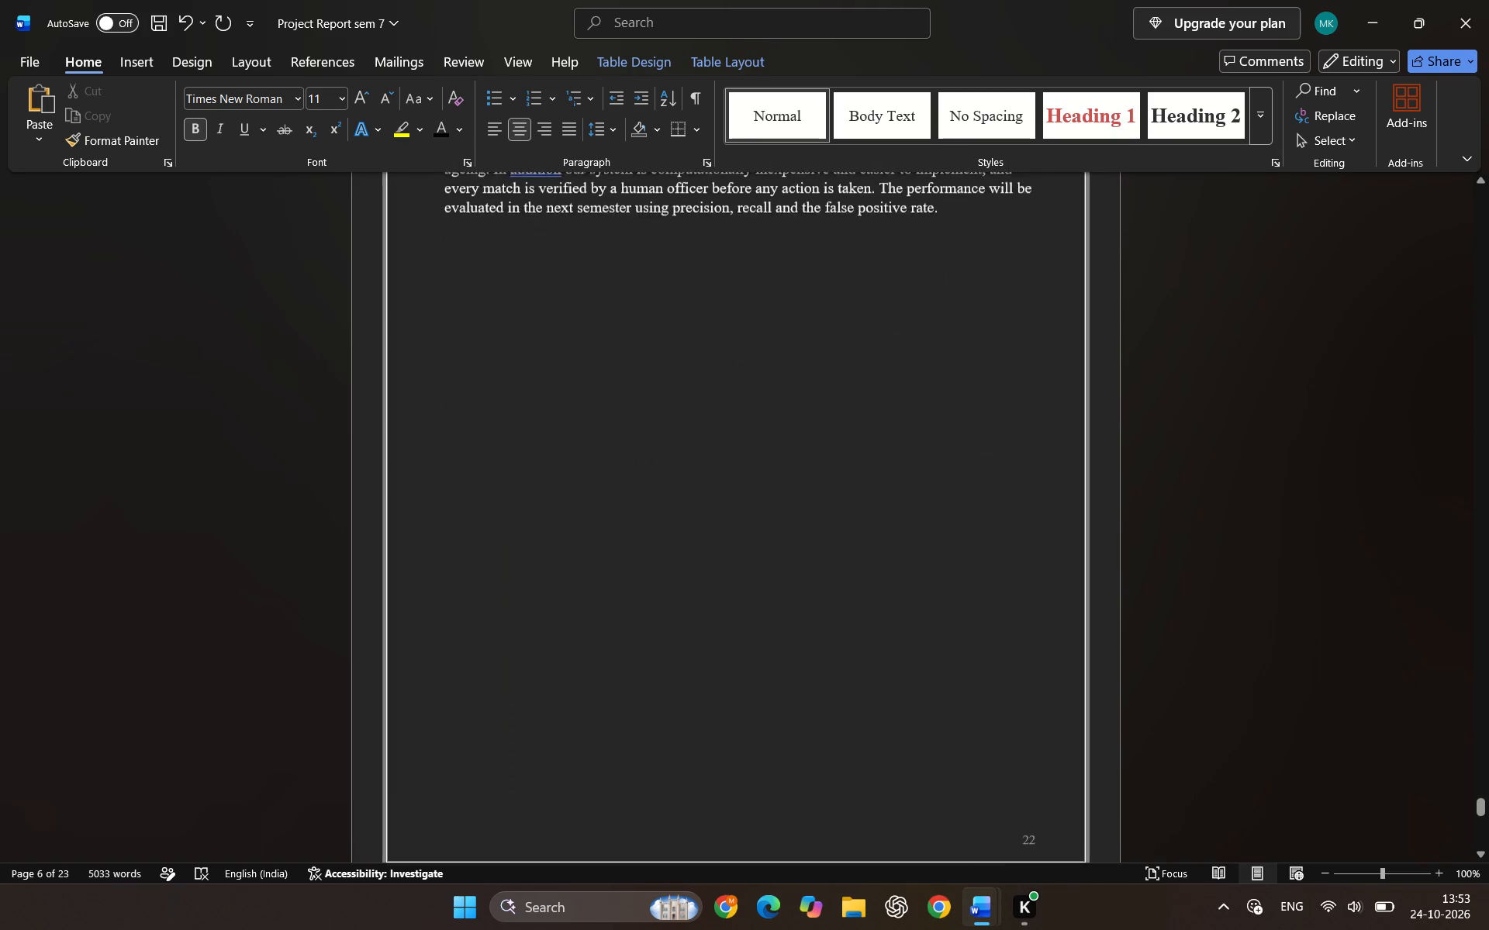
{"action": "scroll", "coordinate": [1124, 713], "scroll_direction": "up", "scroll_amount": 7}
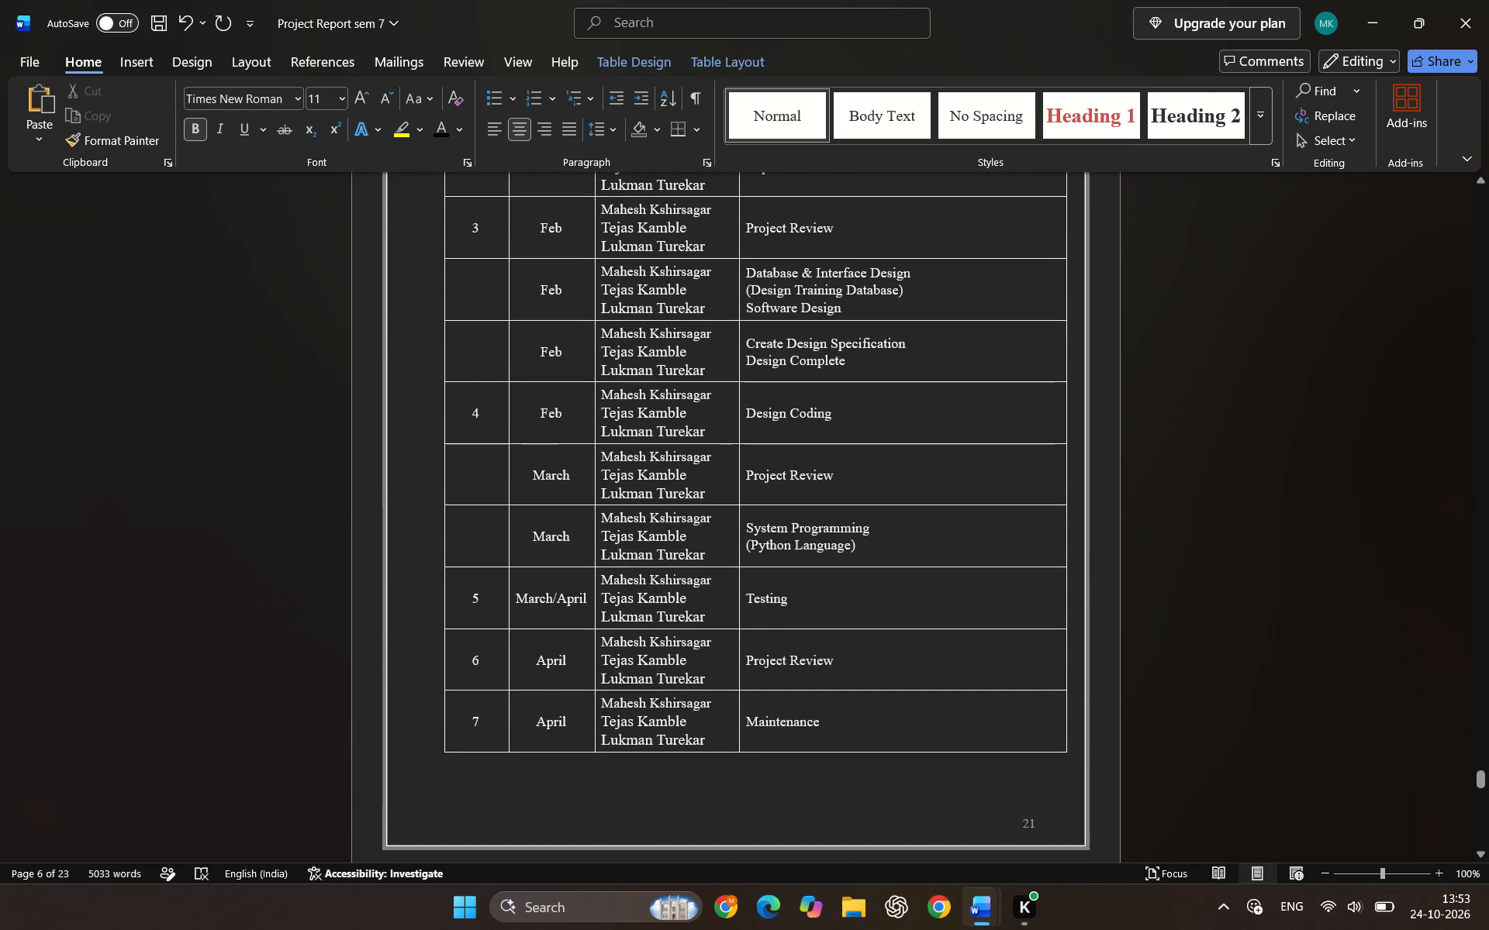
{"action": "scroll", "coordinate": [1124, 712], "scroll_direction": "up", "scroll_amount": 2}
{"action": "left_click_drag", "start_coordinate": [1476, 777], "coordinate": [1488, 679]}
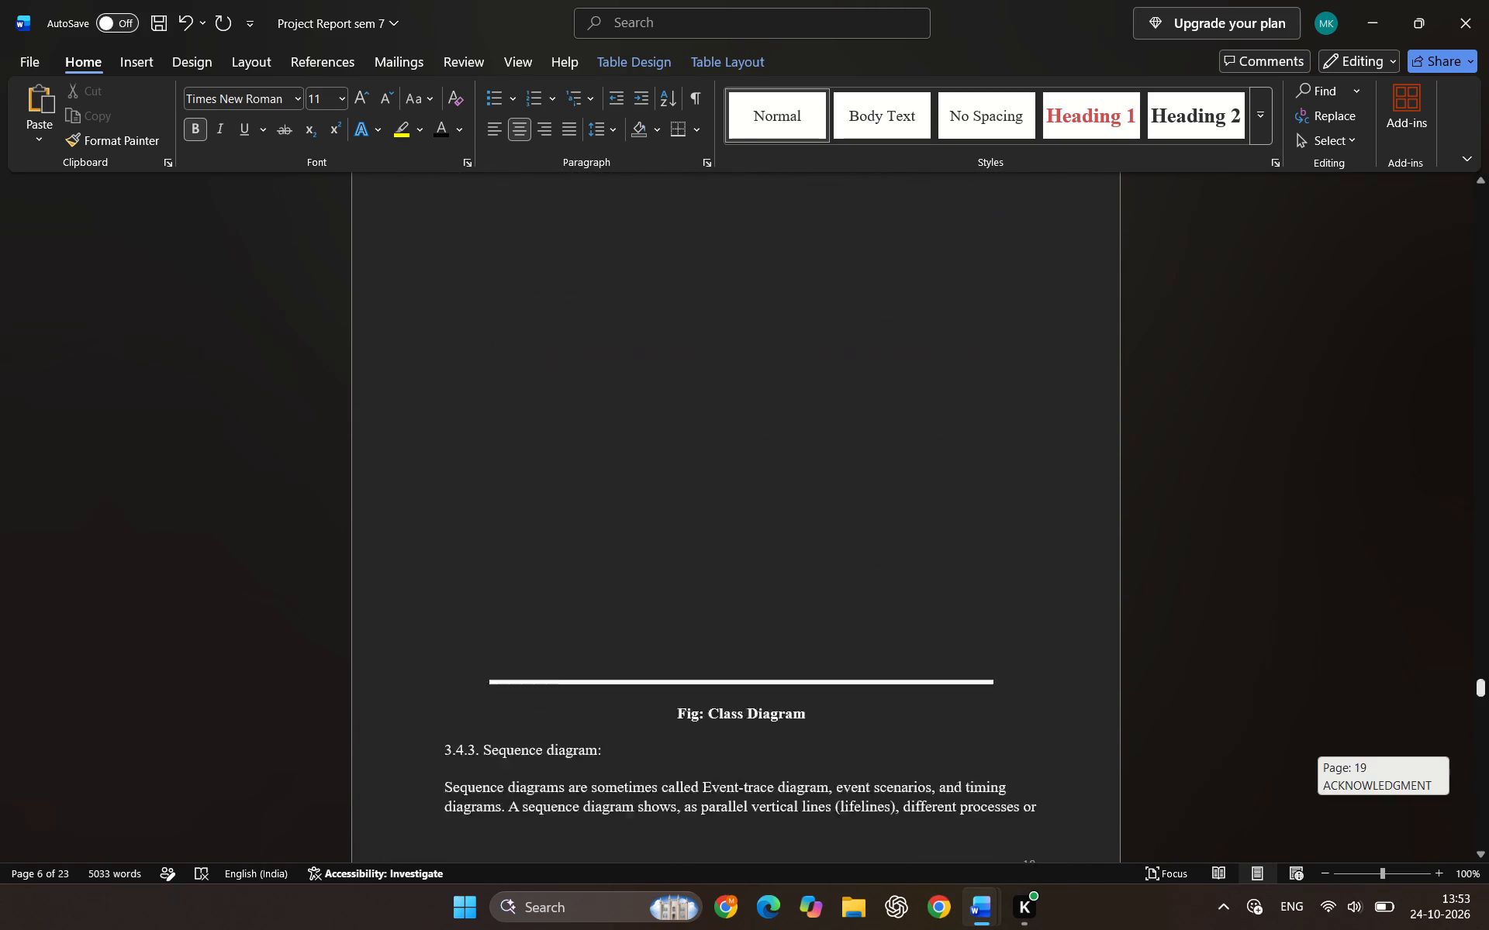
{"action": "left_click_drag", "start_coordinate": [1488, 679], "coordinate": [1487, 170]}
In the contents table, set the page number of Implementation Plan for Next Semester to 21 and of 3.5.4 Normalization to 20.
{"action": "scroll", "coordinate": [1084, 517], "scroll_direction": "down", "scroll_amount": 10}
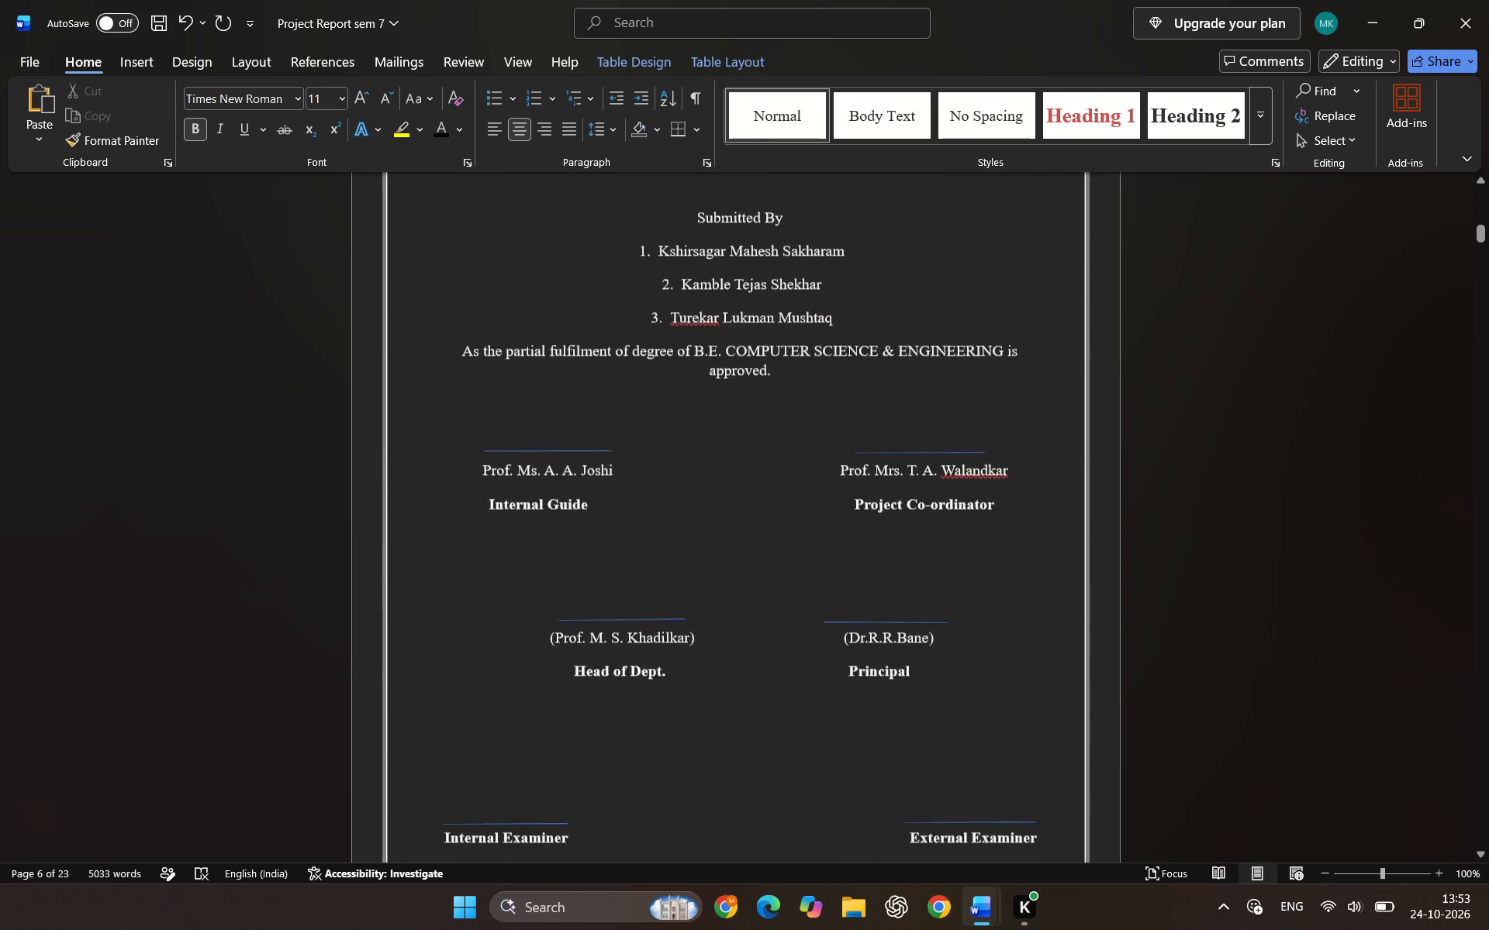
{"action": "scroll", "coordinate": [1007, 594], "scroll_direction": "down", "scroll_amount": 13}
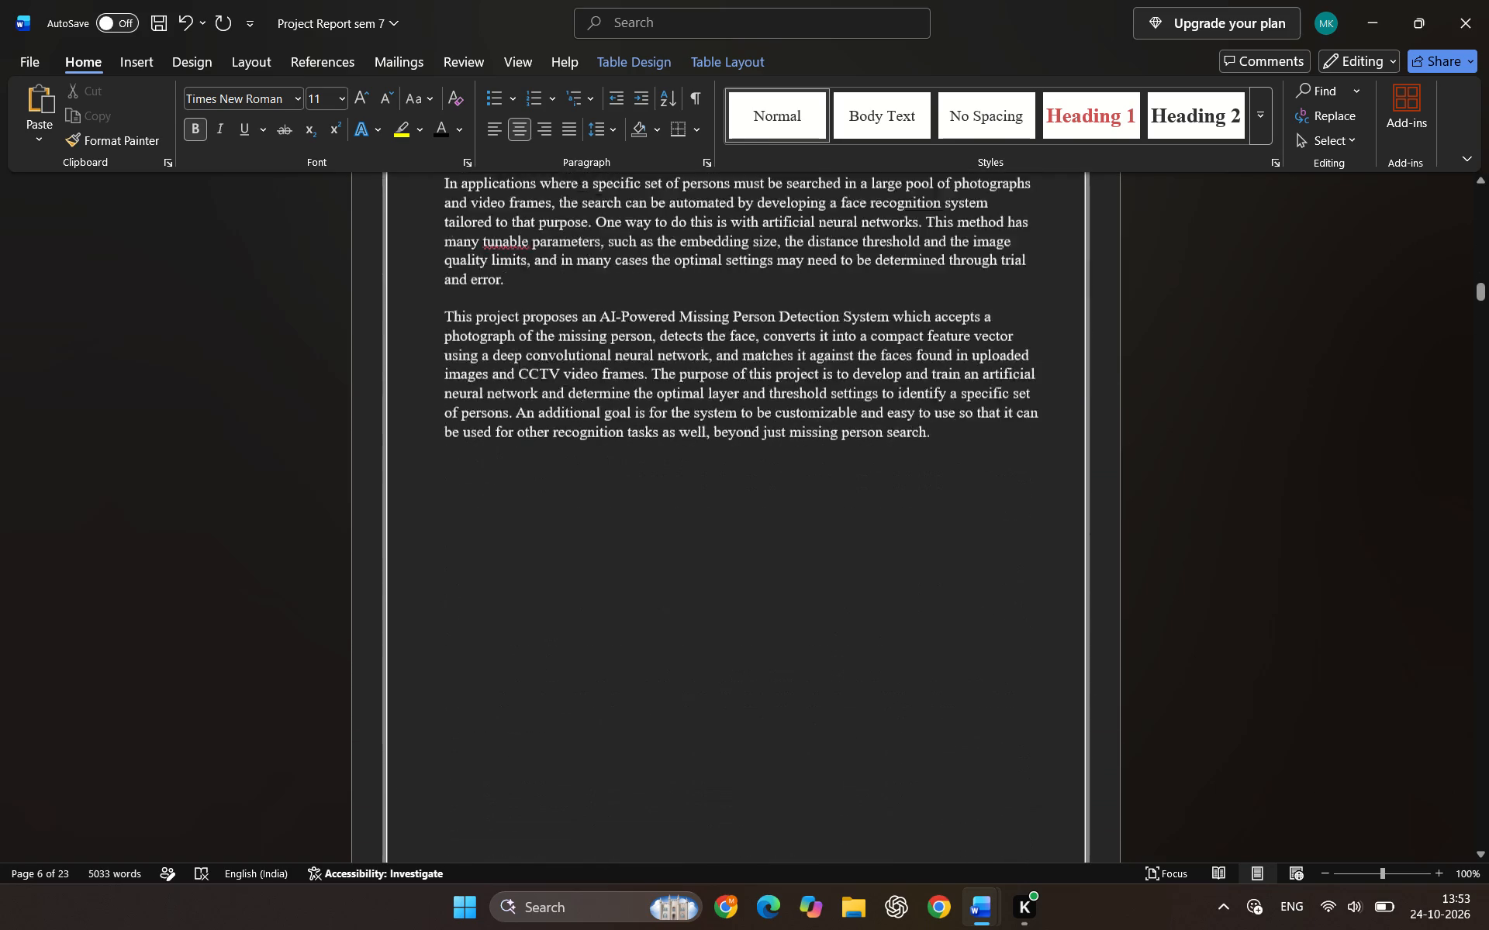
{"action": "scroll", "coordinate": [987, 621], "scroll_direction": "down", "scroll_amount": 8}
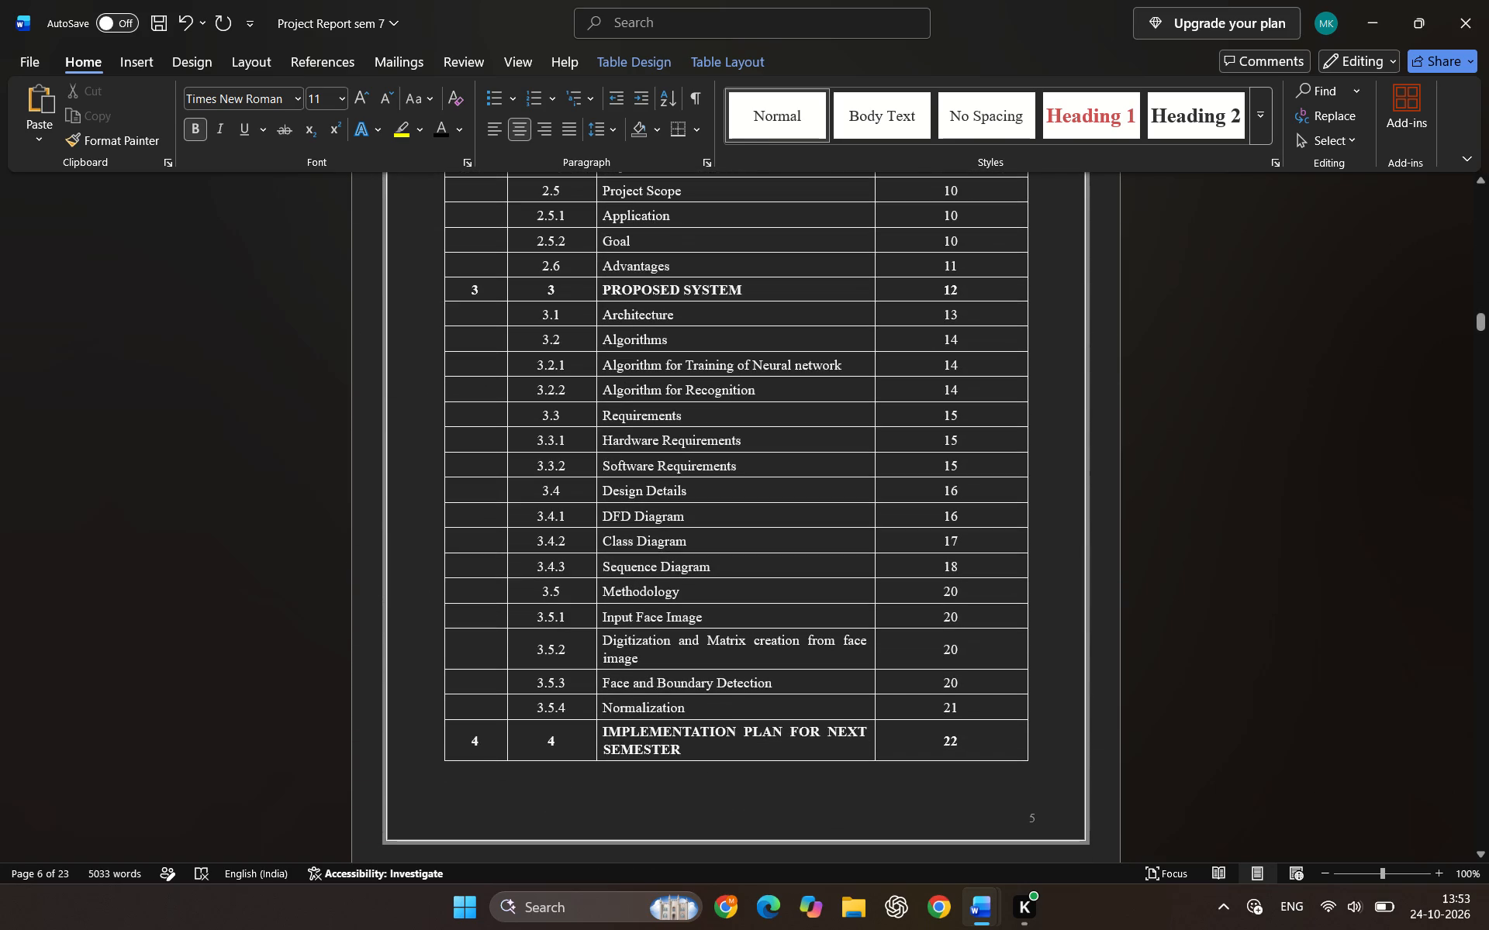
{"action": "scroll", "coordinate": [971, 702], "scroll_direction": "down", "scroll_amount": 2}
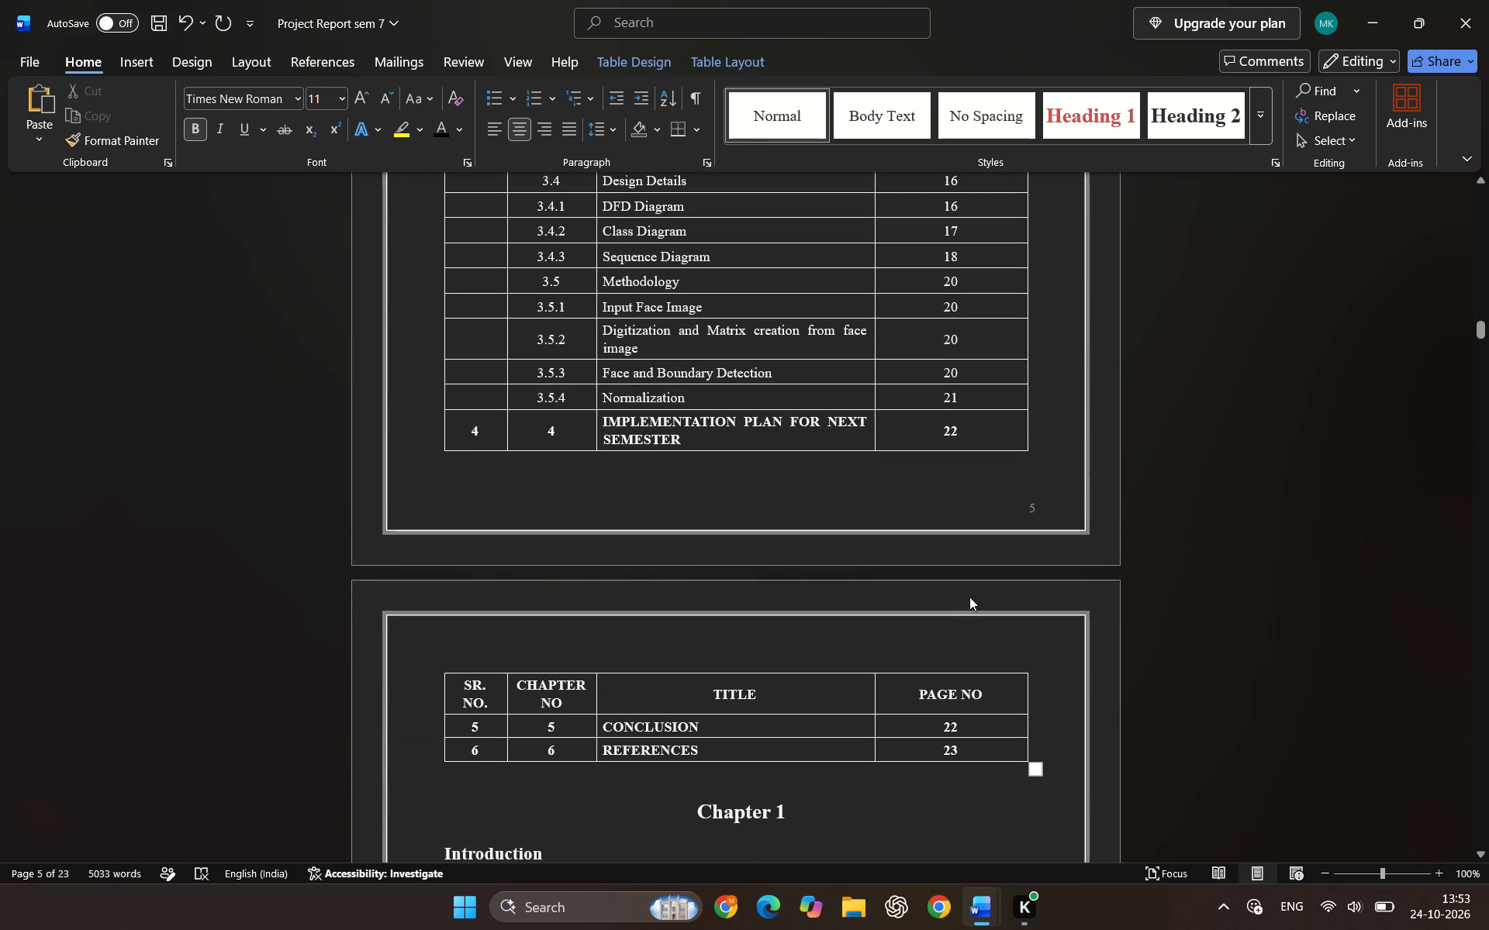
{"action": "left_click", "coordinate": [976, 434]}
{"action": "key", "text": "BackSpace"}
{"action": "key", "text": "1"}
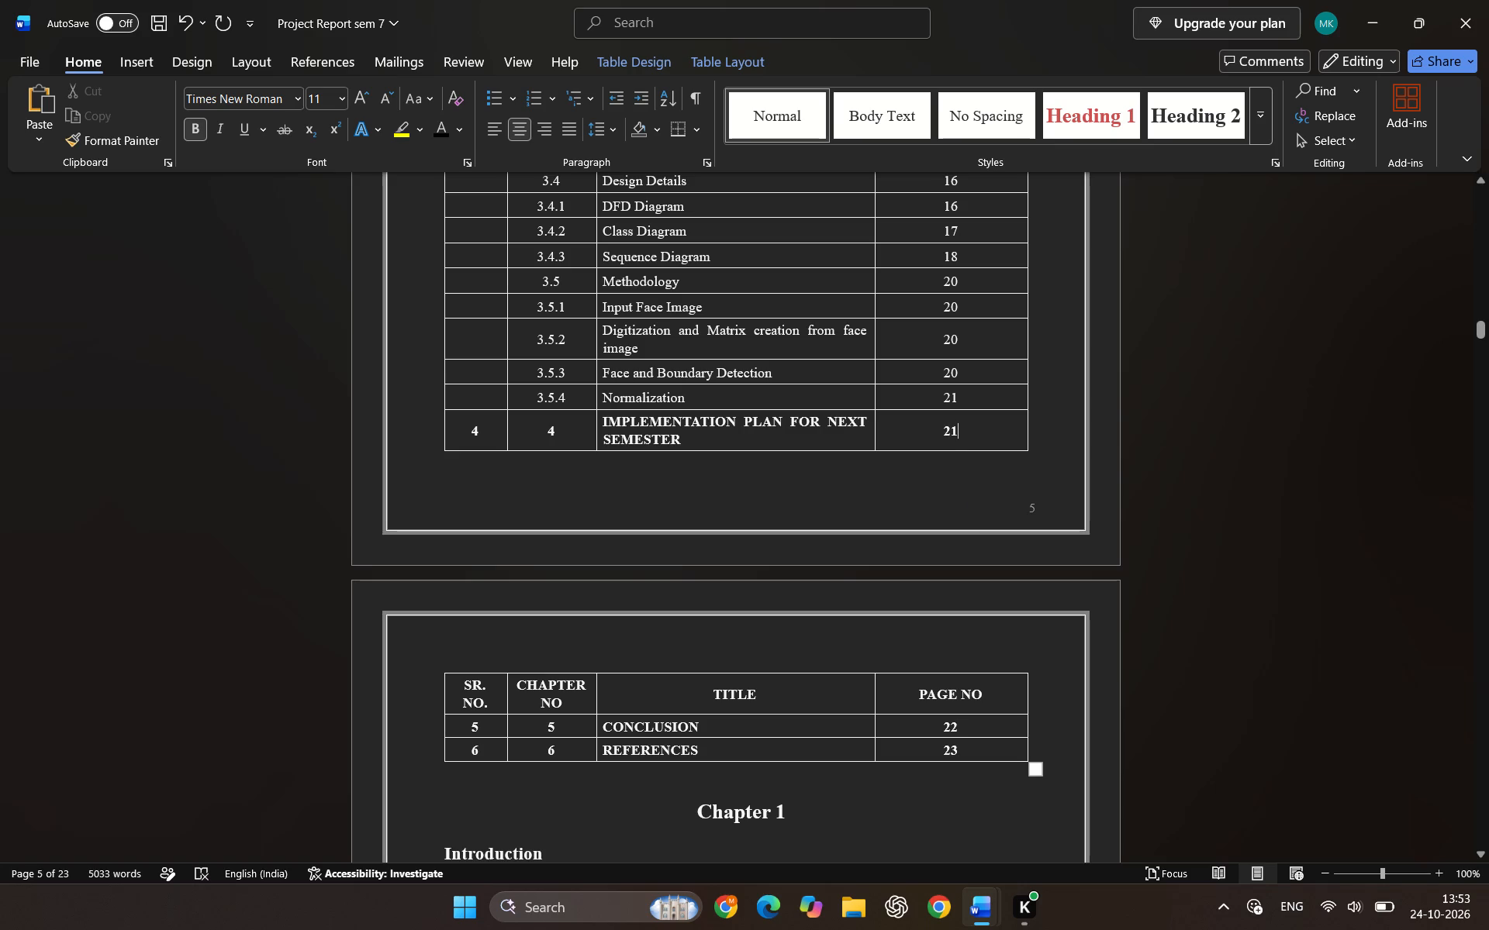
{"action": "left_click", "coordinate": [978, 402]}
{"action": "key", "text": "BackSpace"}
{"action": "key", "text": "0"}
Save the report and return to its title page.
{"action": "key", "text": "ctrl+s"}
{"action": "scroll", "coordinate": [996, 549], "scroll_direction": "up", "scroll_amount": 9}
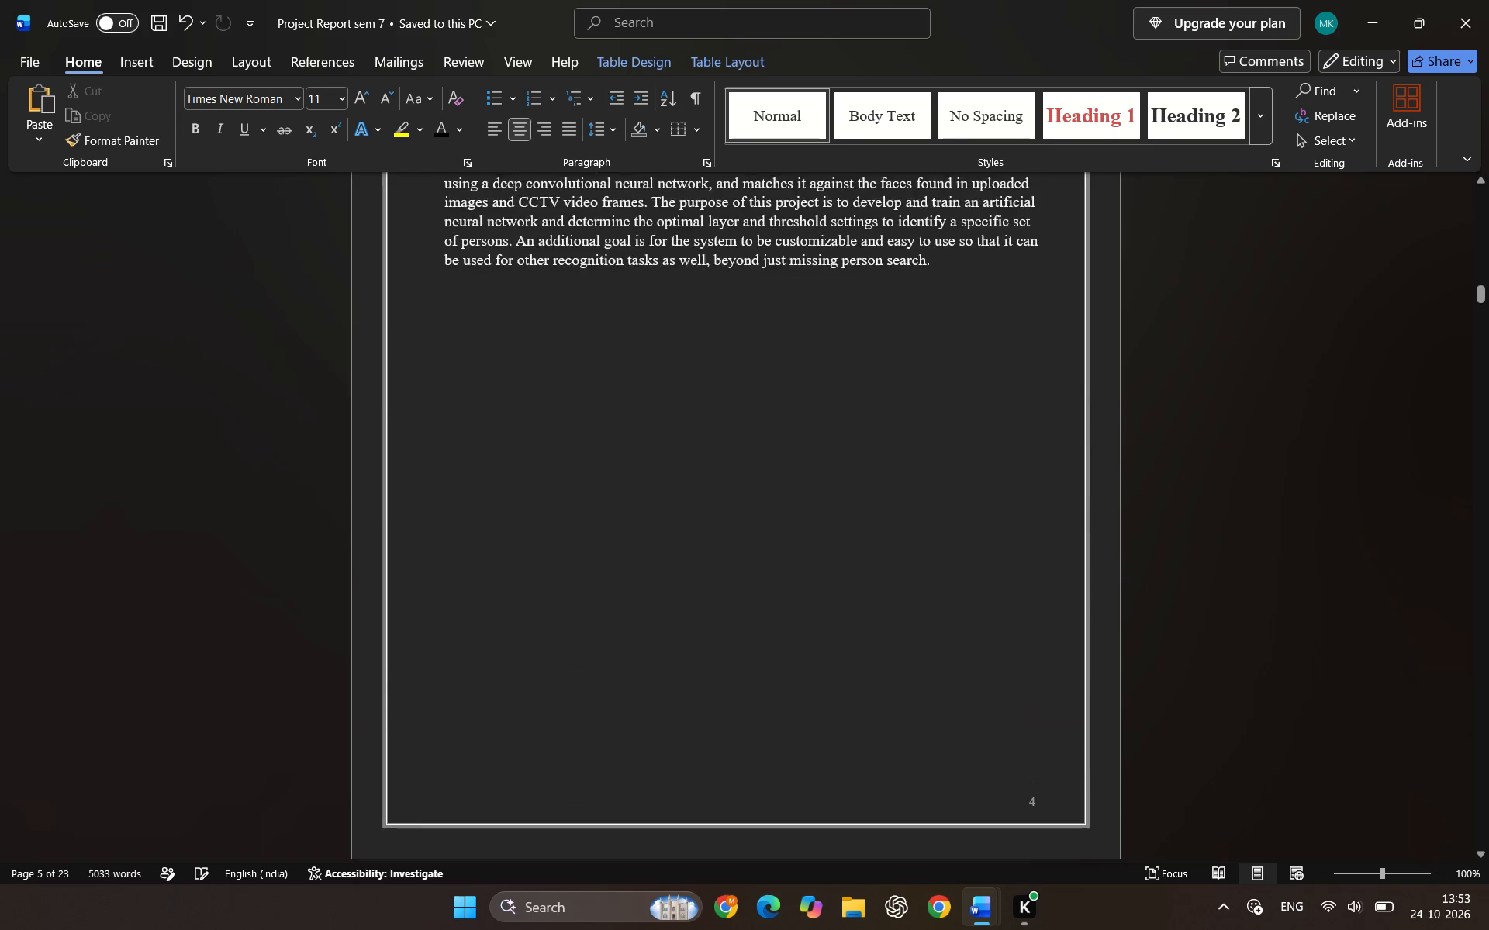
{"action": "scroll", "coordinate": [994, 549], "scroll_direction": "up", "scroll_amount": 20}
{"action": "scroll", "coordinate": [994, 549], "scroll_direction": "up", "scroll_amount": 20}
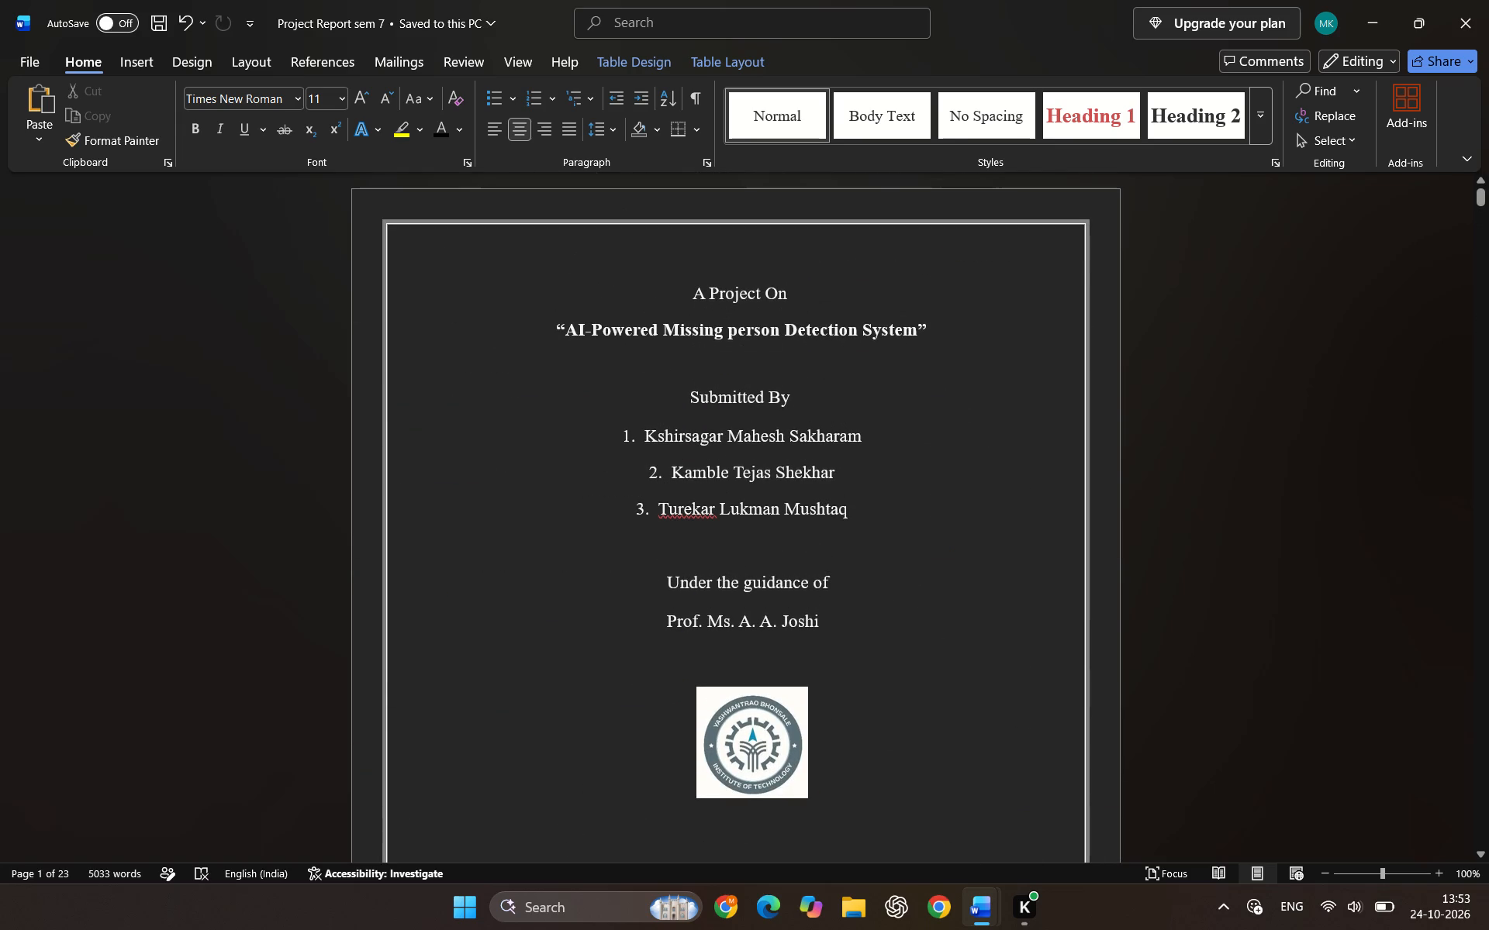
{"action": "key", "text": "ctrl+s"}
Start saving a copy of the report as a Word document, naming it Final Project Report.
{"action": "left_click", "coordinate": [36, 64]}
{"action": "left_click", "coordinate": [57, 348]}
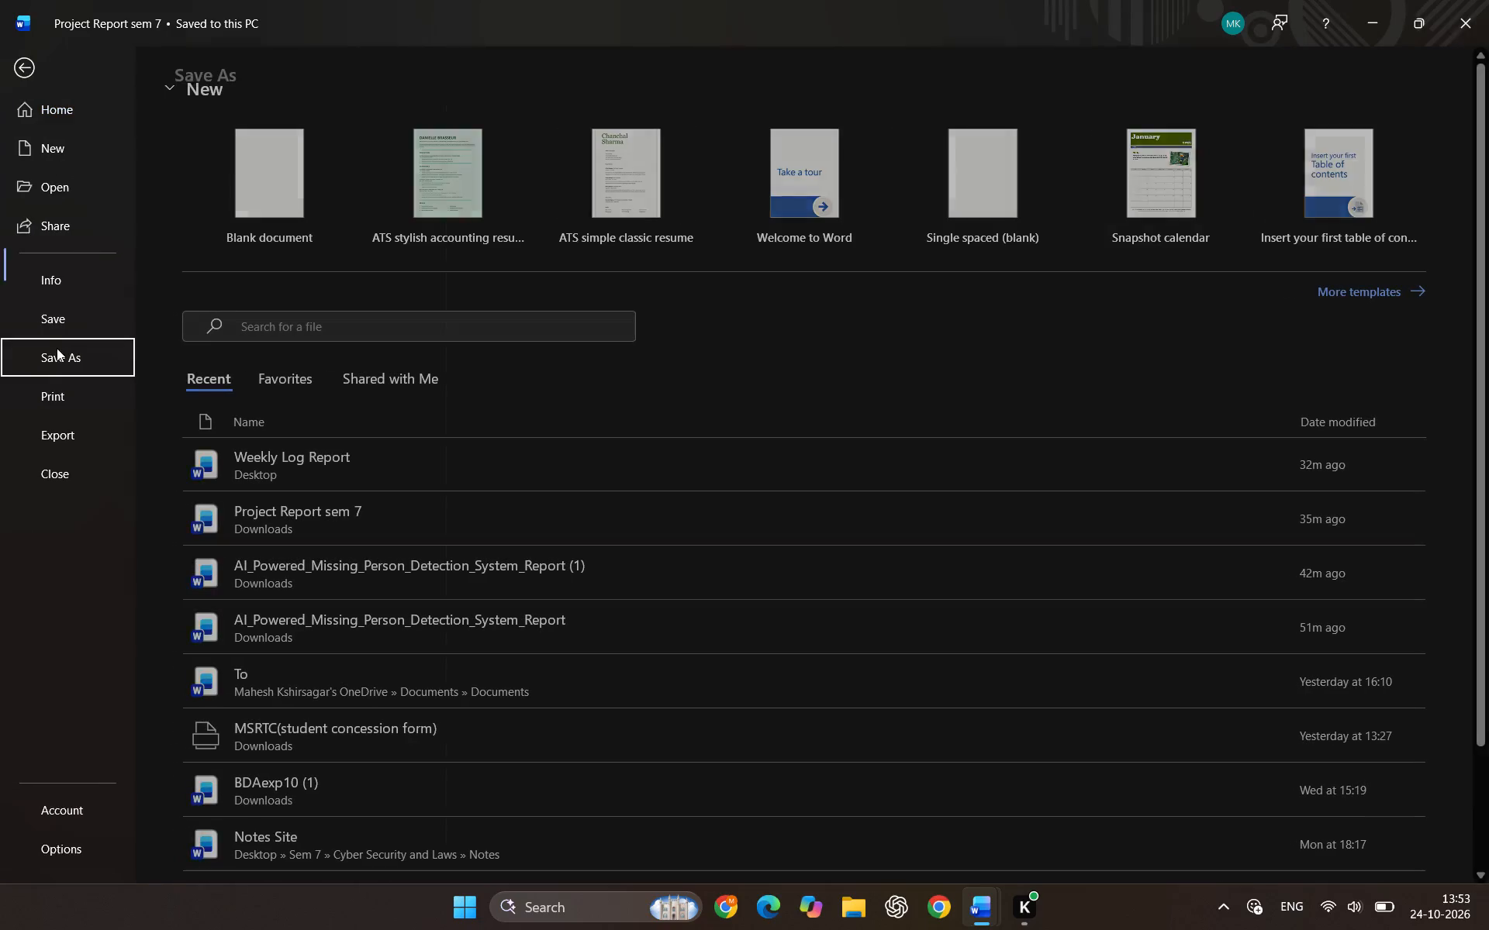
{"action": "left_click", "coordinate": [640, 226]}
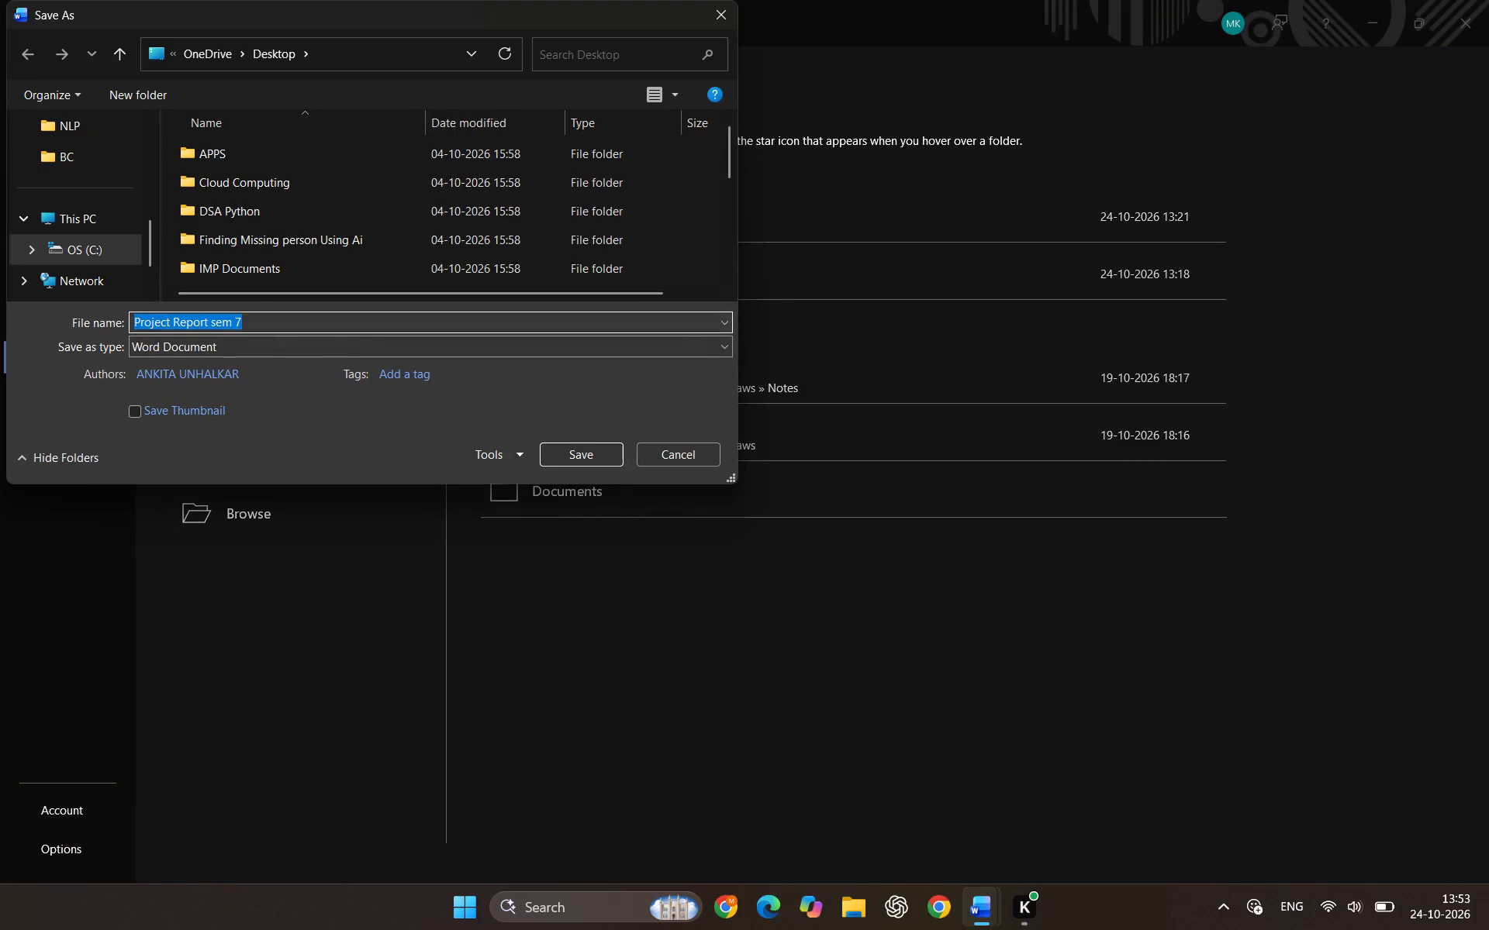
{"action": "key", "text": "BackSpace"}
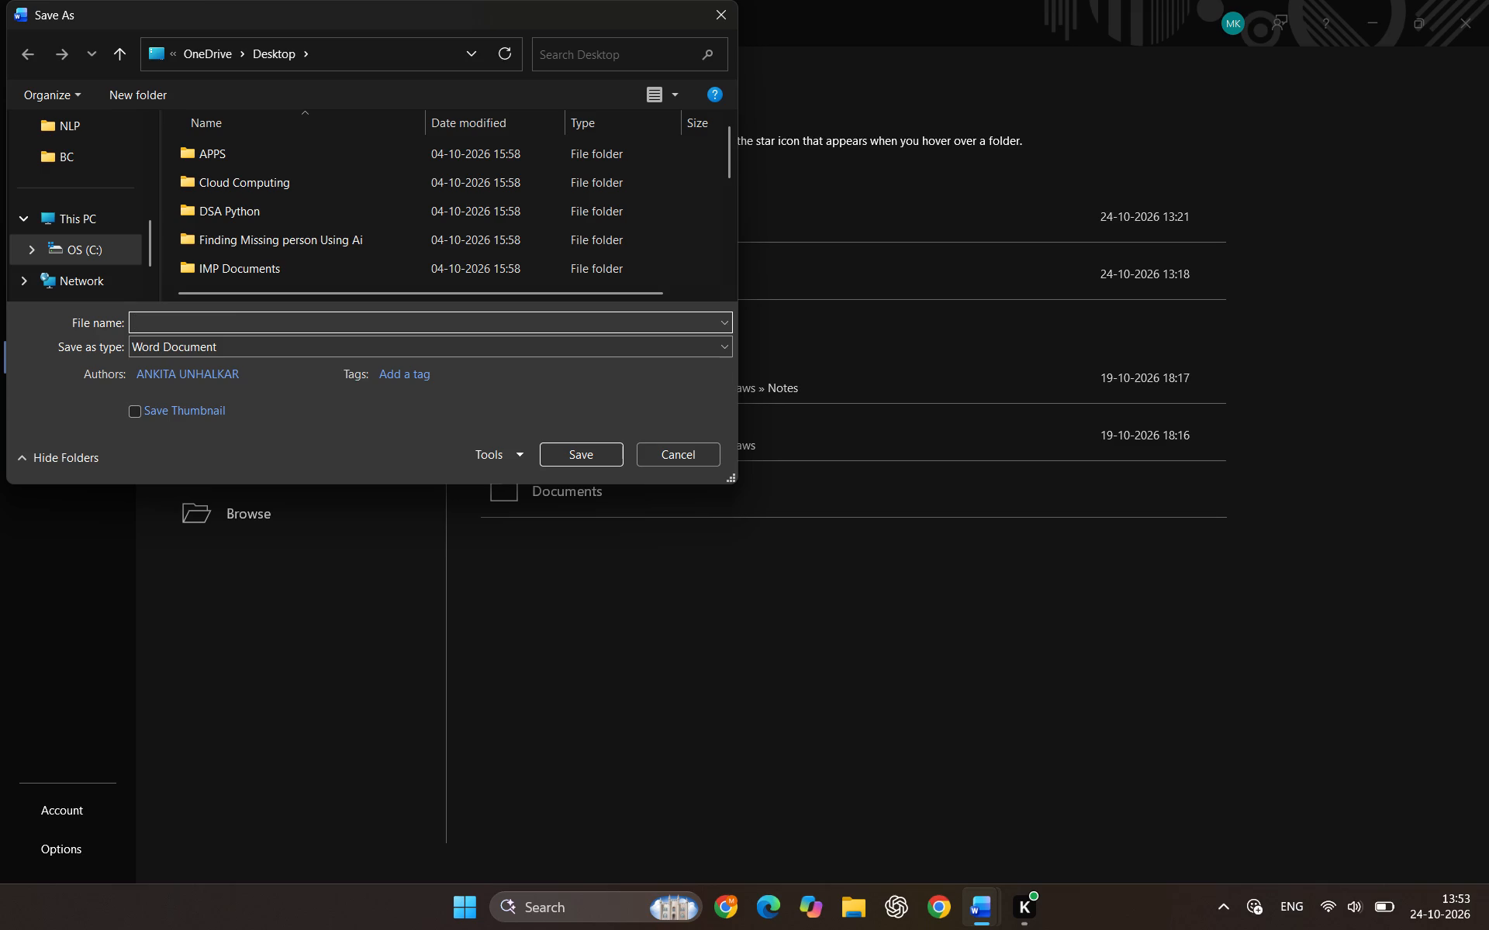
{"action": "key", "text": "shift+f"}
{"action": "type", "text": "inal"}
{"action": "key", "text": "space"}
{"action": "type", "text": "Rw"}
{"action": "key", "text": "BackSpace"}
{"action": "key", "text": "BackSpace"}
{"action": "type", "text": "Projecr"}
{"action": "key", "text": "BackSpace"}
{"action": "type", "text": "t"}
{"action": "key", "text": "space"}
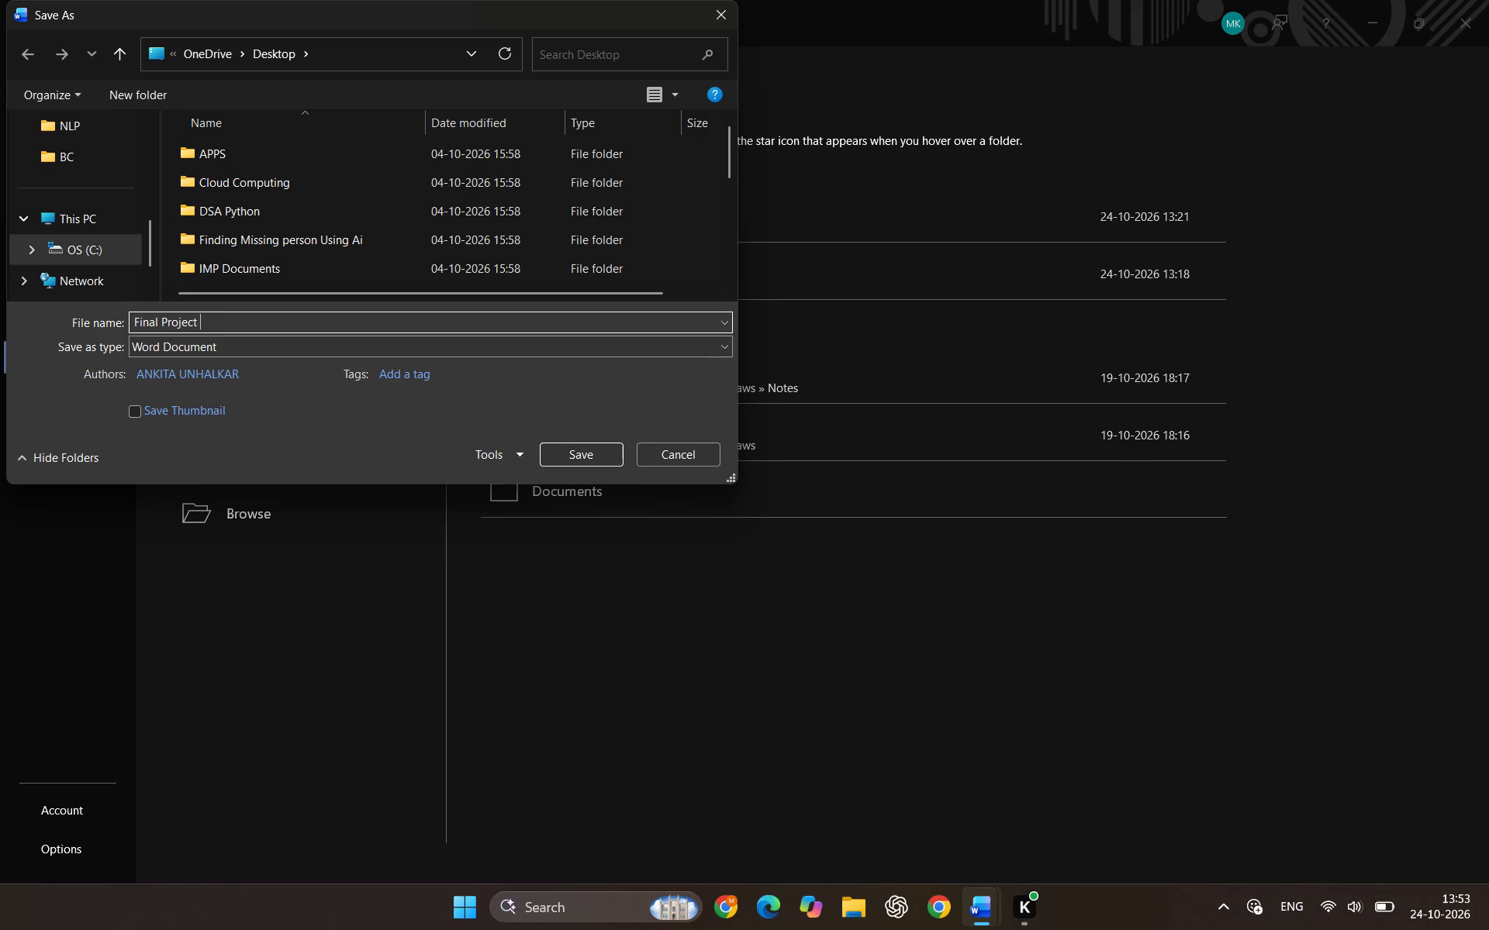
{"action": "type", "text": "Report"}
{"action": "key", "text": "space"}
{"action": "key", "text": "BackSpace"}
Choose the Desktop as the location for the Final Project Report copy and save it there.
{"action": "scroll", "coordinate": [72, 272], "scroll_direction": "down", "scroll_amount": 1}
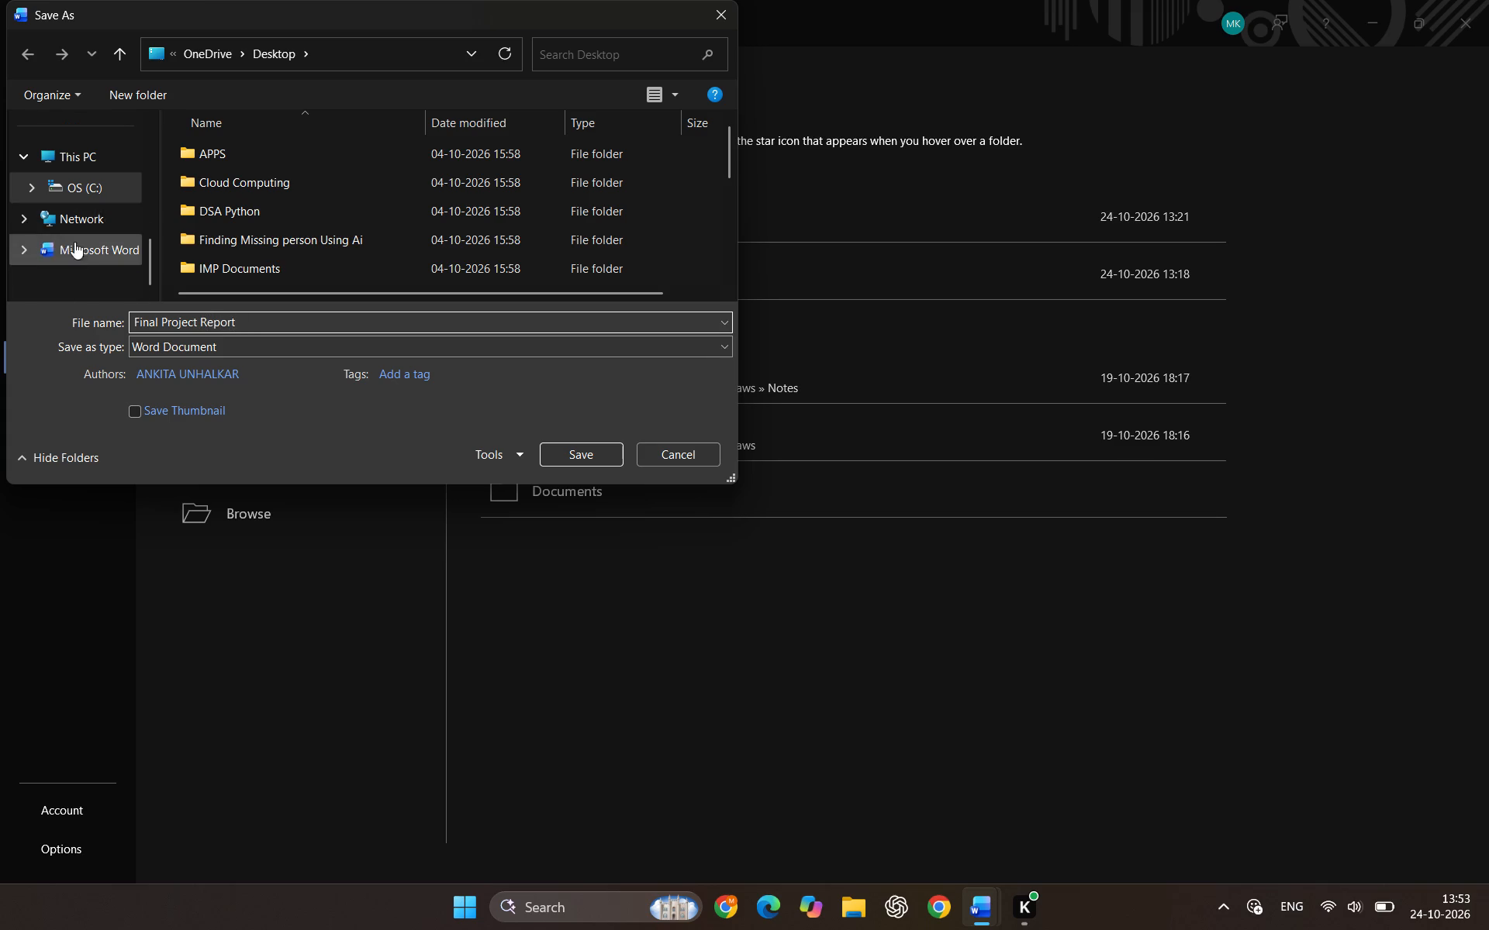
{"action": "scroll", "coordinate": [78, 181], "scroll_direction": "up", "scroll_amount": 2}
{"action": "scroll", "coordinate": [65, 239], "scroll_direction": "down", "scroll_amount": 1}
{"action": "scroll", "coordinate": [66, 240], "scroll_direction": "up", "scroll_amount": 1}
{"action": "scroll", "coordinate": [66, 240], "scroll_direction": "down", "scroll_amount": 1}
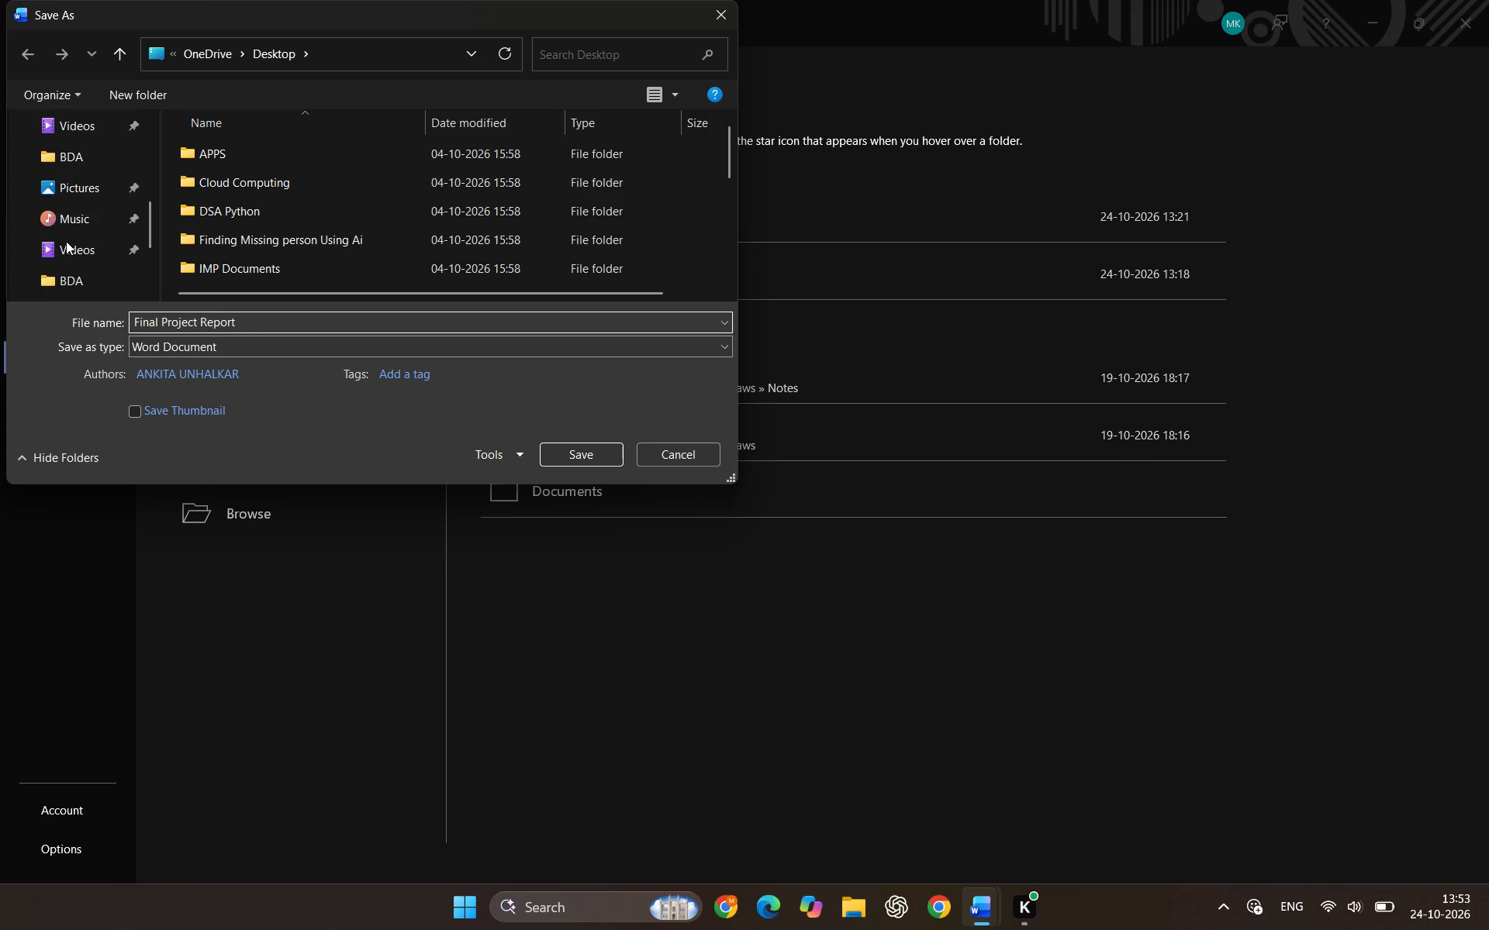
{"action": "scroll", "coordinate": [66, 241], "scroll_direction": "down", "scroll_amount": 1}
{"action": "left_click", "coordinate": [90, 172]}
{"action": "left_click", "coordinate": [91, 164]}
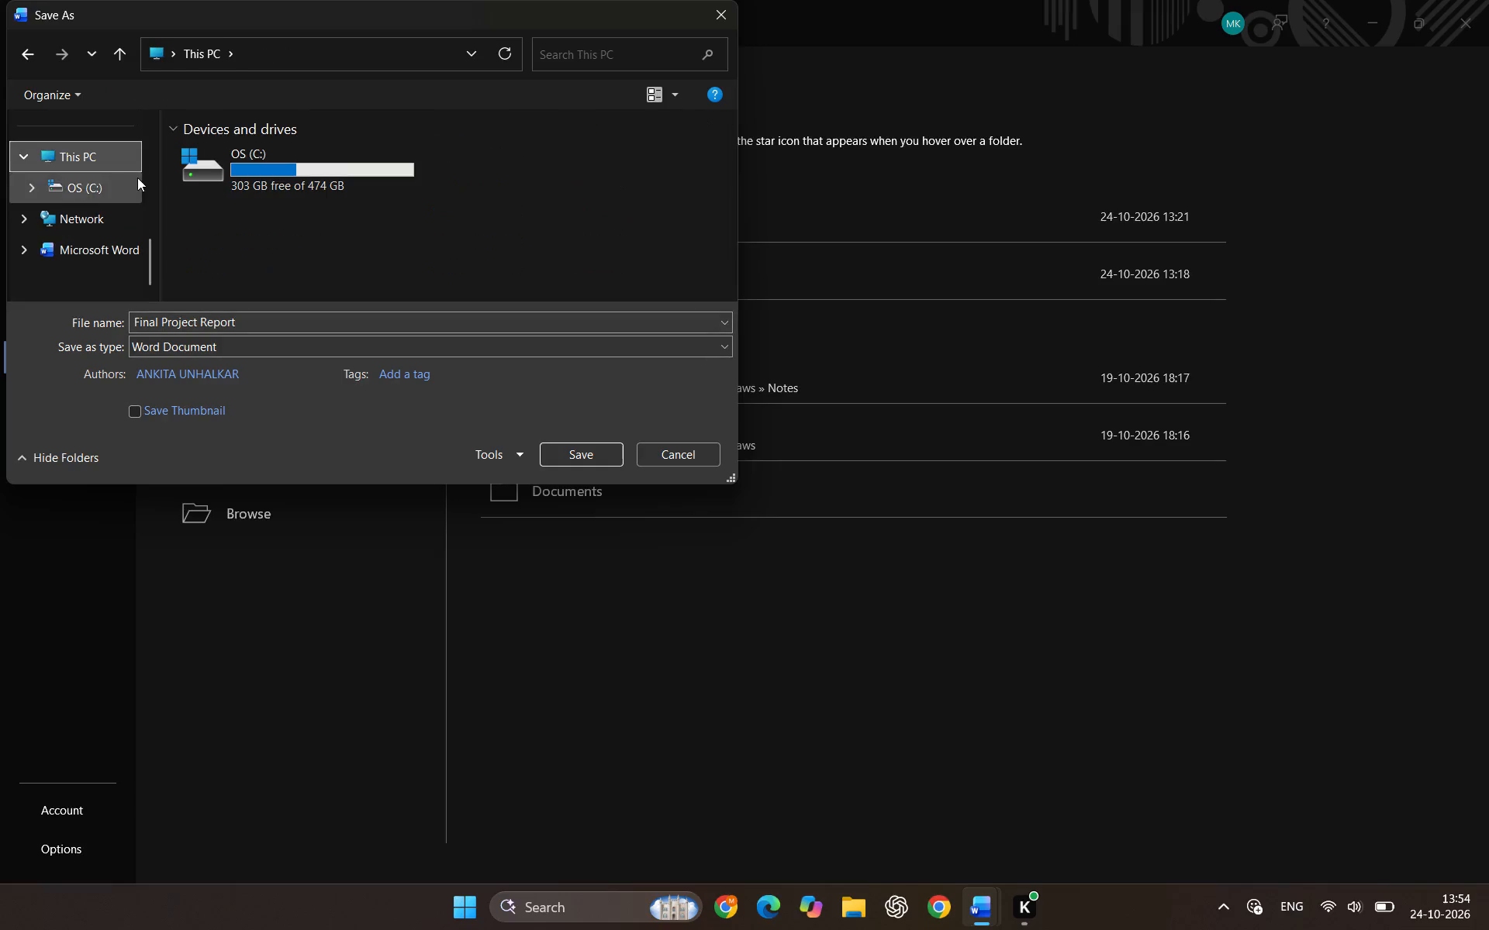
{"action": "scroll", "coordinate": [85, 173], "scroll_direction": "up", "scroll_amount": 6}
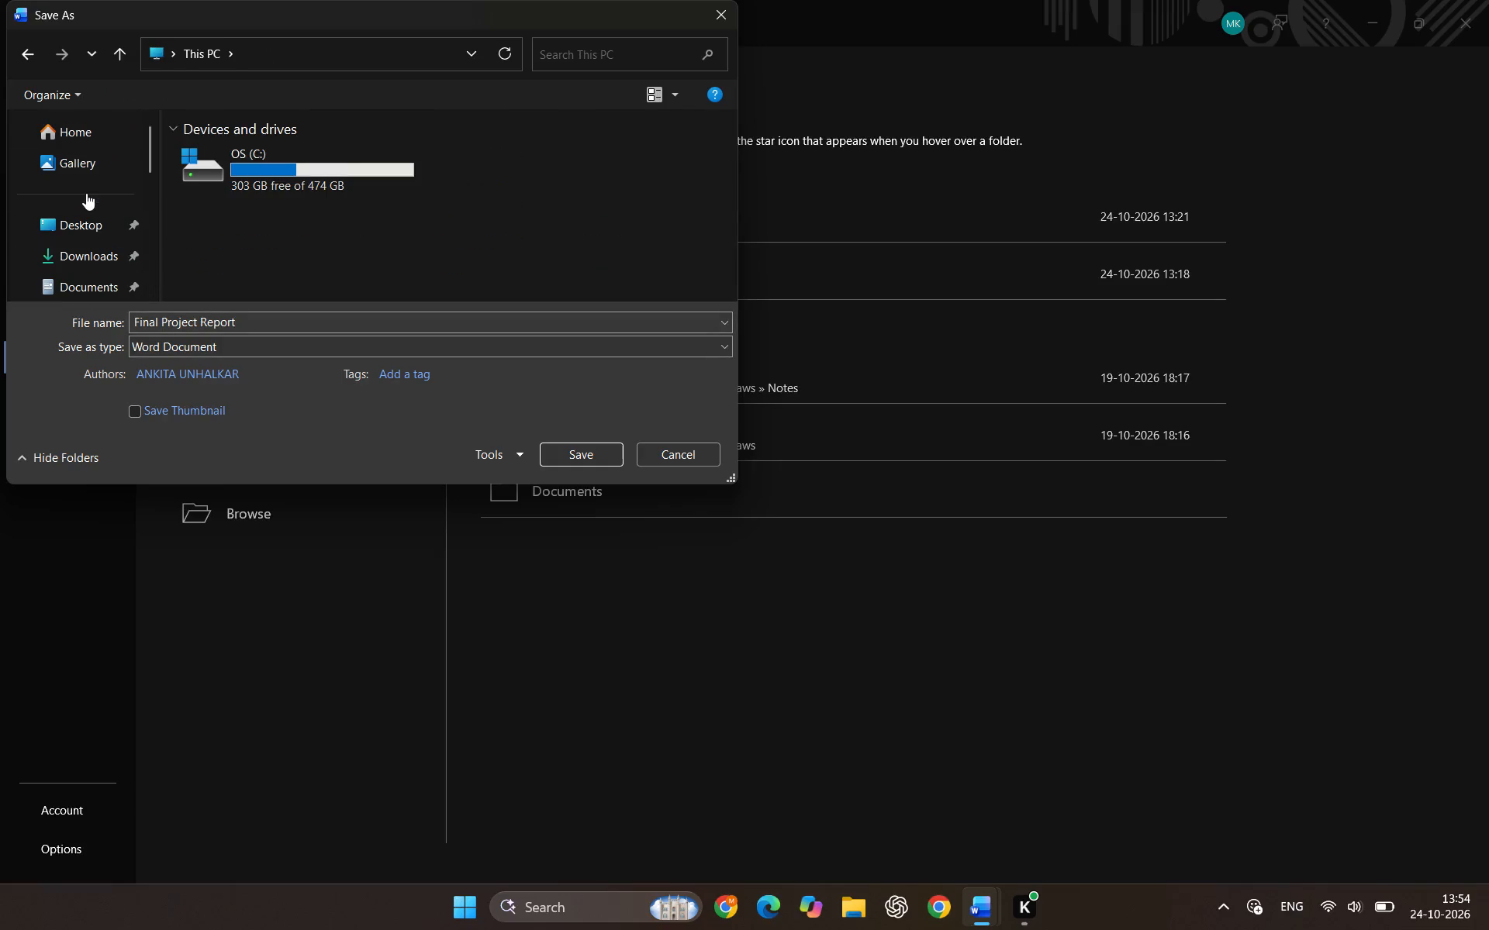
{"action": "left_click", "coordinate": [81, 219]}
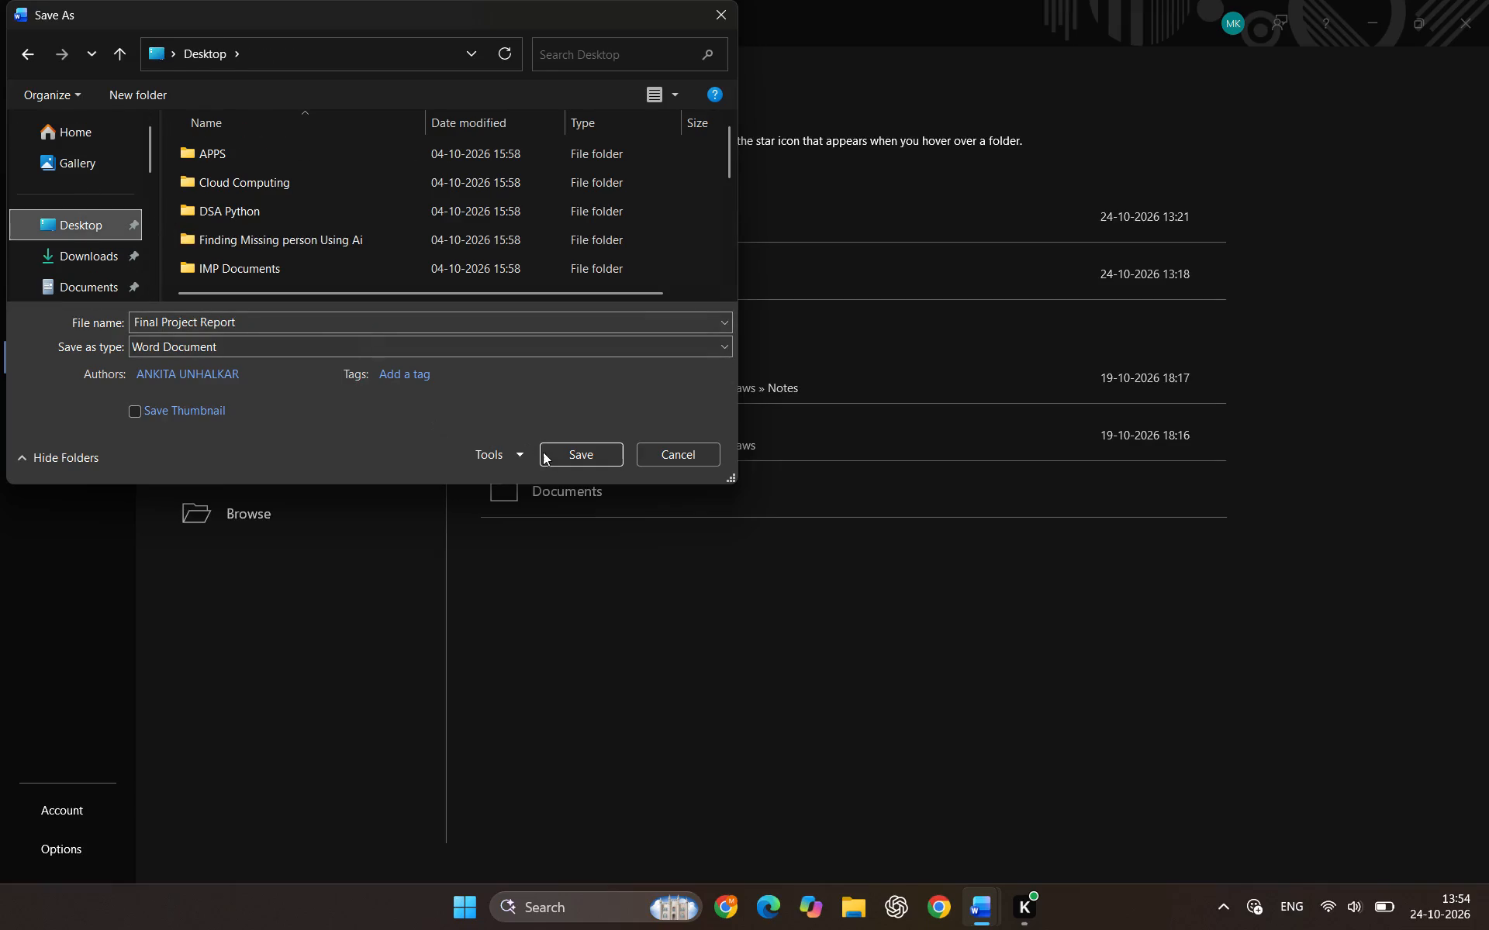
{"action": "left_click", "coordinate": [558, 453]}
Close the saved final report and the open source document AI_Powered_Missing_Person_Detection_System_Report (1).
{"action": "left_click", "coordinate": [1462, 0]}
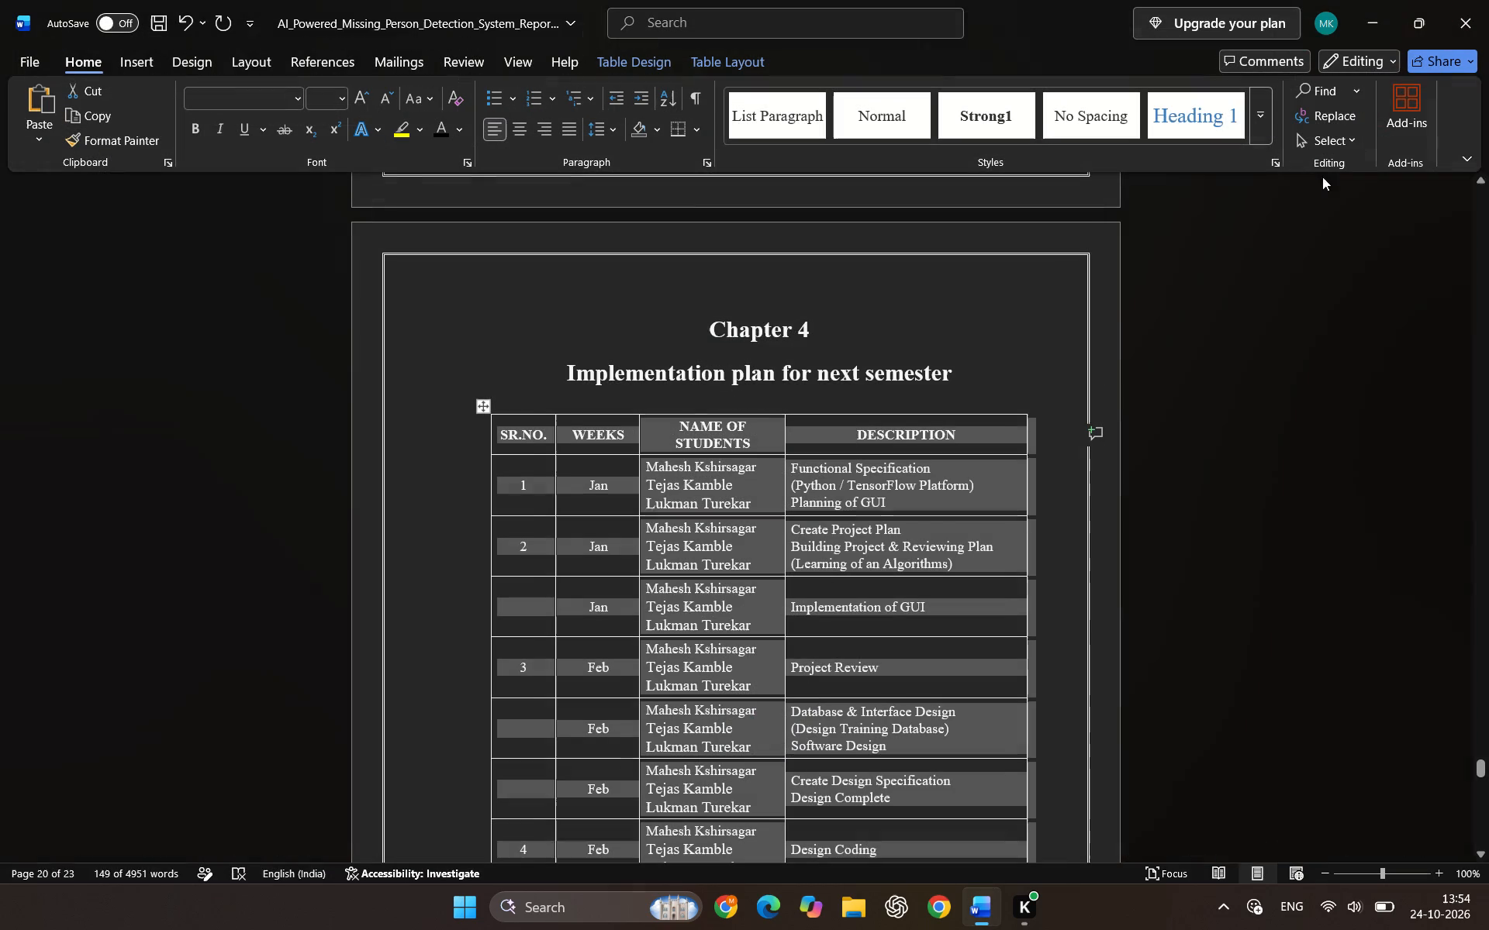
{"action": "left_click", "coordinate": [1267, 295]}
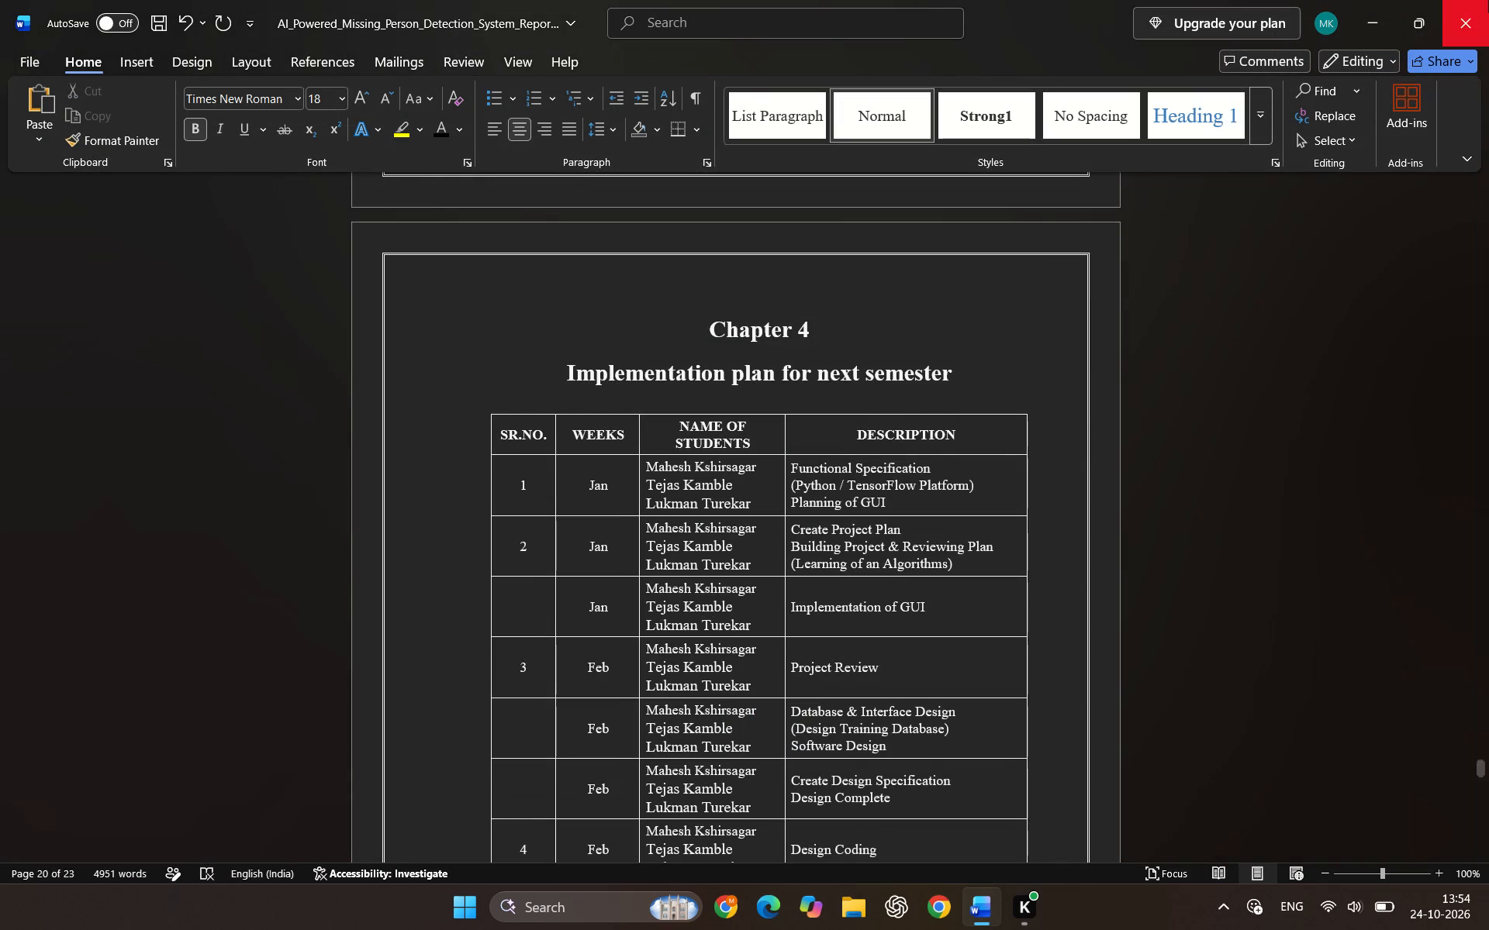
{"action": "left_click", "coordinate": [1488, 0]}
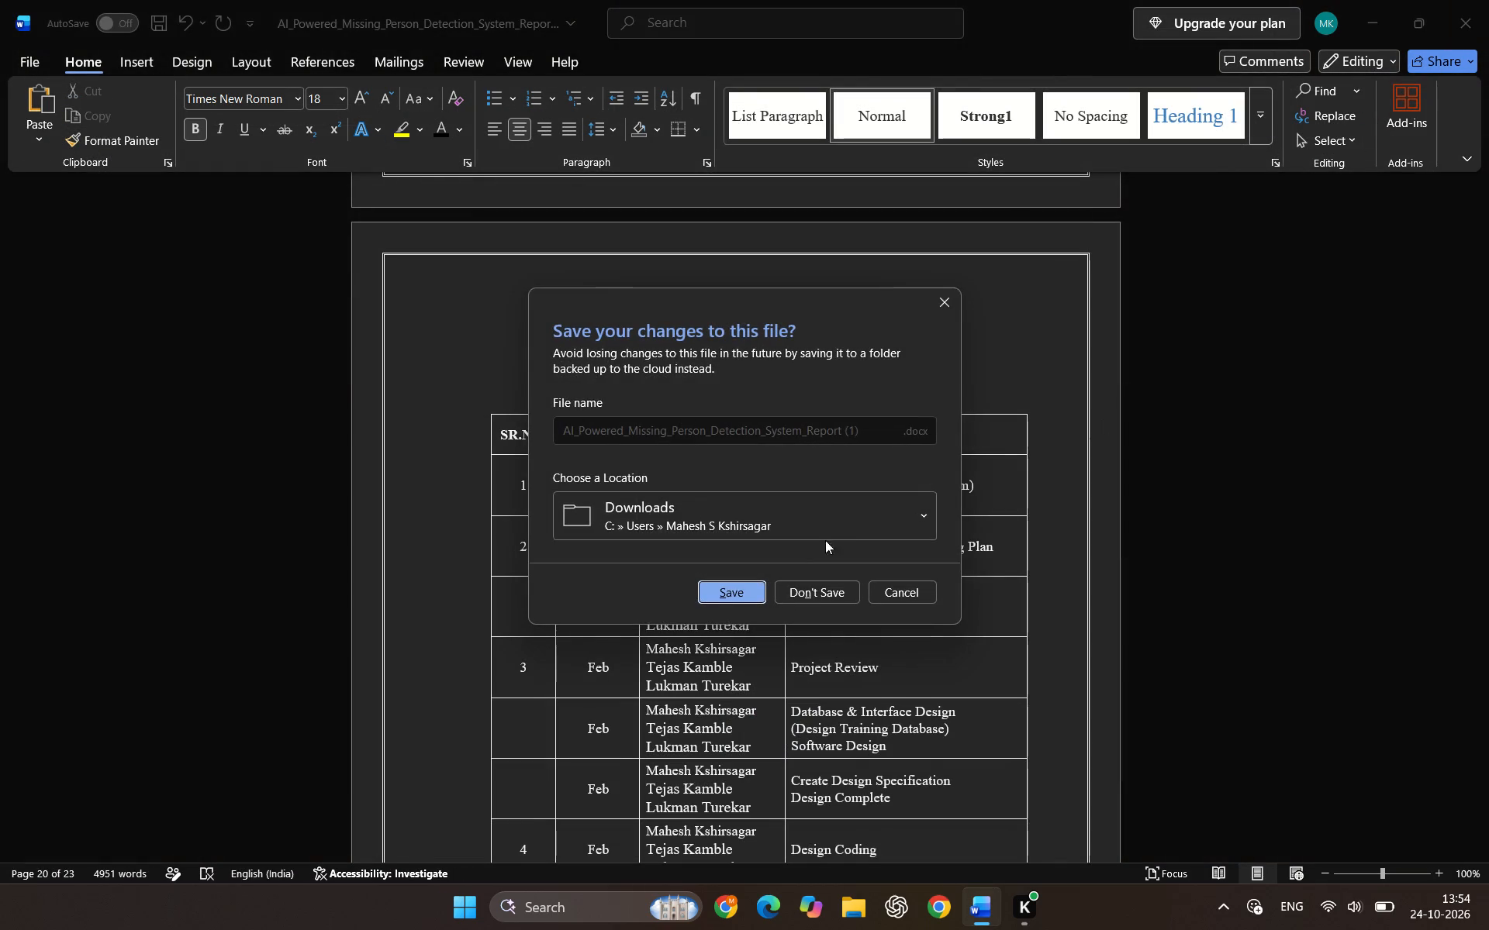